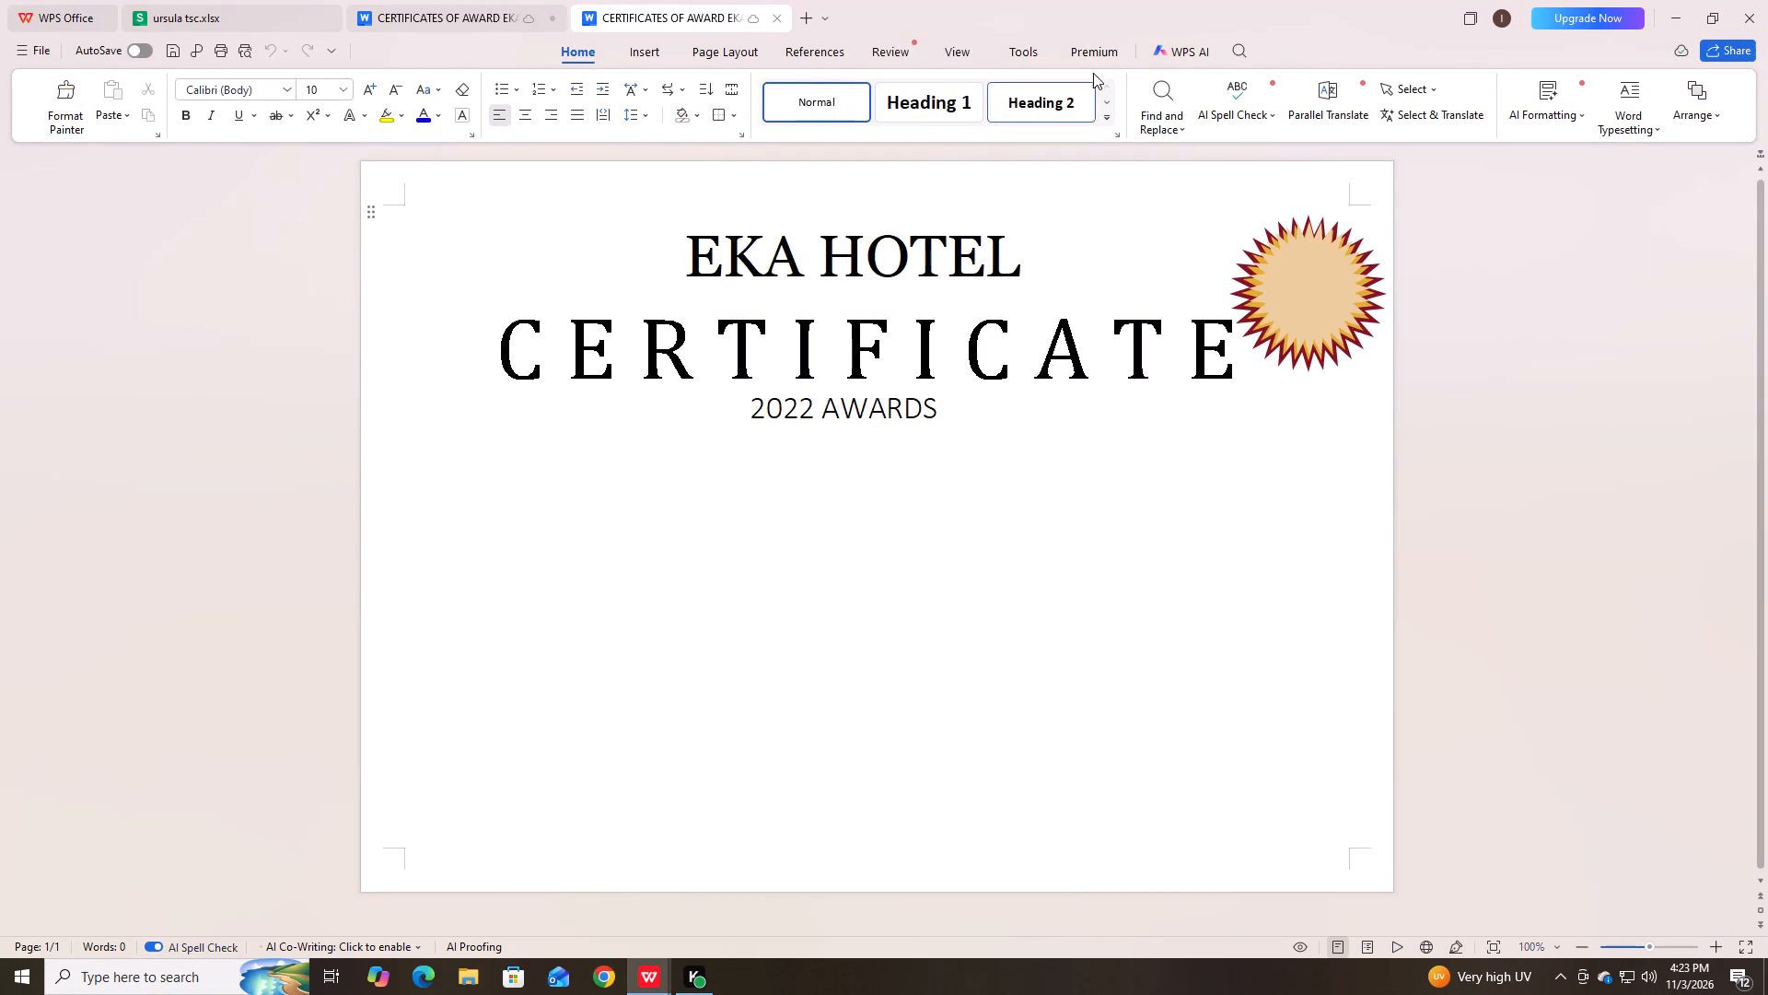
Insert a small text box reading "2022" below the 2022 AWARDS line, toward the right half of the certificate.
left_click(634, 57)
left_click(654, 53)
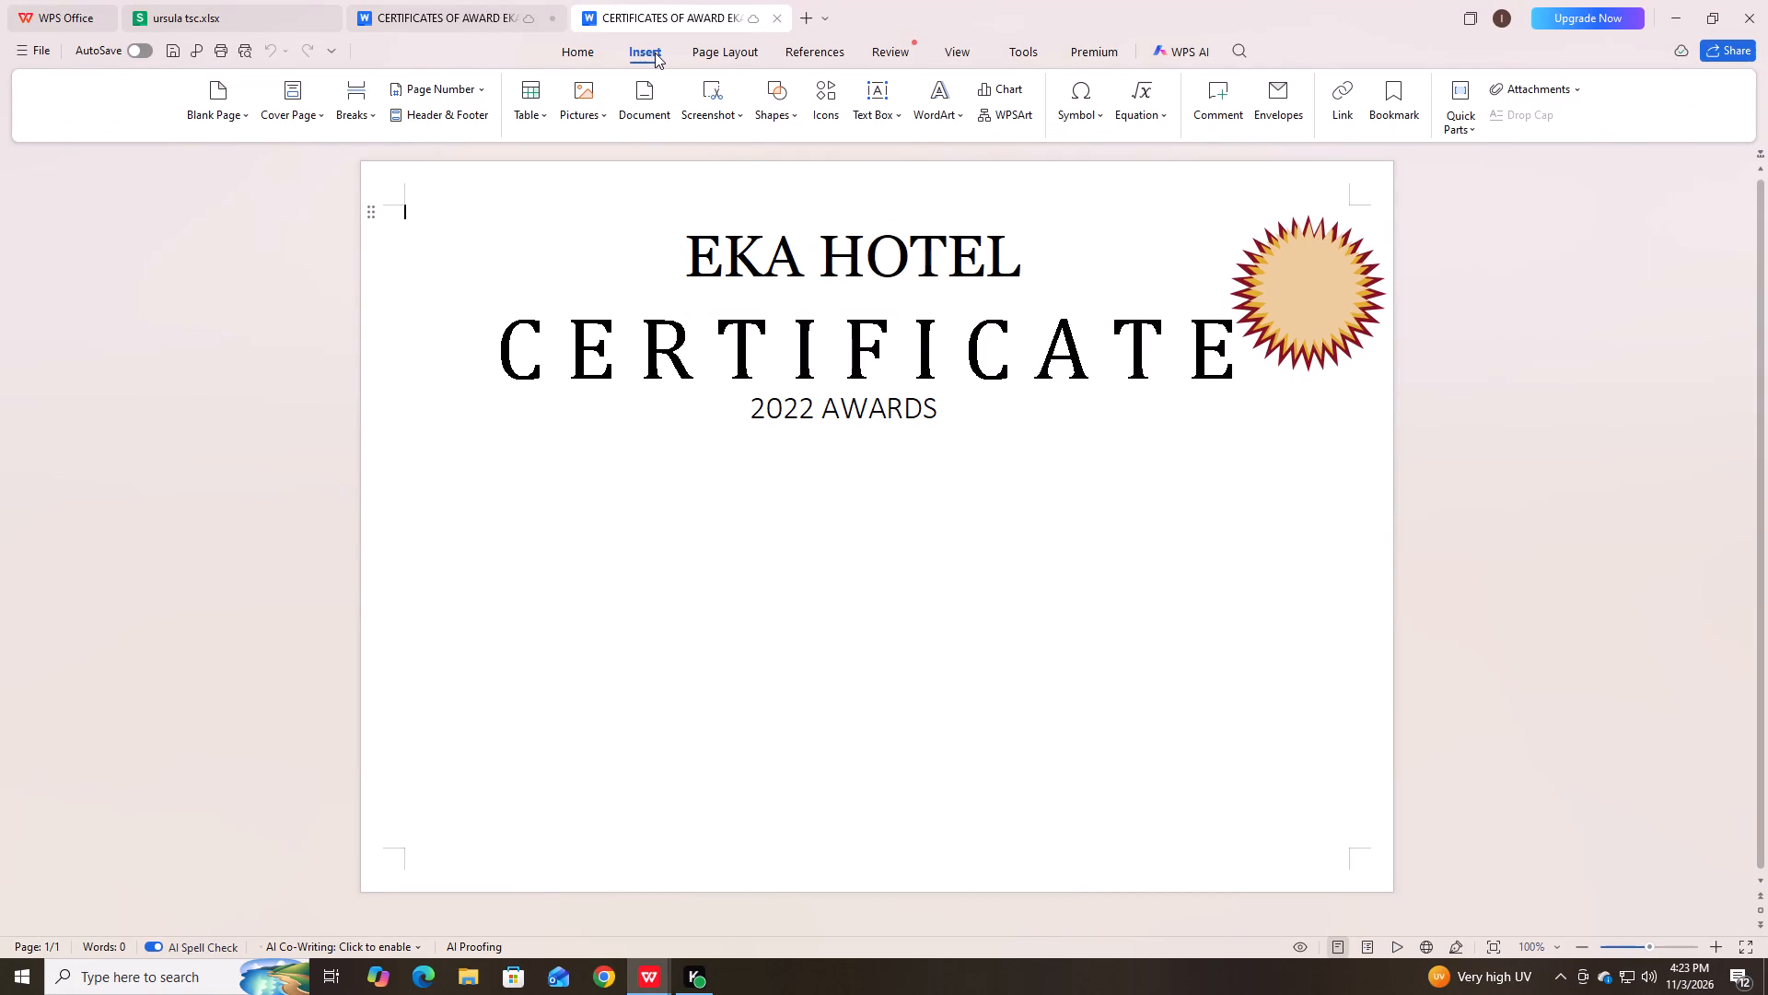
left_click(876, 98)
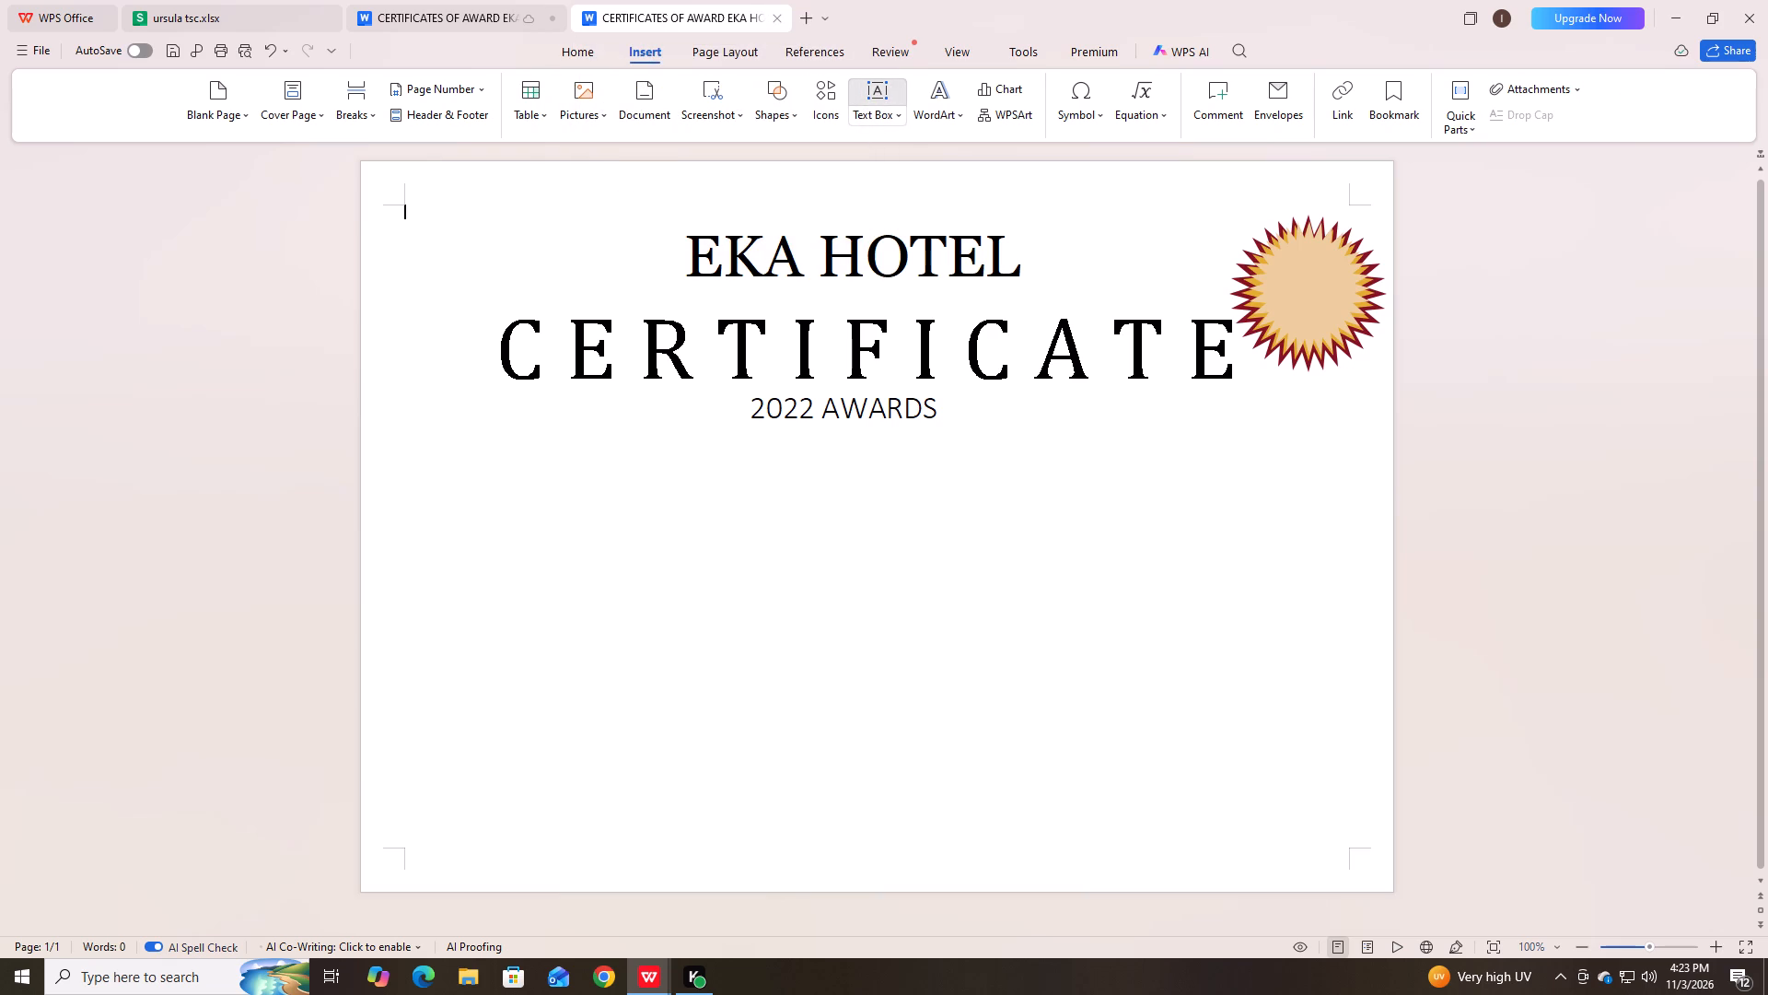
left_click_drag(1051, 455, 1126, 482)
left_click_drag(1126, 482, 1127, 490)
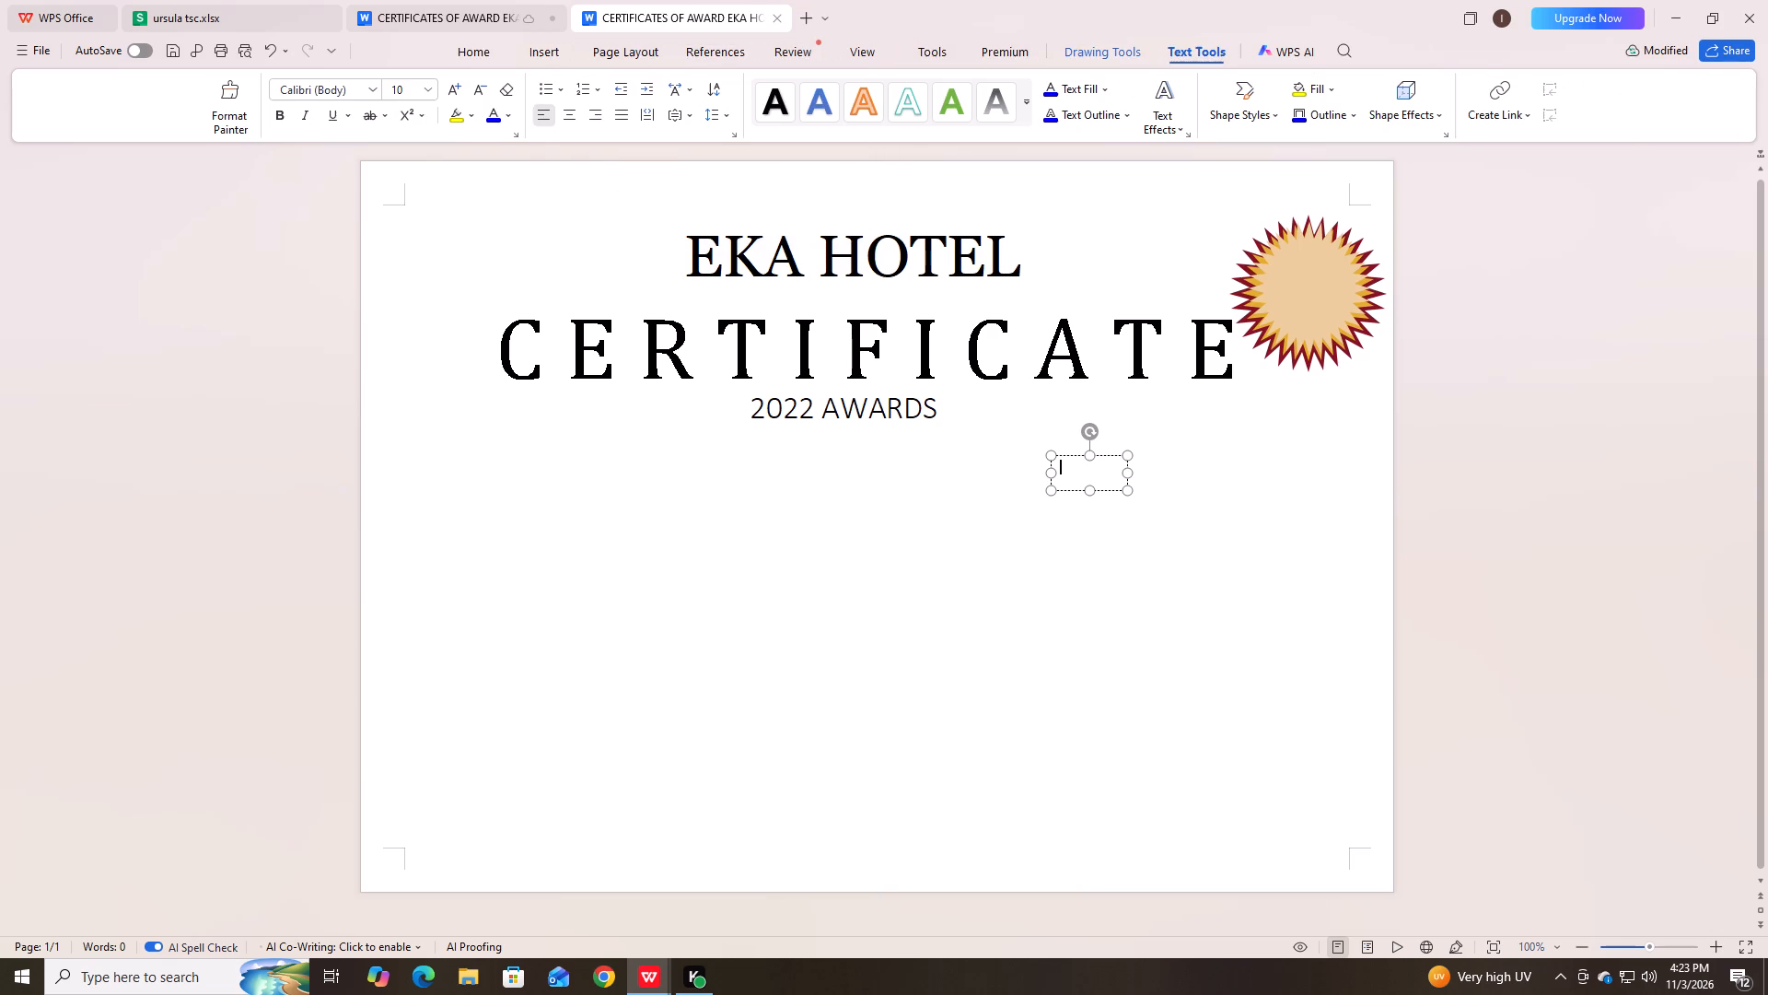
key("2")
key("0")
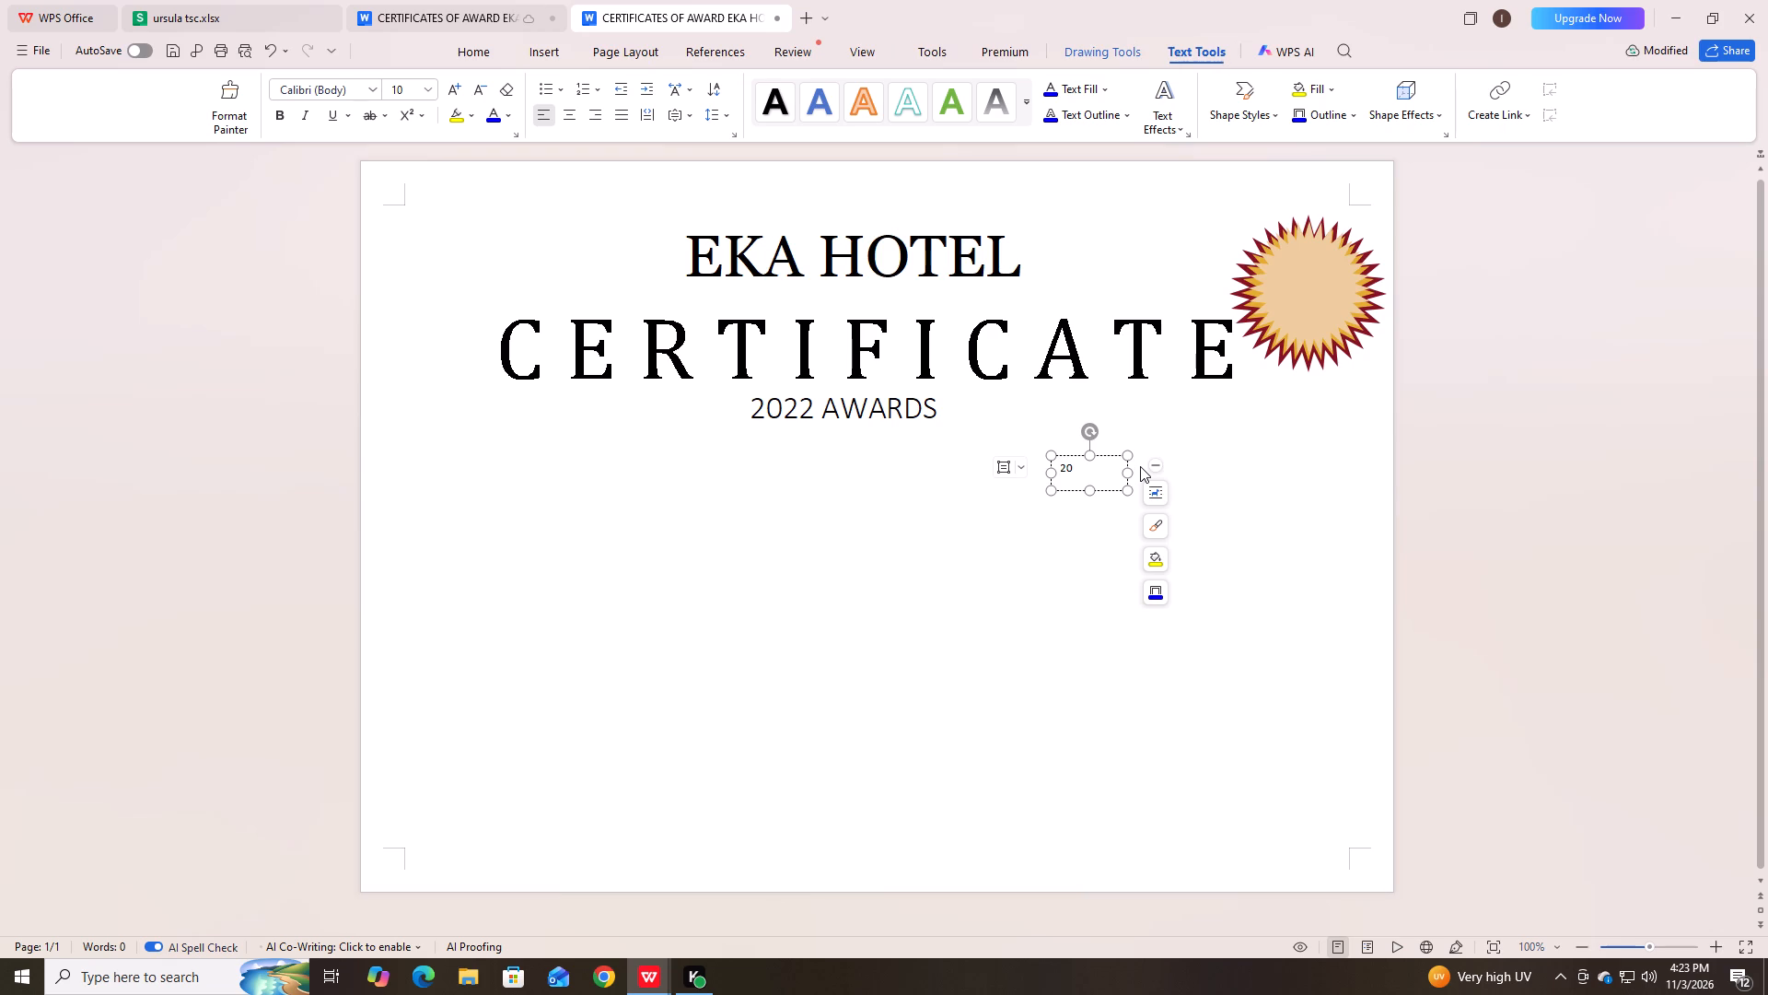
key("2")
key("0")
key("BackSpace")
key("2")
Format the "2022" text in the new text box as bold 20-point Cambria Math.
left_click_drag(1089, 464, 1079, 464)
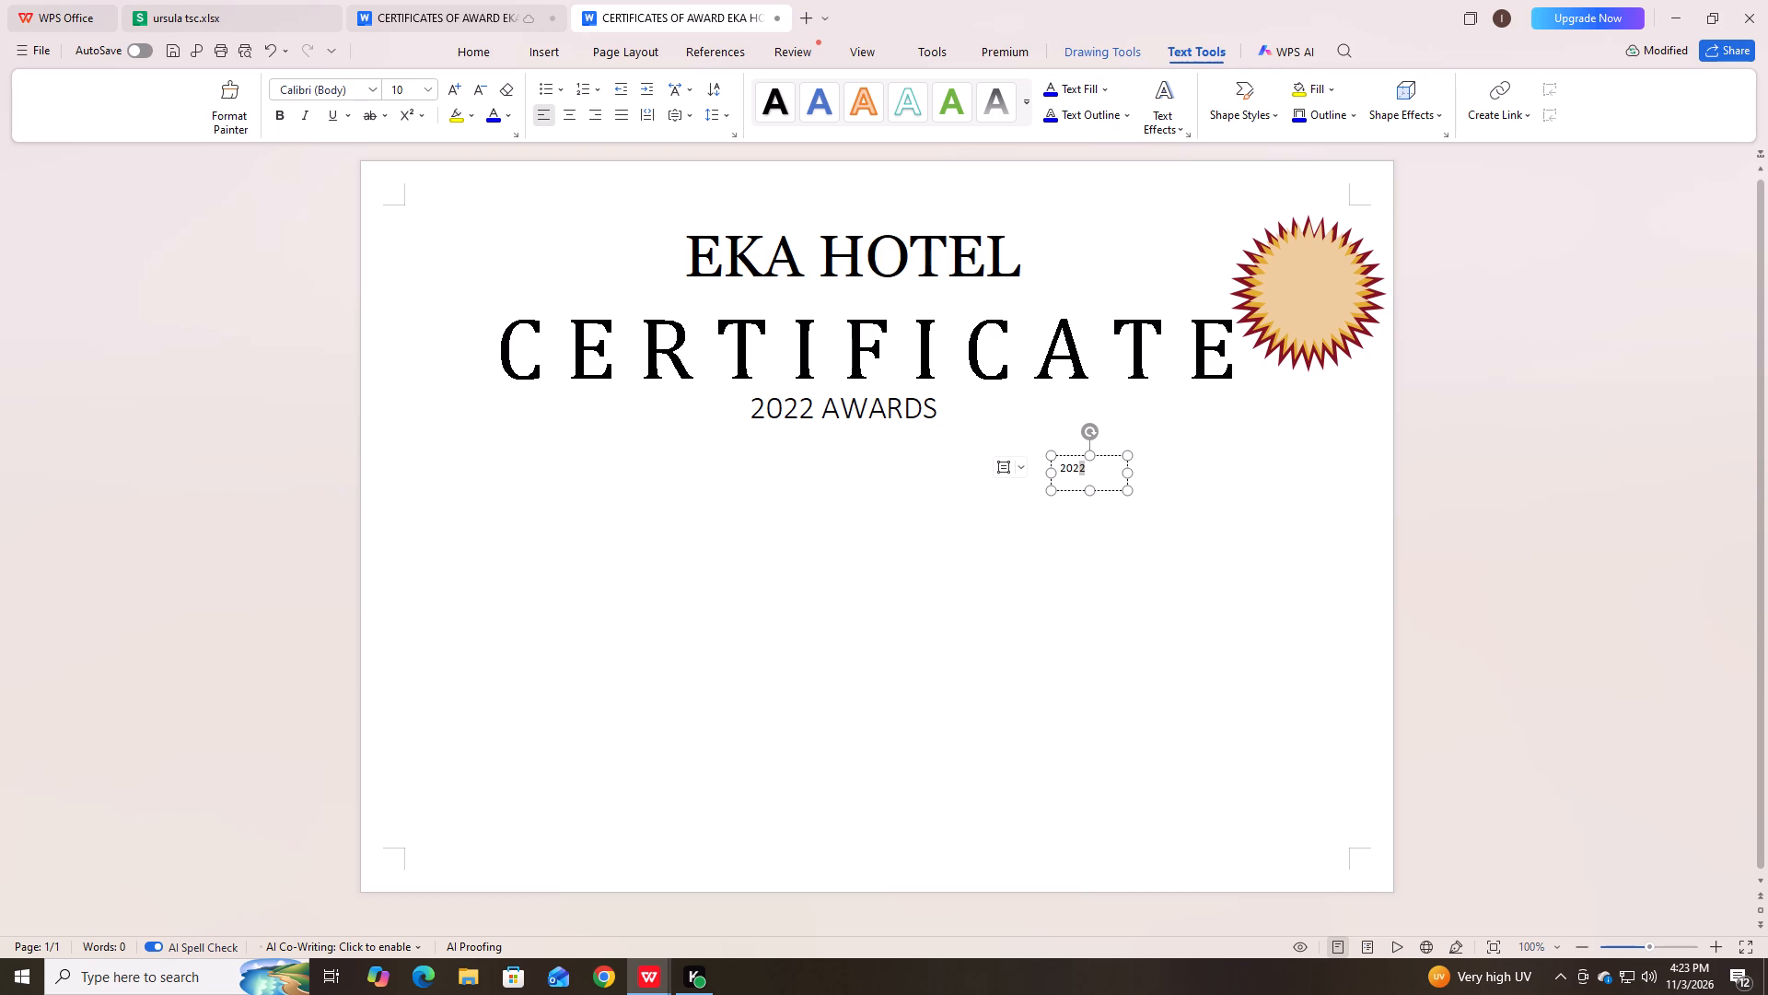
left_click_drag(1079, 464, 1057, 464)
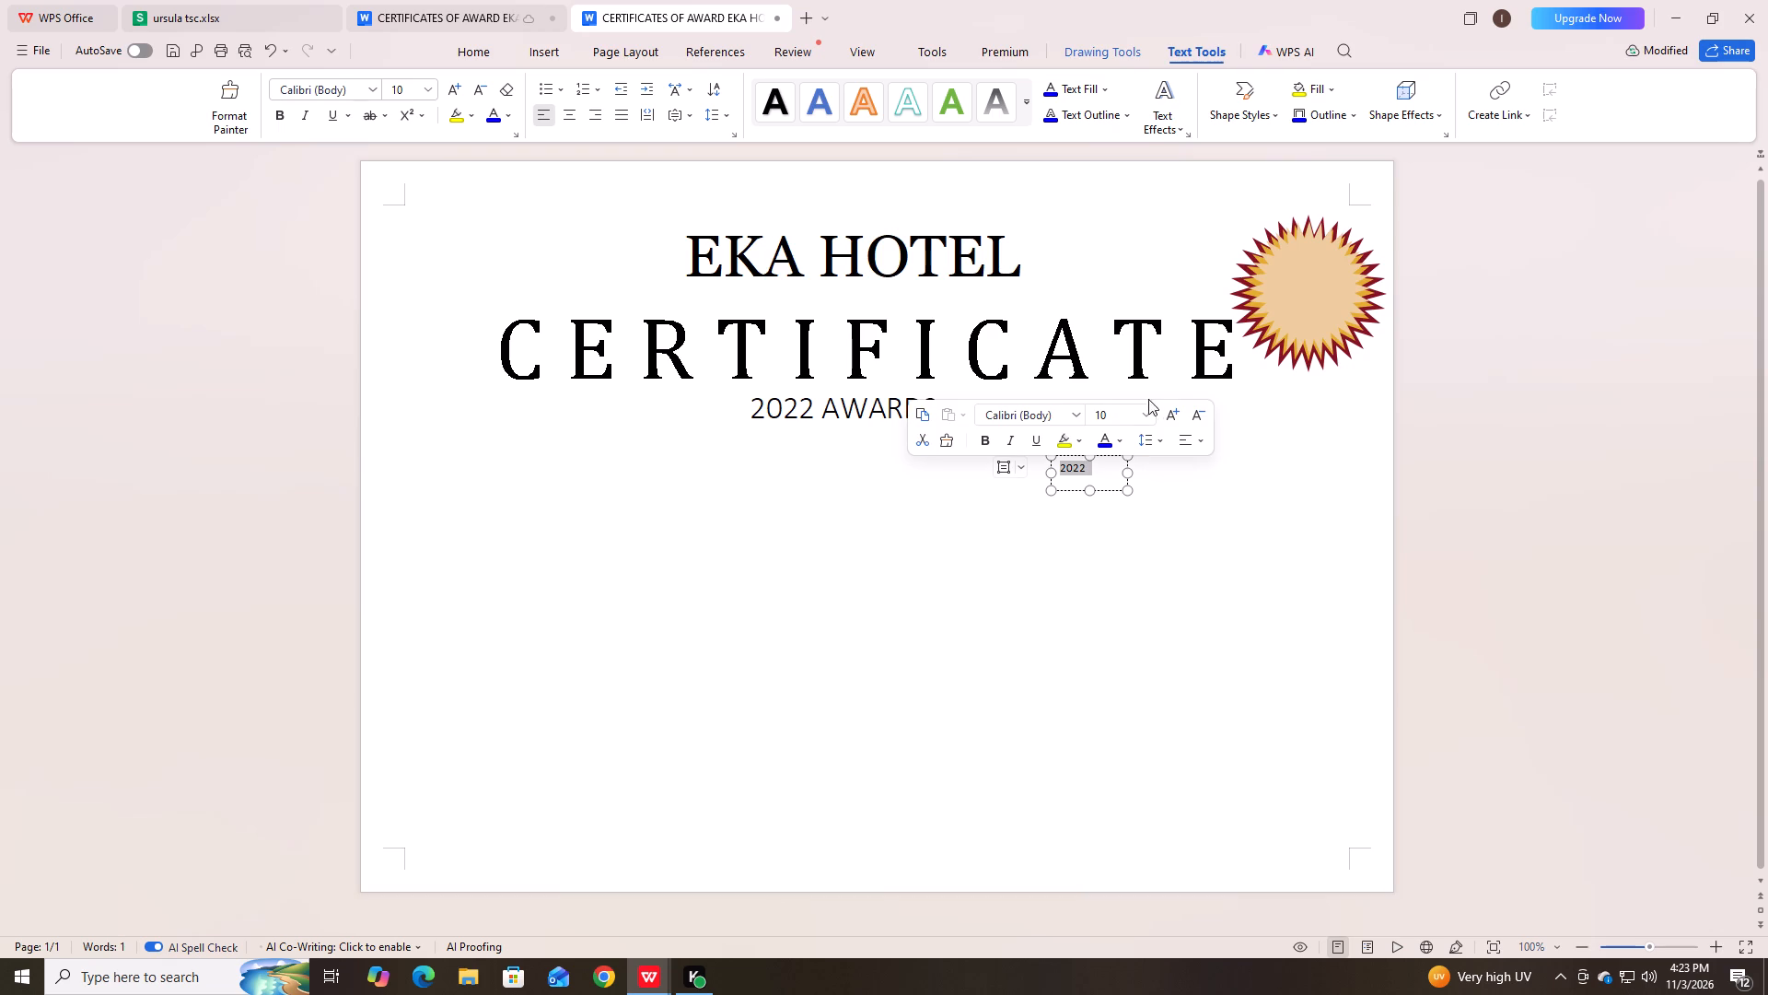
left_click(1144, 416)
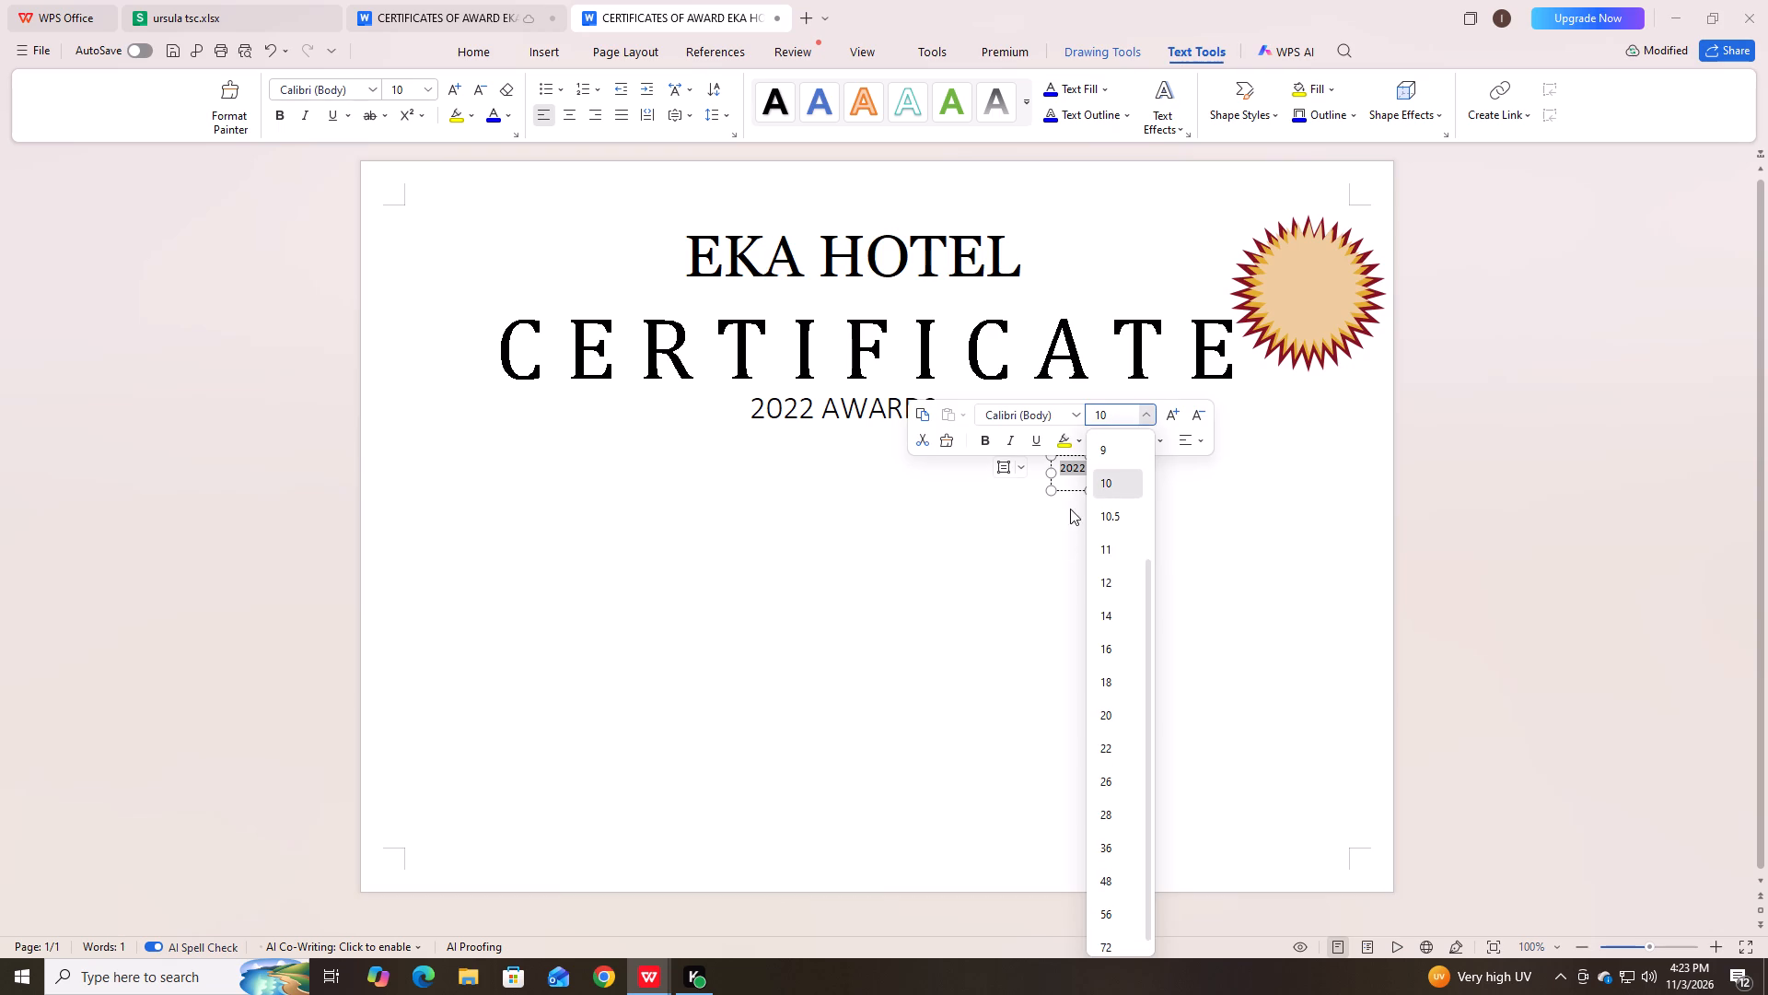
left_click(1108, 719)
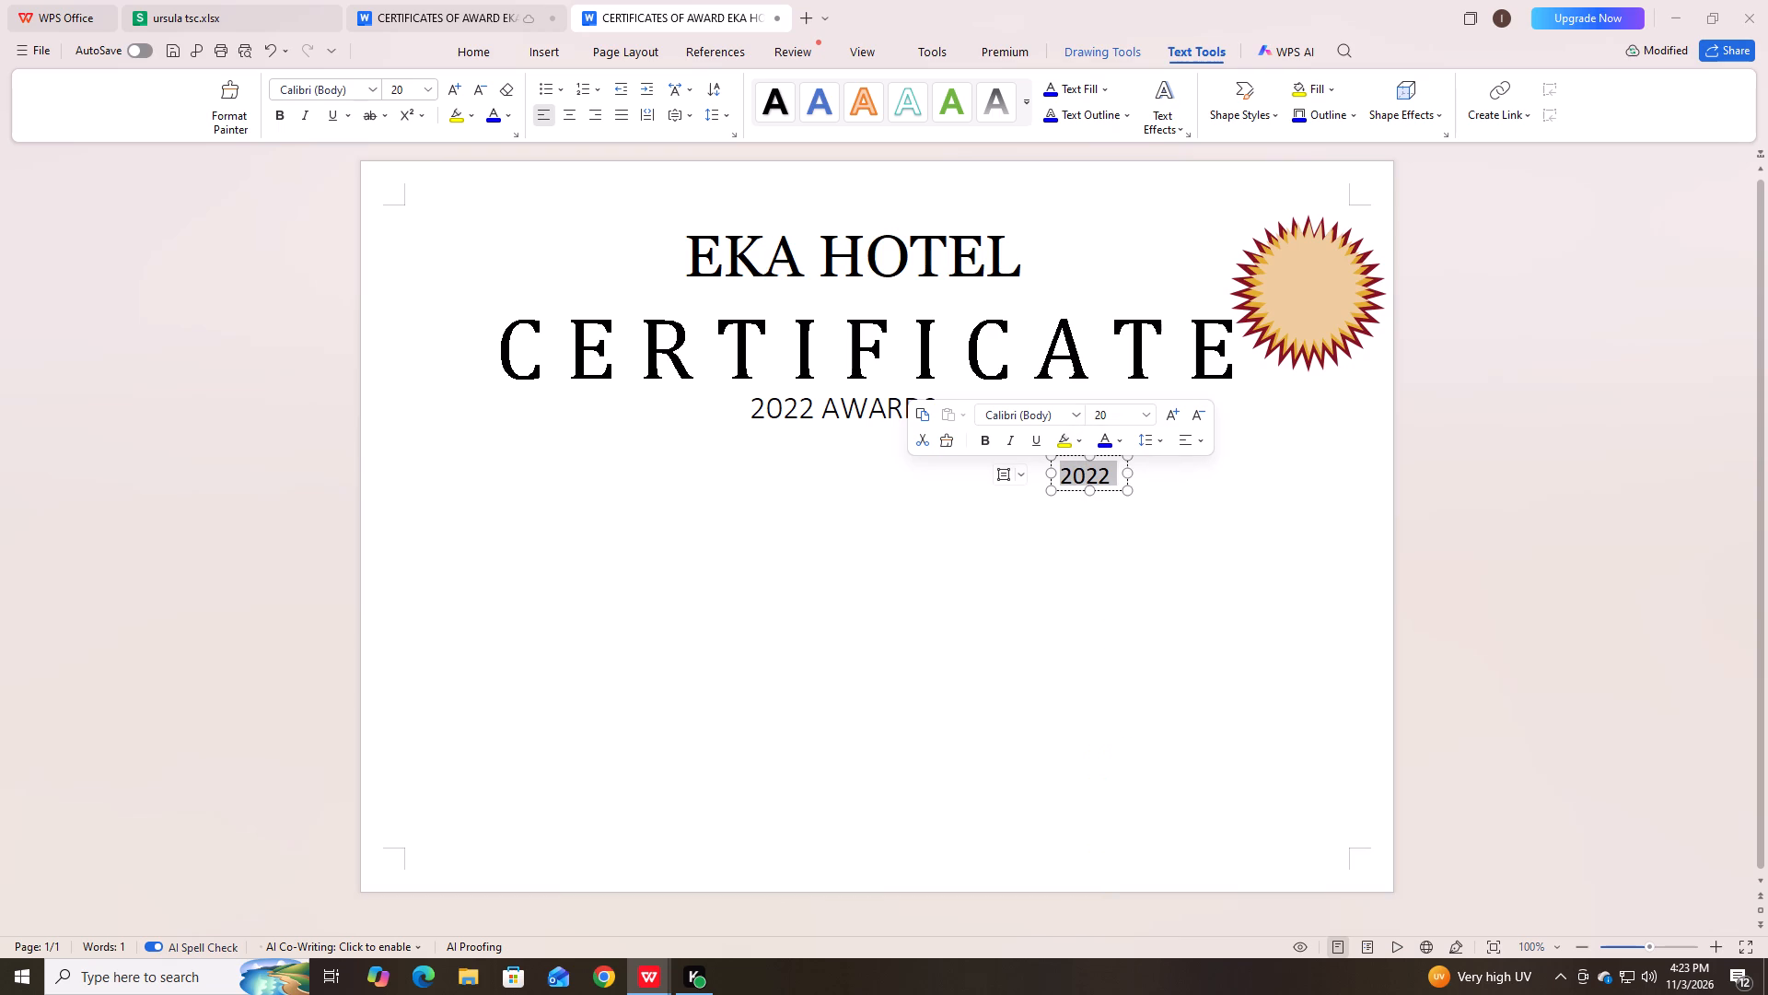
left_click(1070, 414)
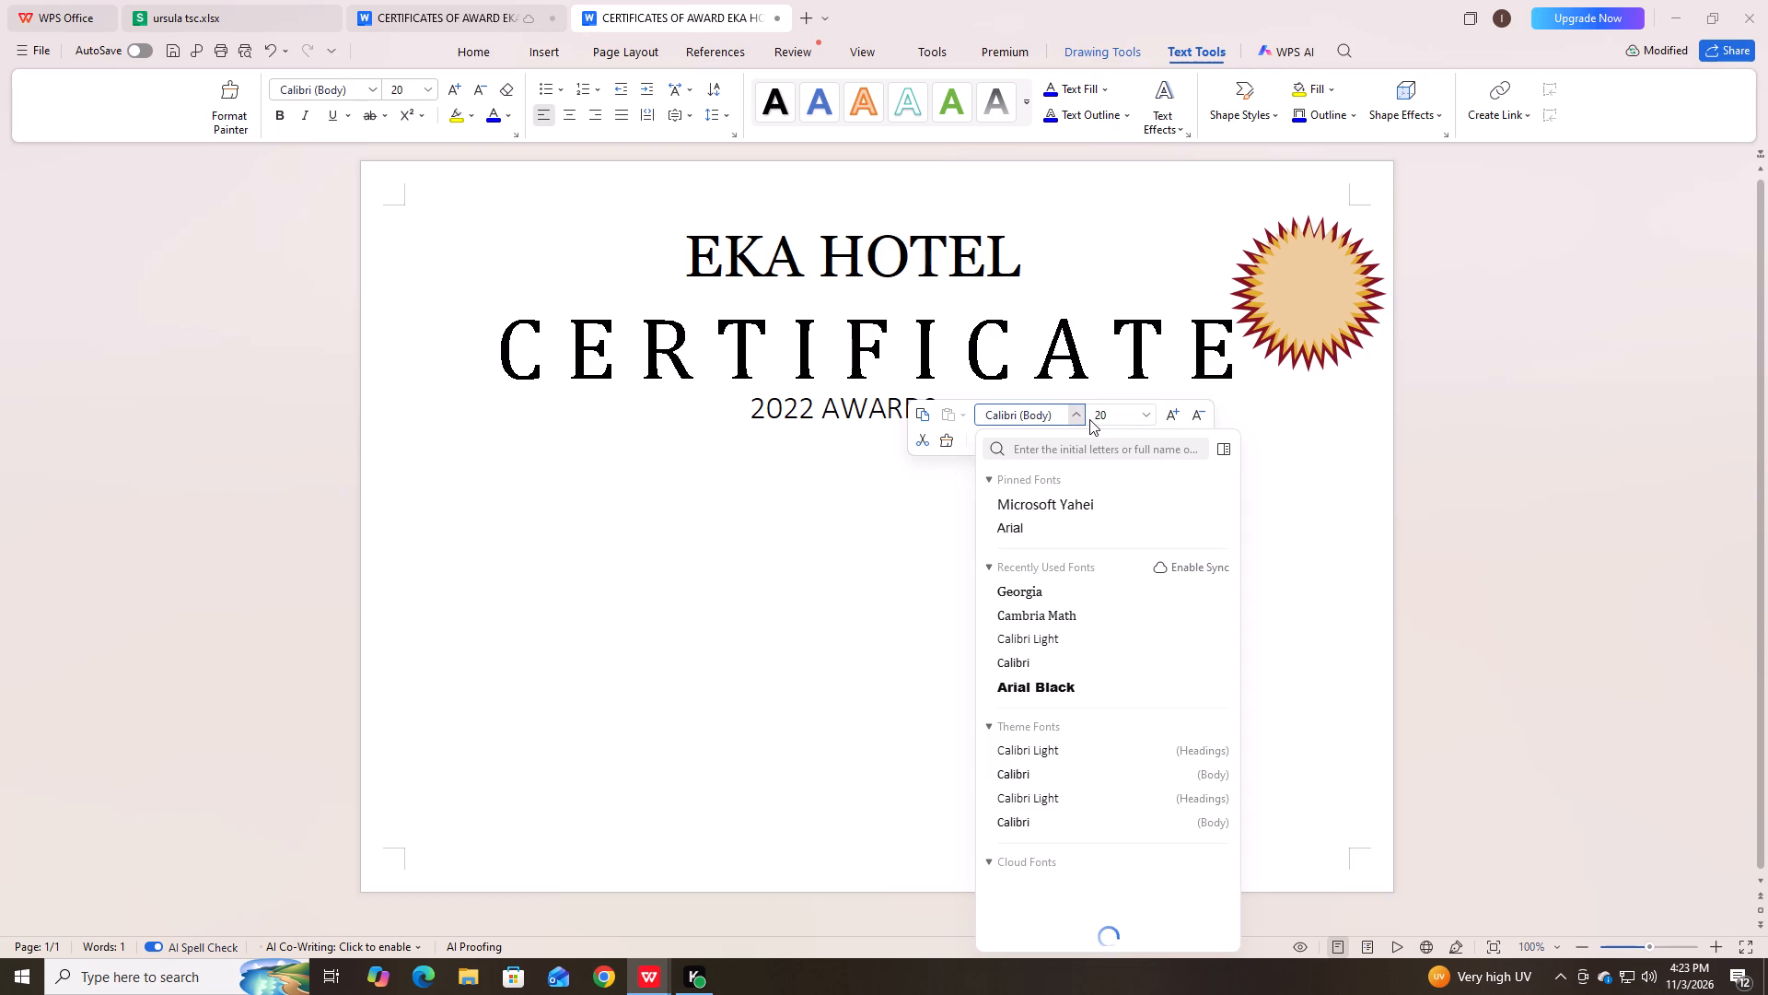
left_click(1028, 614)
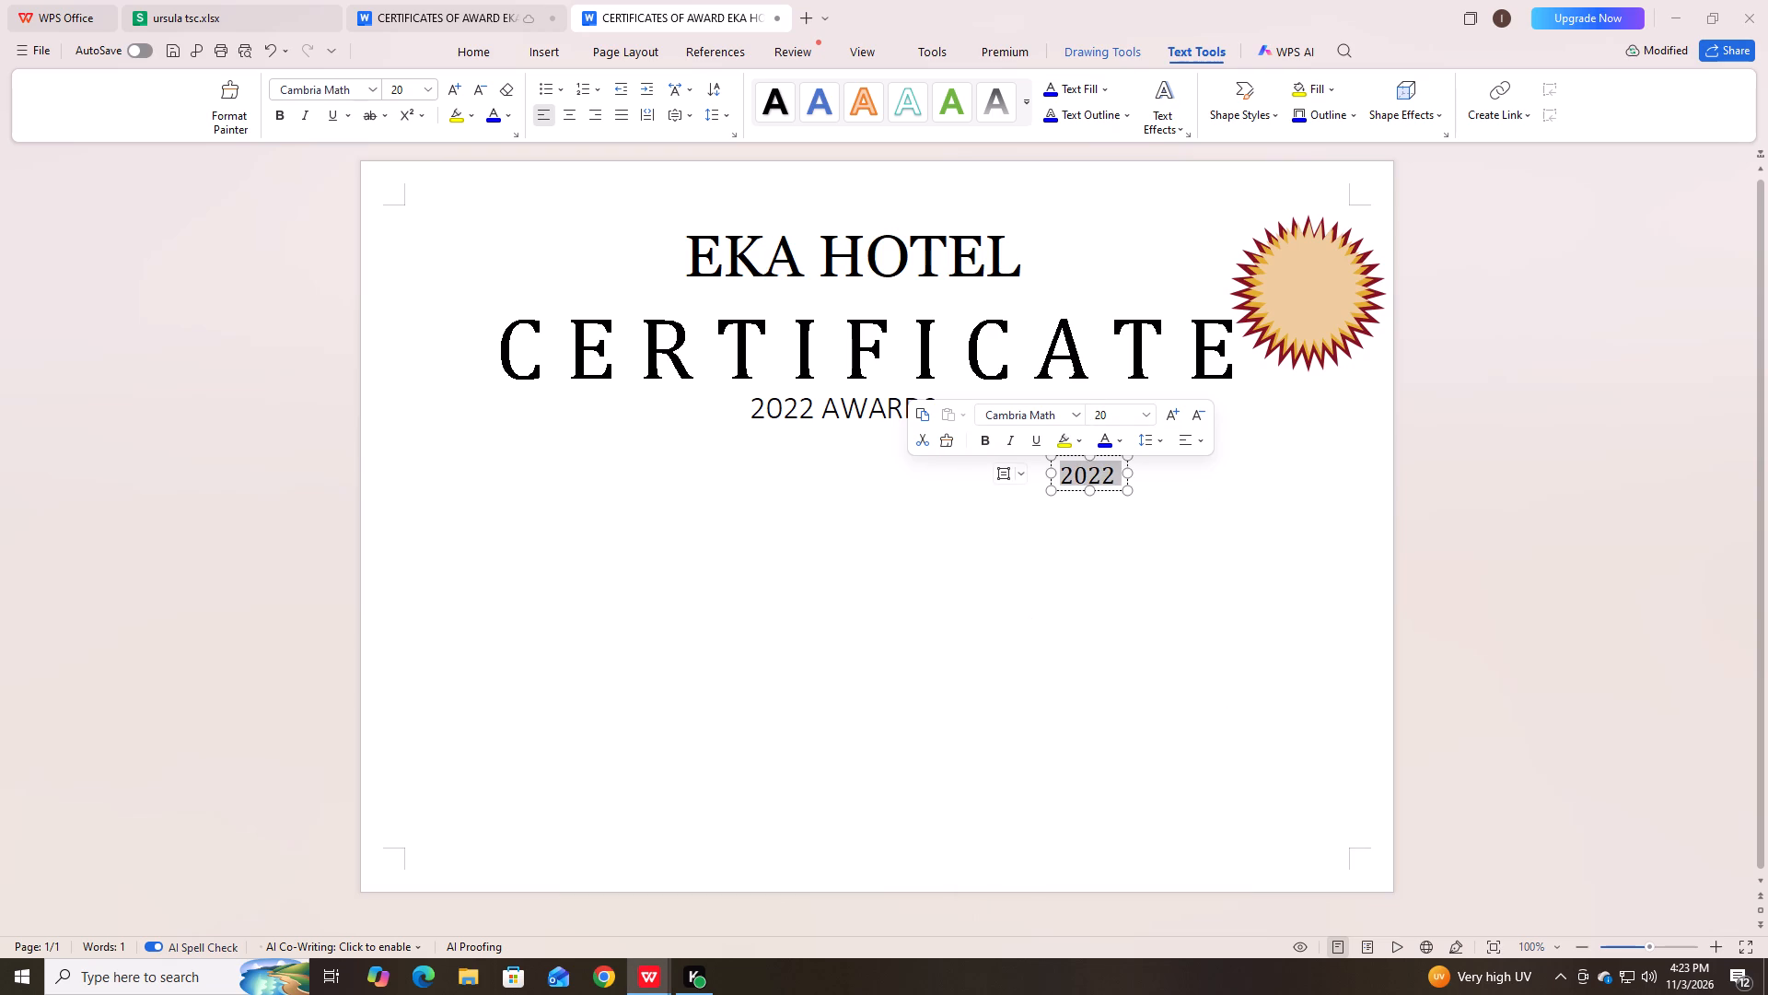
left_click(986, 446)
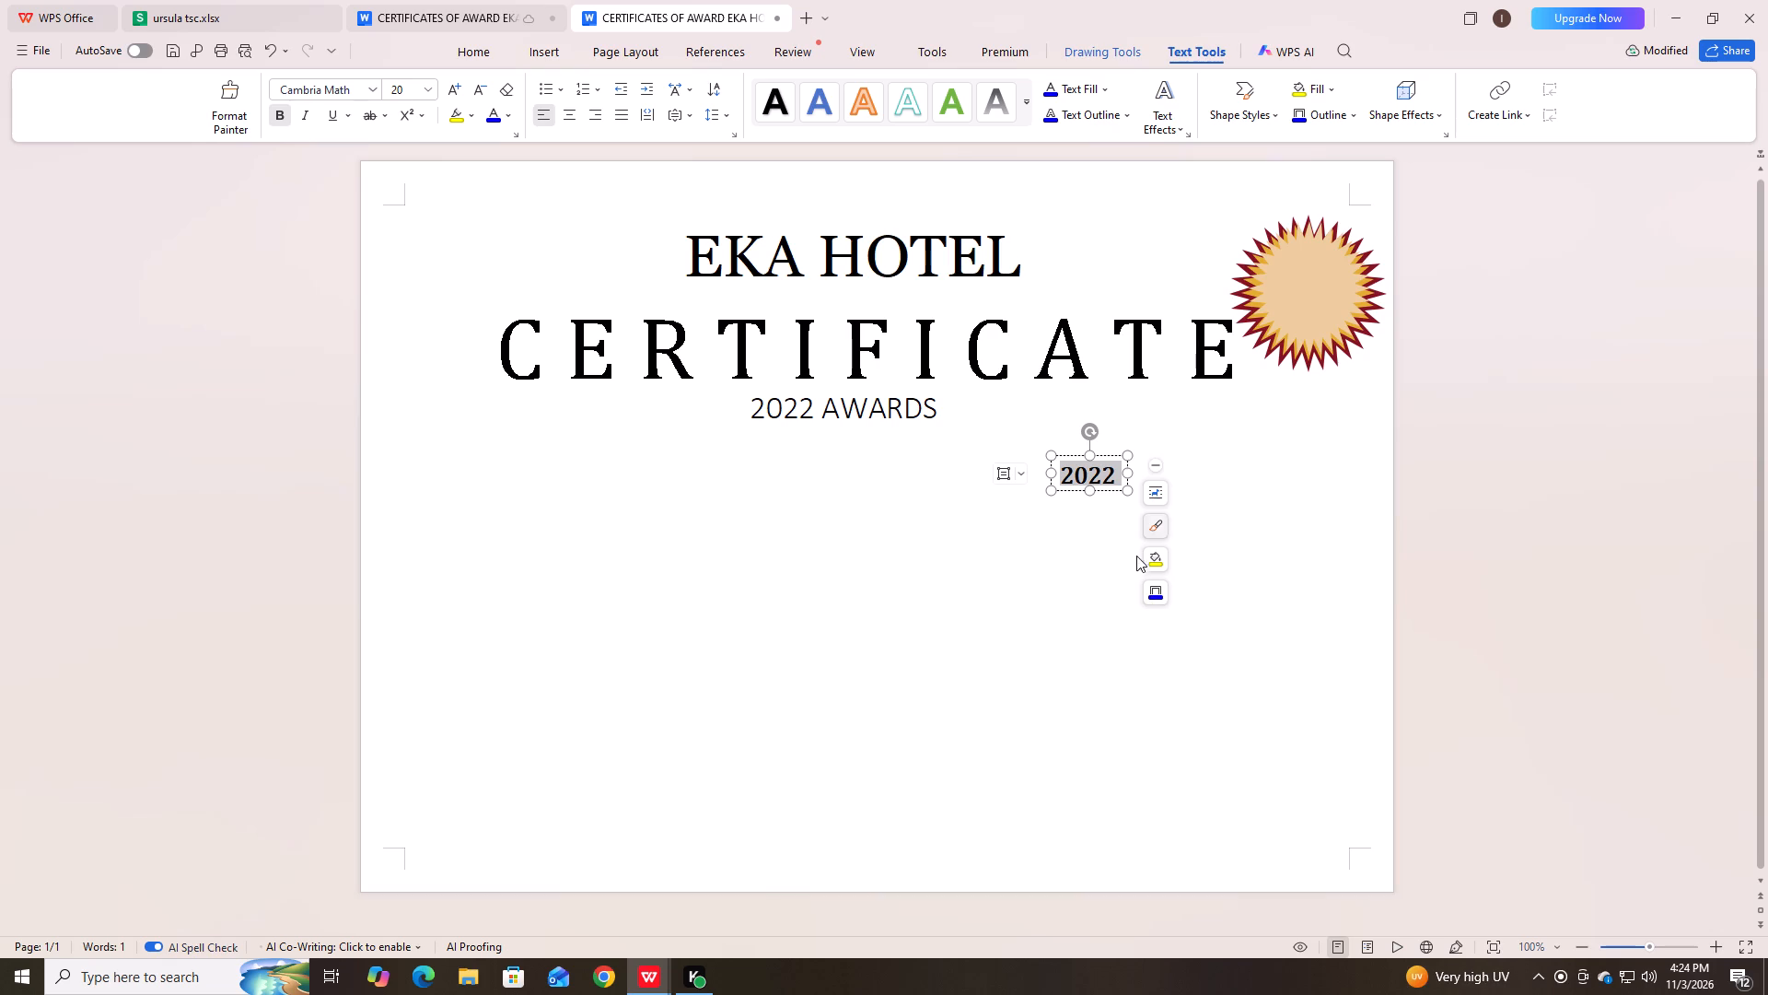
Set the "2022" text box to no outline and no fill.
left_click(1158, 591)
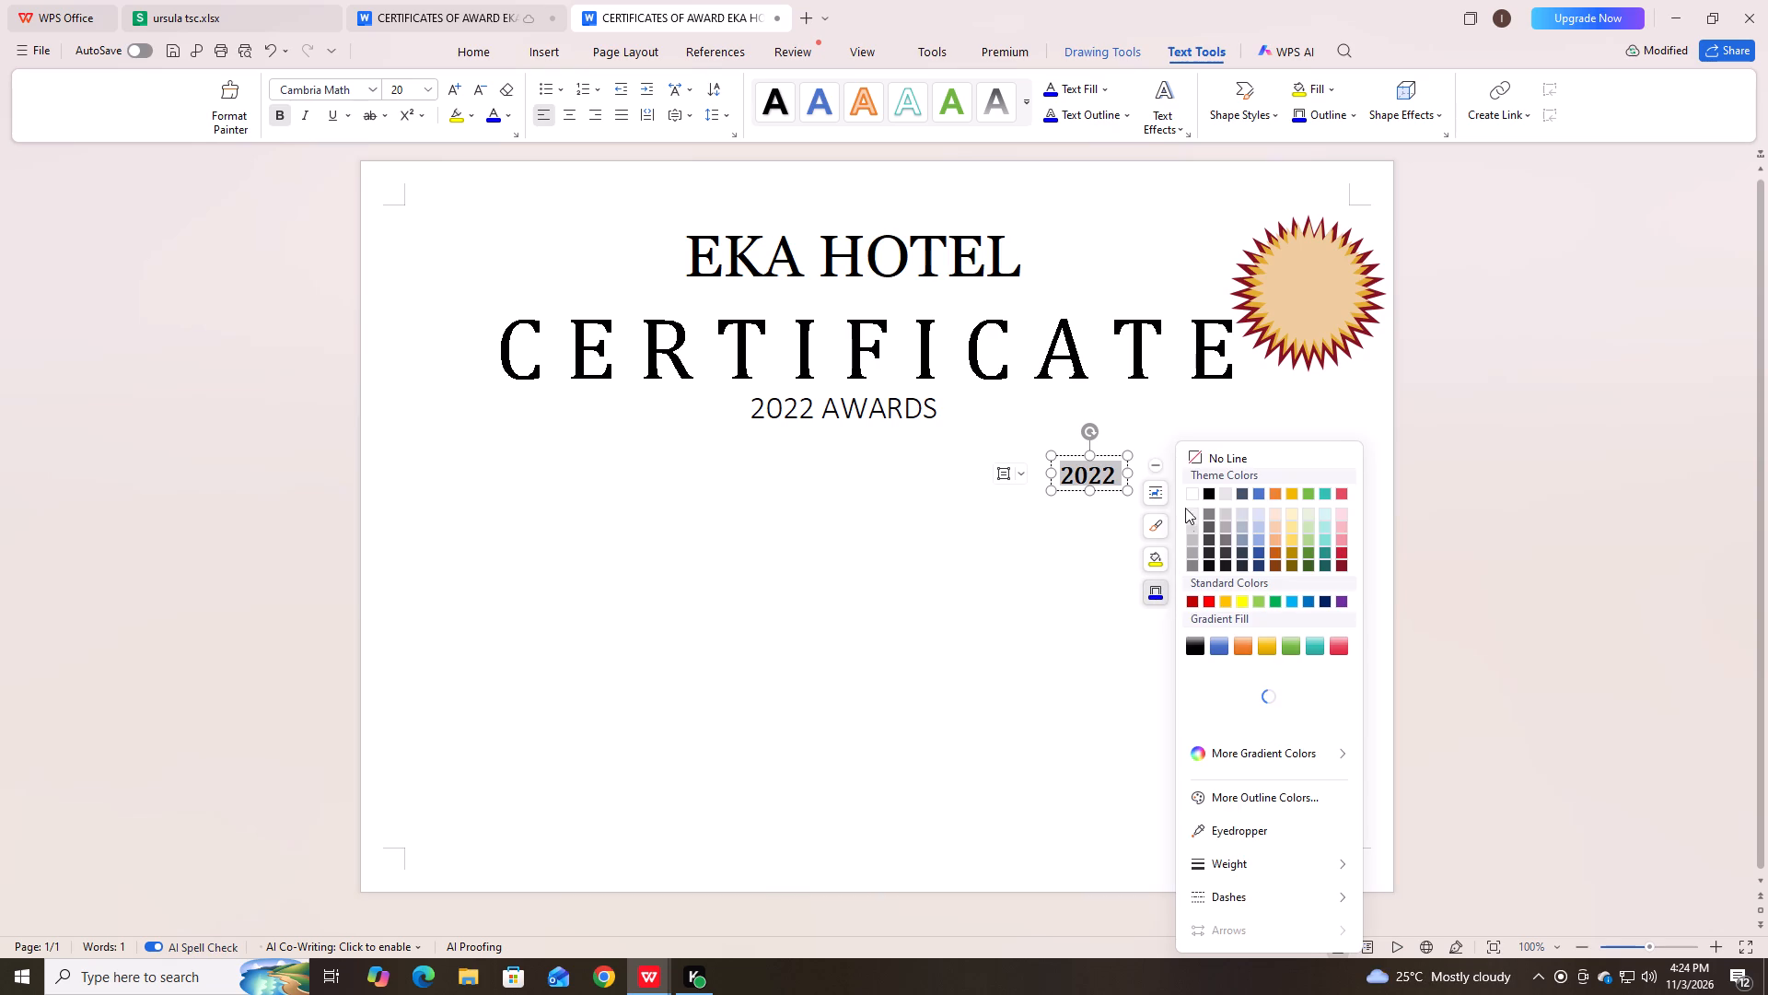
left_click(1195, 456)
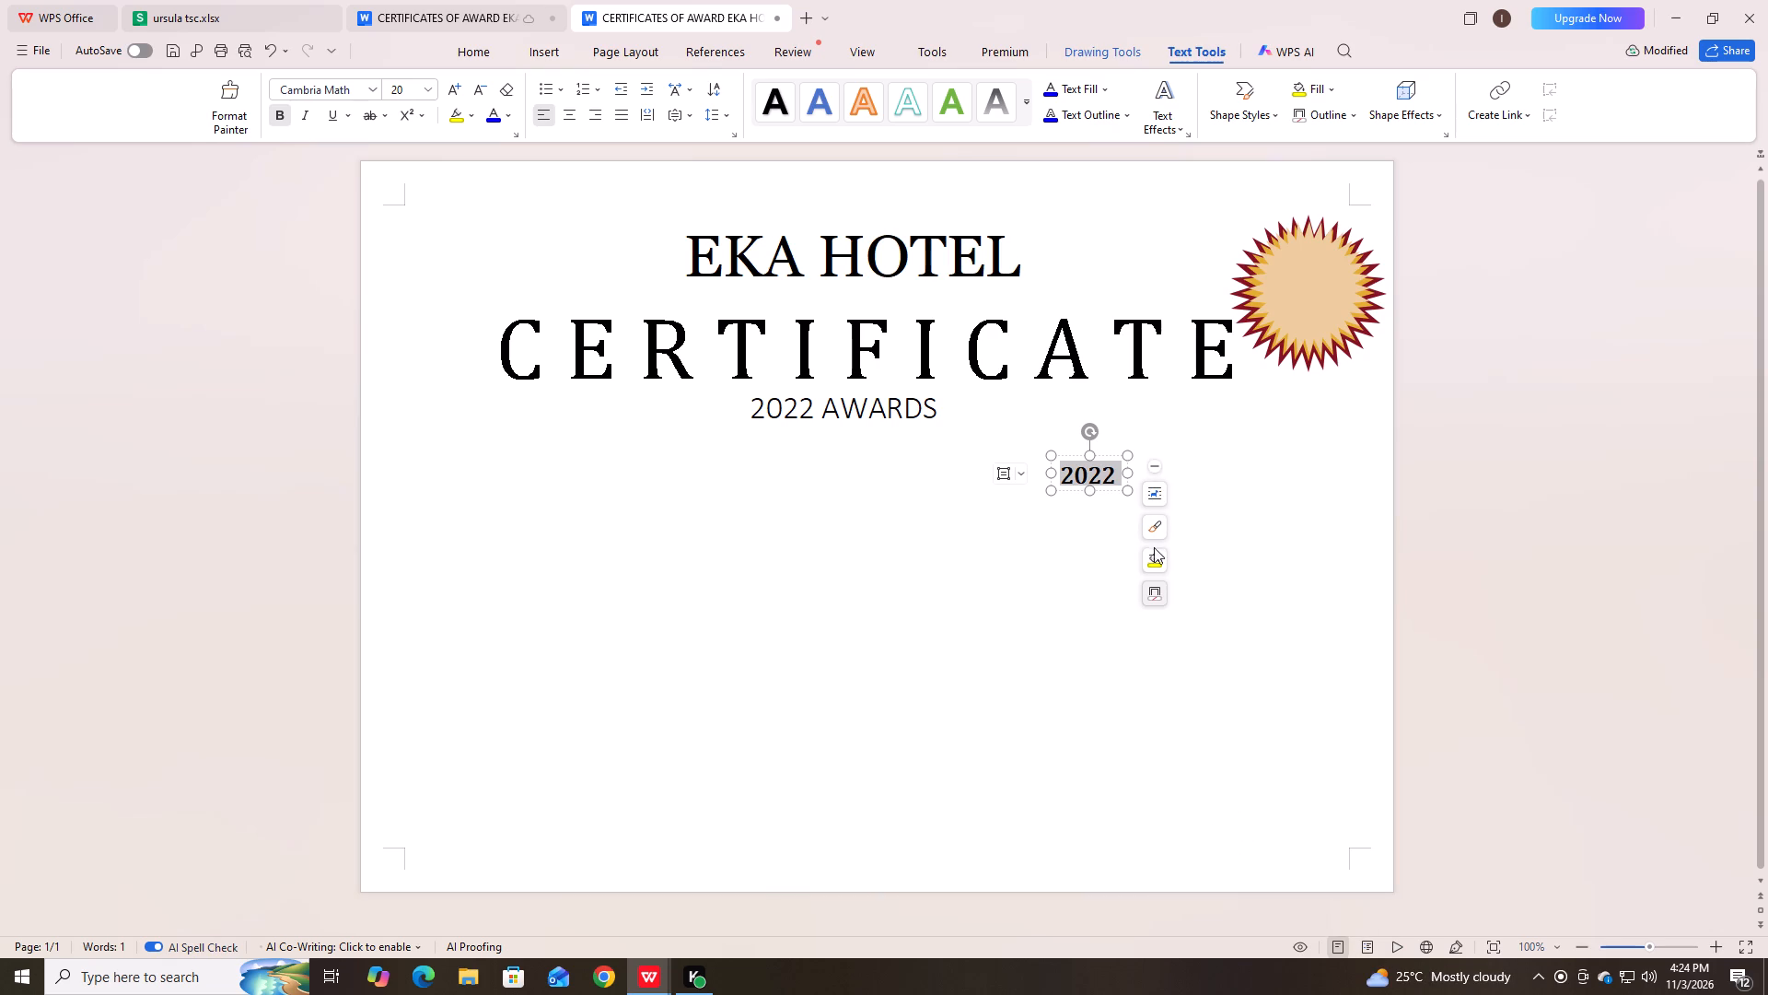
left_click(1164, 565)
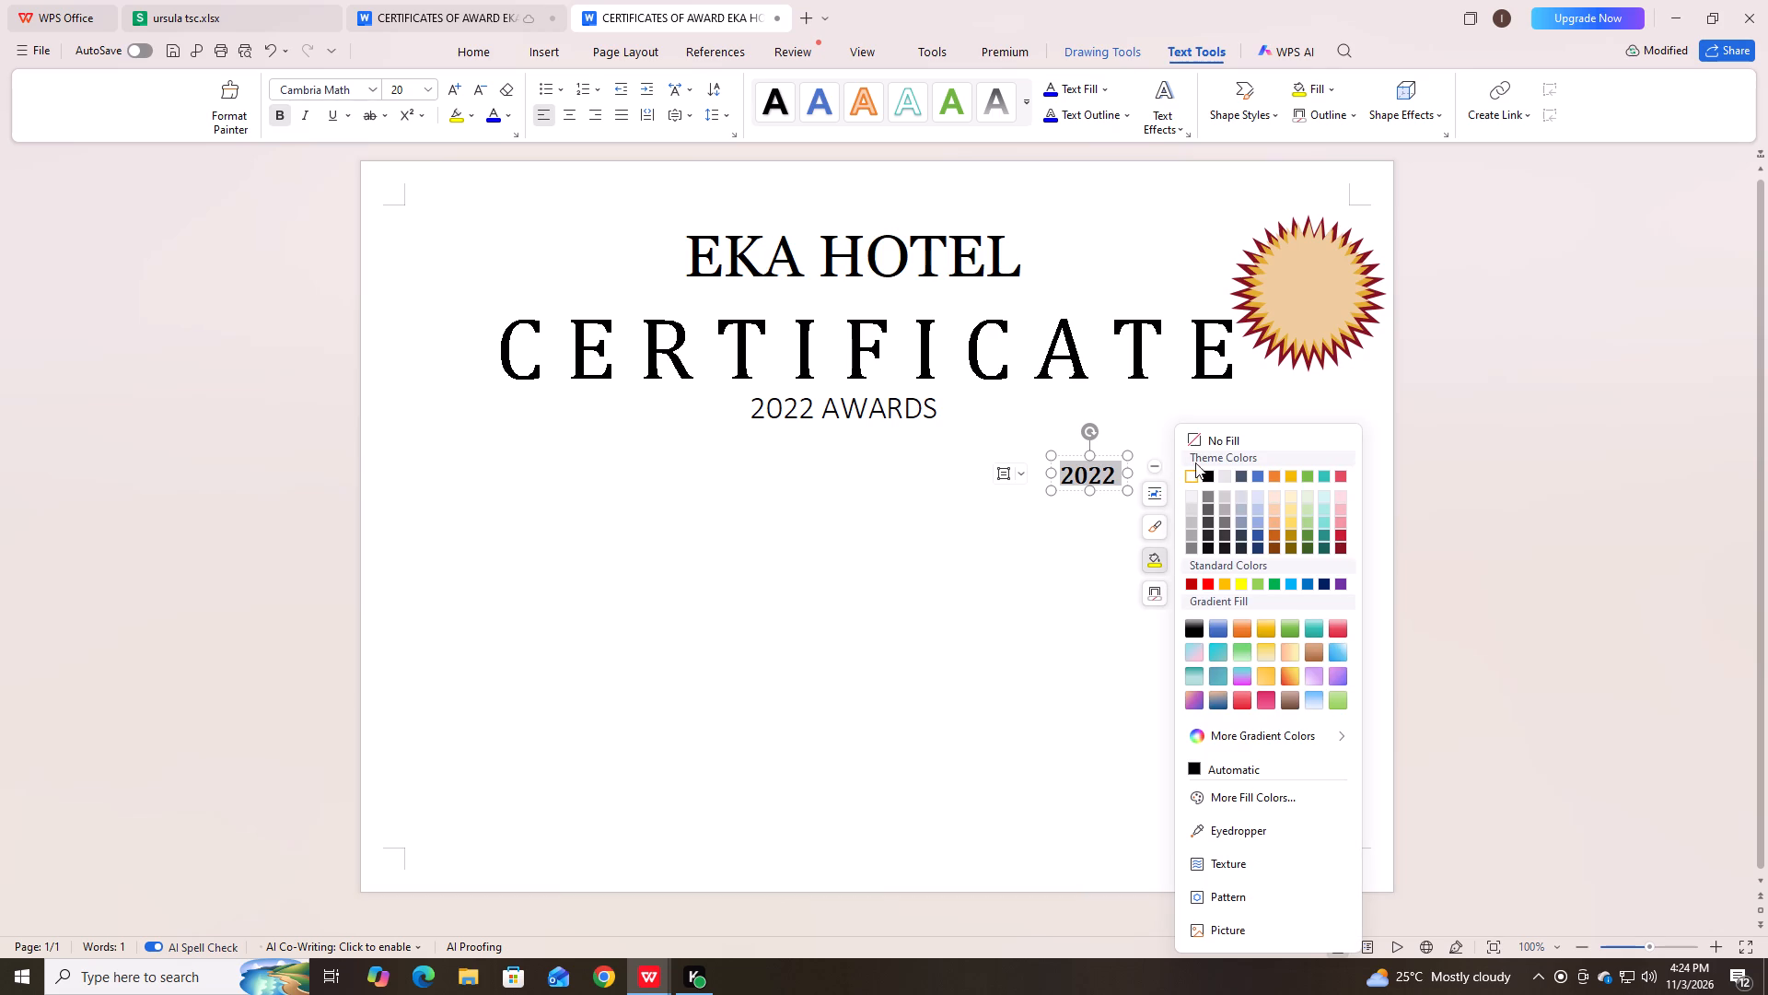
left_click(1200, 434)
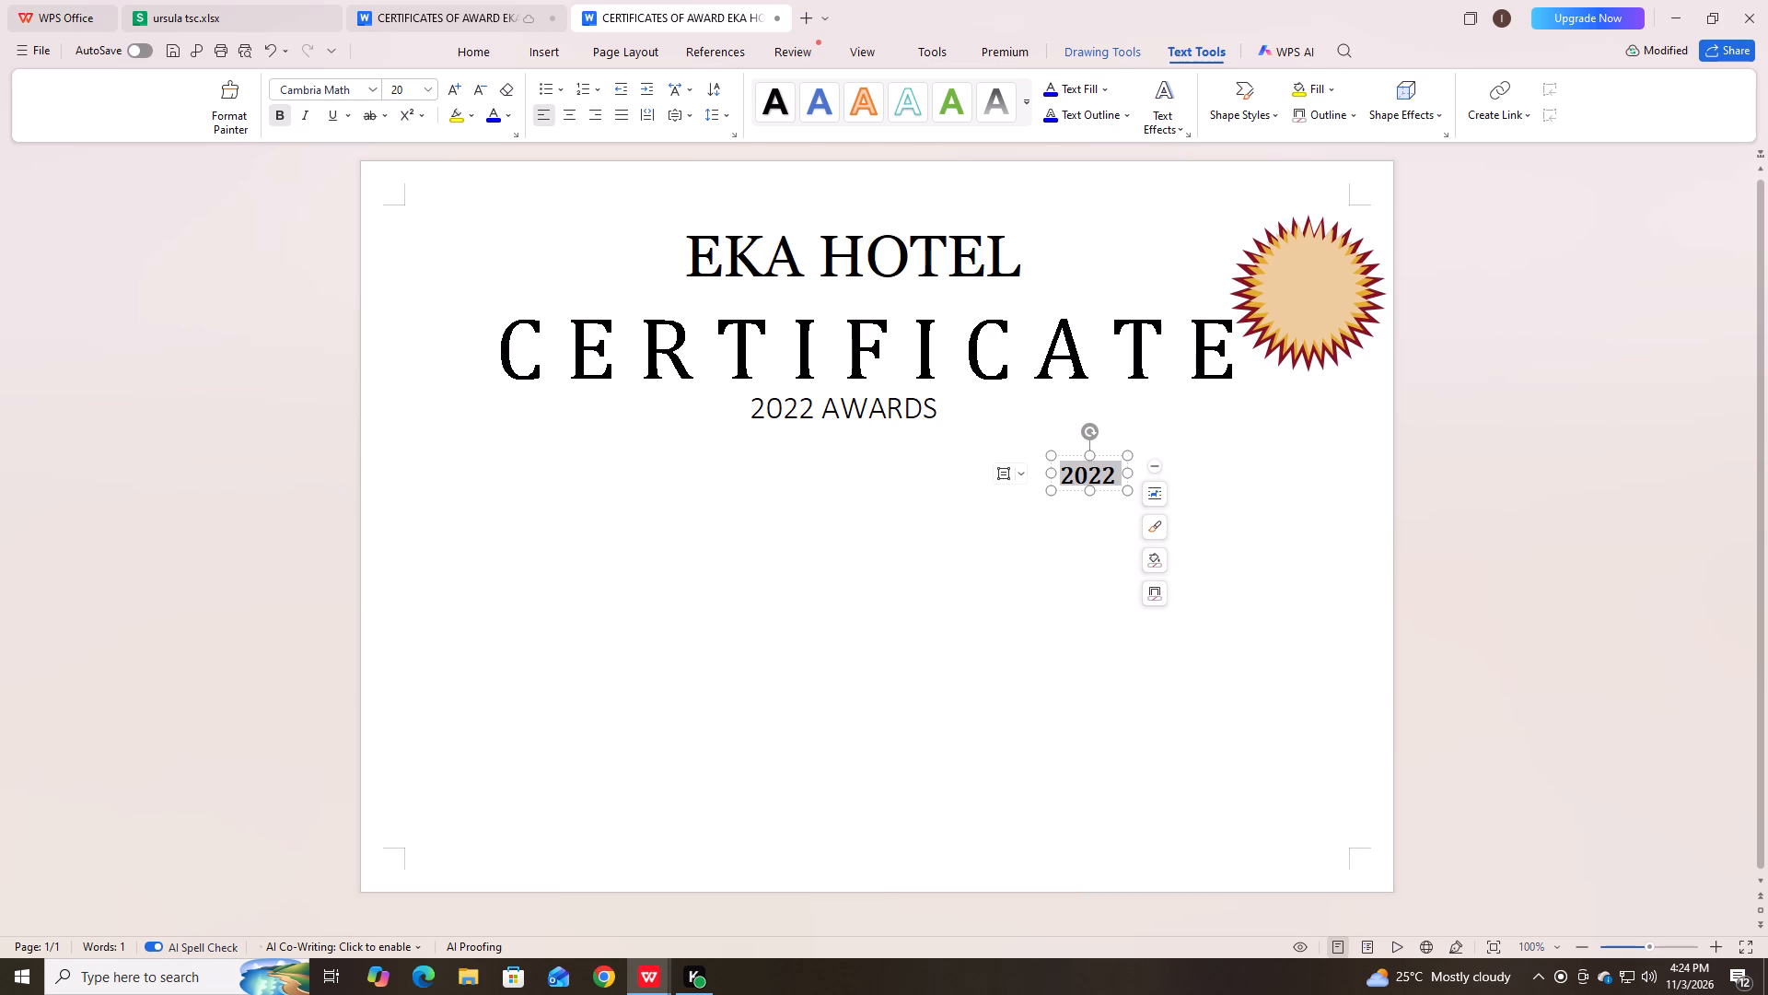
left_click(1234, 514)
Move the "2022" text box onto the upper middle of the starburst seal.
left_click(1108, 473)
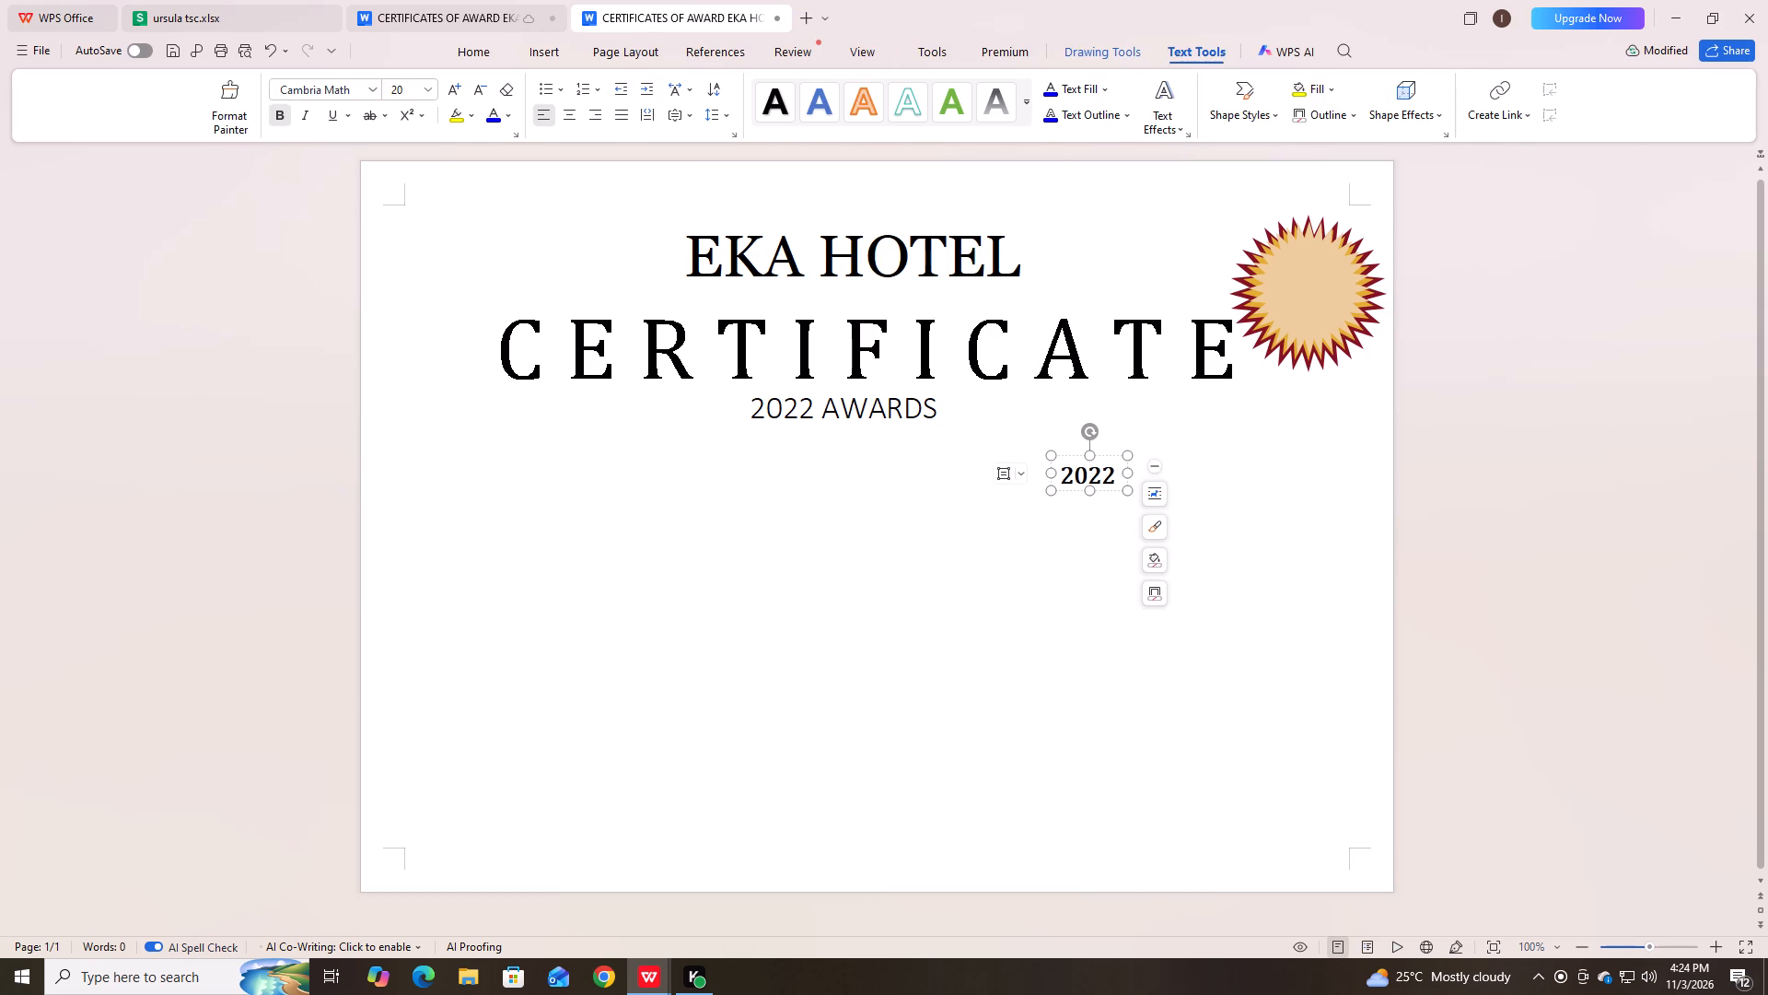
left_click_drag(1126, 483, 1135, 477)
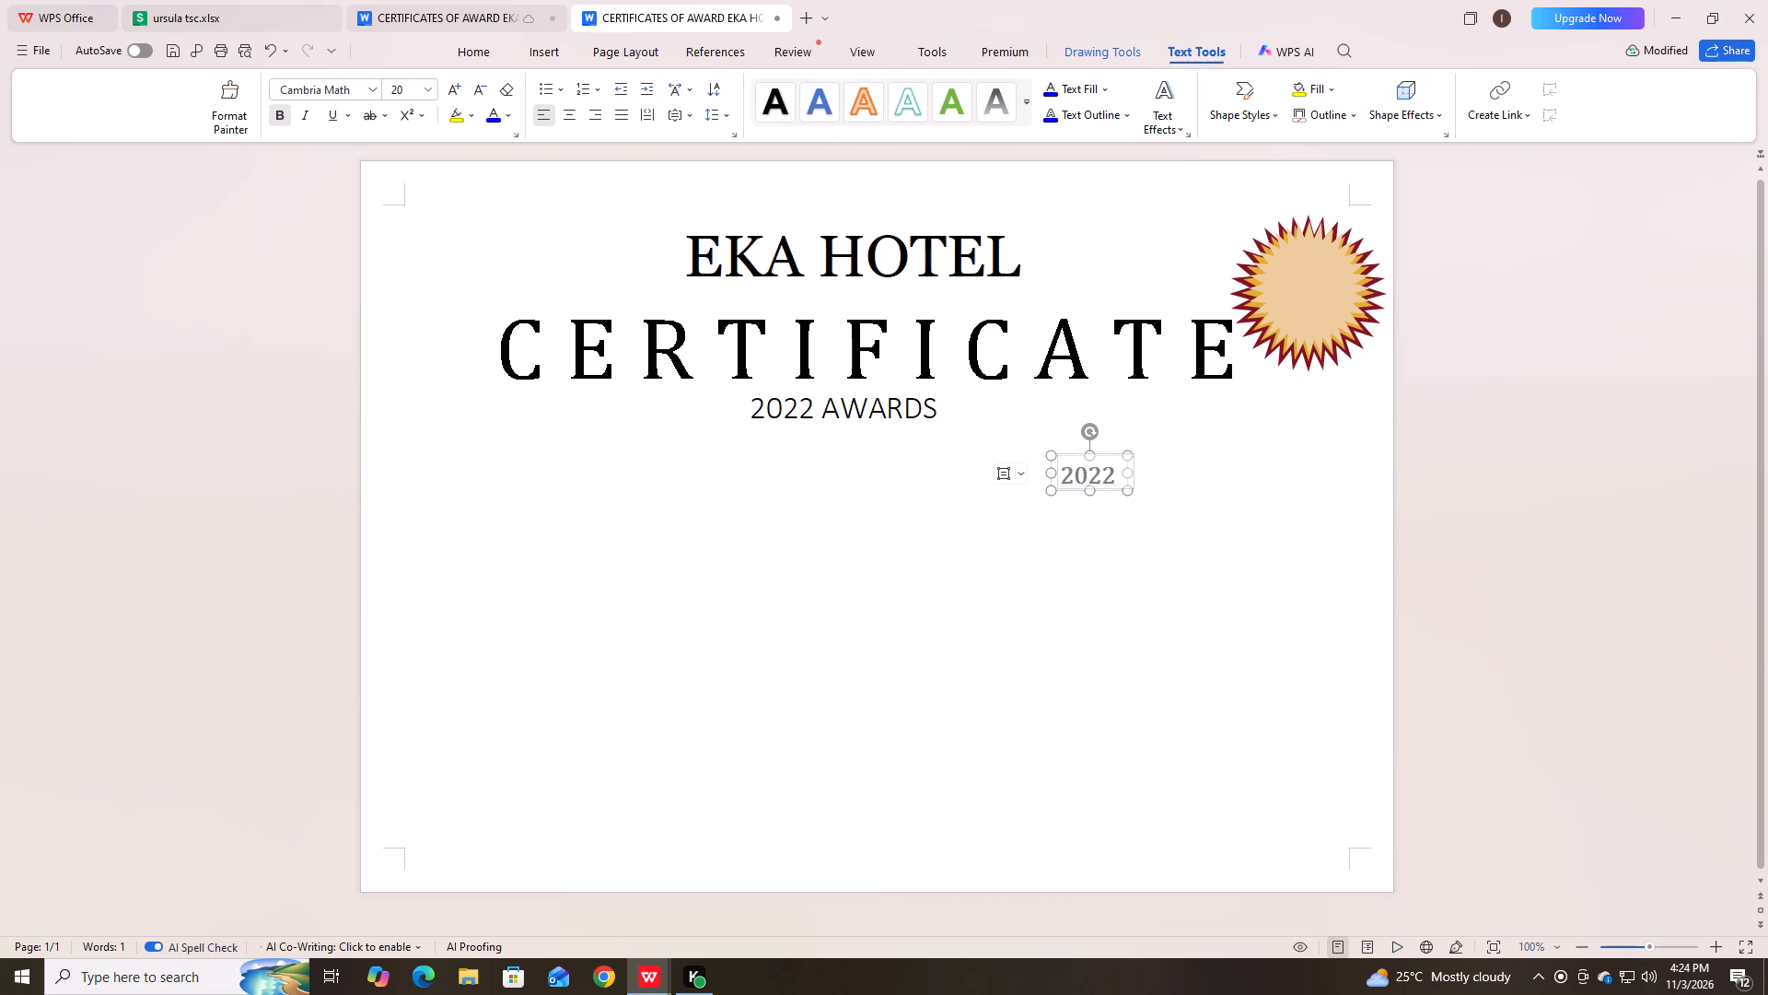
left_click_drag(1135, 477, 1345, 275)
left_click(1316, 323)
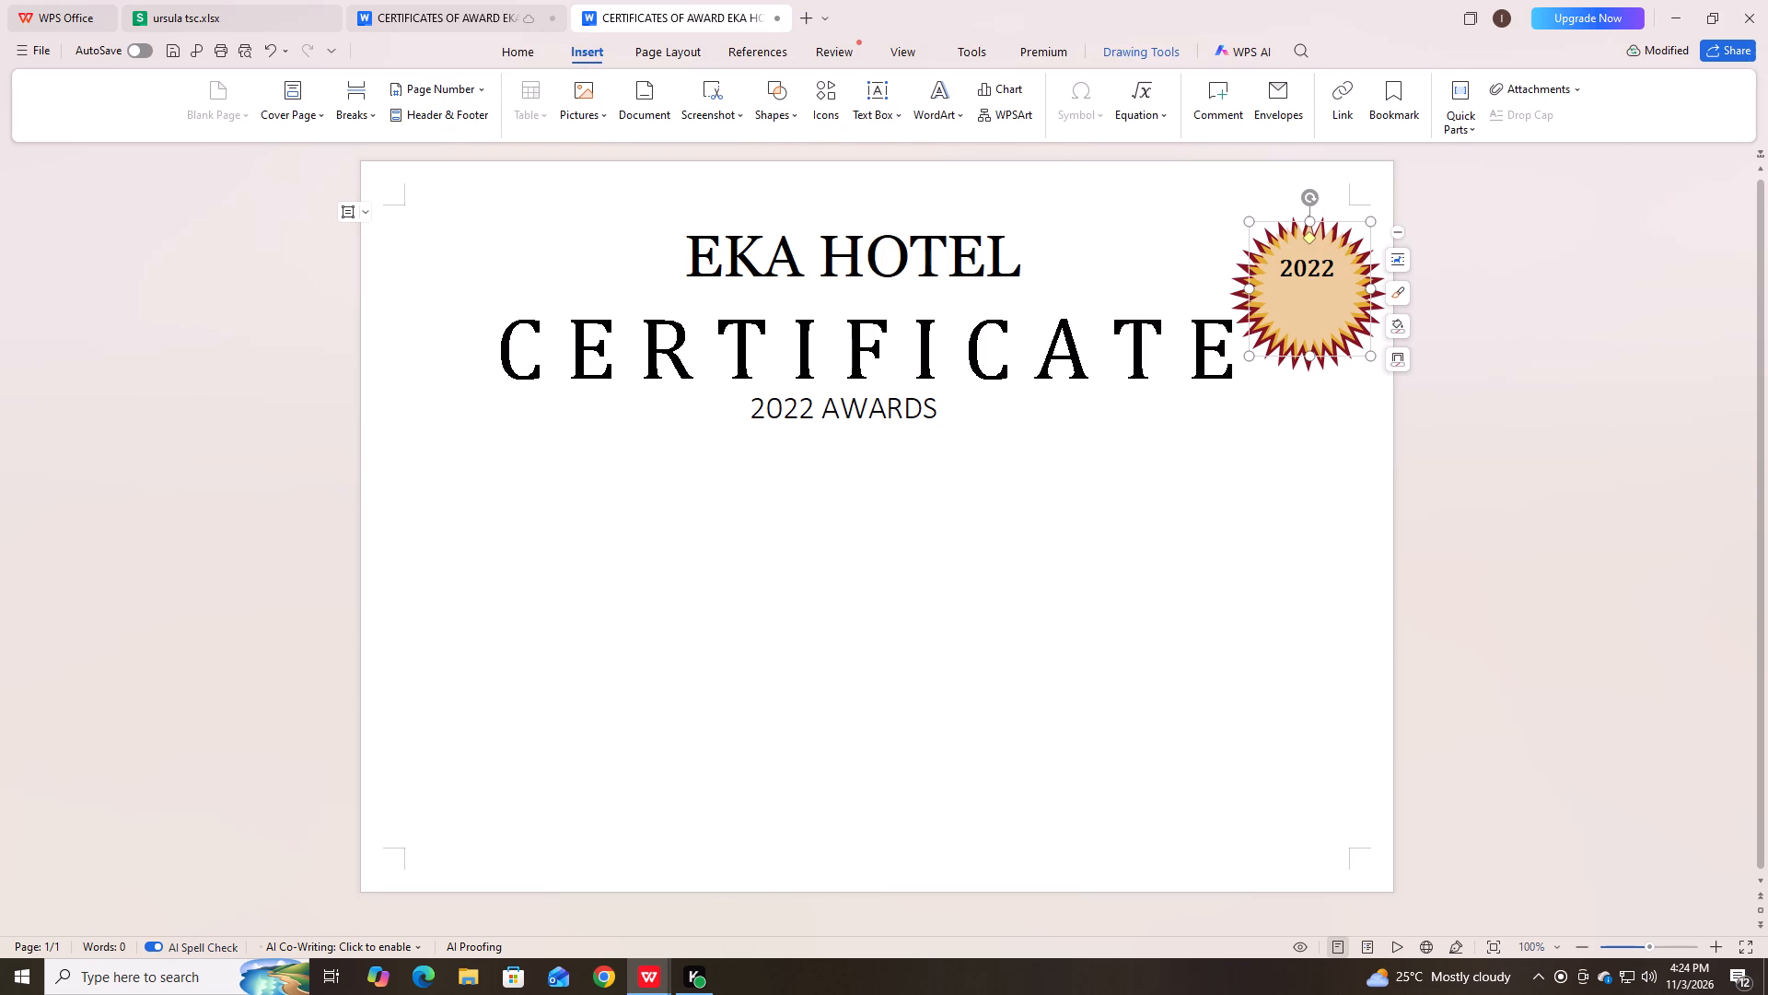
left_click(1332, 590)
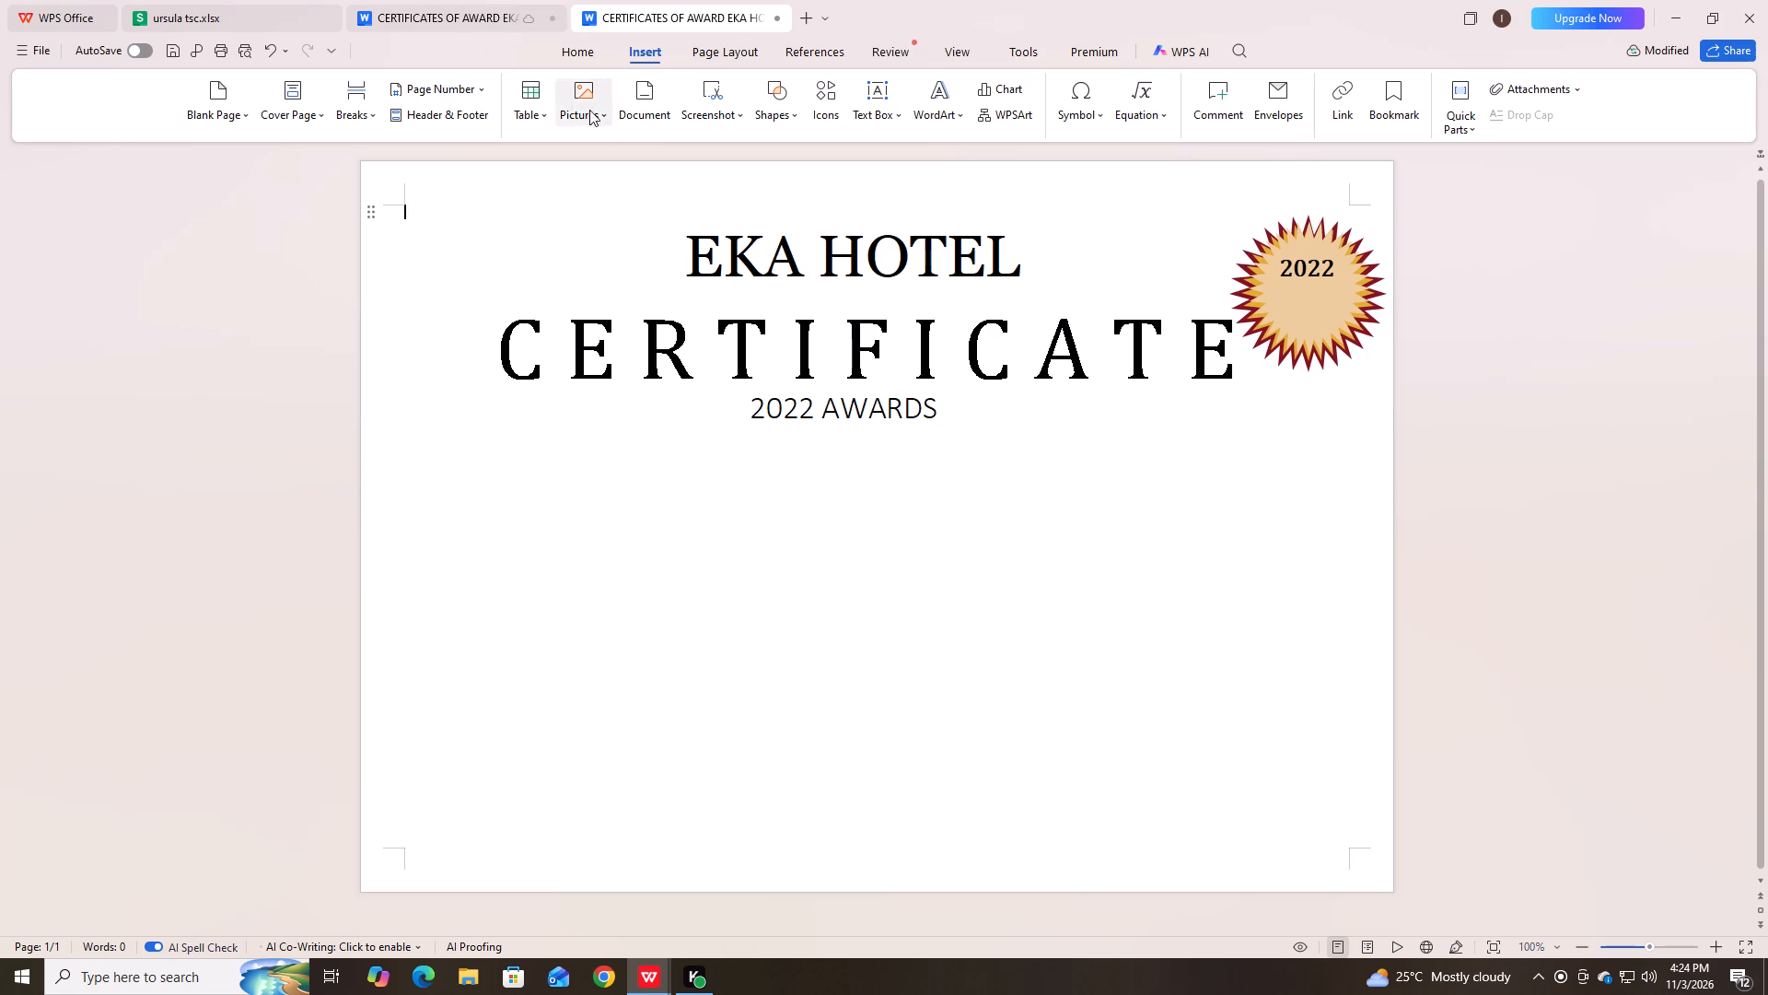
Draw another small text box in the blank area below the 2022 AWARDS line.
left_click(858, 93)
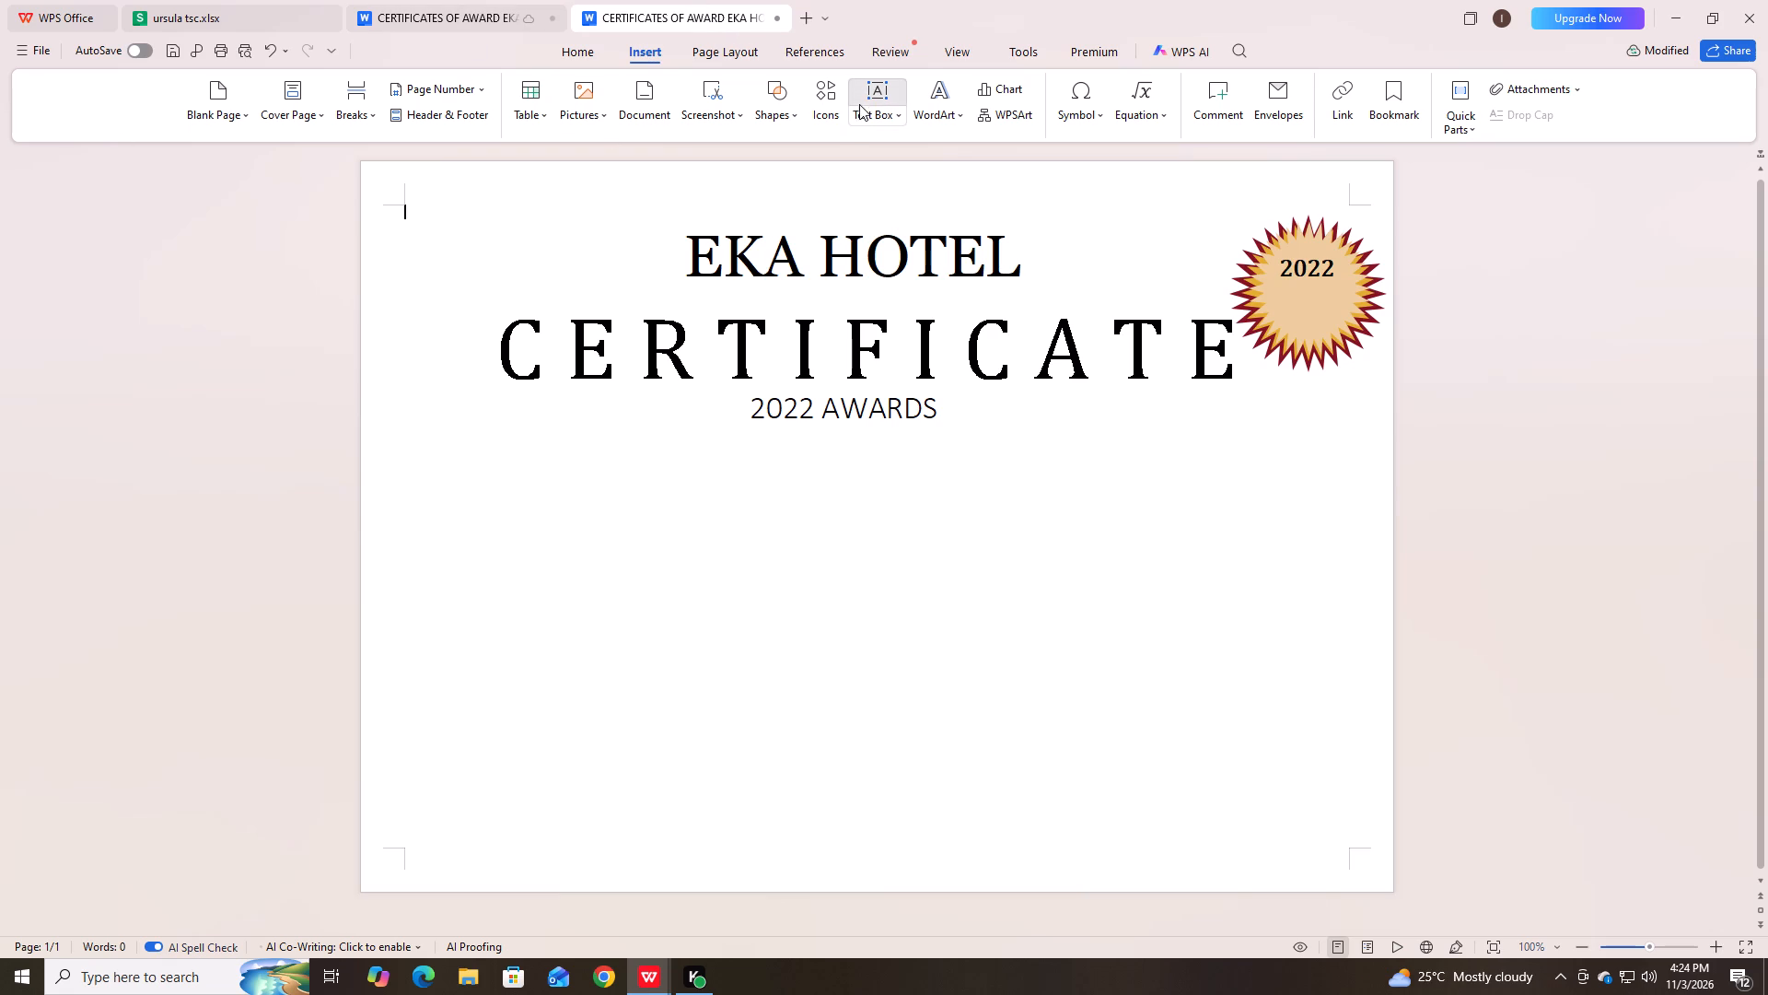
left_click_drag(1033, 475, 1112, 481)
left_click_drag(1112, 481, 1130, 513)
left_click_drag(1130, 513, 1123, 518)
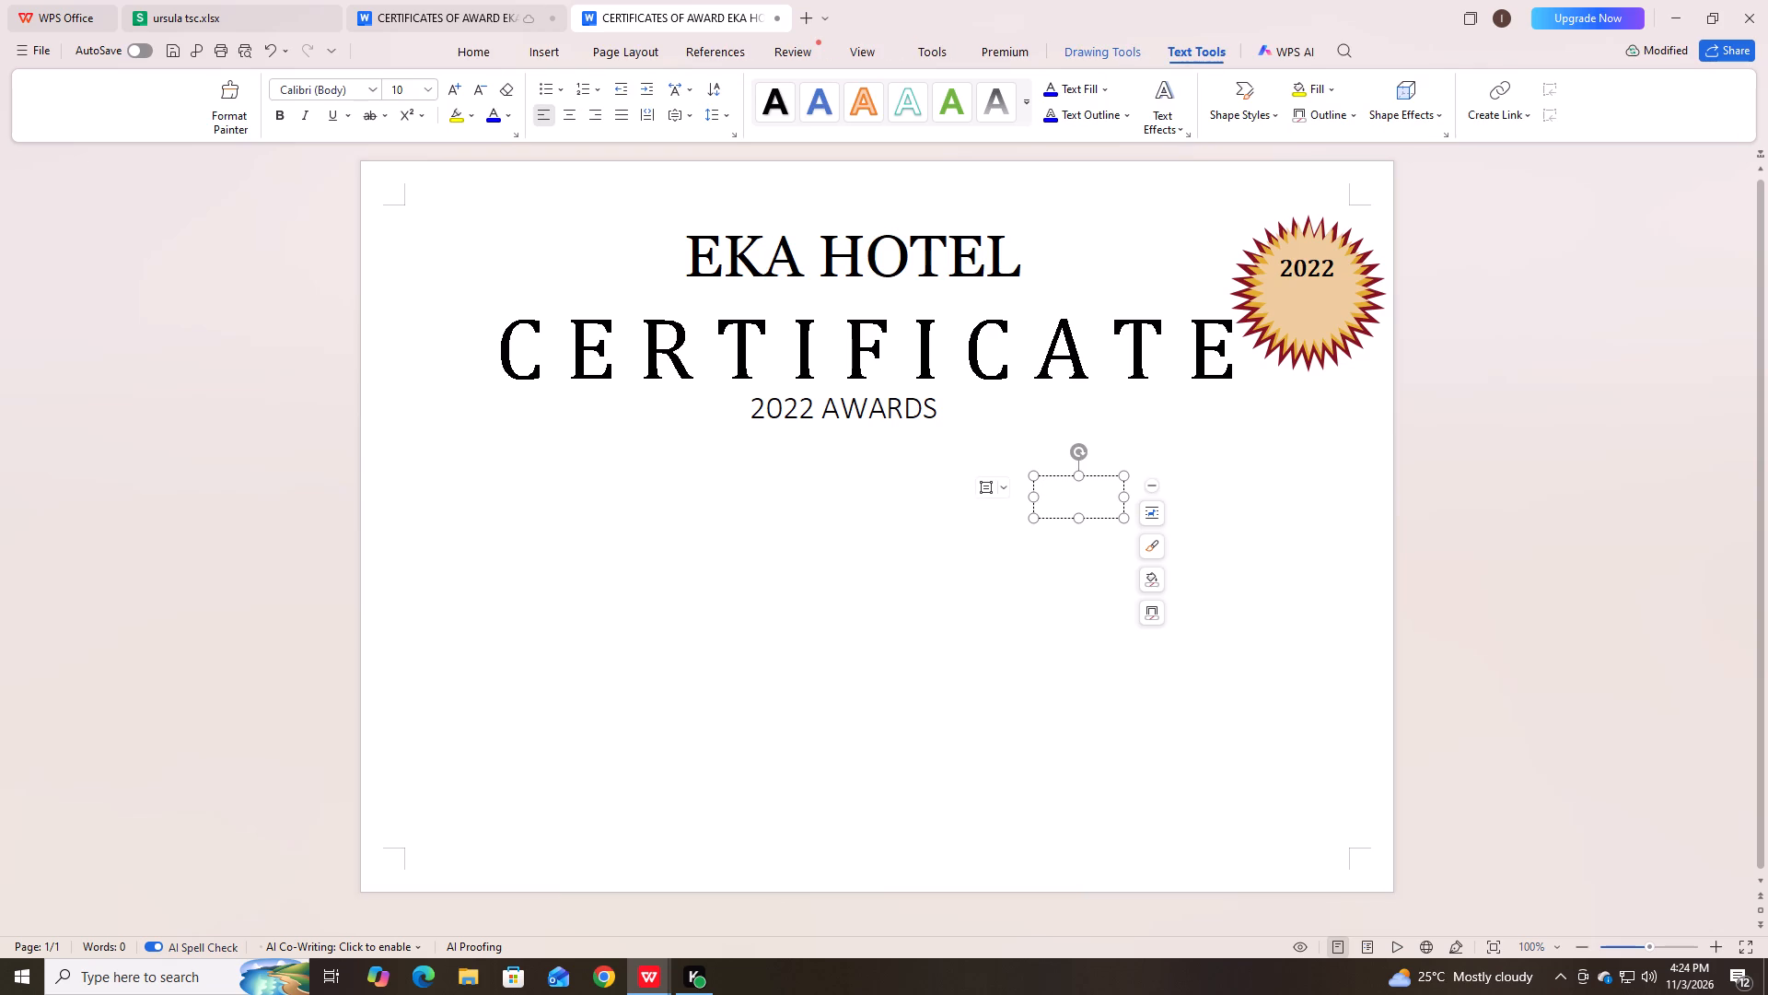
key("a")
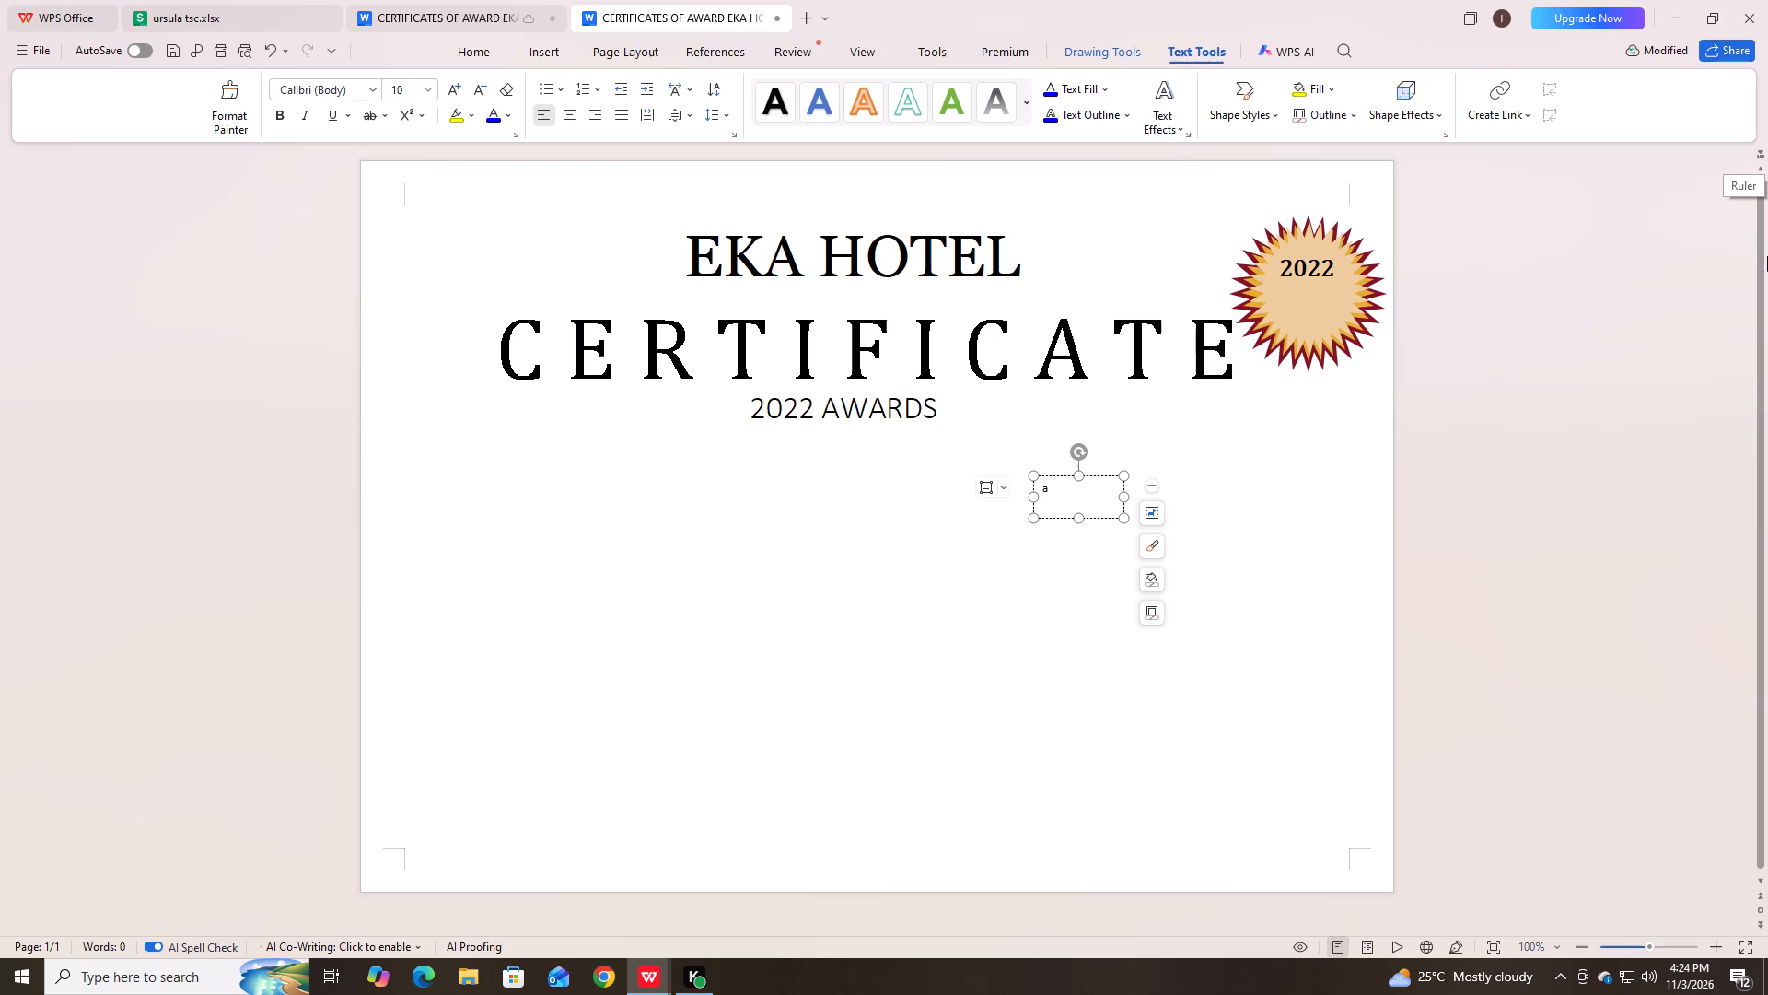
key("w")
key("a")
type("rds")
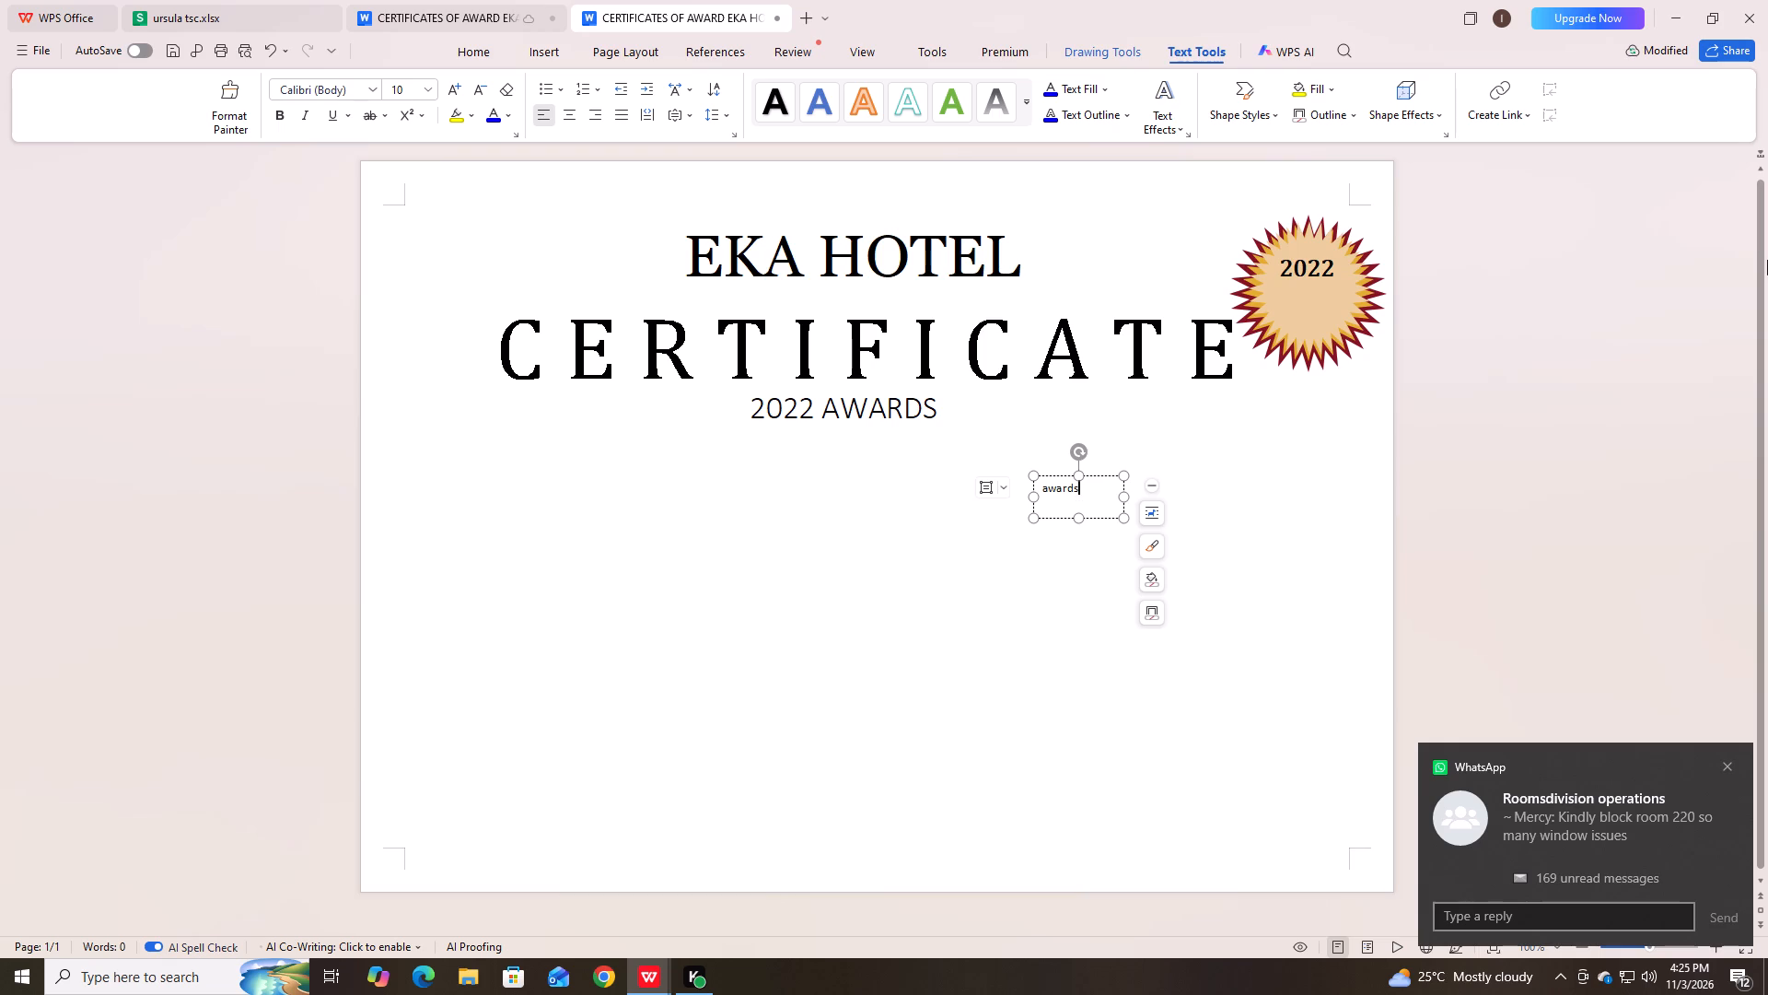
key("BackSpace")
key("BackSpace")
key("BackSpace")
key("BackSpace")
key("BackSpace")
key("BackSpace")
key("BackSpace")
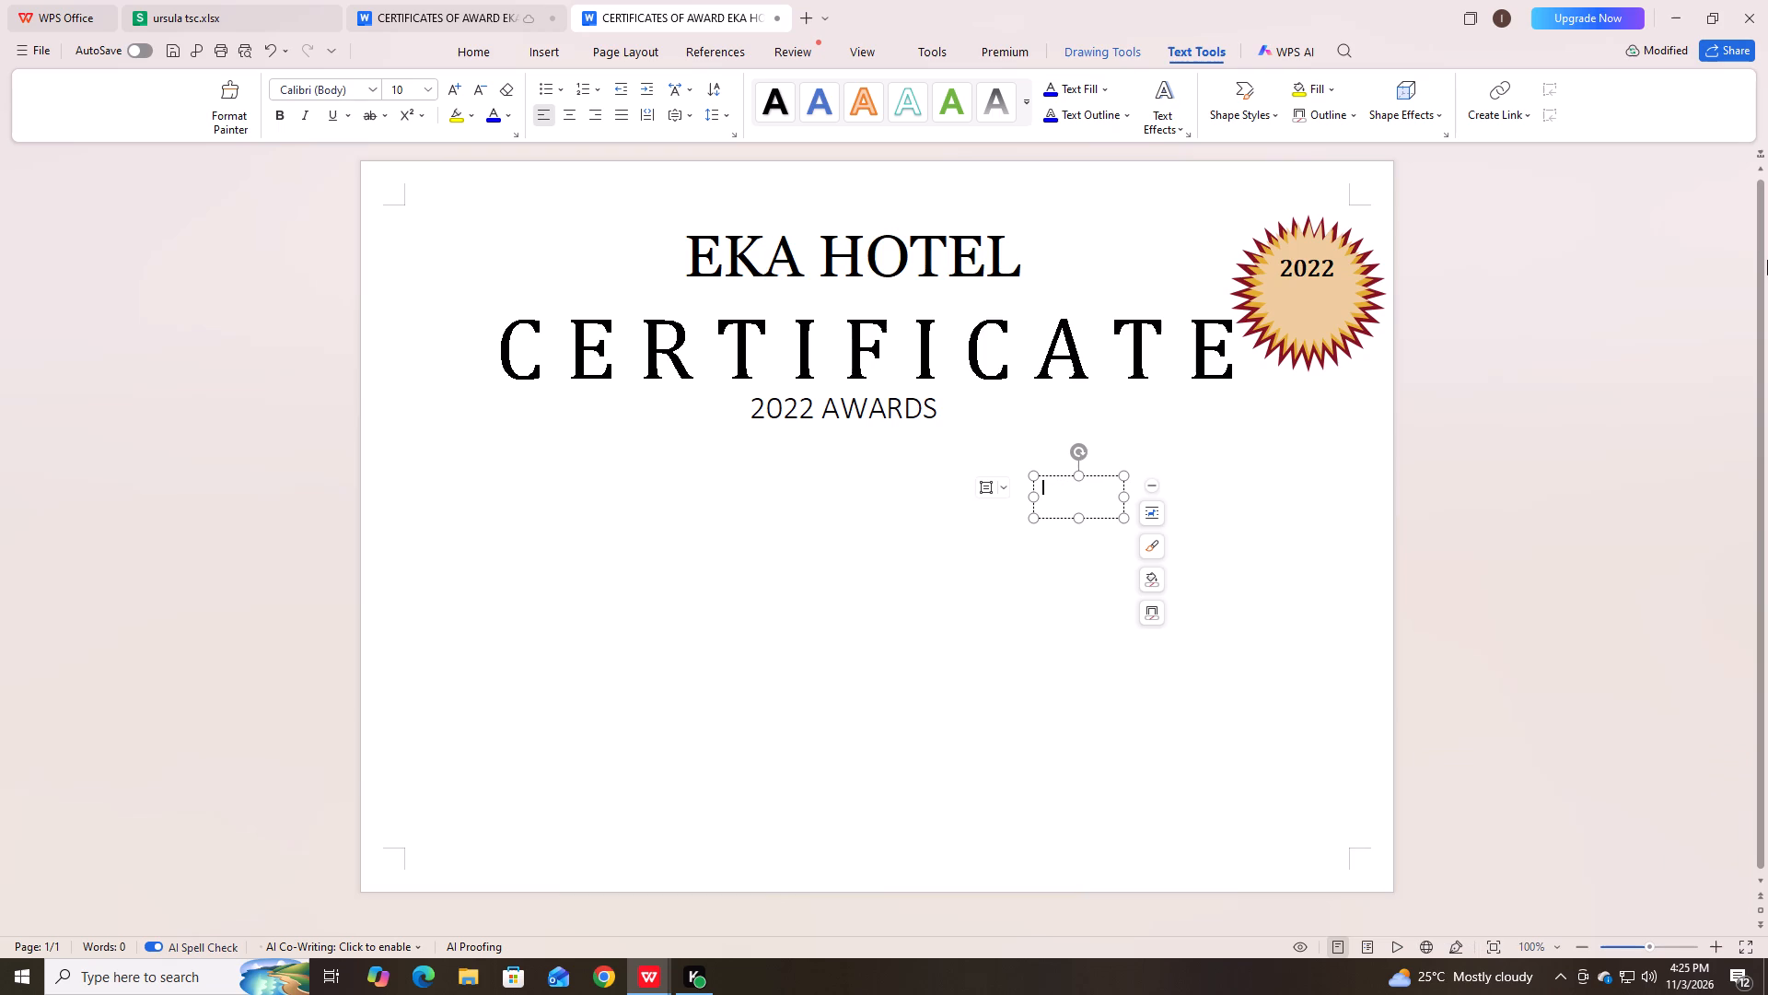
Enter "AWARDS" in capitals in the new empty text box.
key("a")
type("WA")
type("RDS")
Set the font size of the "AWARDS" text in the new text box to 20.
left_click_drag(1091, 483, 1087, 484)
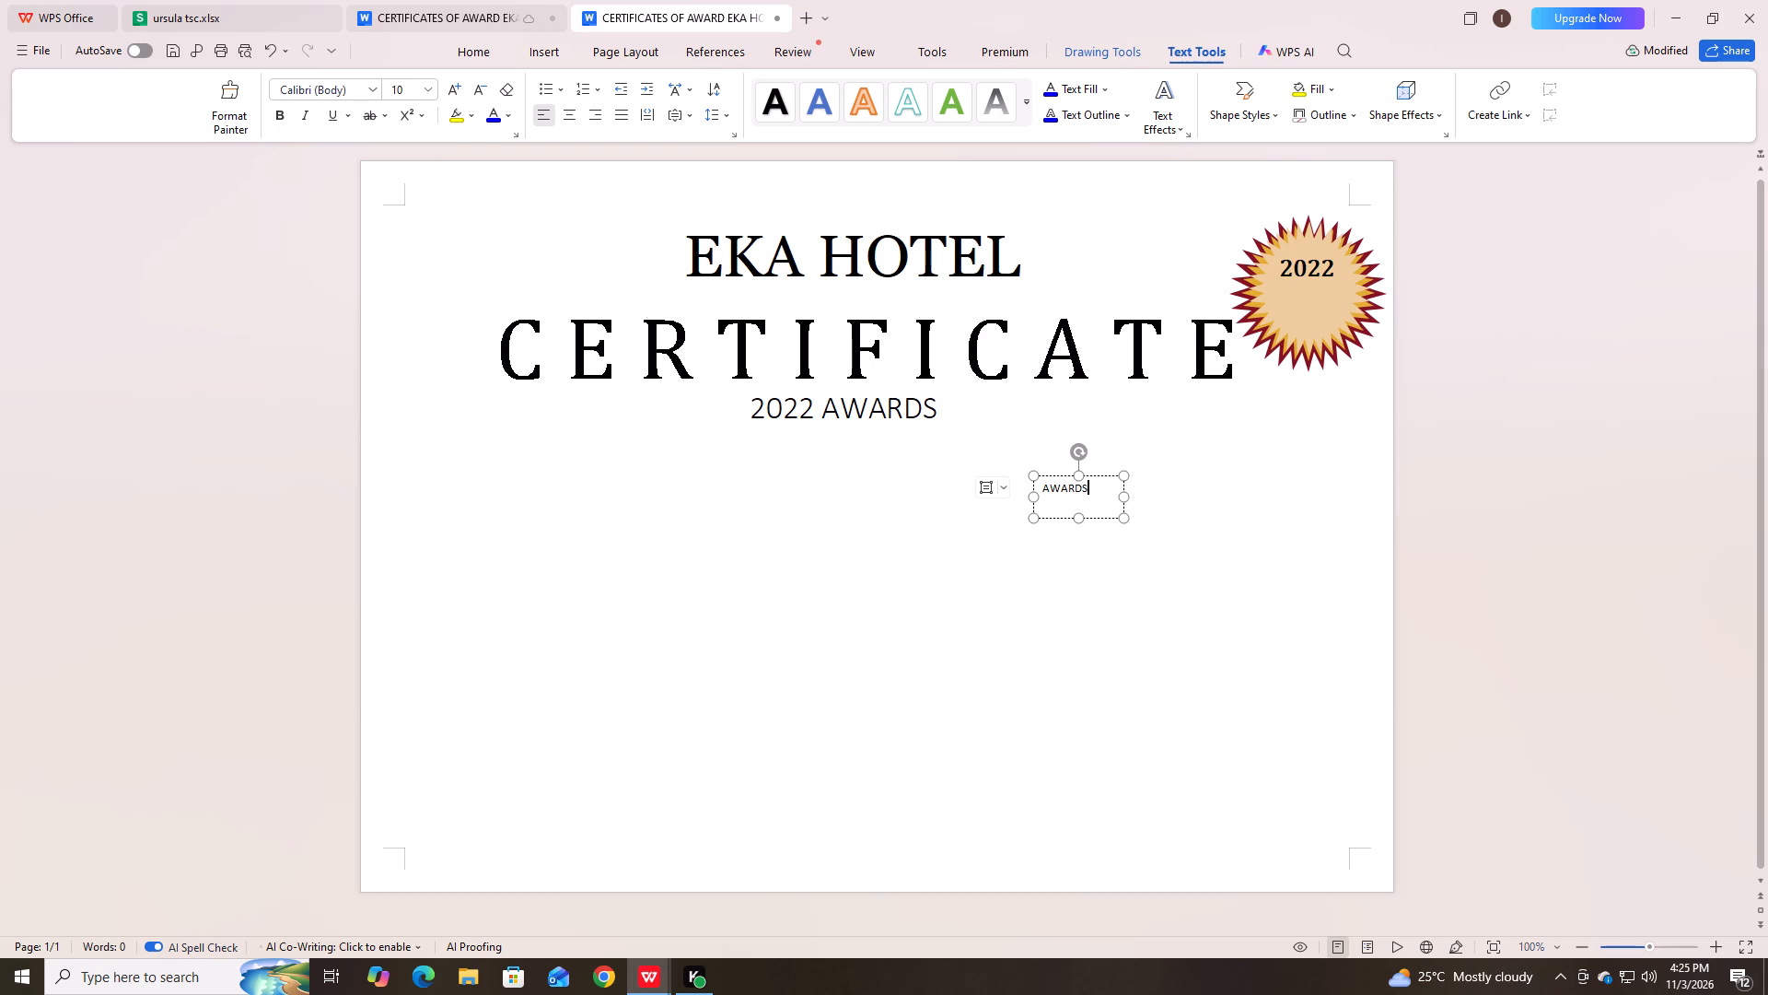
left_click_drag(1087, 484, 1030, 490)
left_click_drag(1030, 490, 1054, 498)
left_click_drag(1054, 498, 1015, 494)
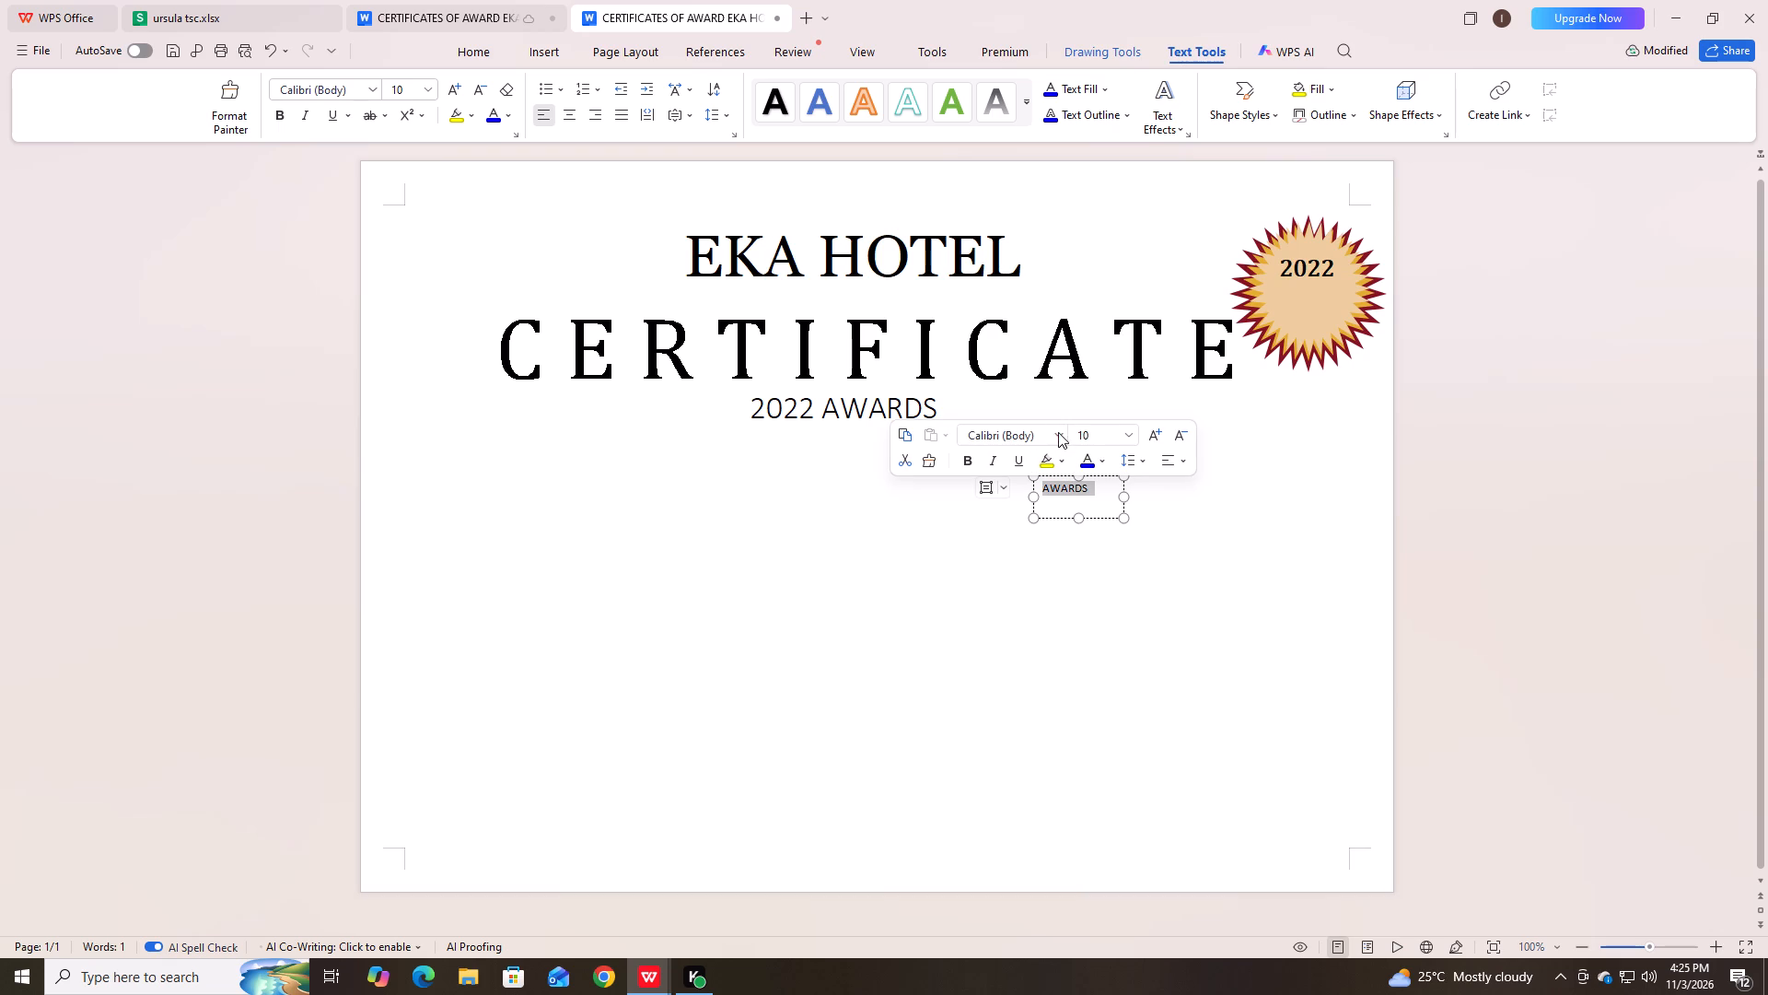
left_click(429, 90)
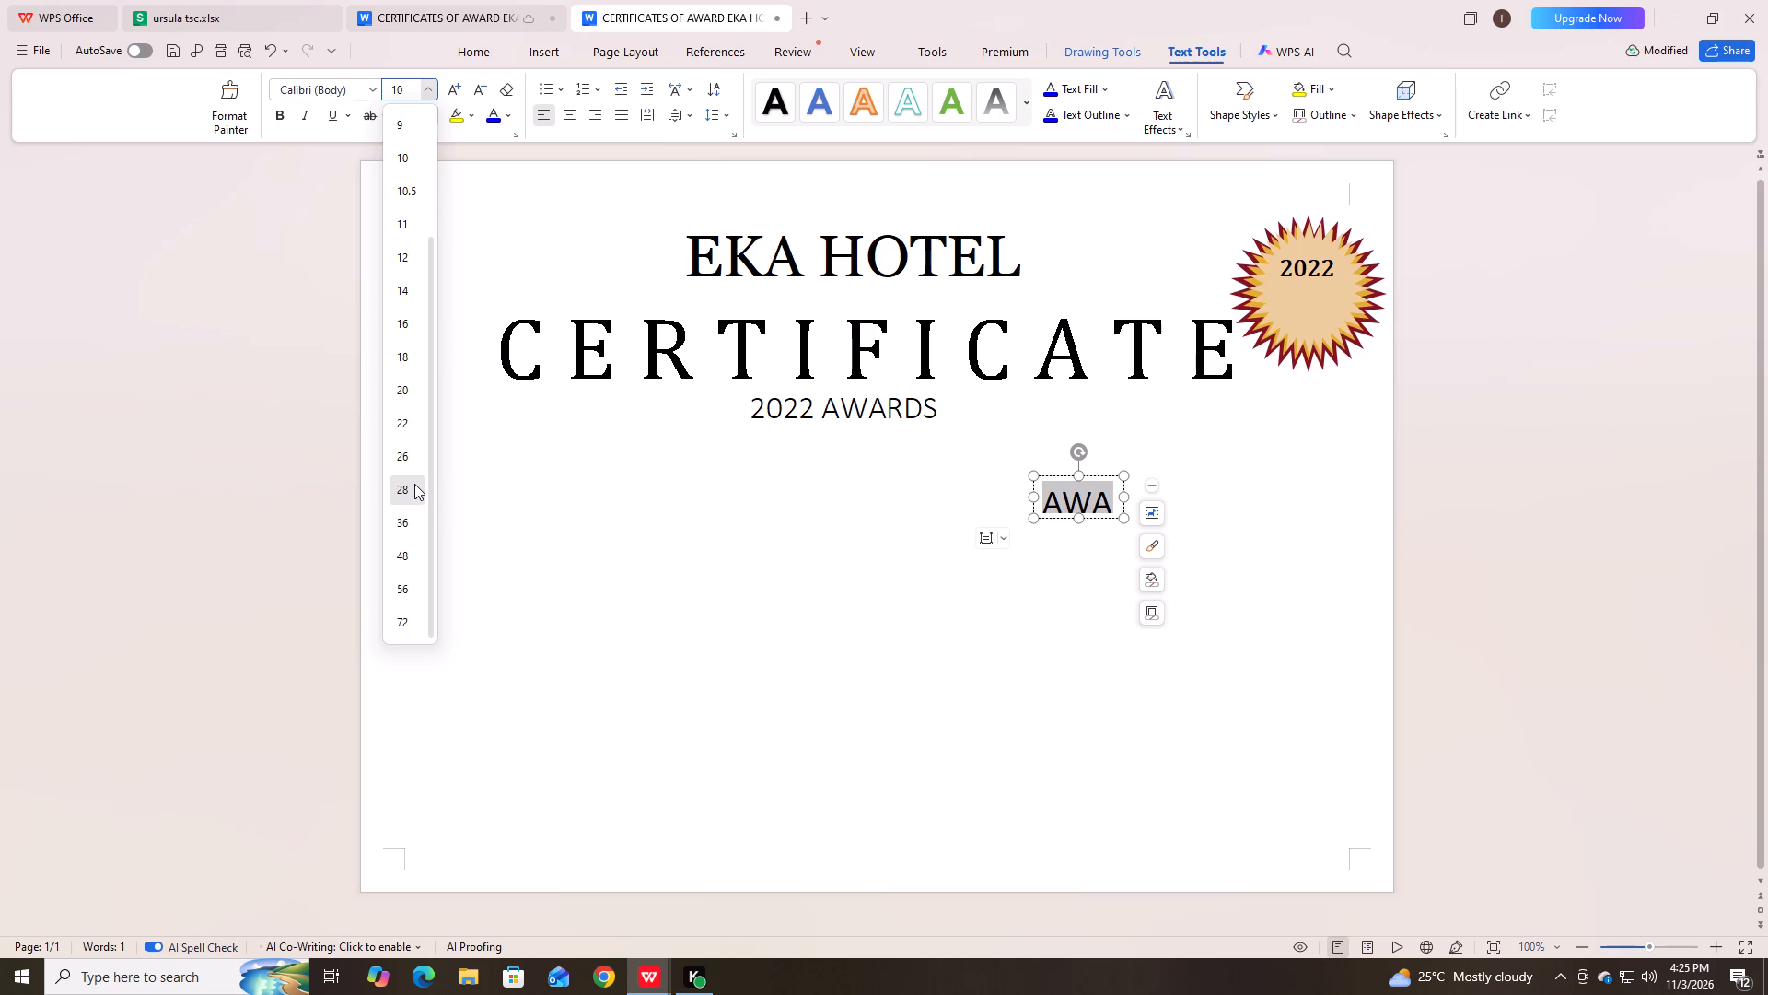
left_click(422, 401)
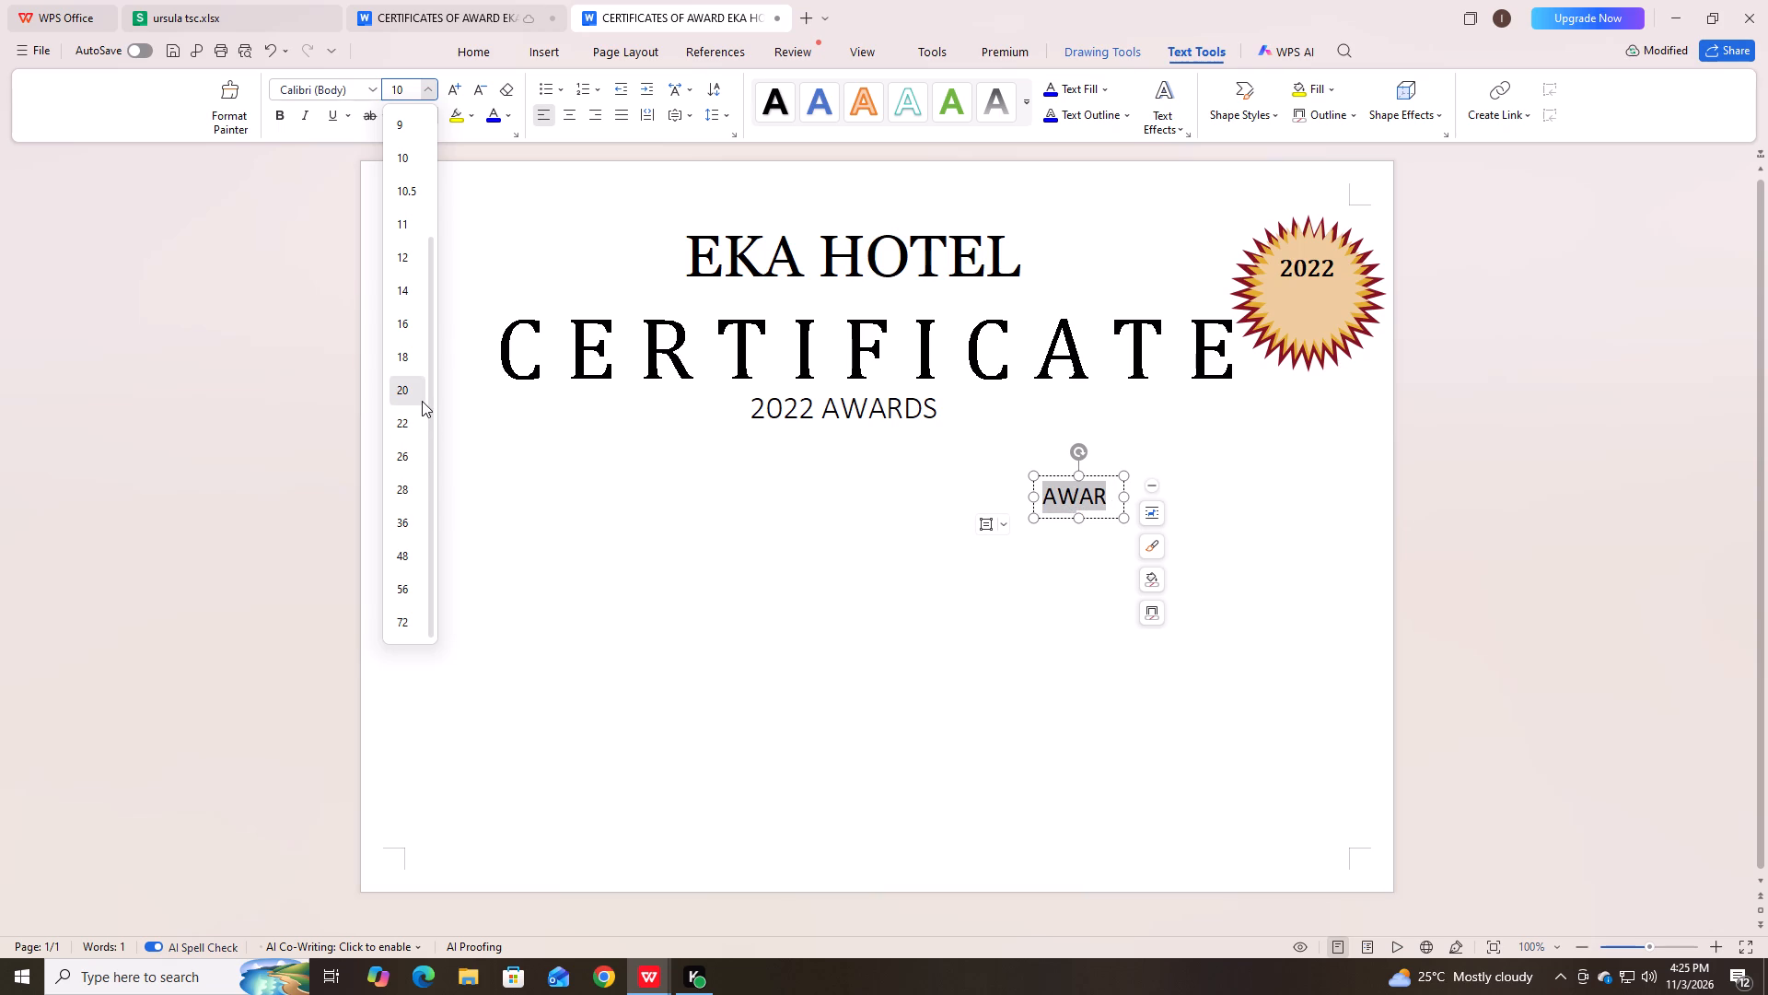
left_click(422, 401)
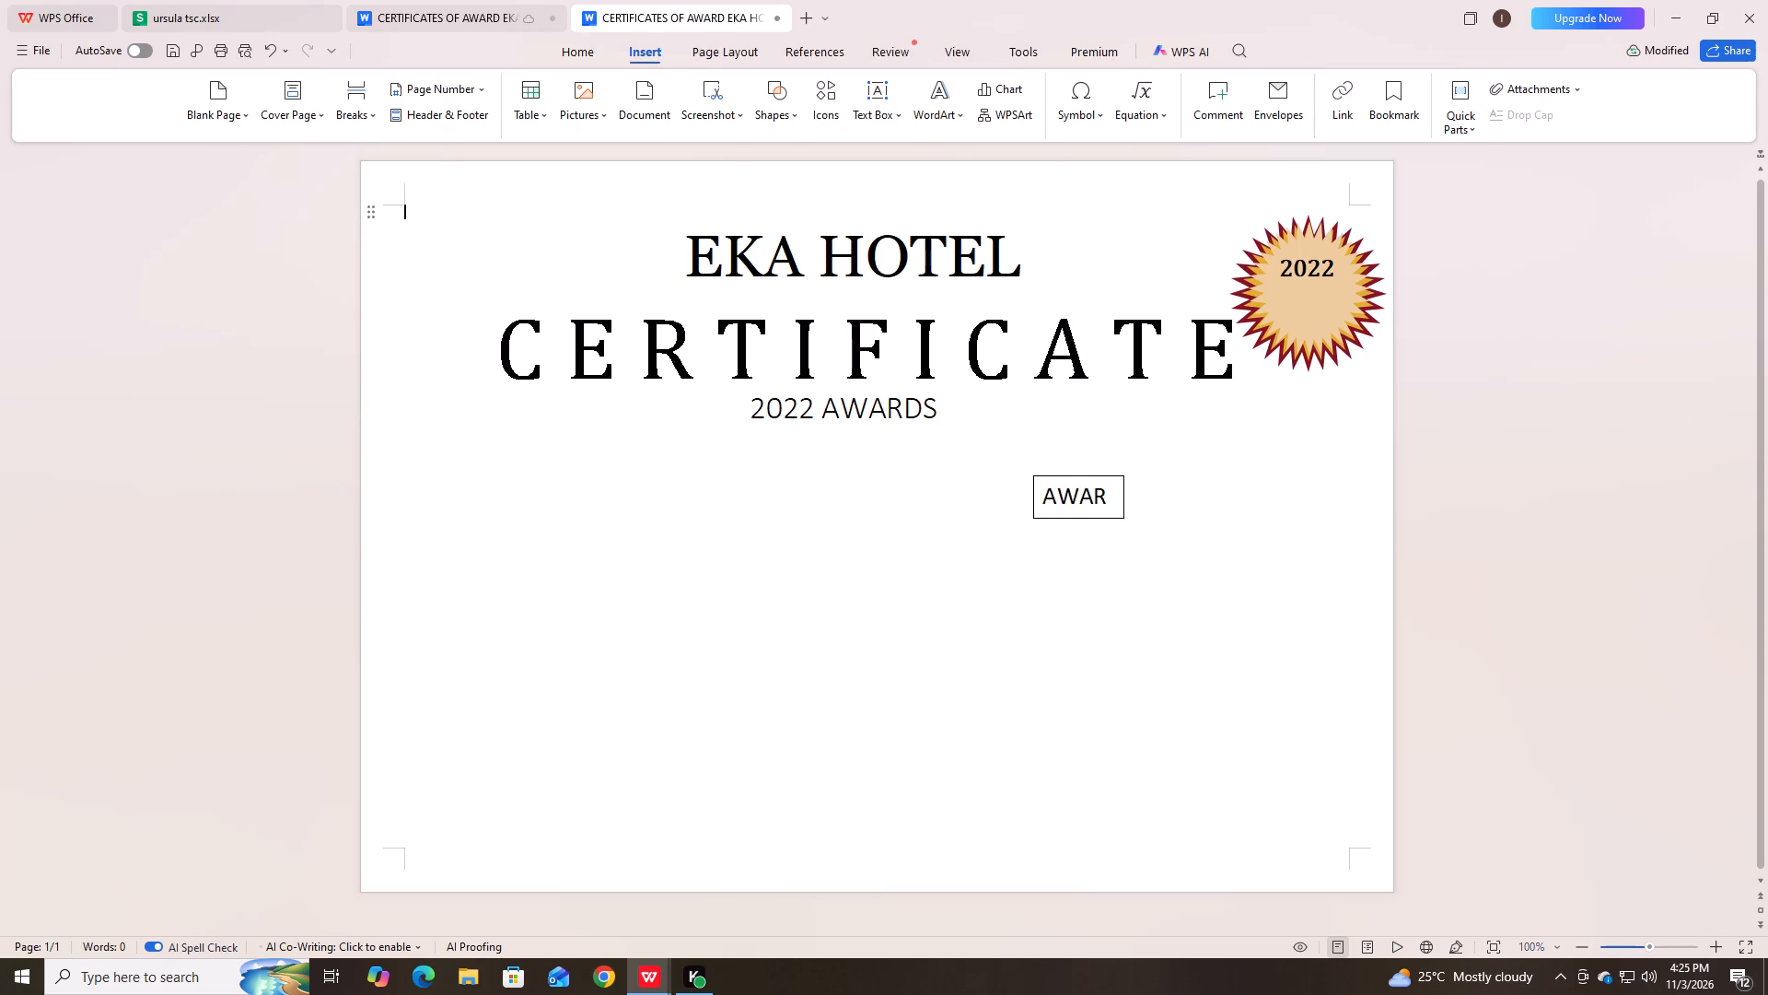
Widen the "AWARDS" text box slightly so the whole word fits on one line.
left_click(1110, 502)
left_click_drag(1124, 495, 1145, 497)
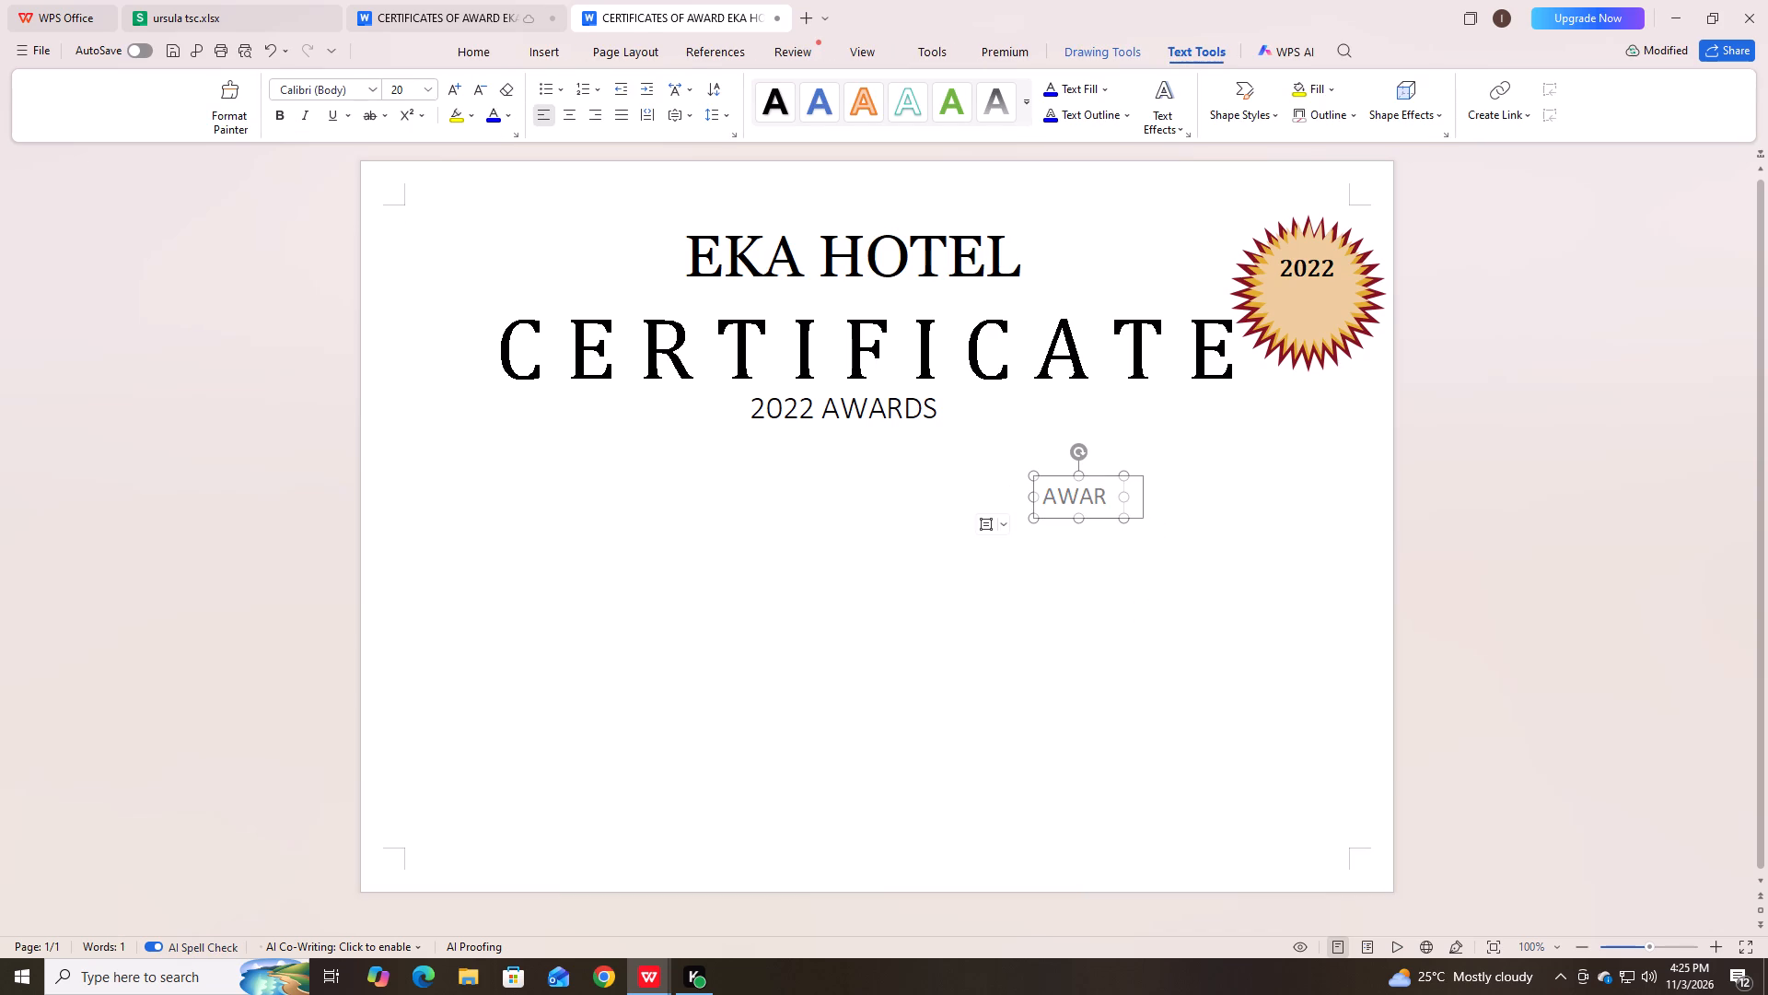
left_click_drag(1145, 497, 1146, 497)
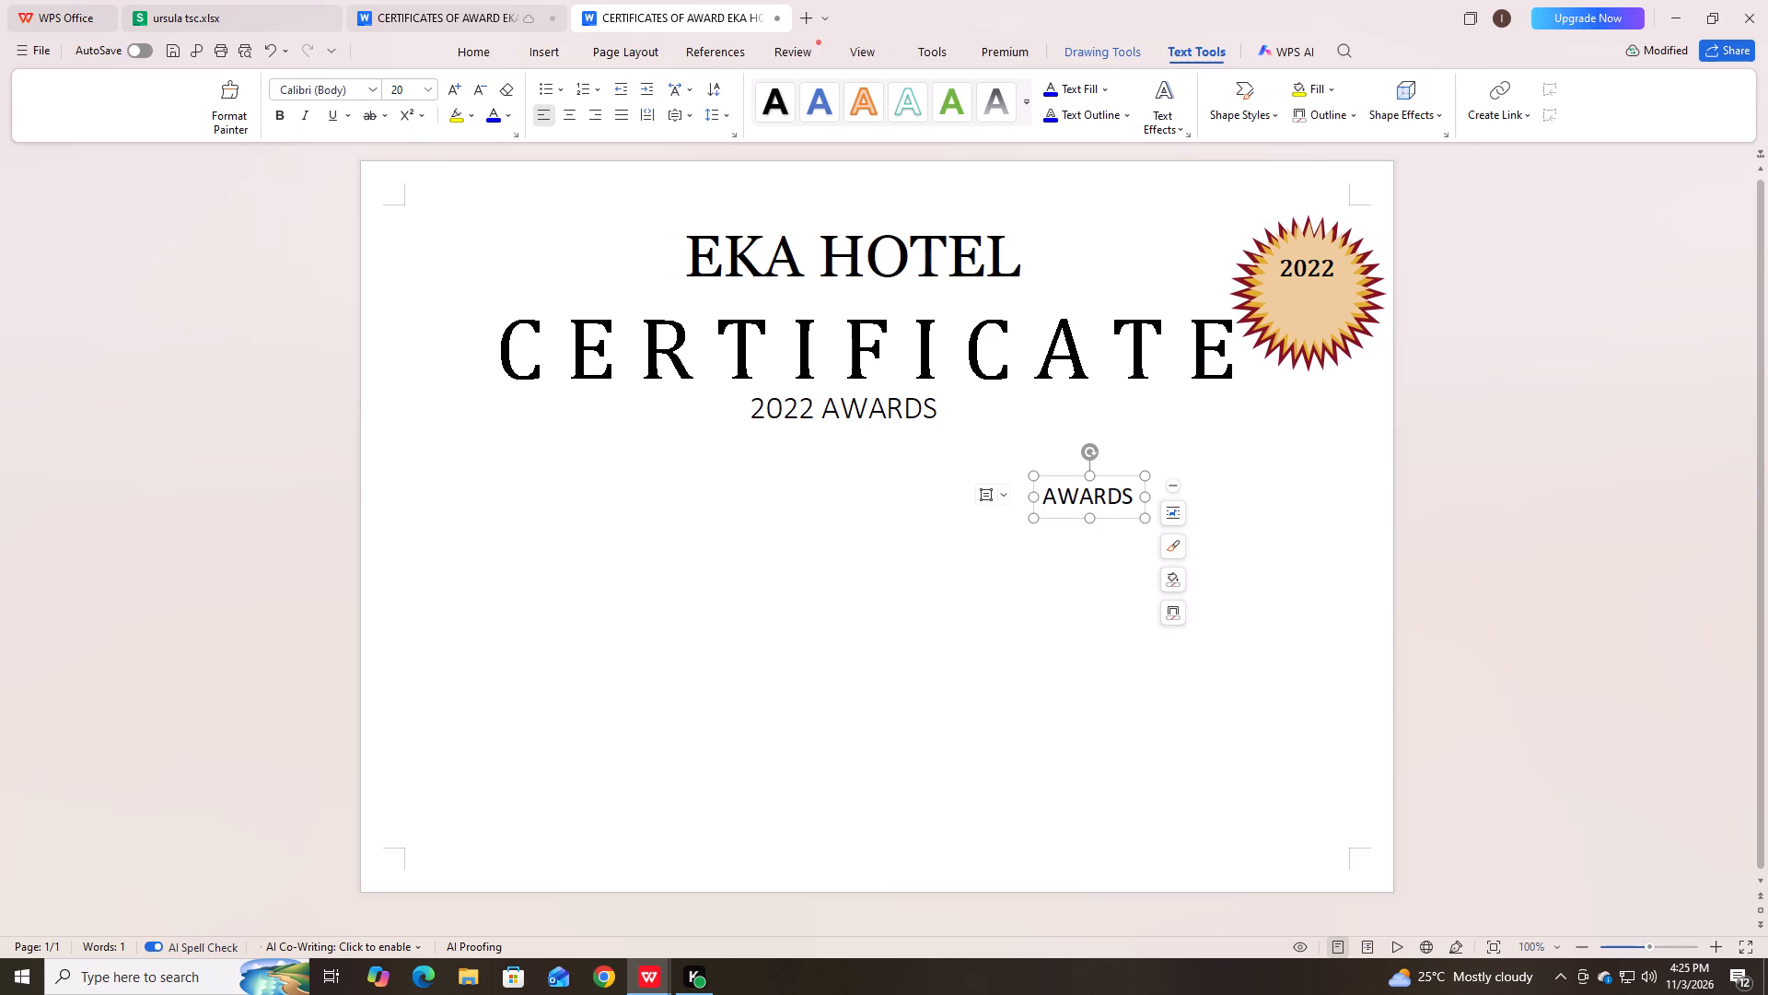
Format the "AWARDS" text box text as bold Georgia at size 14.
left_click_drag(1136, 497, 1130, 498)
left_click_drag(1130, 498, 1026, 497)
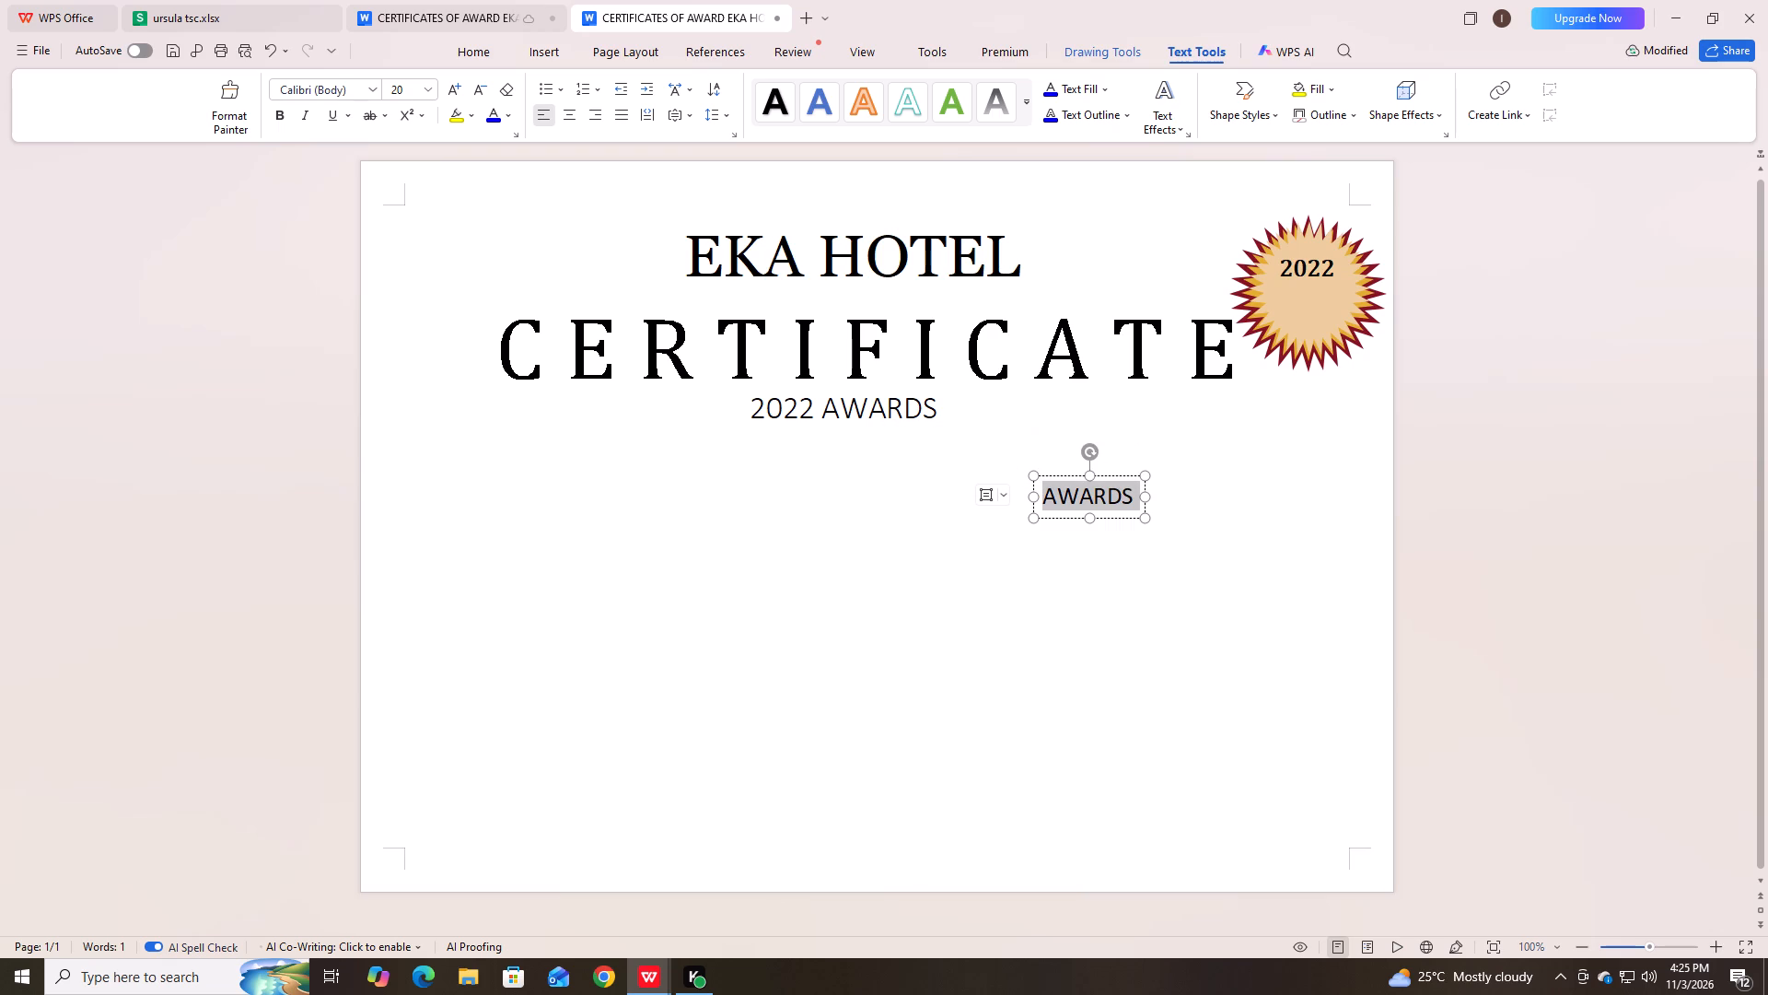
left_click(371, 86)
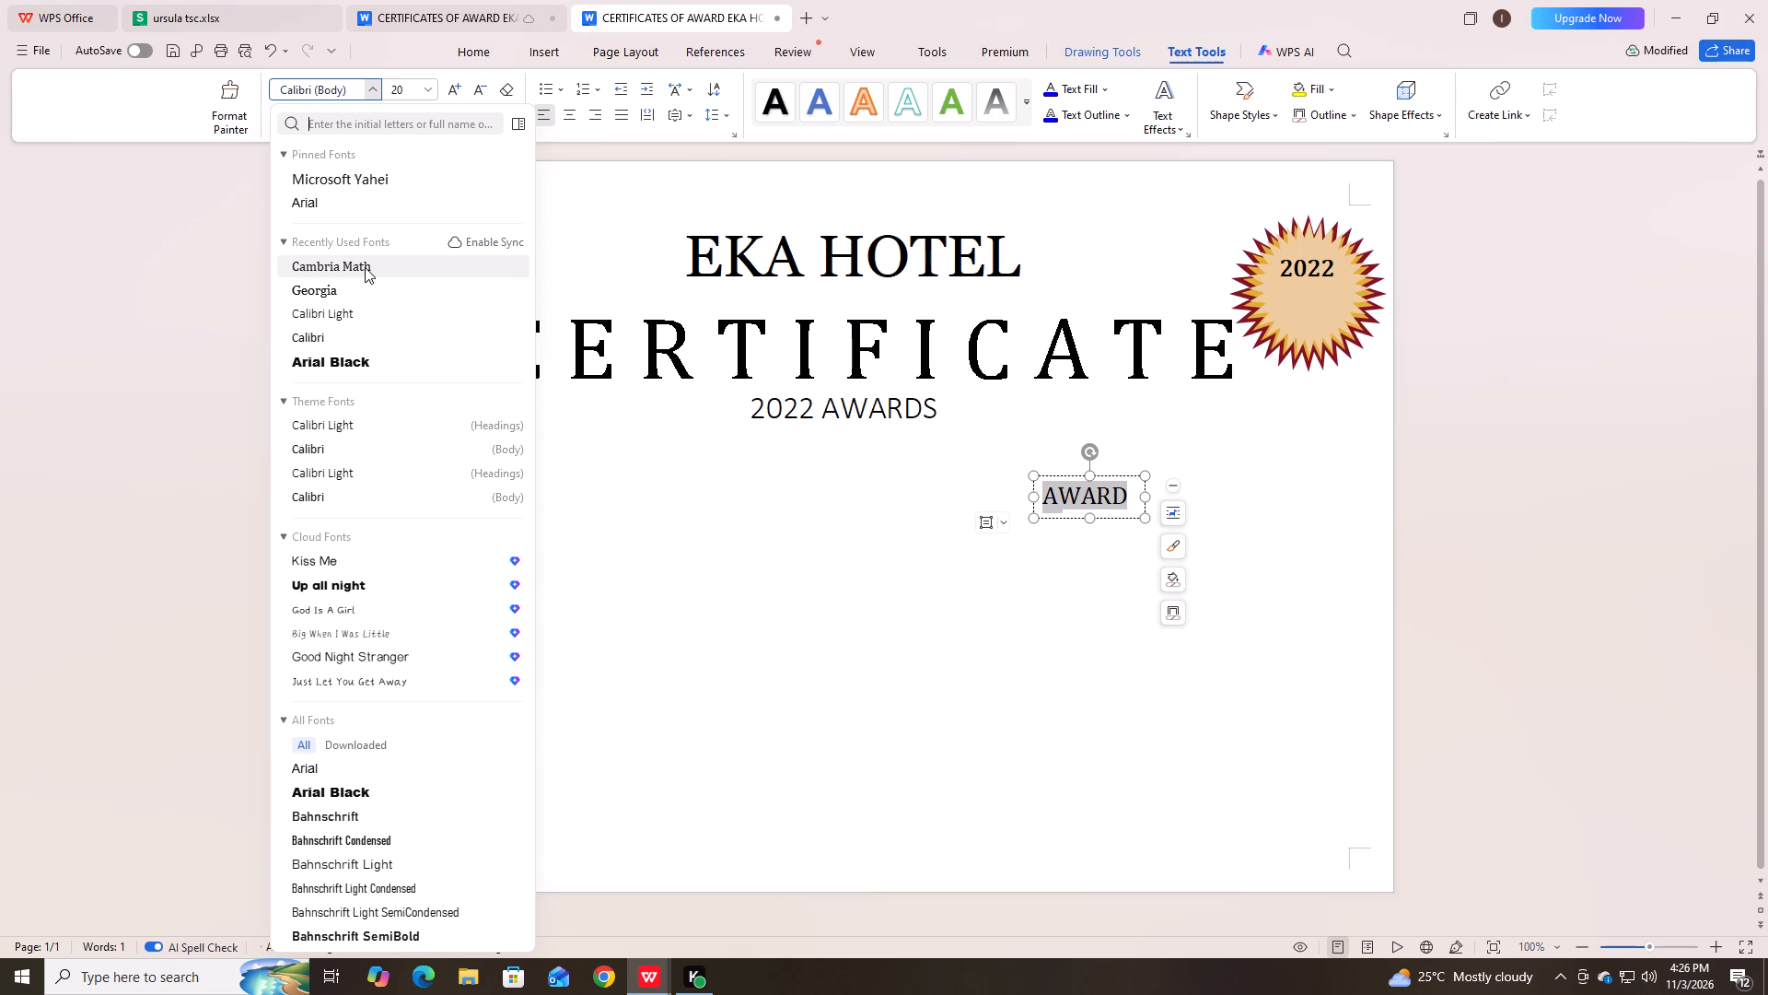
left_click(360, 284)
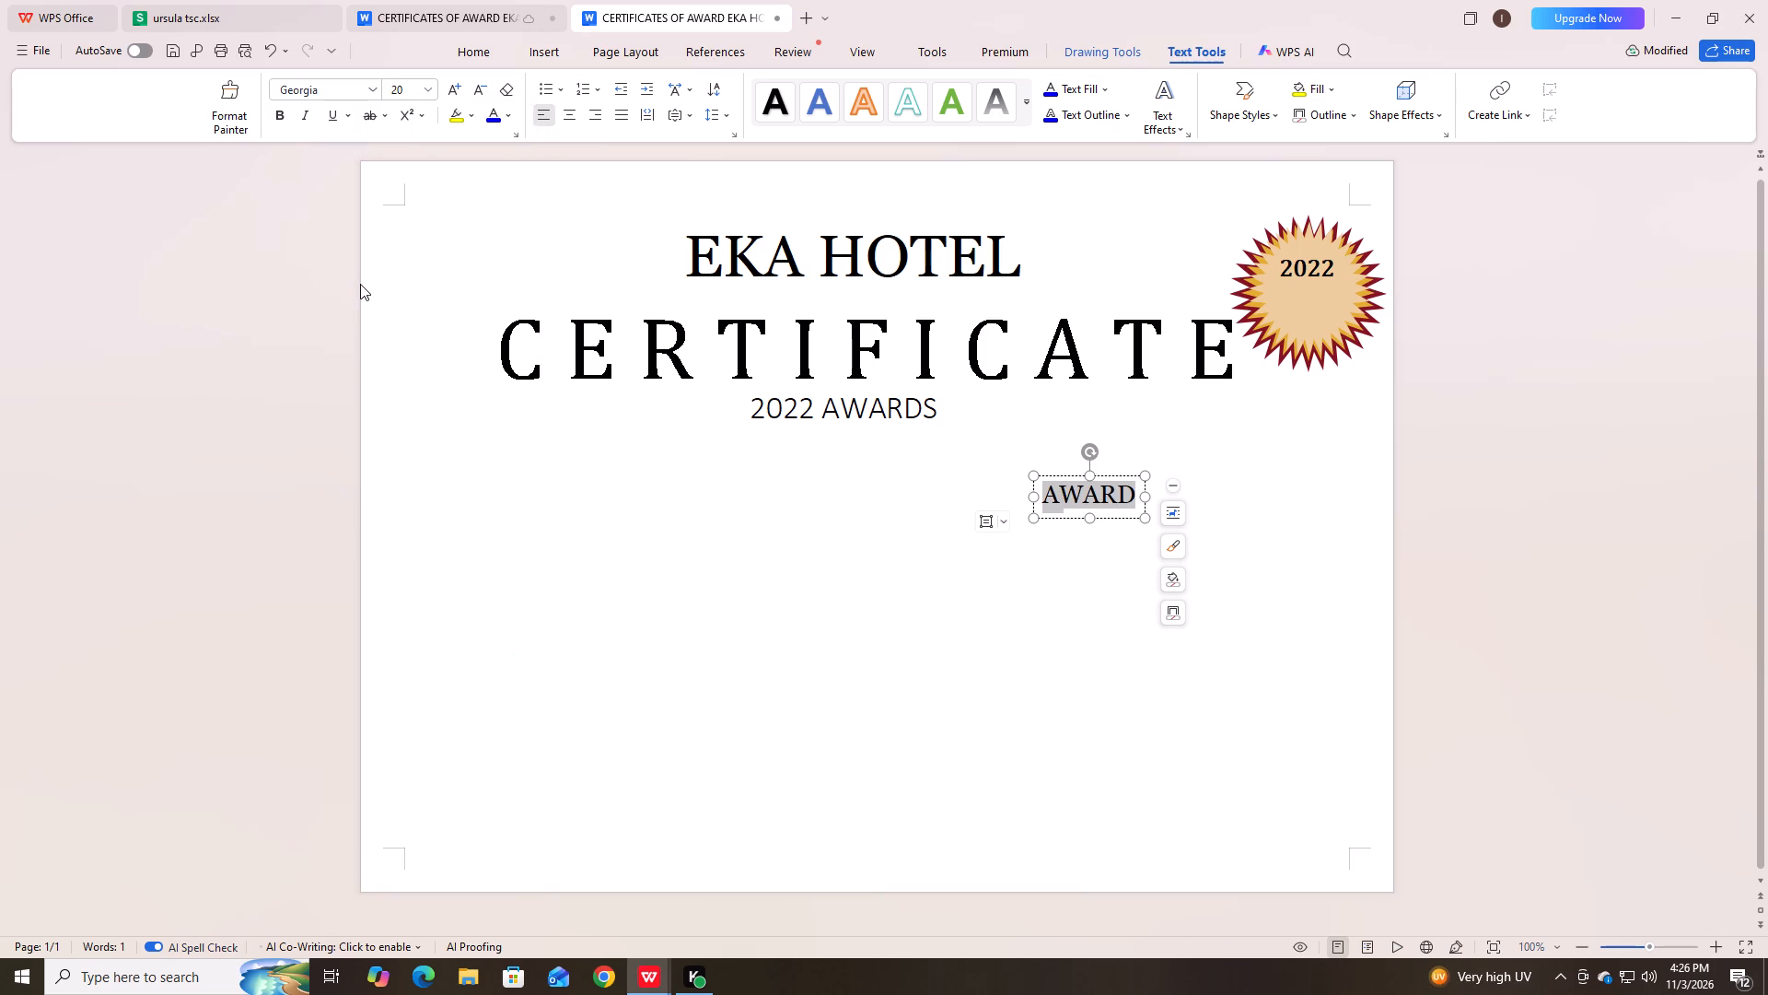
left_click(279, 111)
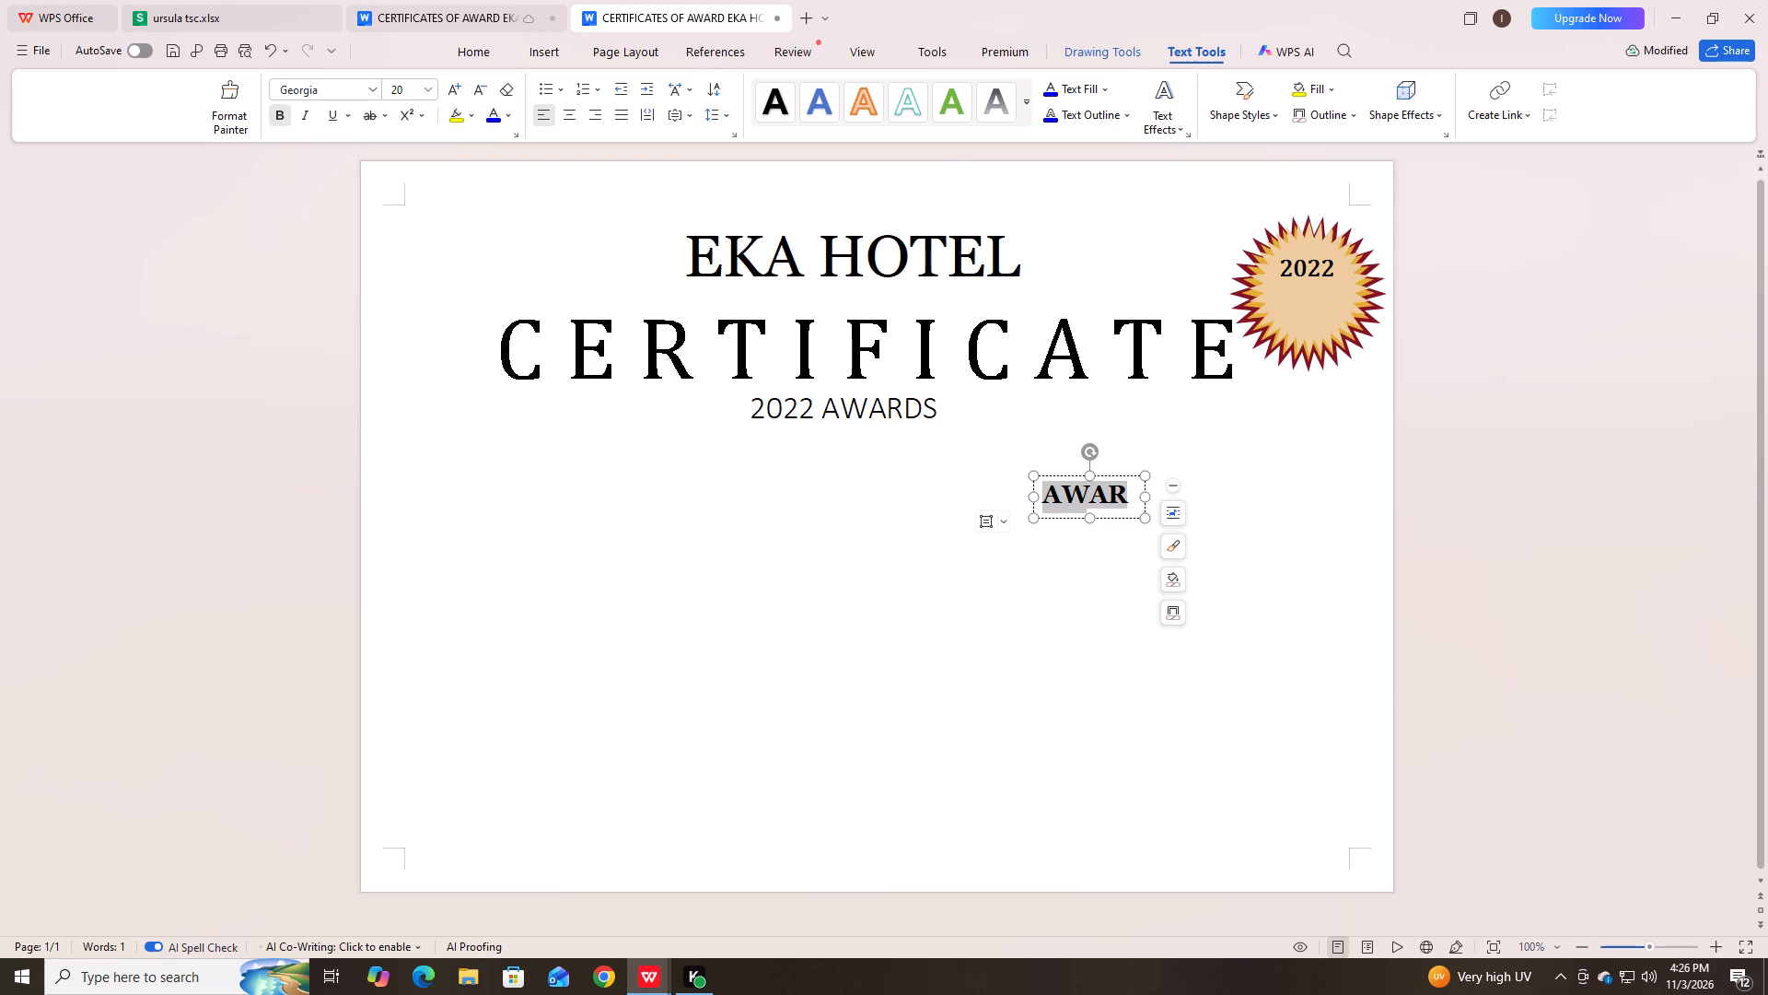
left_click(428, 88)
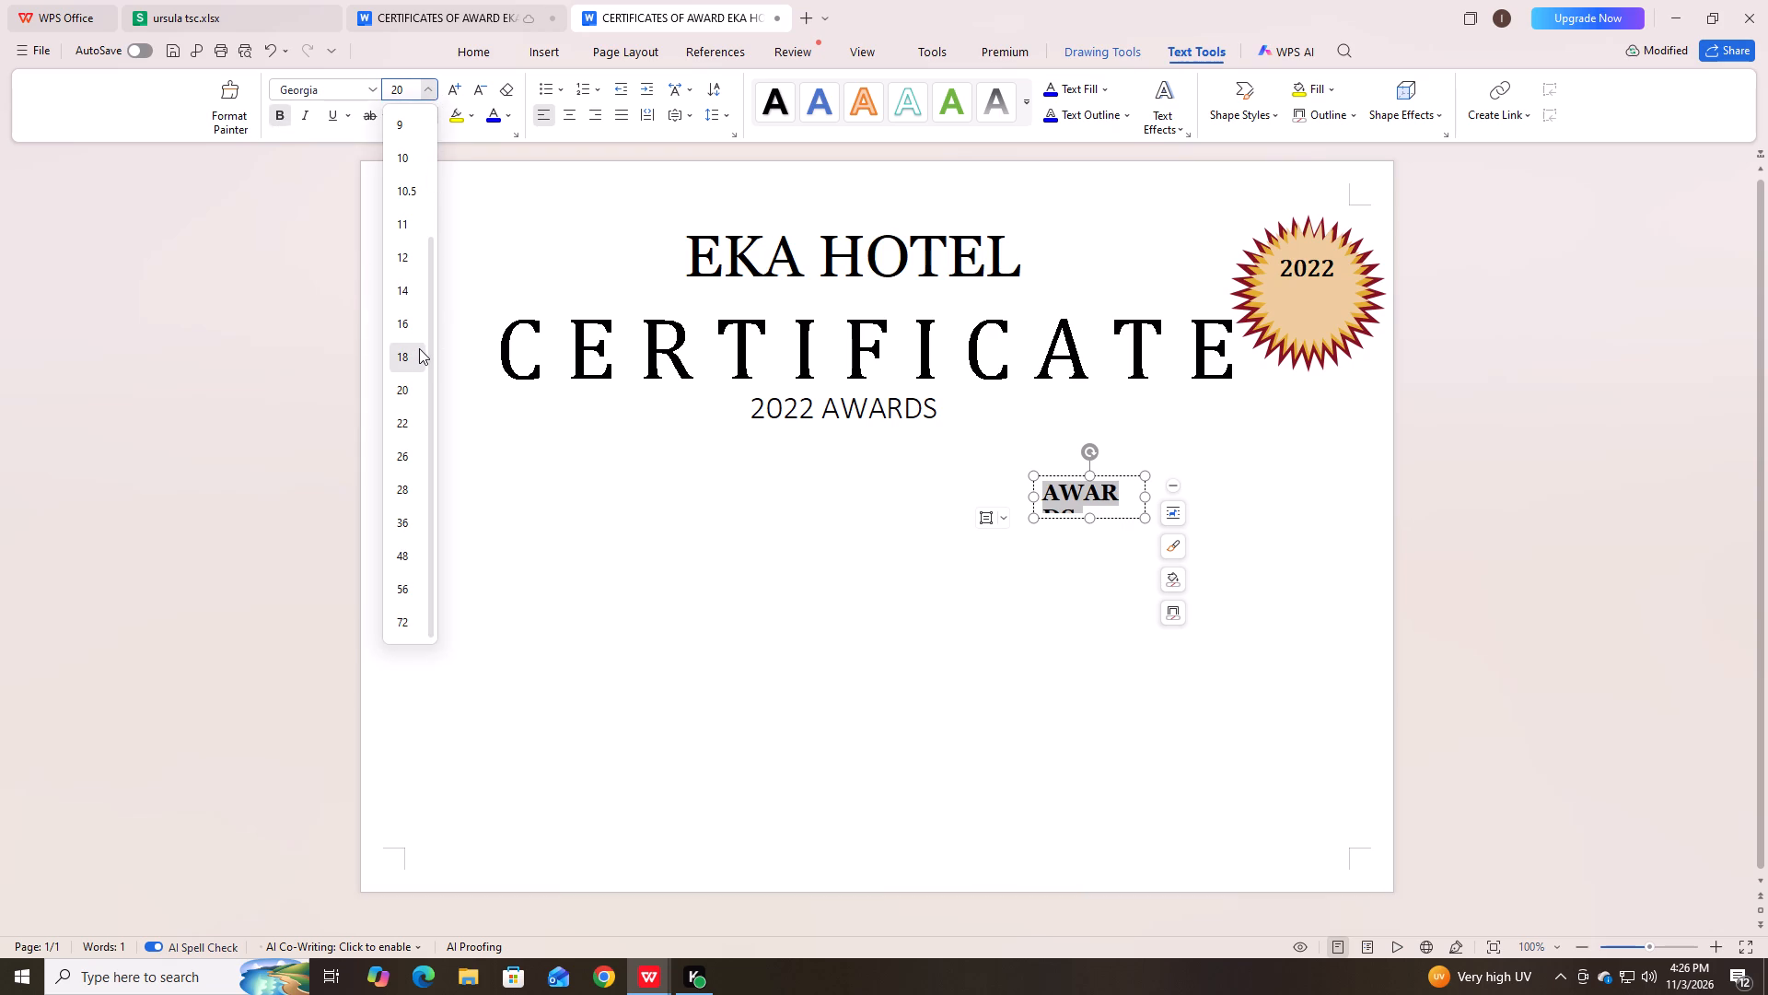
left_click(411, 293)
left_click(1086, 578)
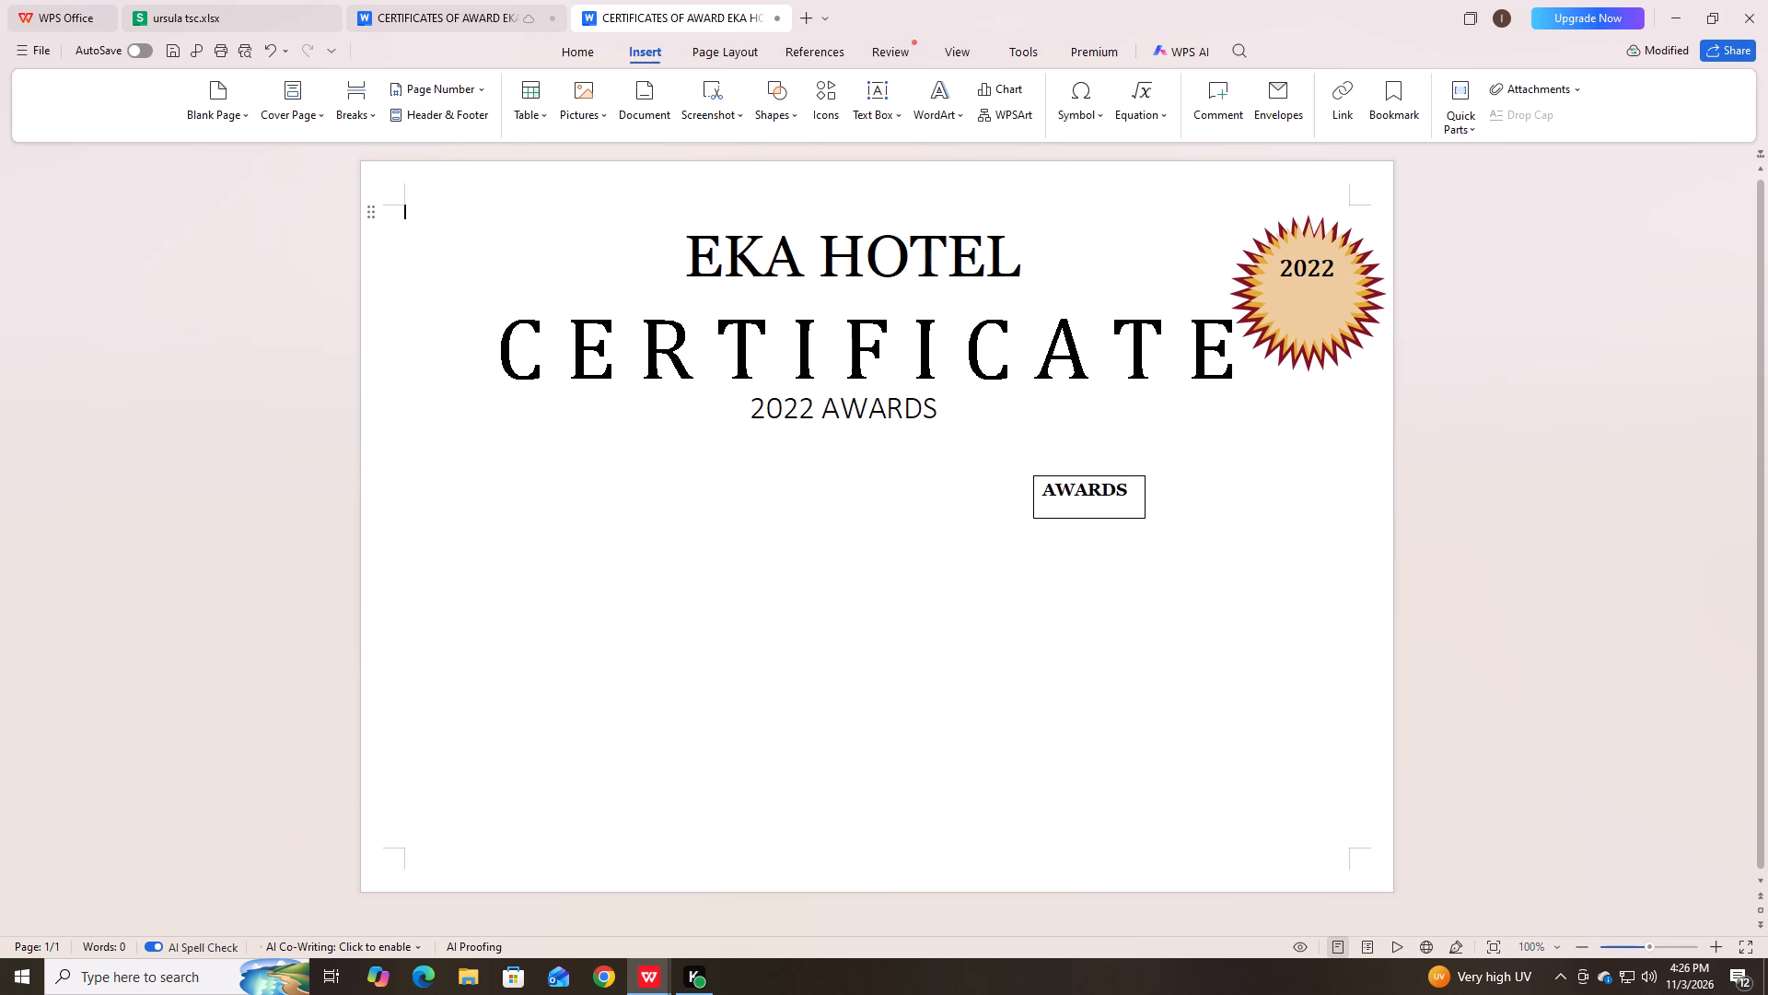
Set the "AWARDS" text box to no outline and no fill.
left_click(1096, 498)
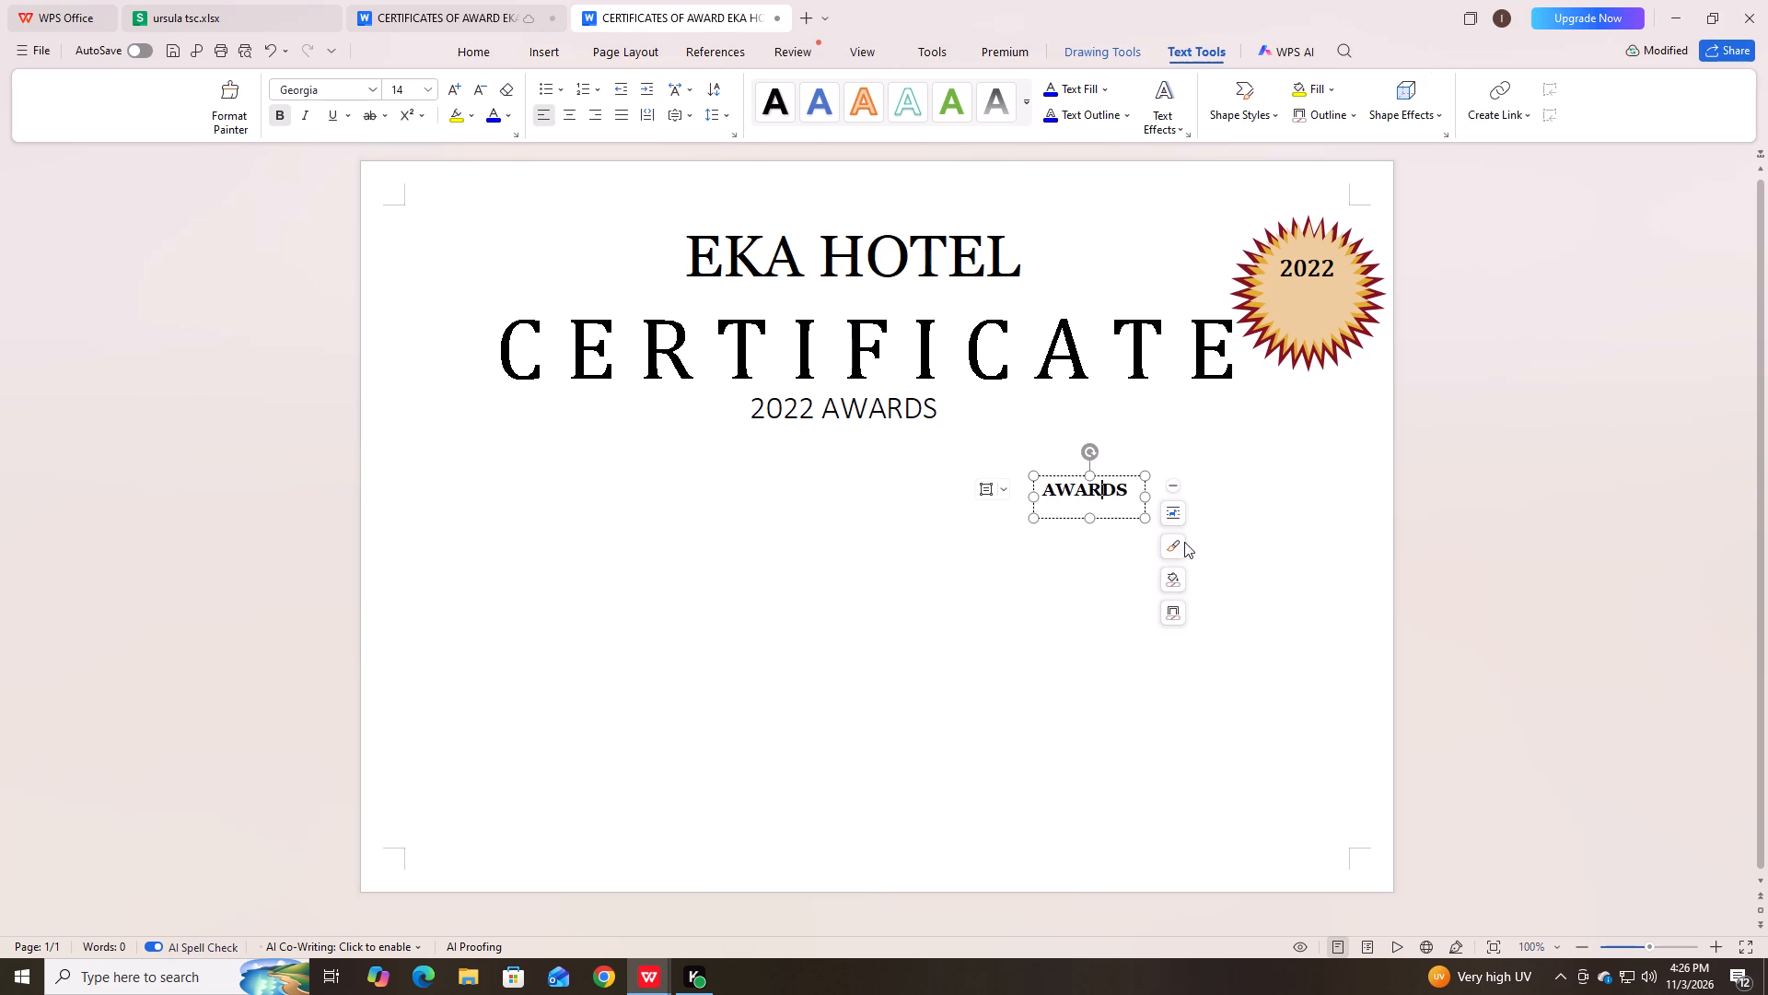
left_click(1178, 615)
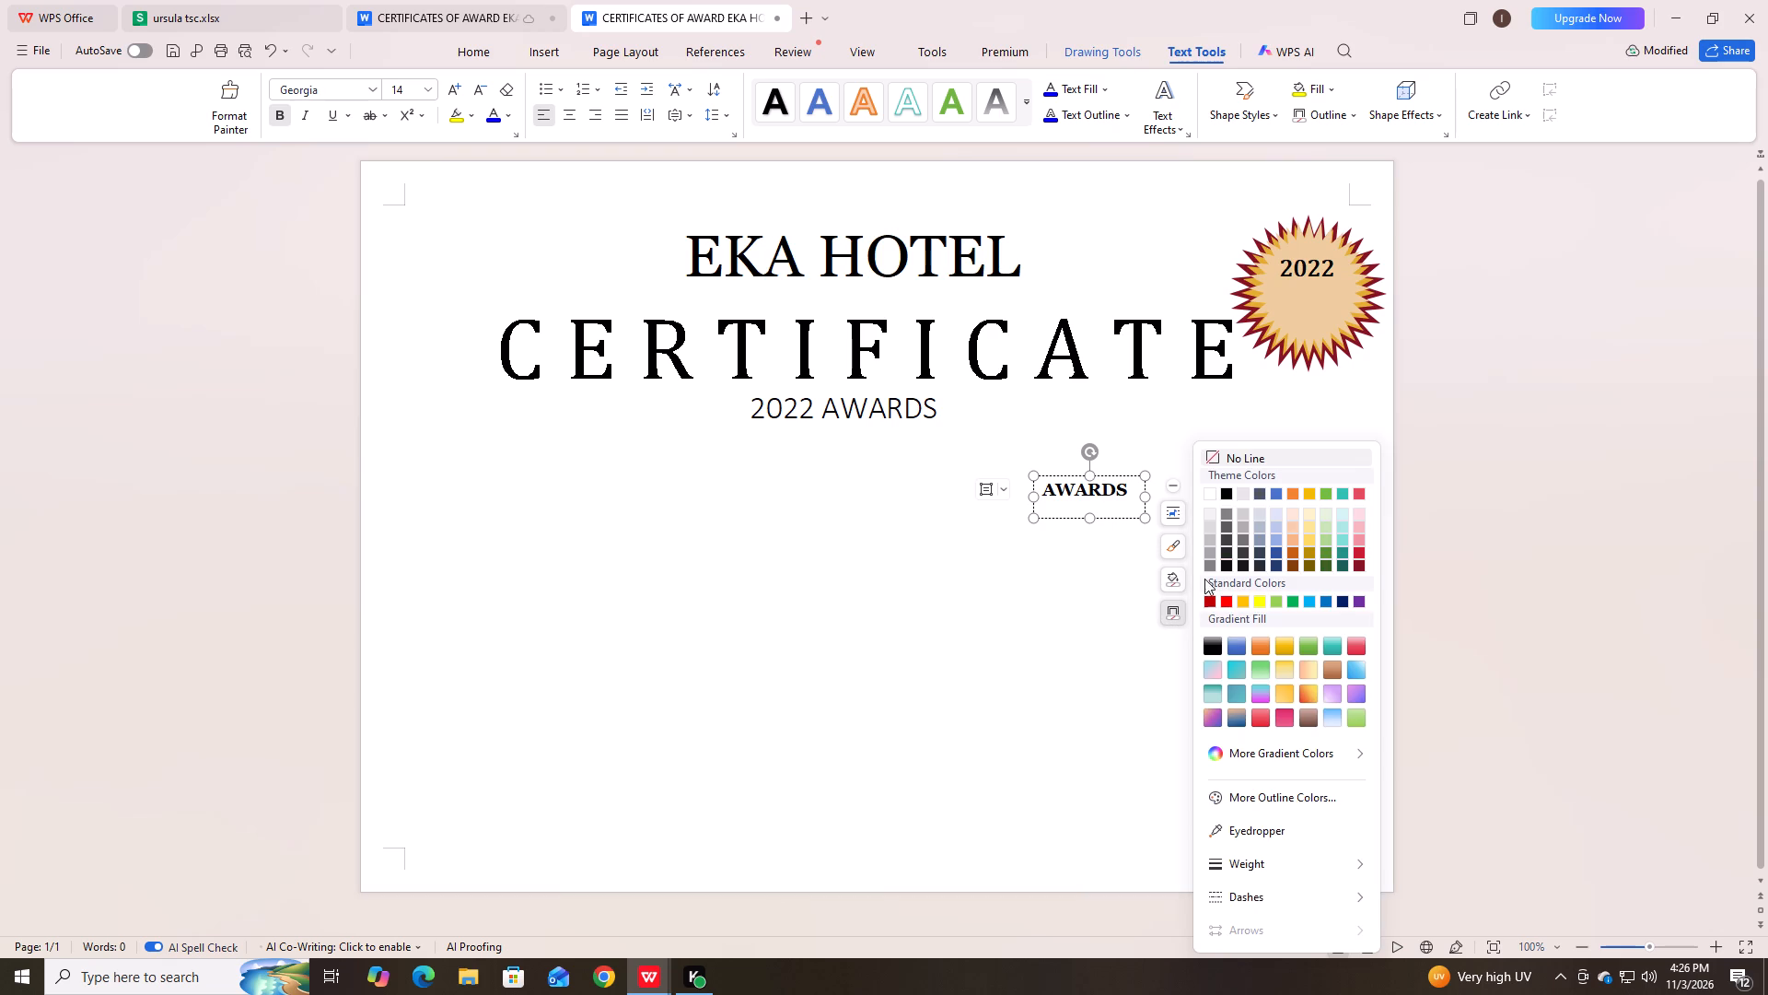
left_click(1211, 454)
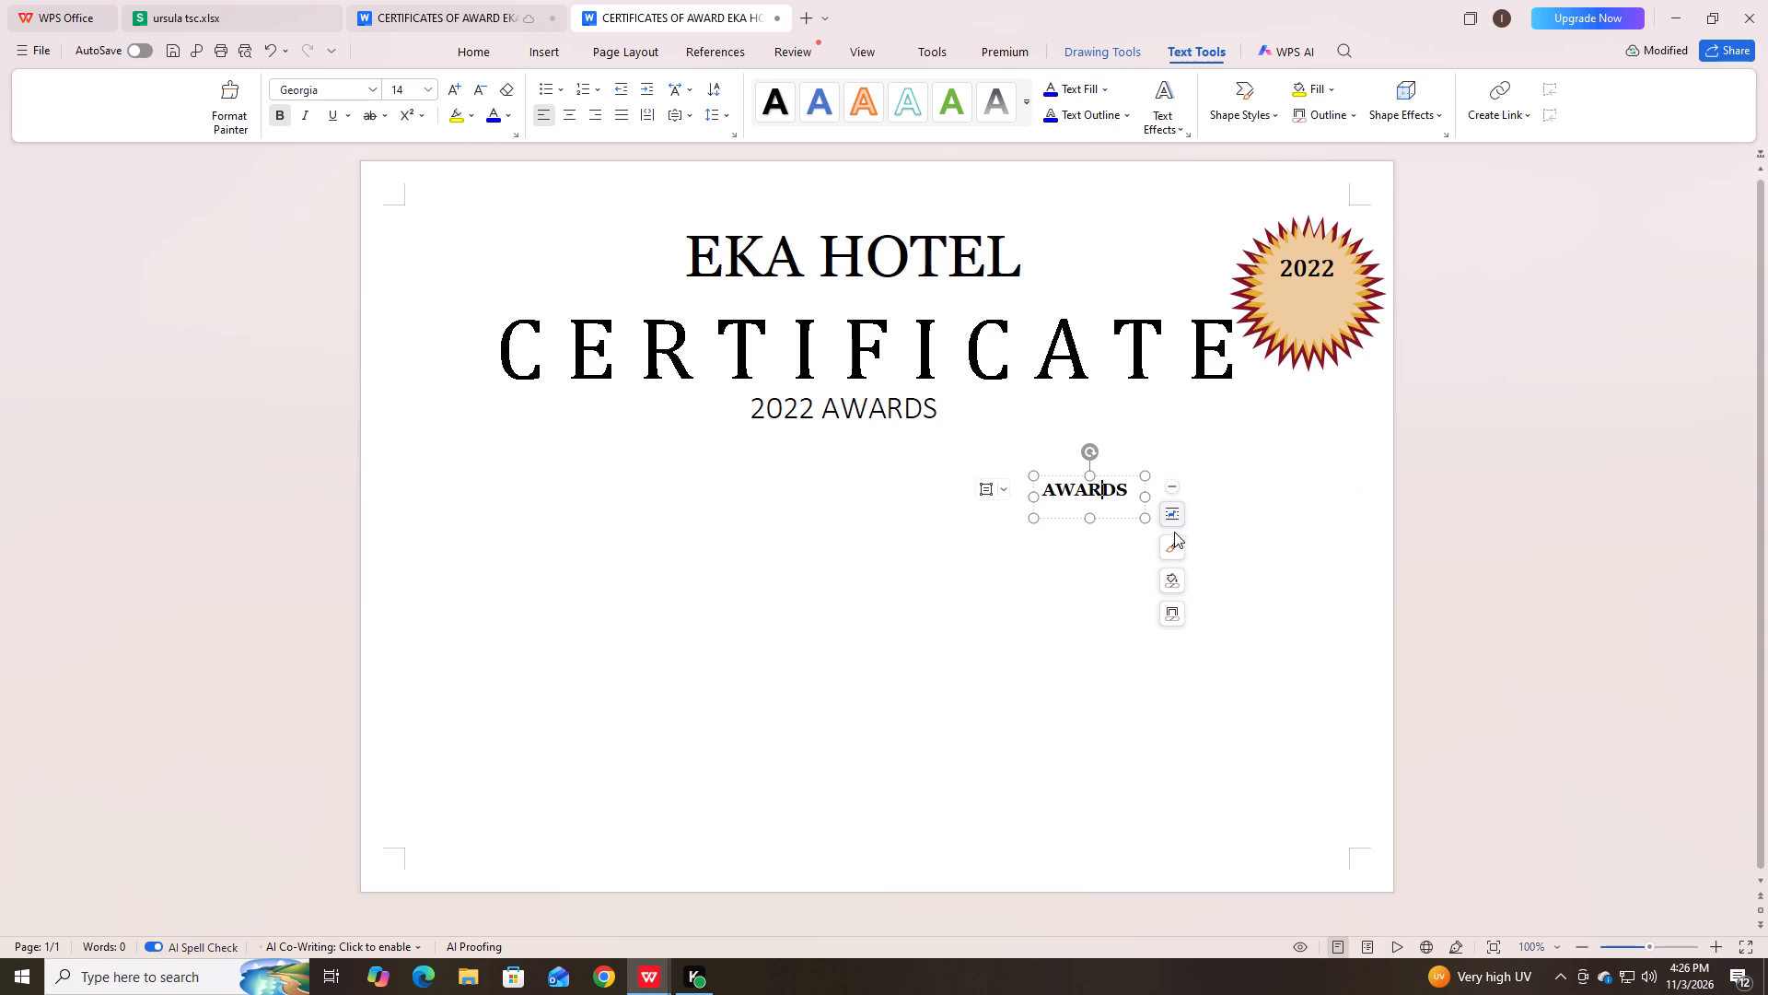
left_click(1175, 579)
left_click(1215, 439)
left_click(1177, 615)
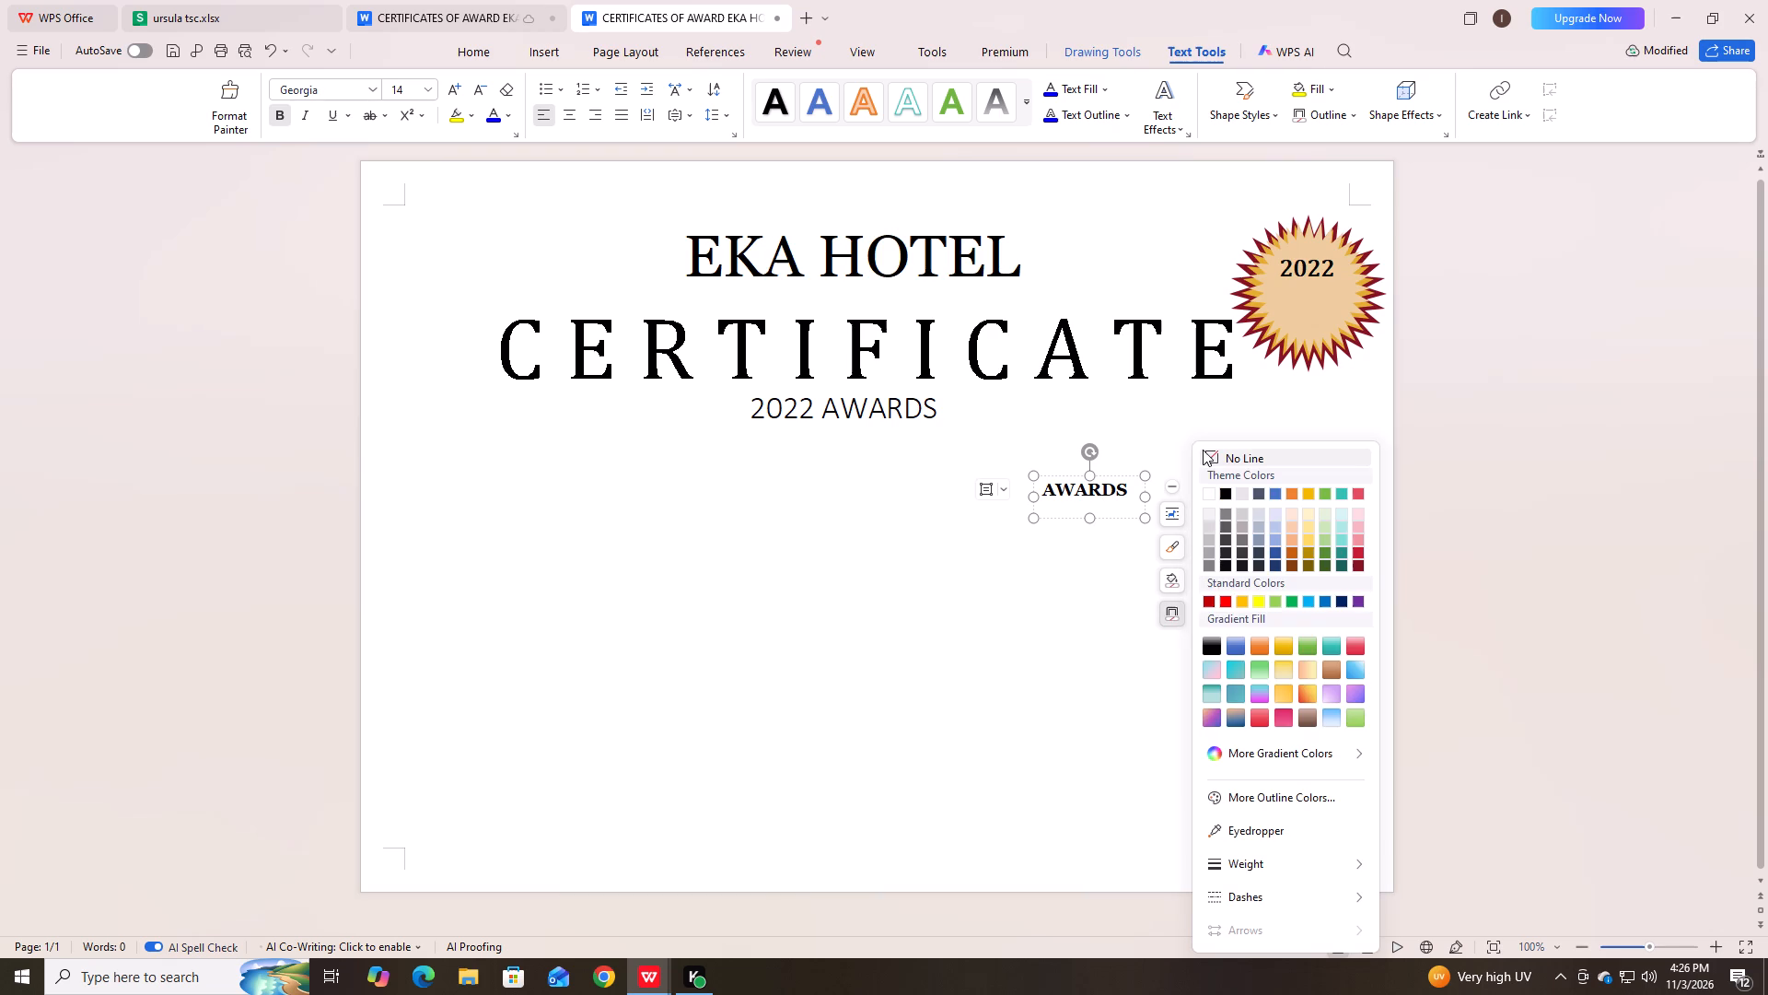
left_click(1203, 450)
left_click(1286, 509)
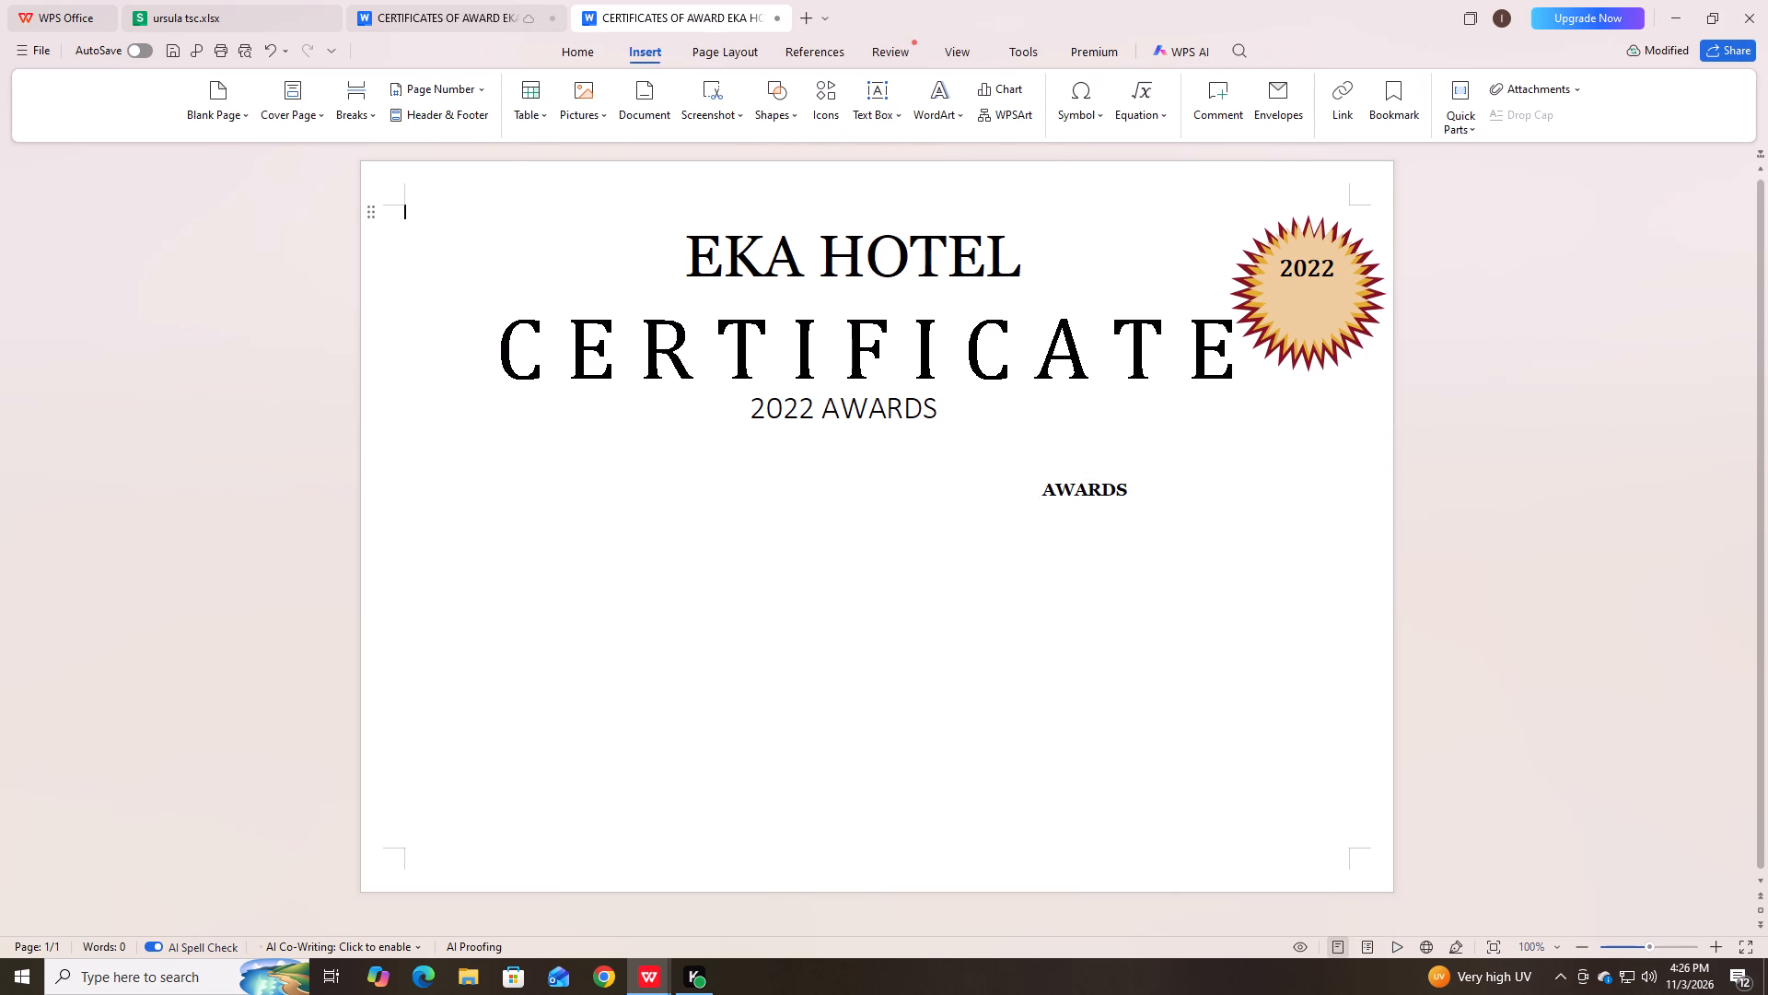
Move the "AWARDS" text box onto the middle of the starburst seal, centred just below "2022".
left_click(1129, 494)
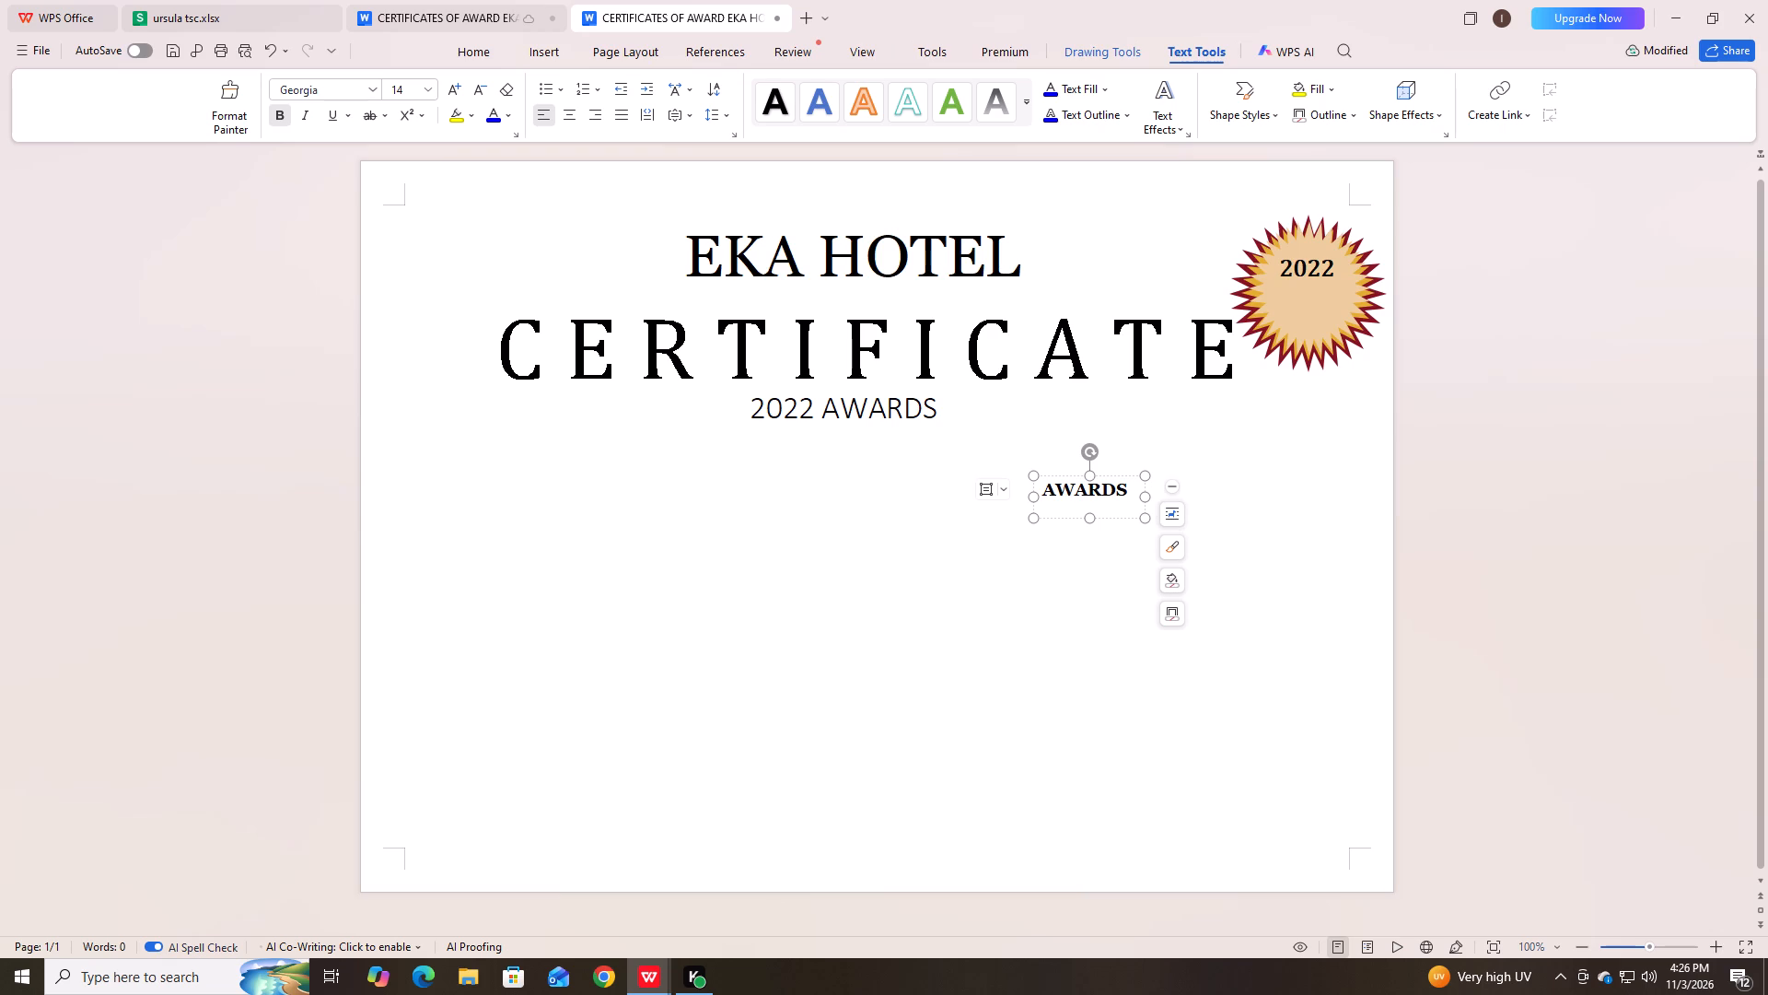
left_click_drag(1144, 484, 1250, 360)
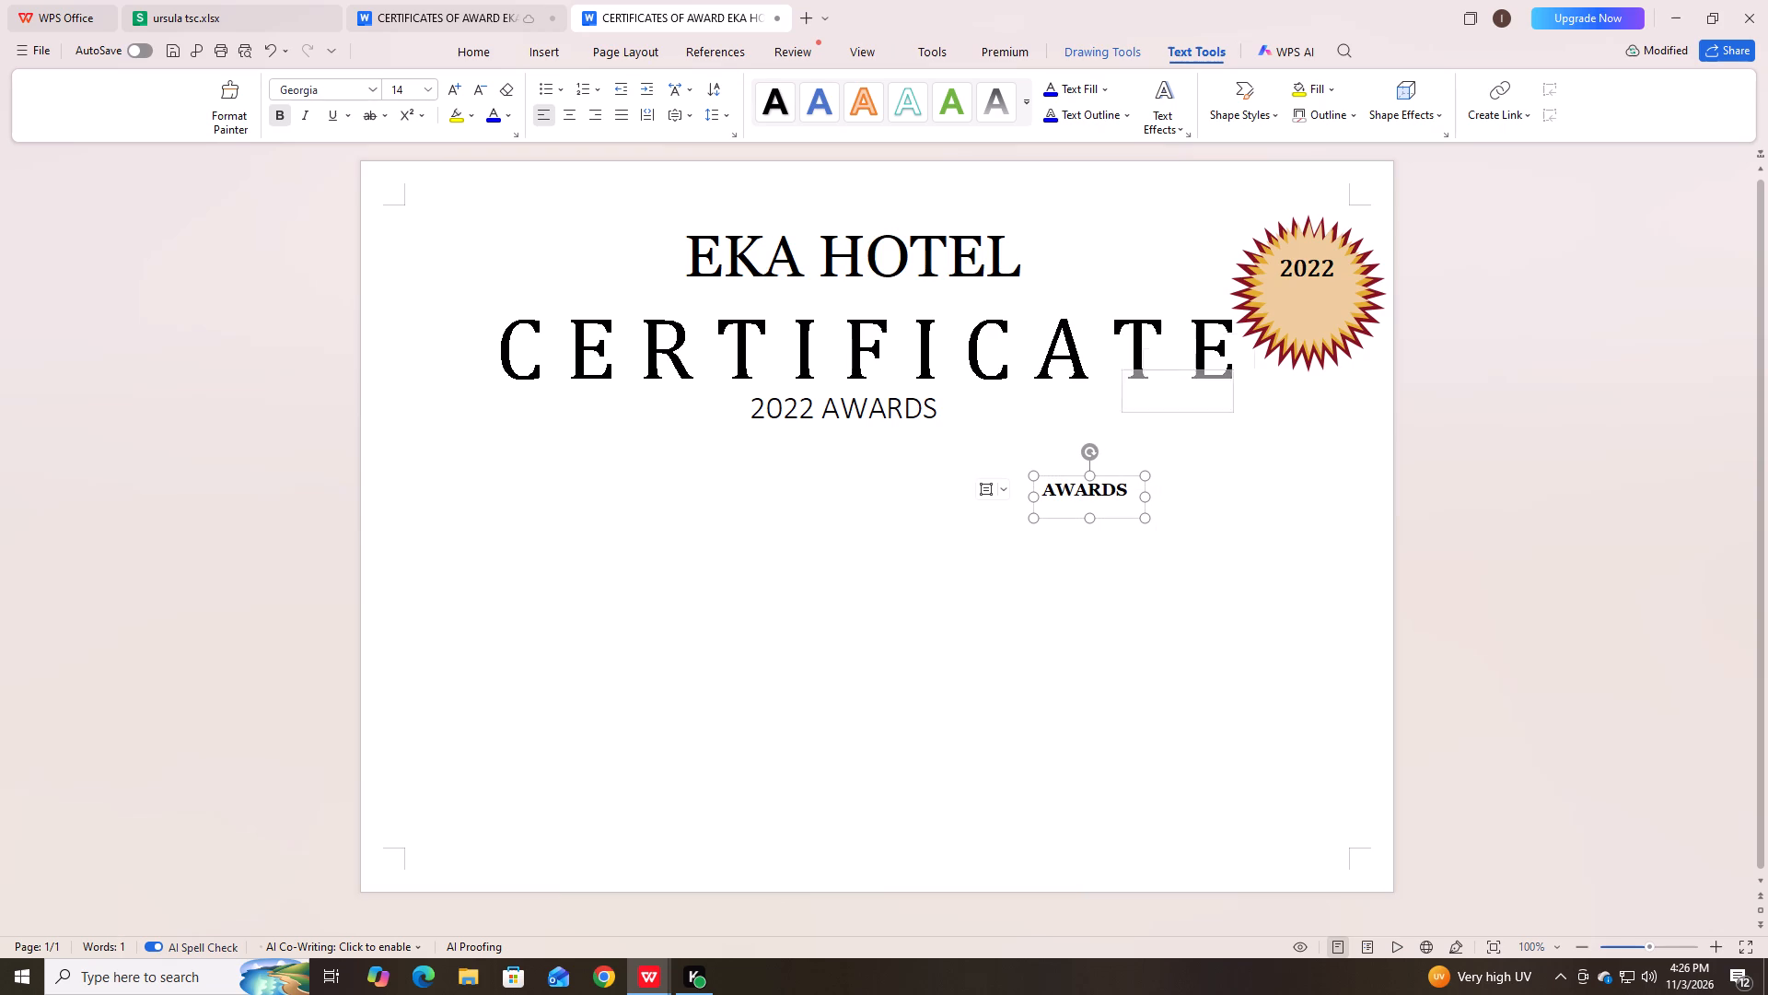
left_click_drag(1250, 360, 1367, 289)
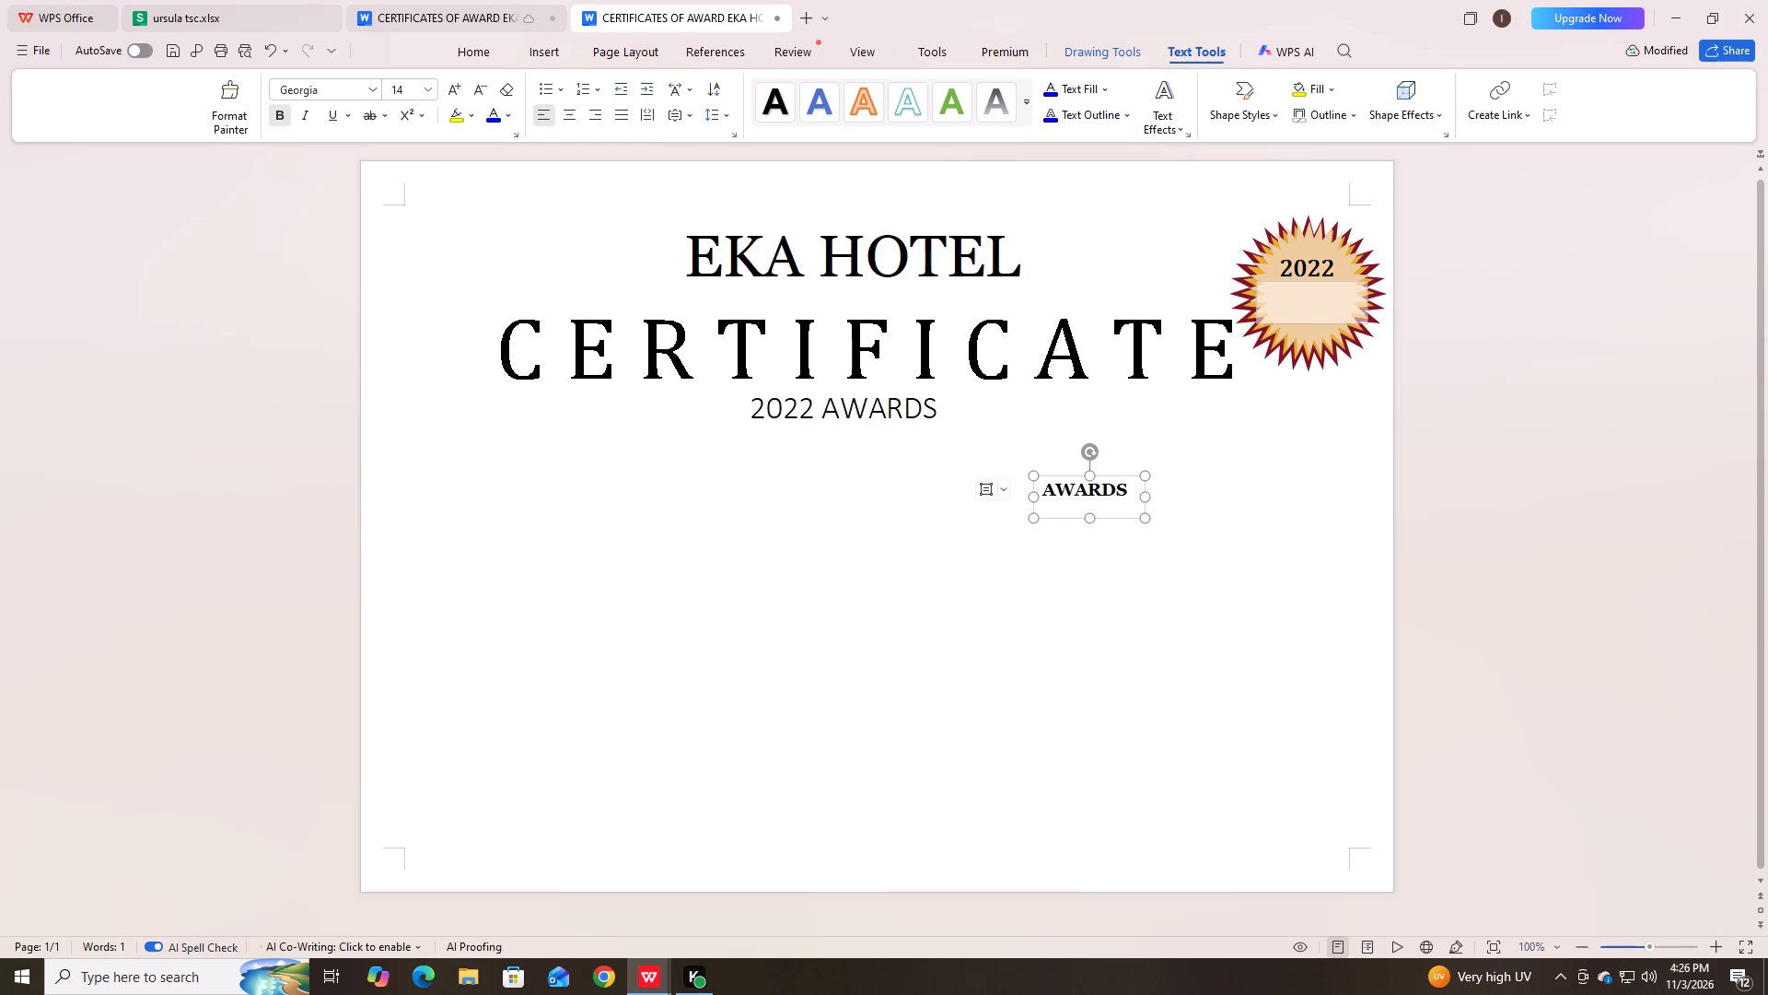
left_click_drag(1367, 289, 1365, 287)
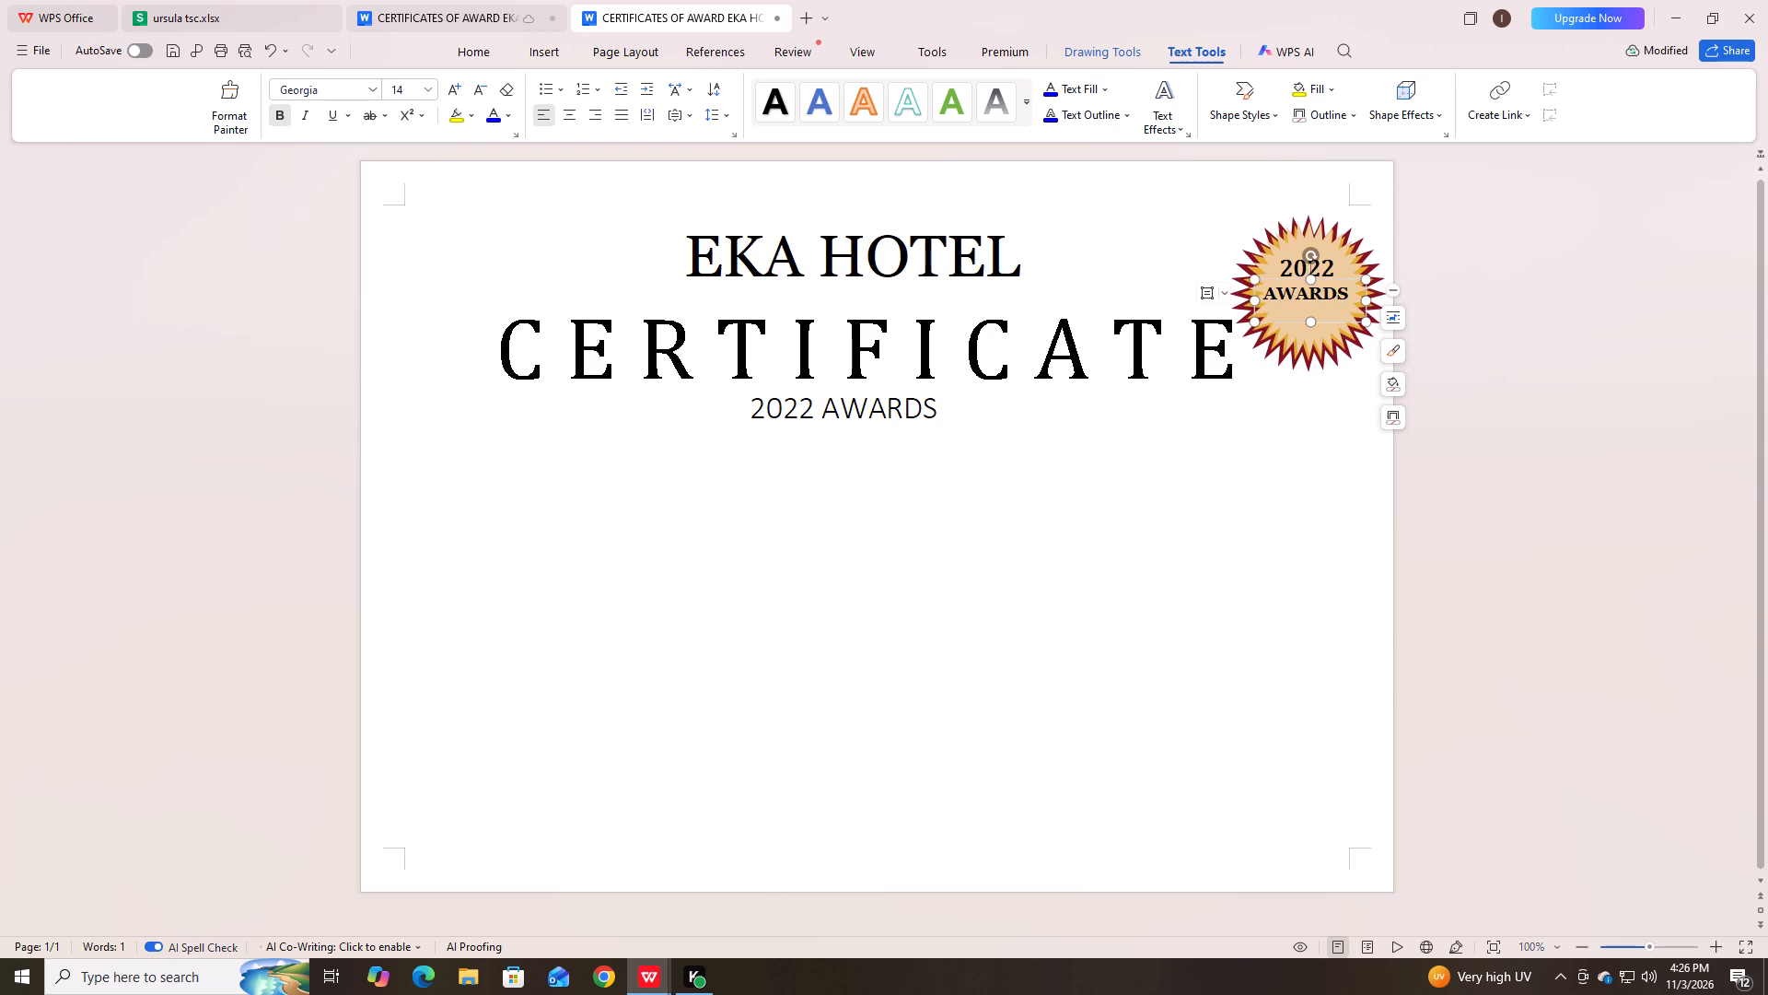
left_click(1317, 282)
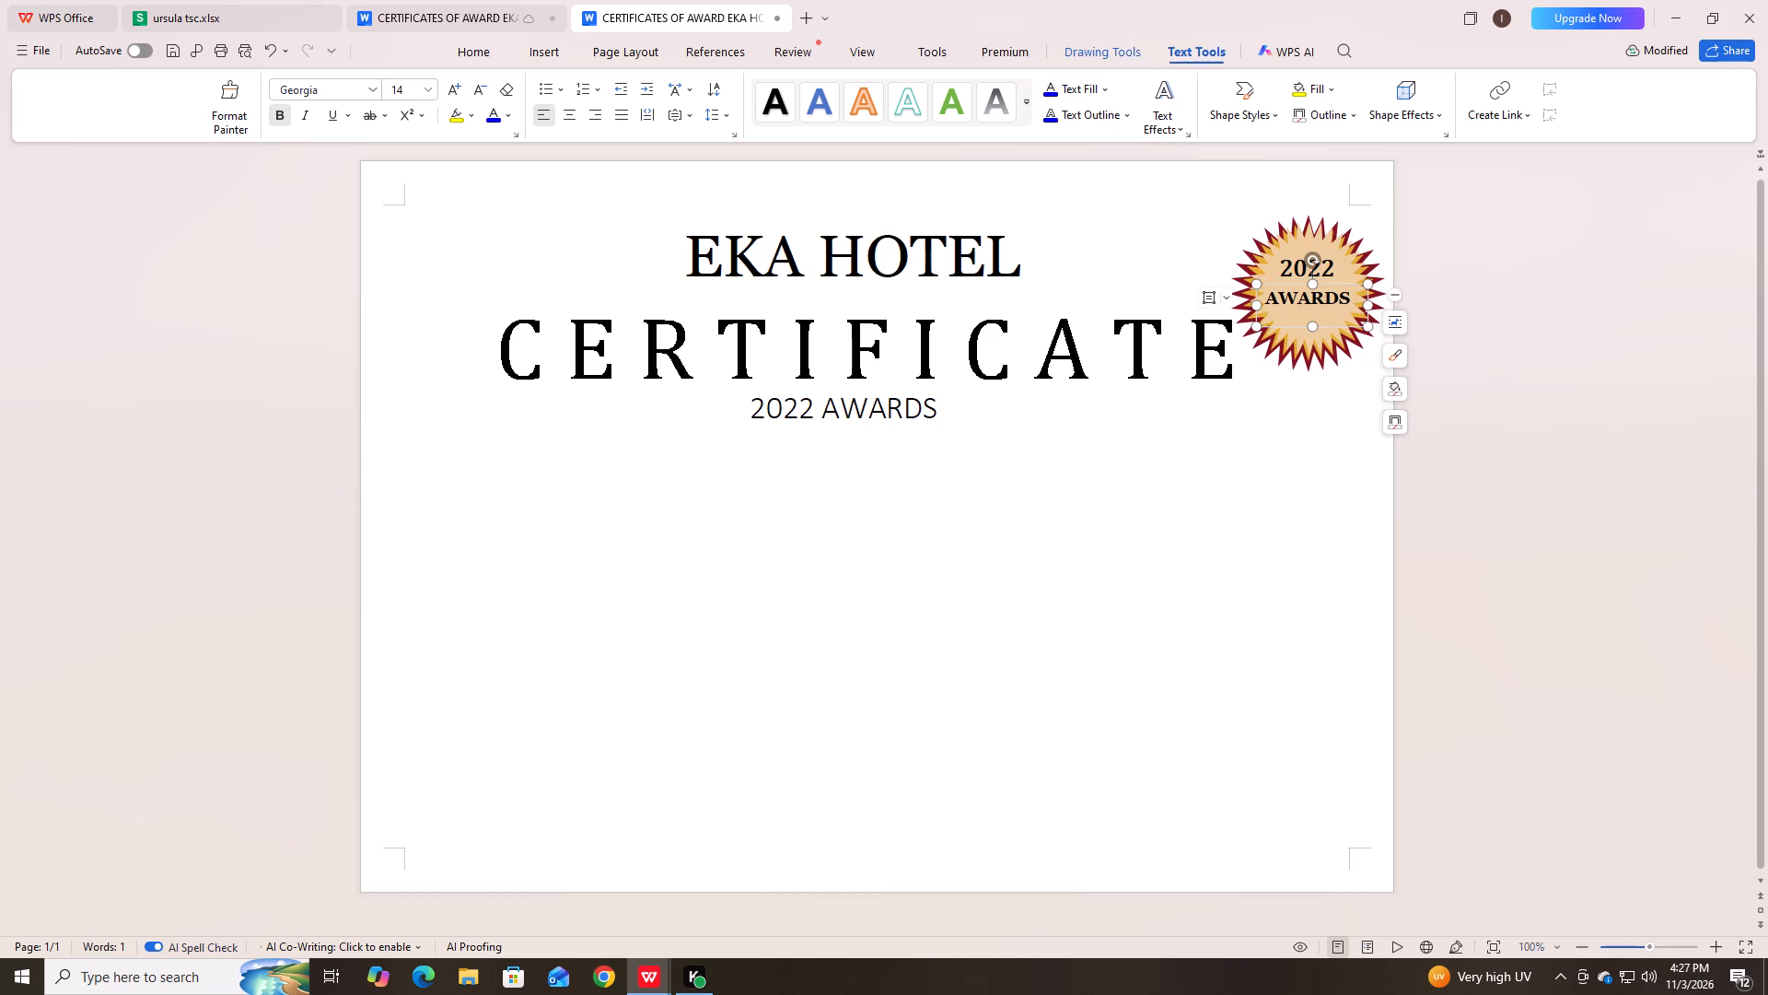
left_click(1293, 554)
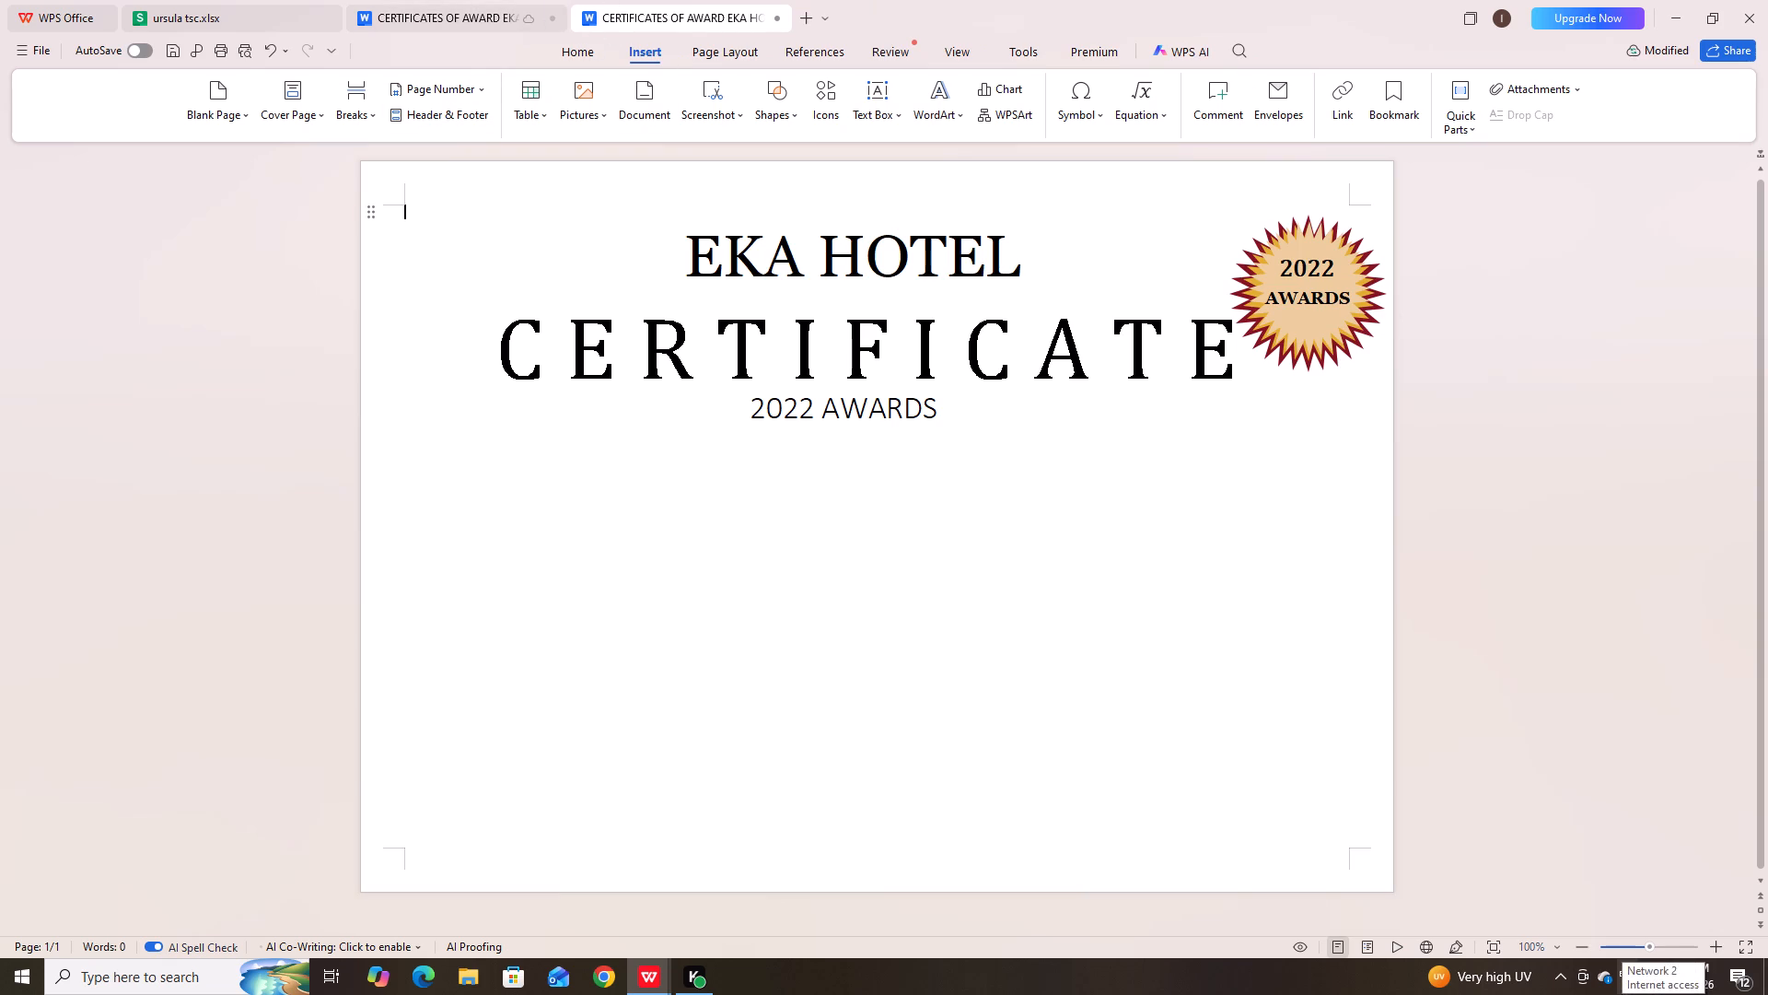
Save the certificate document.
key("ctrl+s")
key("ctrl+s")
key("ctrl+s")
key("ctrl+s")
key("ctrl+s")
key("ctrl+s")
key("ctrl+s")
key("ctrl+s")
key("ctrl+s")
key("ctrl+s")
key("ctrl+s")
key("ctrl+s")
key("ctrl+s")
key("ctrl+s")
key("ctrl+s")
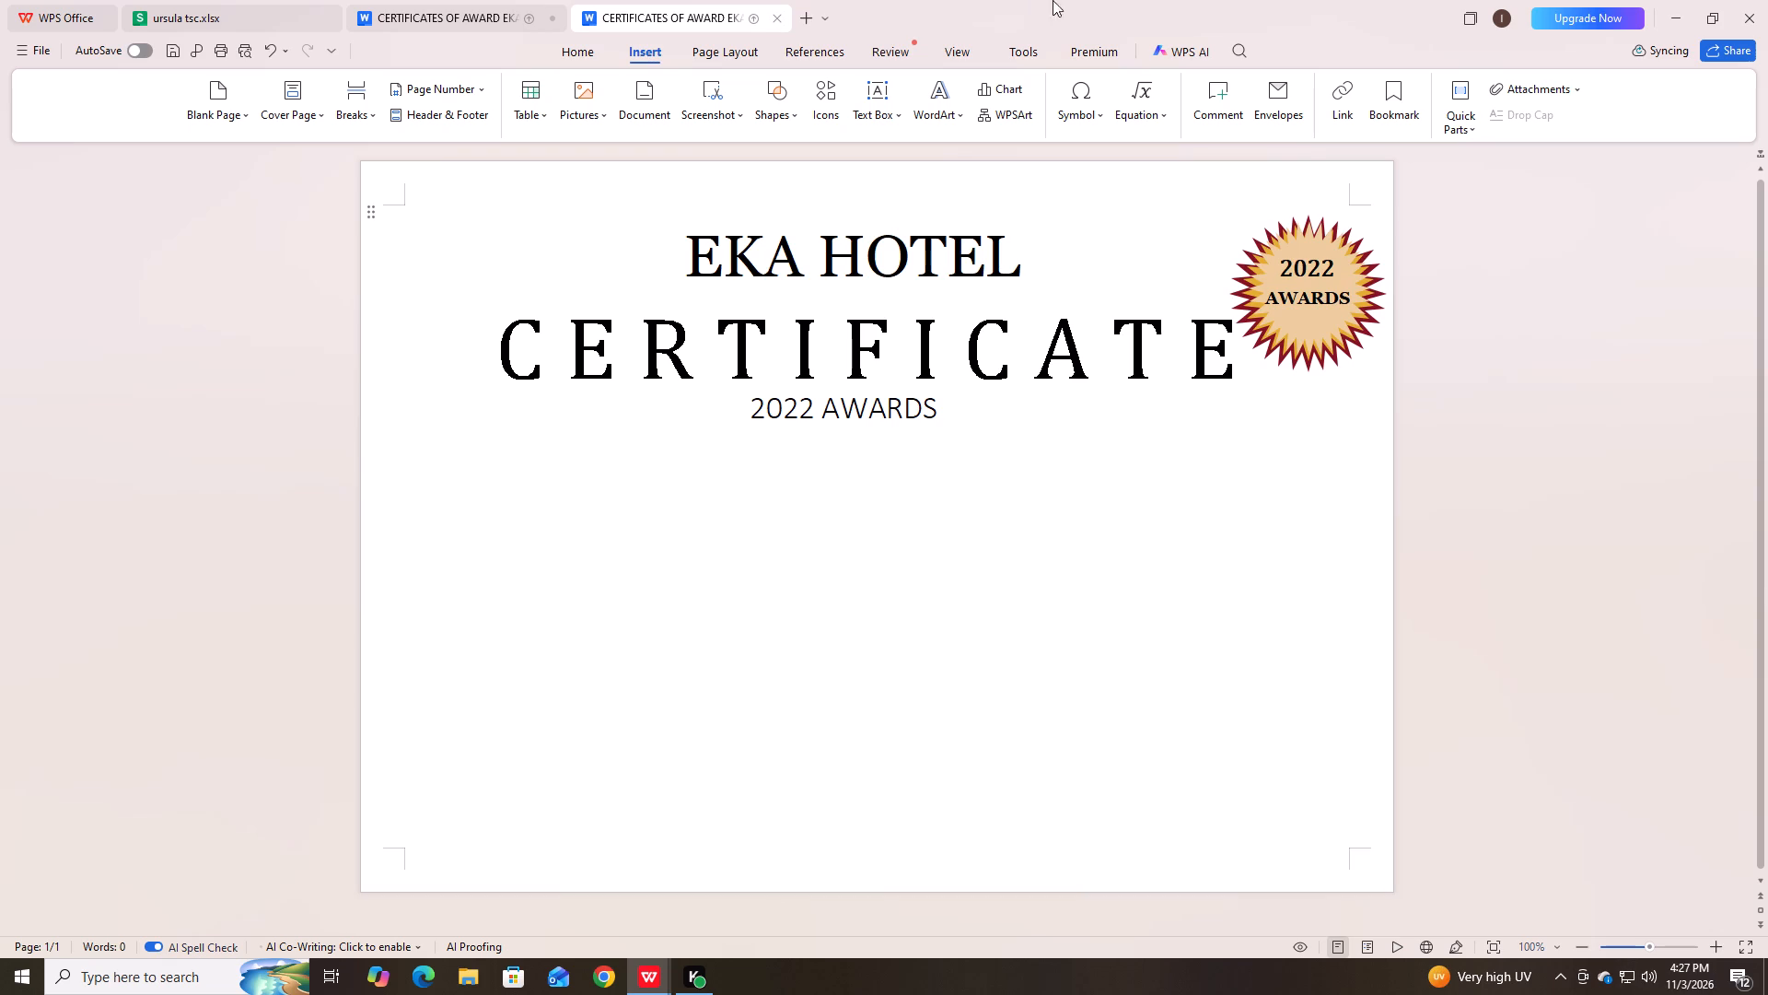
Draw a large flowchart shape with a slanted top edge in the blank area below the 2022 AWARDS line.
left_click(794, 109)
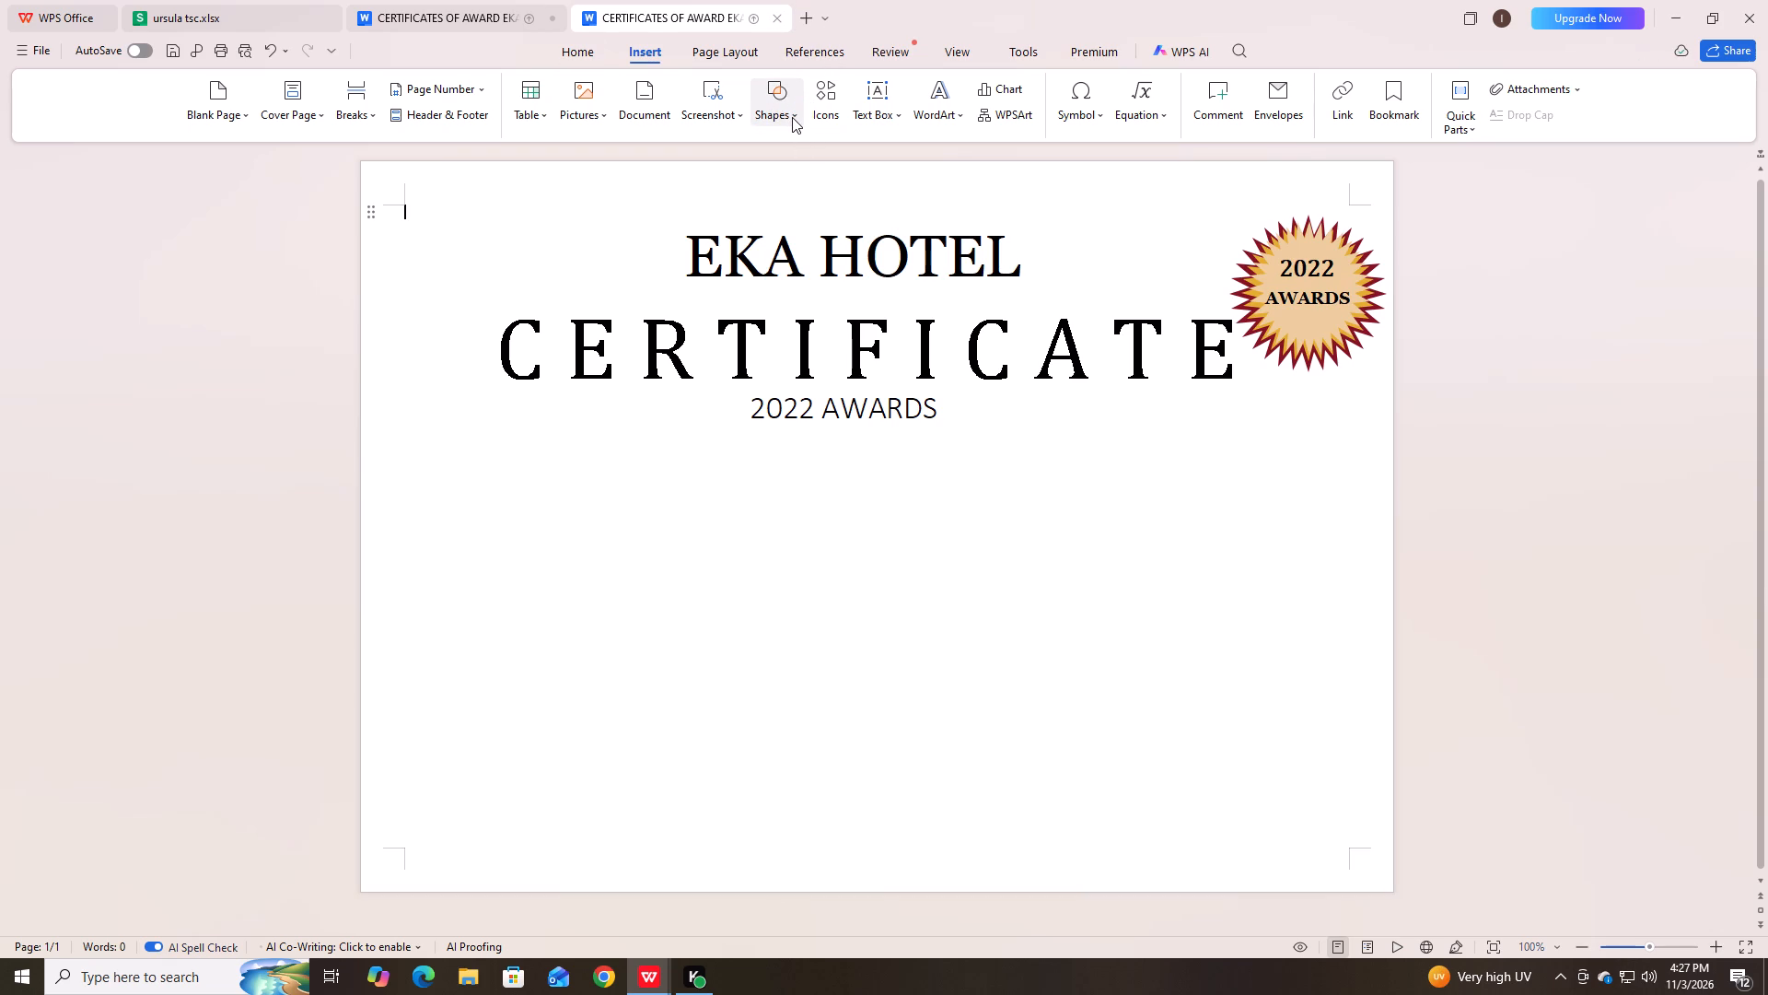
left_click(796, 111)
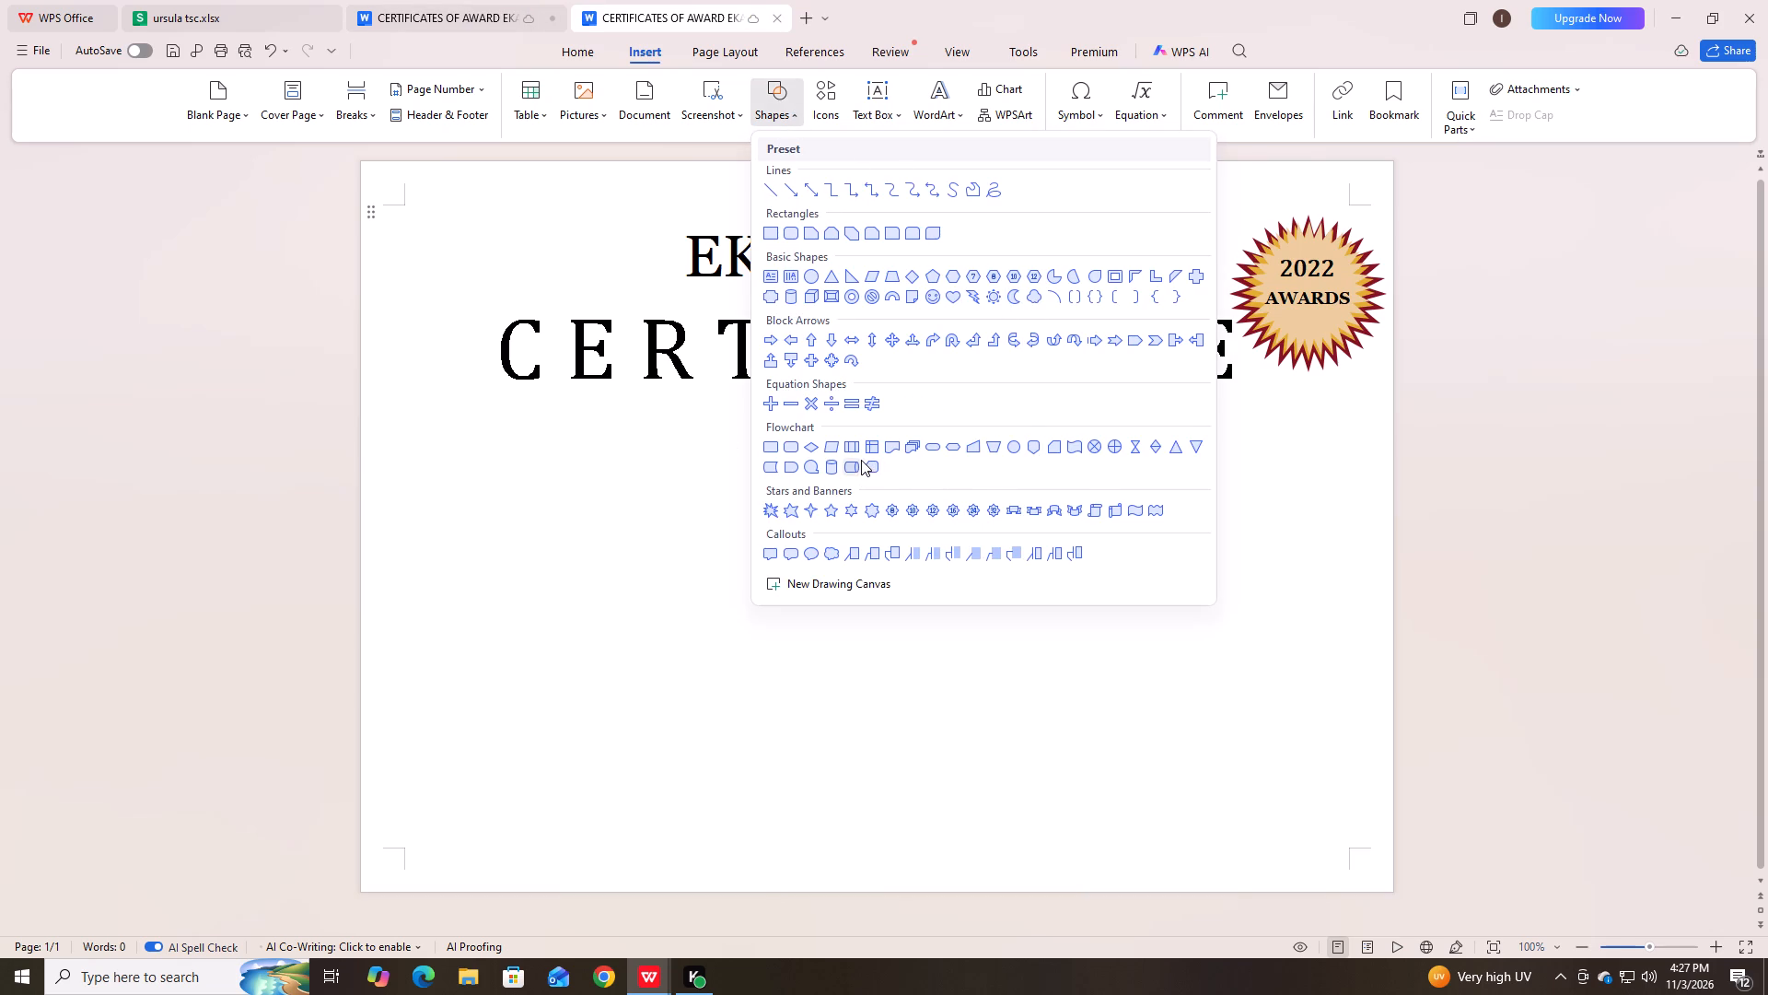
left_click(973, 448)
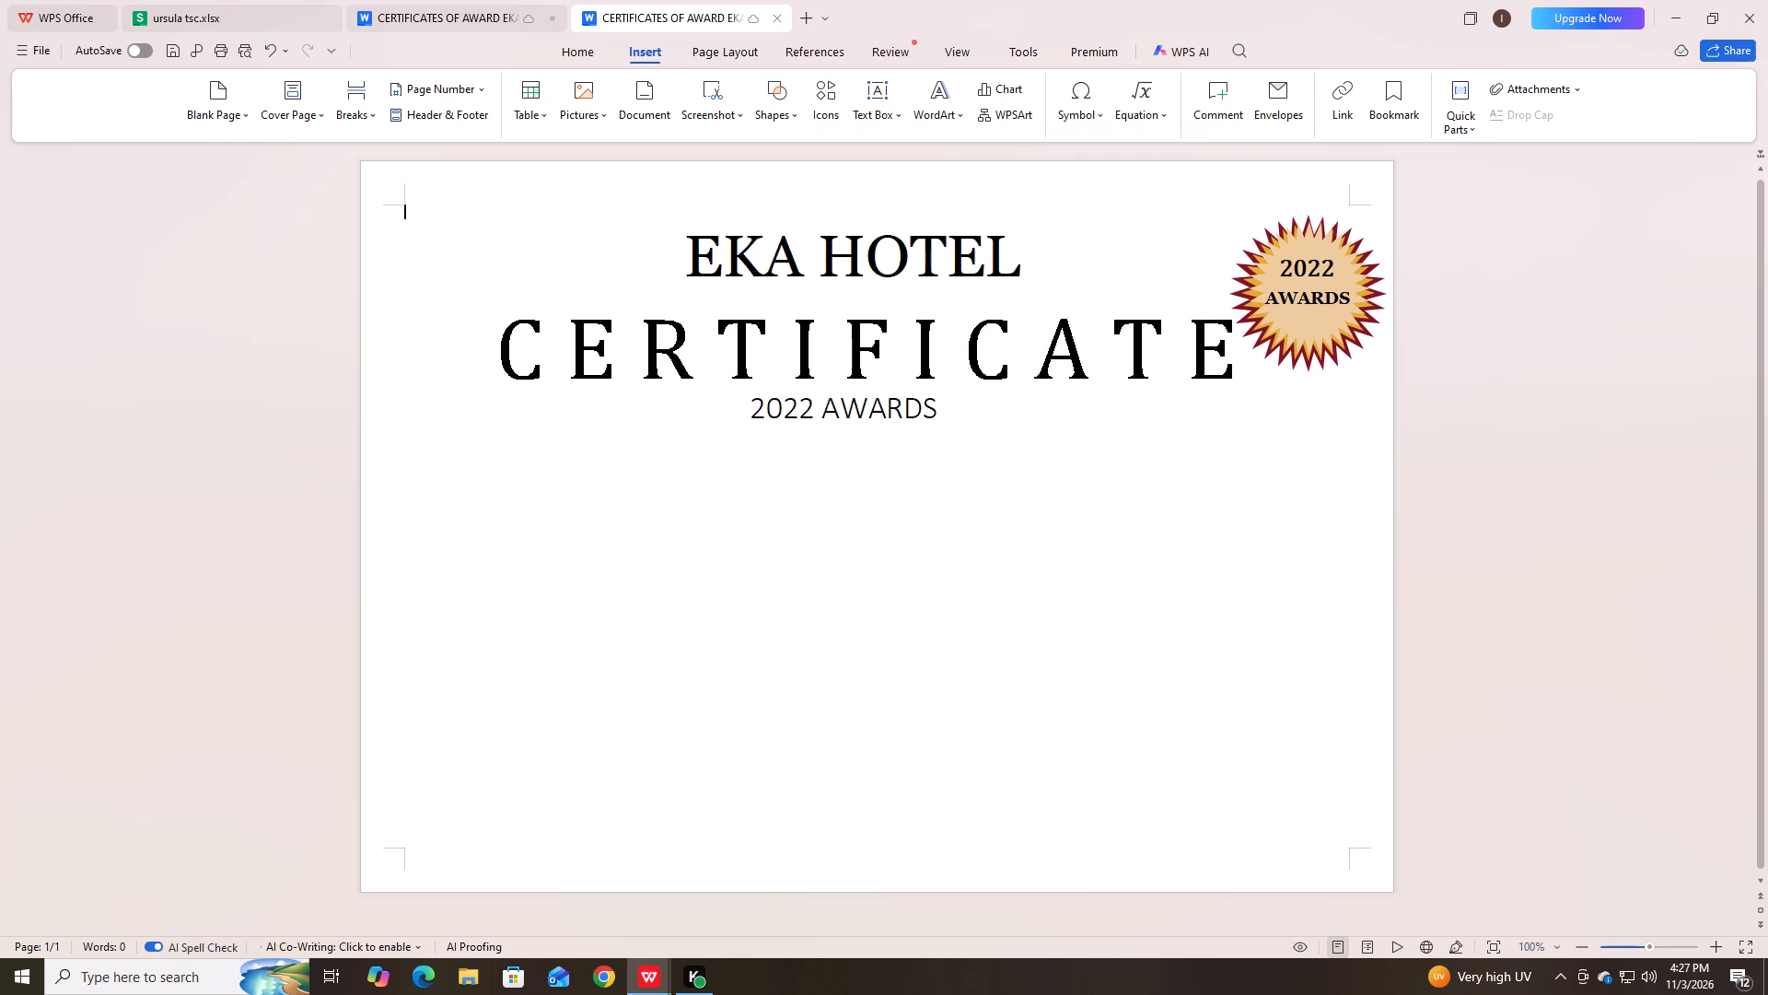
left_click_drag(478, 550, 954, 723)
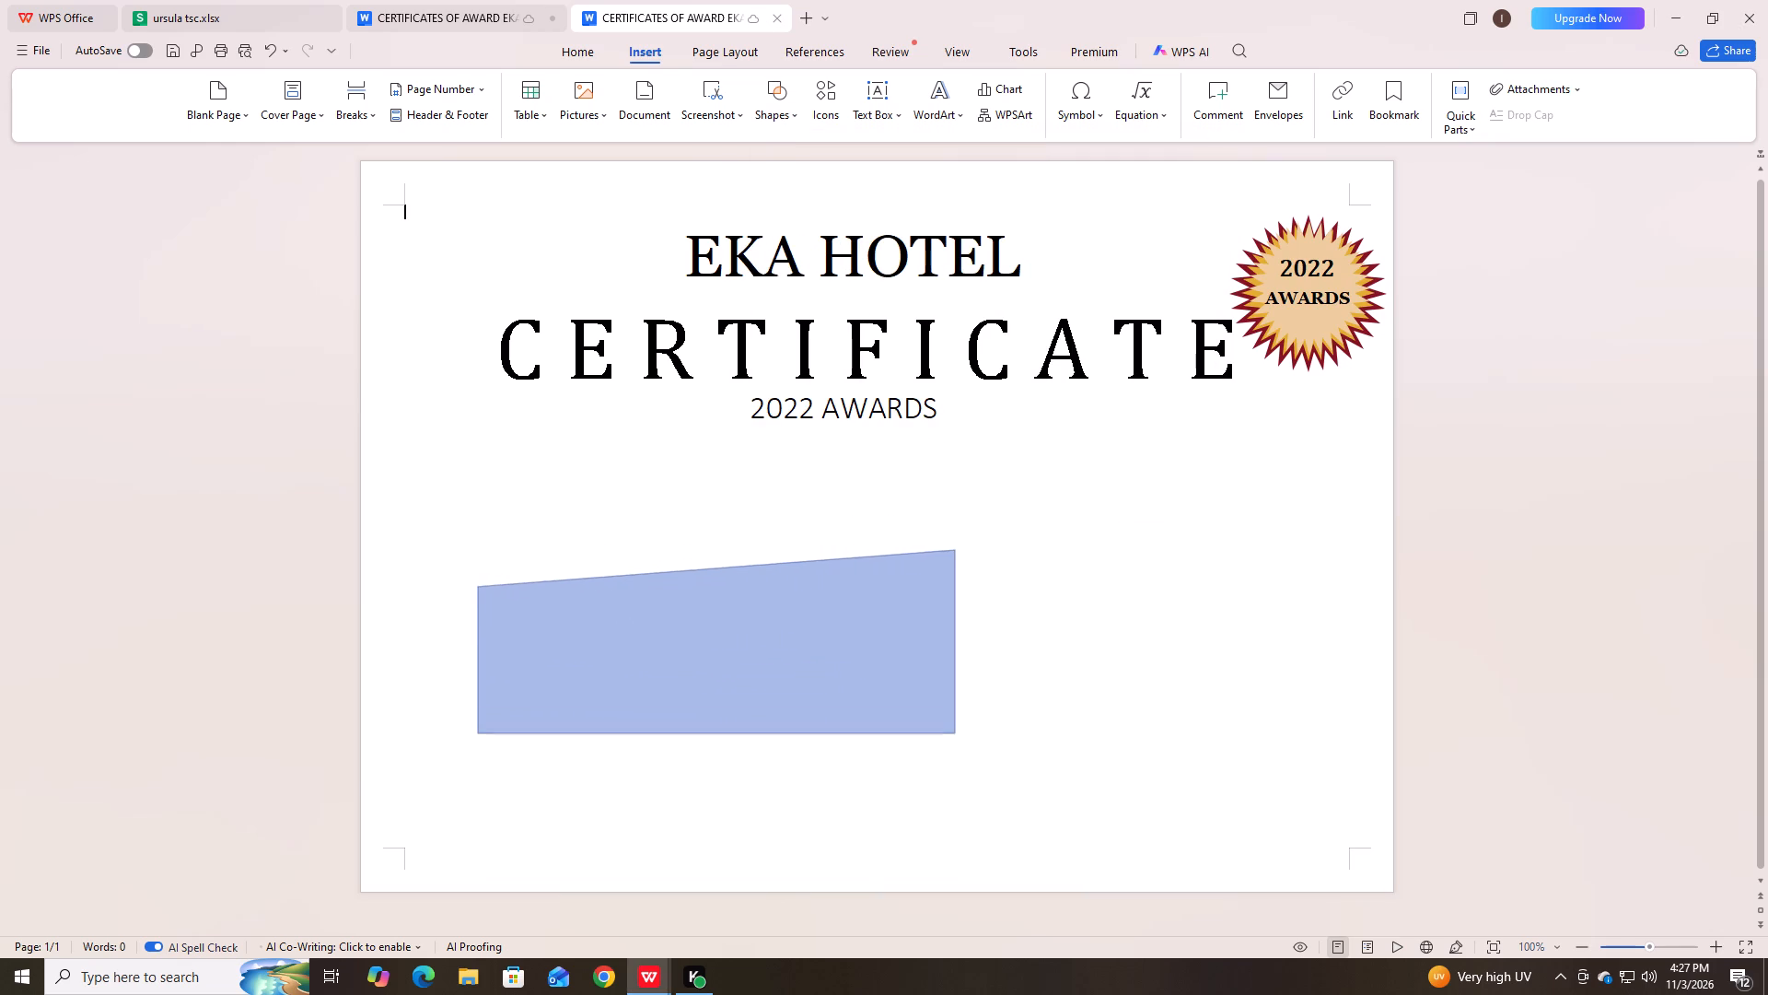
left_click_drag(954, 723, 980, 779)
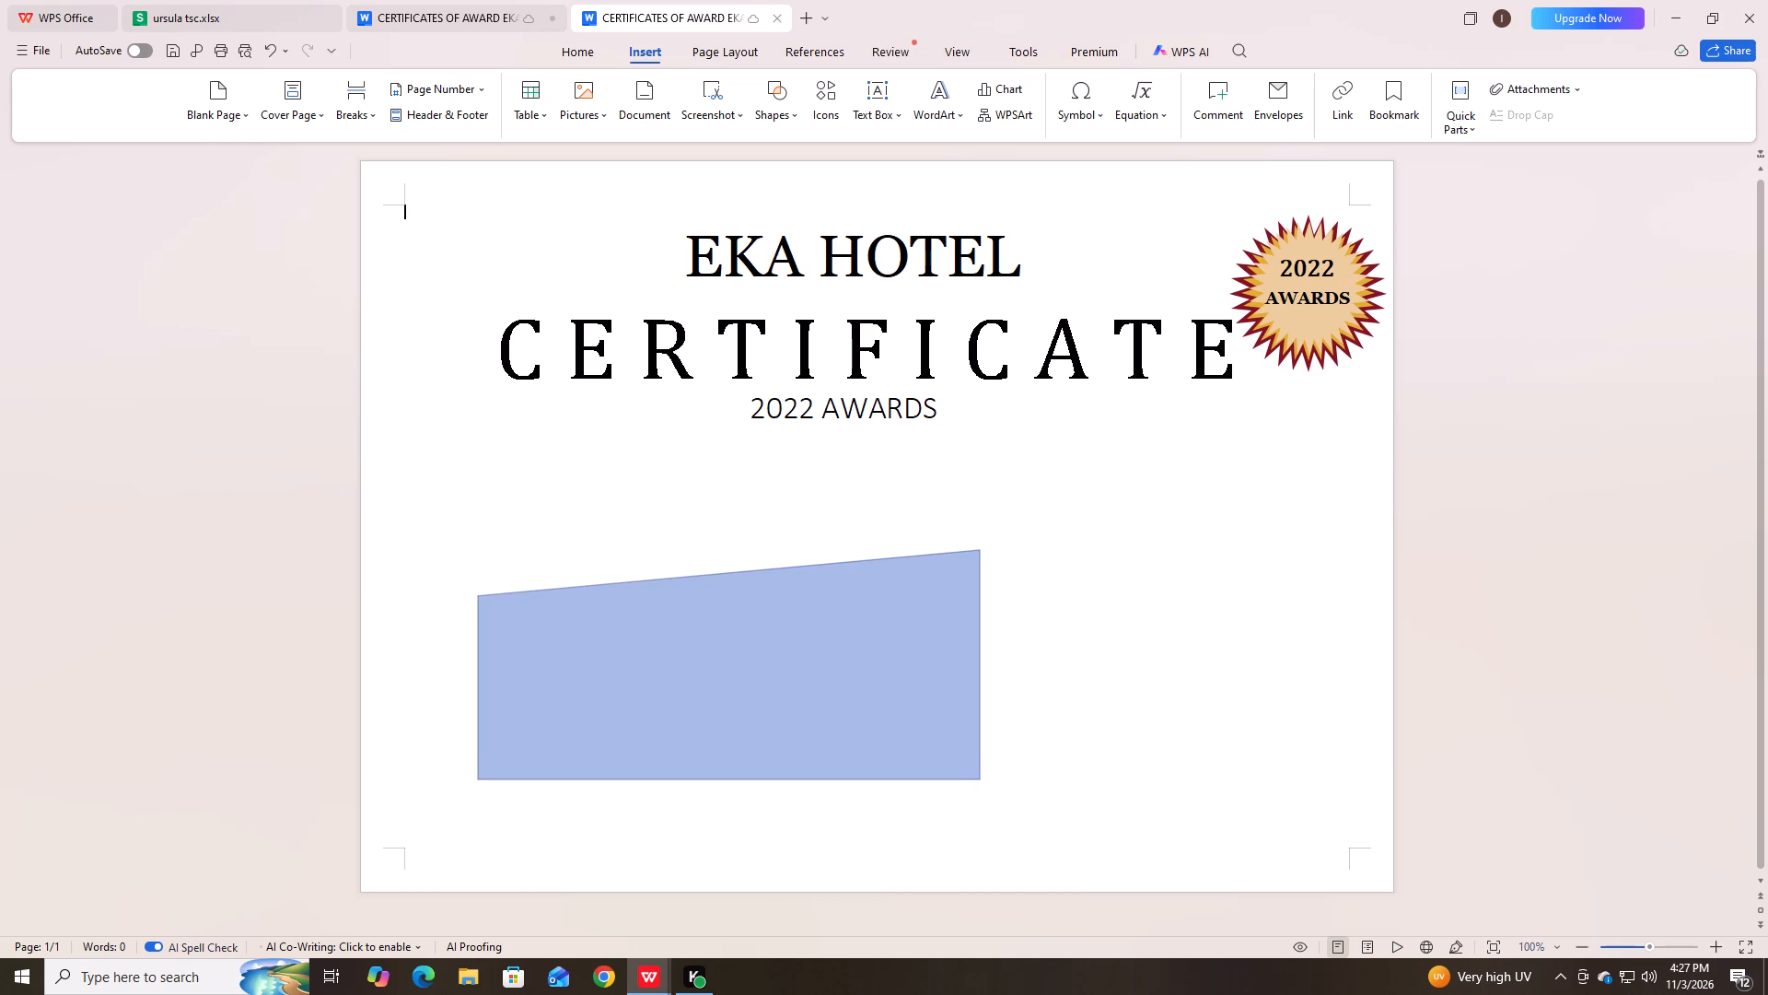
left_click_drag(980, 779, 1088, 807)
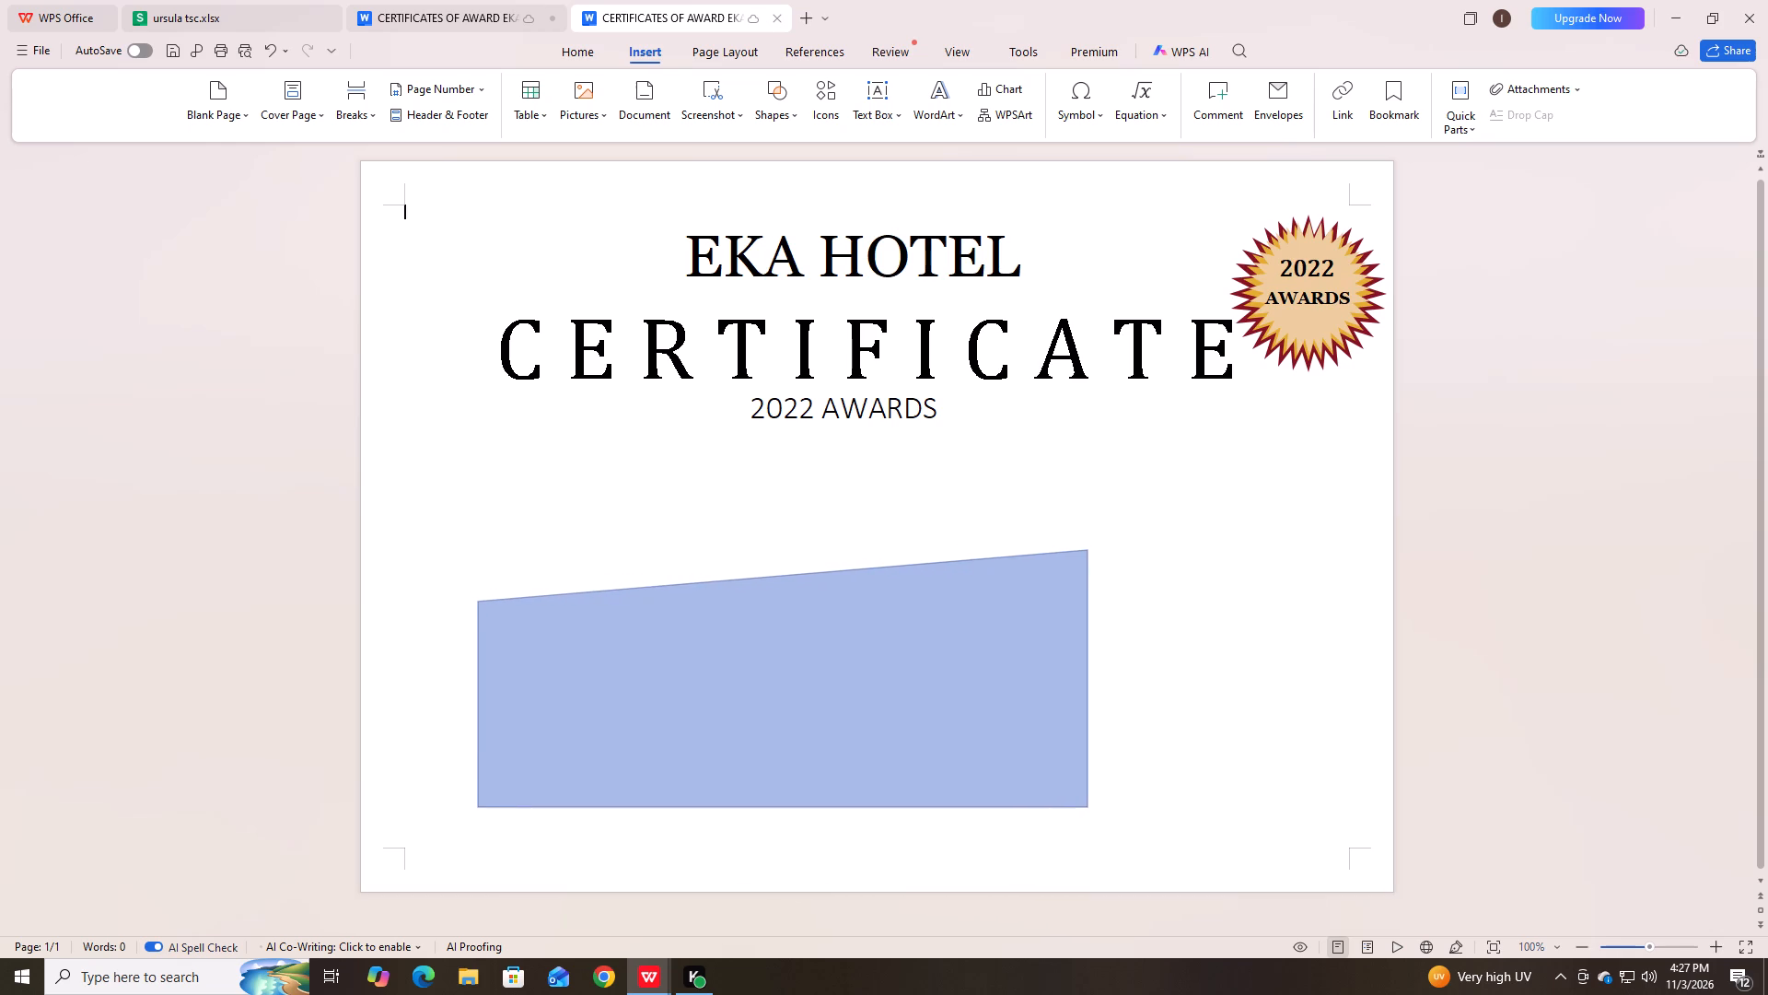
Finish drawing the slanted-top flowchart shape below the 2022 AWARDS line, about 6.95 in wide and 2.88 in high.
left_click_drag(1088, 807, 1092, 804)
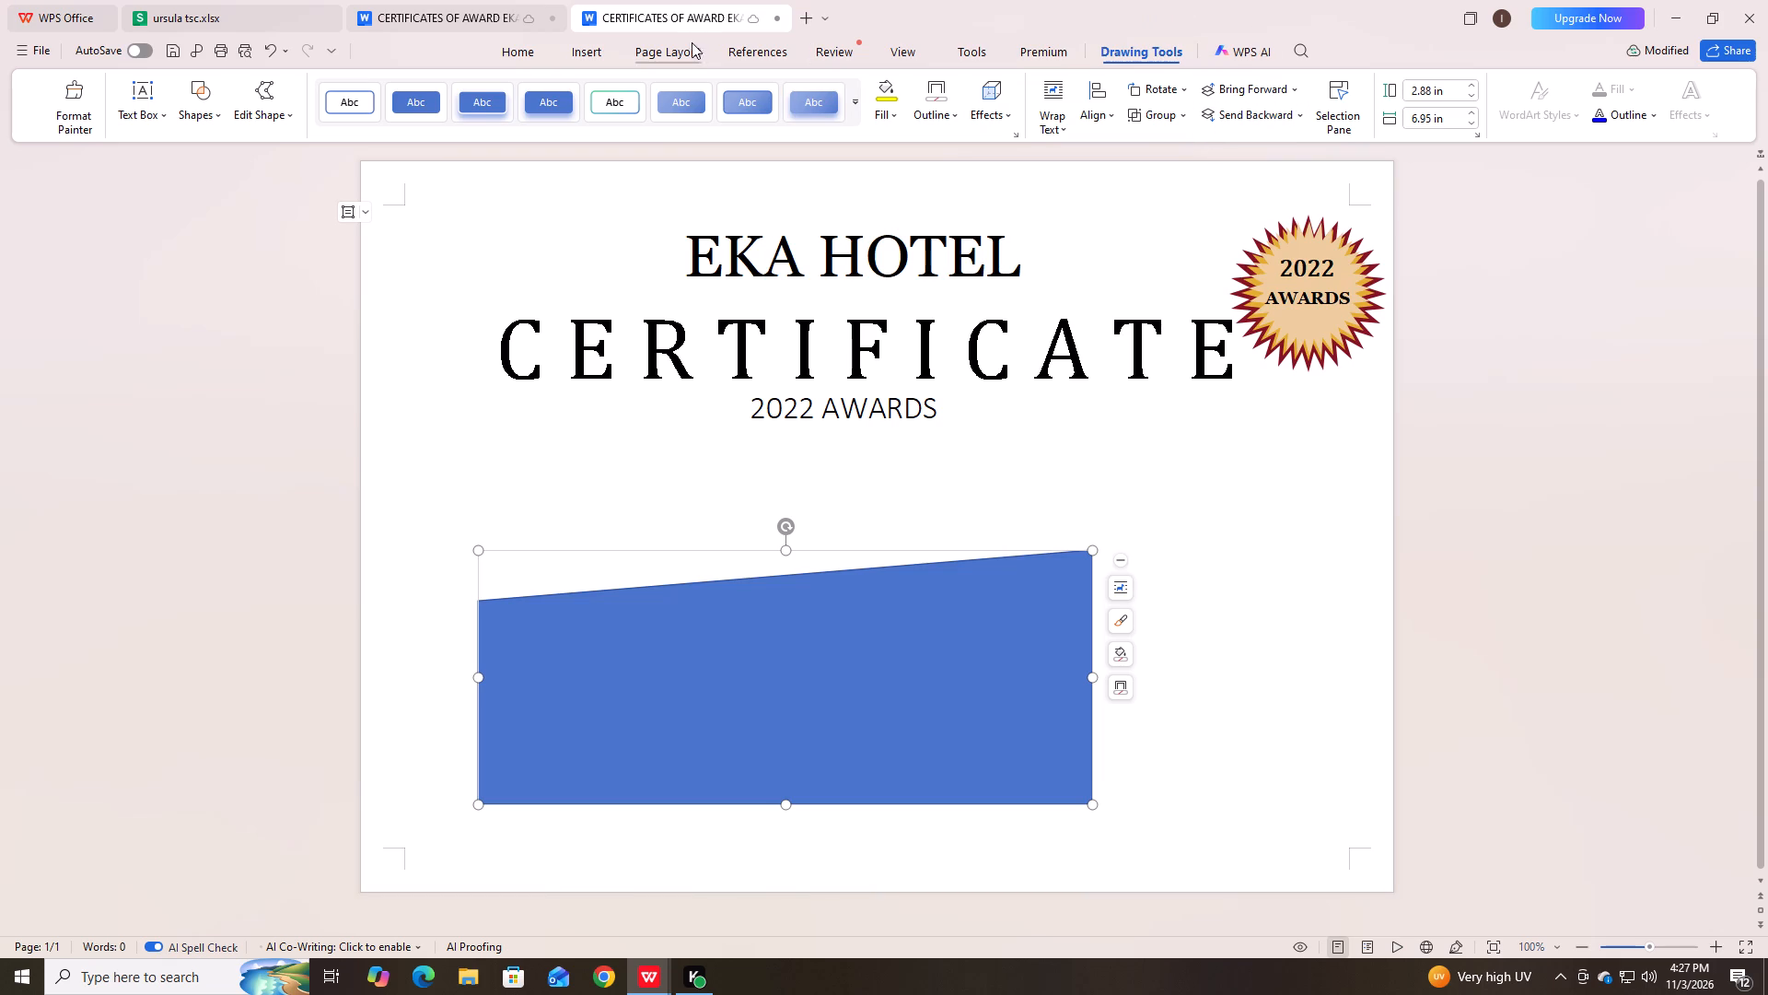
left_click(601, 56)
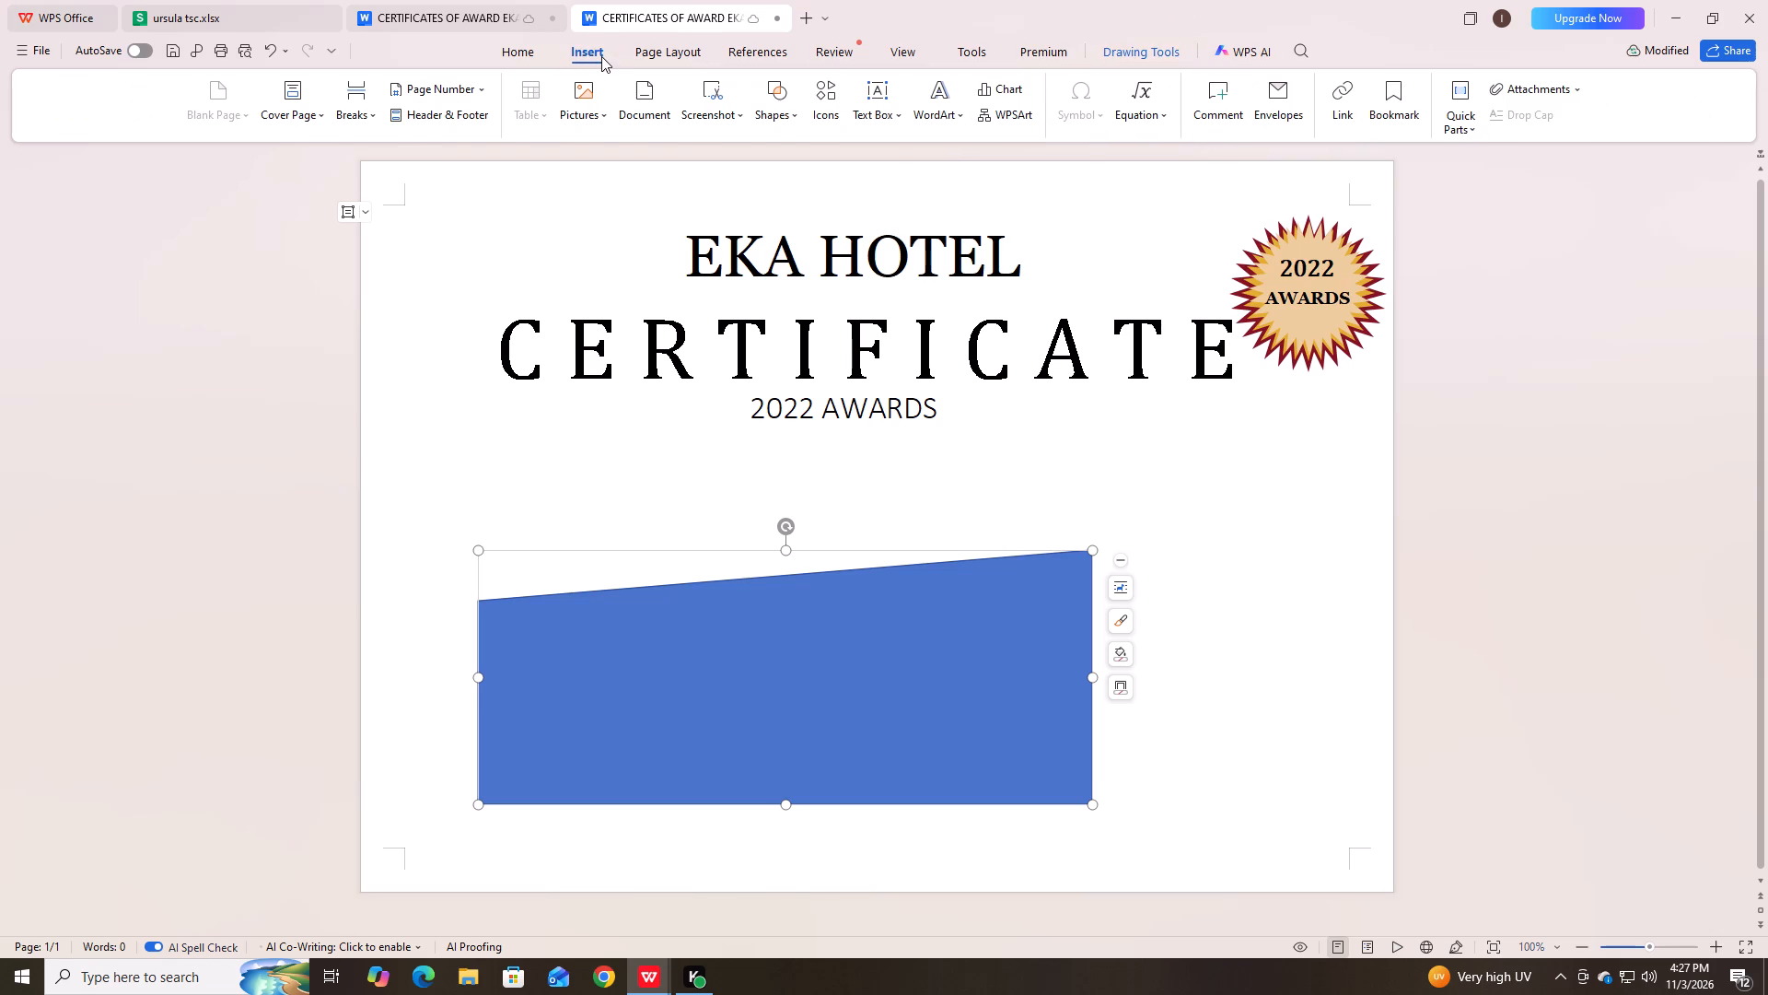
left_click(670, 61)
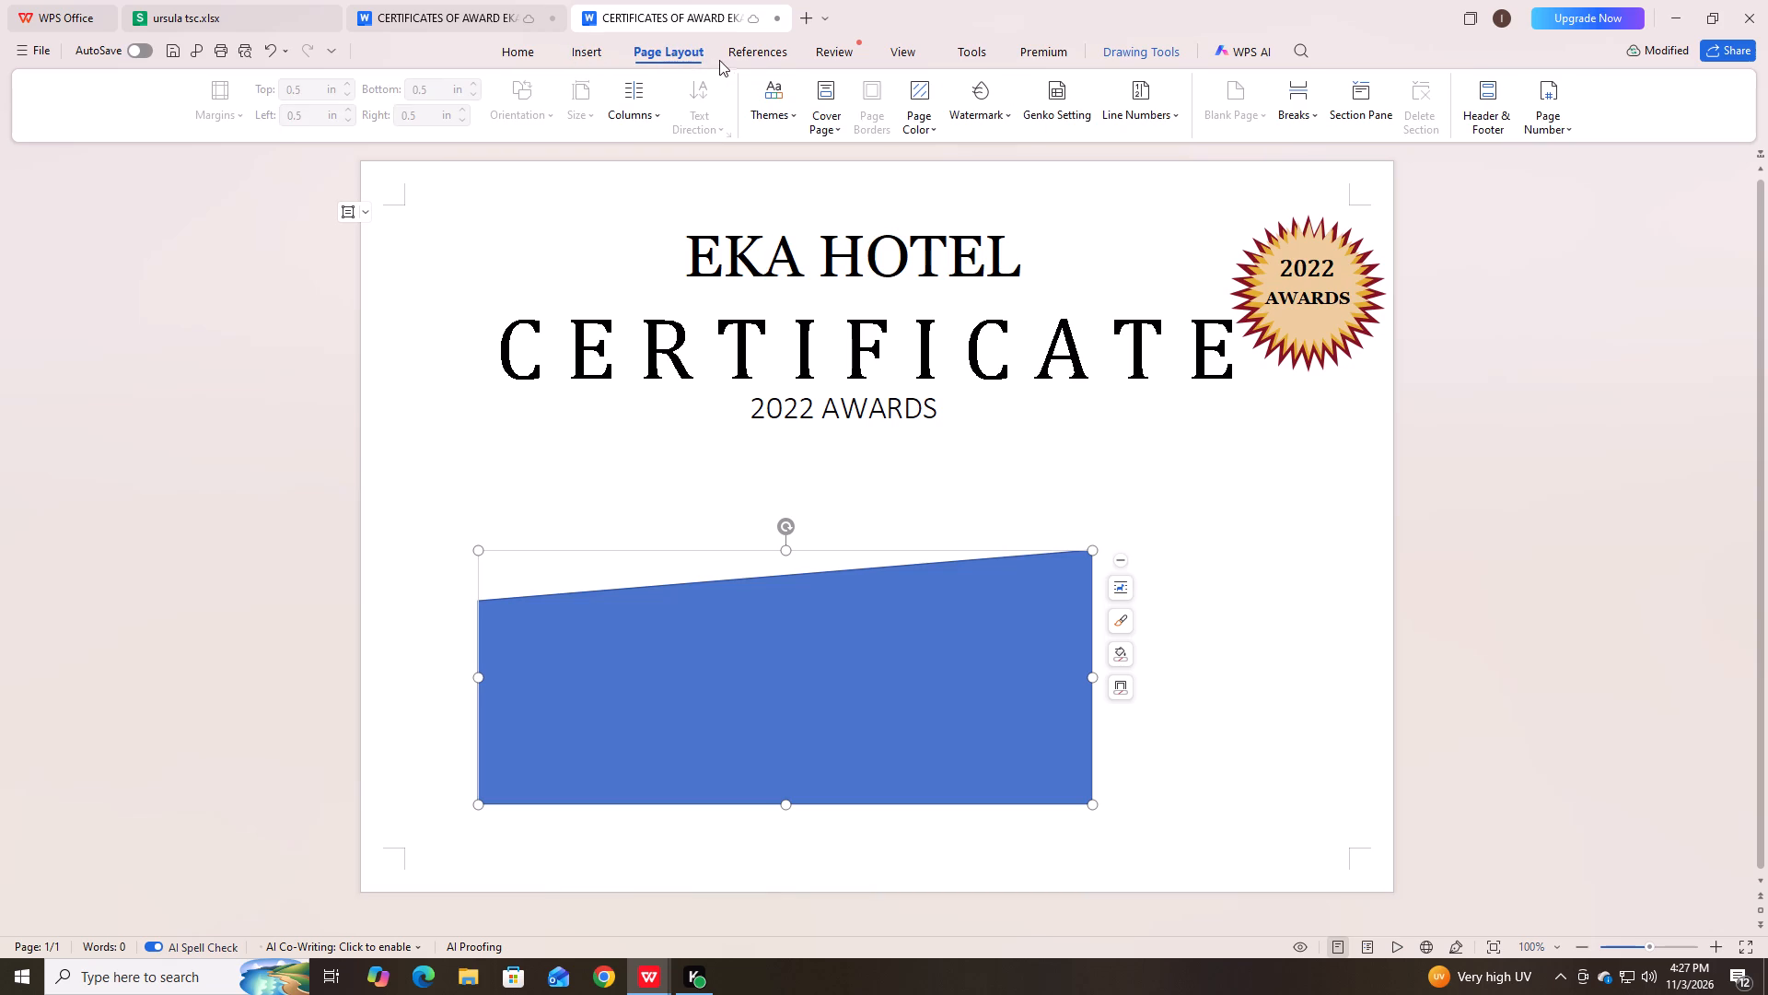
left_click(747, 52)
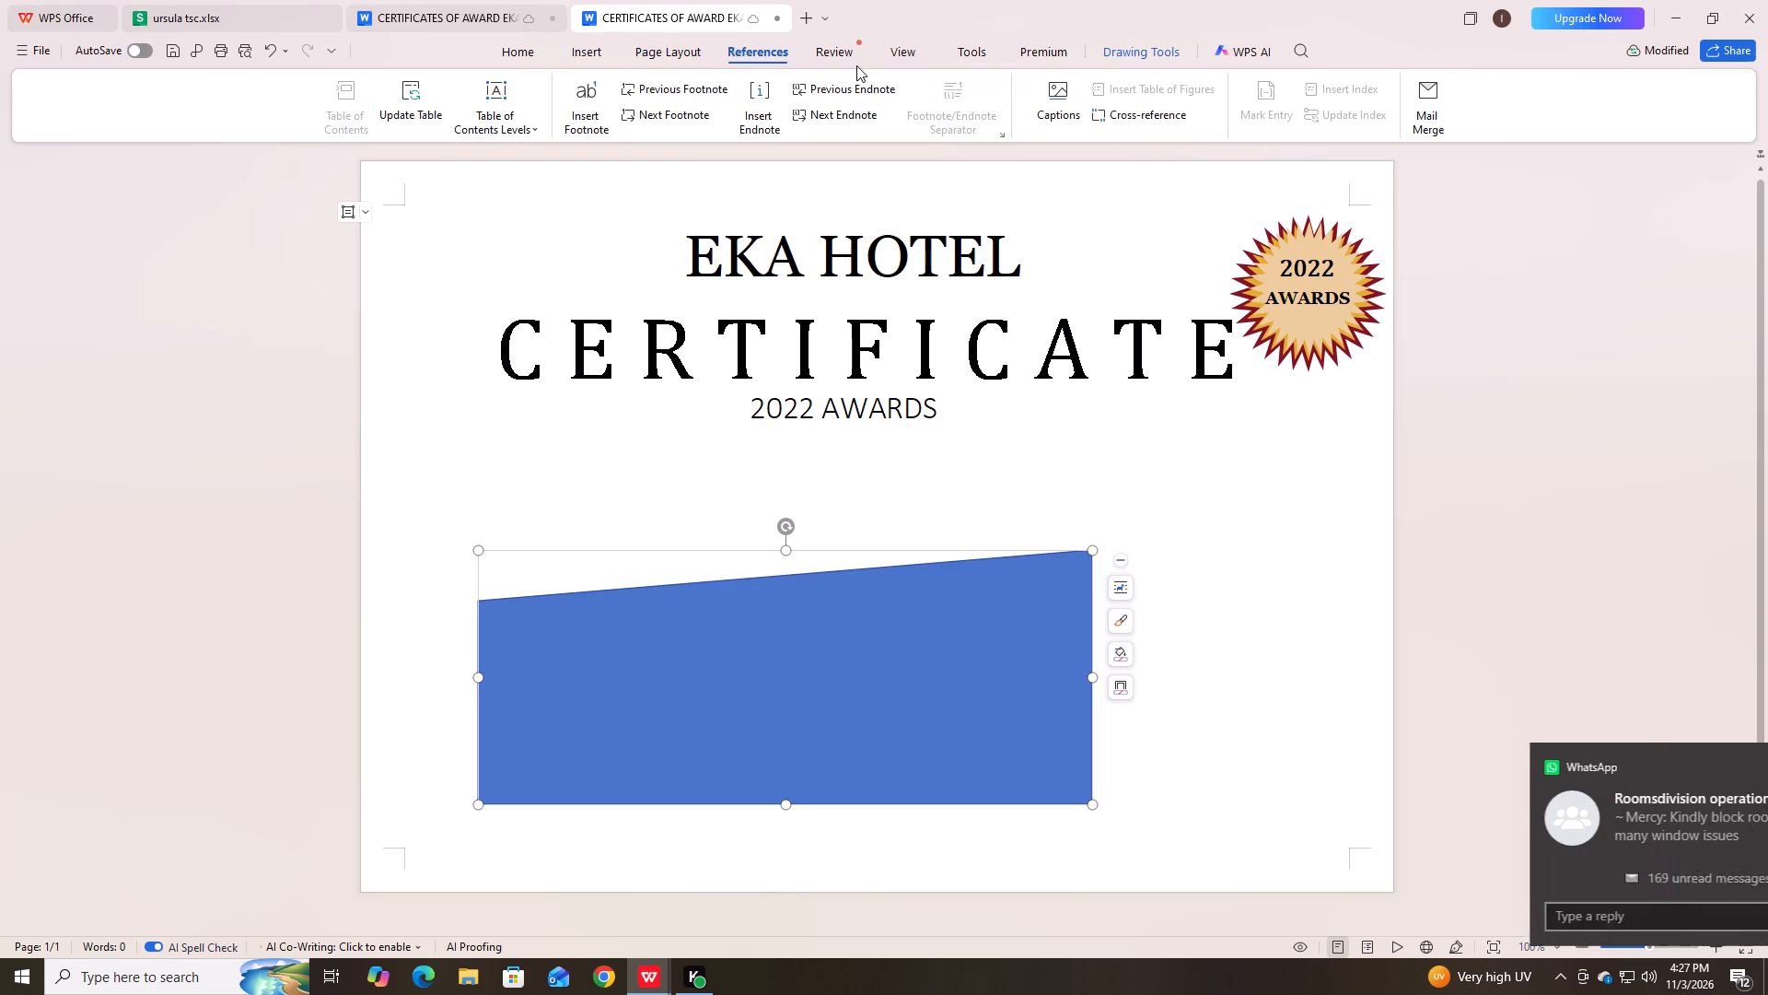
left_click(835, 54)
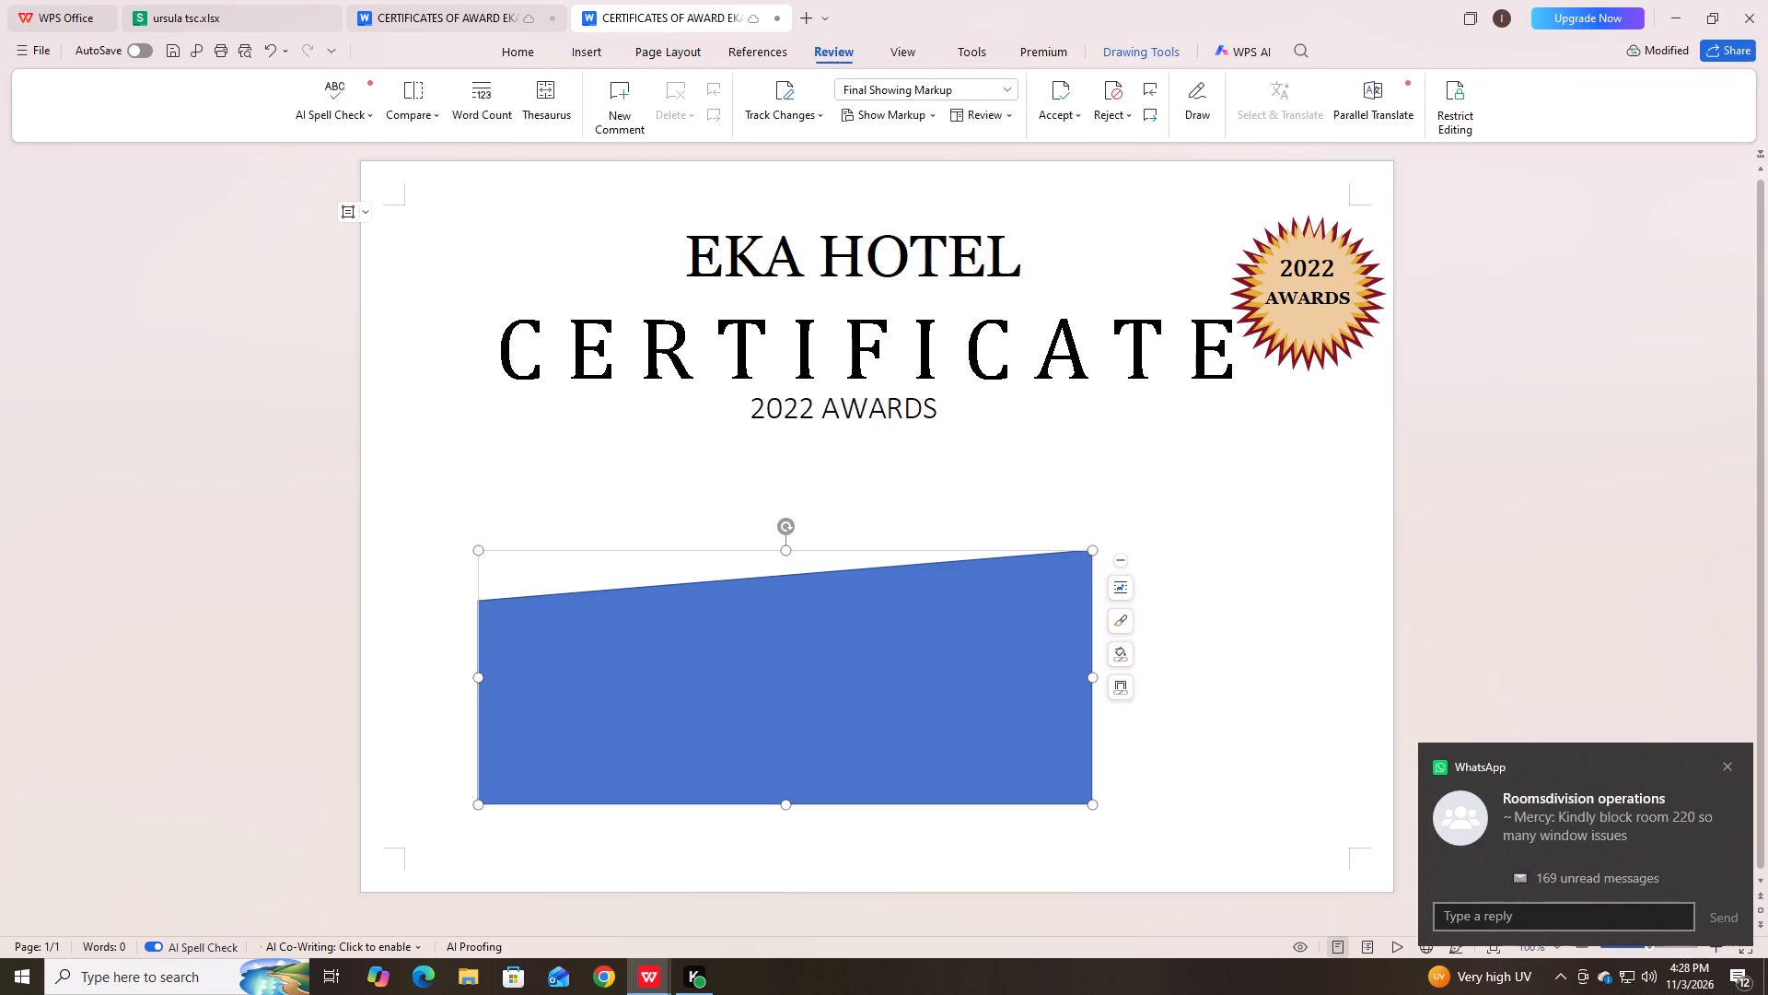
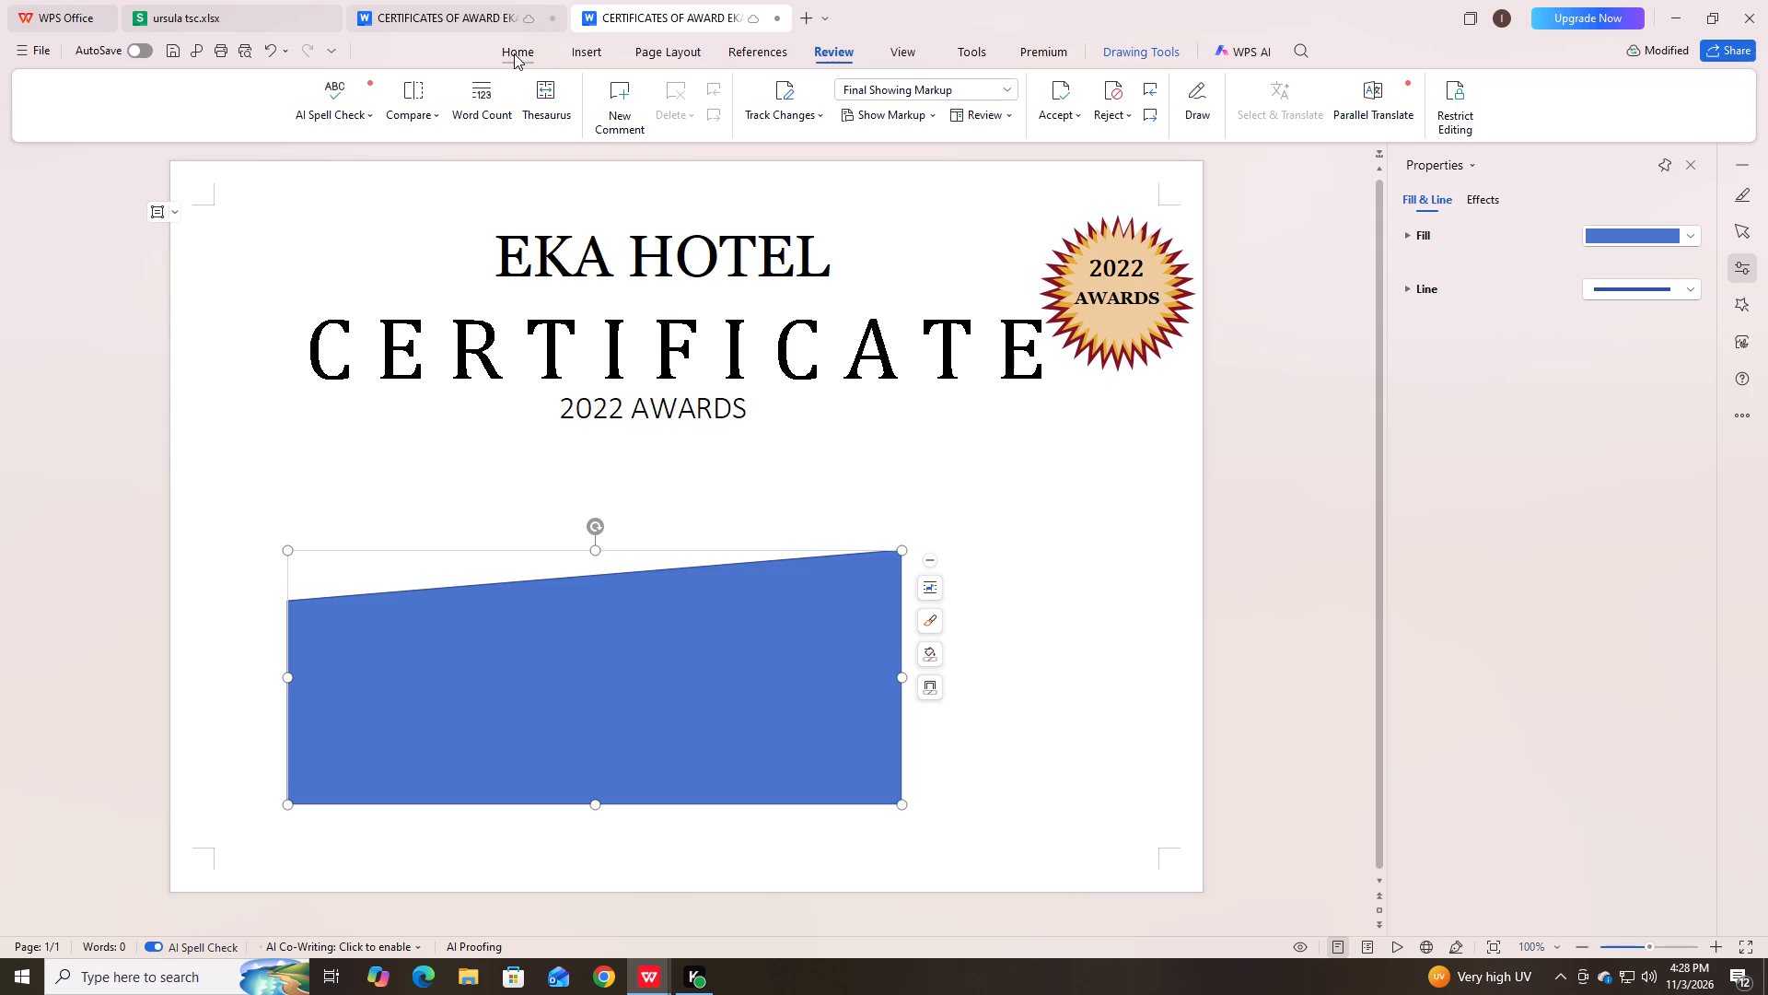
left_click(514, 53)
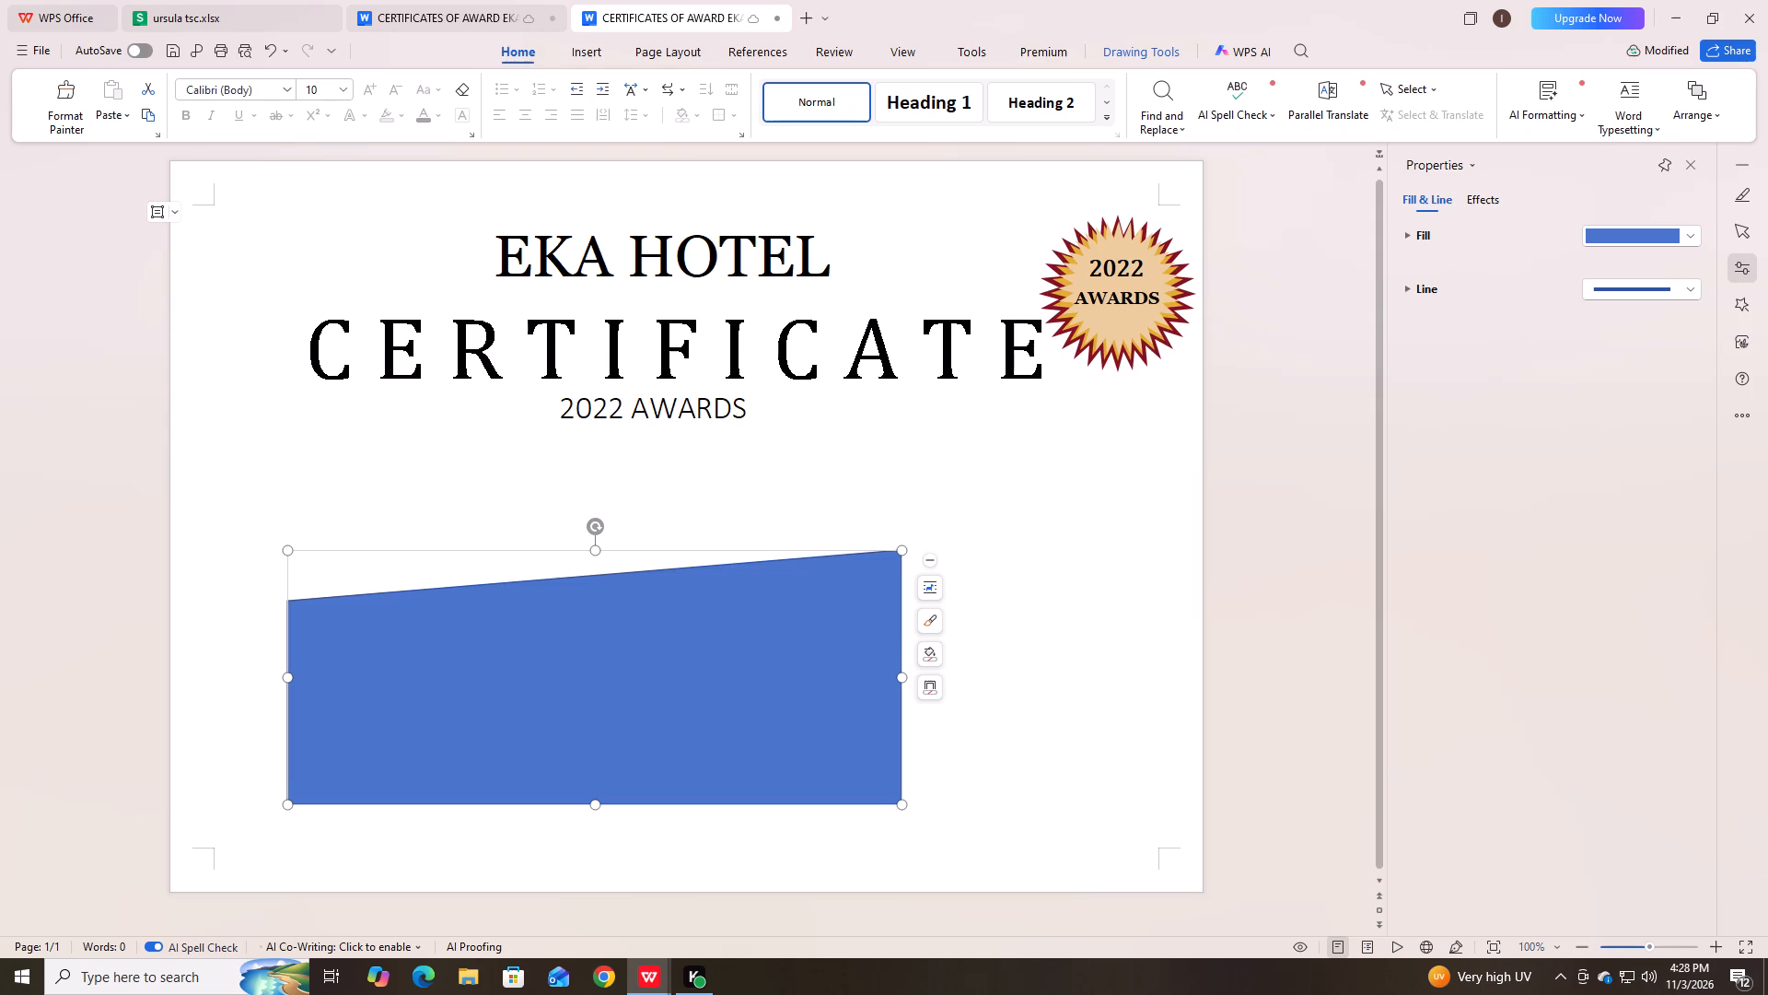
Rotate the blue slanted shape 90° to the right so that it stands upright.
right_click(834, 686)
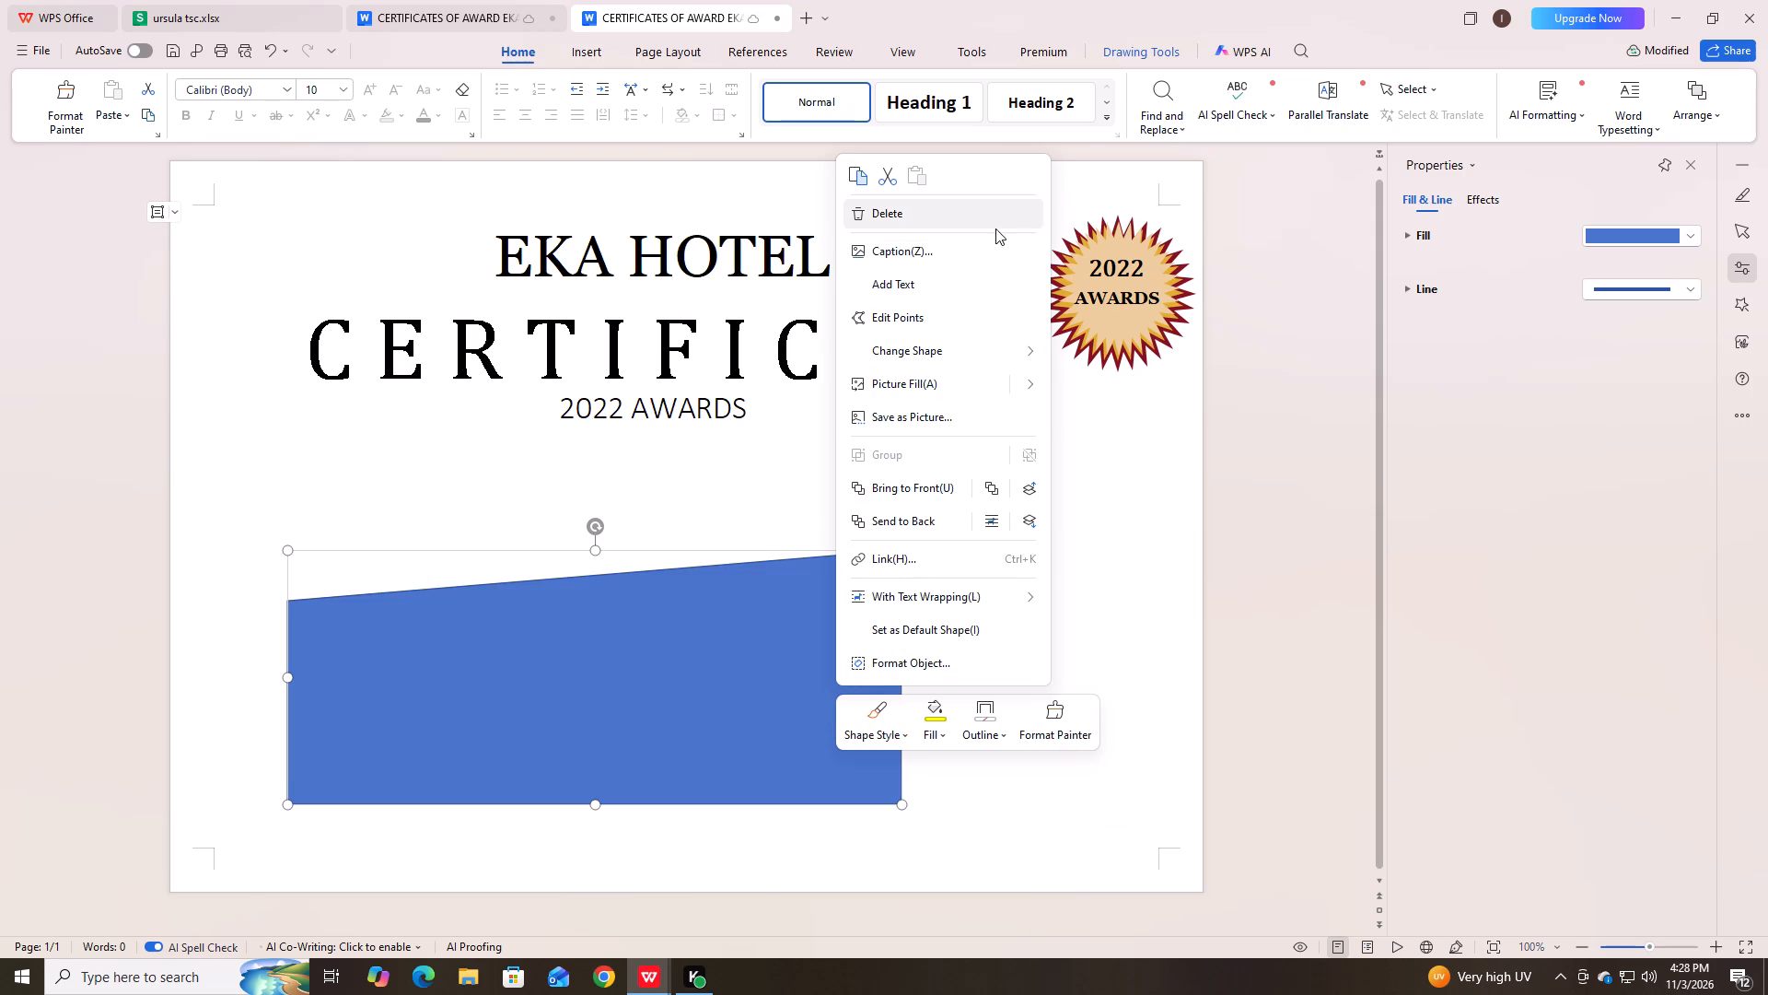
left_click(1368, 462)
left_click(795, 652)
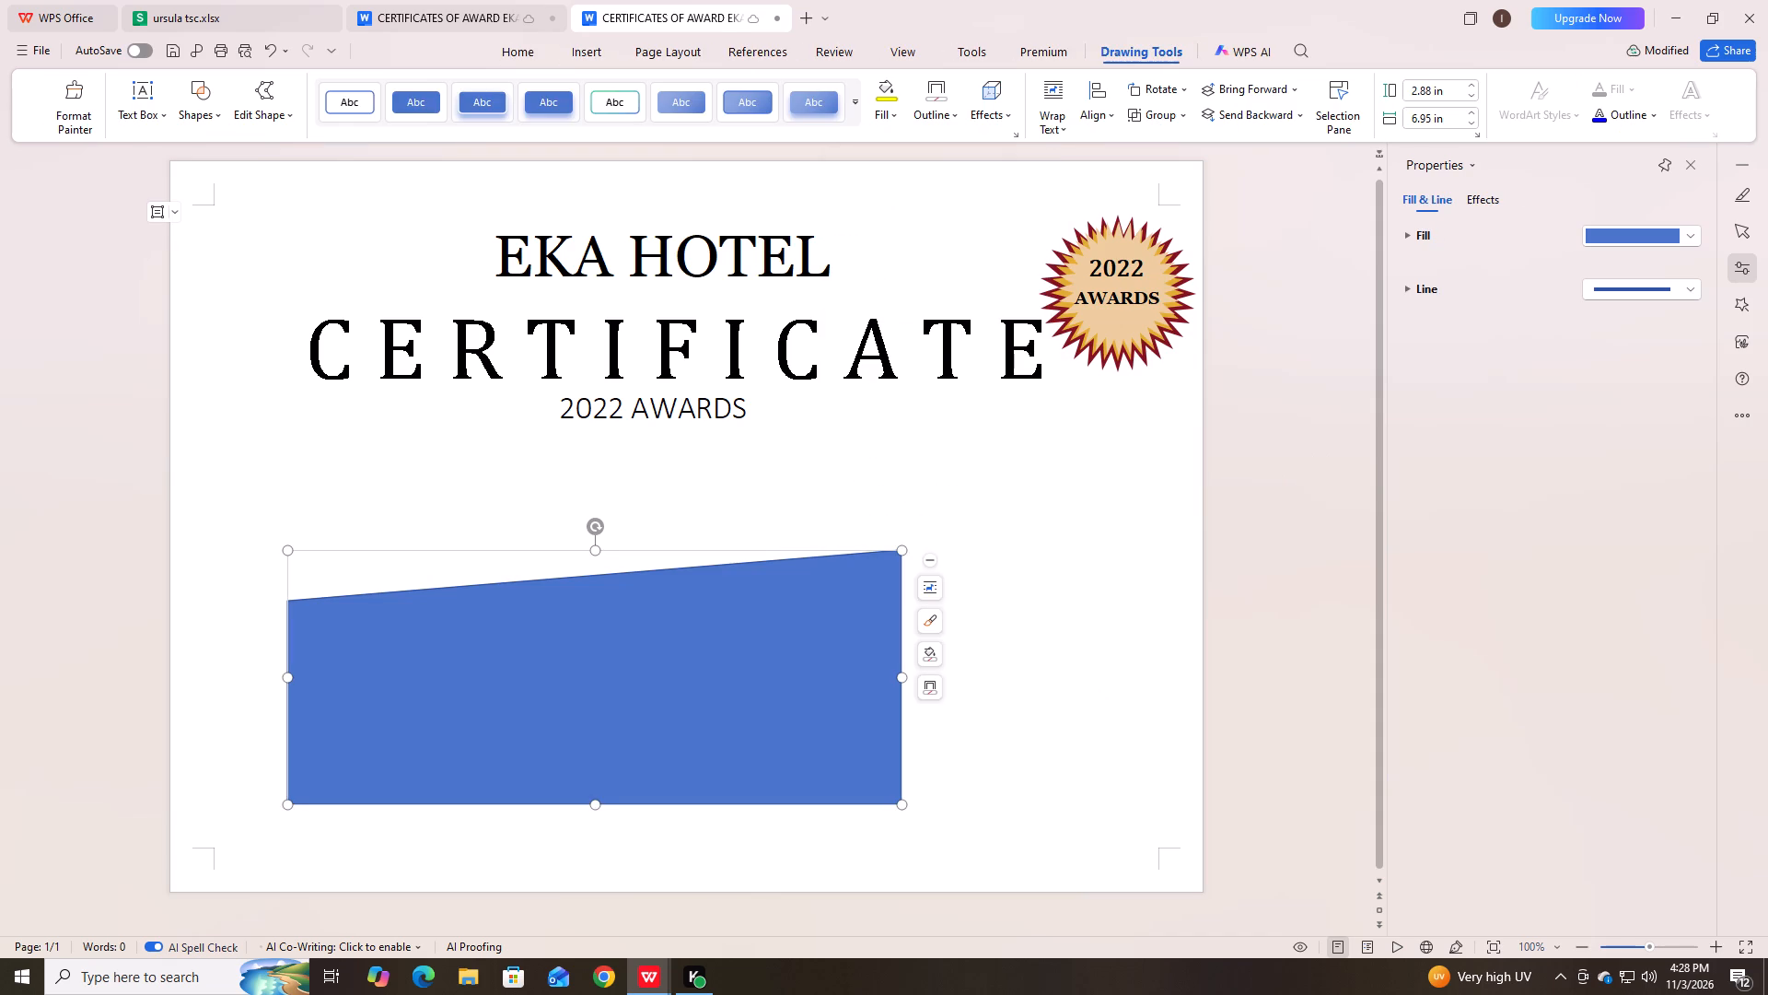
left_click(1184, 90)
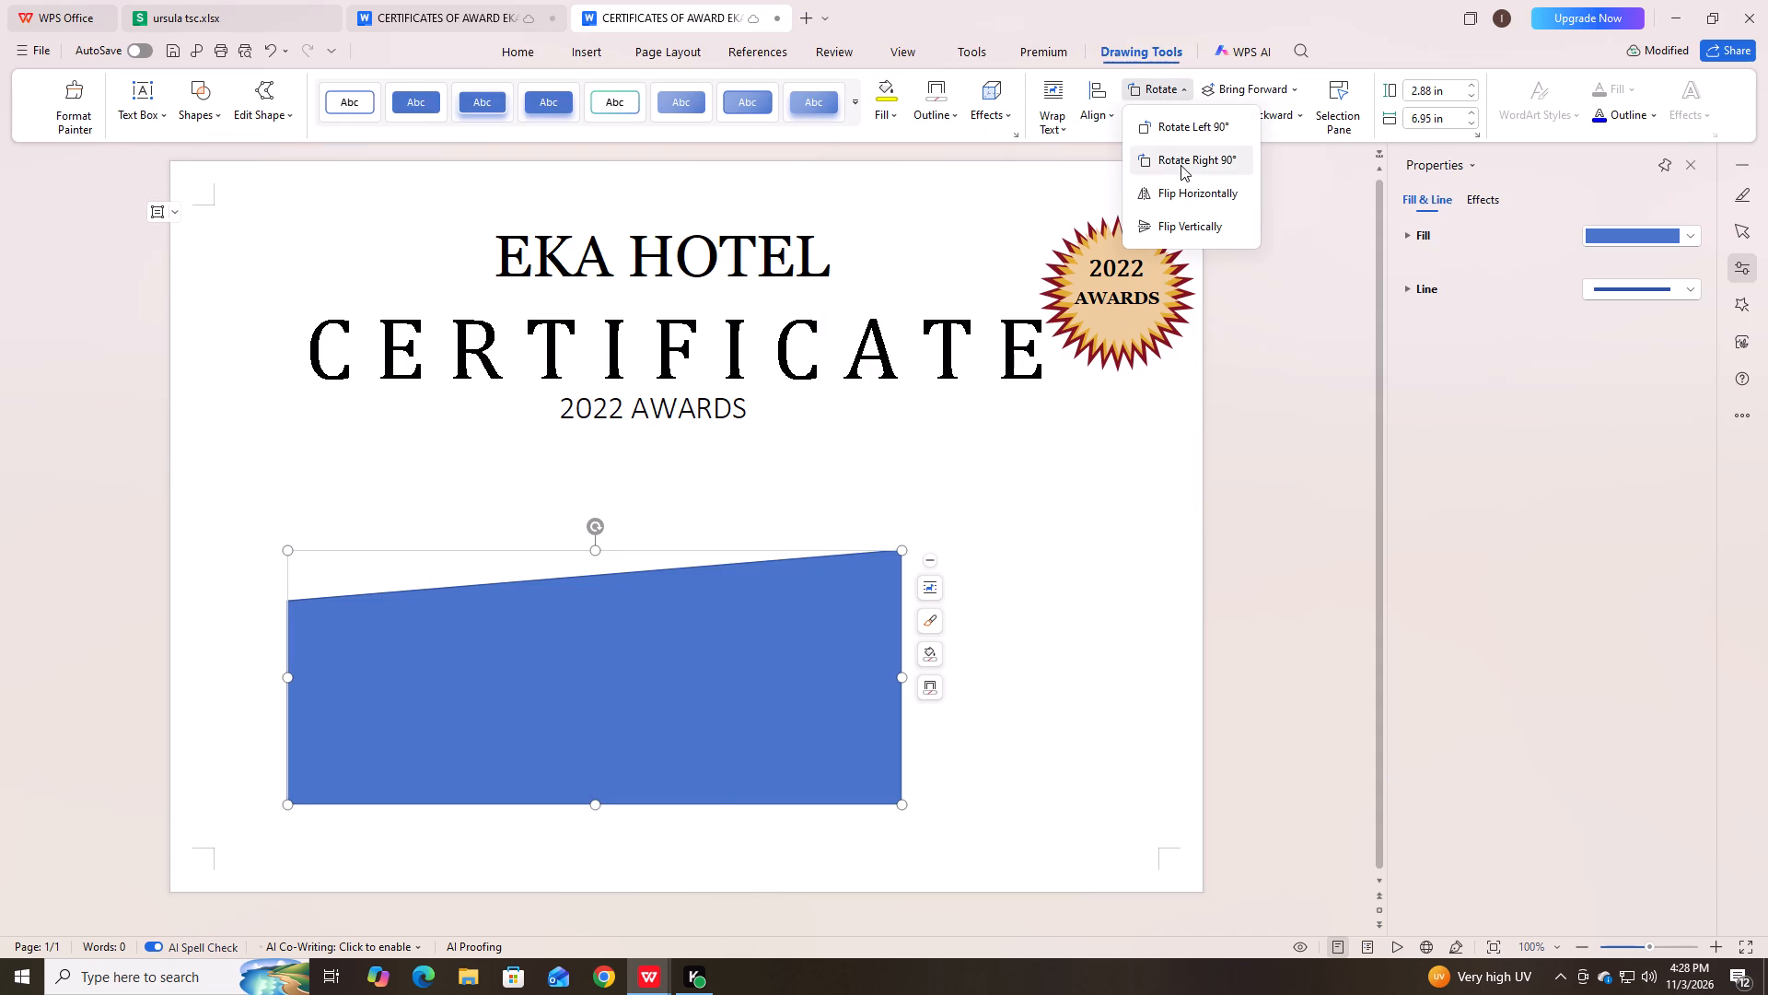
left_click(1181, 165)
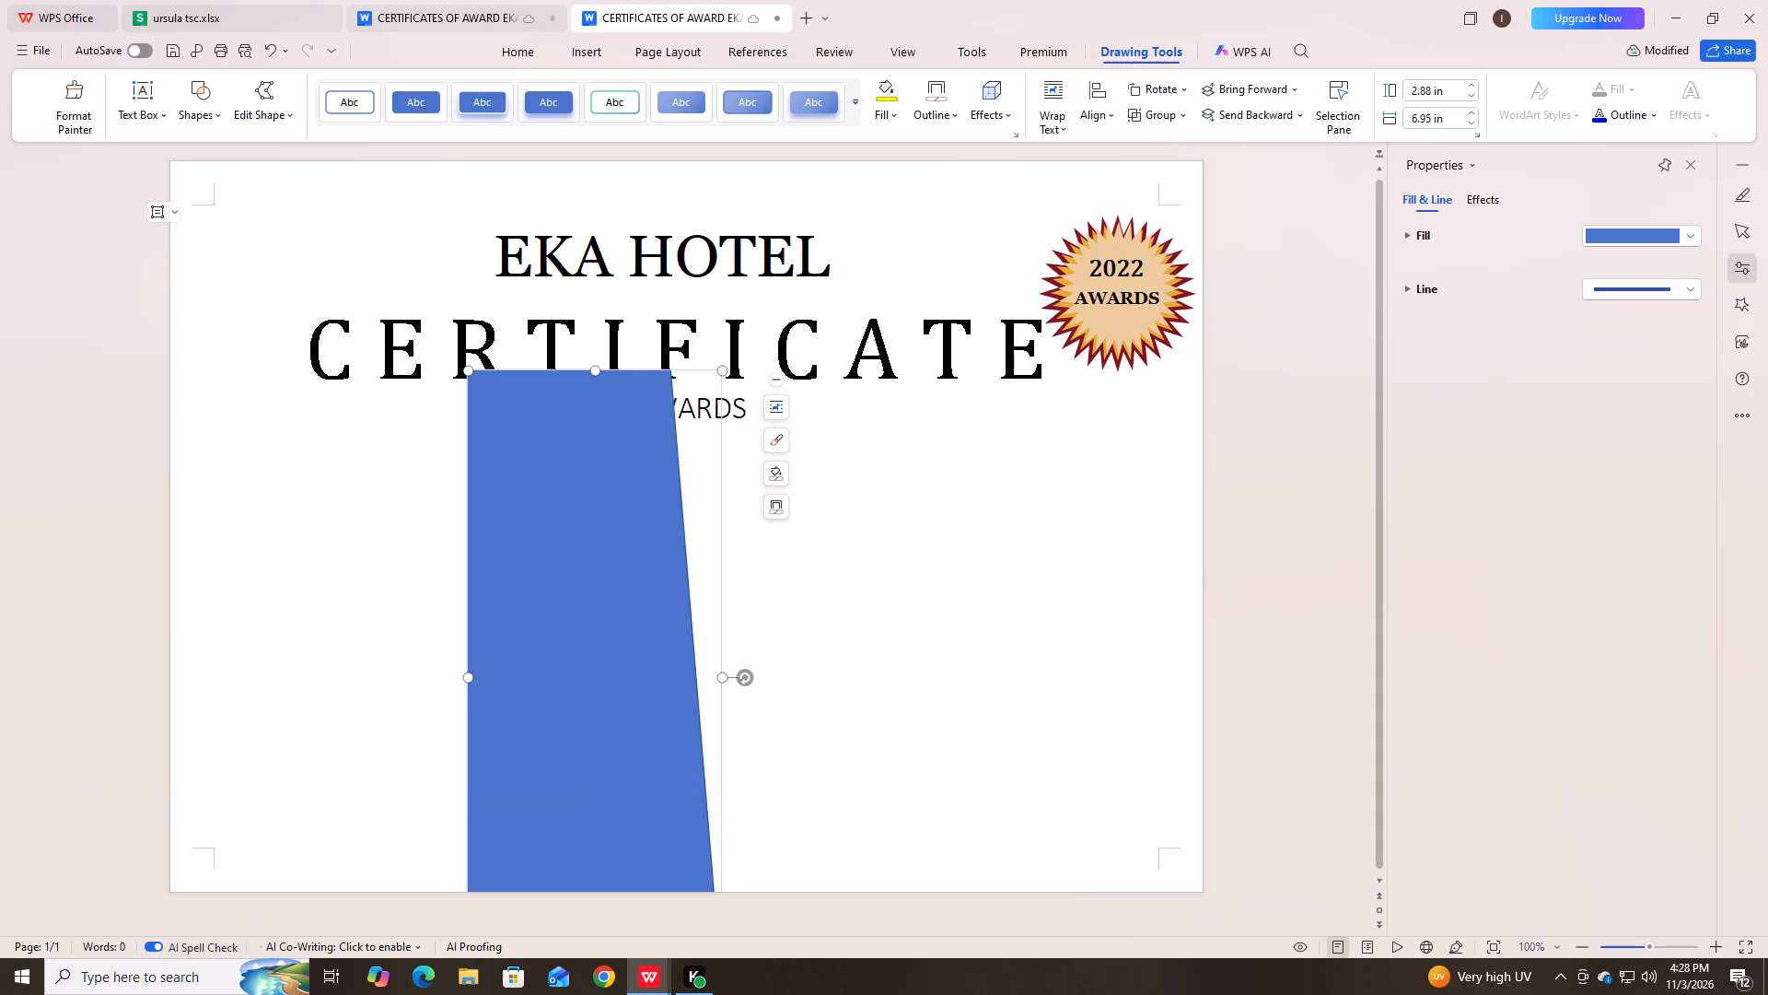
Move the upright blue shape against the left edge of the page, with its base near the bottom margin.
left_click_drag(611, 579, 365, 440)
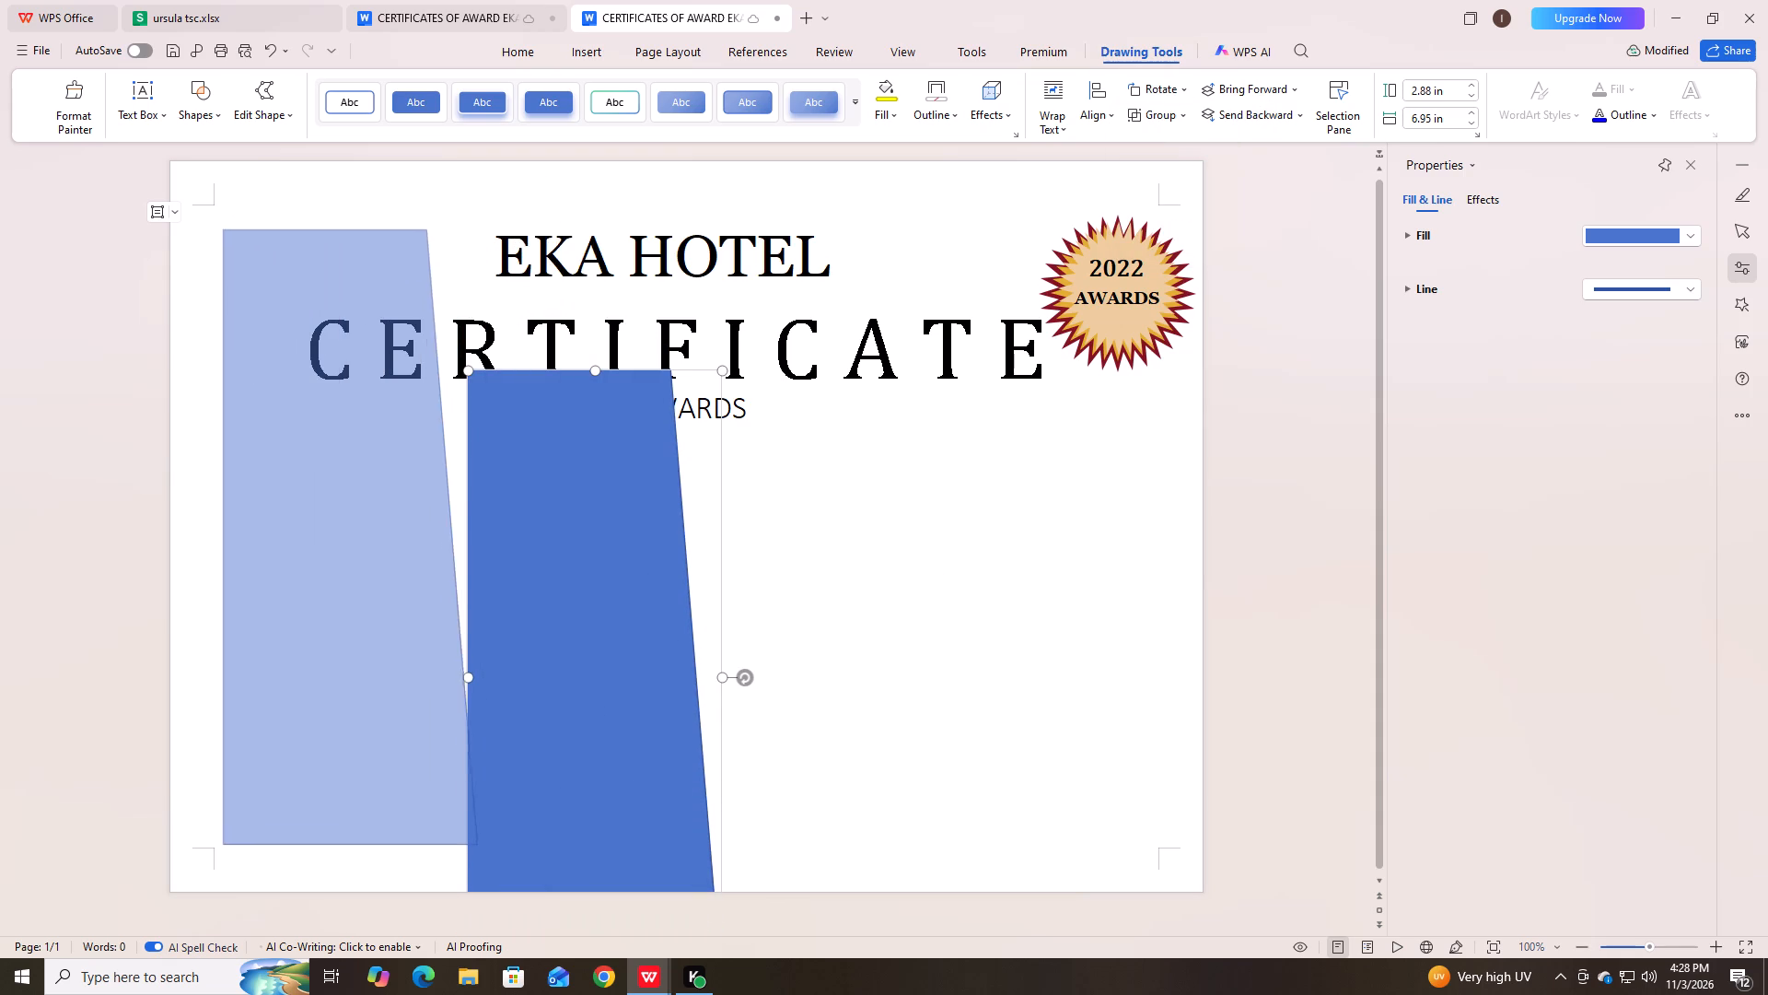
left_click_drag(365, 440, 332, 446)
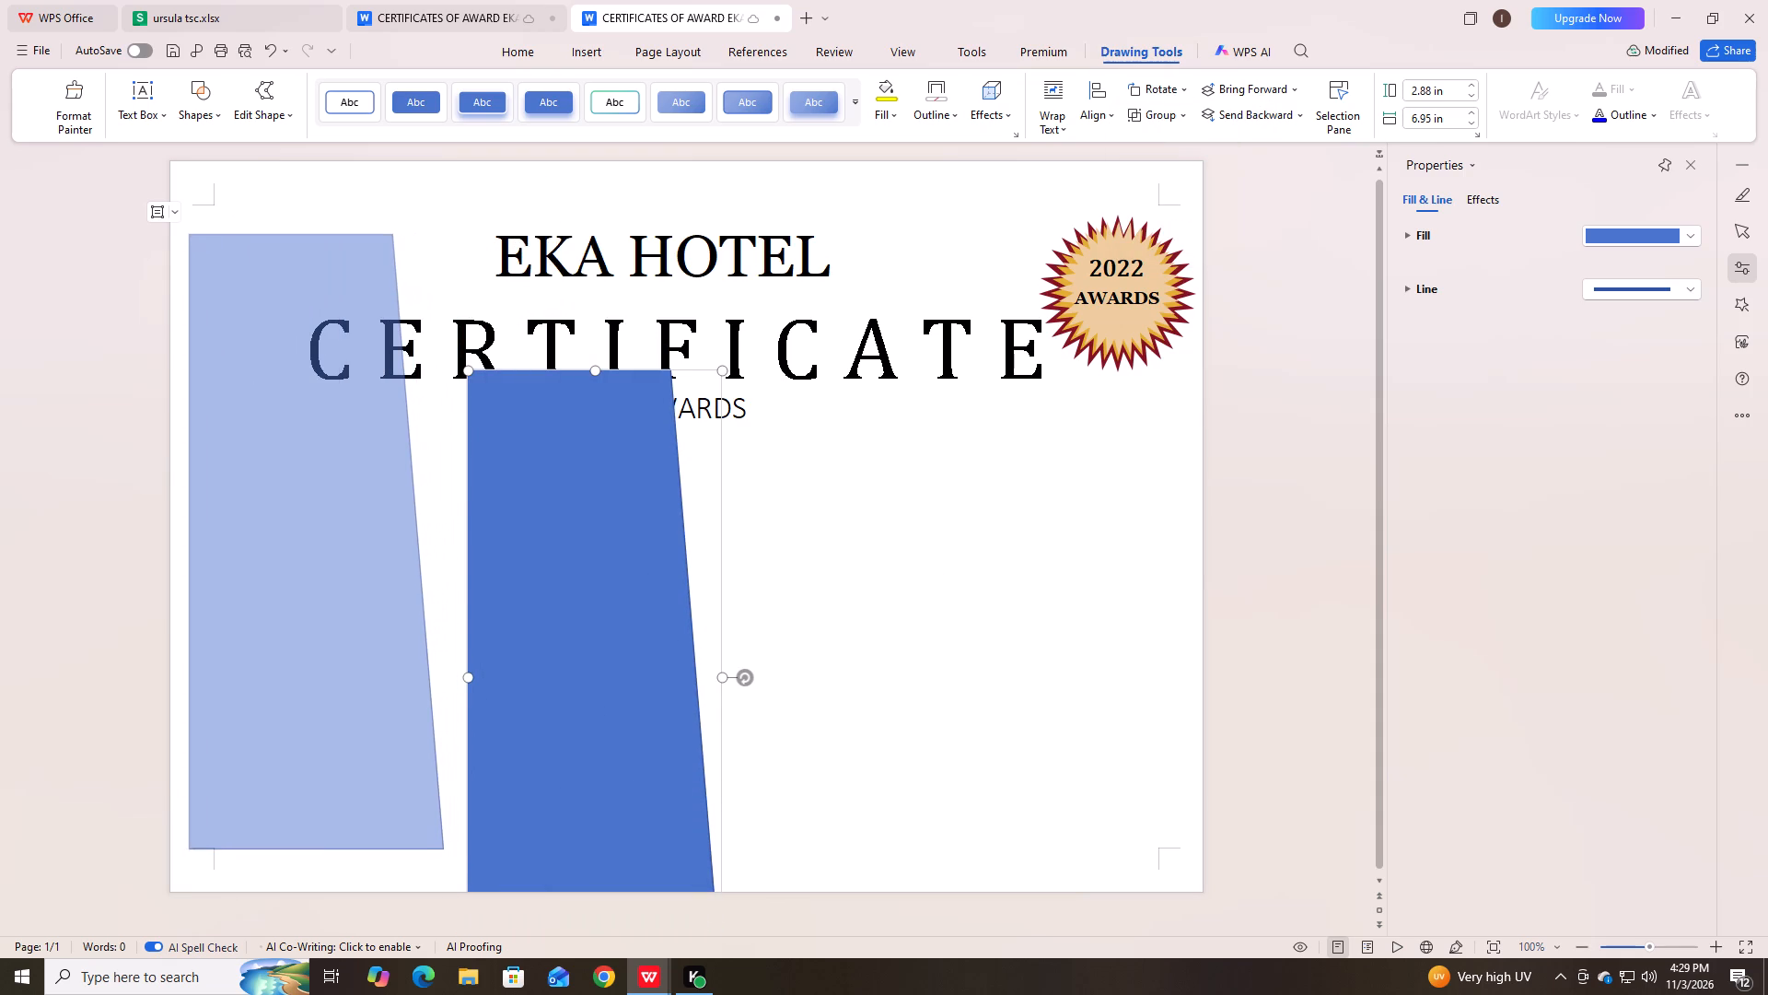
left_click_drag(332, 446, 329, 462)
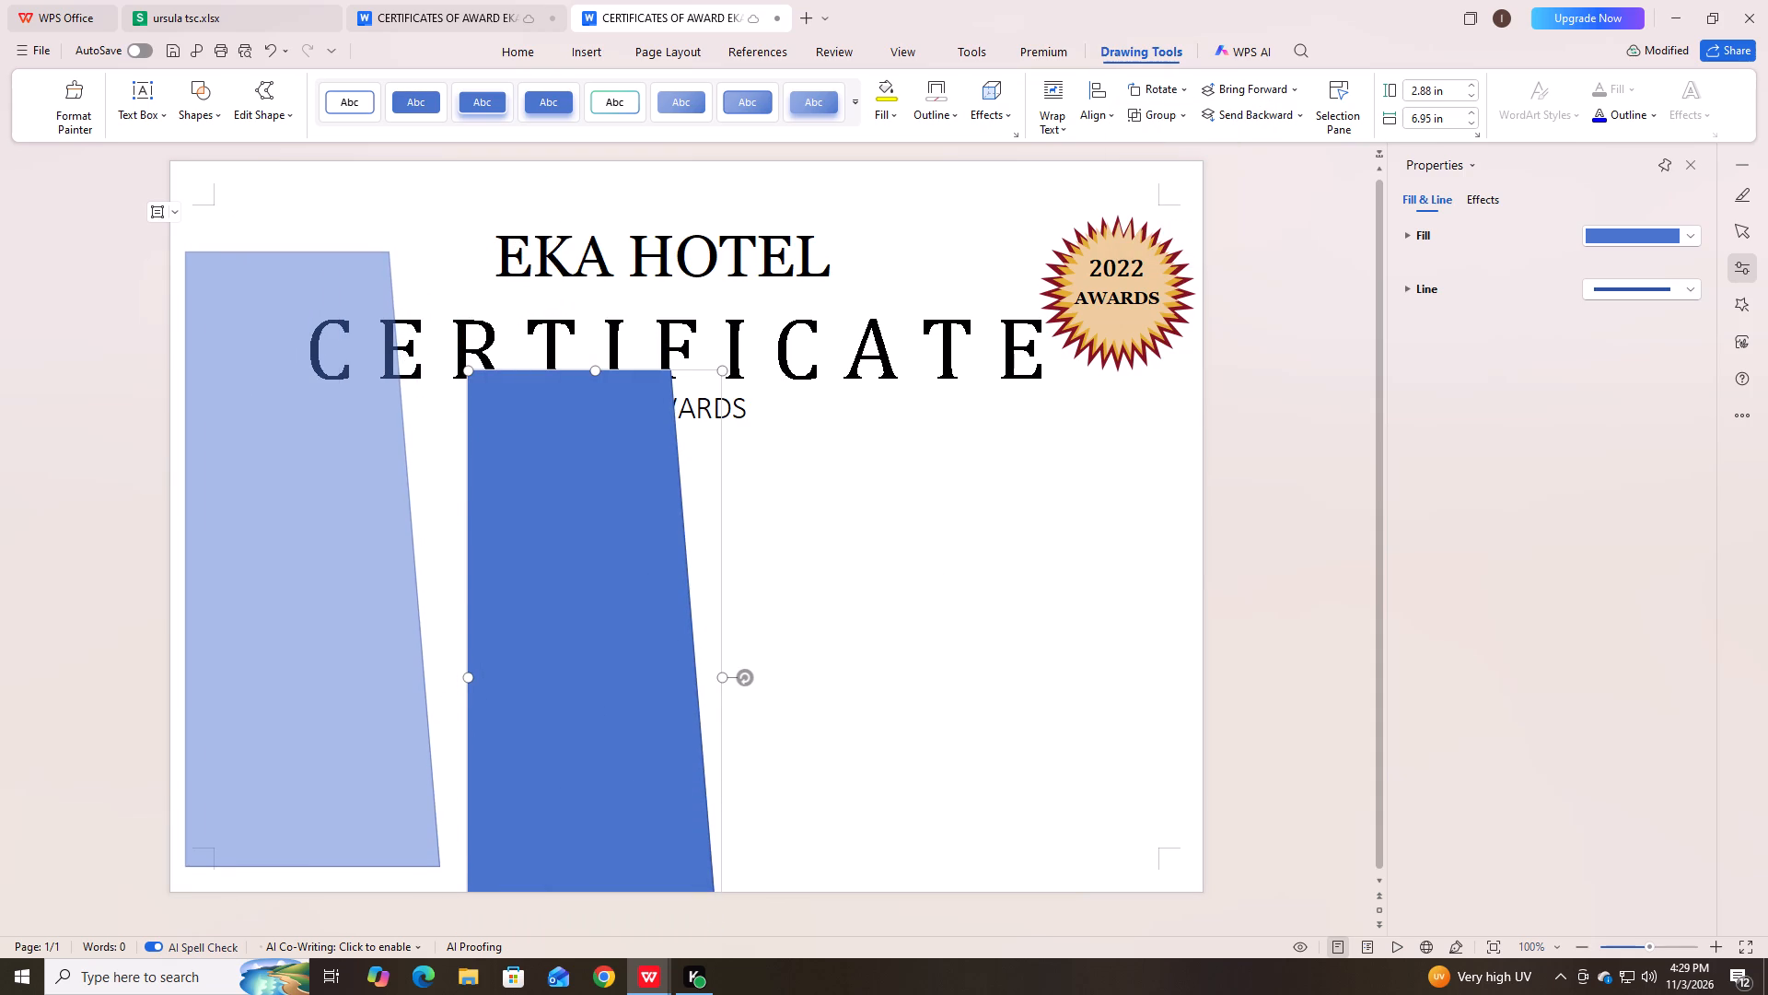
left_click_drag(329, 462, 331, 462)
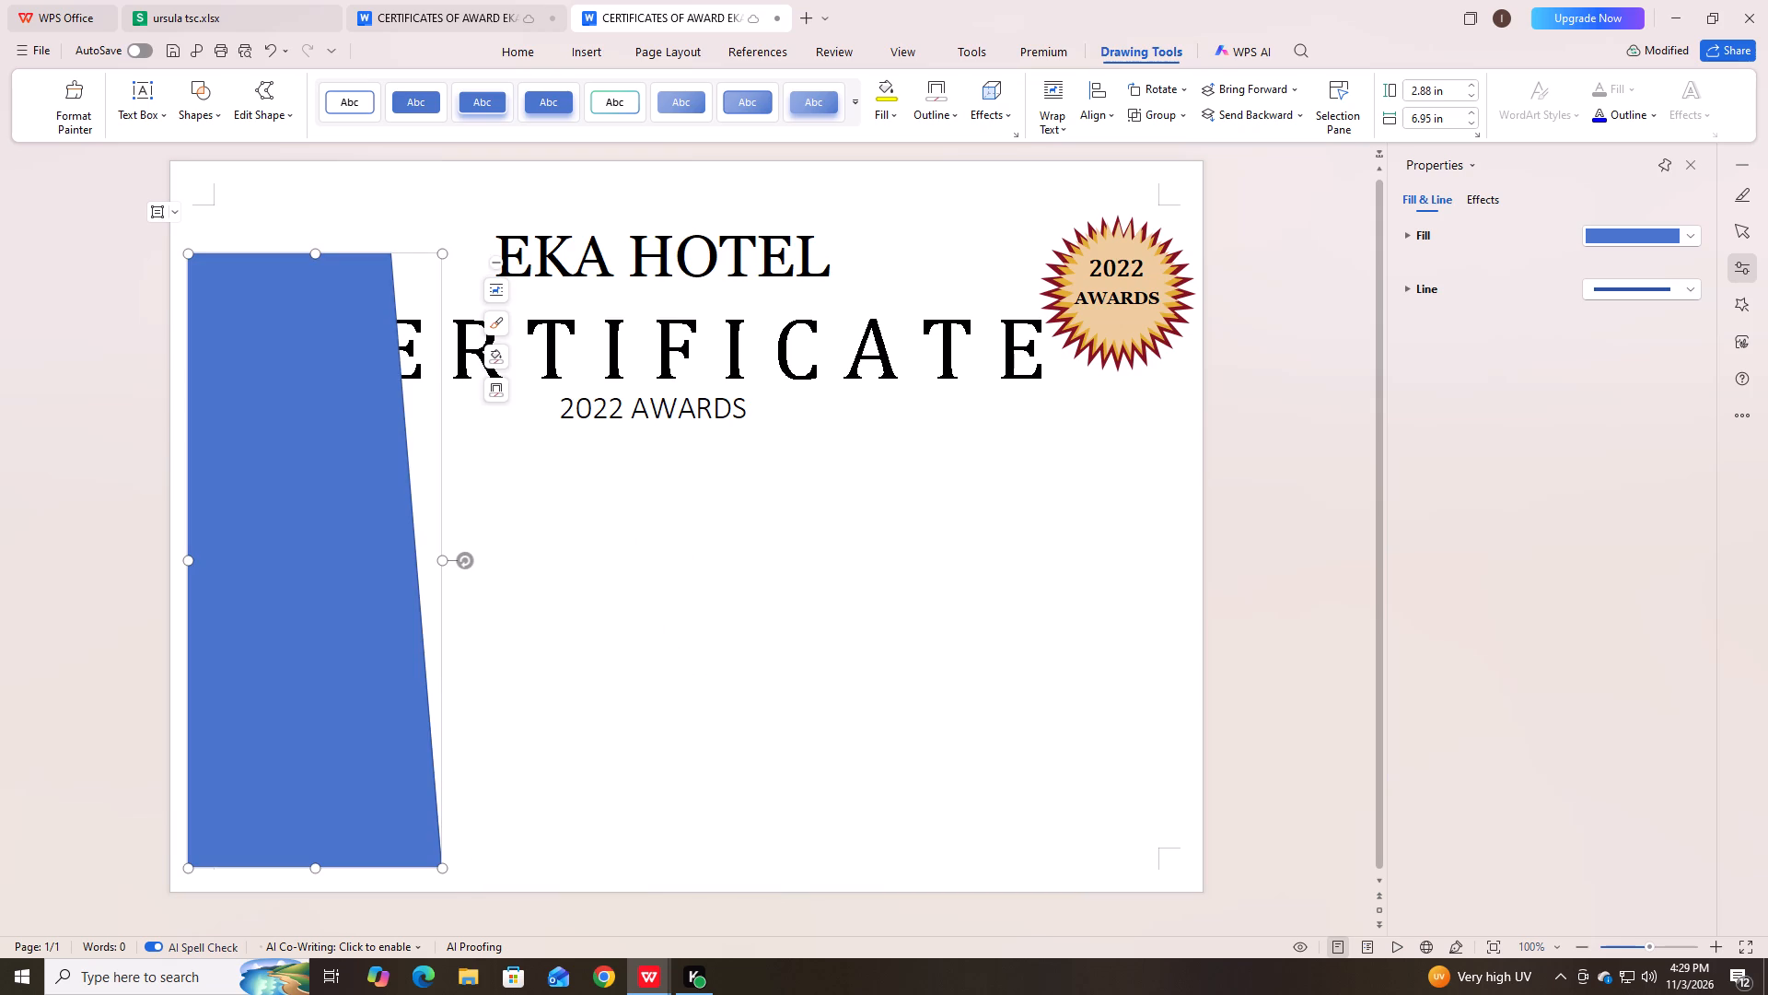
Resize the blue shape to about 2.32 in across and 7.65 in tall, extending it up to near the page top.
left_click_drag(439, 557, 390, 551)
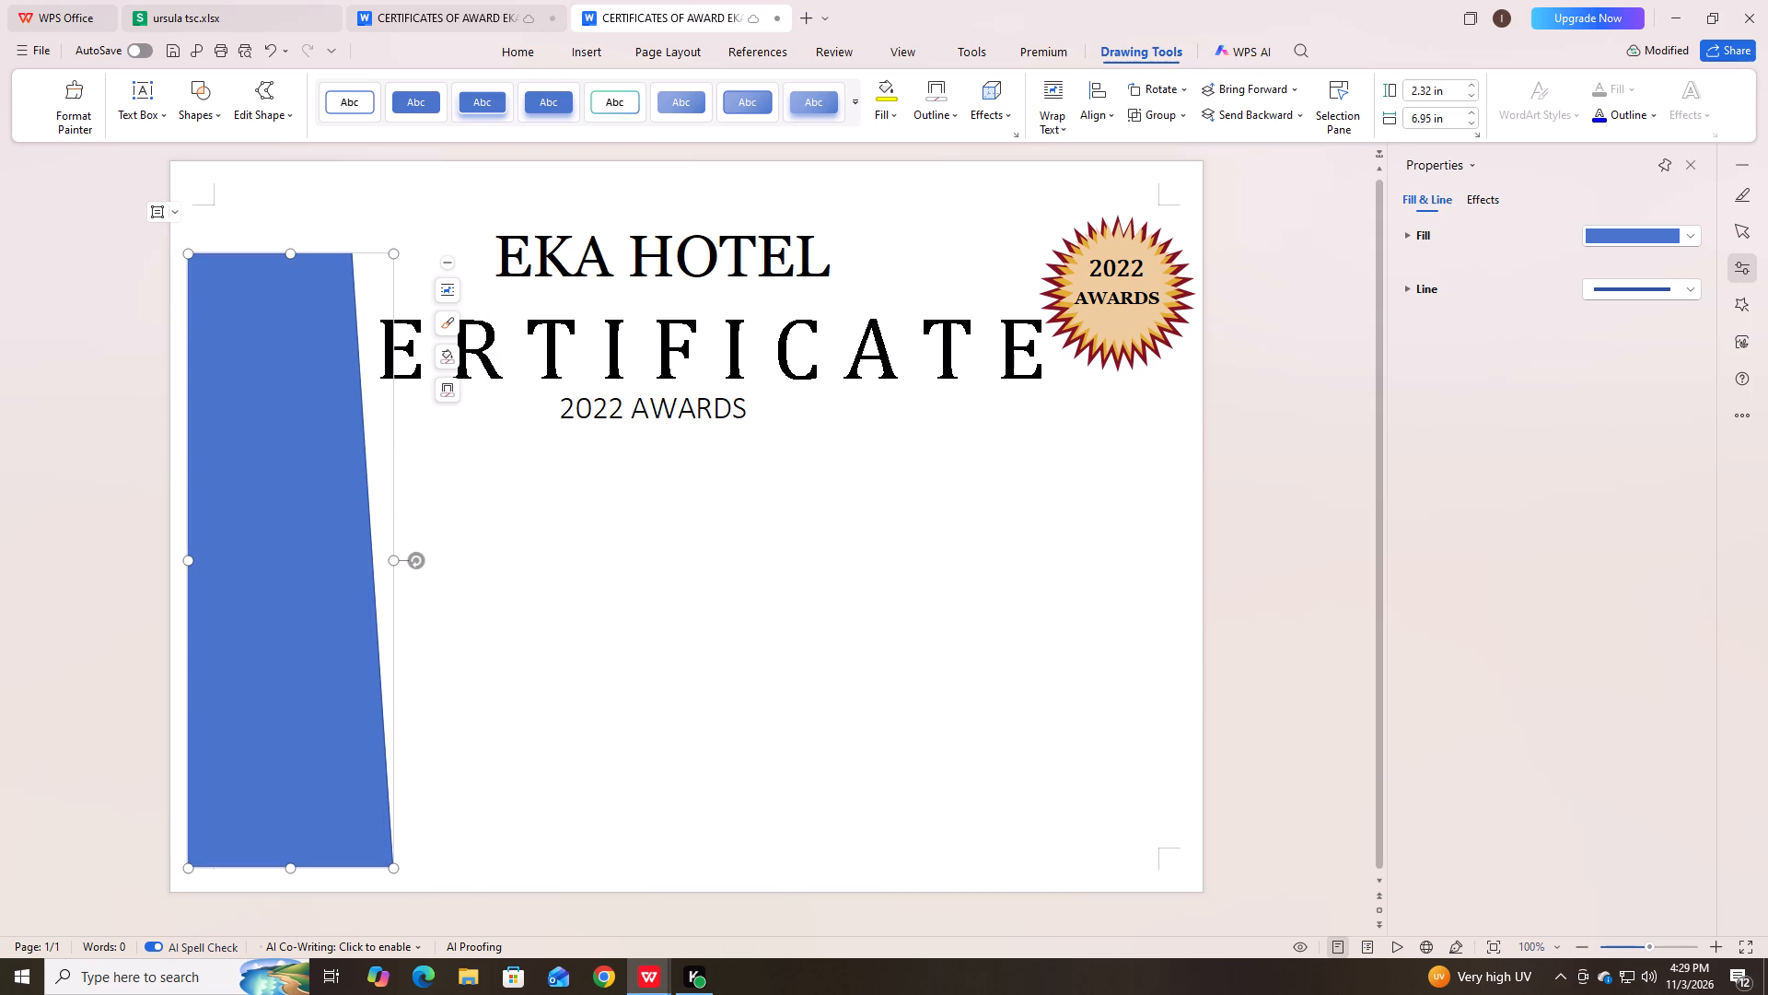
left_click_drag(291, 254, 314, 234)
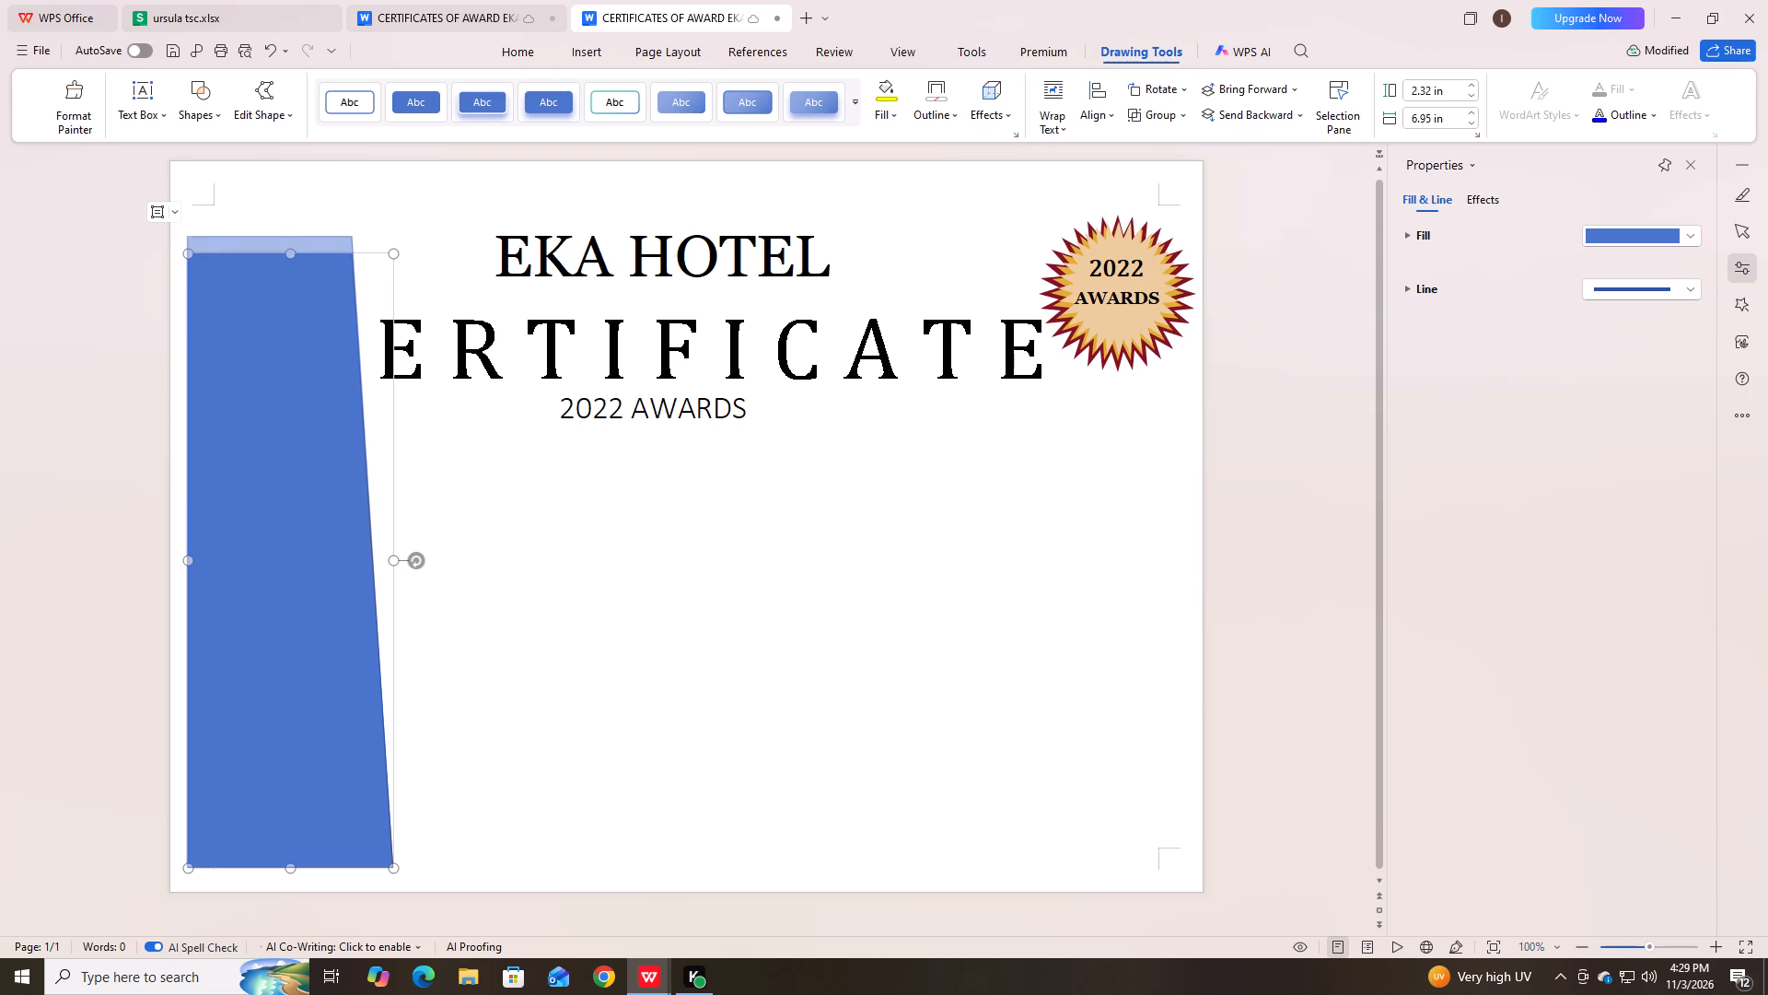
left_click_drag(314, 234, 352, 193)
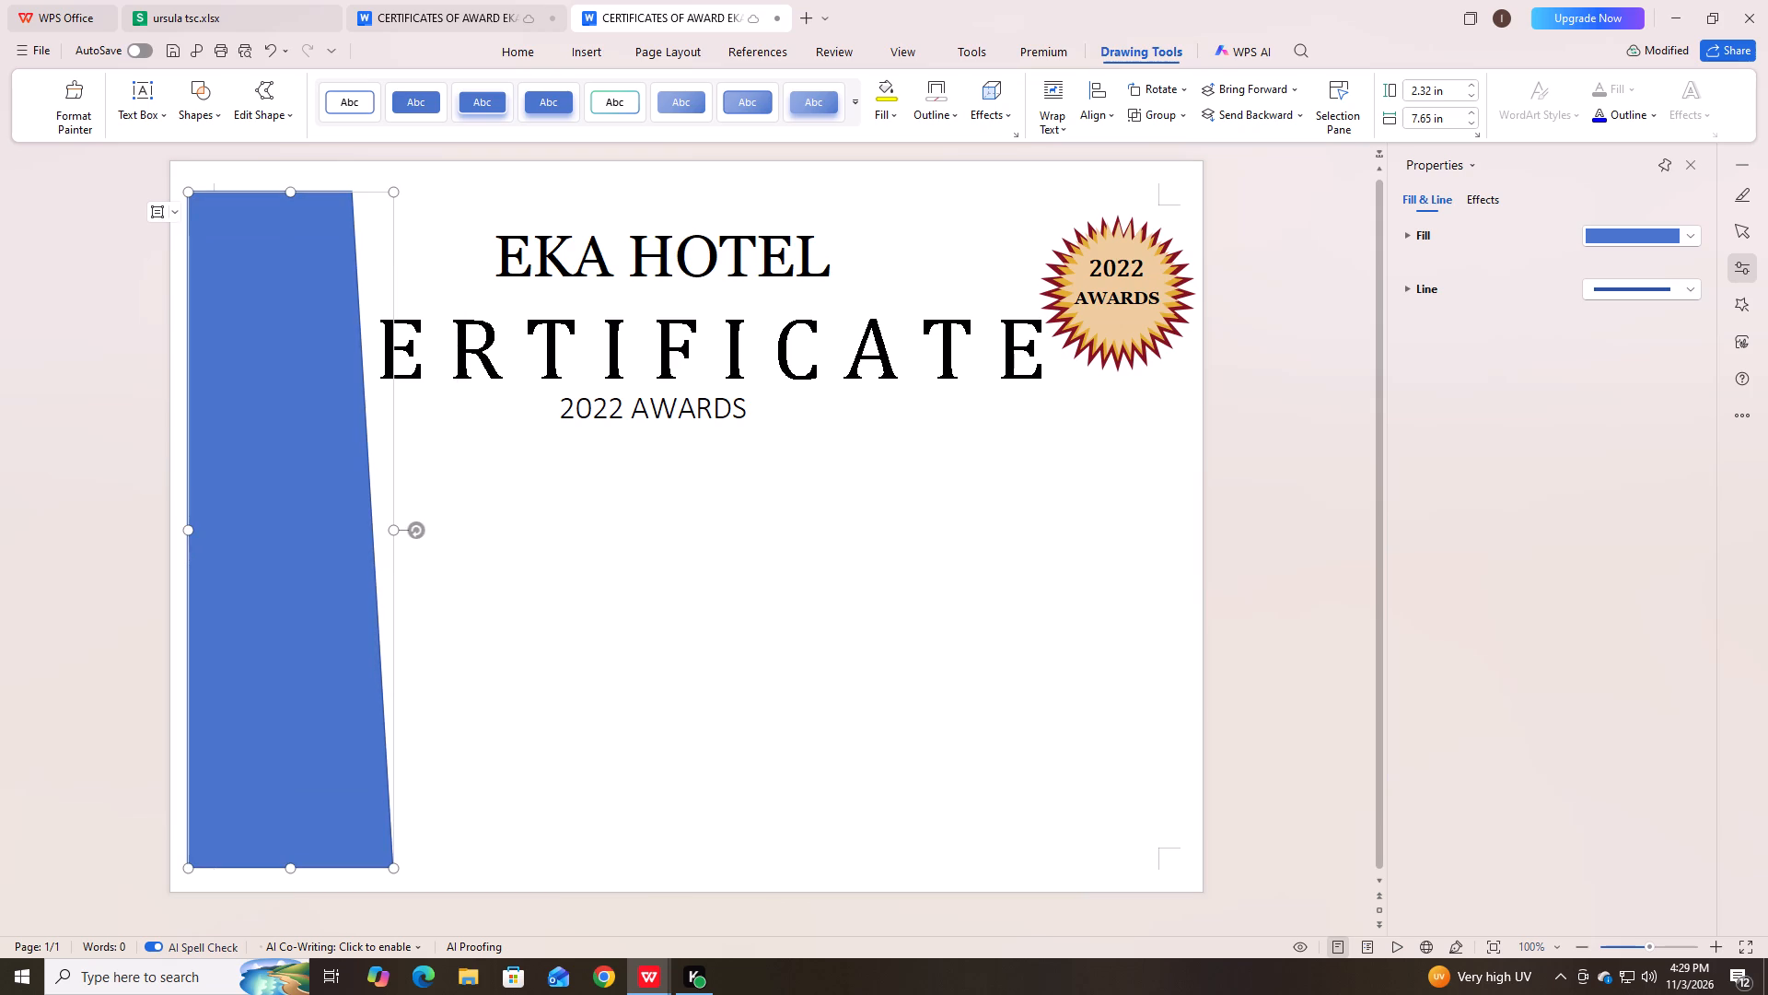
Narrow the CERTIFICATE text box from its left side until the whole word clears the blue shape.
left_click(536, 341)
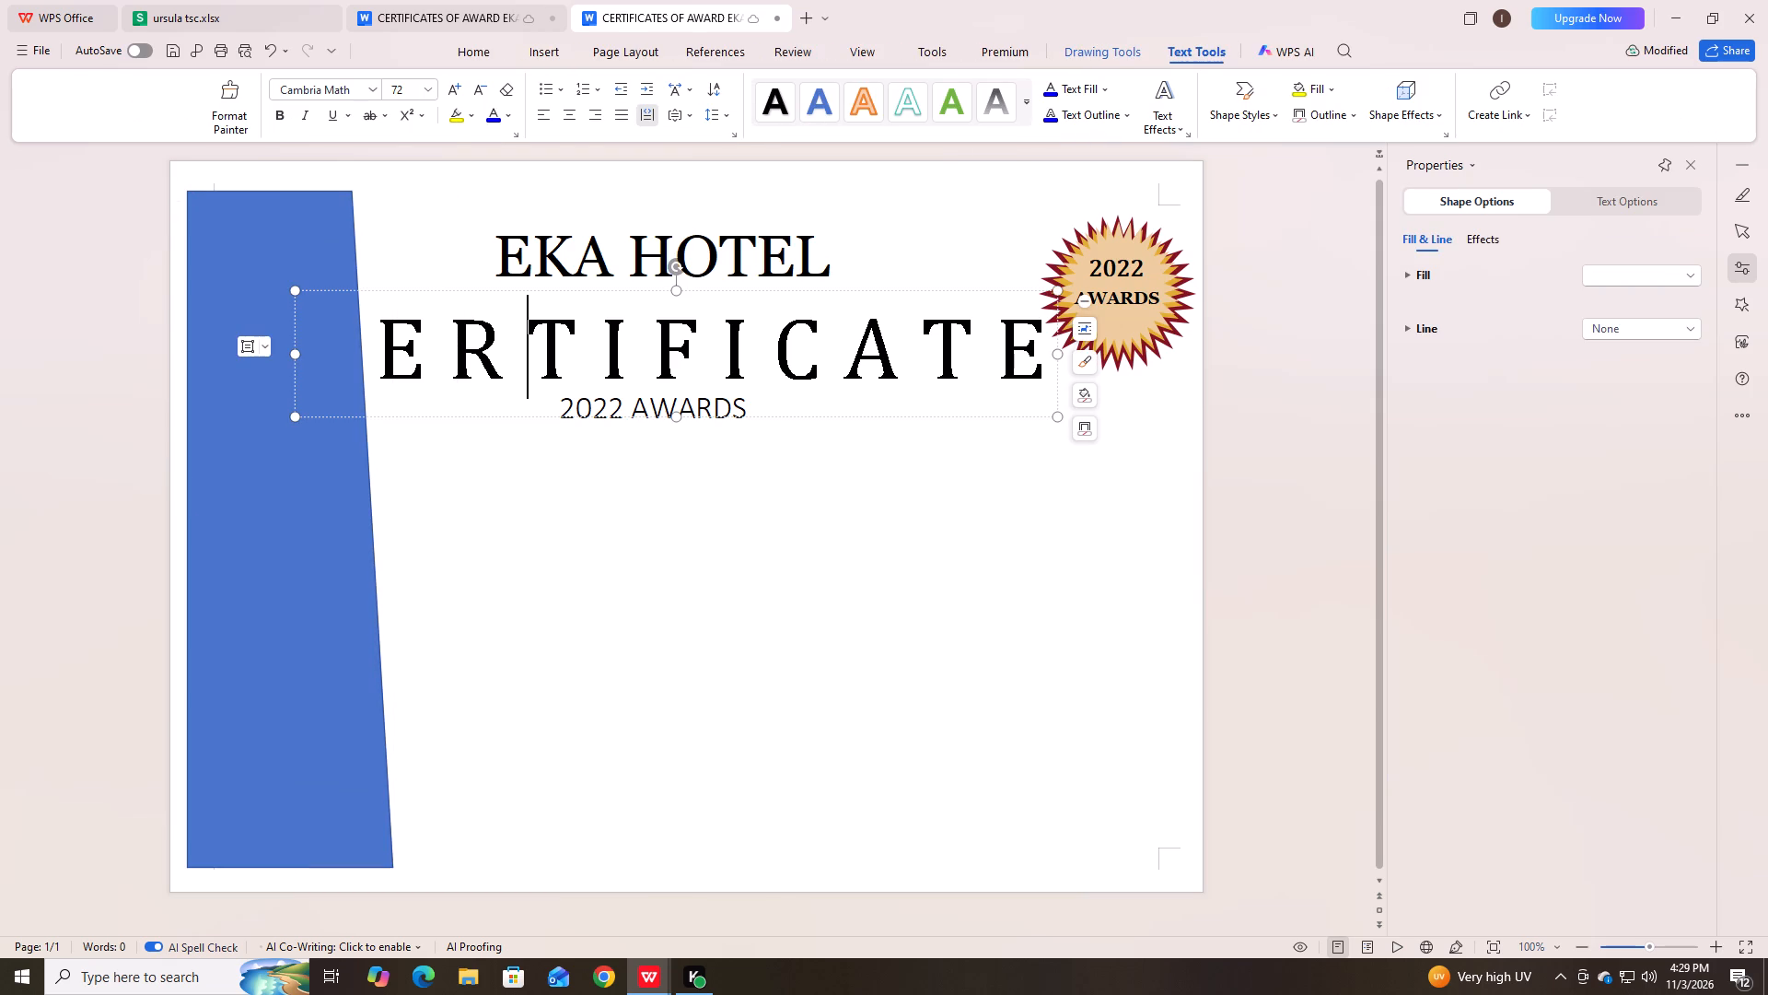
left_click_drag(294, 352, 361, 371)
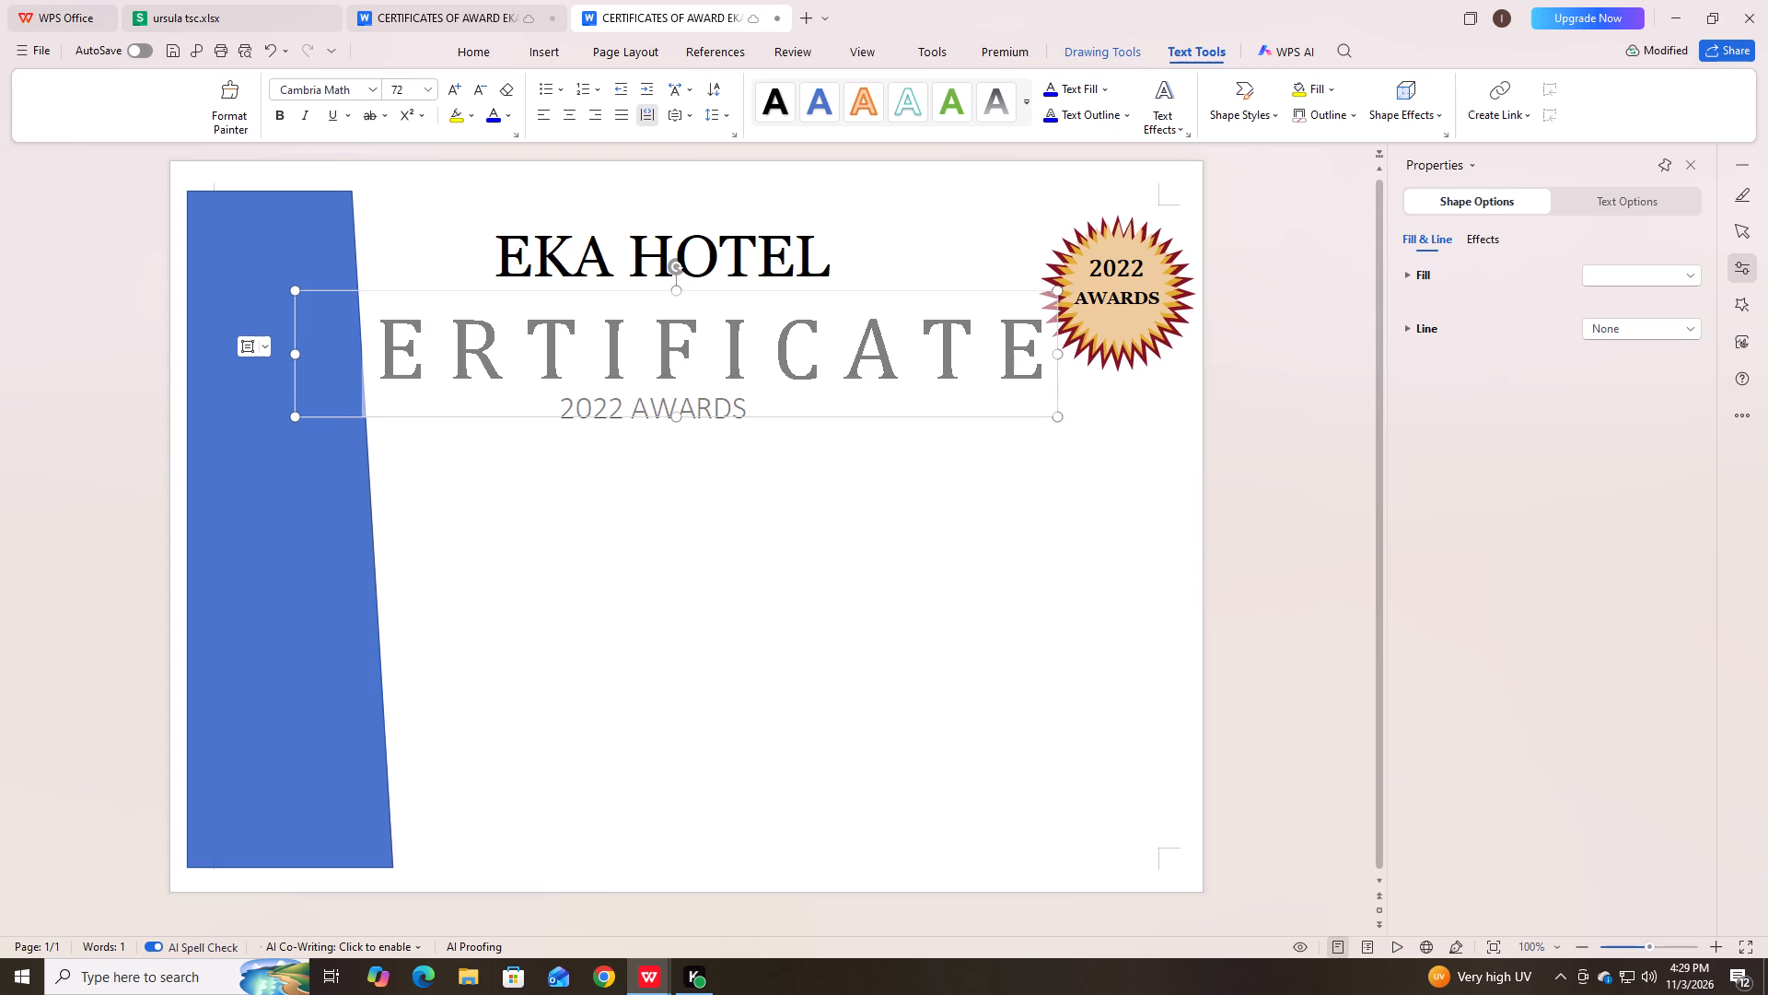
left_click_drag(361, 371, 366, 369)
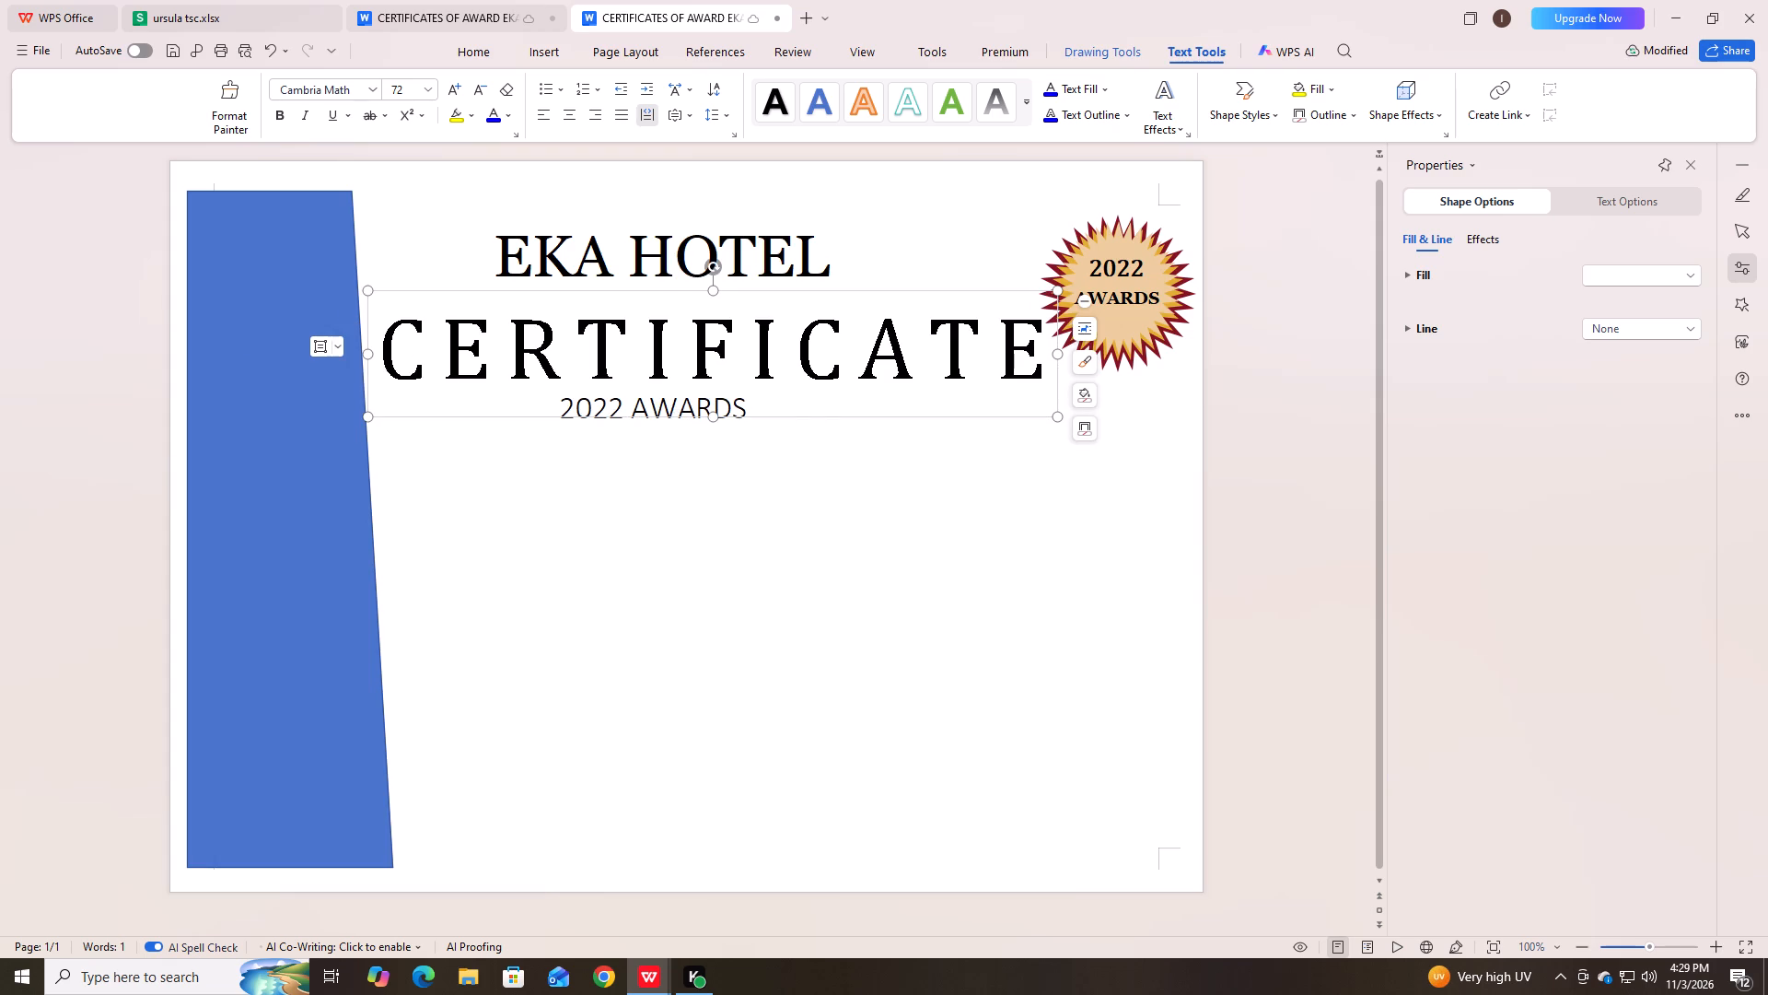
left_click(937, 706)
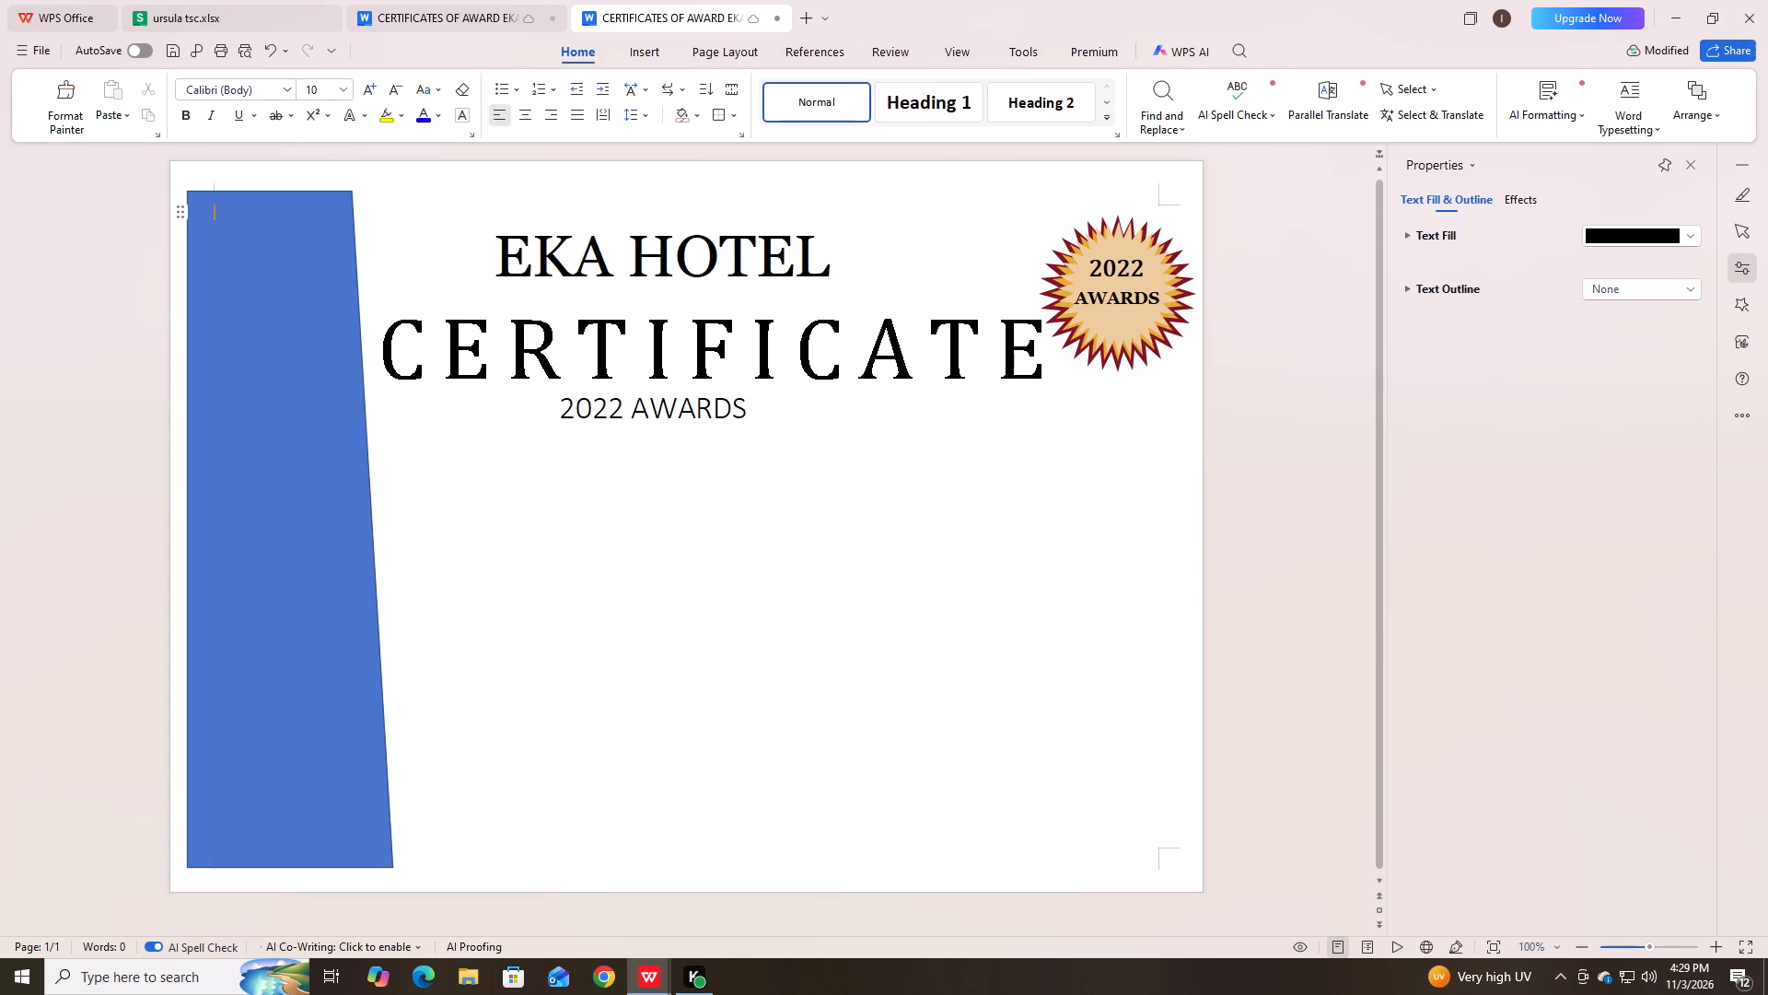
Shift the EKA HOTEL title to the right with two leading spaces so it sits centred above CERTIFICATE.
left_click(572, 272)
left_click(494, 255)
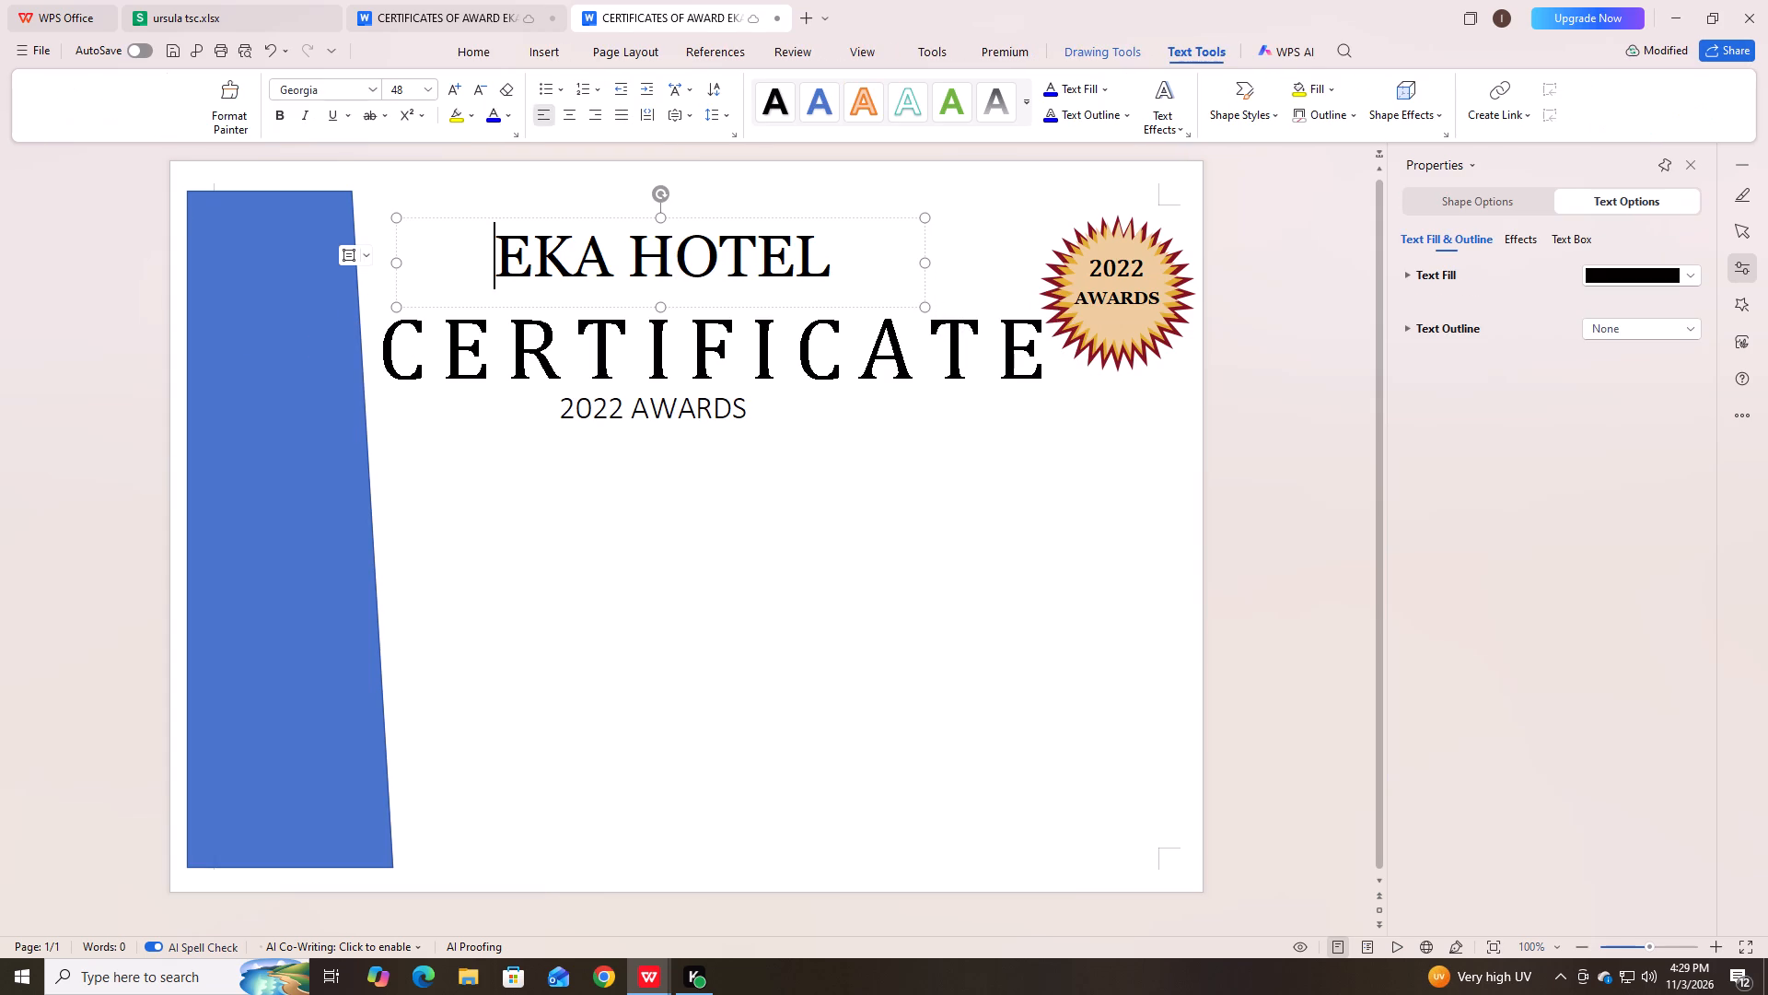
key("space")
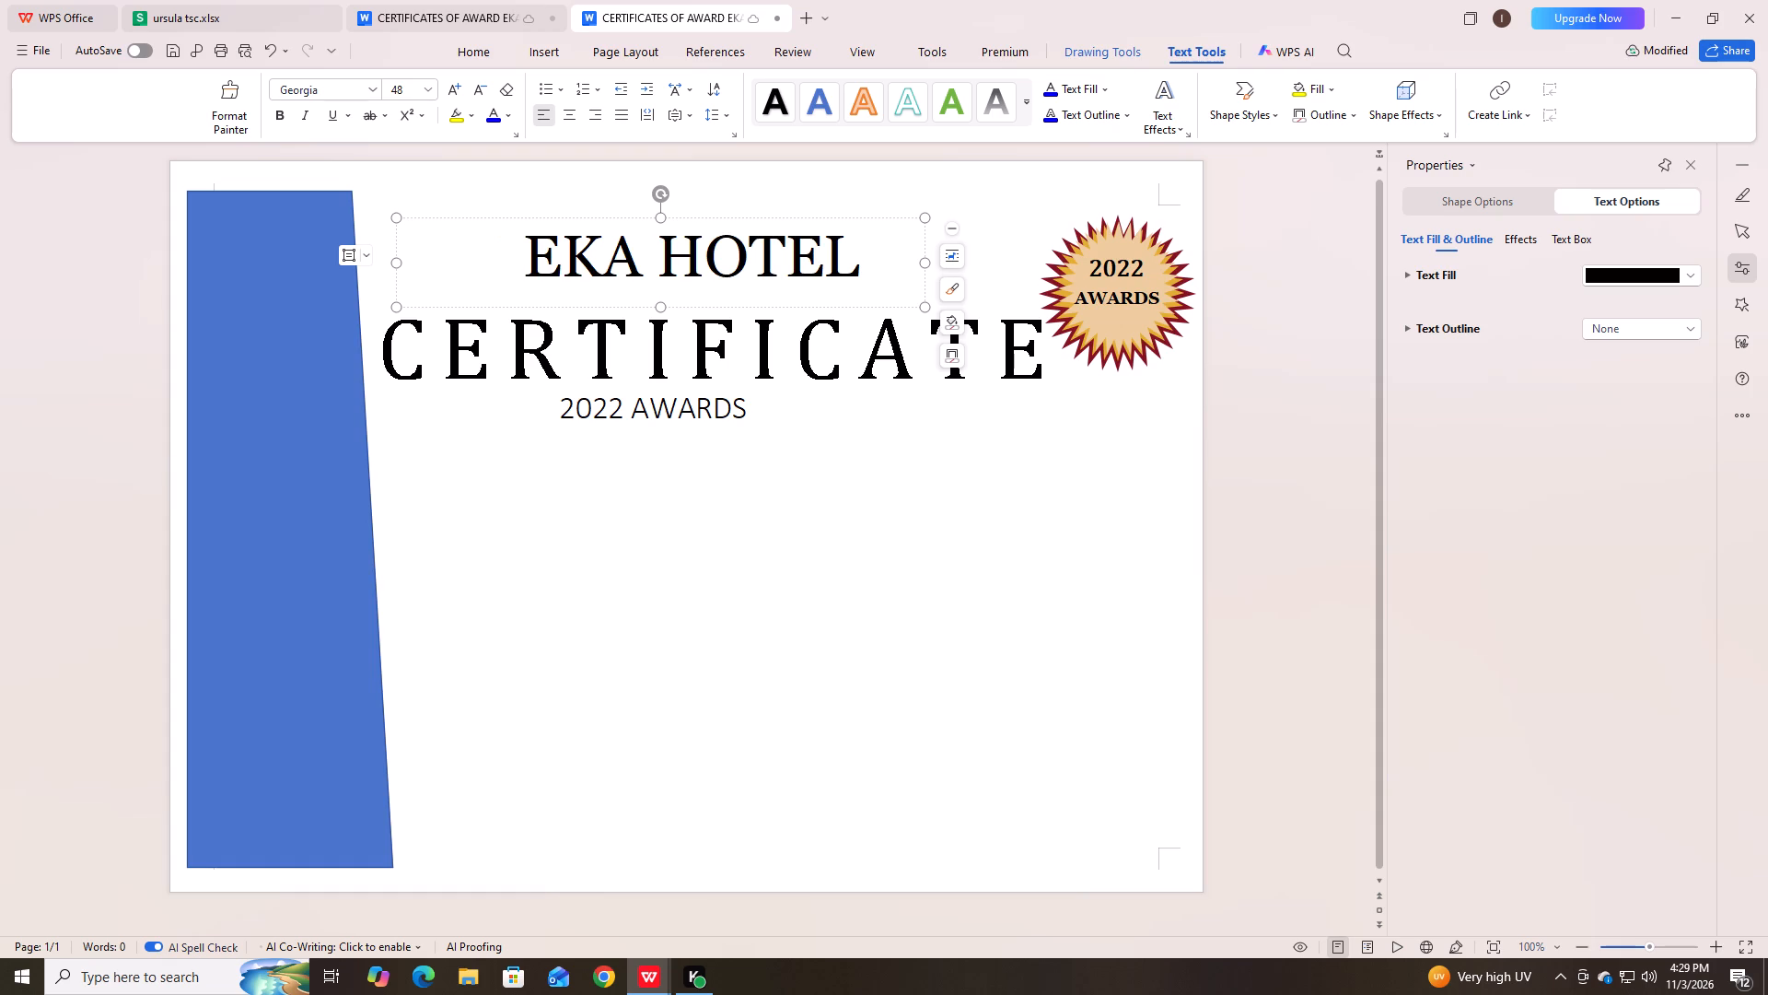
key("space")
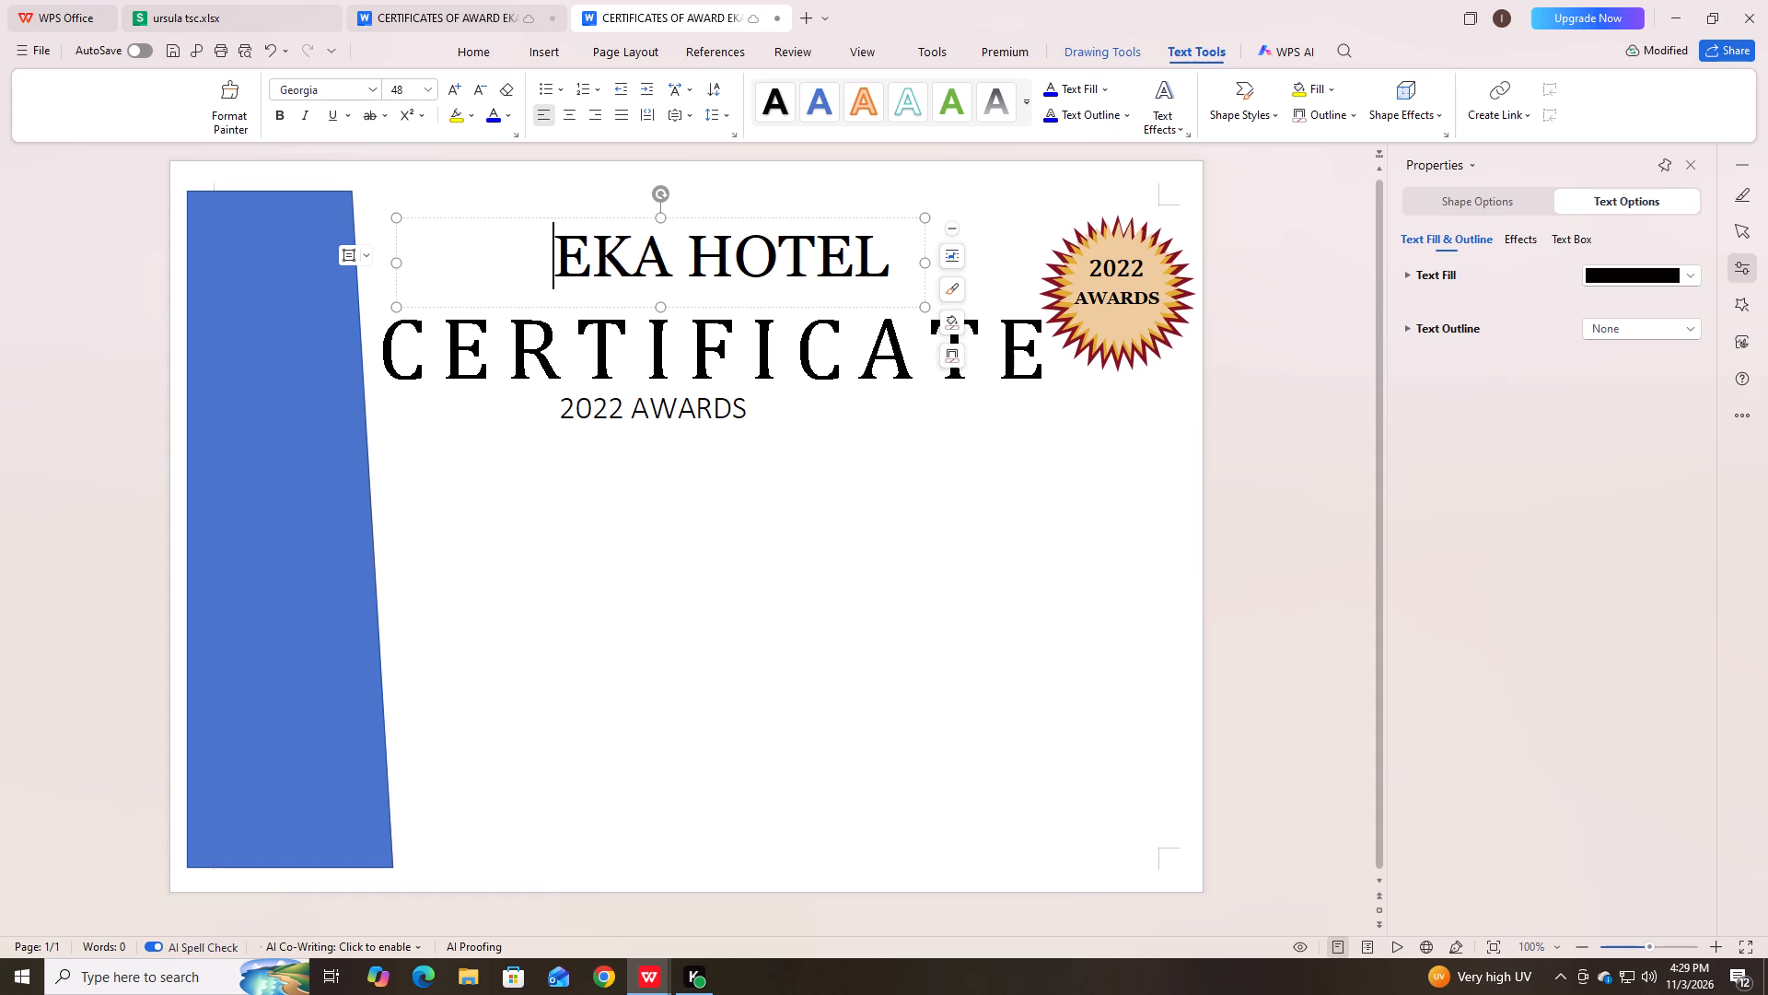
Shift the 2022 AWARDS line below CERTIFICATE to the right with three leading spaces.
left_click(638, 410)
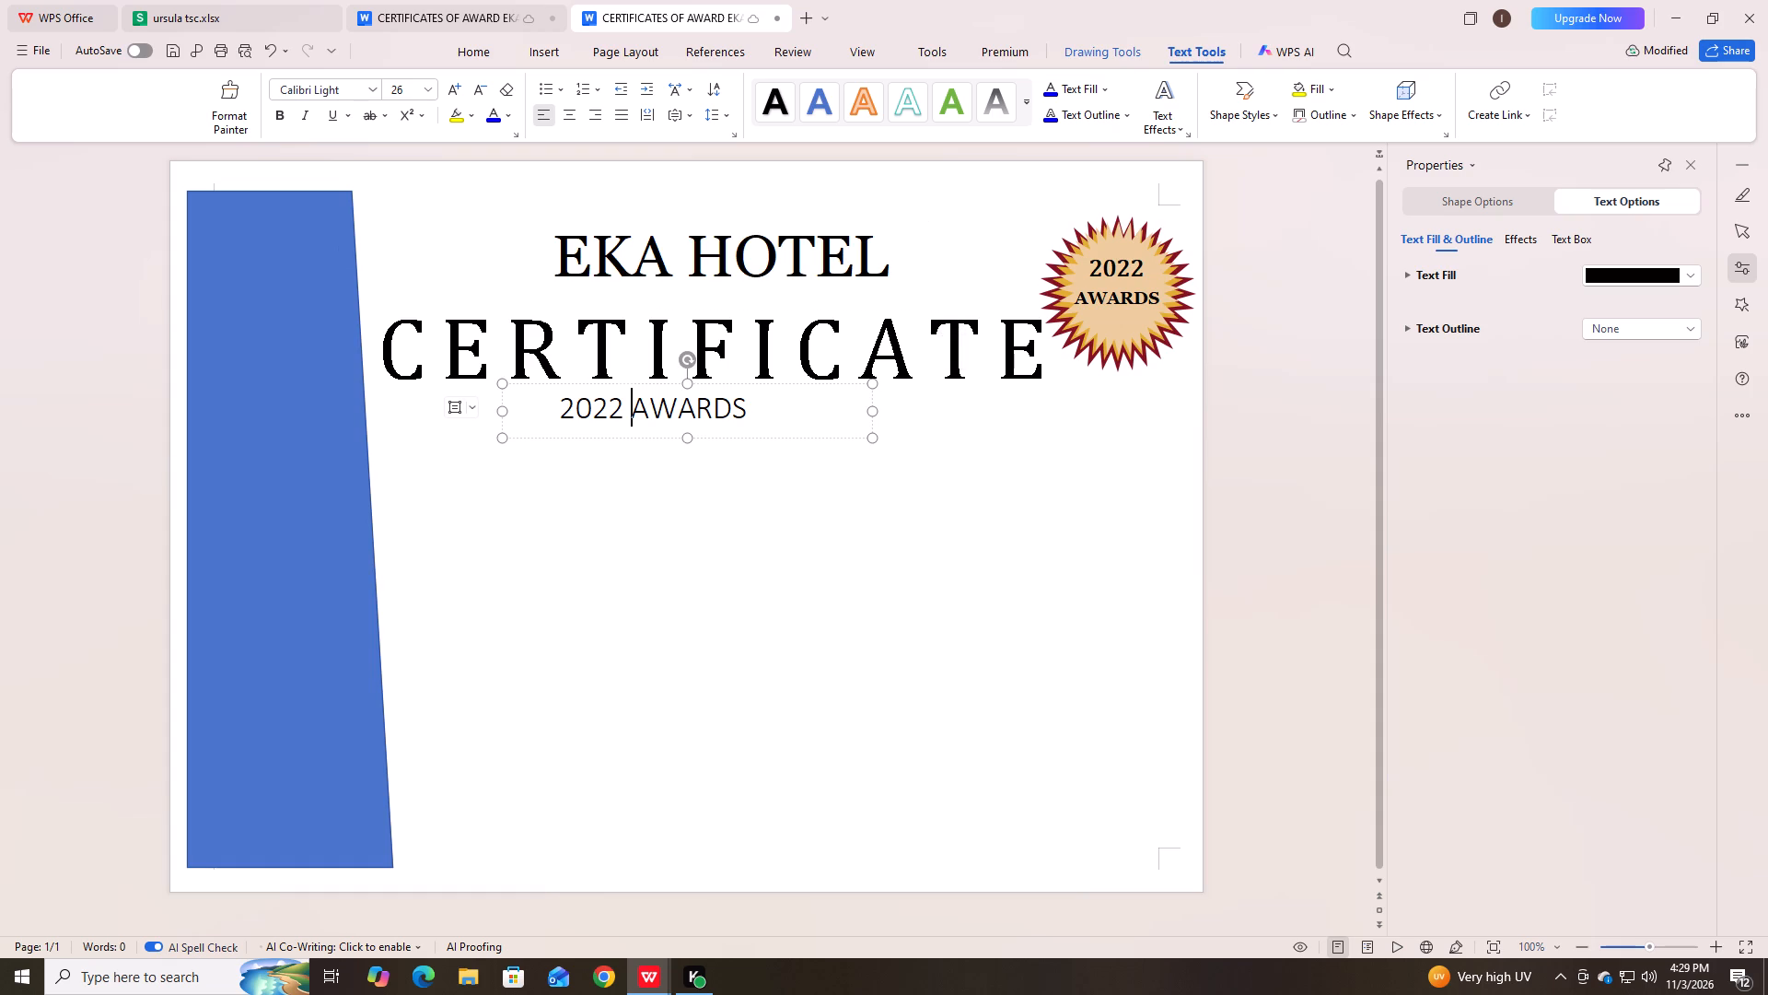
left_click(555, 410)
key("space")
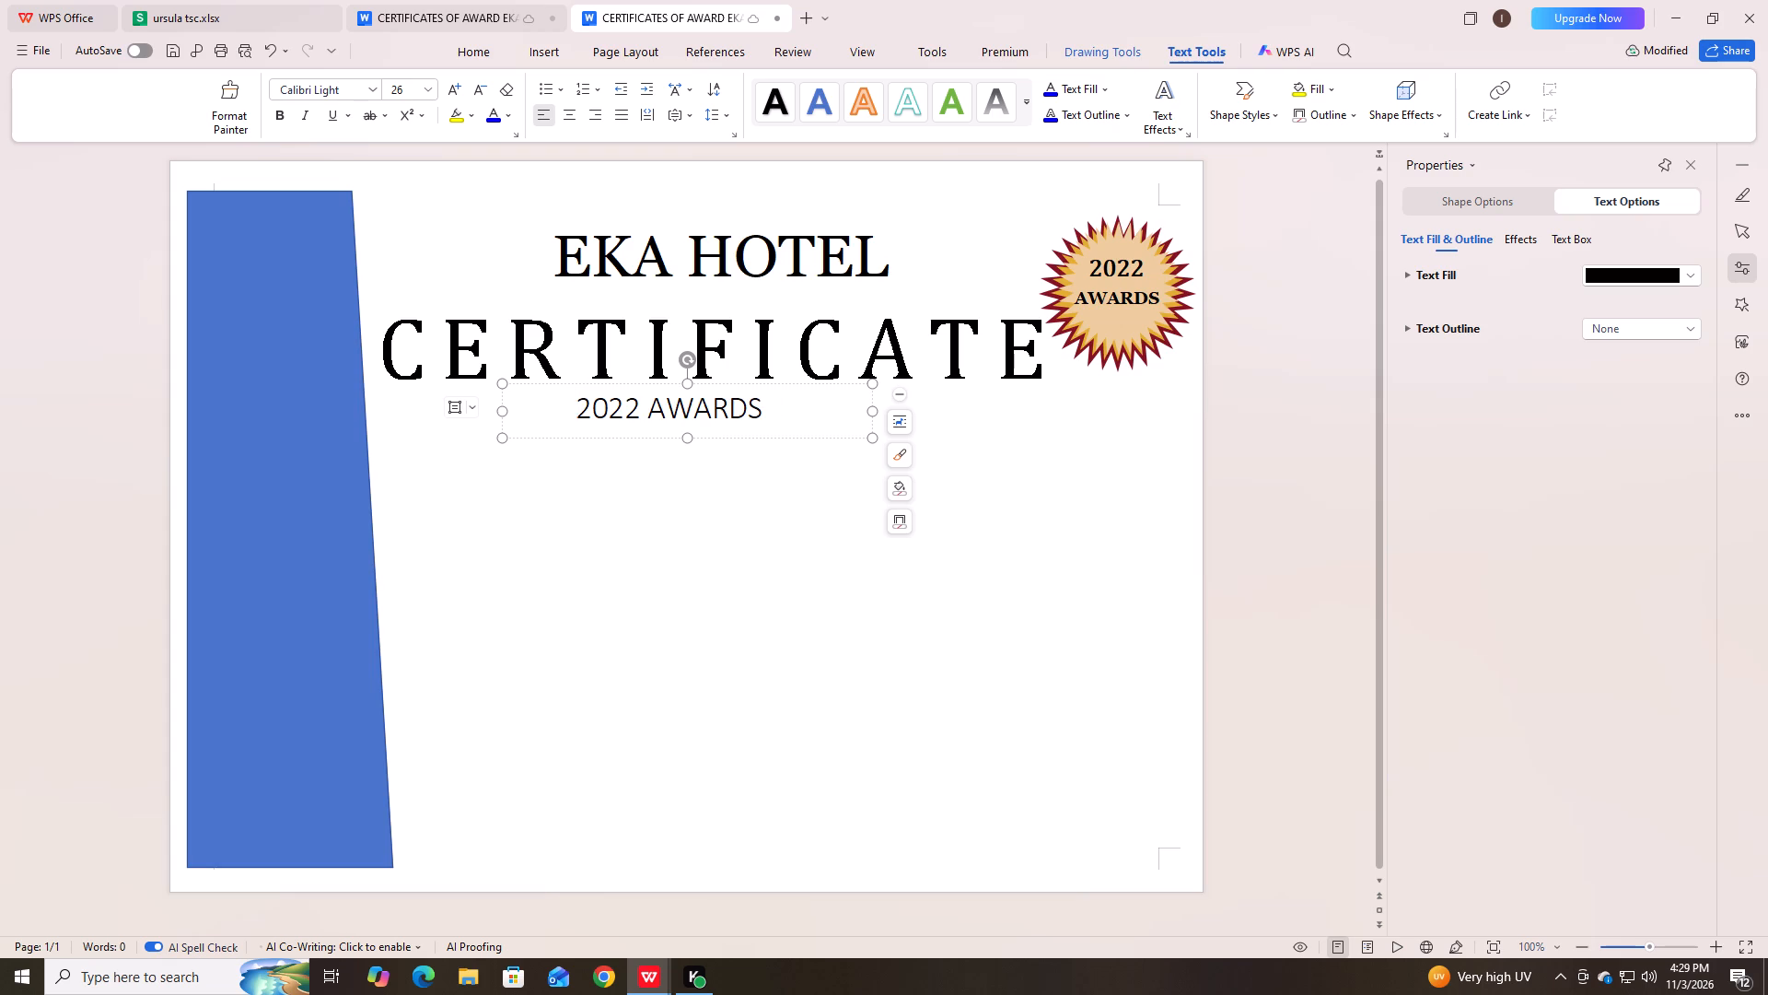
key("space")
key("space")
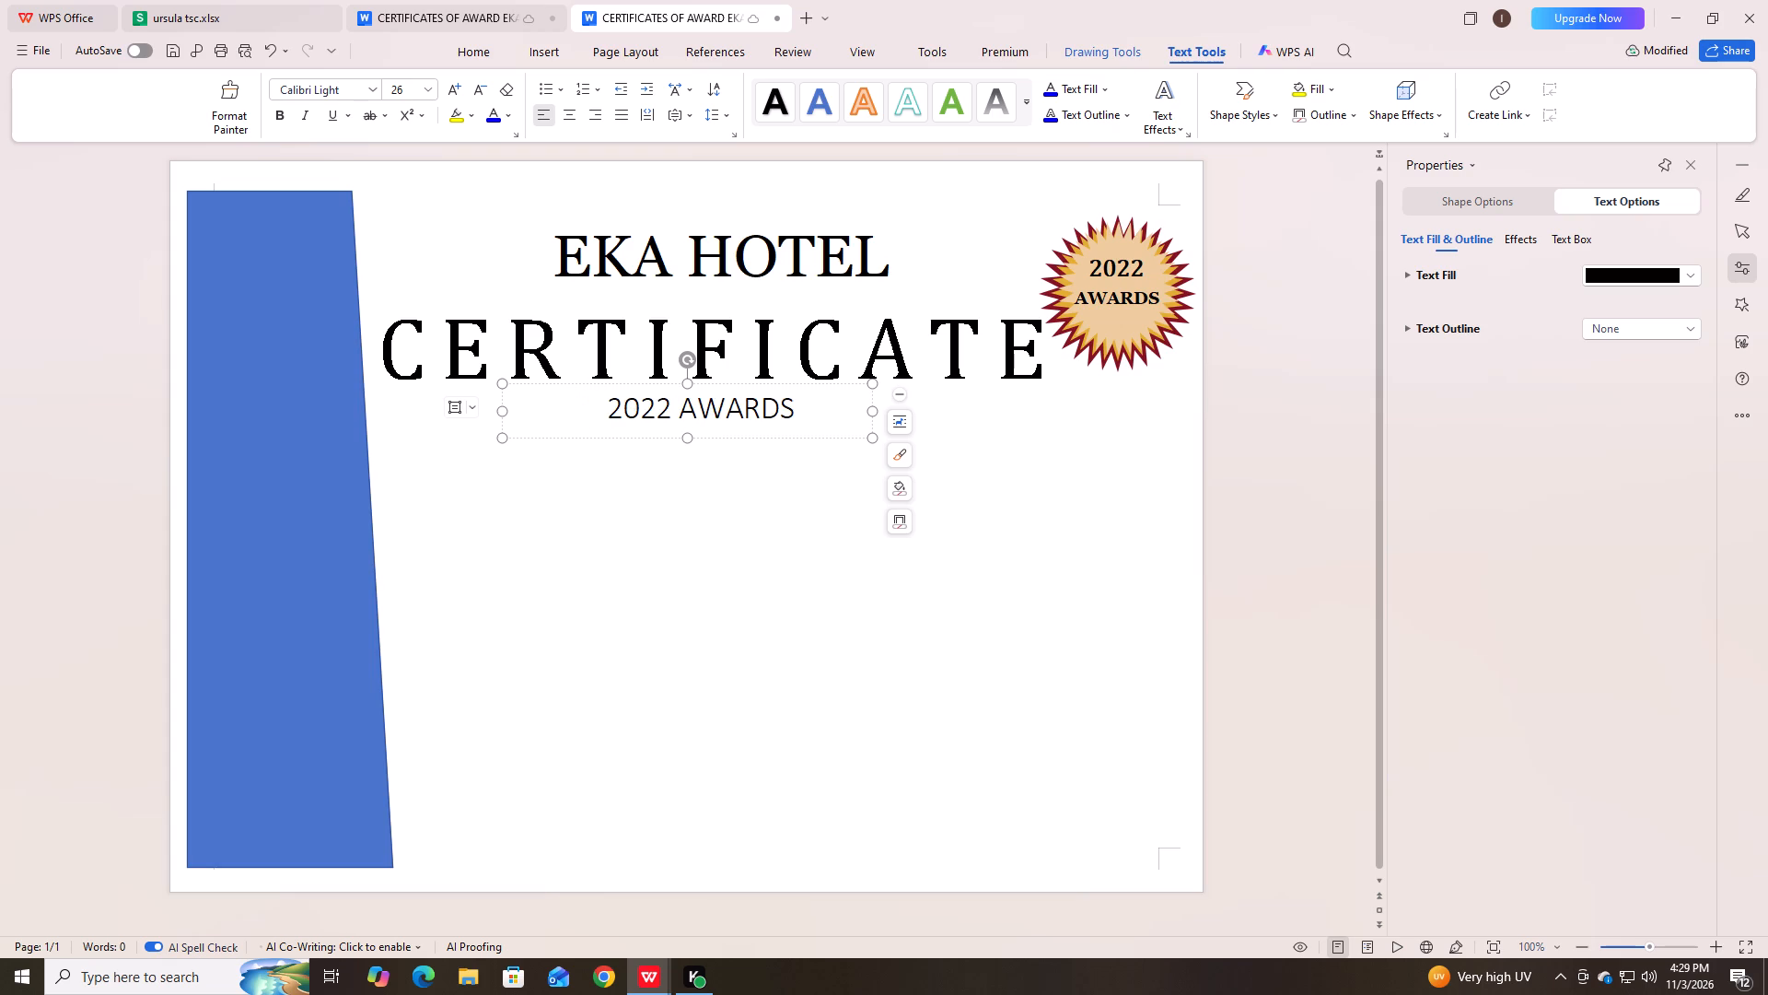
left_click(1063, 538)
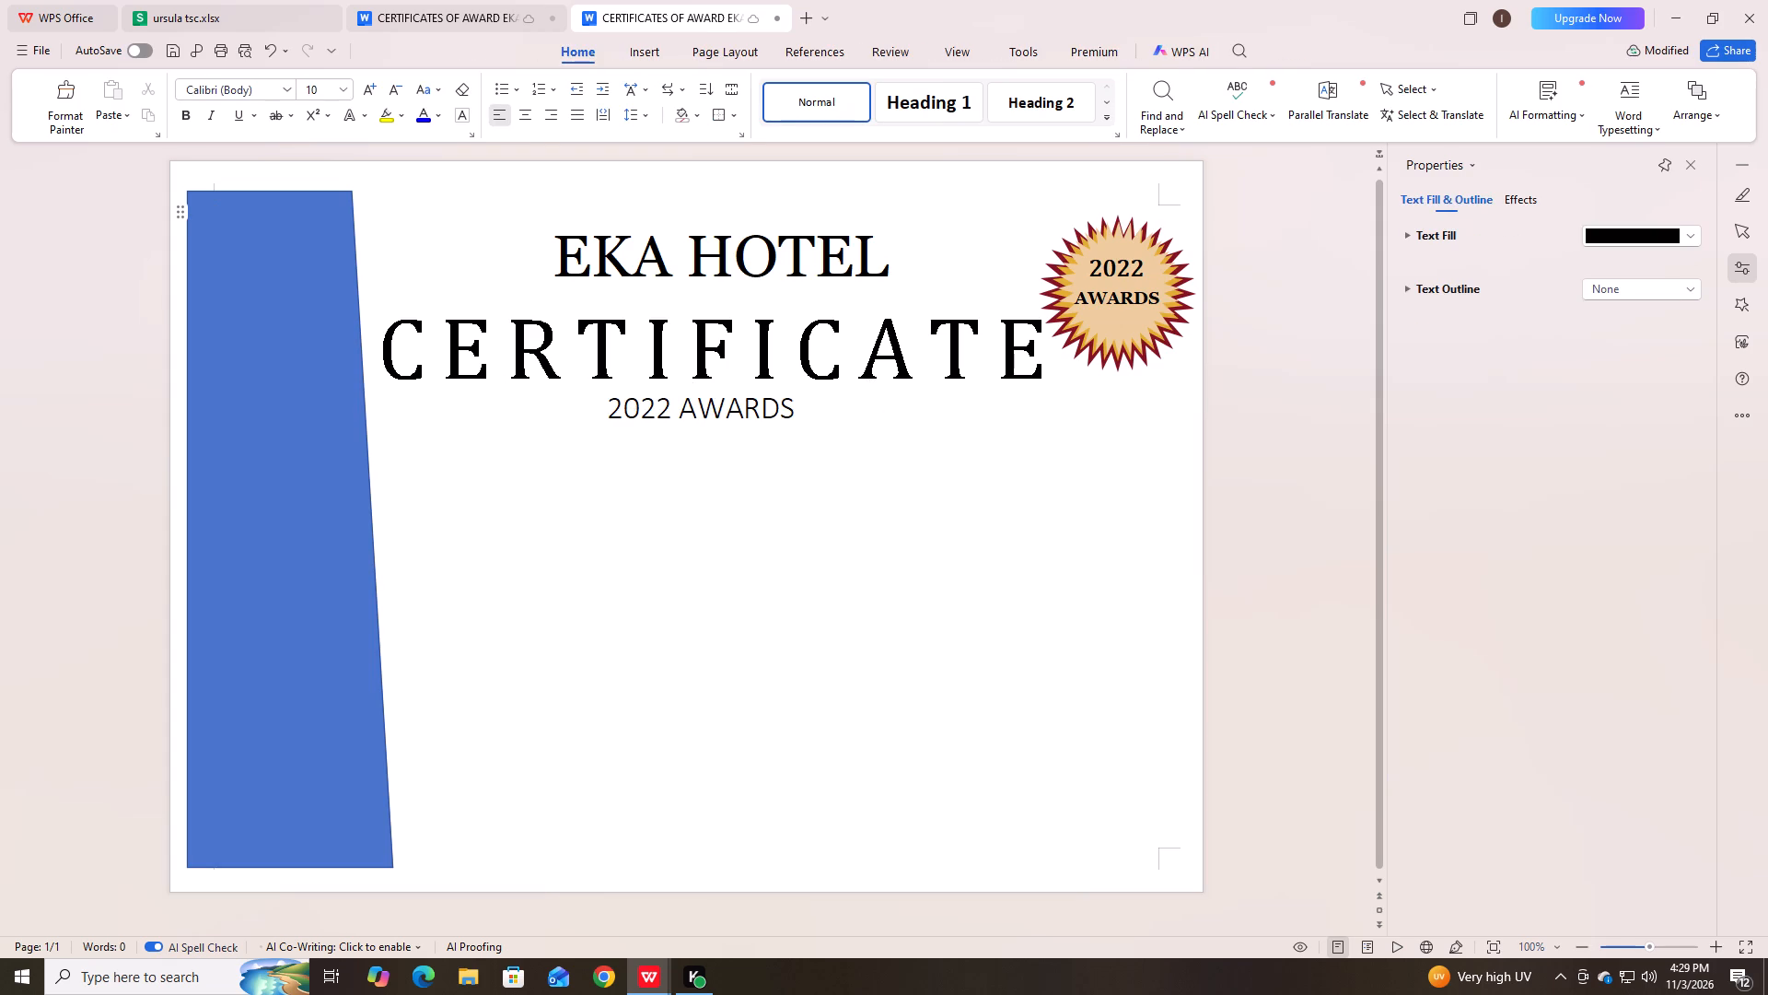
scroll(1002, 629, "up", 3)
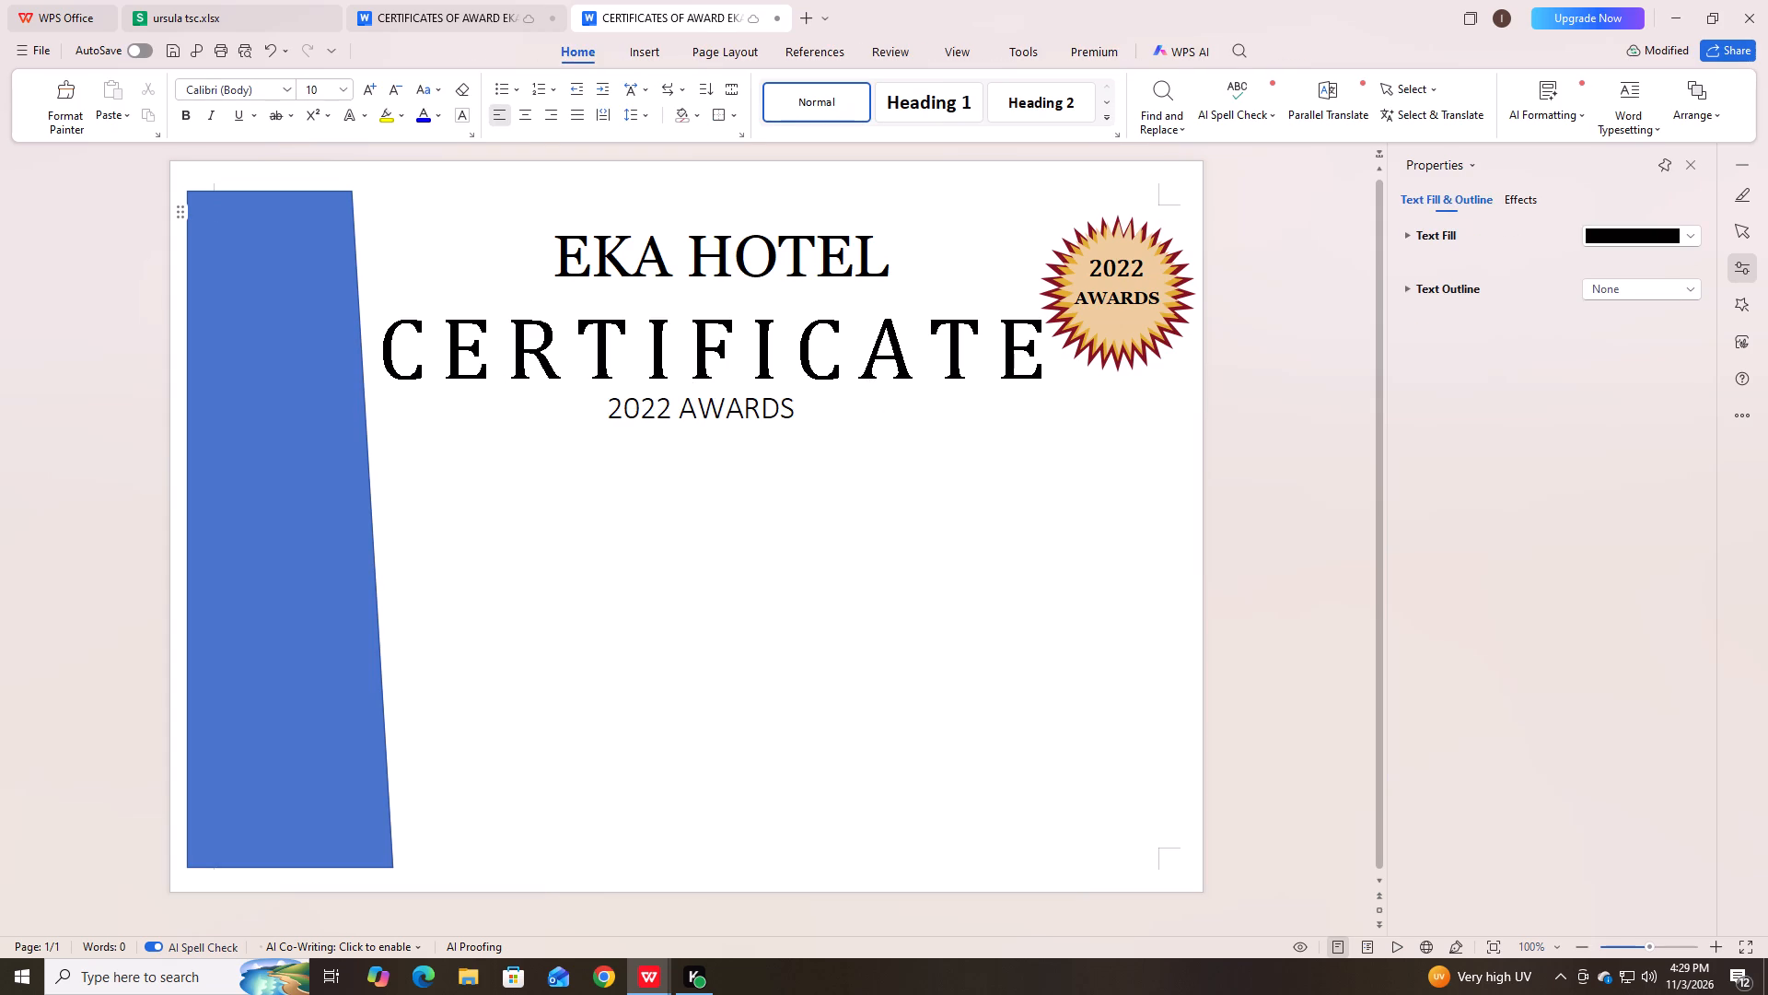
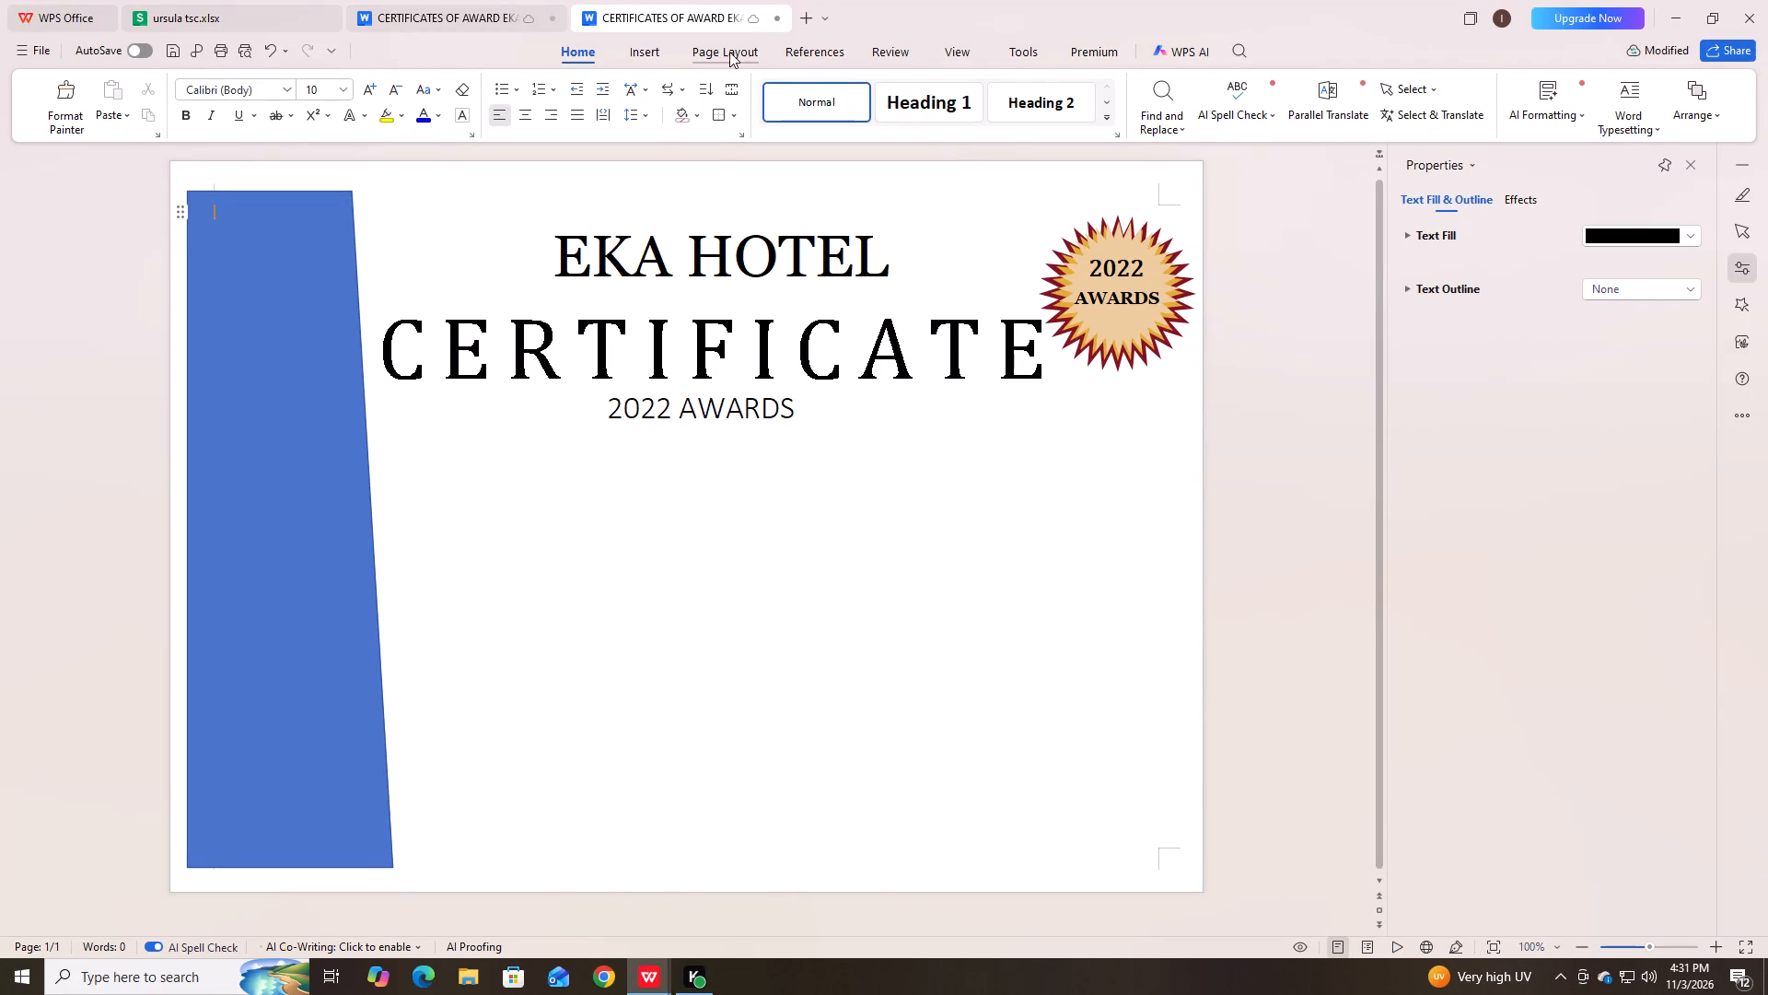
Begin inserting another element into the certificate page.
left_click(646, 49)
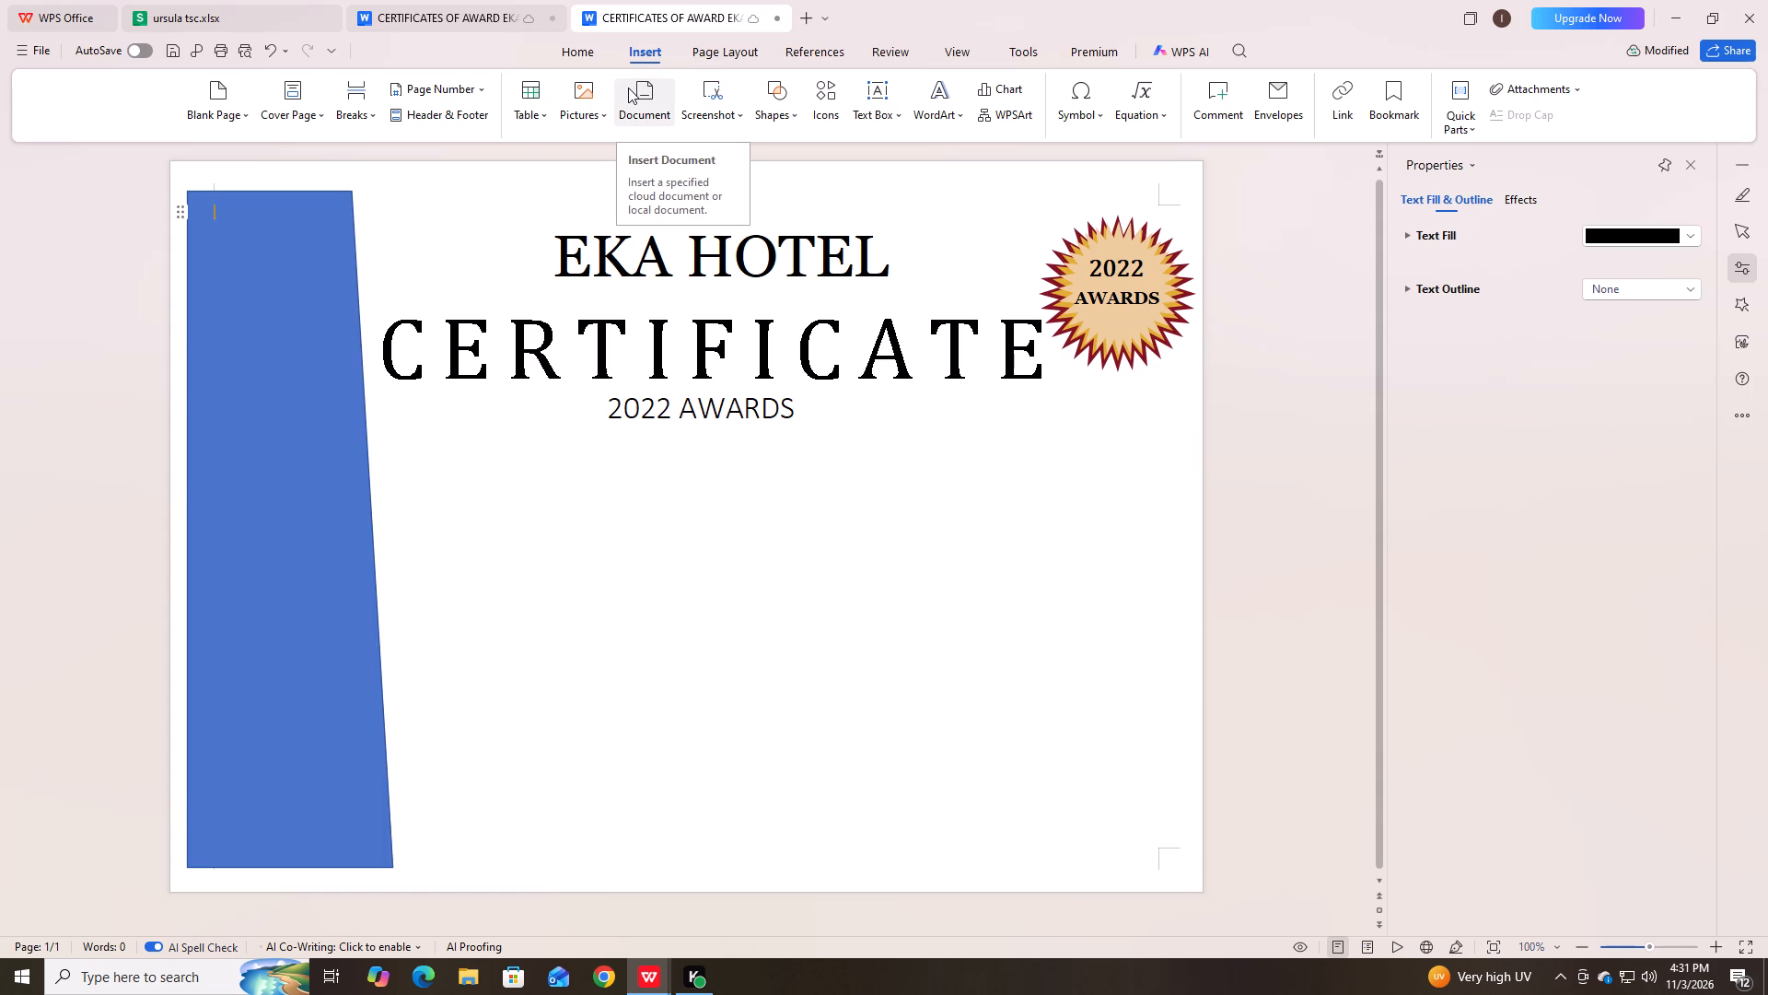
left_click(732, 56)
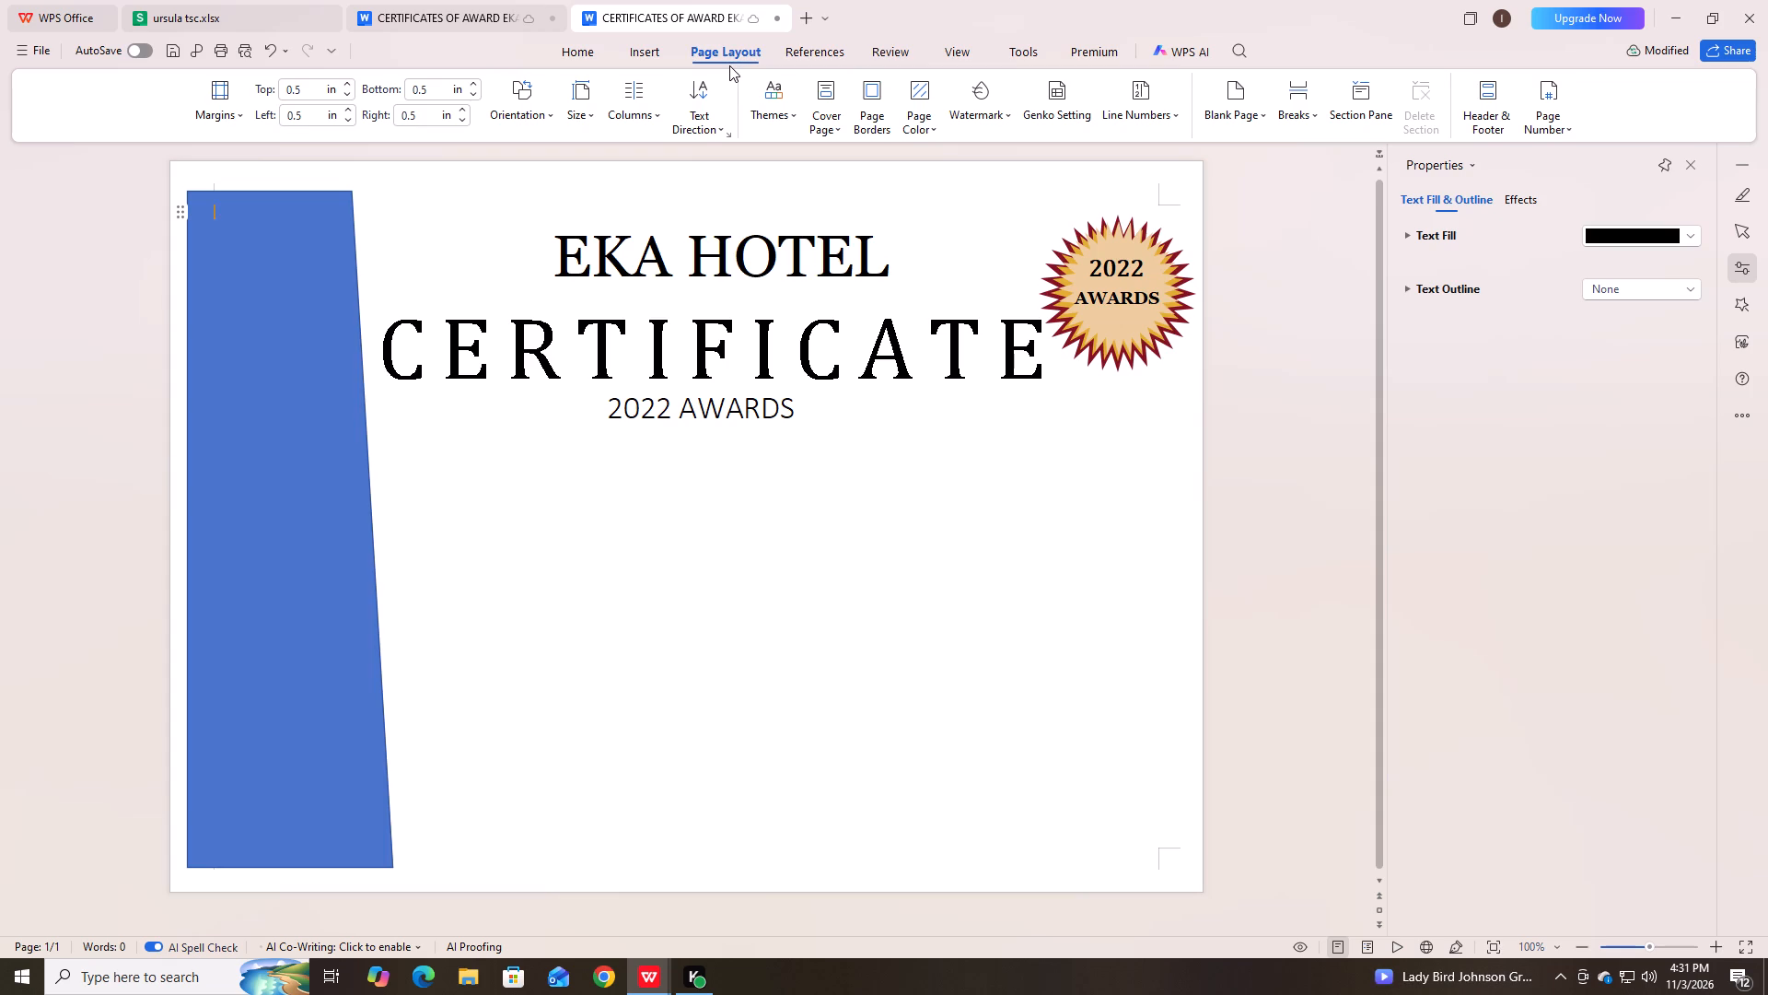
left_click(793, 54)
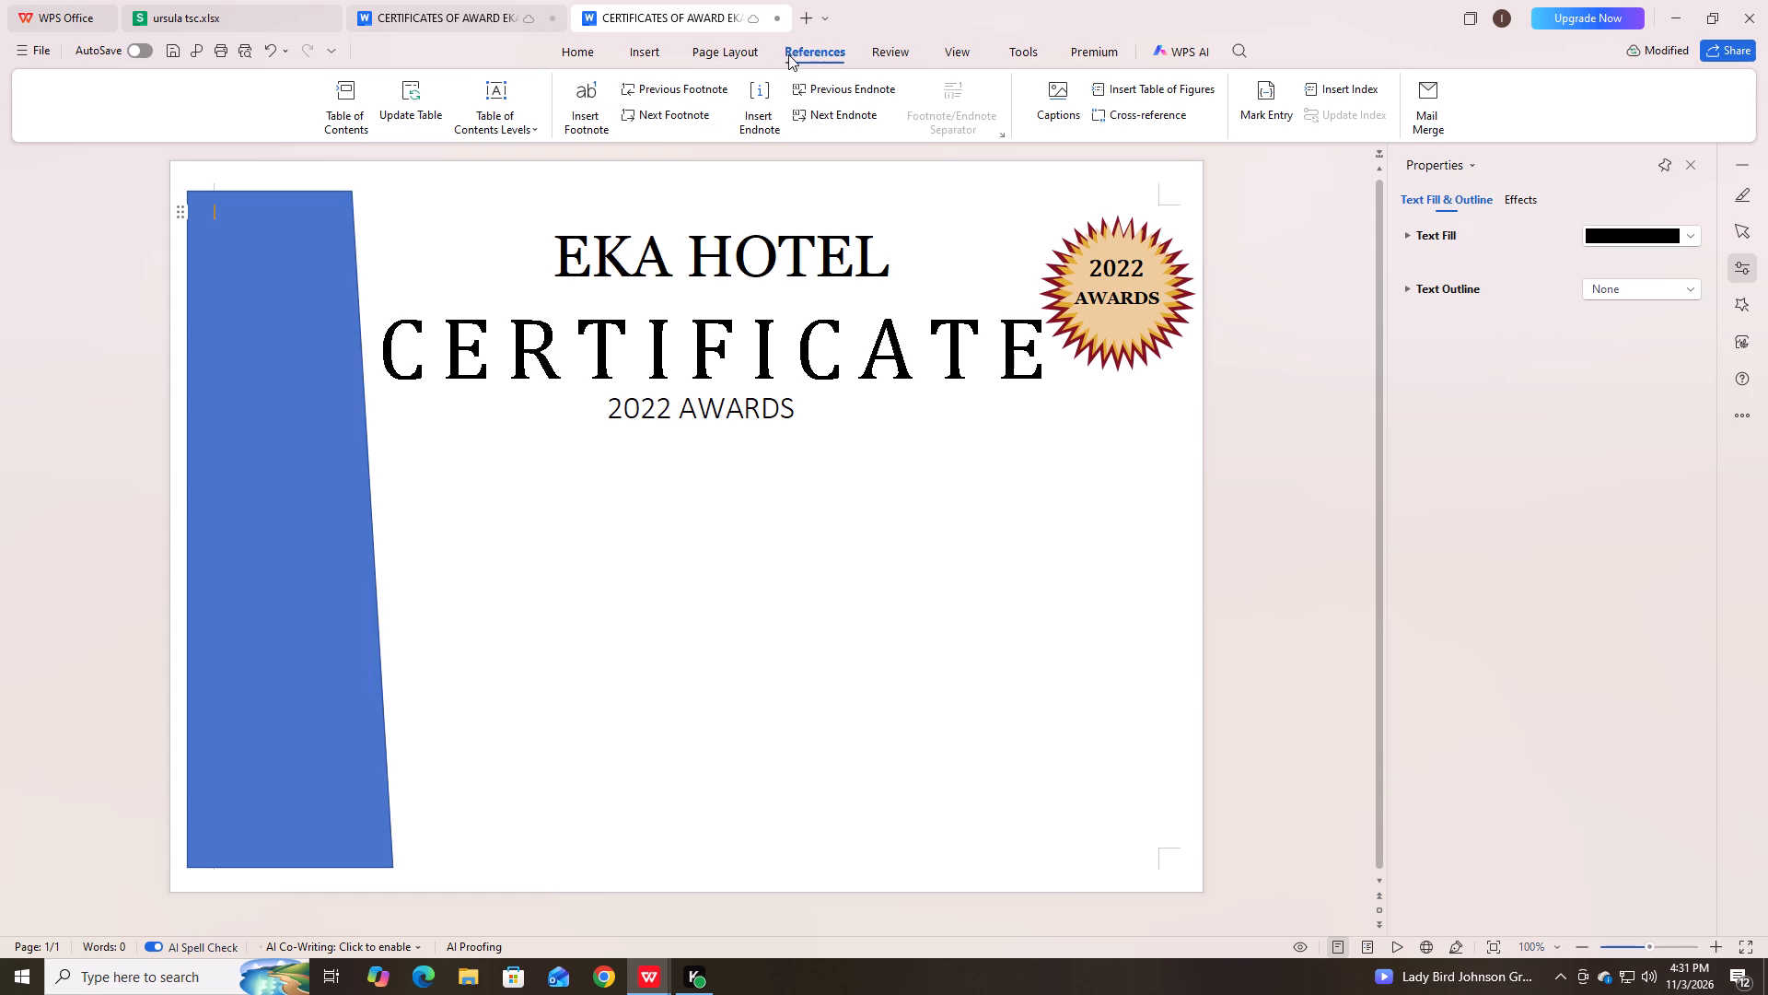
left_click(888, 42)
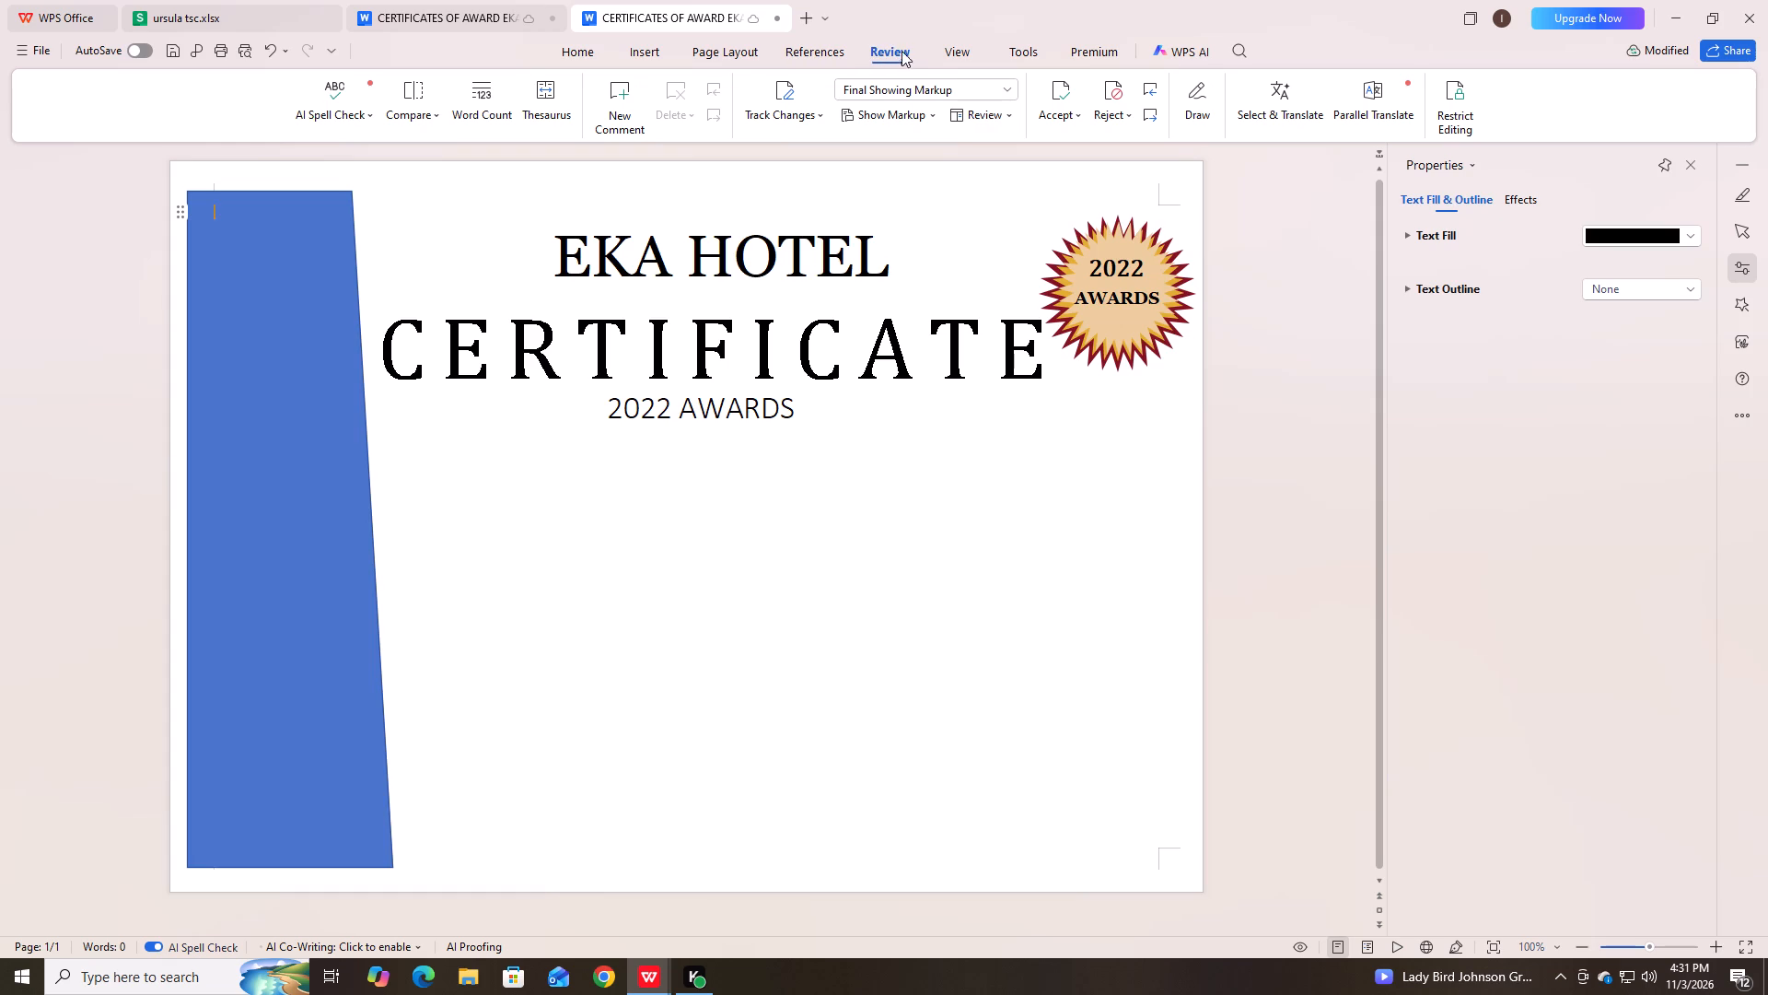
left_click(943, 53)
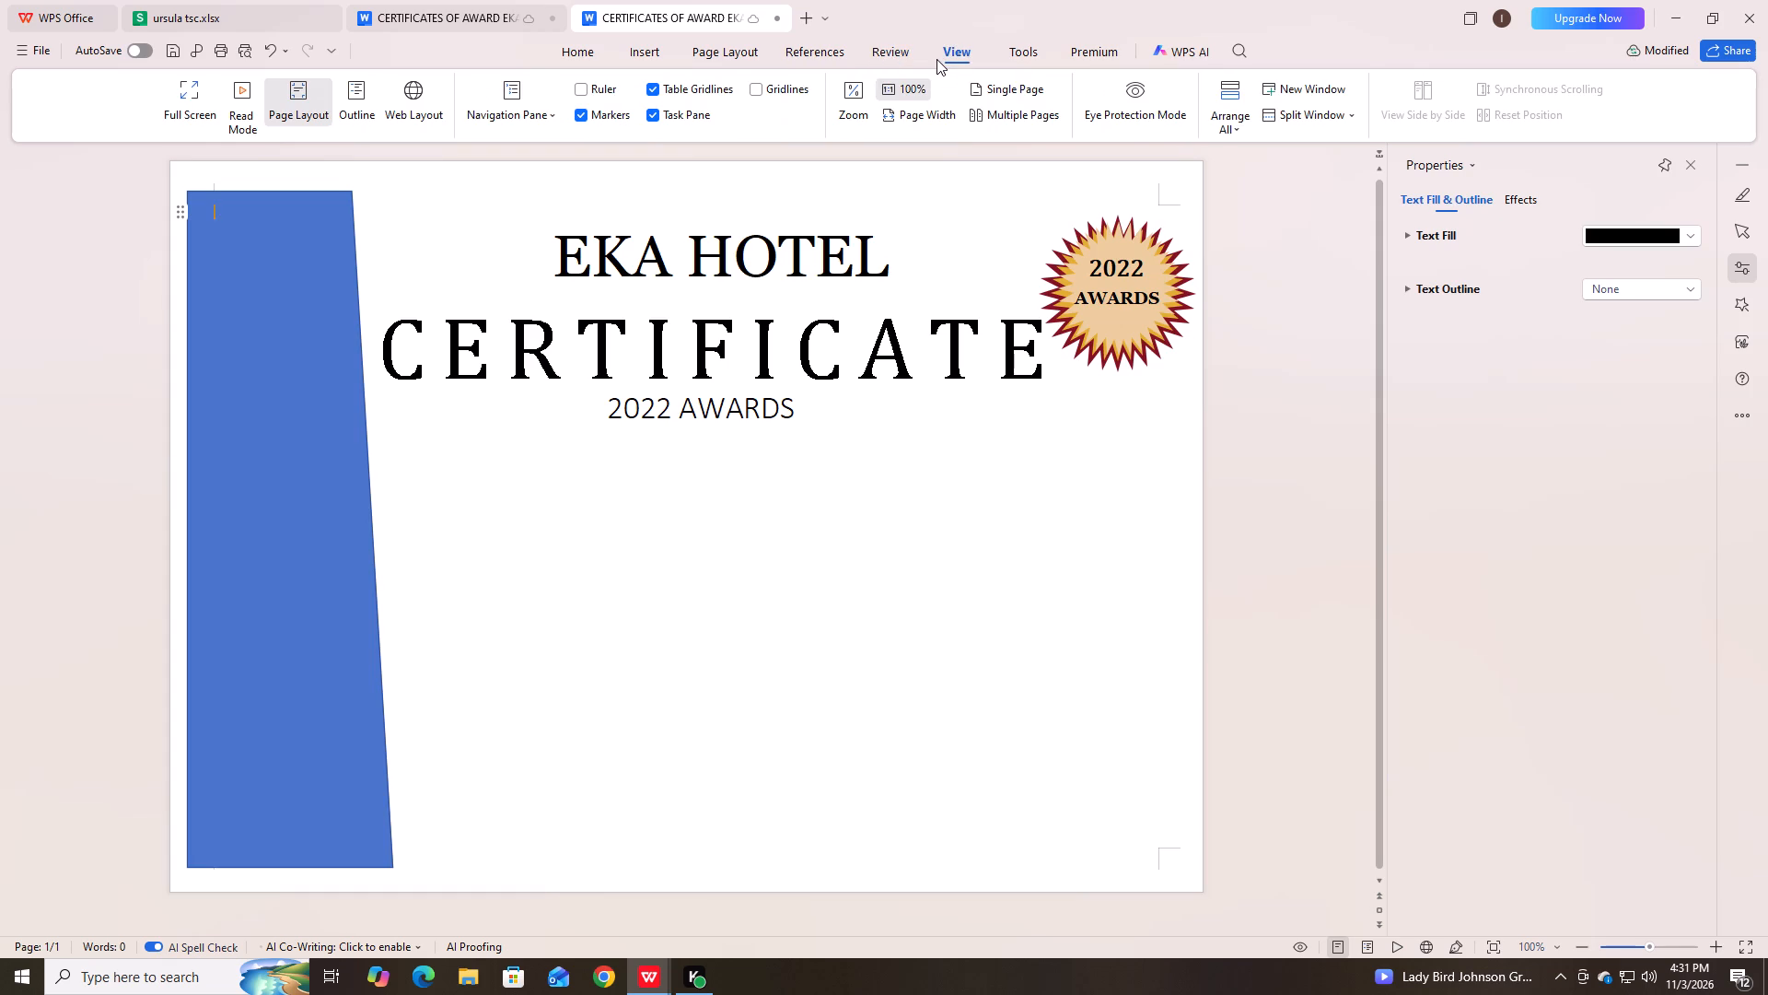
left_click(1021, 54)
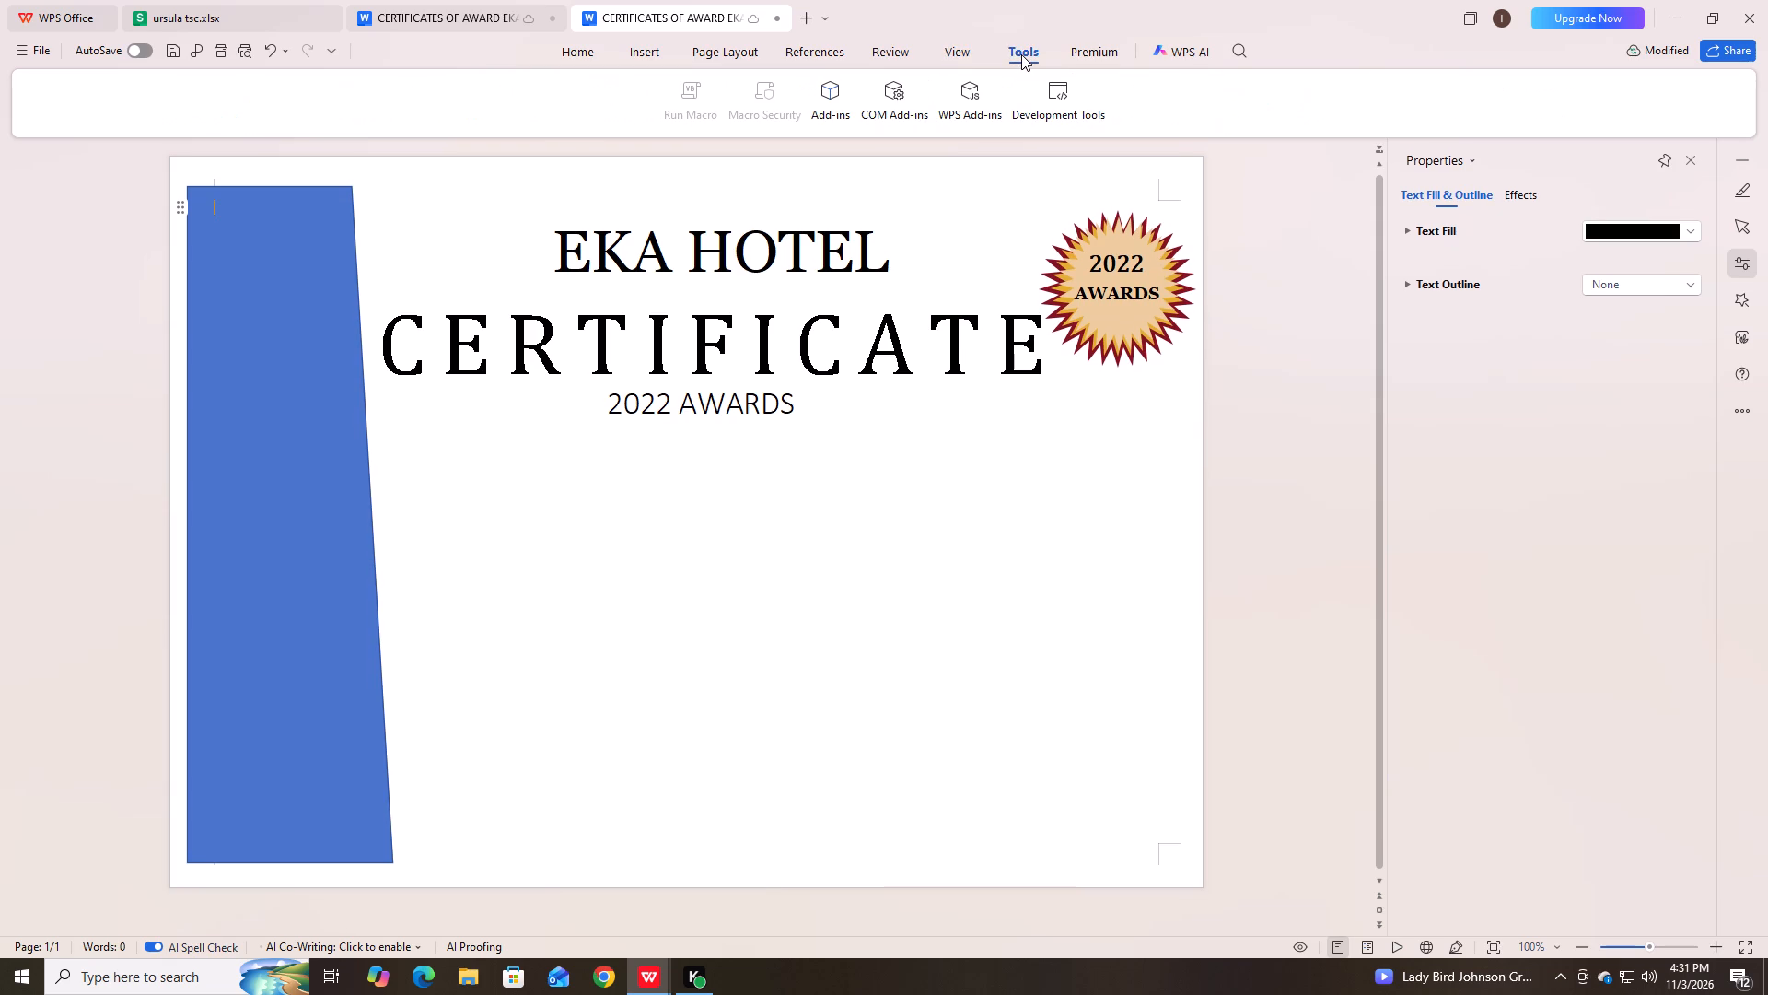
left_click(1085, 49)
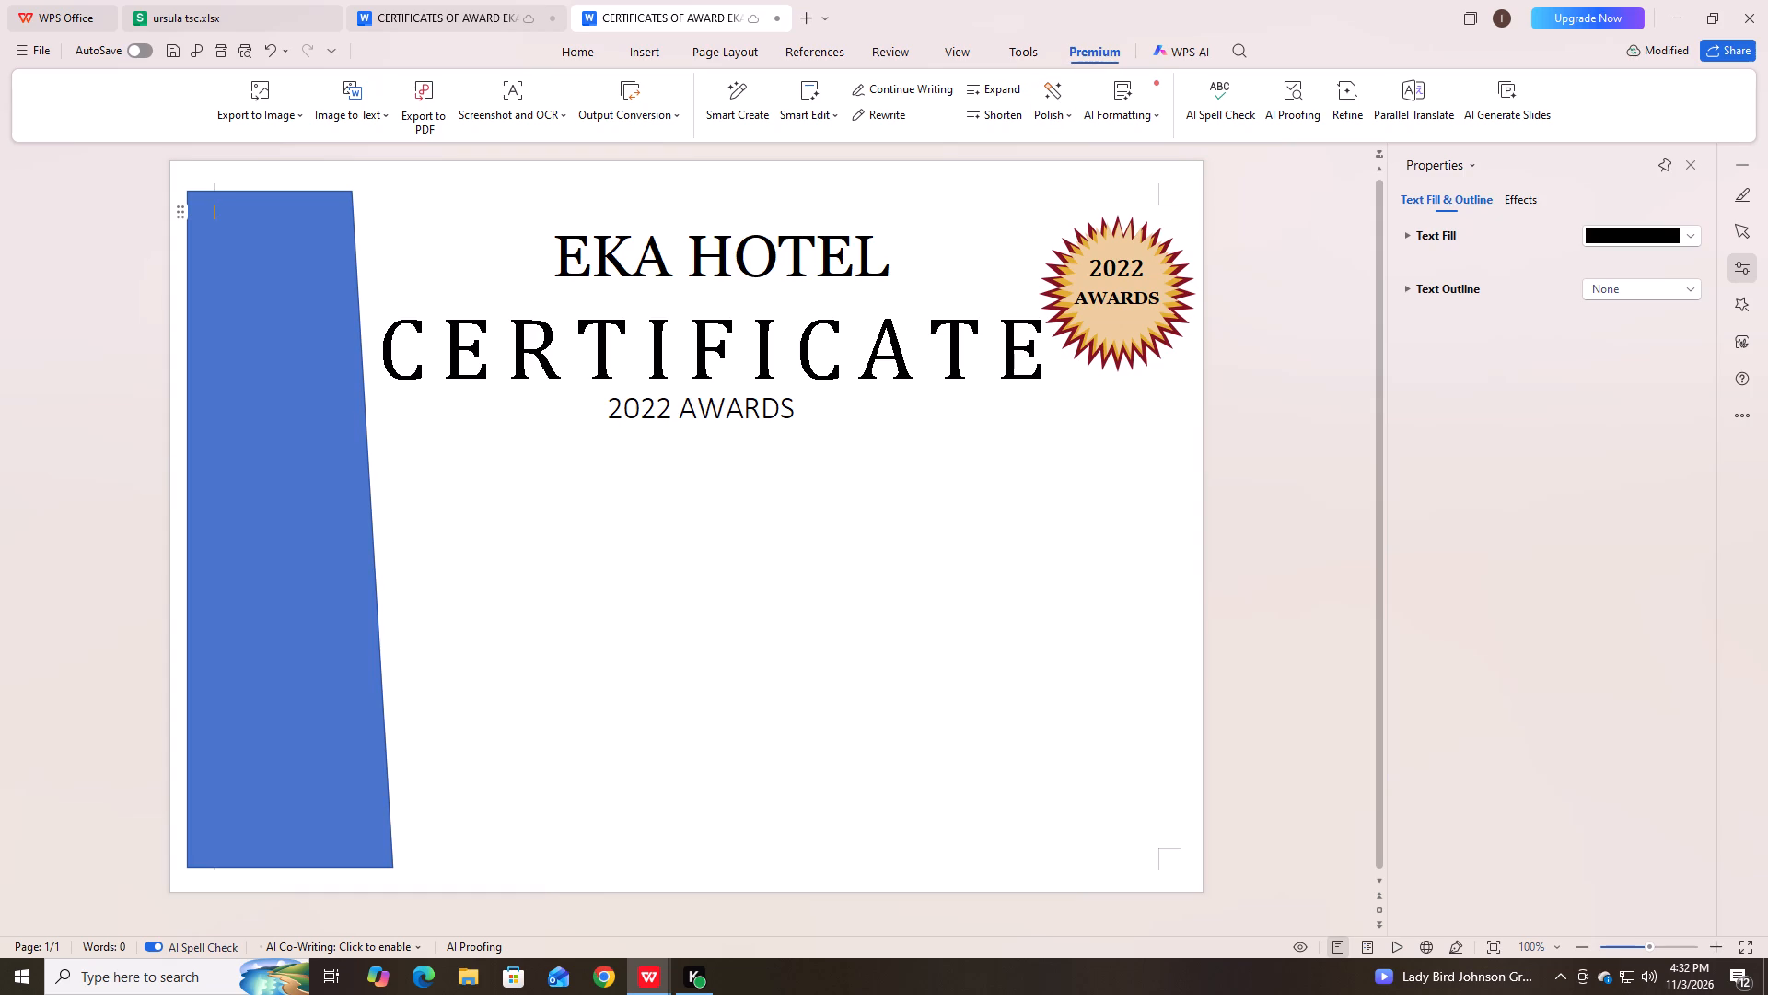
Edit the points of the blue panel, bending its slanted edge into a deep S-shaped wave that curves inward near the headings.
left_click(319, 536)
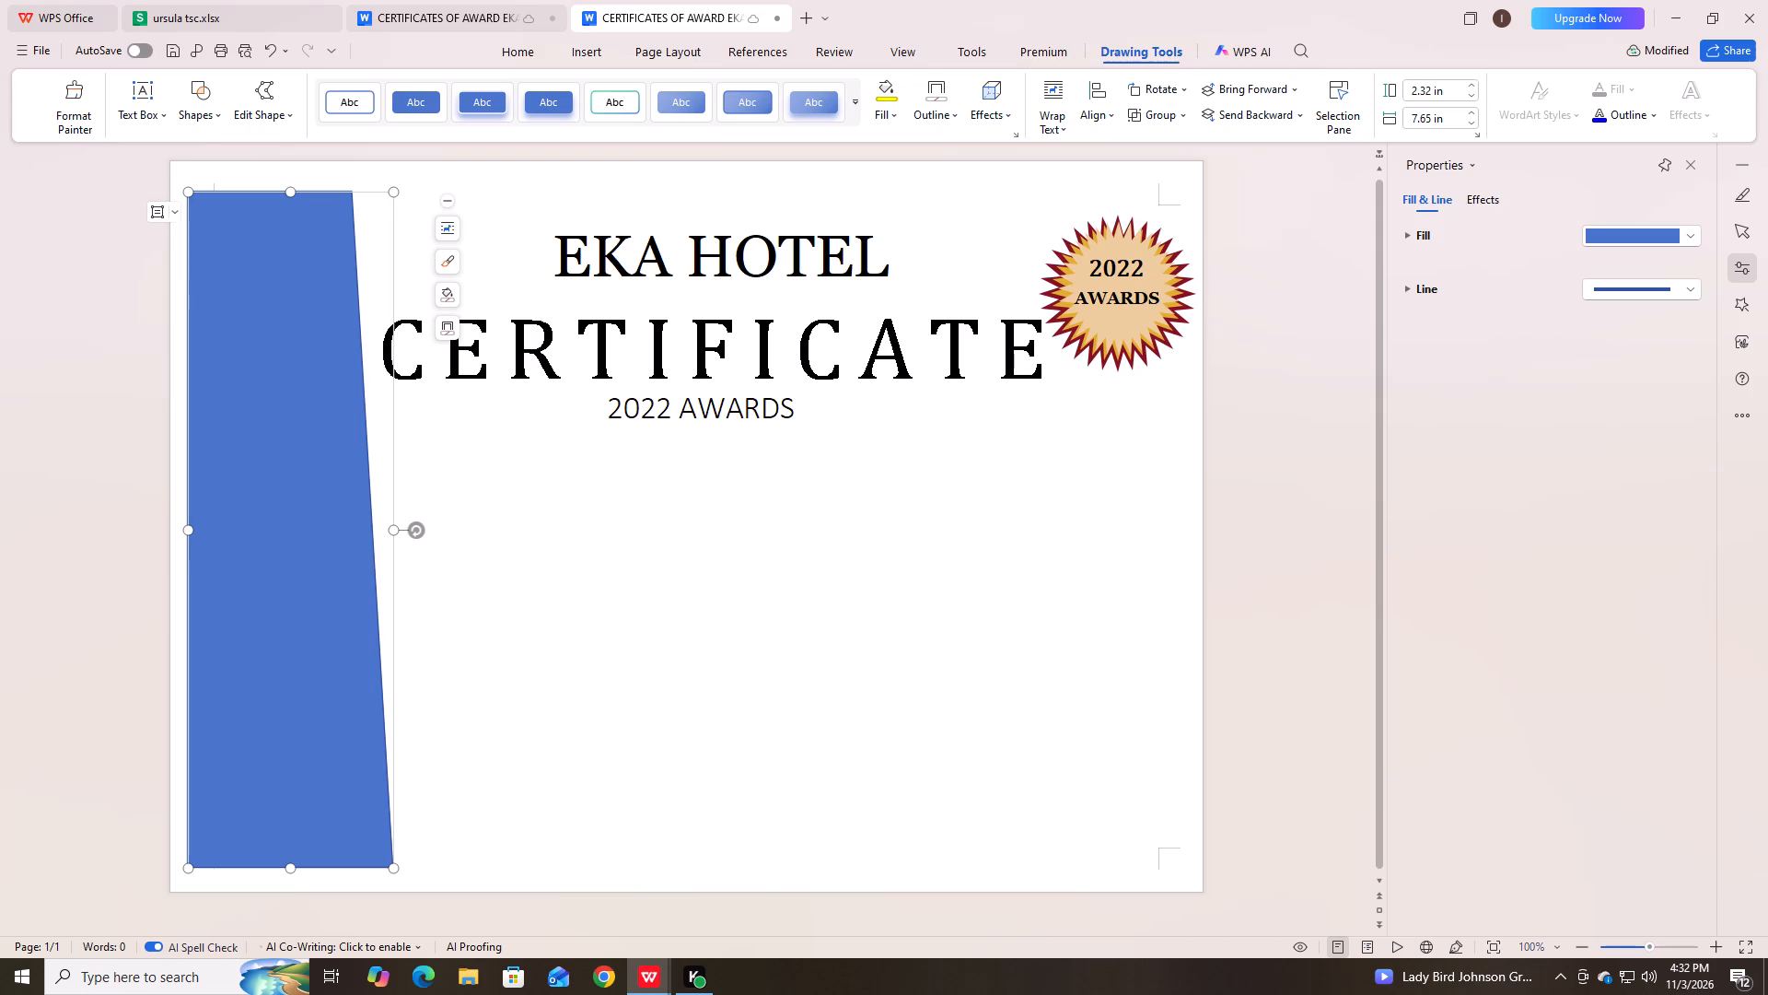
left_click(288, 117)
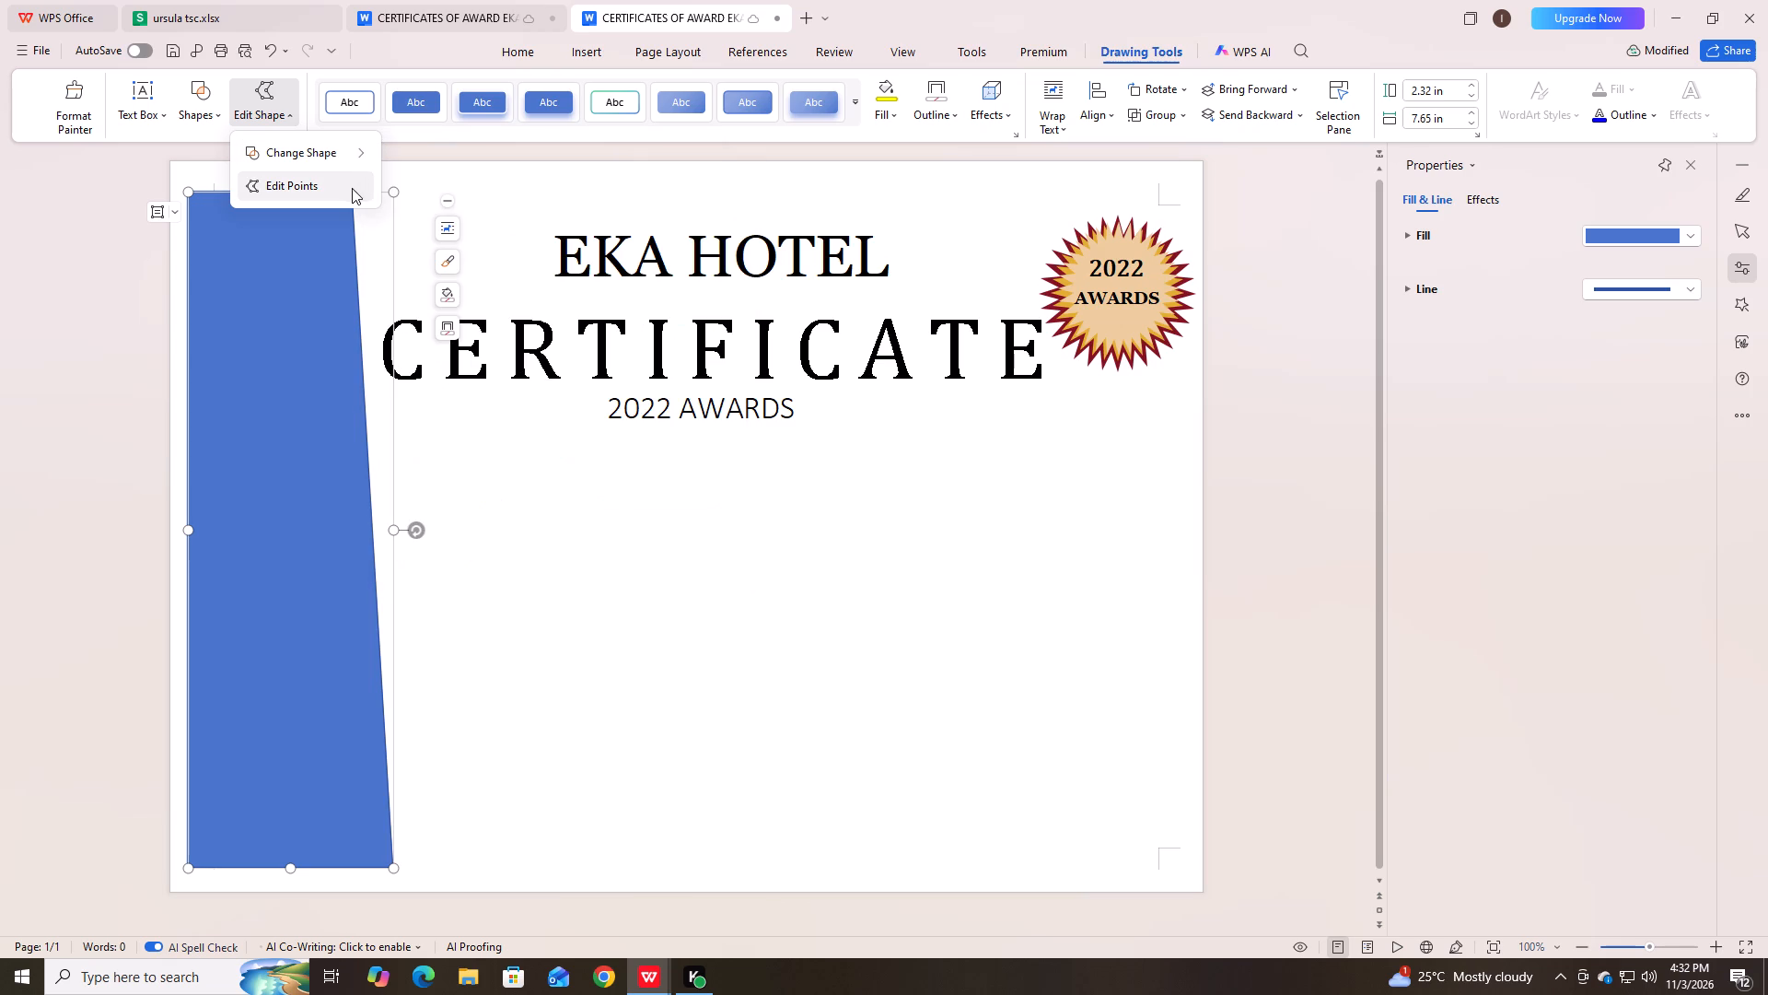
left_click(347, 193)
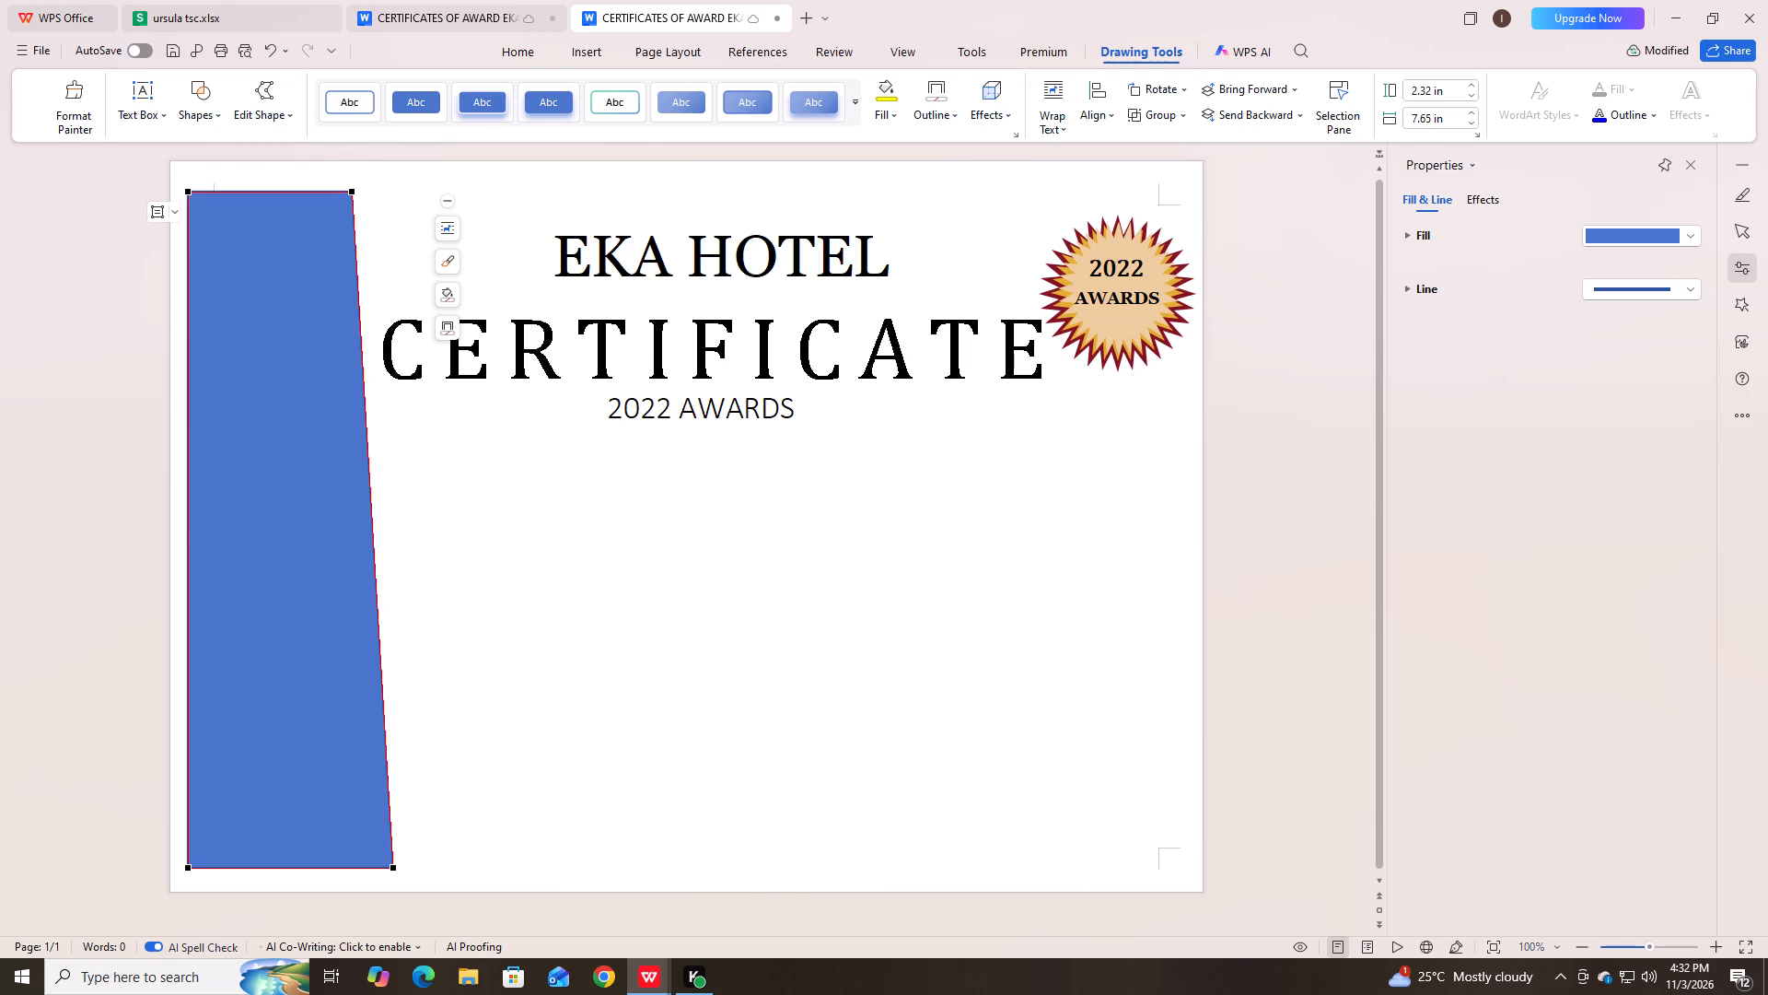
left_click(352, 193)
left_click(362, 416)
left_click_drag(362, 416, 344, 423)
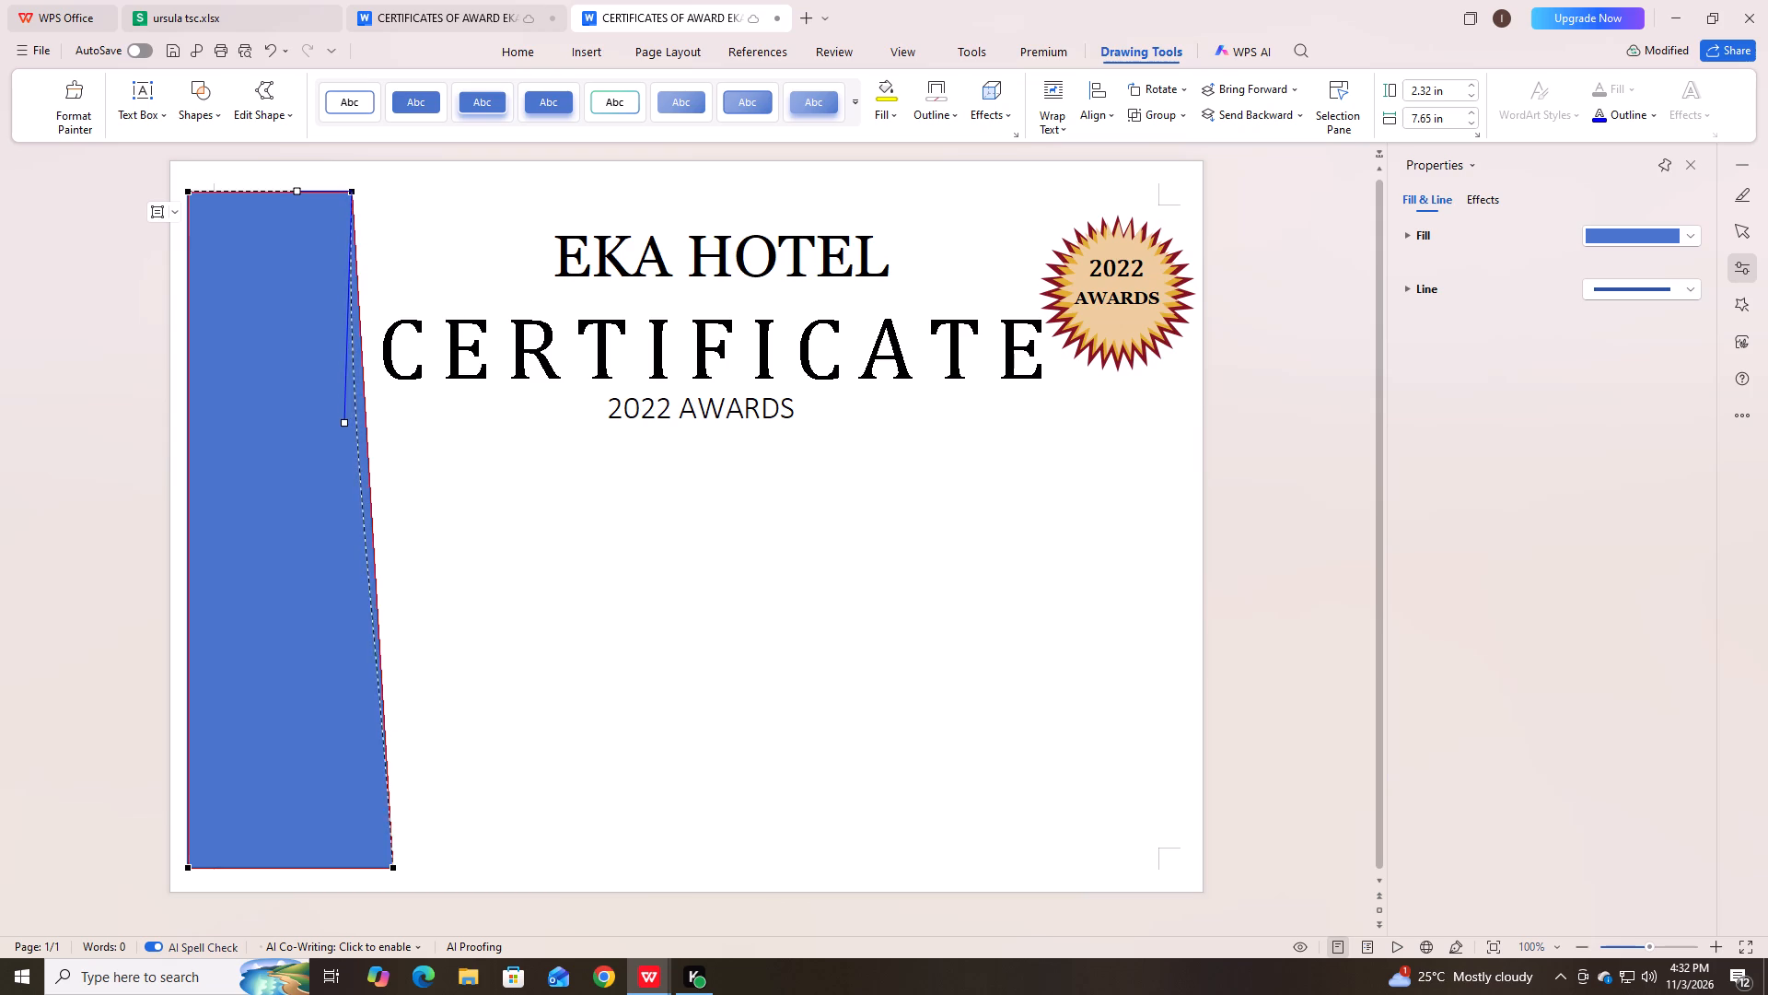
left_click_drag(344, 423, 263, 474)
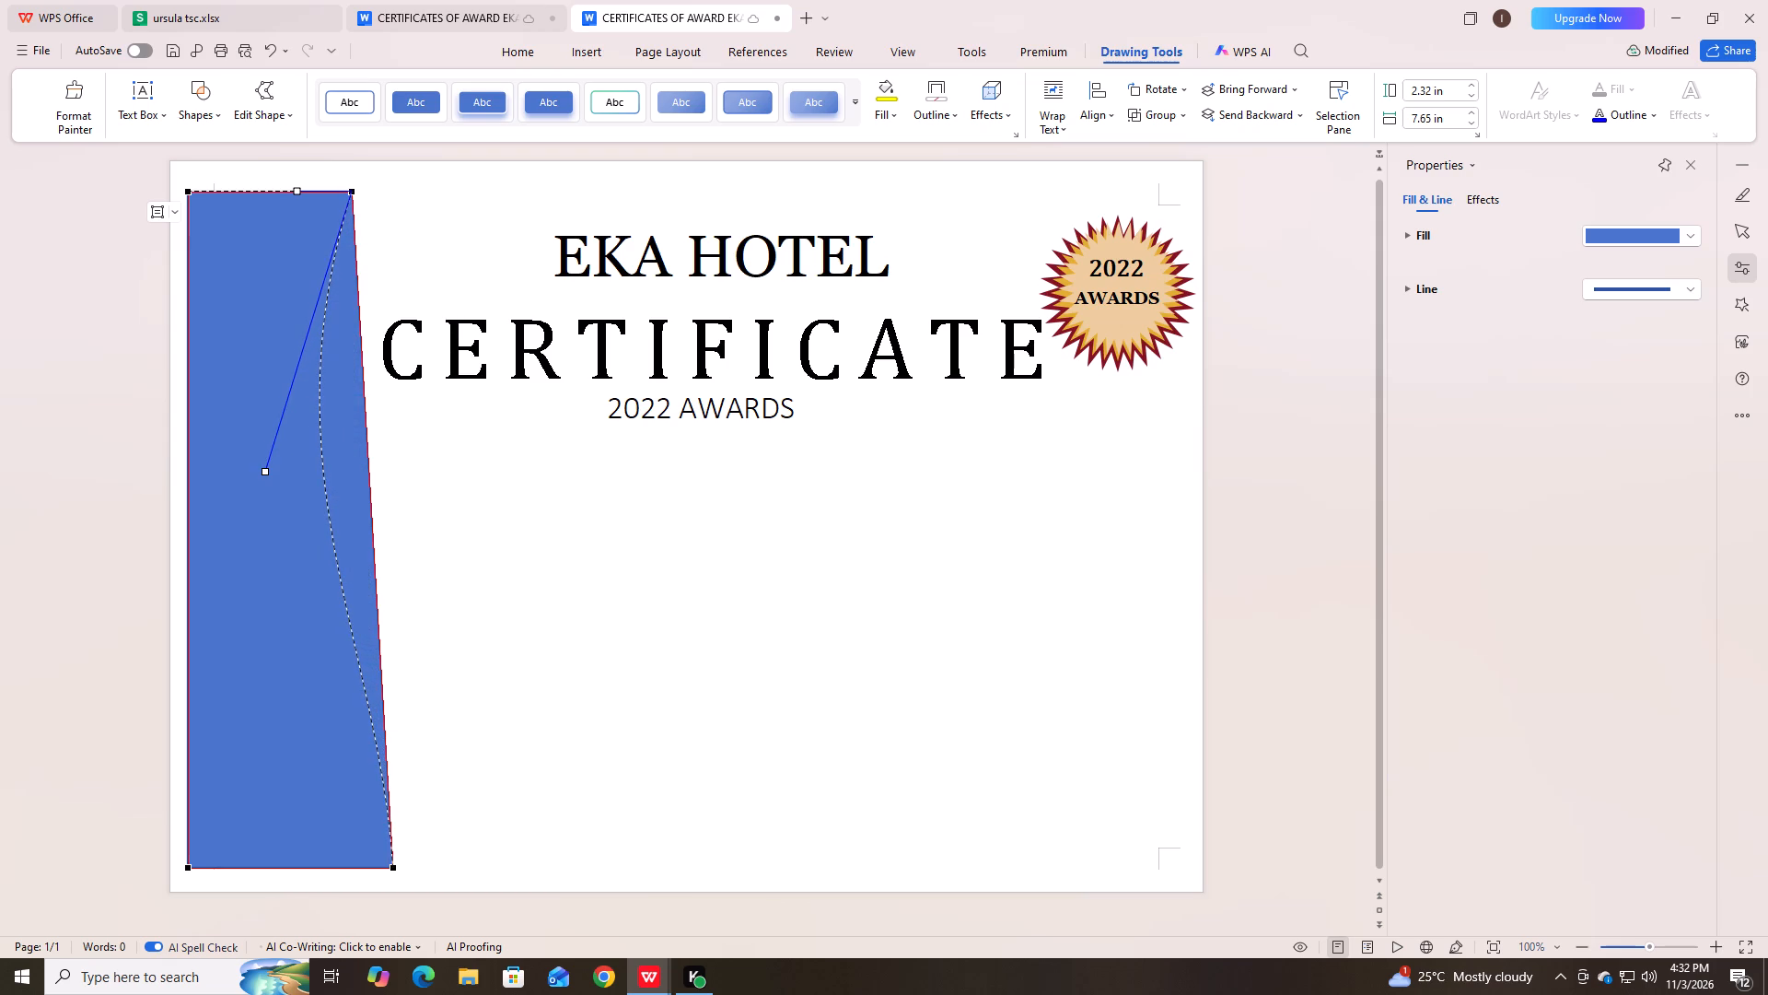
left_click_drag(263, 474, 255, 475)
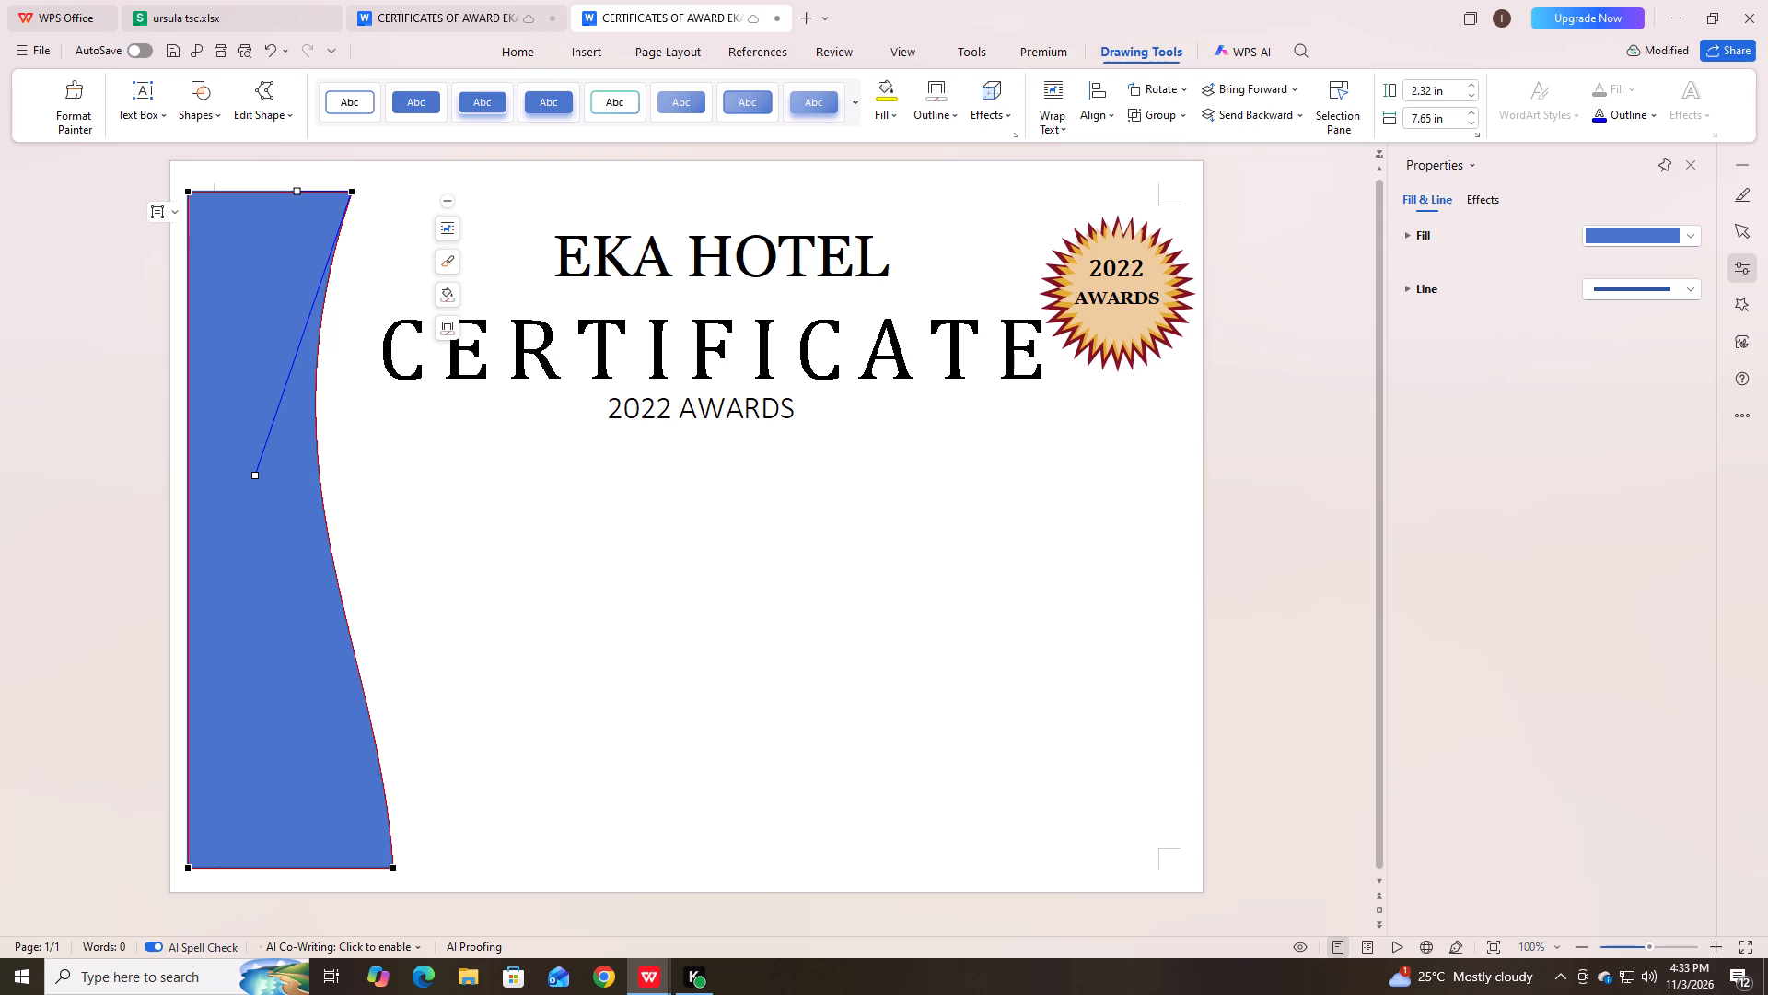
left_click_drag(255, 474, 155, 504)
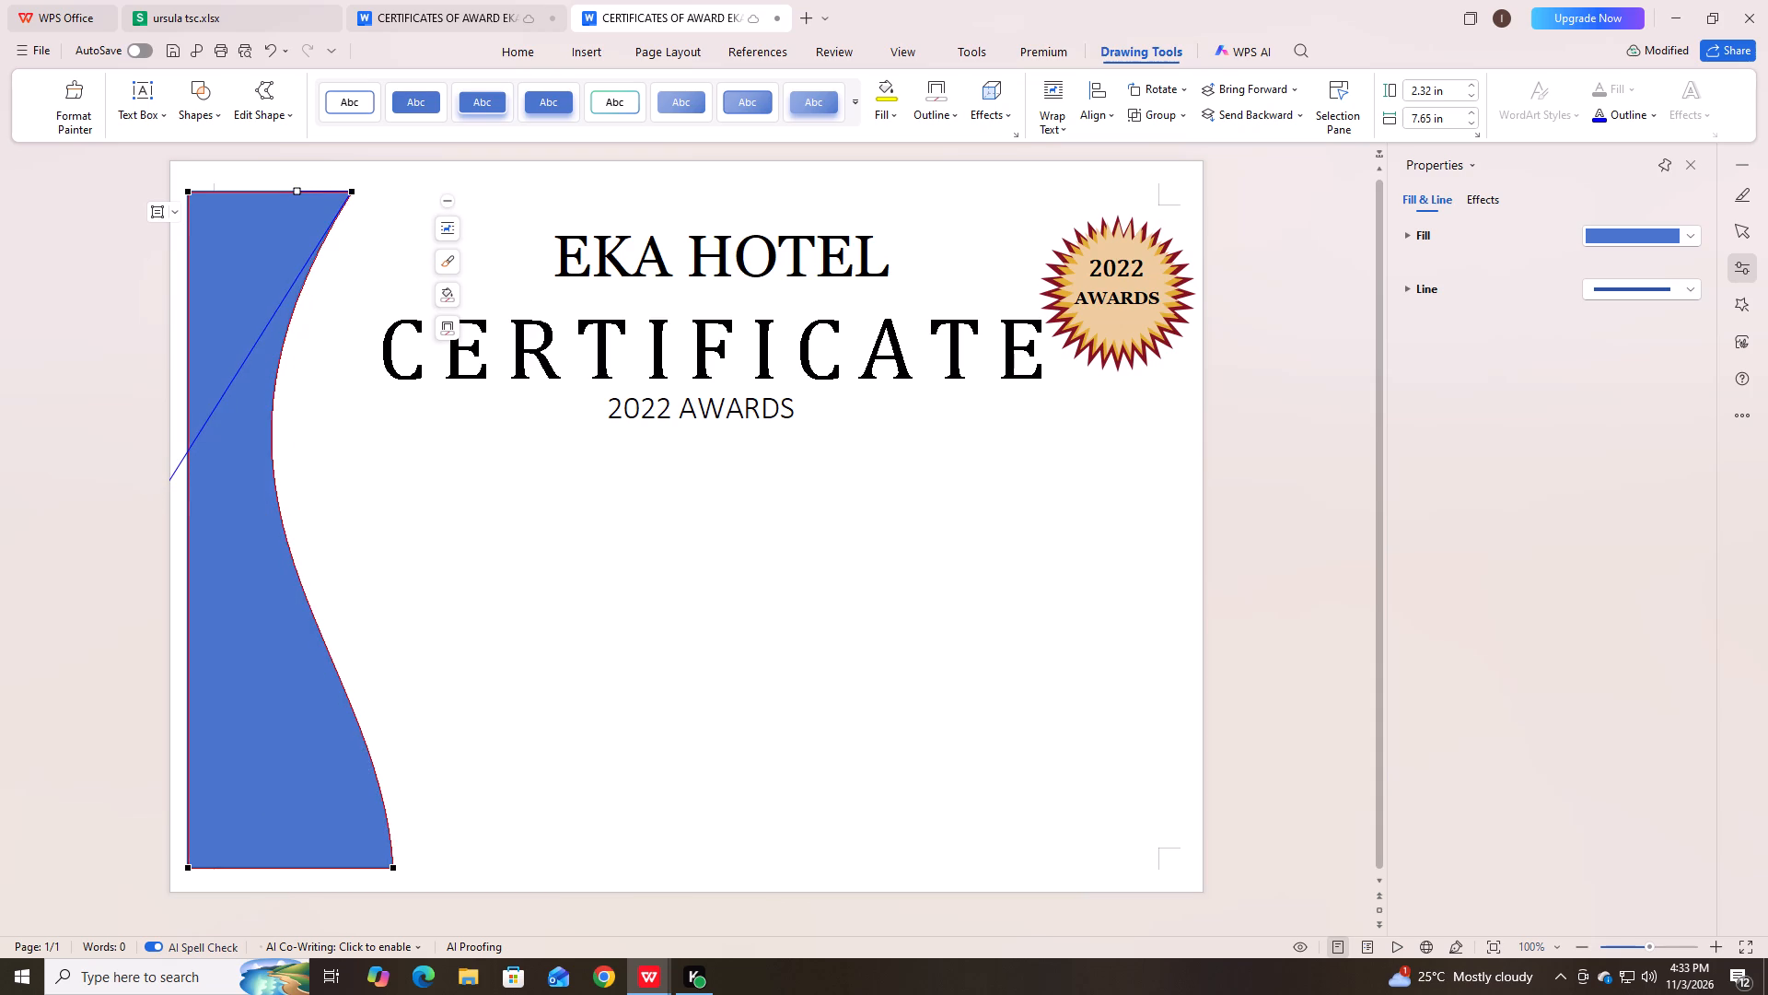
Enlarge the wavy blue panel from its lower outer corner to about 3.21 in across and 7.71 in tall.
left_click_drag(390, 863, 418, 842)
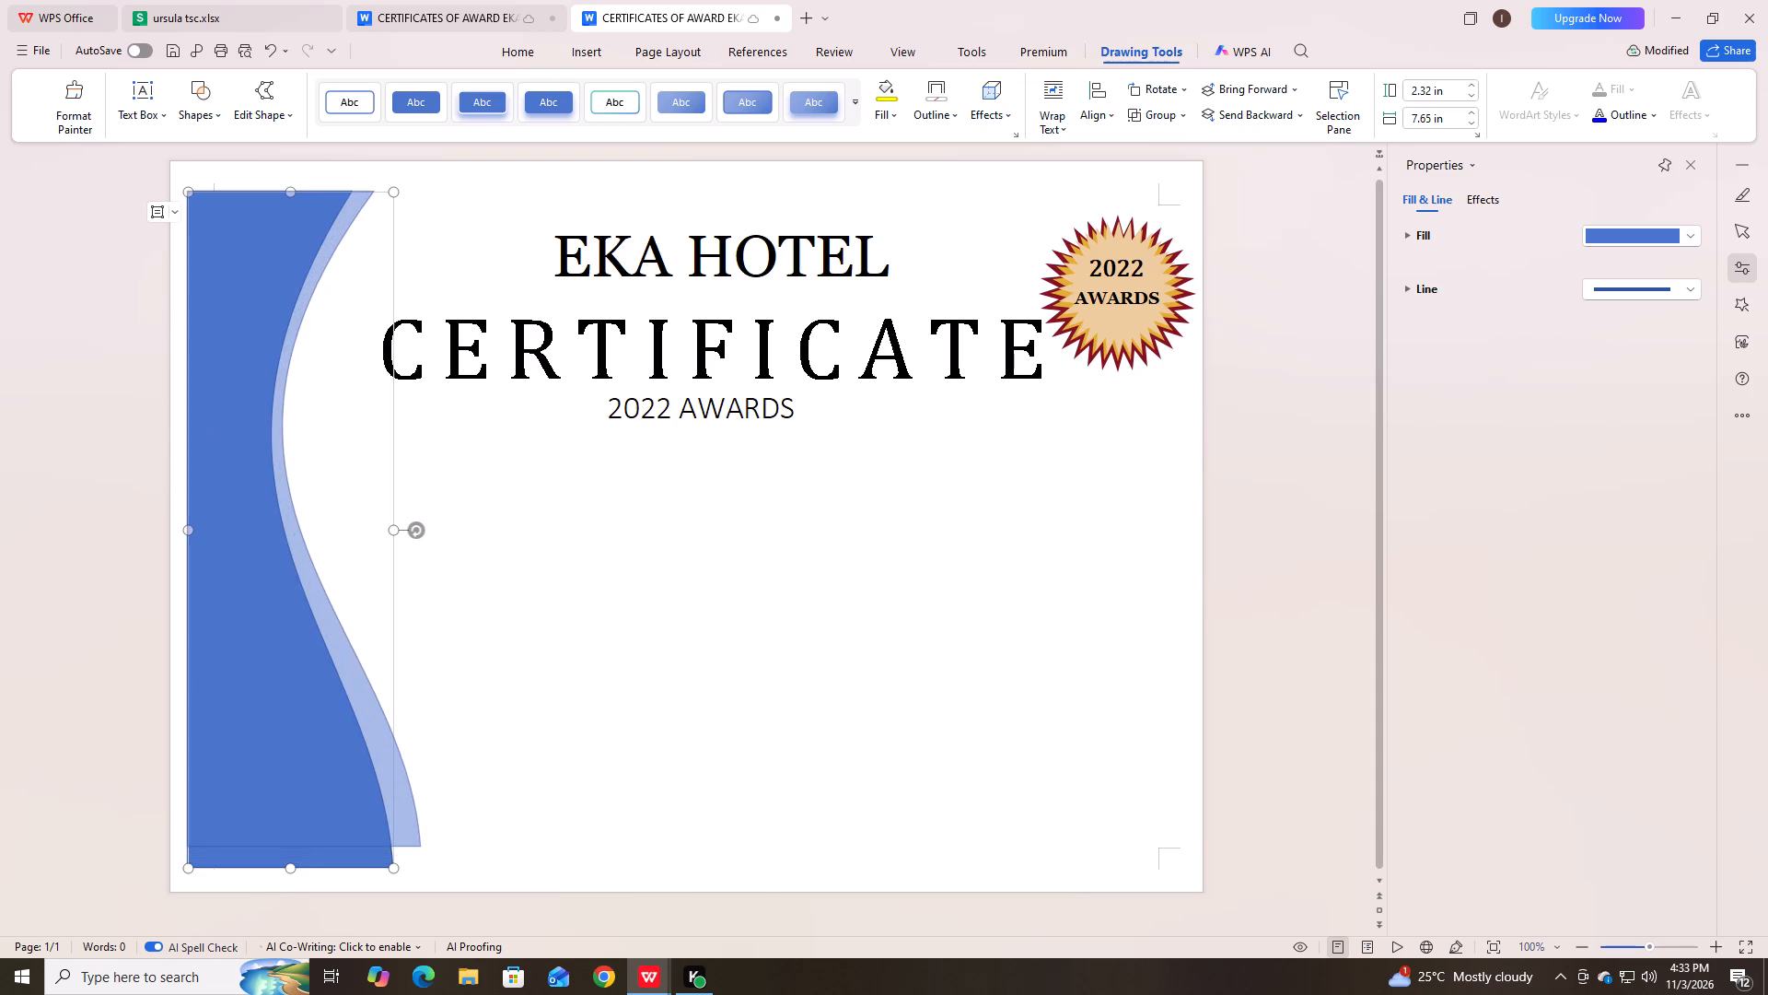
left_click_drag(418, 842, 460, 868)
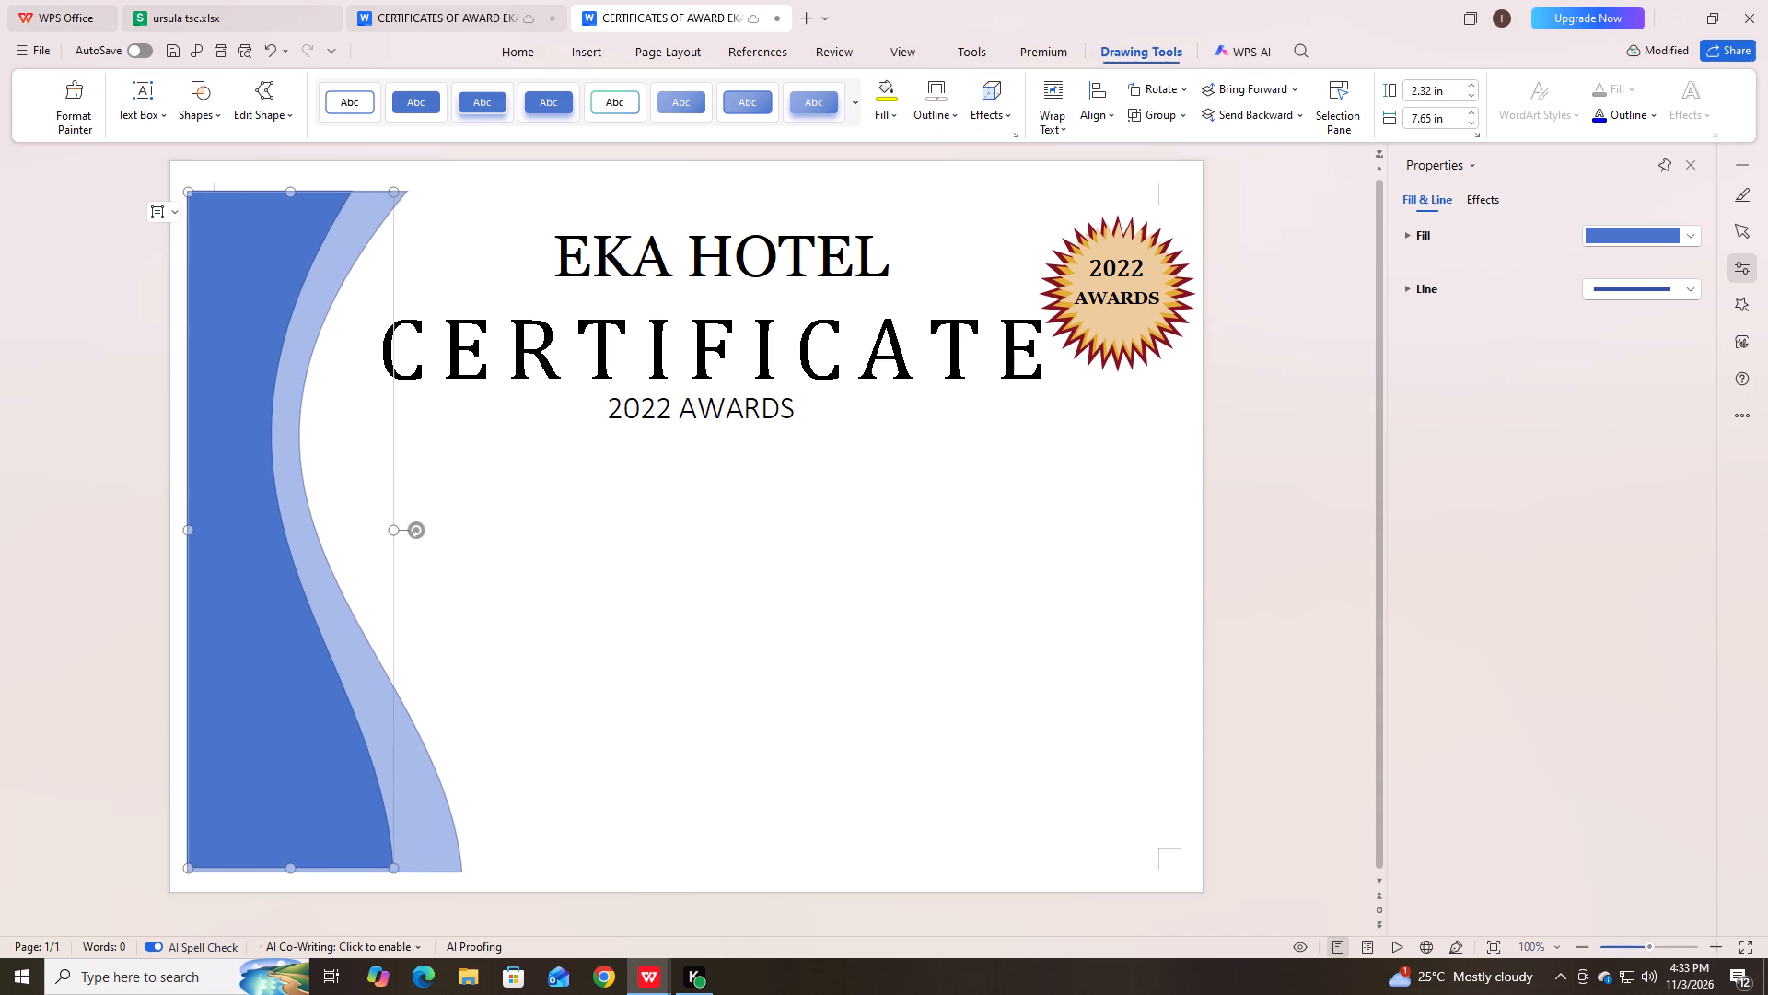
left_click_drag(460, 868, 469, 869)
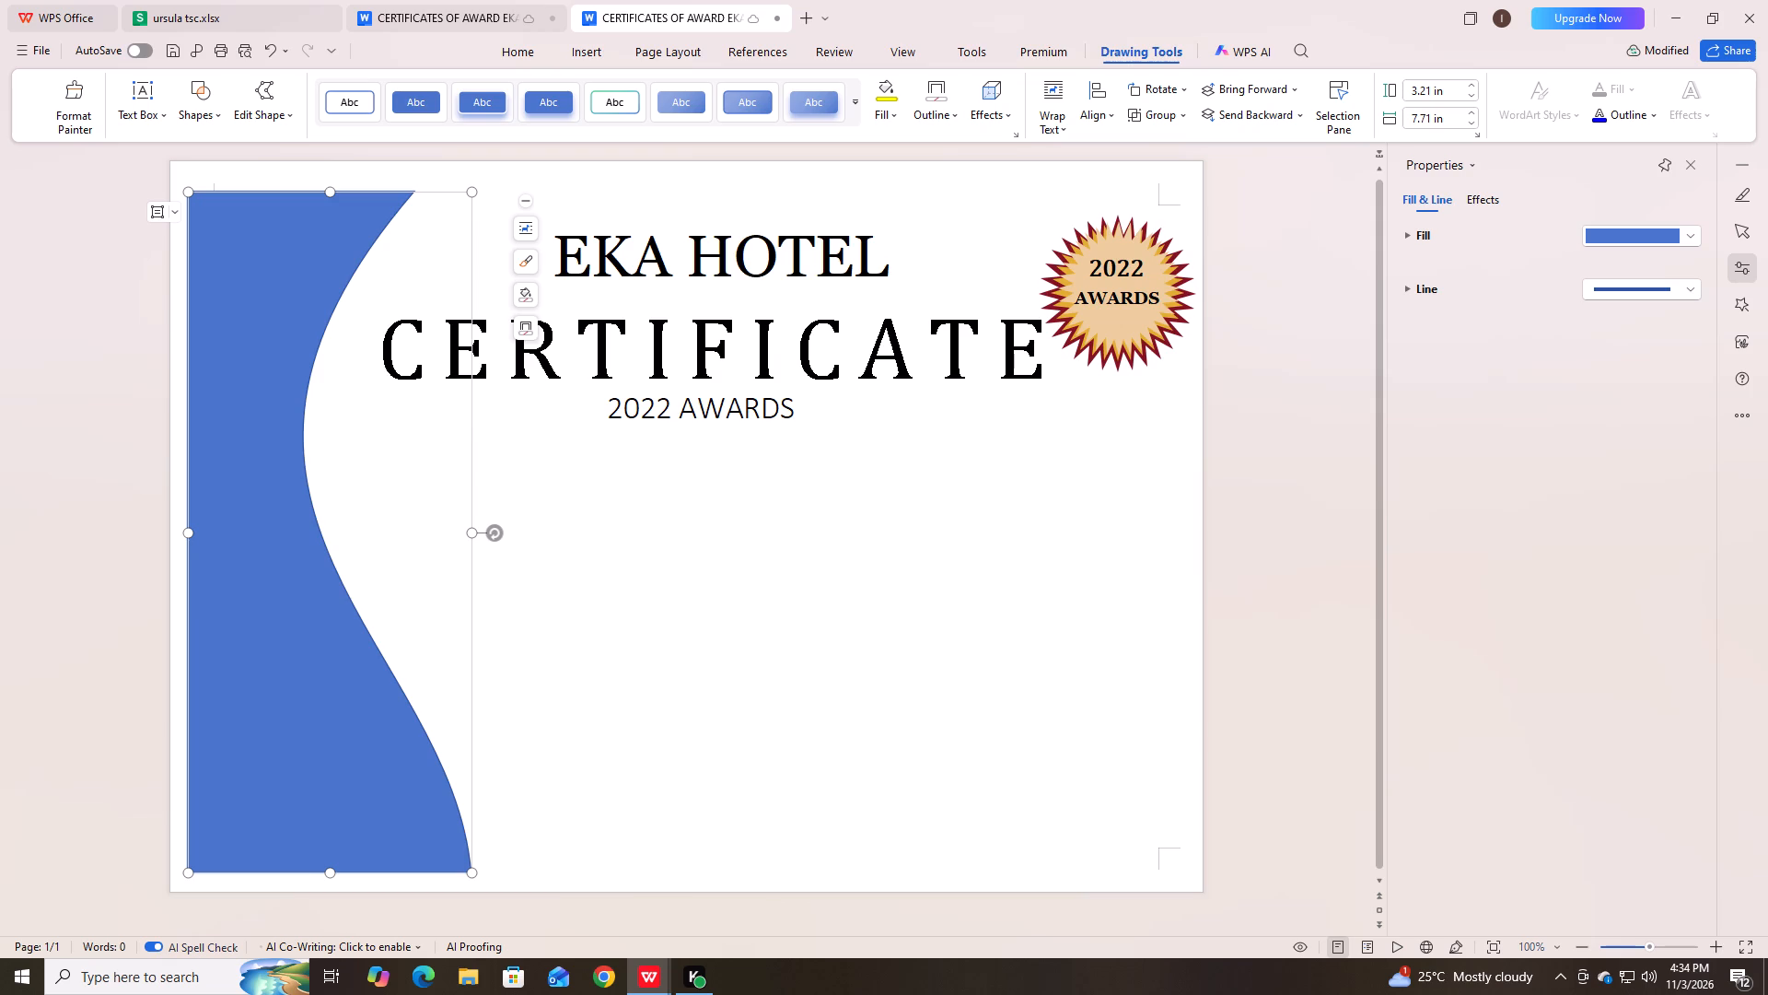
Fill the wavy panel with Black, Text 1 and set its outline to No Line.
left_click(524, 289)
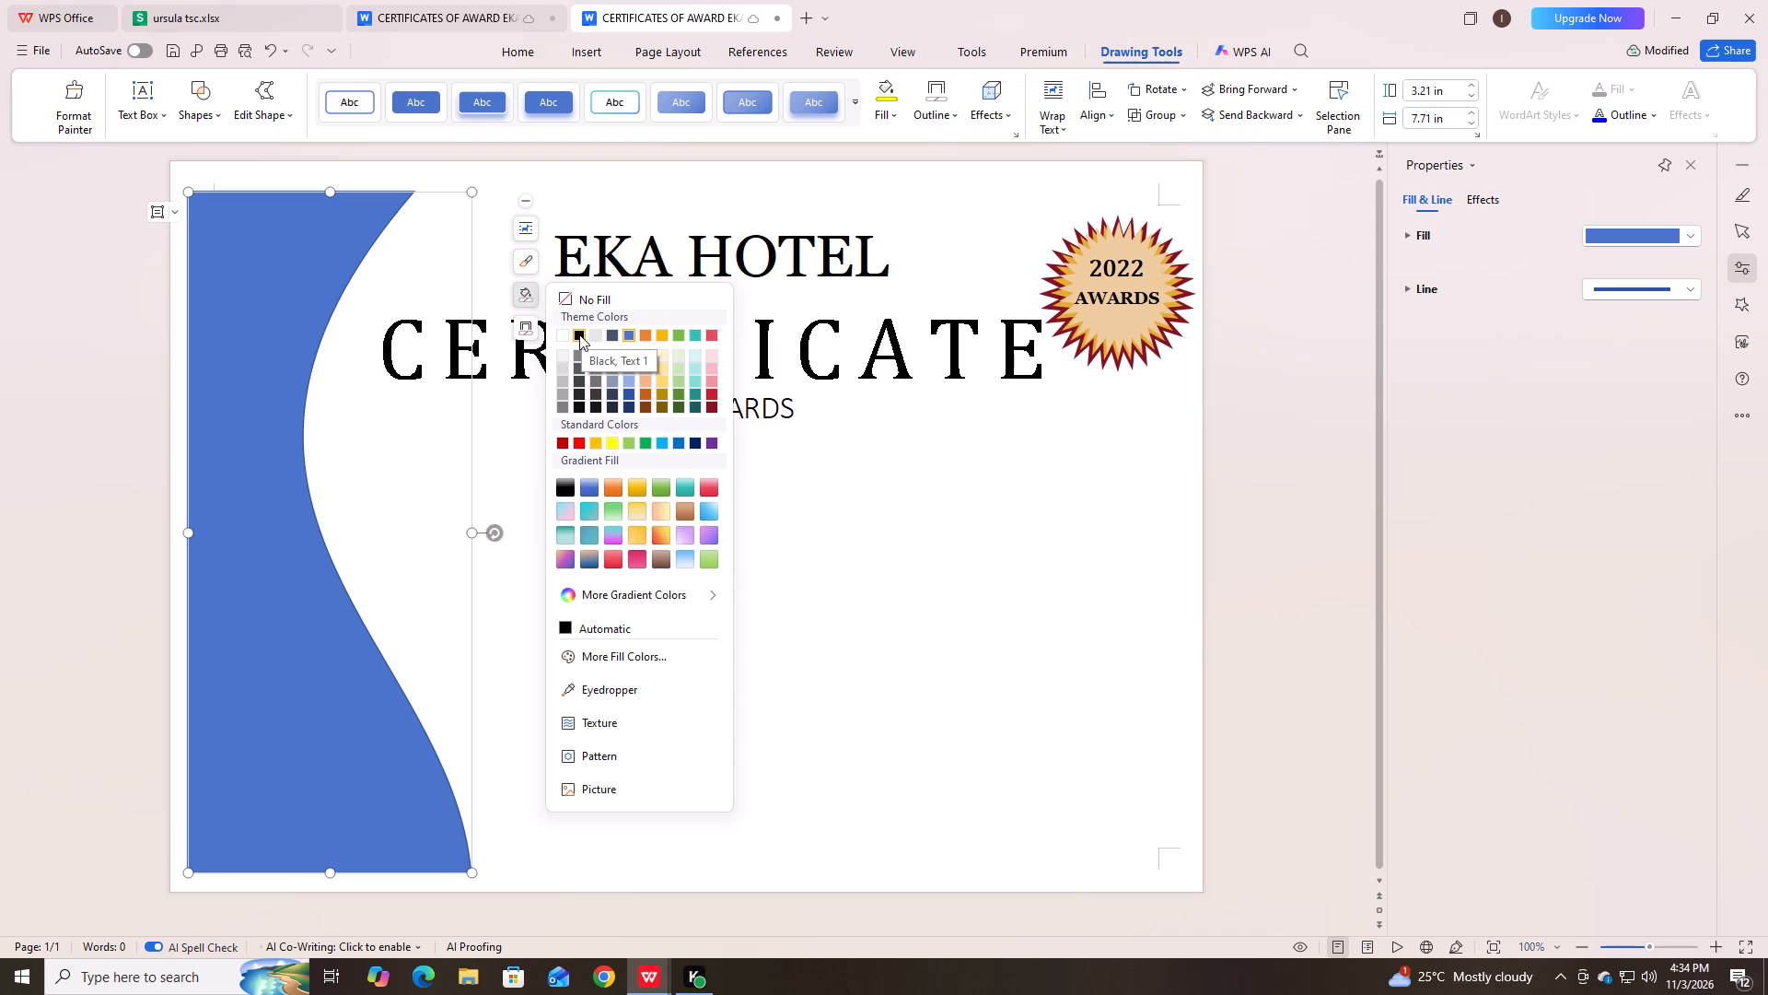
left_click(579, 334)
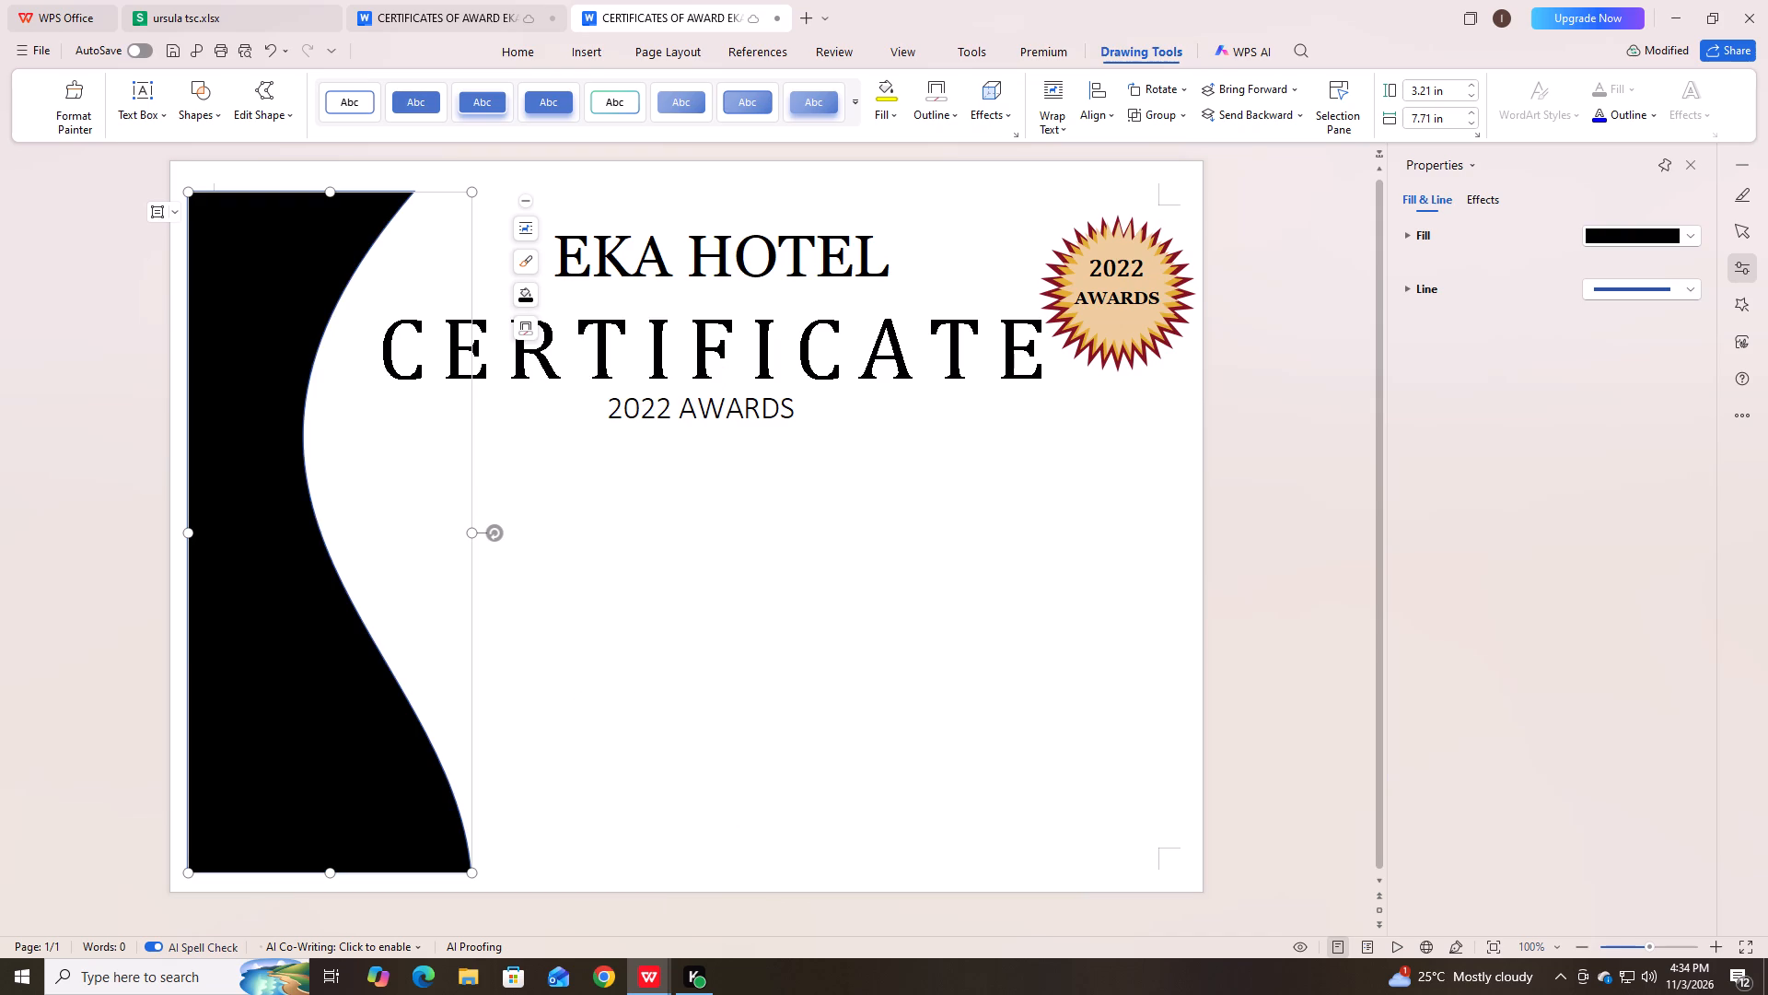
left_click(525, 334)
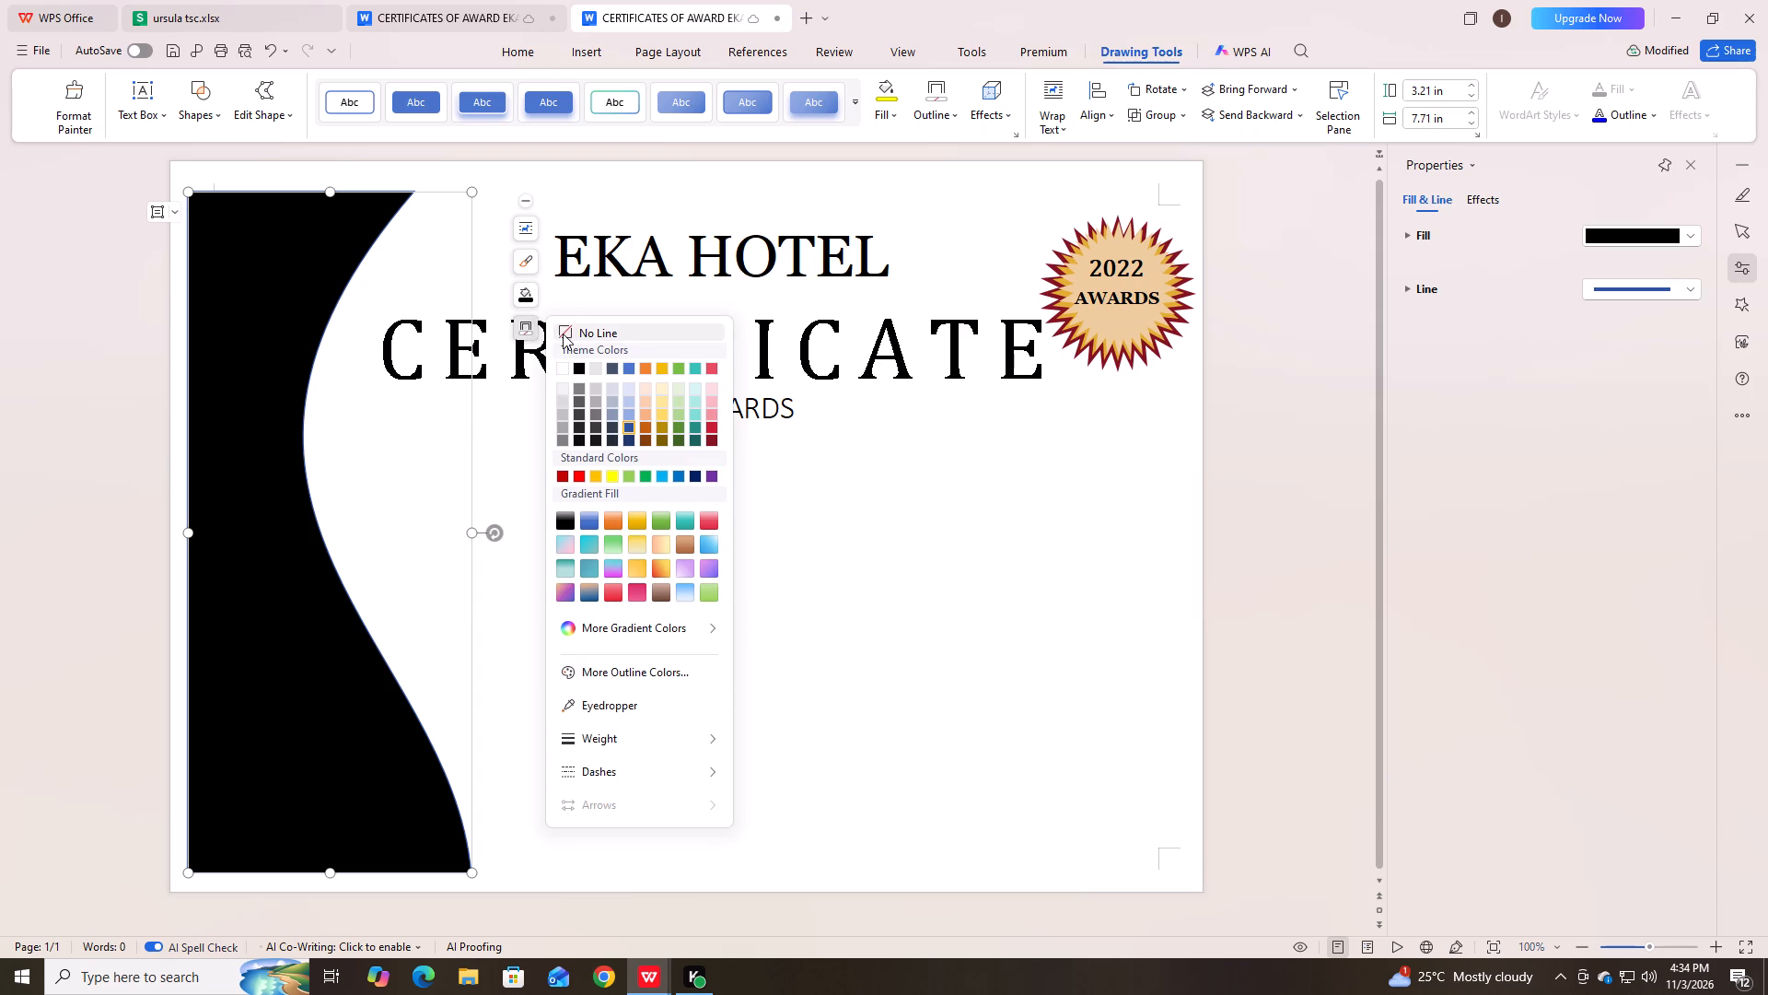
left_click(563, 334)
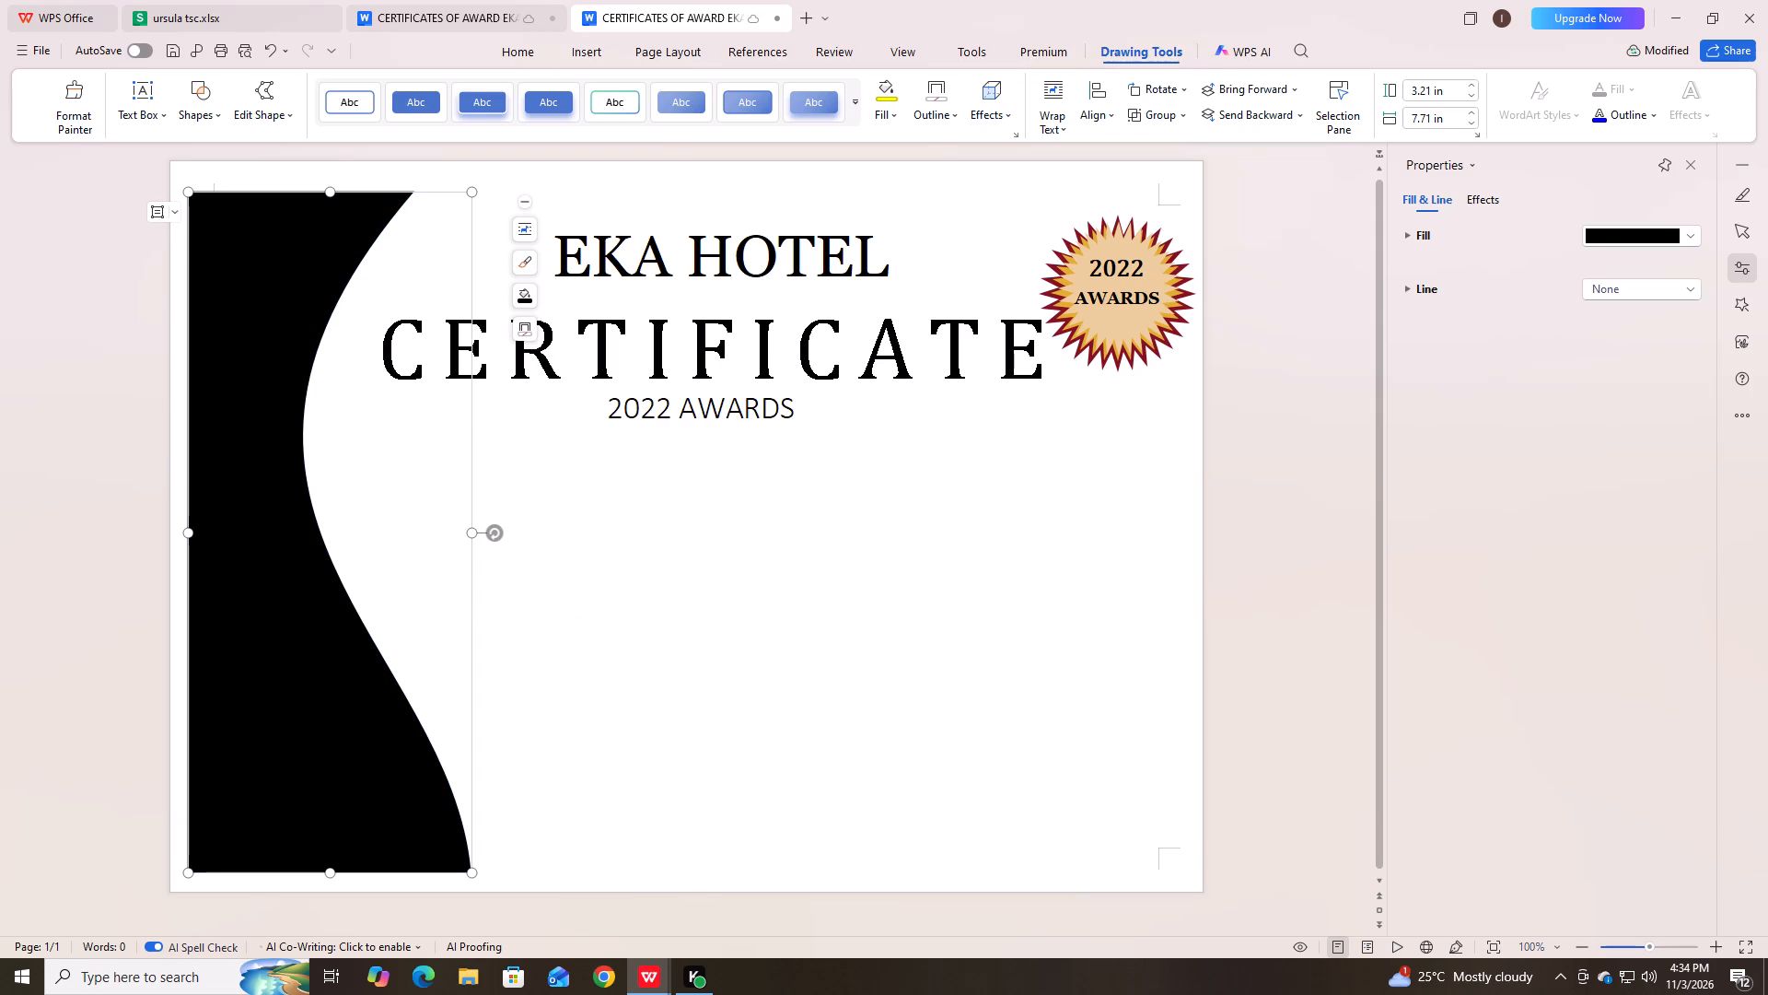
left_click(540, 613)
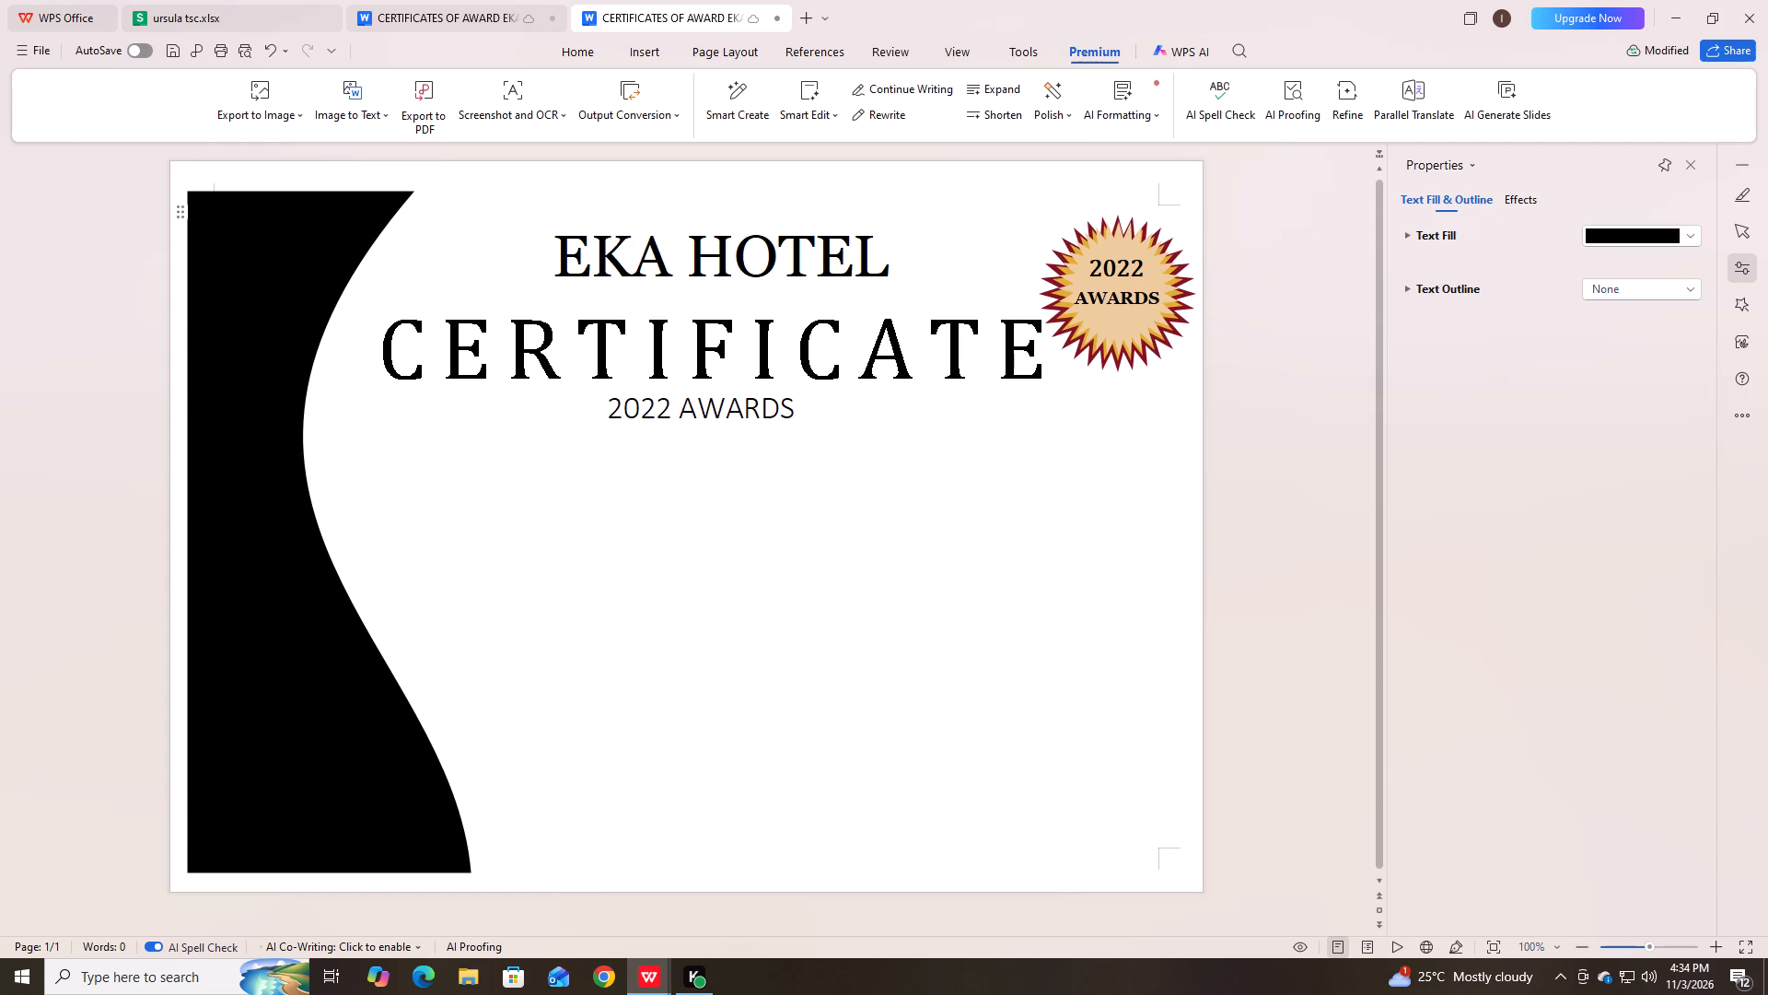
Duplicate the black wavy panel and place the copy mid-page over the headings, clear of the original.
left_click(286, 377)
right_click(285, 377)
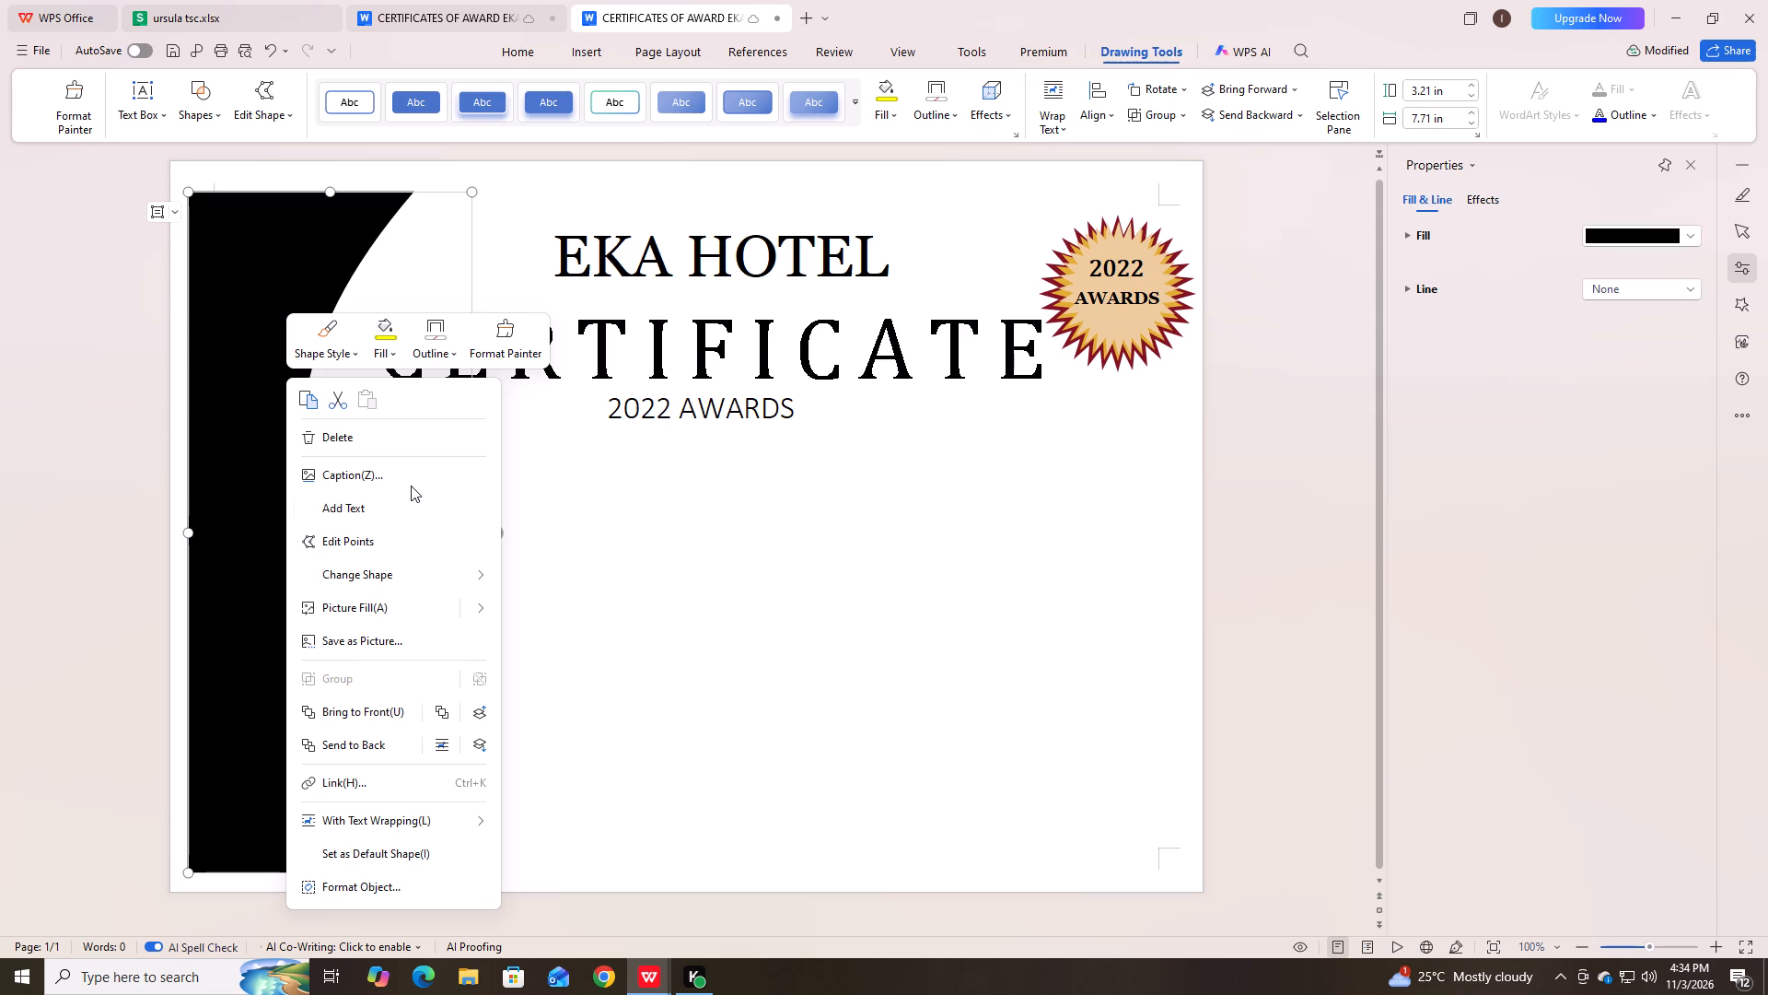
left_click(304, 394)
left_click(549, 512)
right_click(545, 505)
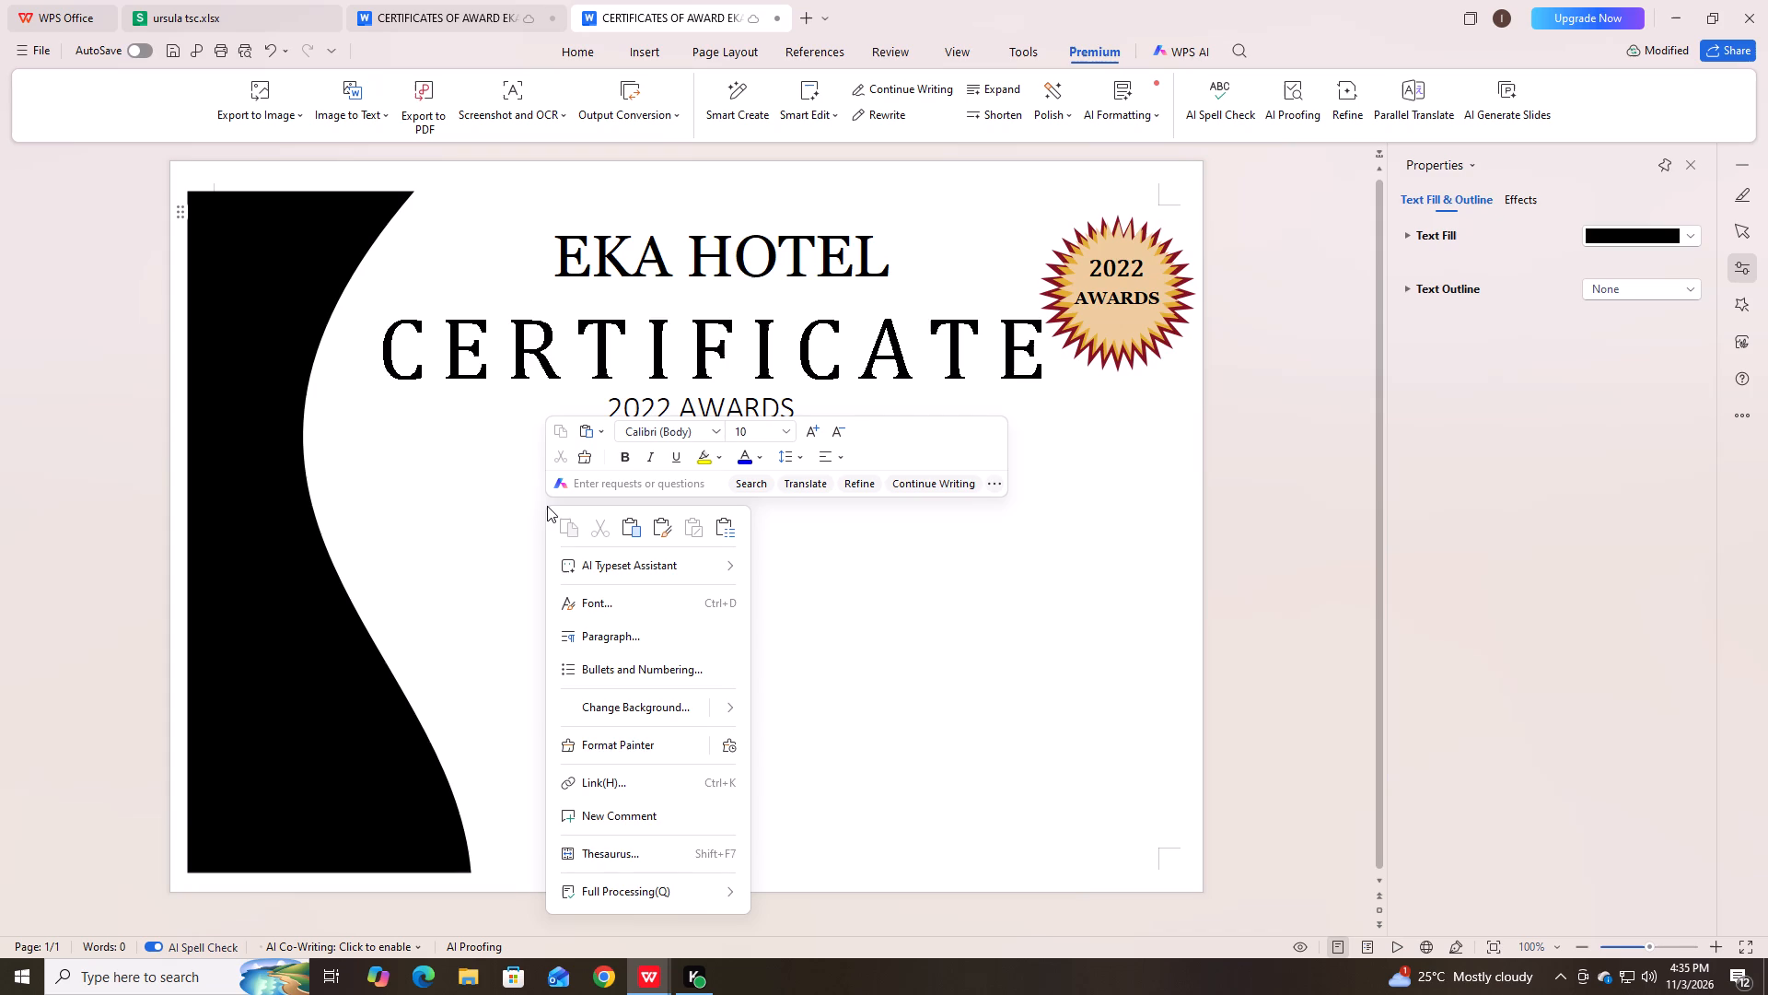
left_click(498, 522)
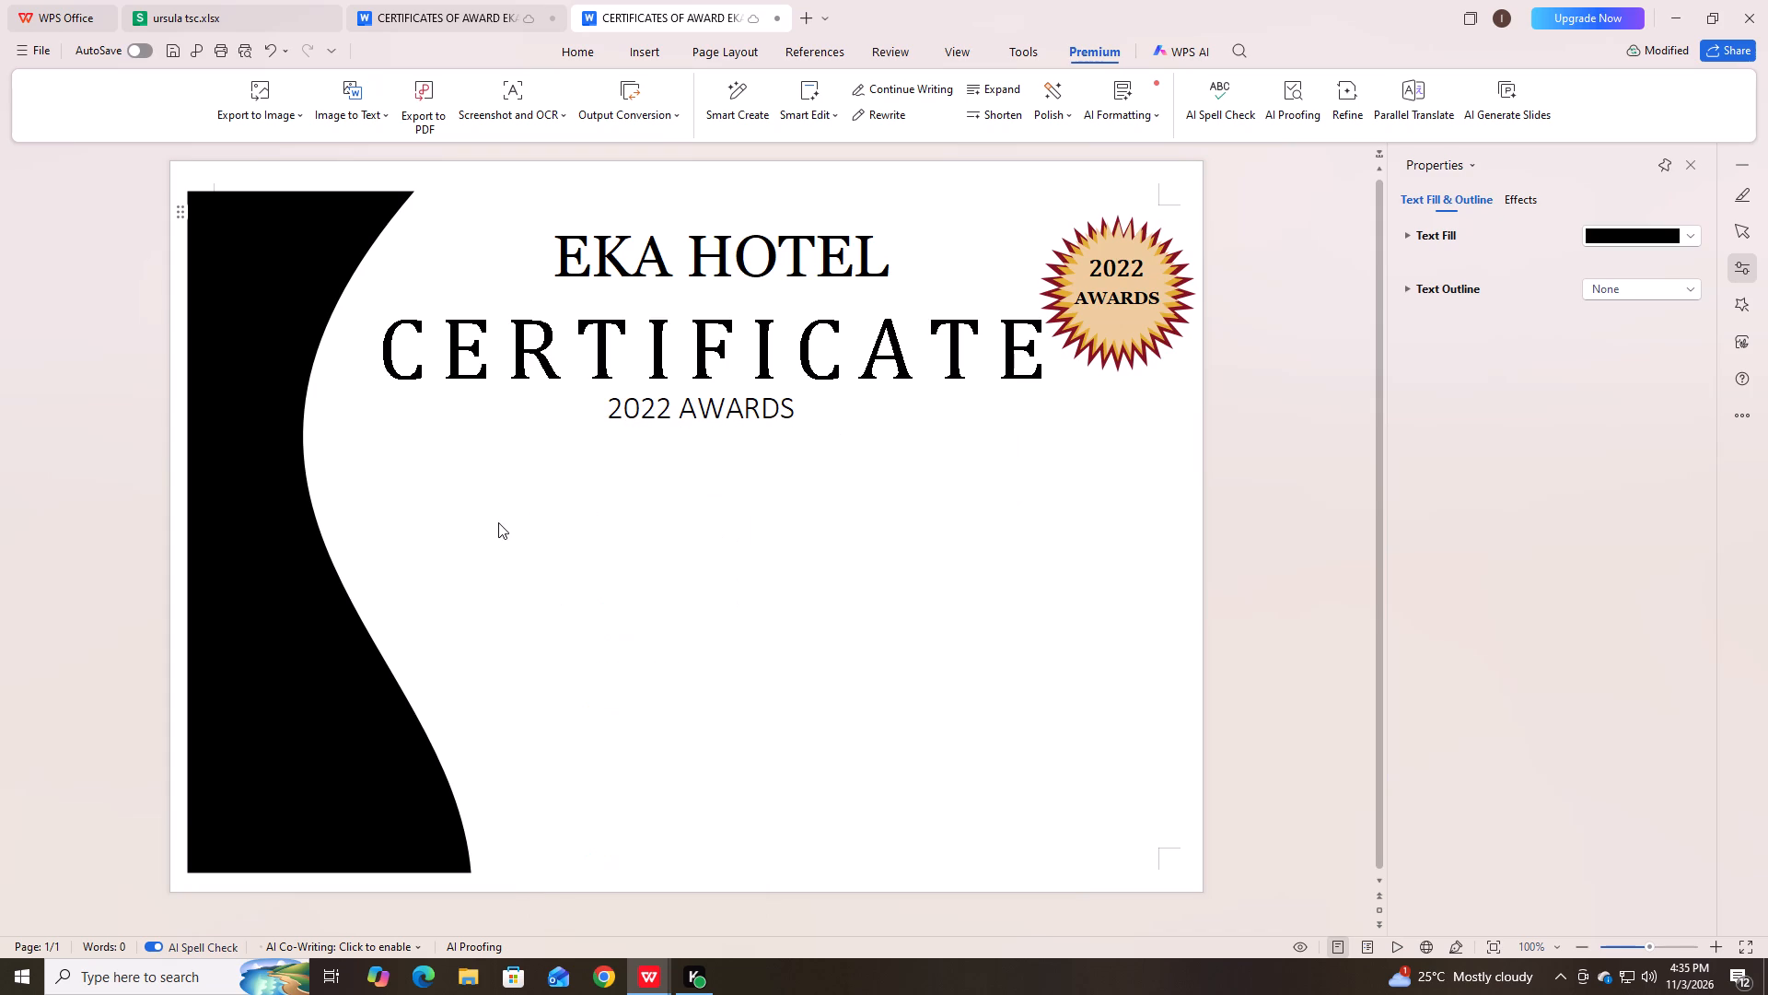
left_click(280, 521)
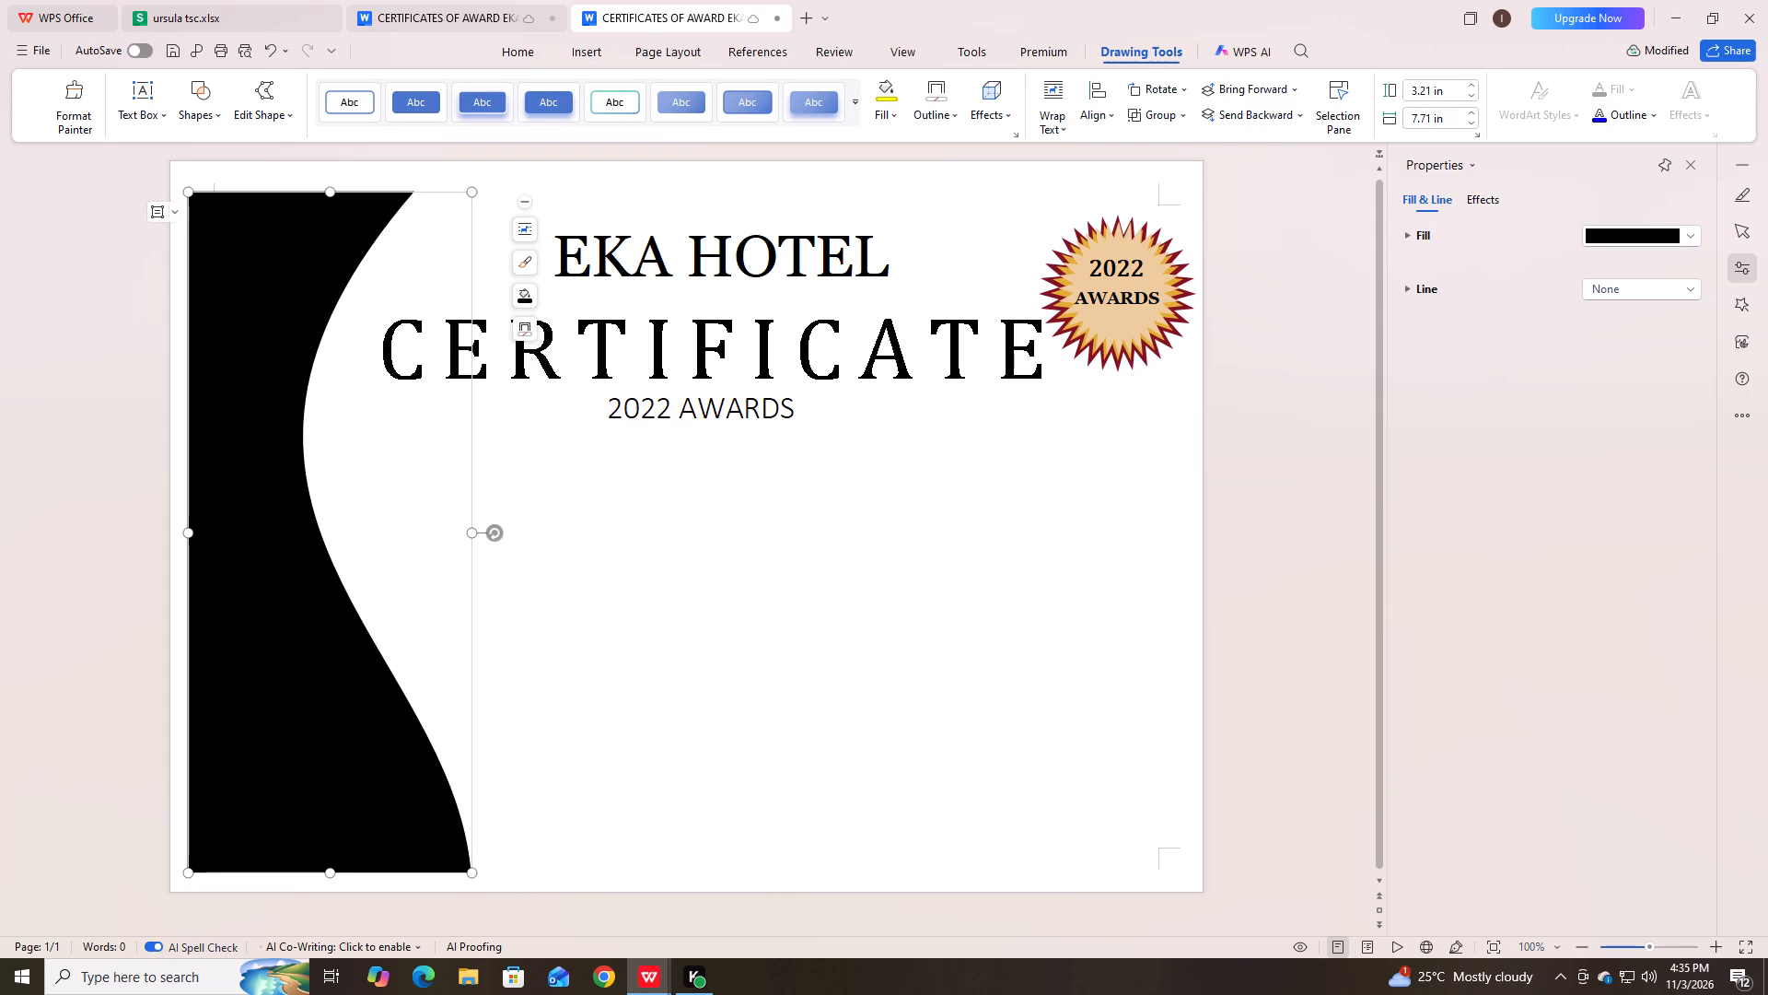
right_click(499, 488)
key("ctrl+v")
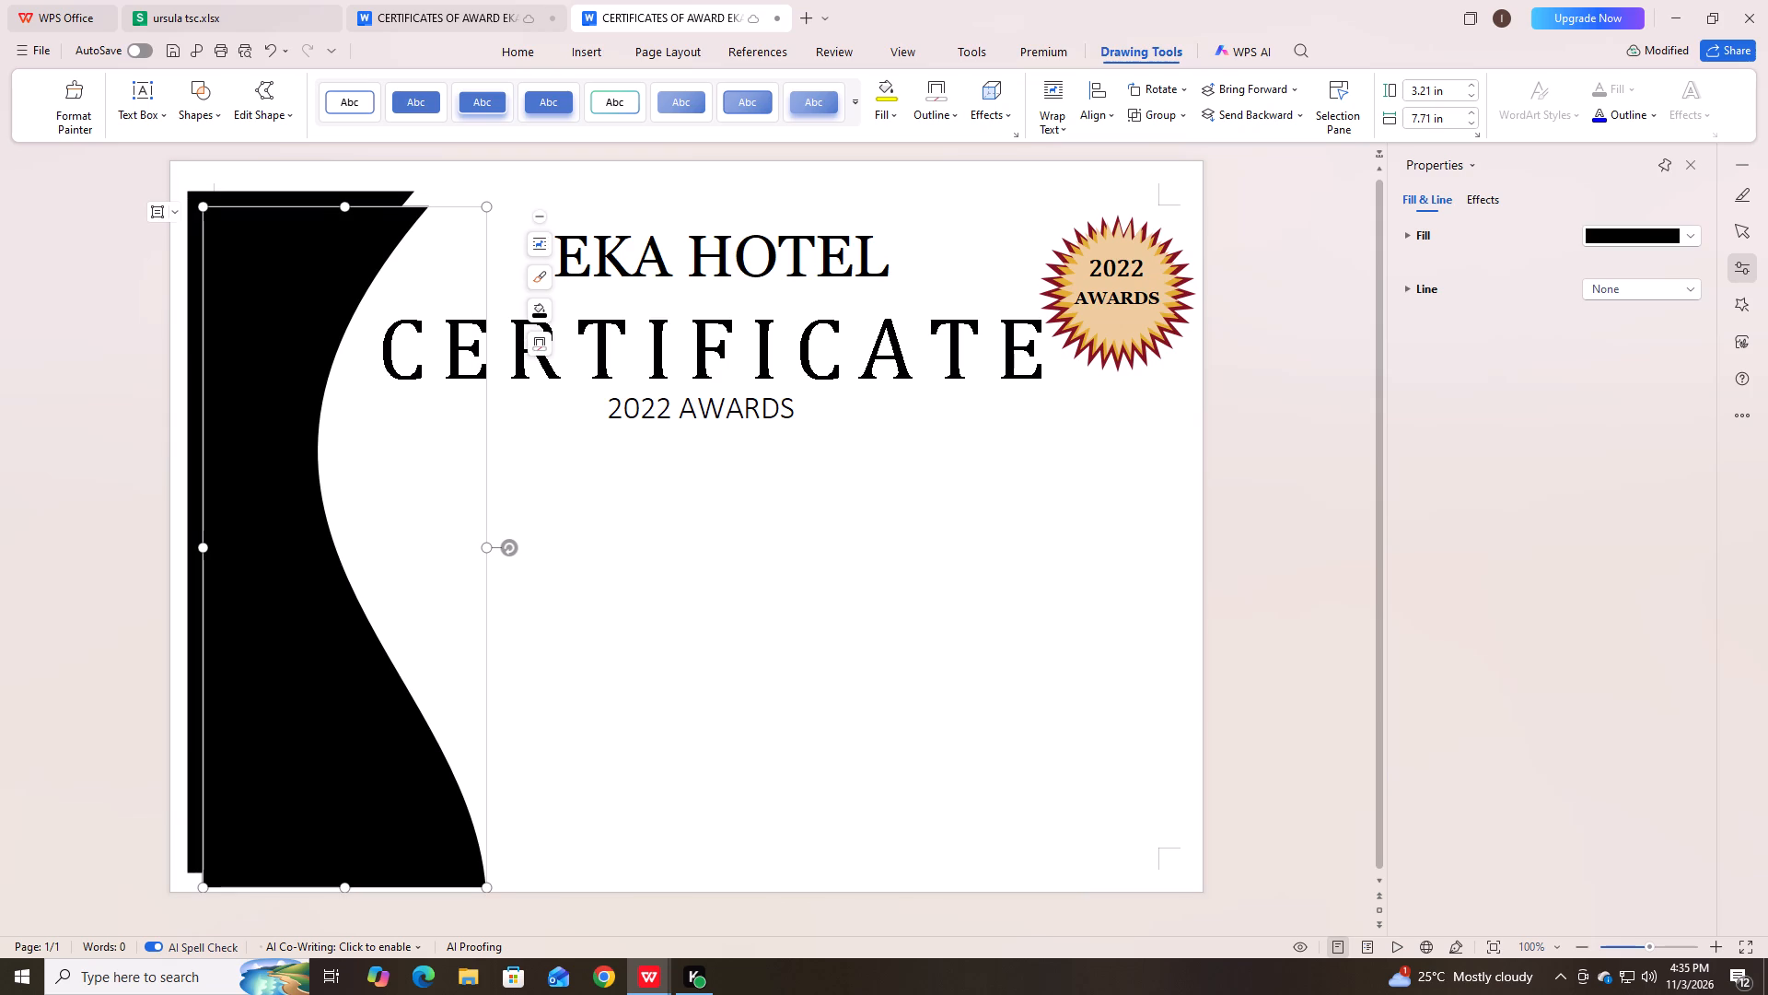
left_click_drag(318, 615, 587, 667)
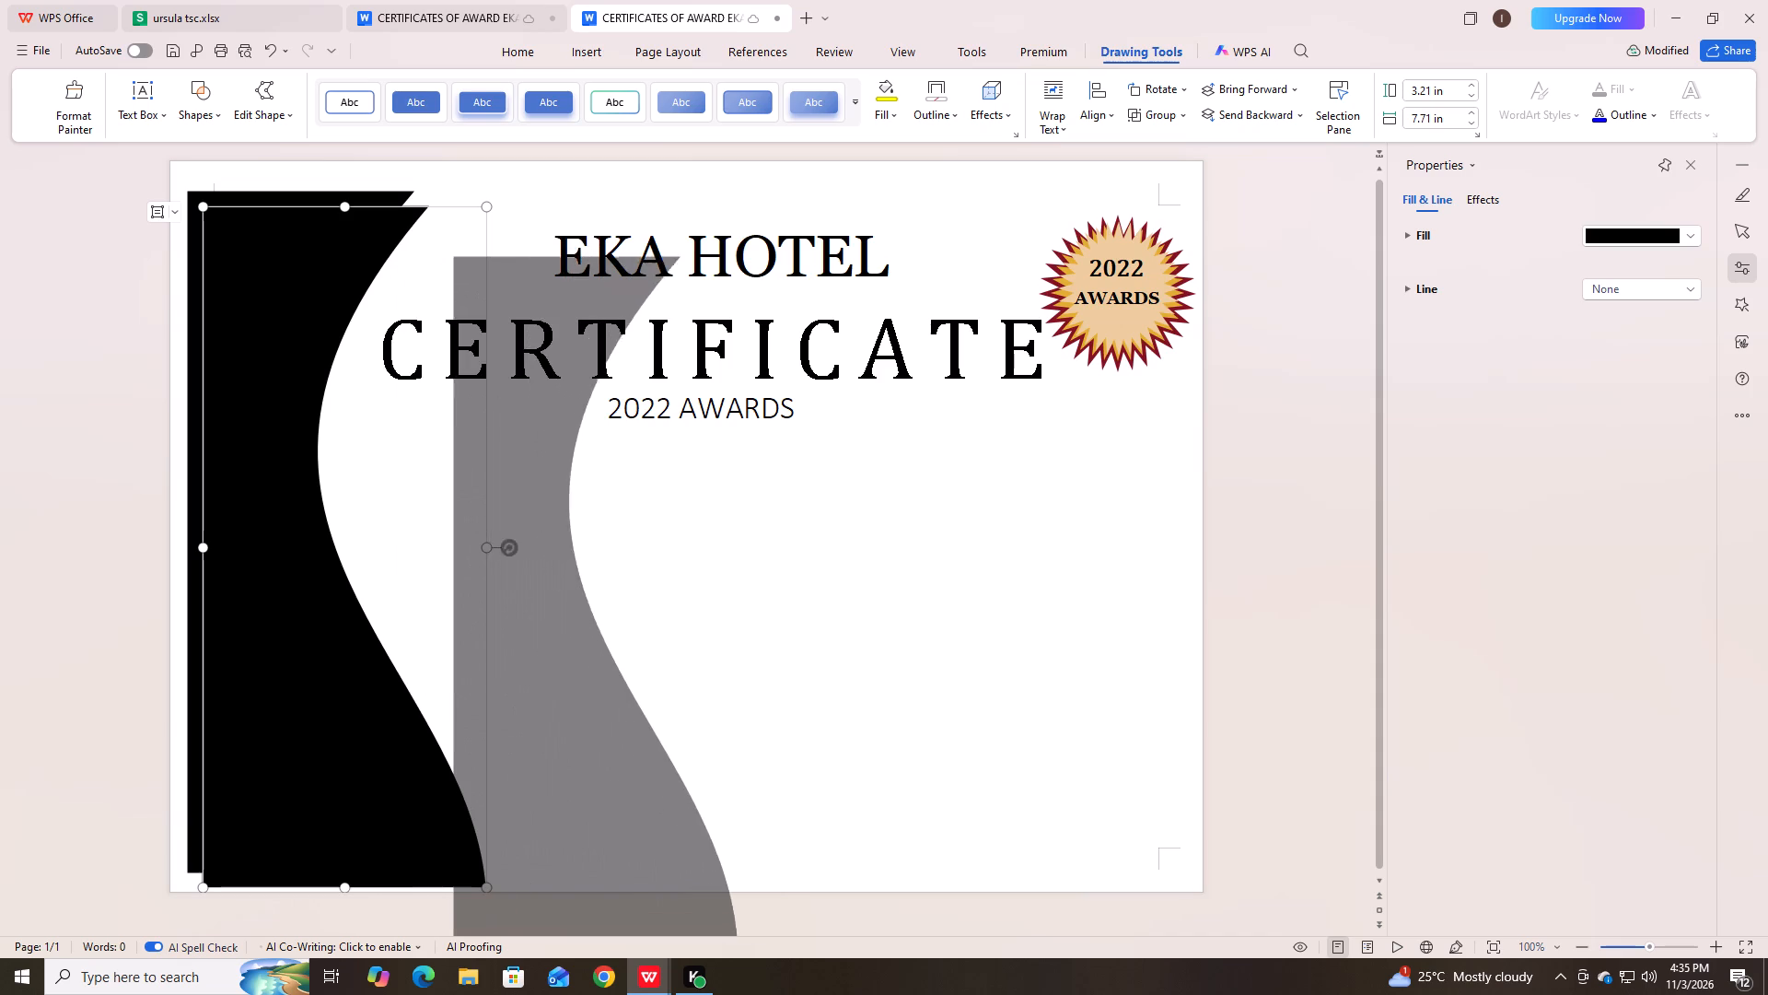
left_click_drag(587, 667, 649, 581)
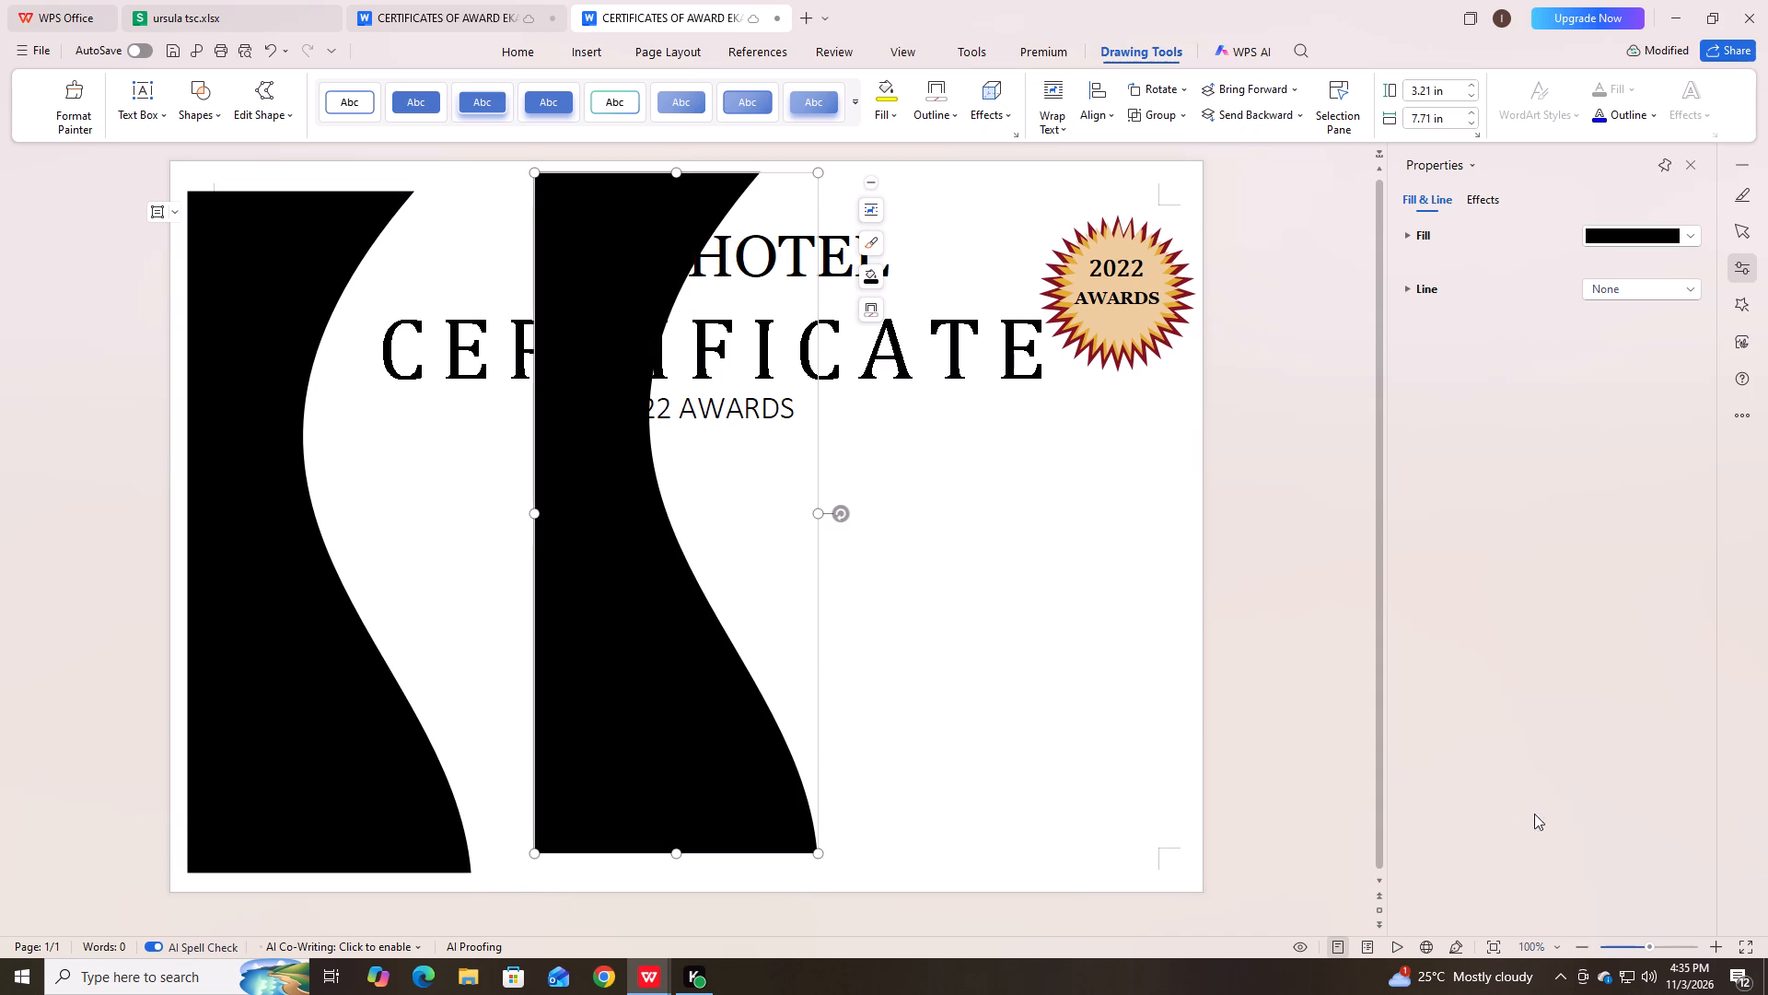
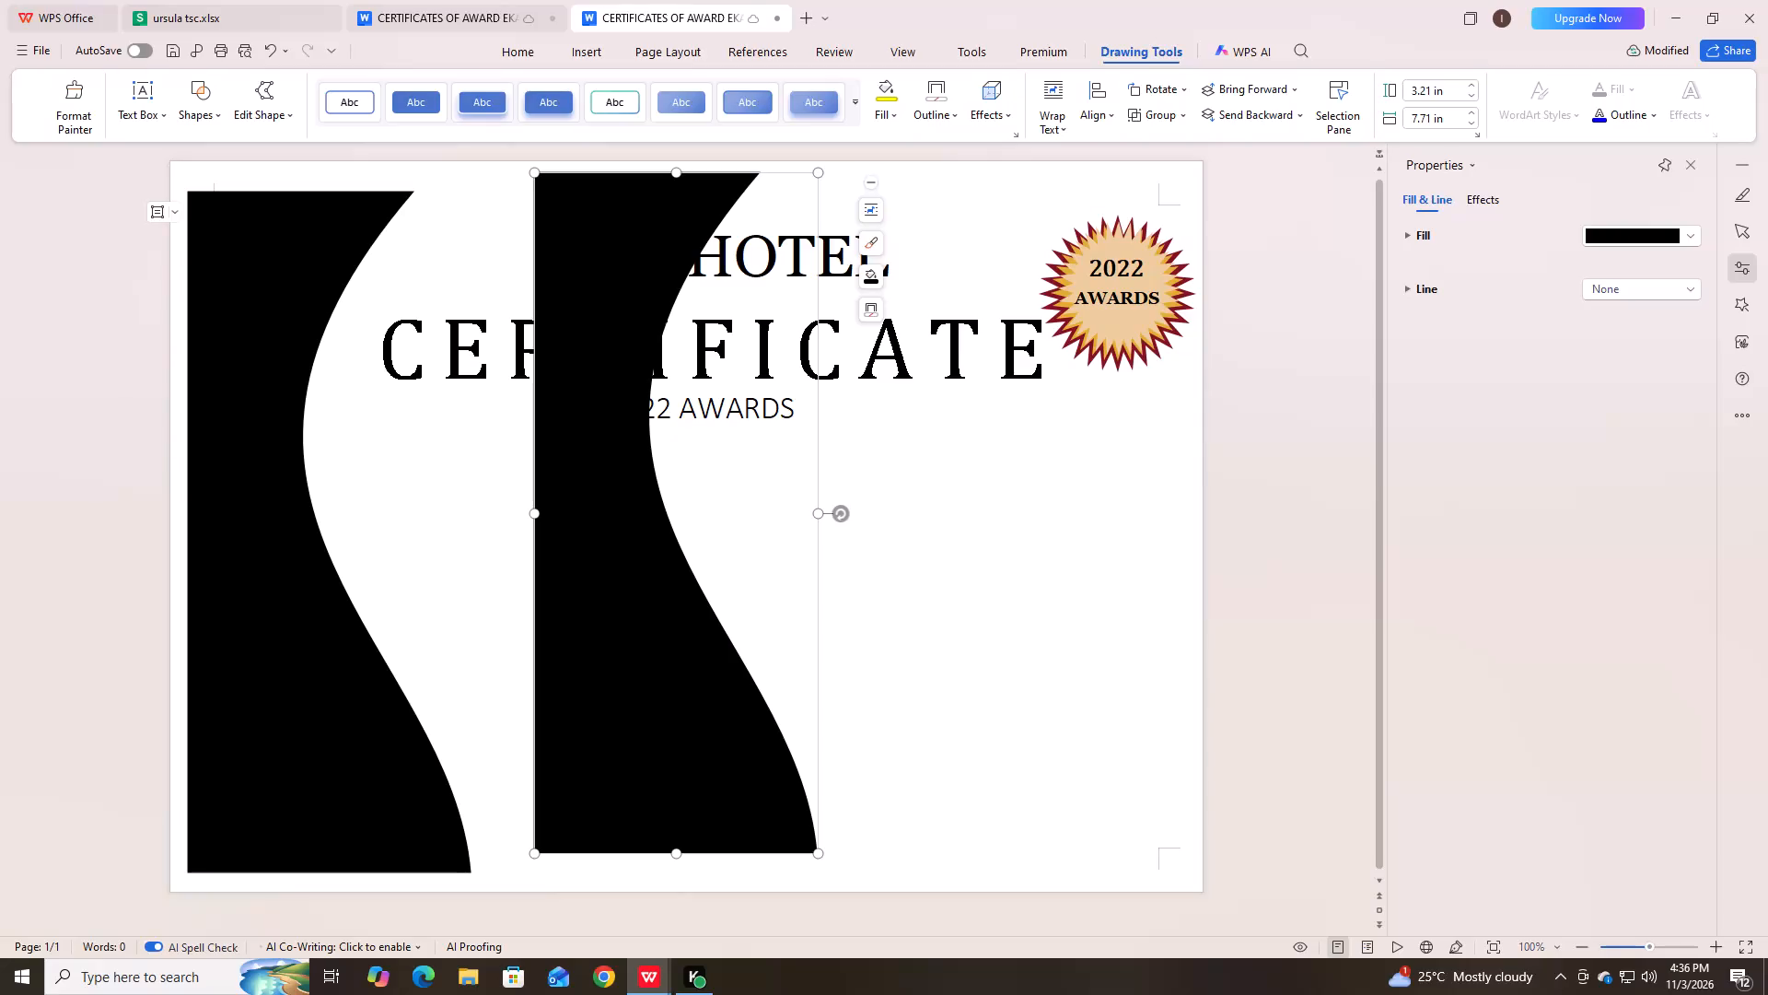
Fill the copied wavy panel over the headings with the preset gold-to-pale-yellow gradient and set its outline to No Line.
right_click(640, 615)
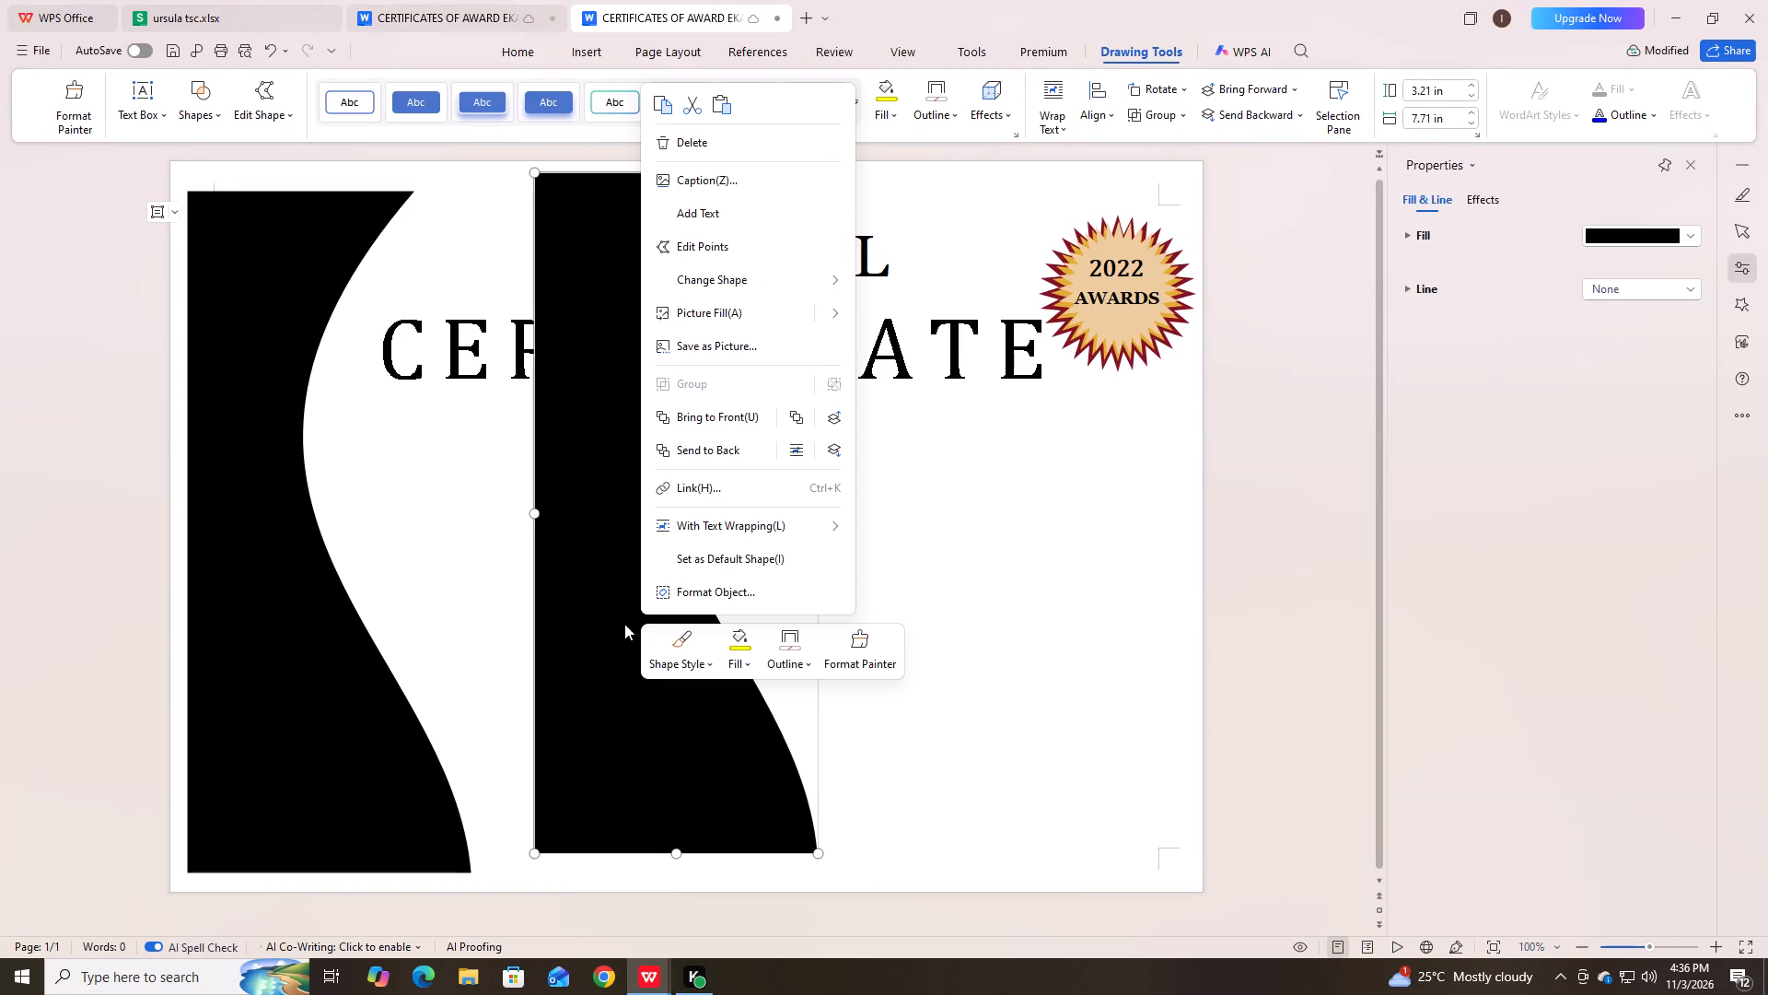
left_click(697, 584)
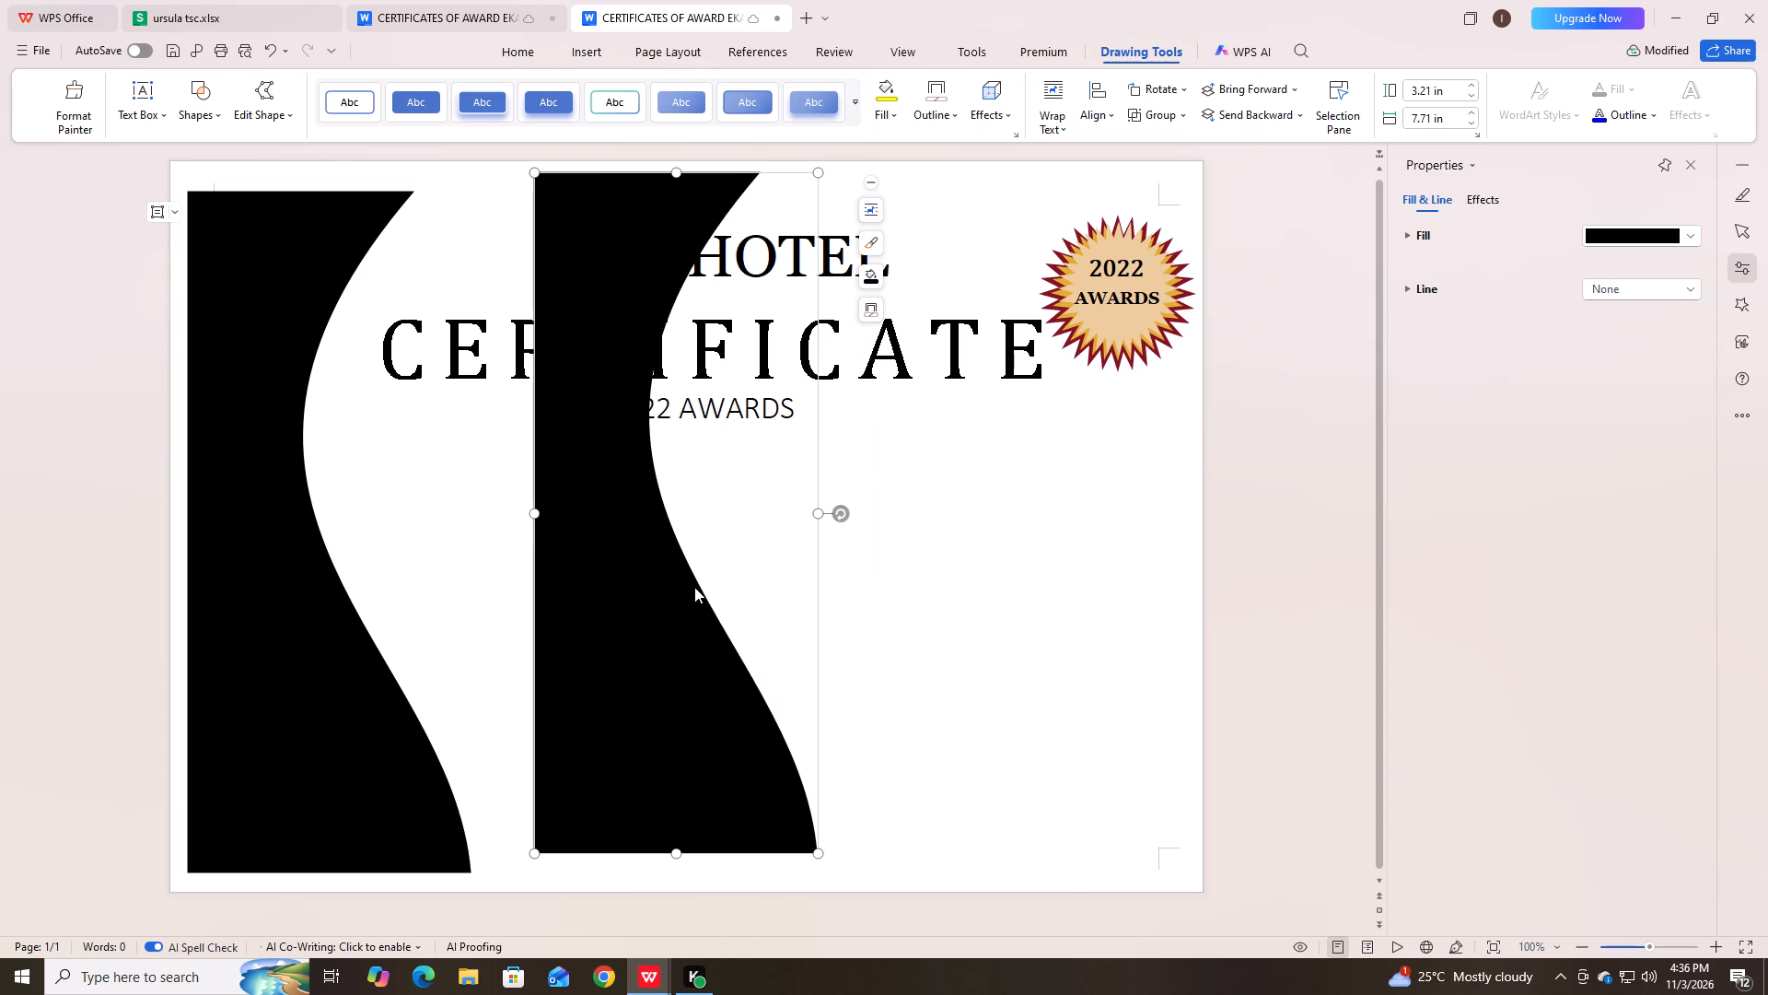
left_click(694, 587)
left_click(866, 269)
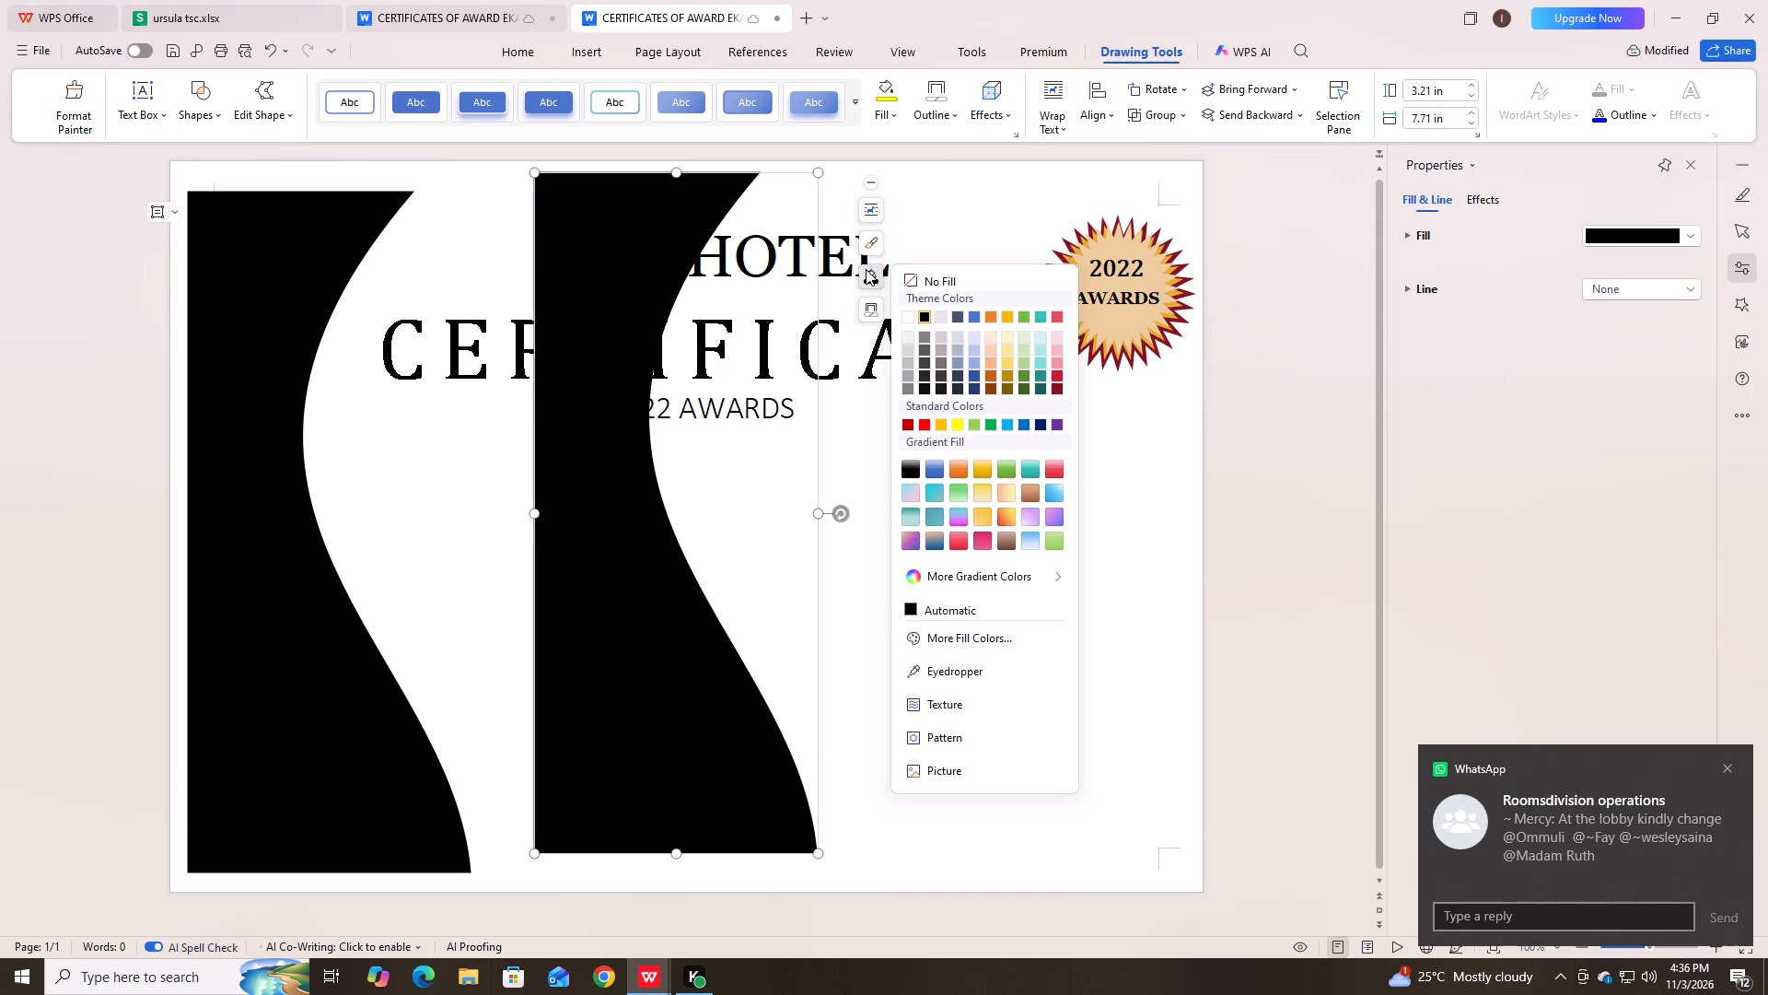
left_click(976, 467)
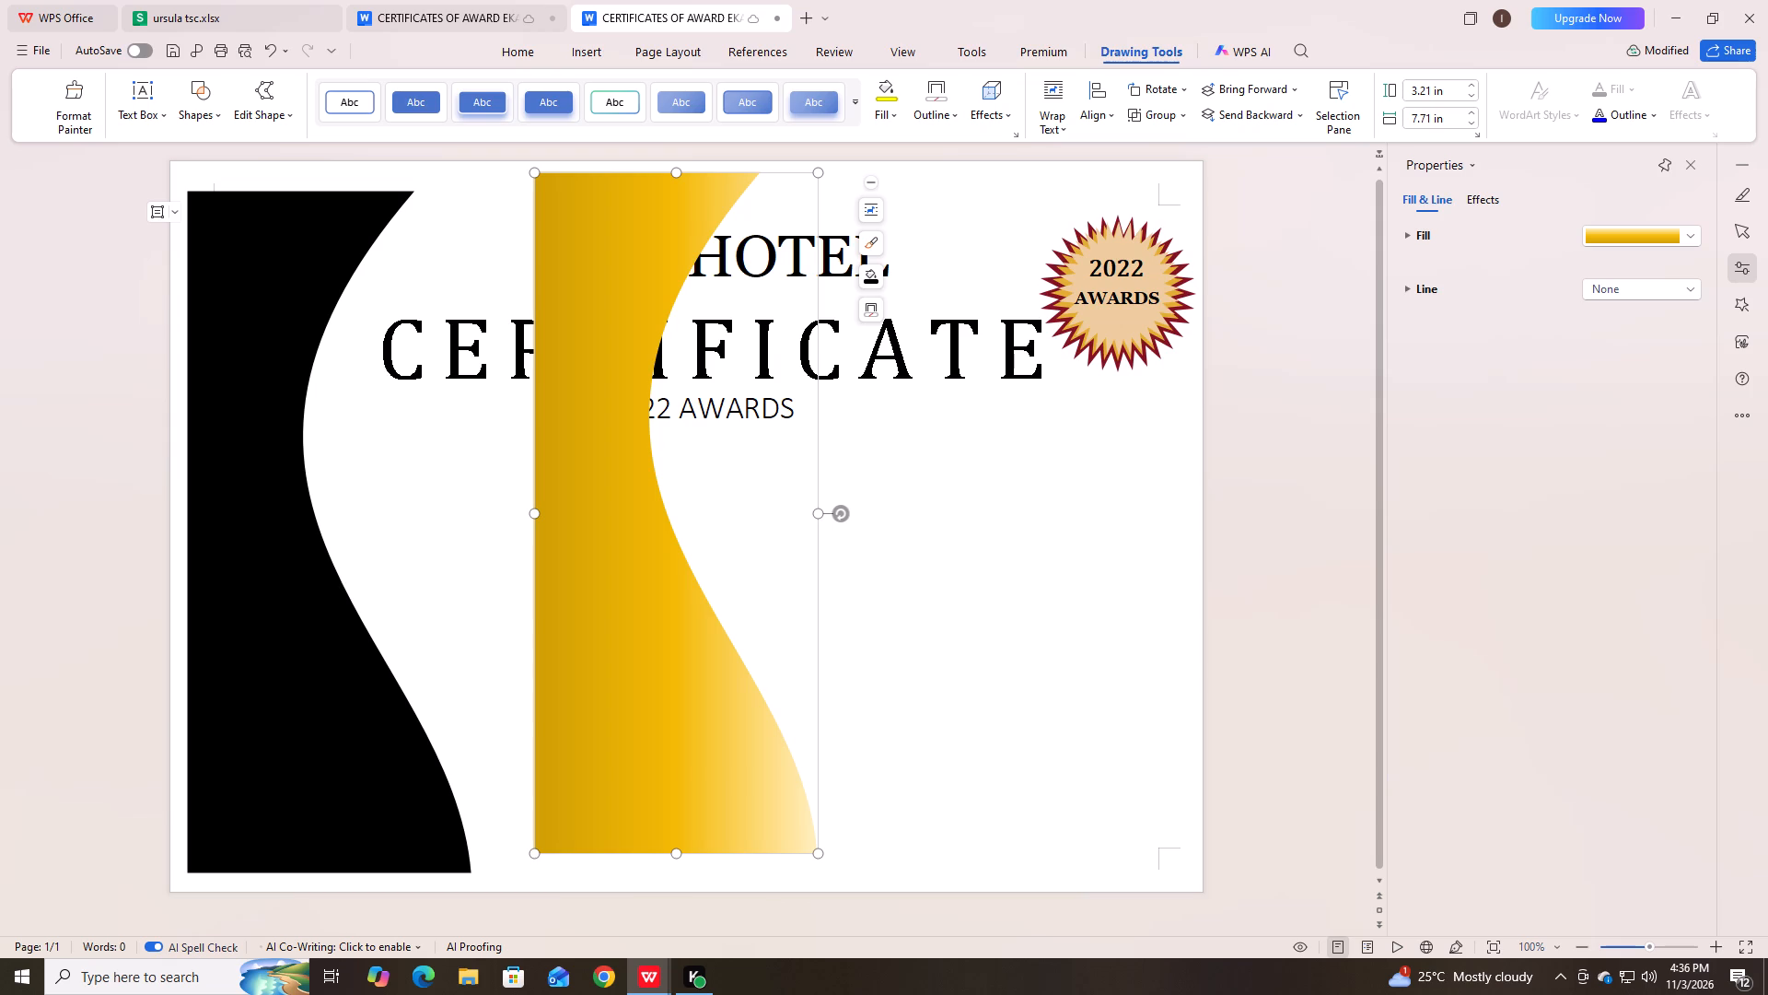
left_click(866, 311)
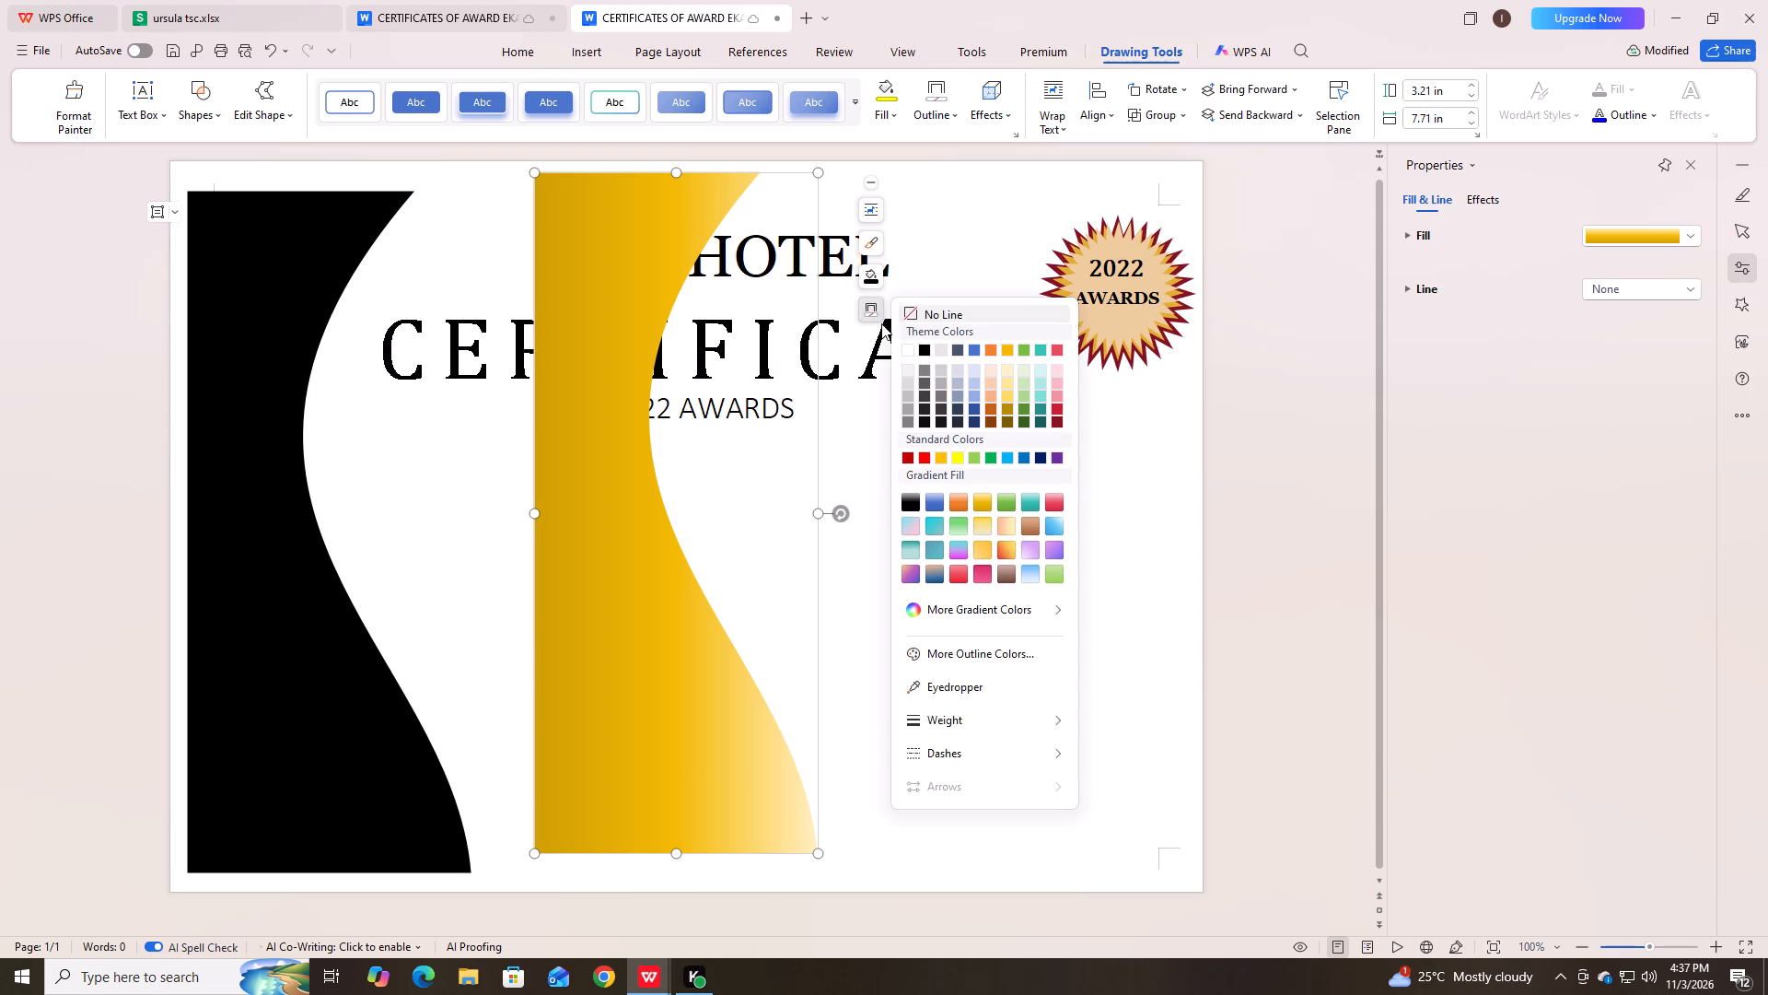
left_click(913, 311)
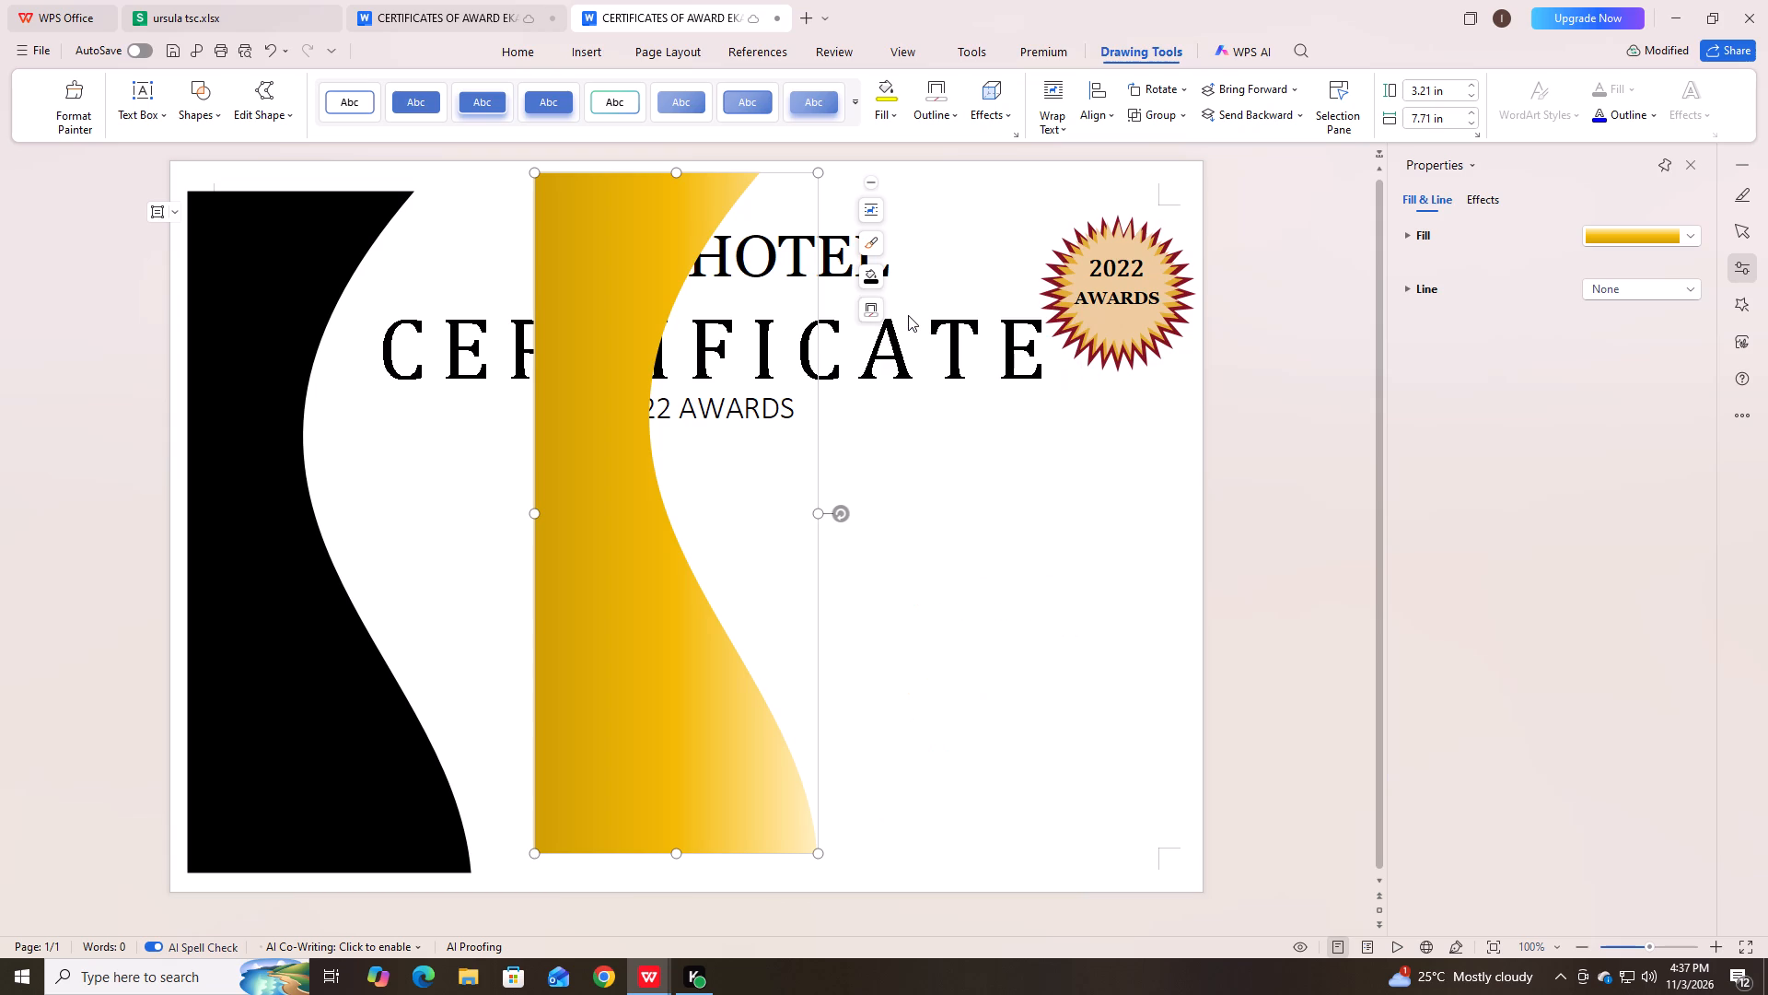
left_click(908, 640)
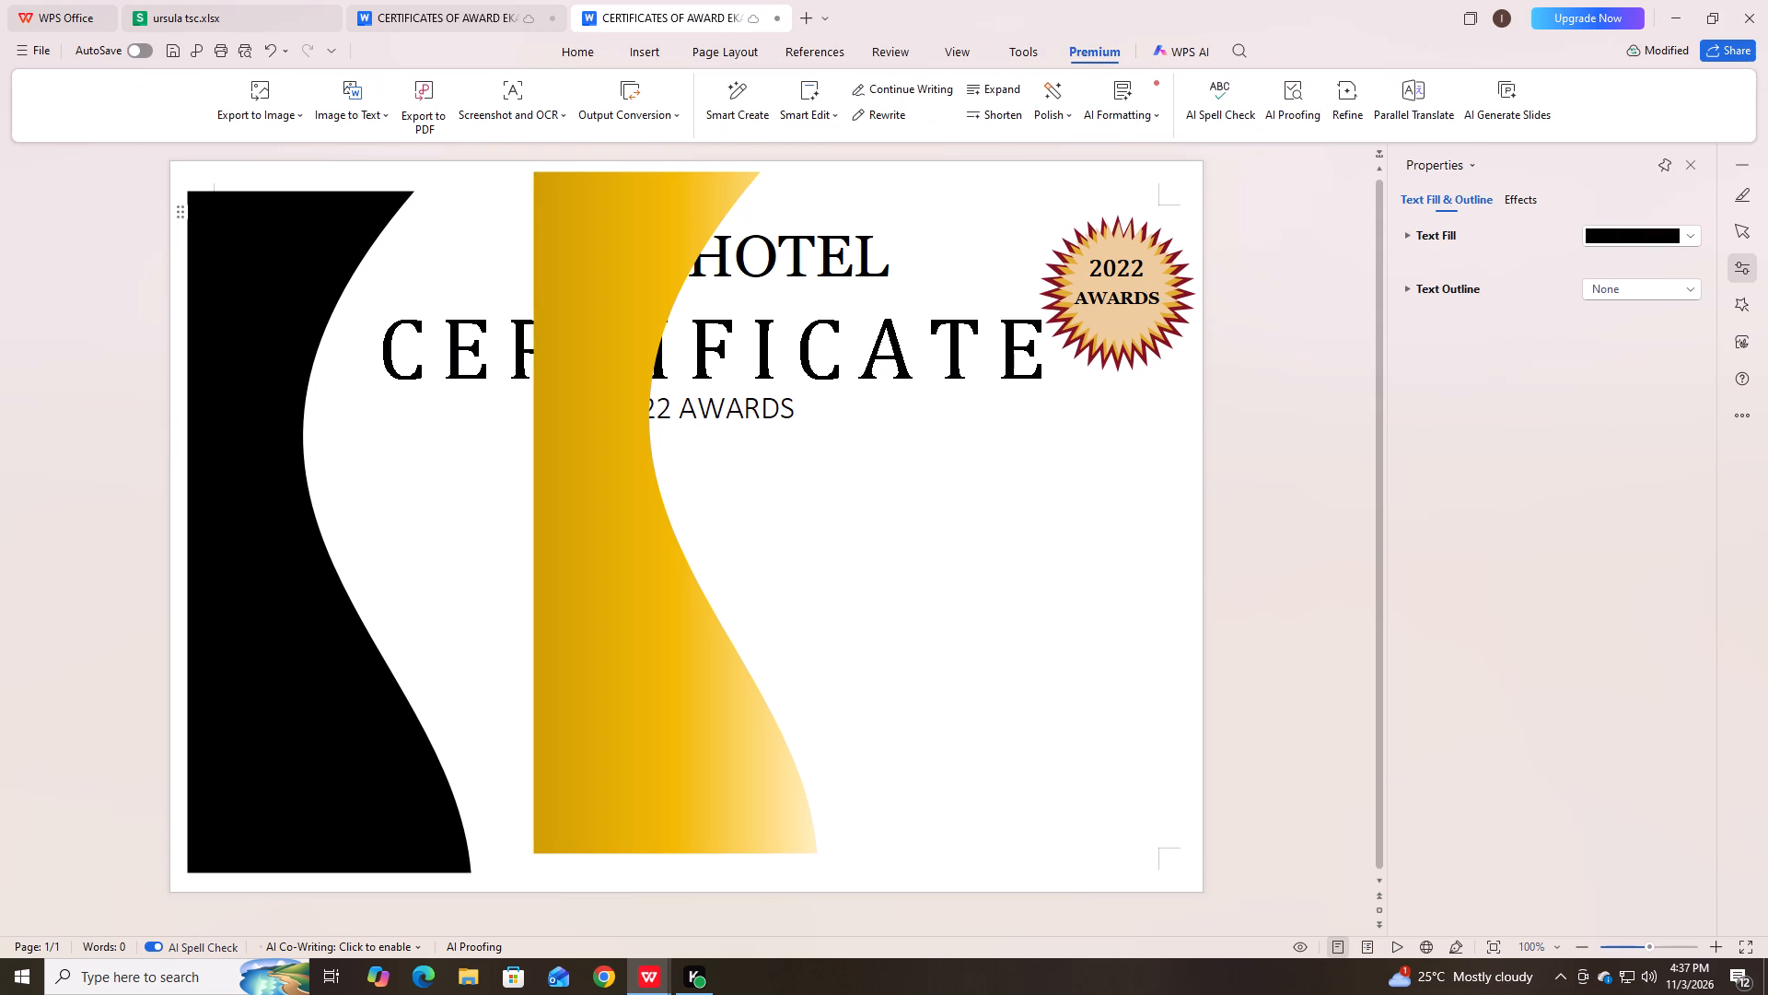
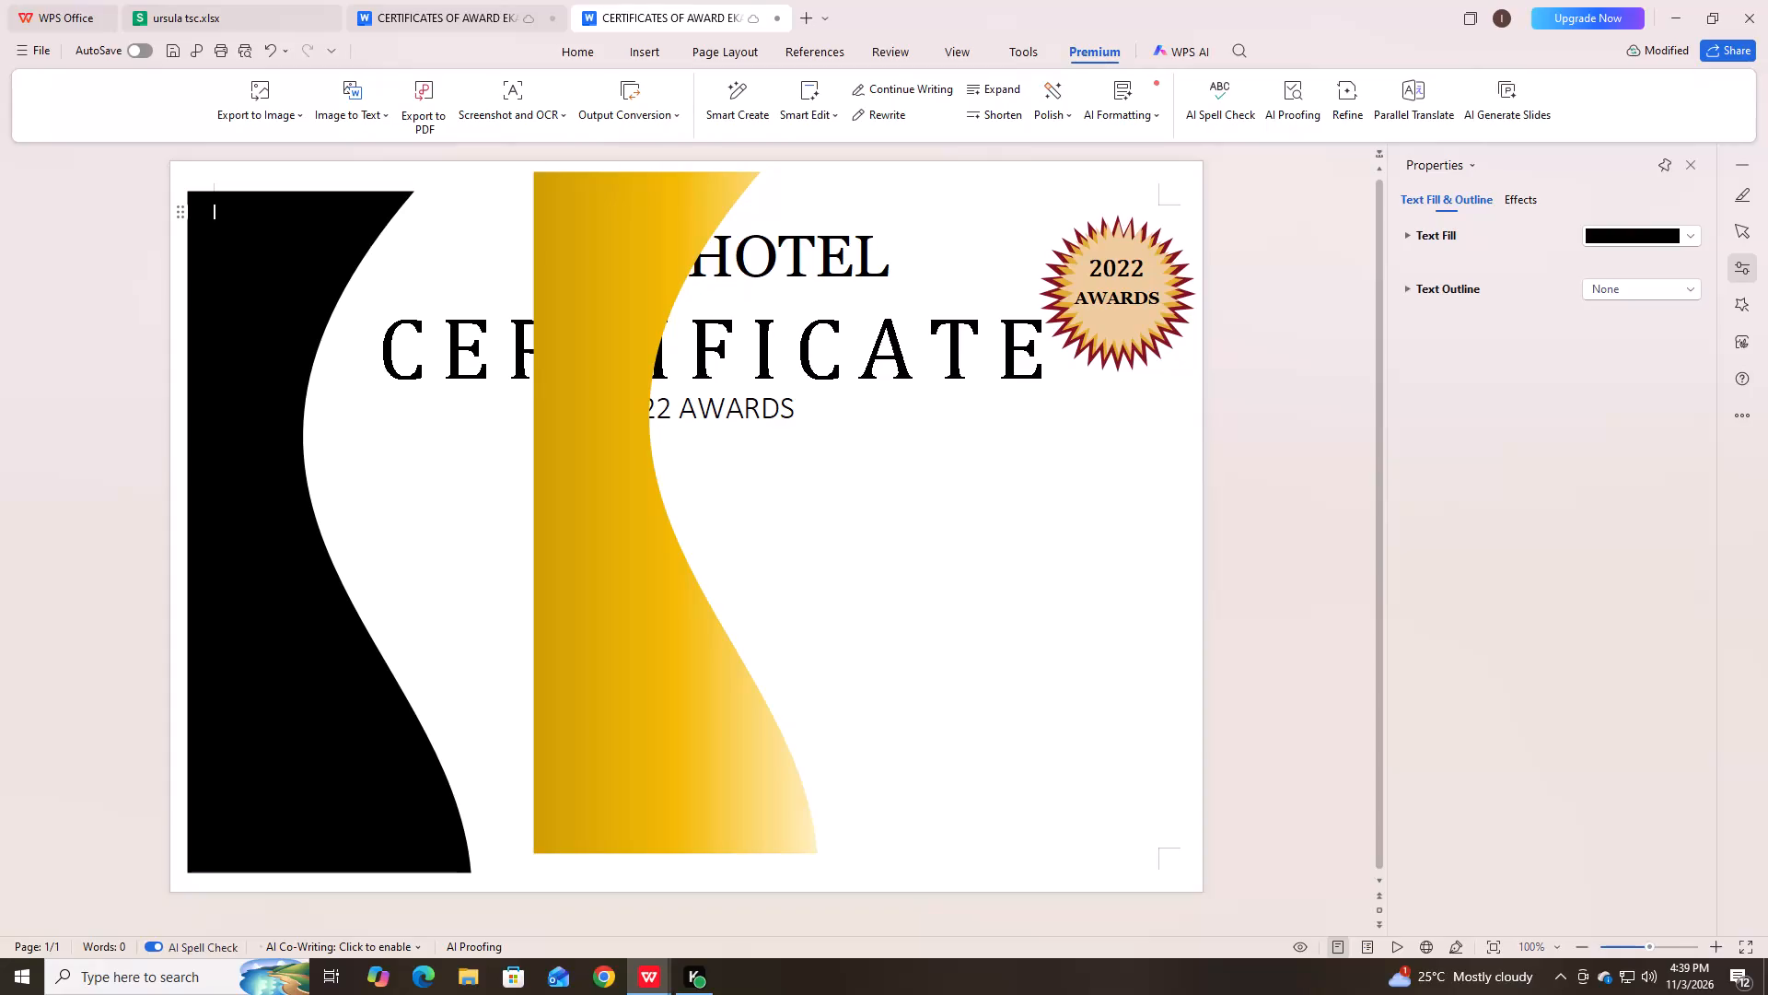
Shift the black wavy panel slightly right so its straight edge sits just inside the page's left margin, clear of the gold panel.
left_click(280, 416)
left_click_drag(280, 416, 280, 415)
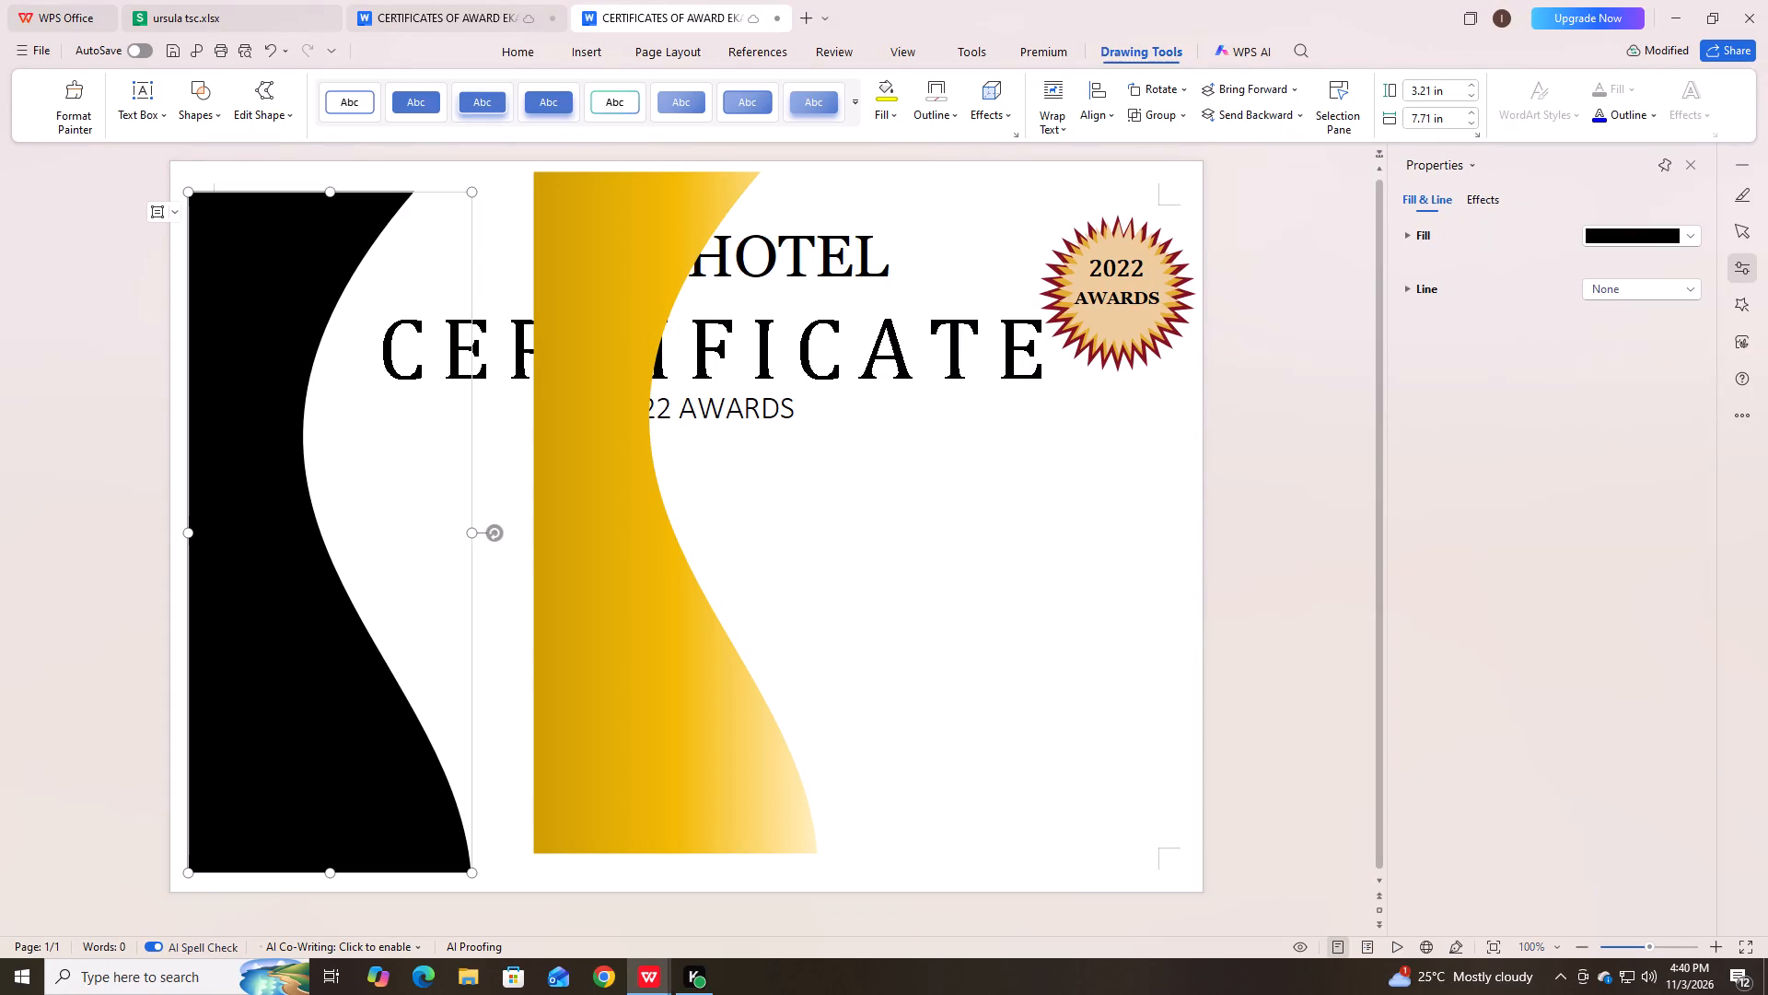
left_click_drag(280, 415, 306, 415)
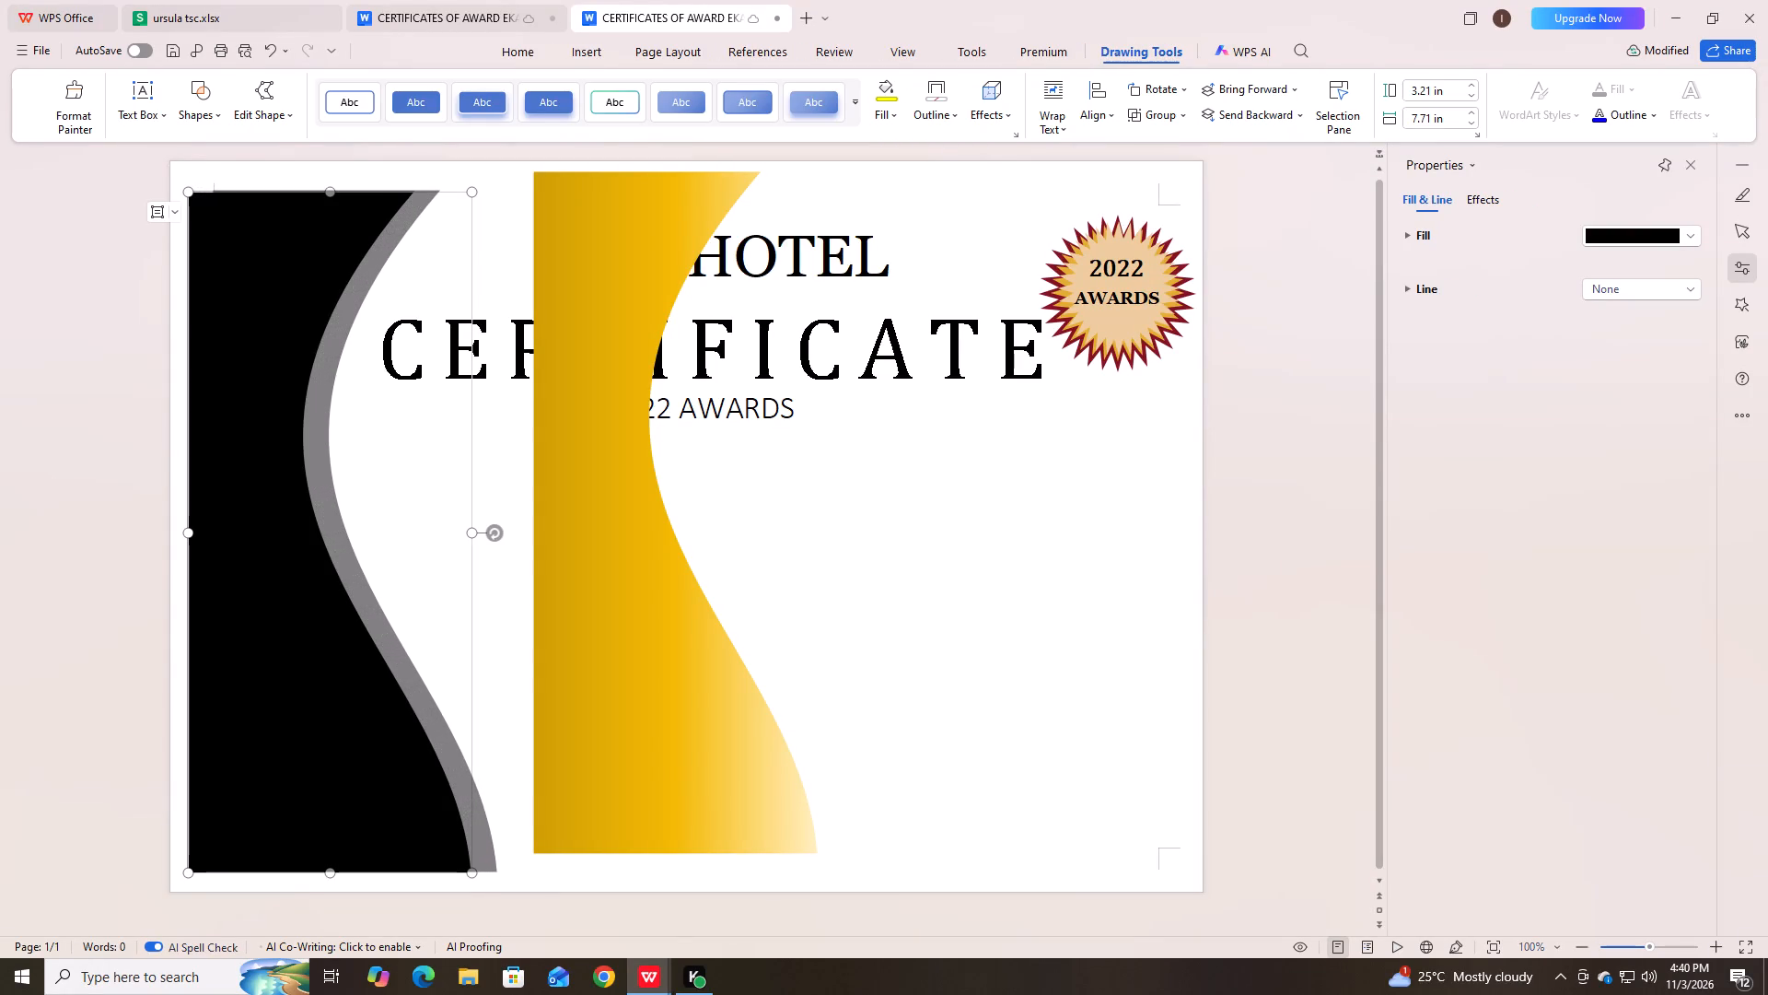
left_click_drag(306, 415, 318, 415)
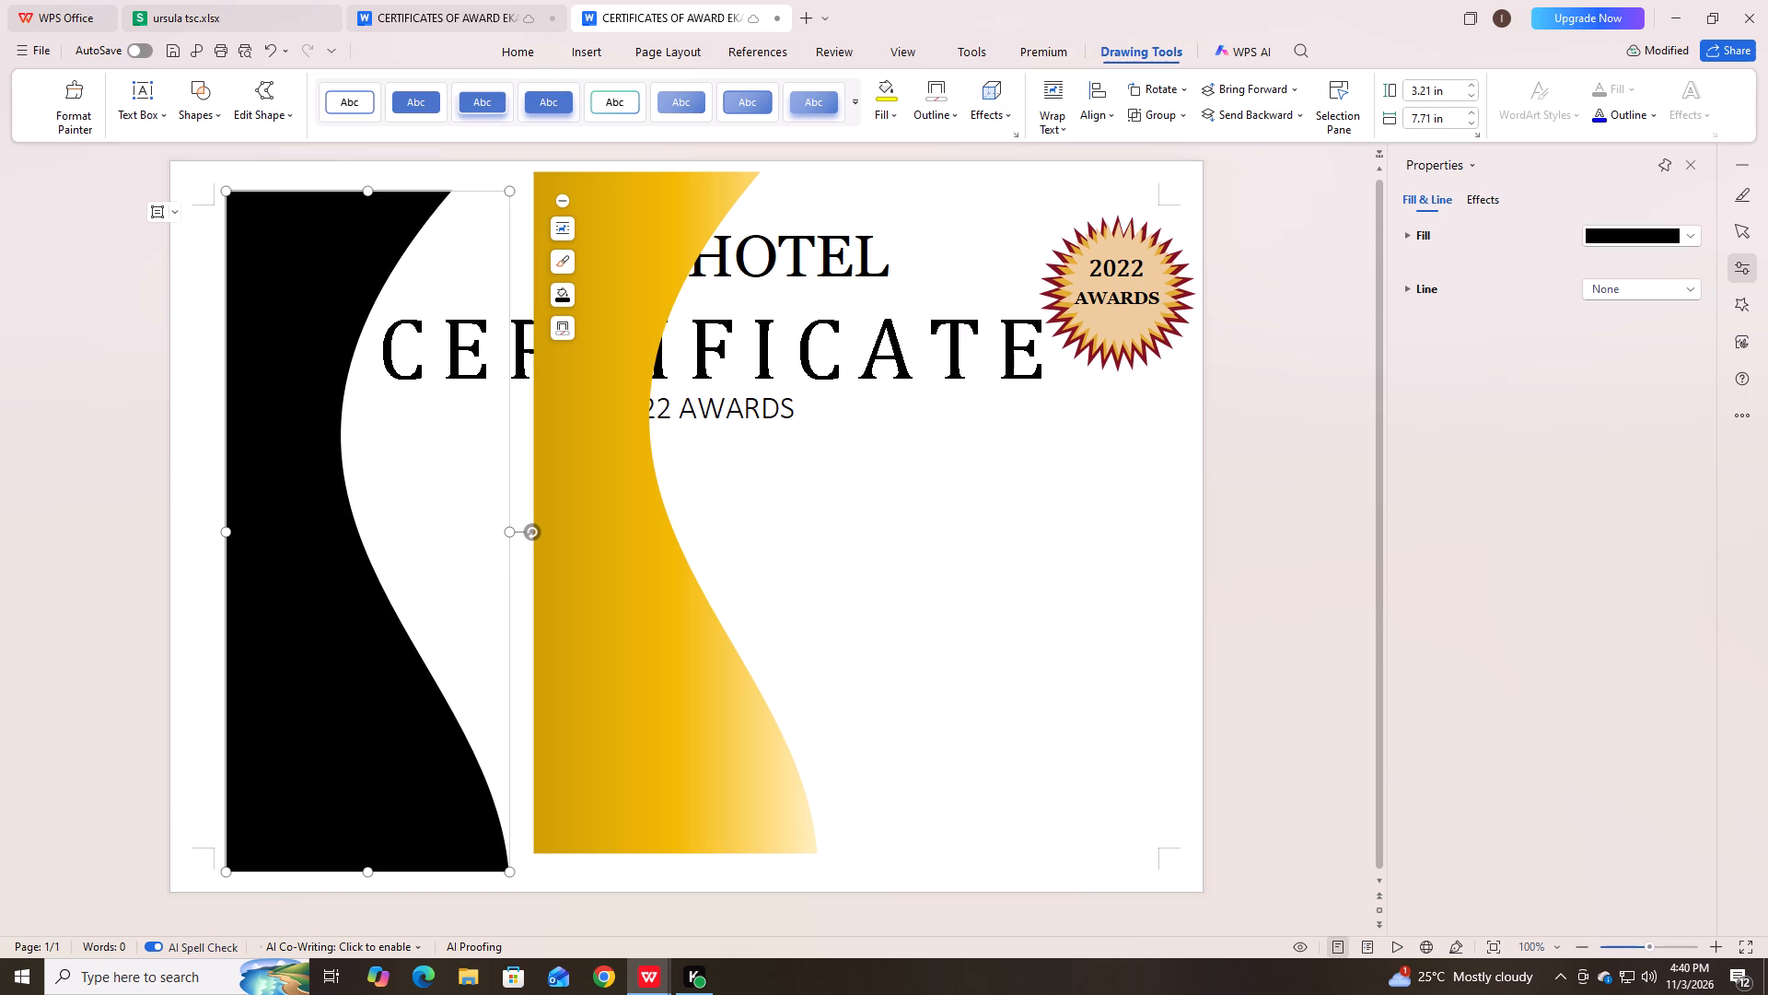
Stretch the black wavy panel's top edge up to the top of the page, making it about 8.08 in tall.
left_click_drag(366, 192, 368, 175)
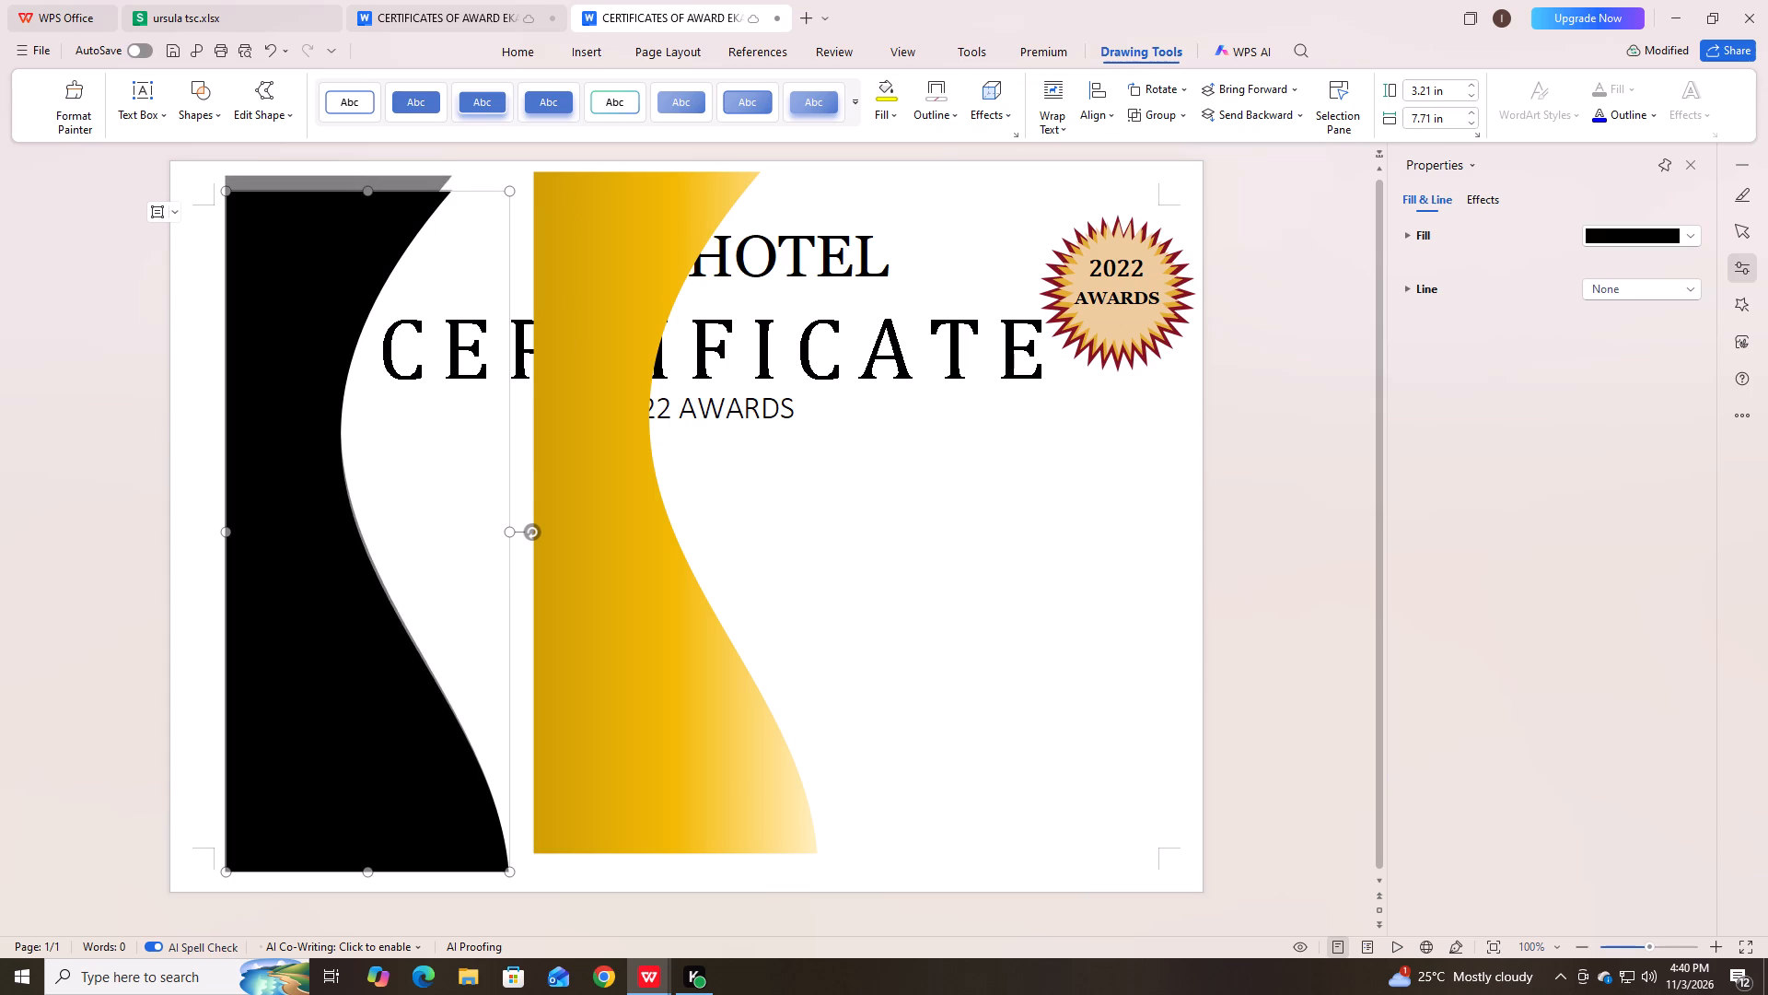
left_click_drag(368, 175, 368, 162)
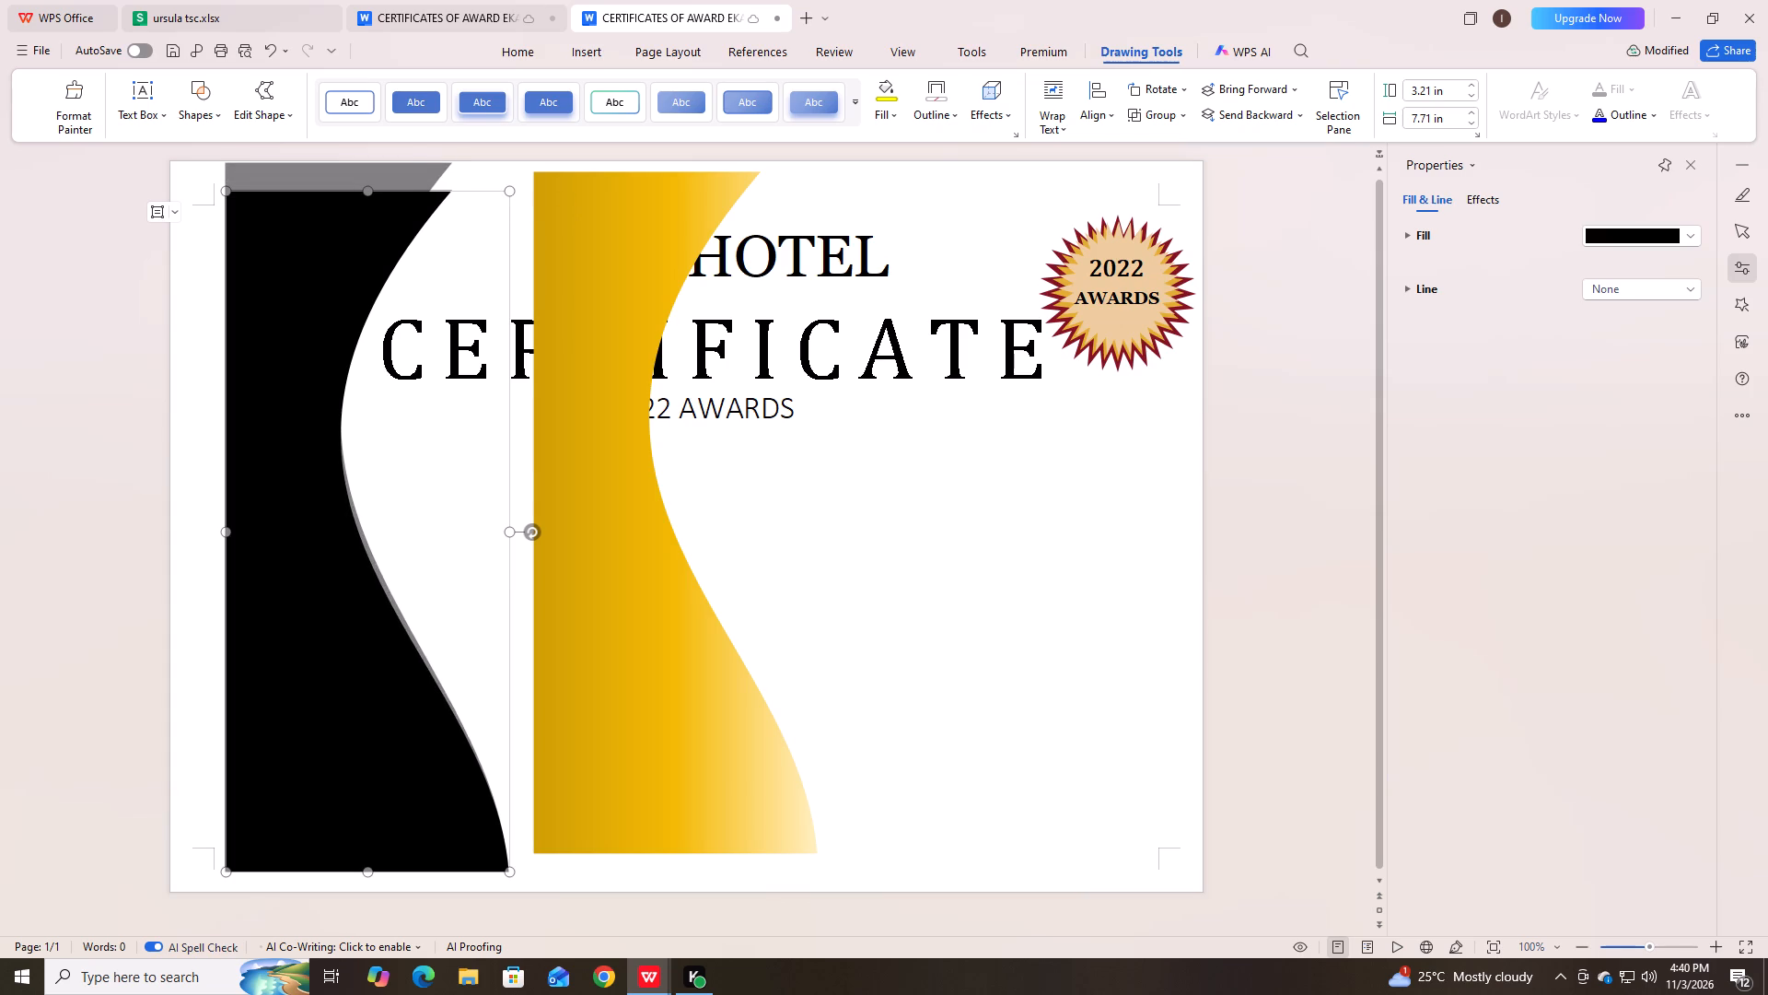
left_click_drag(368, 162, 371, 158)
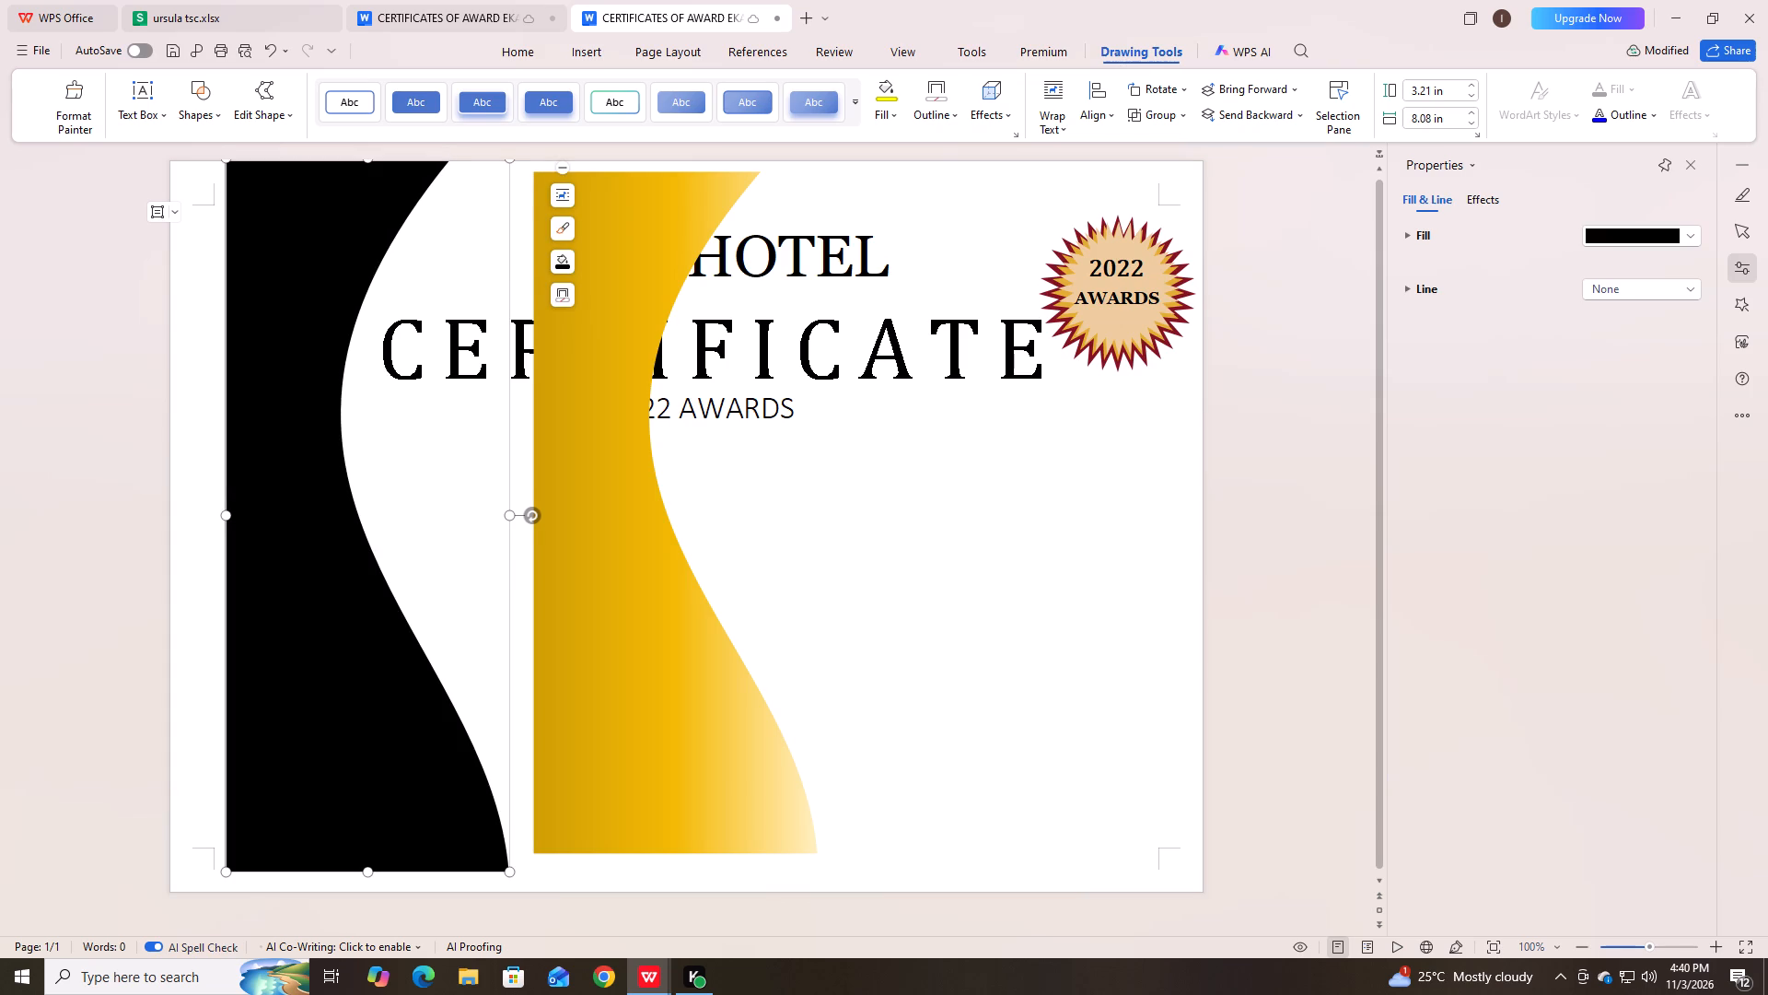
Stretch the black wave panel down to the page's bottom edge, making it about 8.30 in tall.
left_click_drag(369, 871, 373, 879)
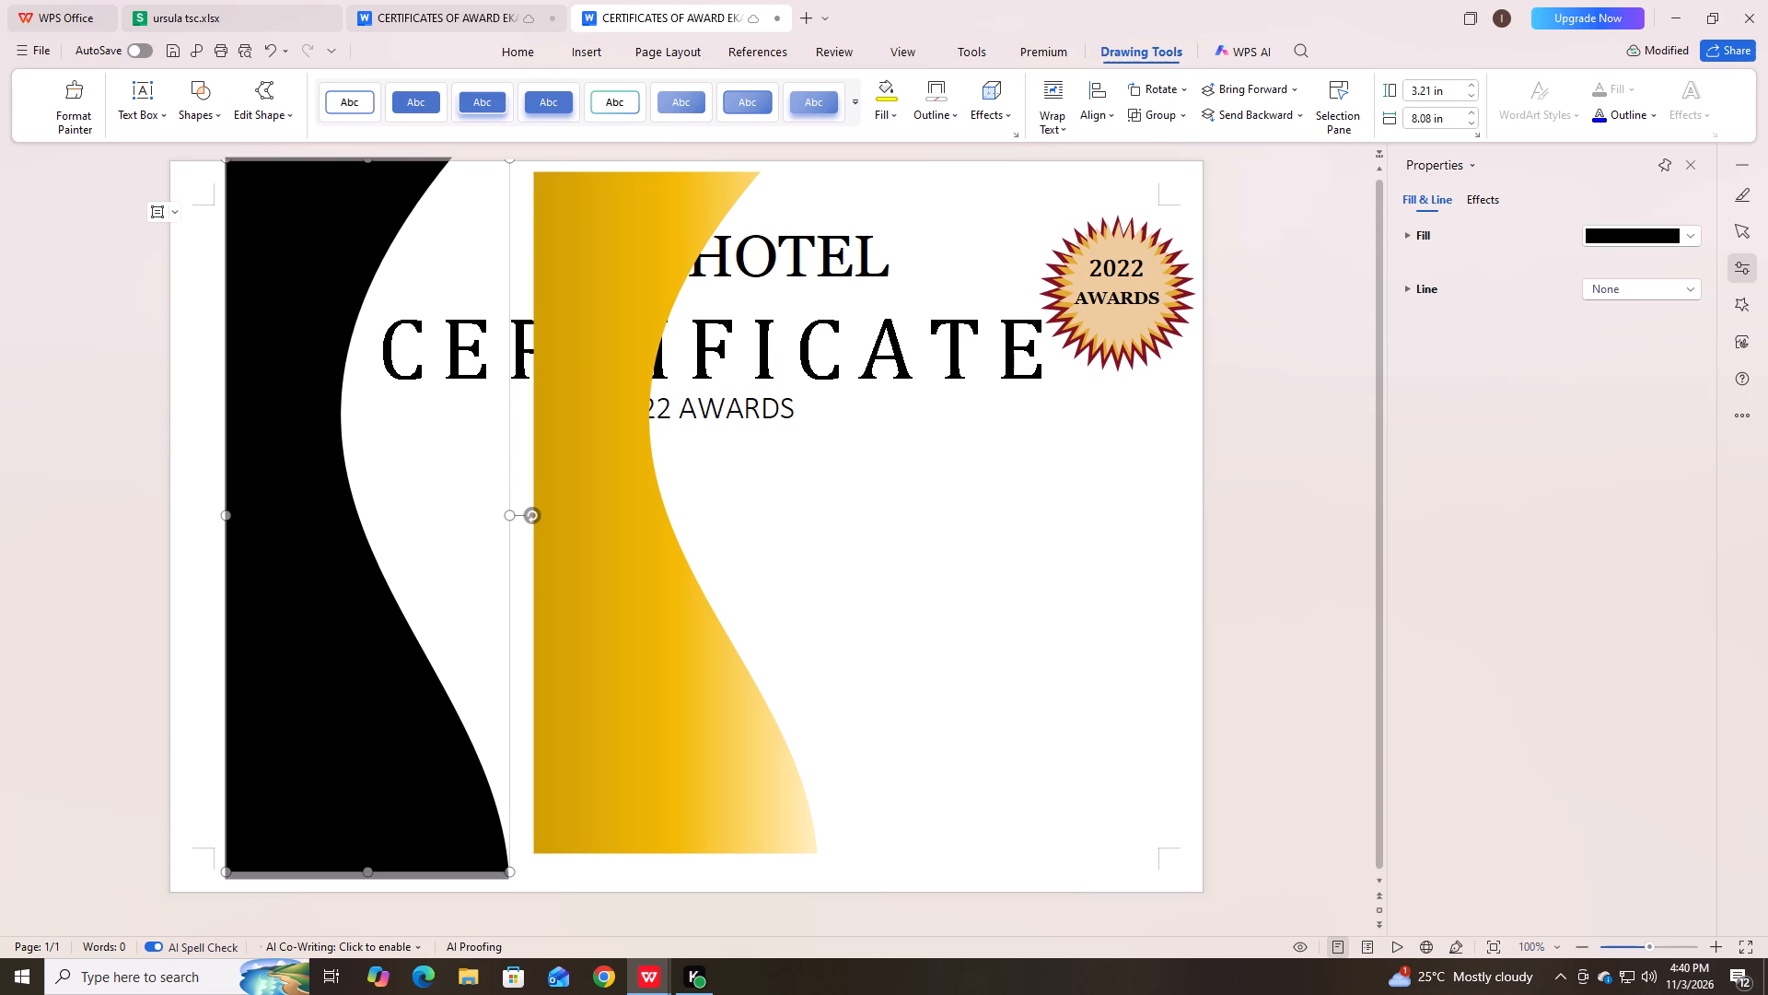
left_click_drag(373, 879, 377, 888)
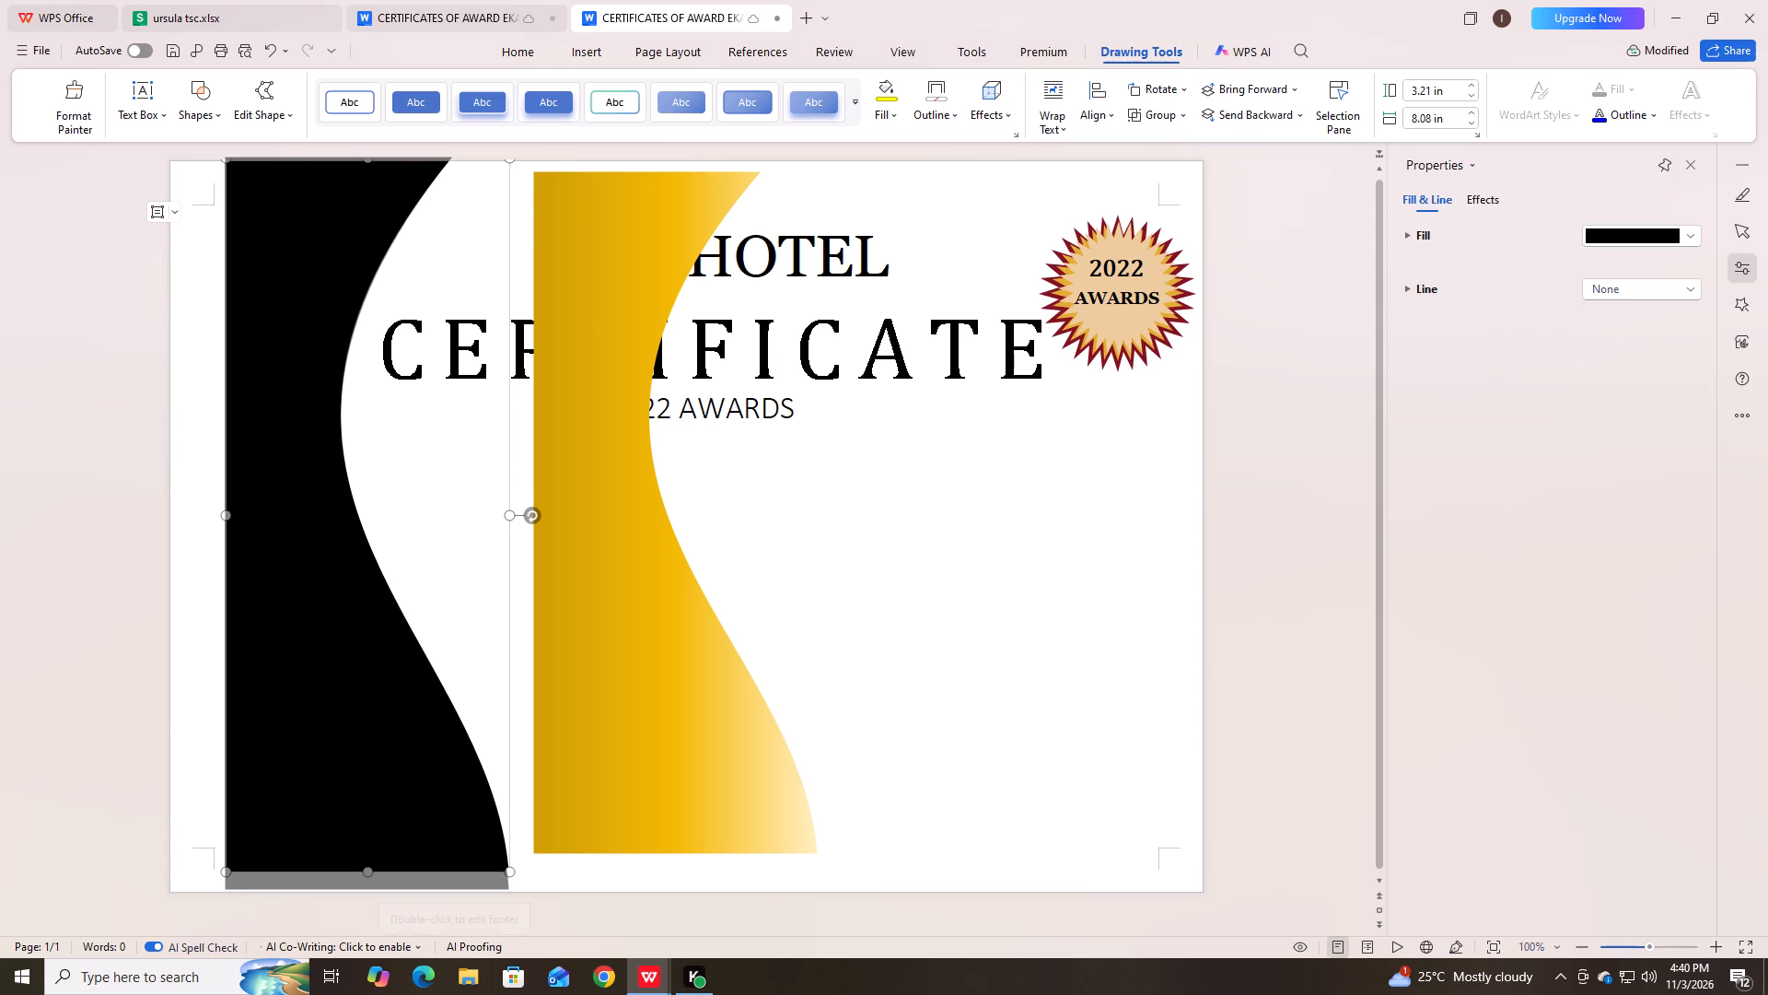
left_click_drag(377, 888, 378, 890)
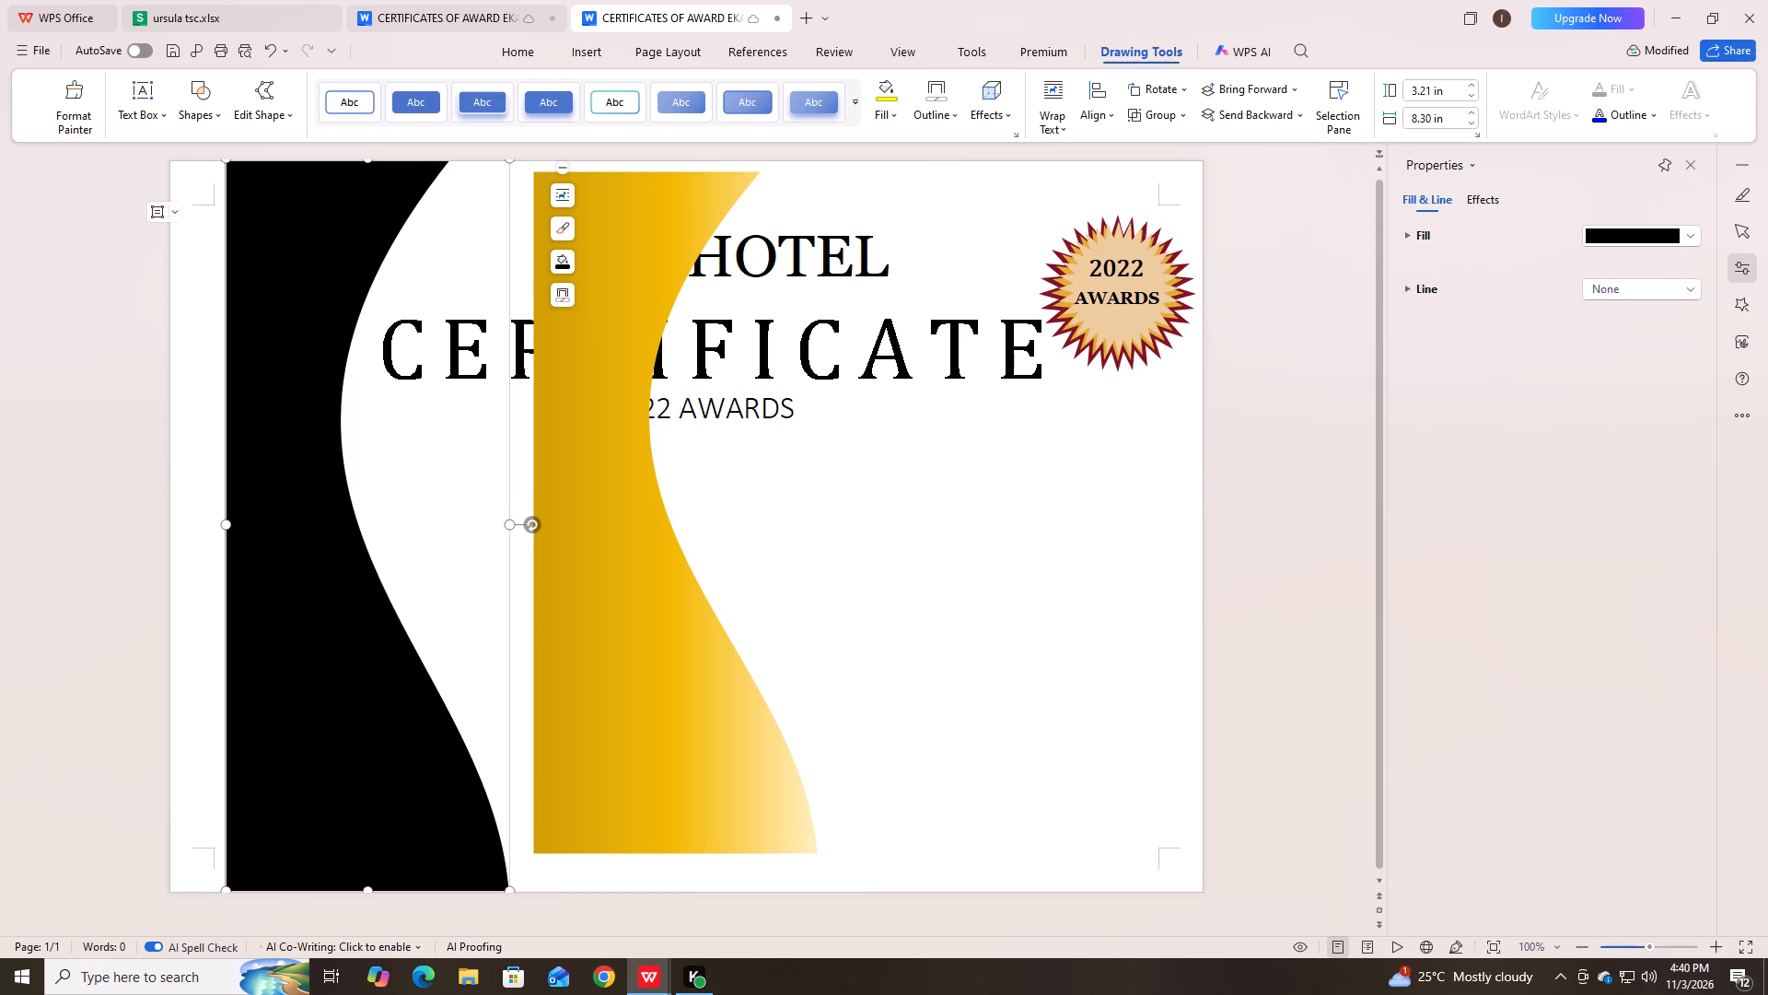
Move the gold gradient wave panel onto the black one, offset so a black band shows along its curved edge.
left_click_drag(577, 533, 523, 547)
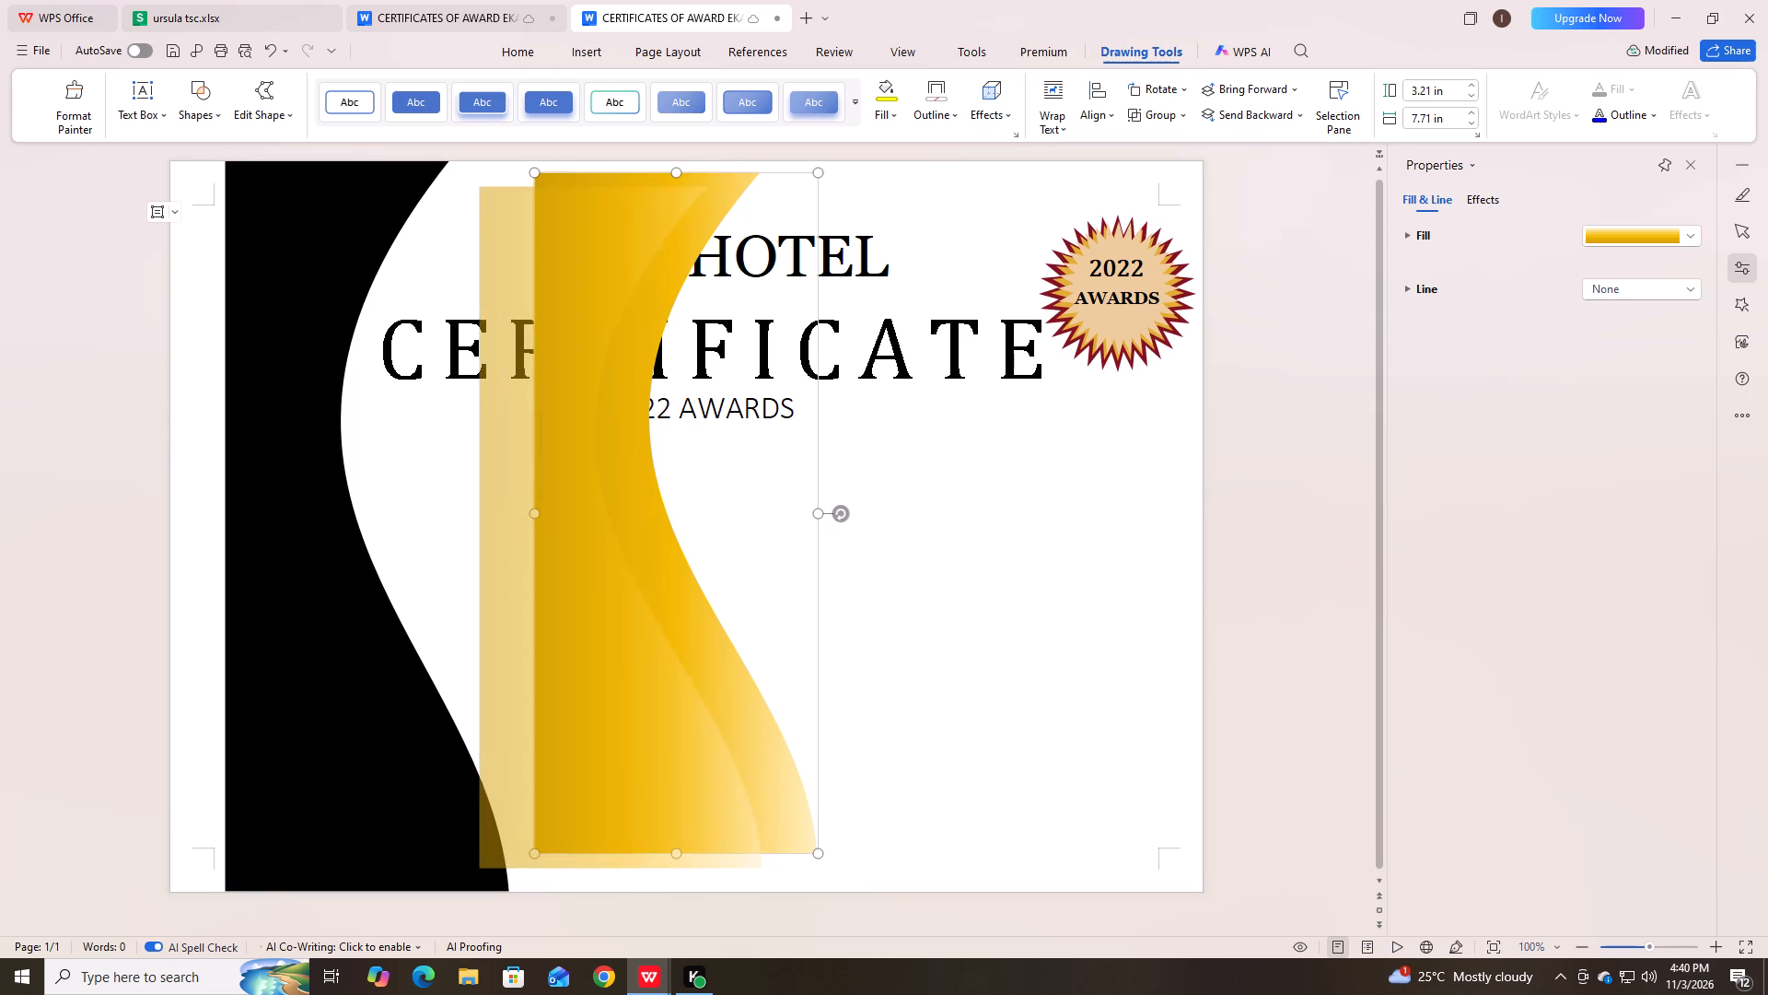
left_click_drag(523, 547, 304, 539)
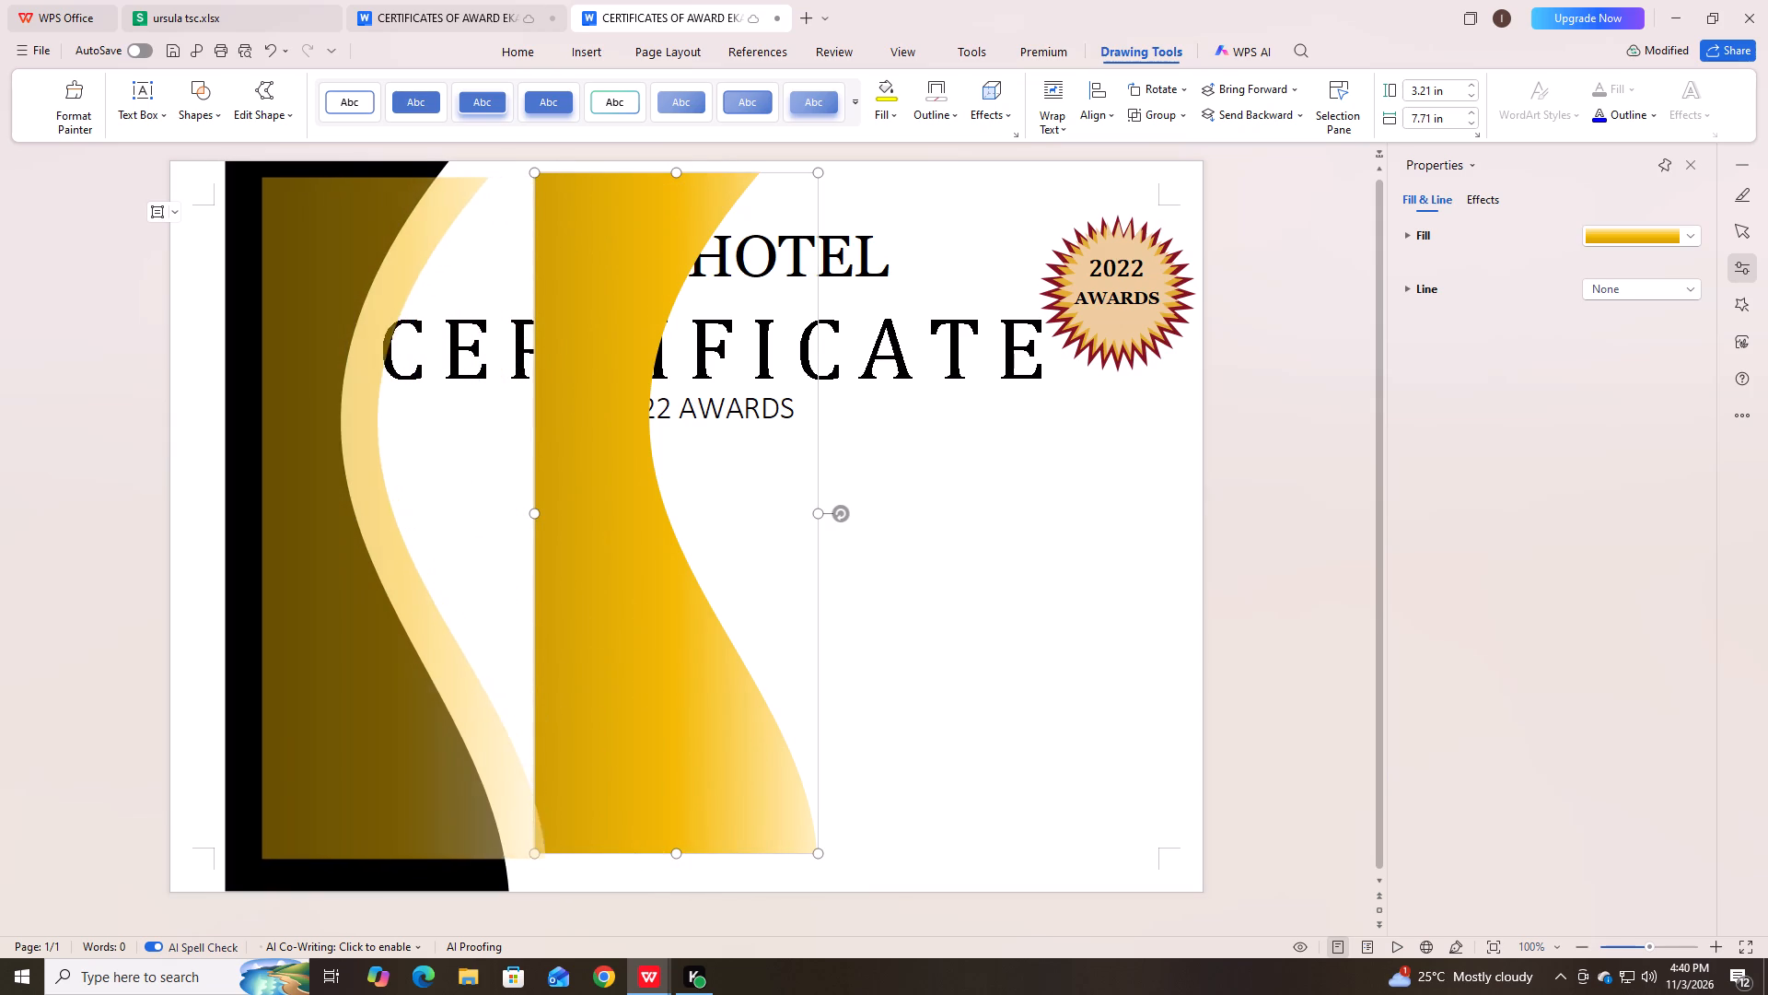
left_click_drag(304, 539, 245, 558)
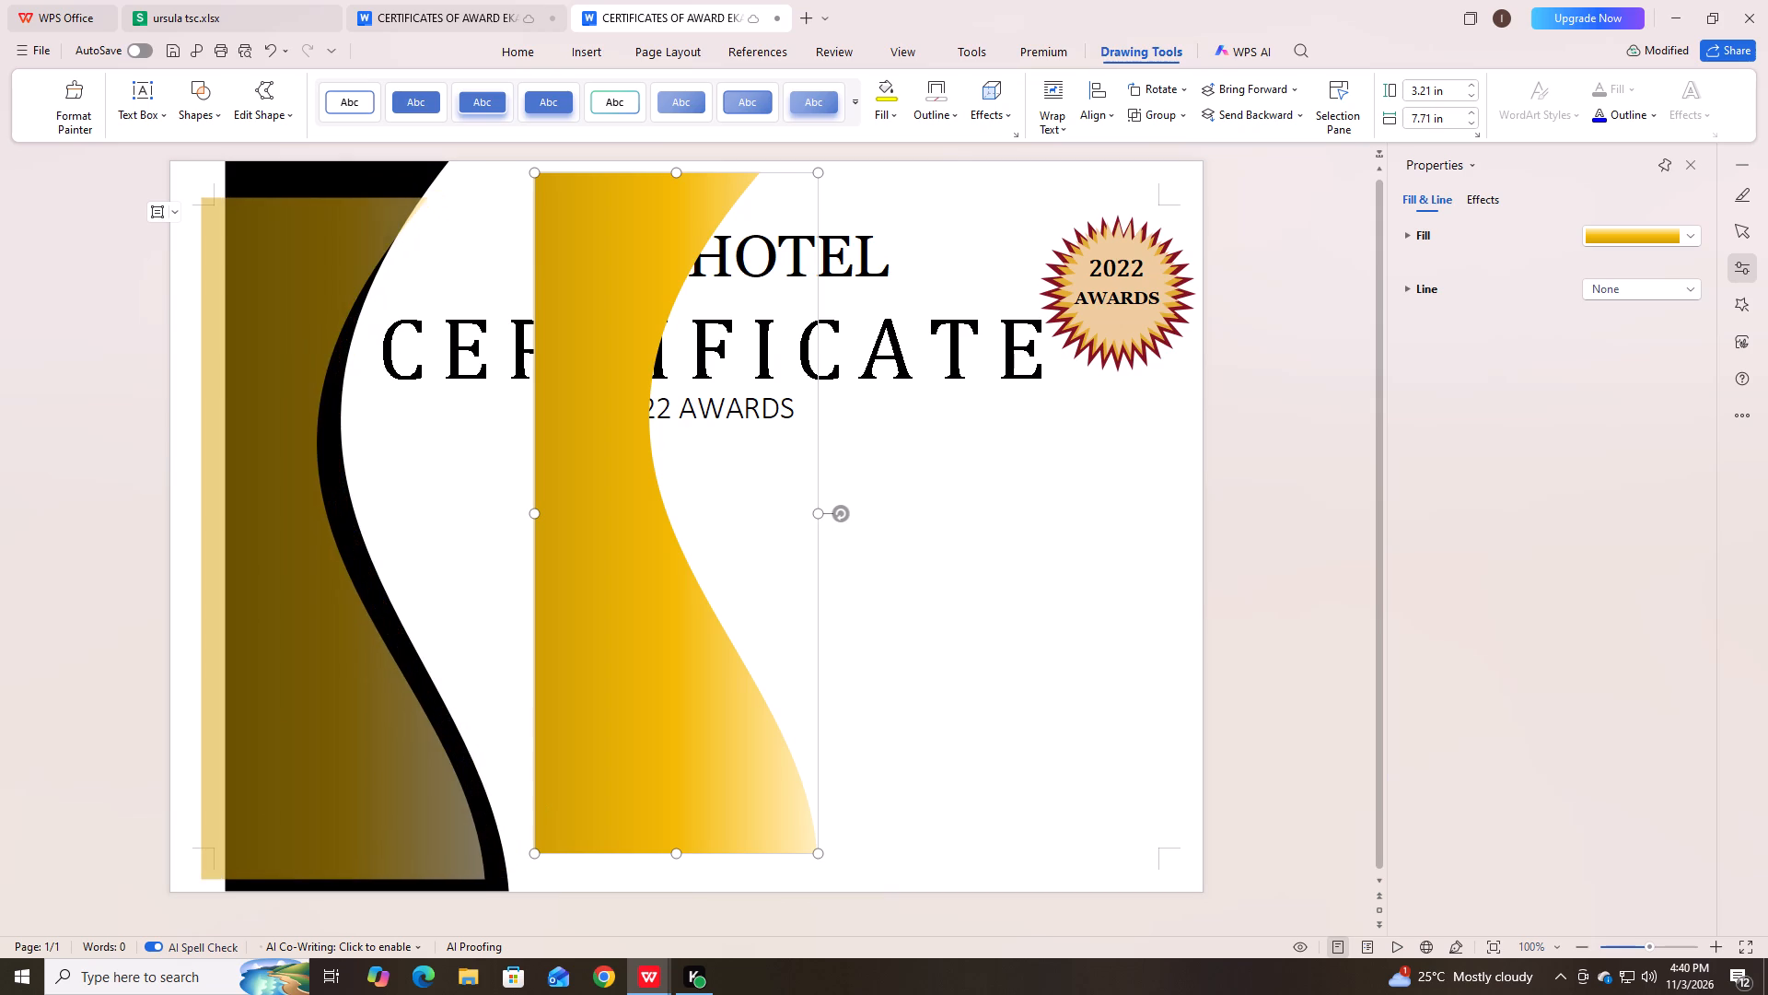
left_click_drag(245, 558, 238, 556)
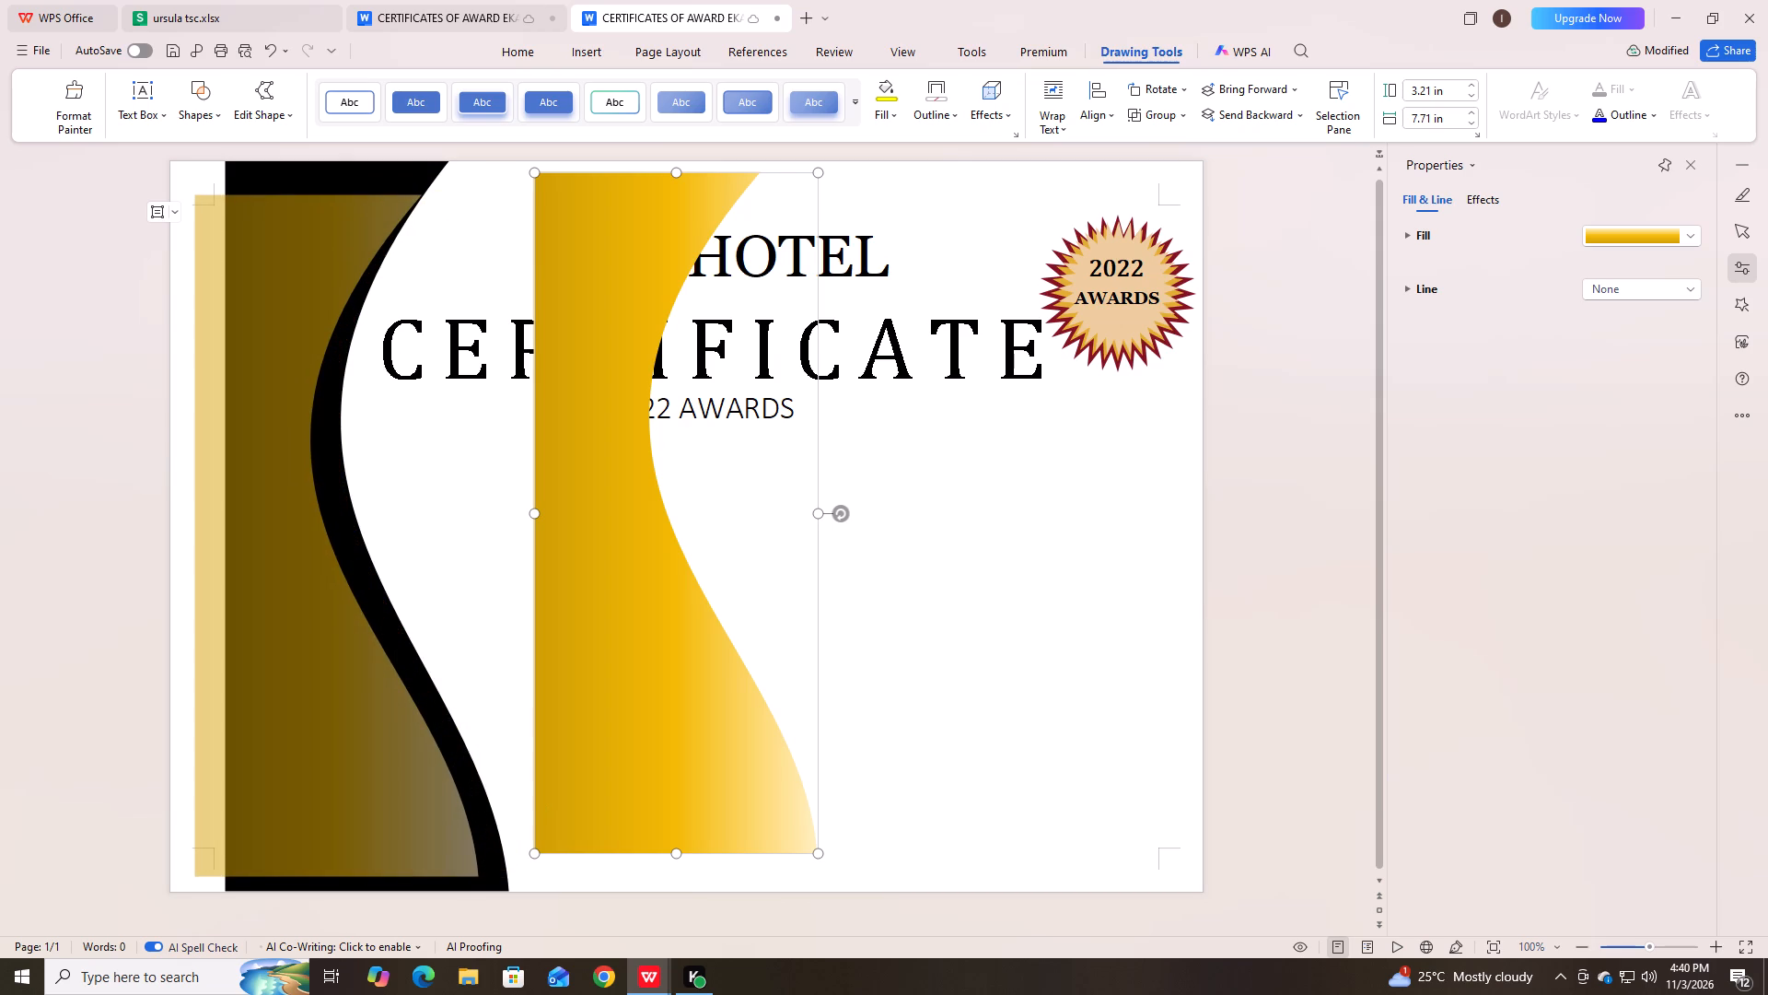
left_click_drag(238, 556, 221, 551)
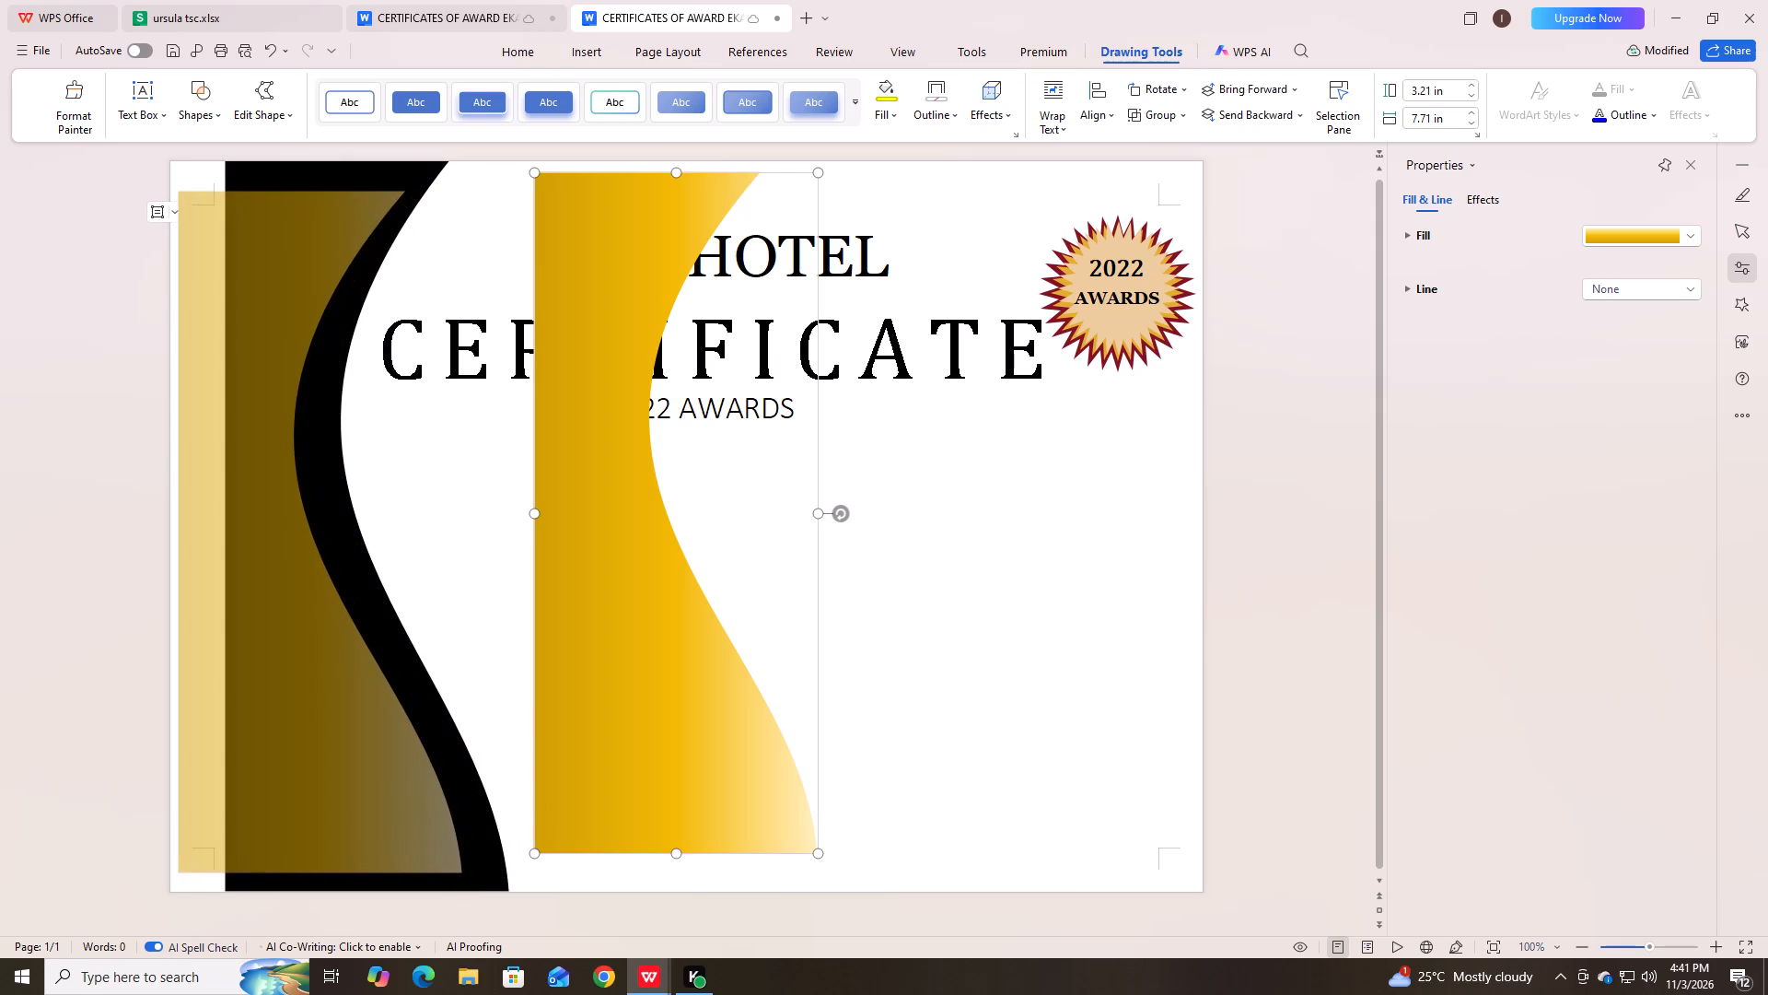
left_click_drag(221, 551, 220, 543)
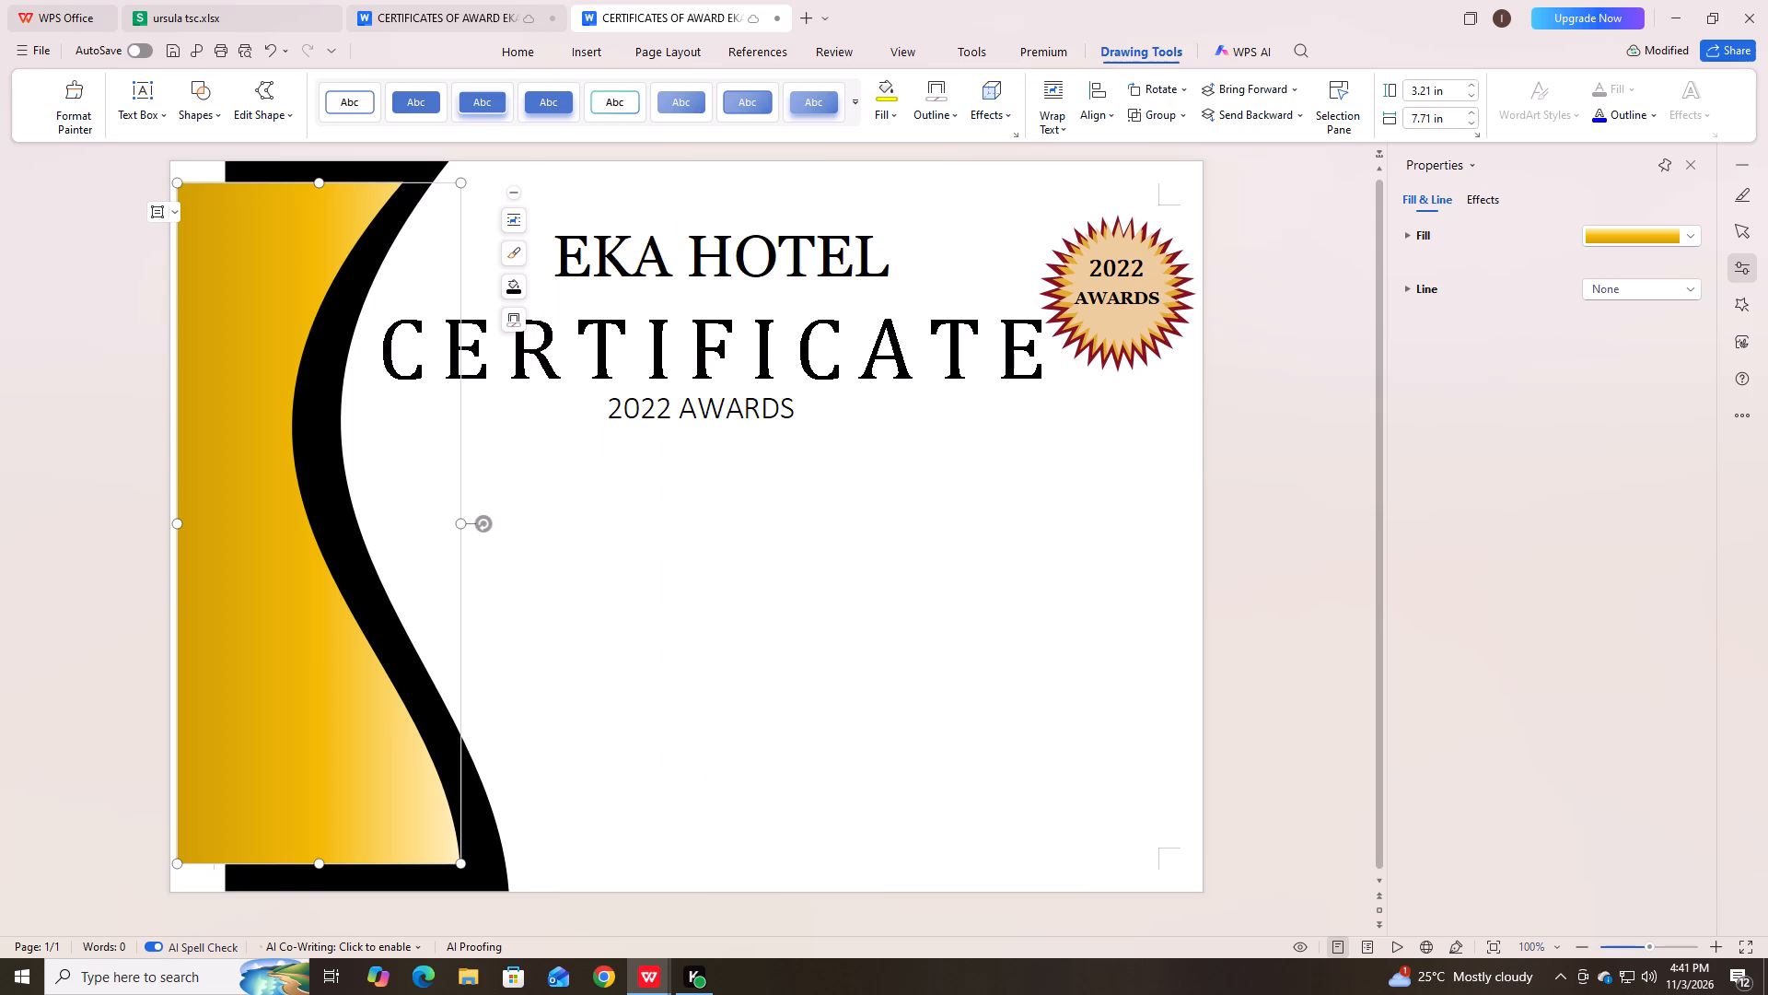
Narrow the gold wave panel from its straight outer side to about 3.00 in wide.
left_click_drag(177, 521, 177, 521)
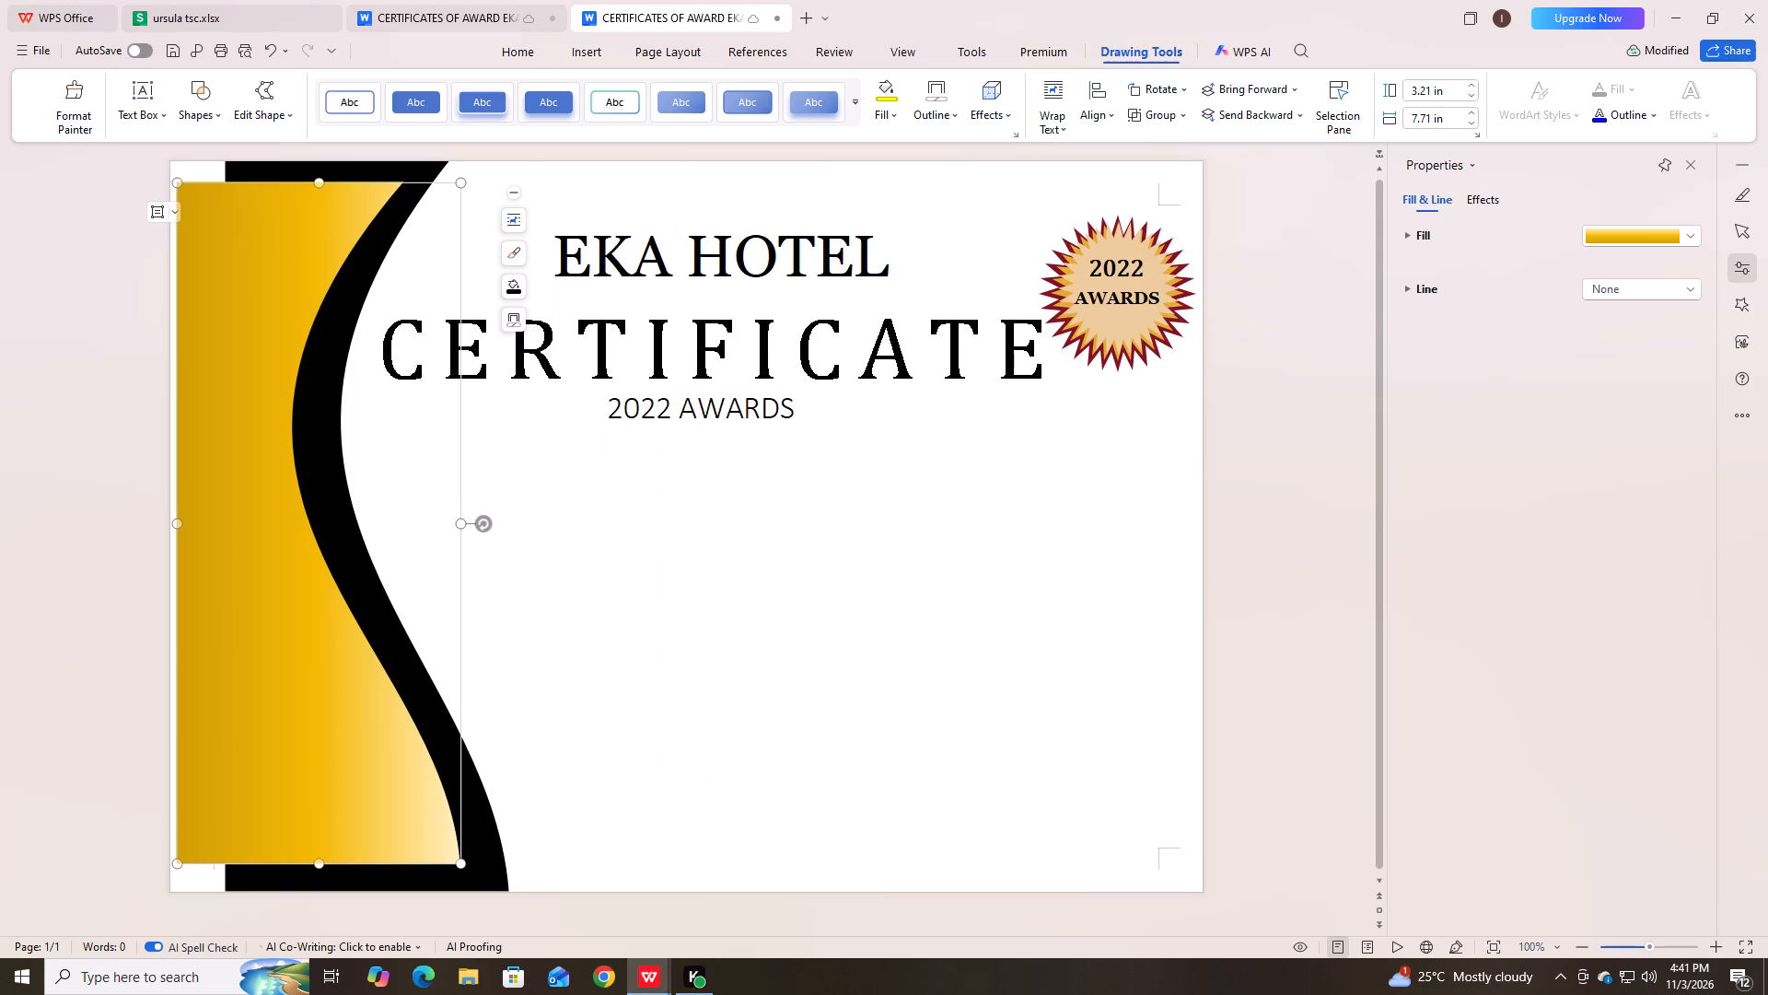
left_click_drag(177, 521, 185, 526)
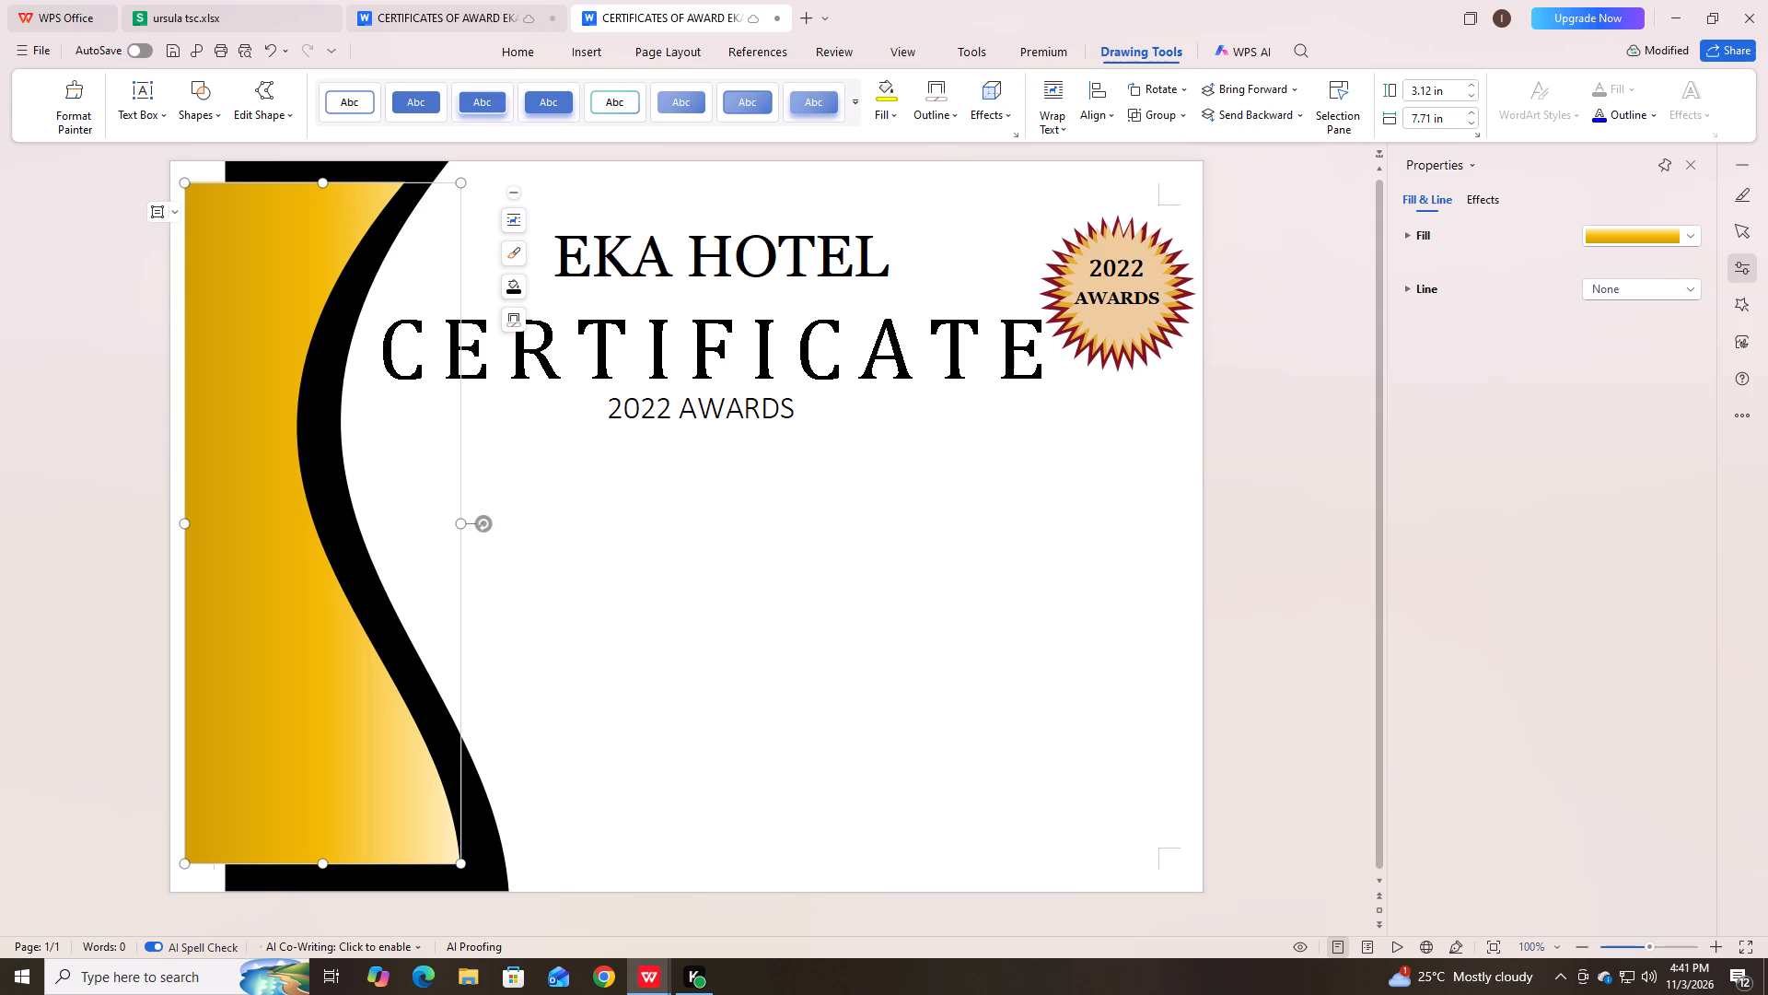
left_click(191, 521)
left_click_drag(189, 523, 199, 524)
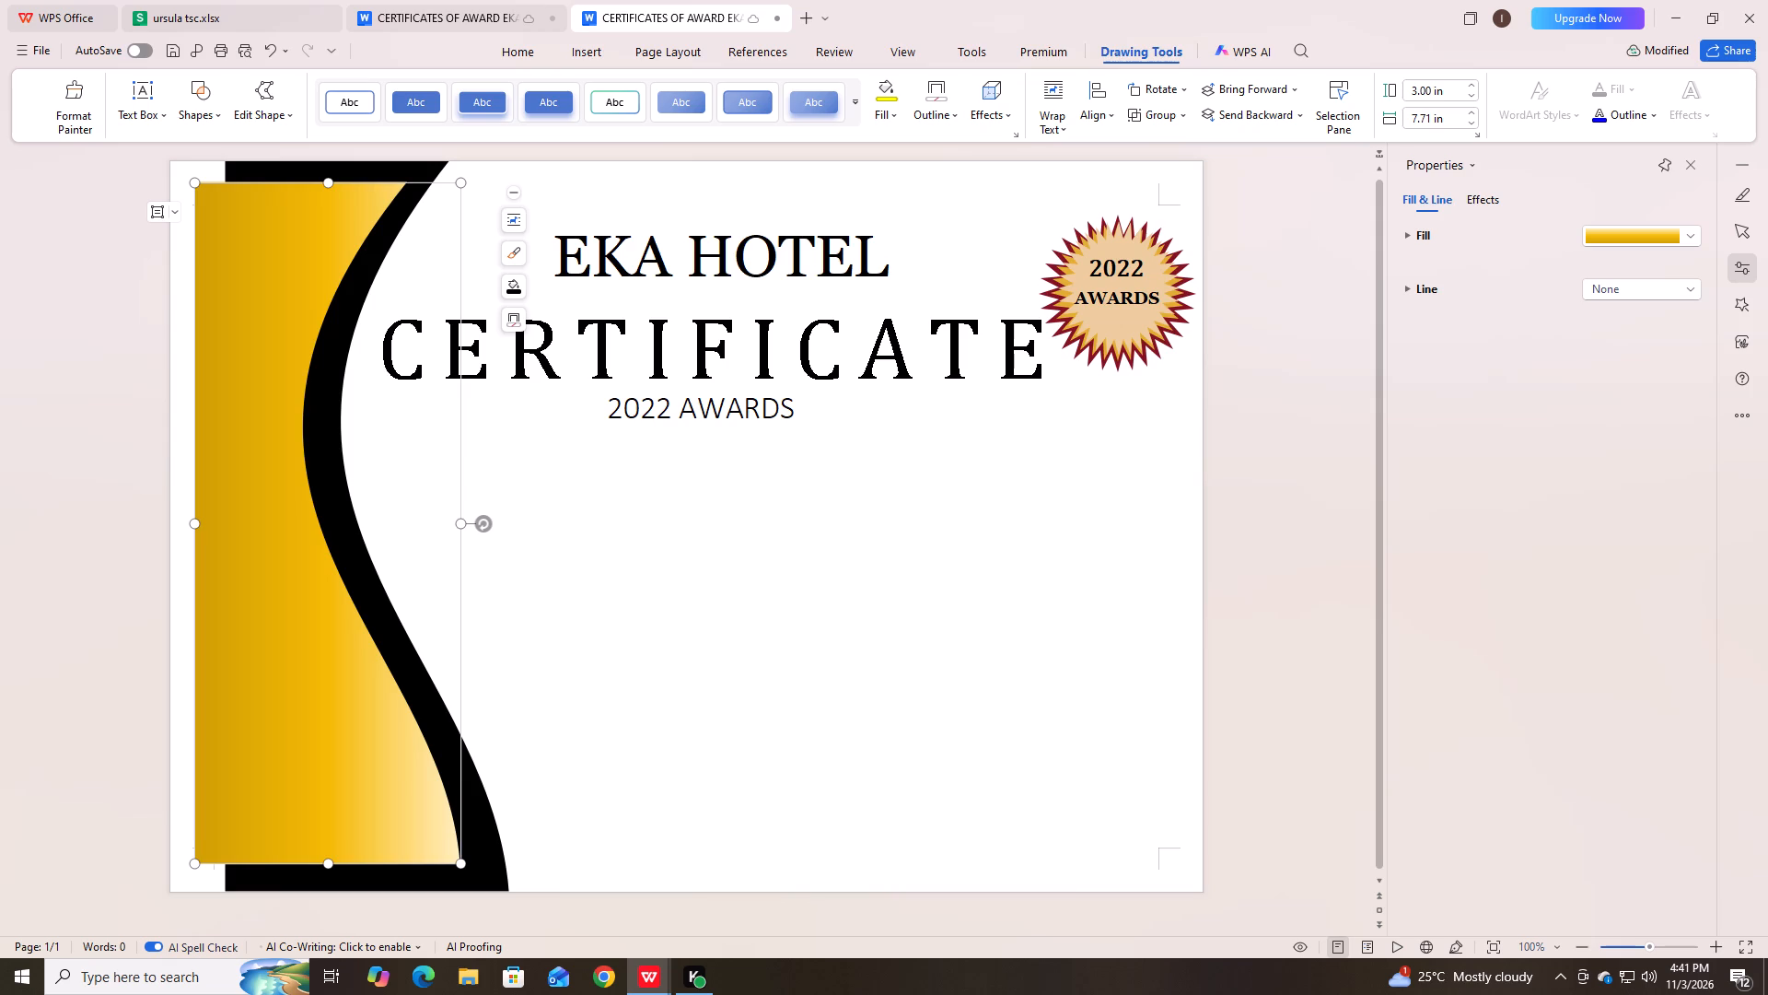
Stretch the gold wave panel to the page's bottom and top edges, making it about 8.26 in tall.
left_click_drag(330, 862, 329, 865)
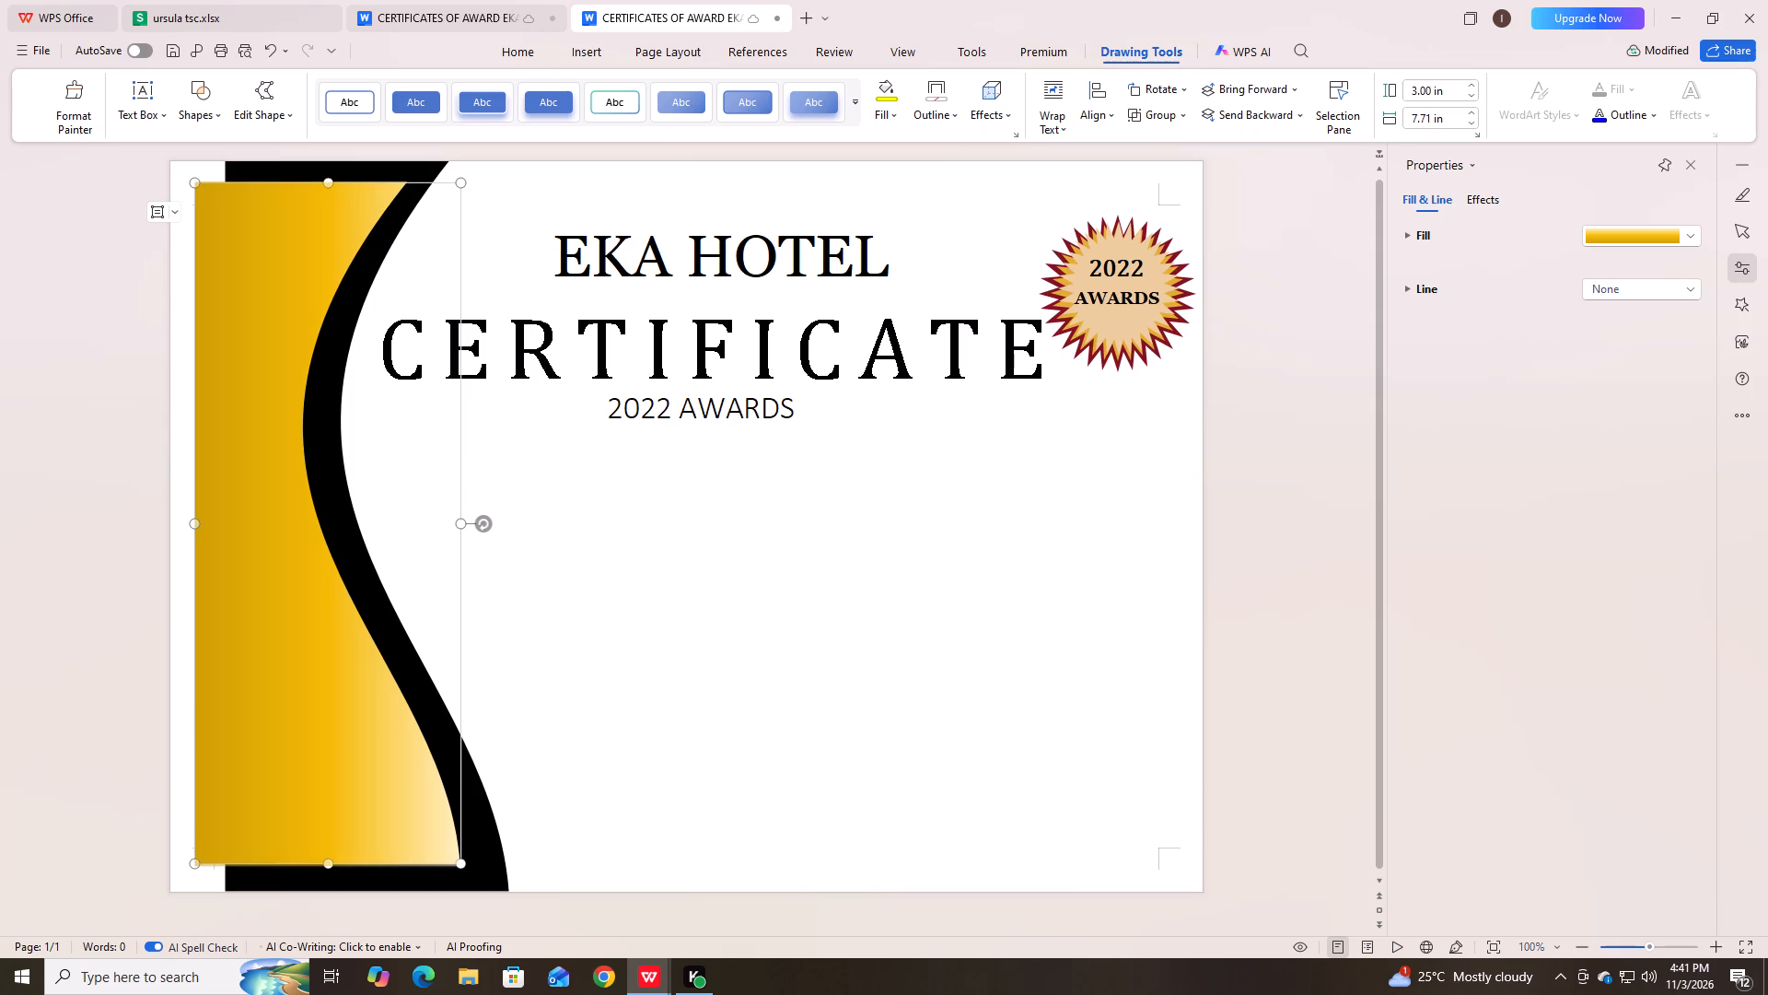
left_click_drag(329, 865, 336, 884)
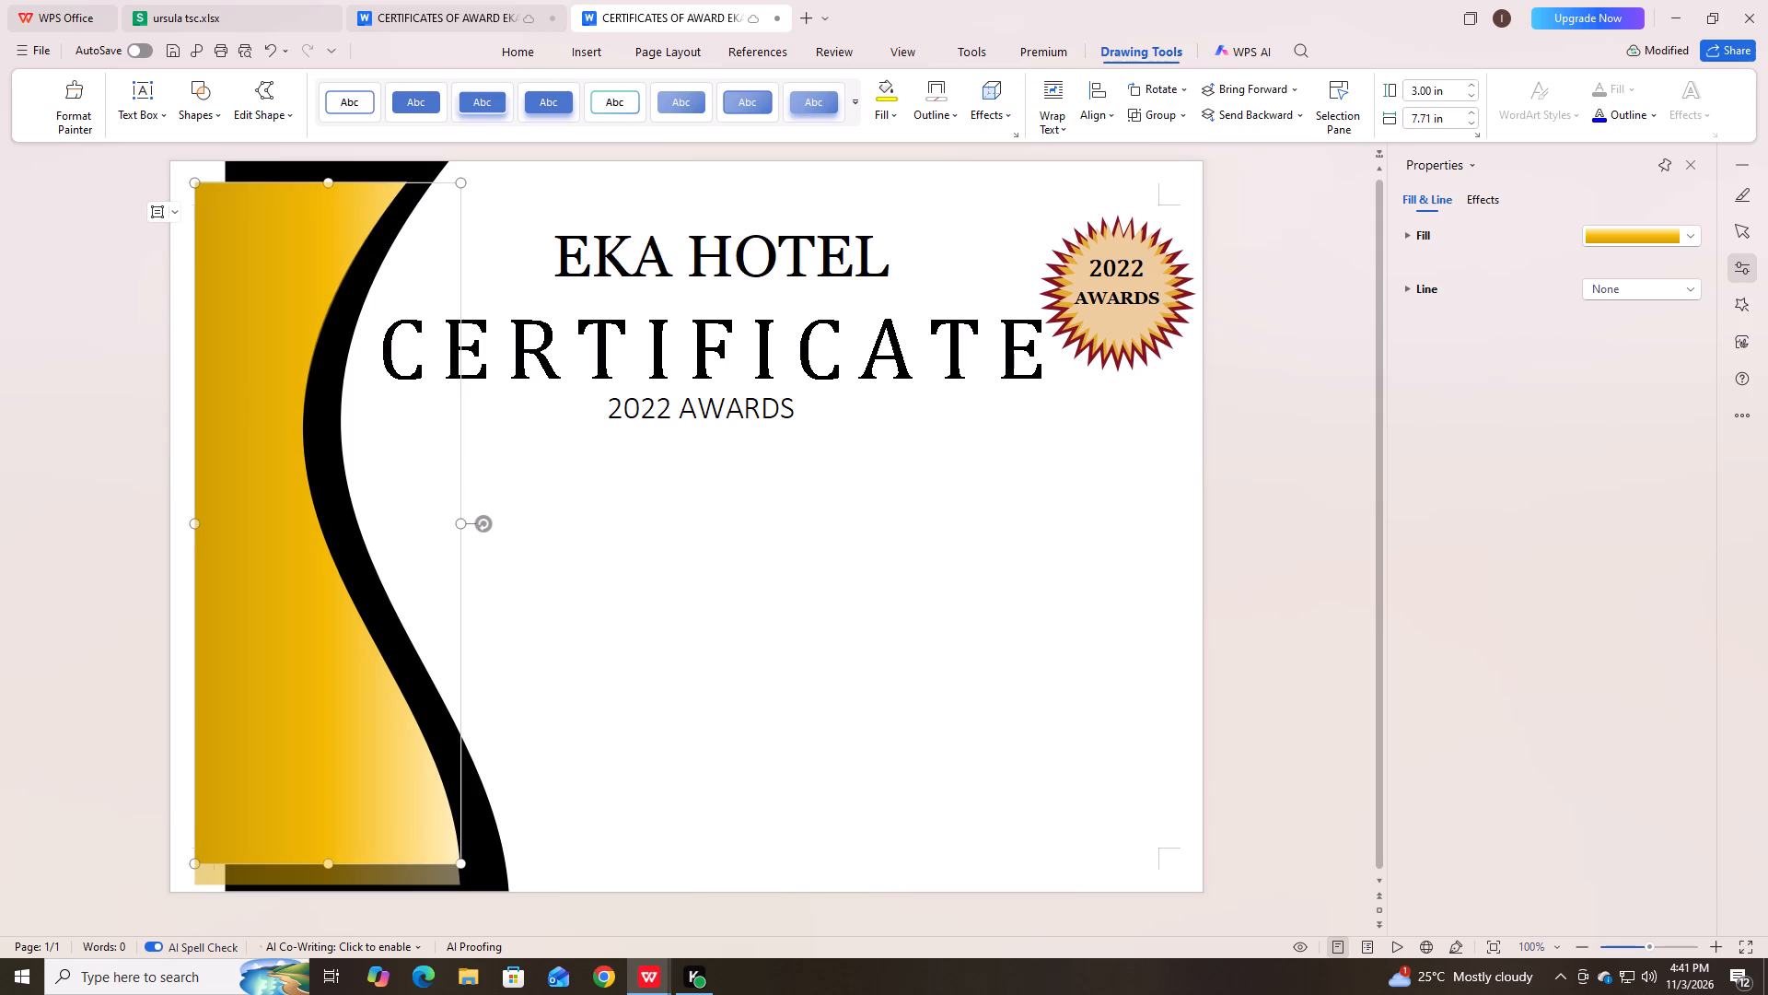
left_click_drag(336, 884, 338, 888)
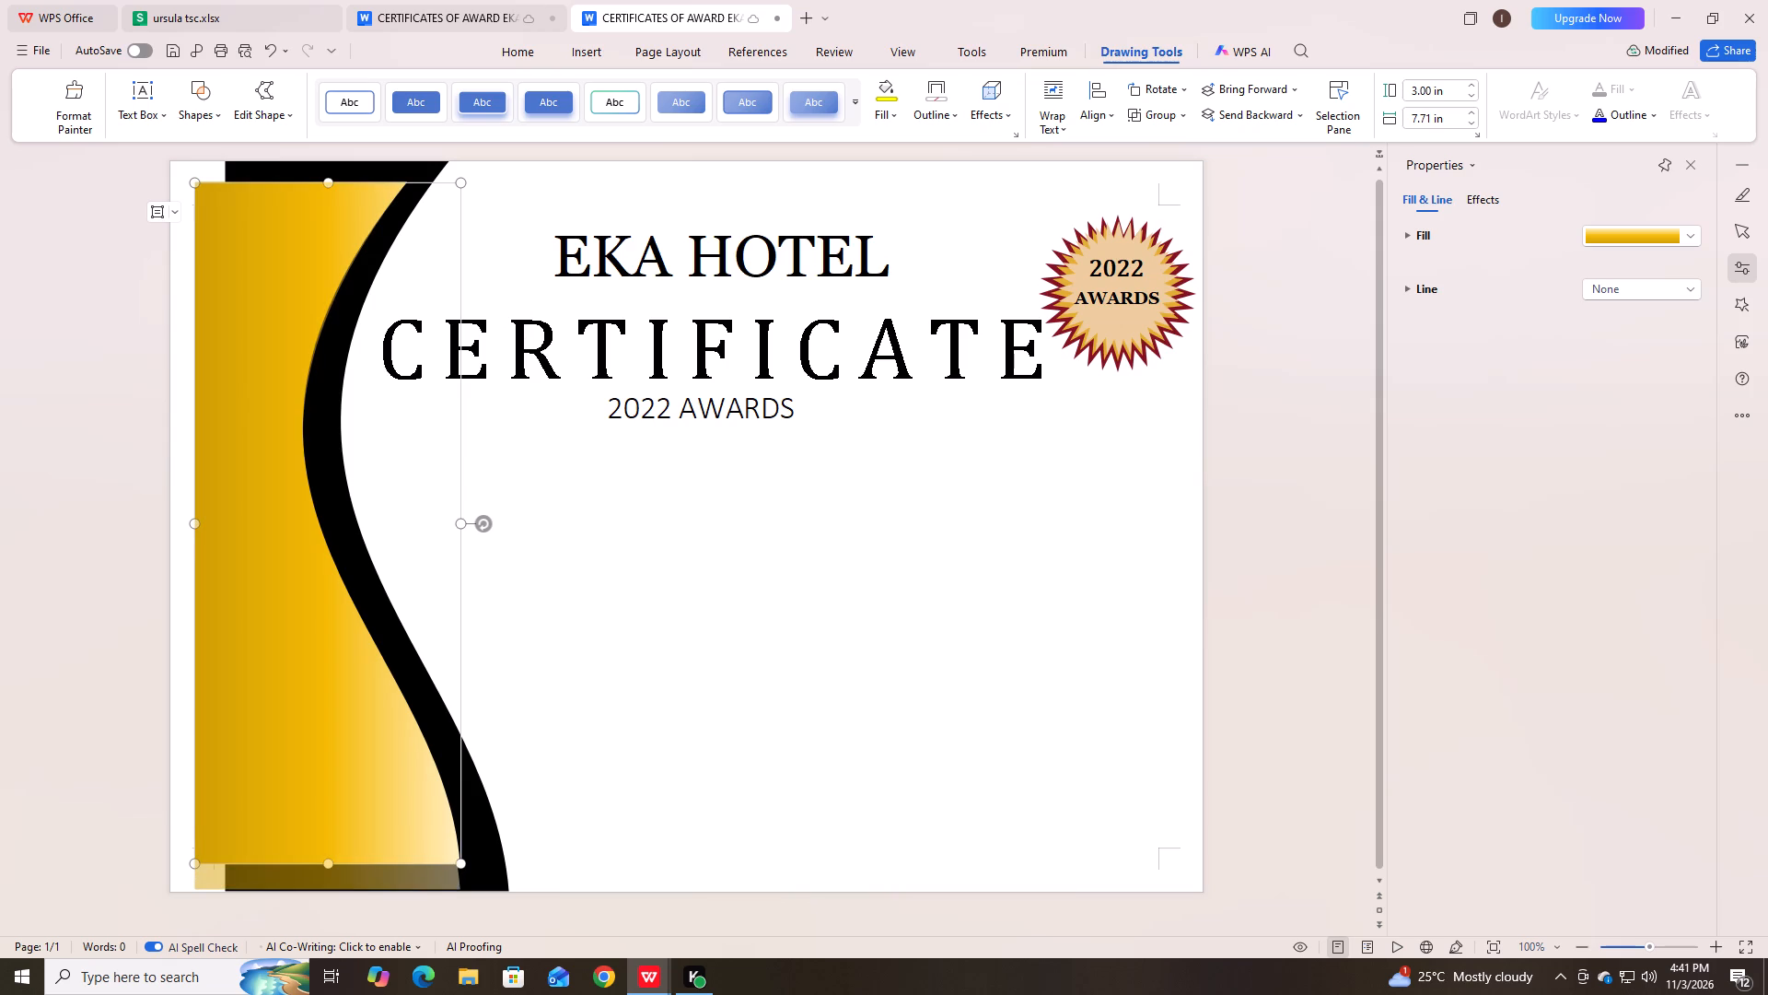
left_click_drag(338, 888, 339, 889)
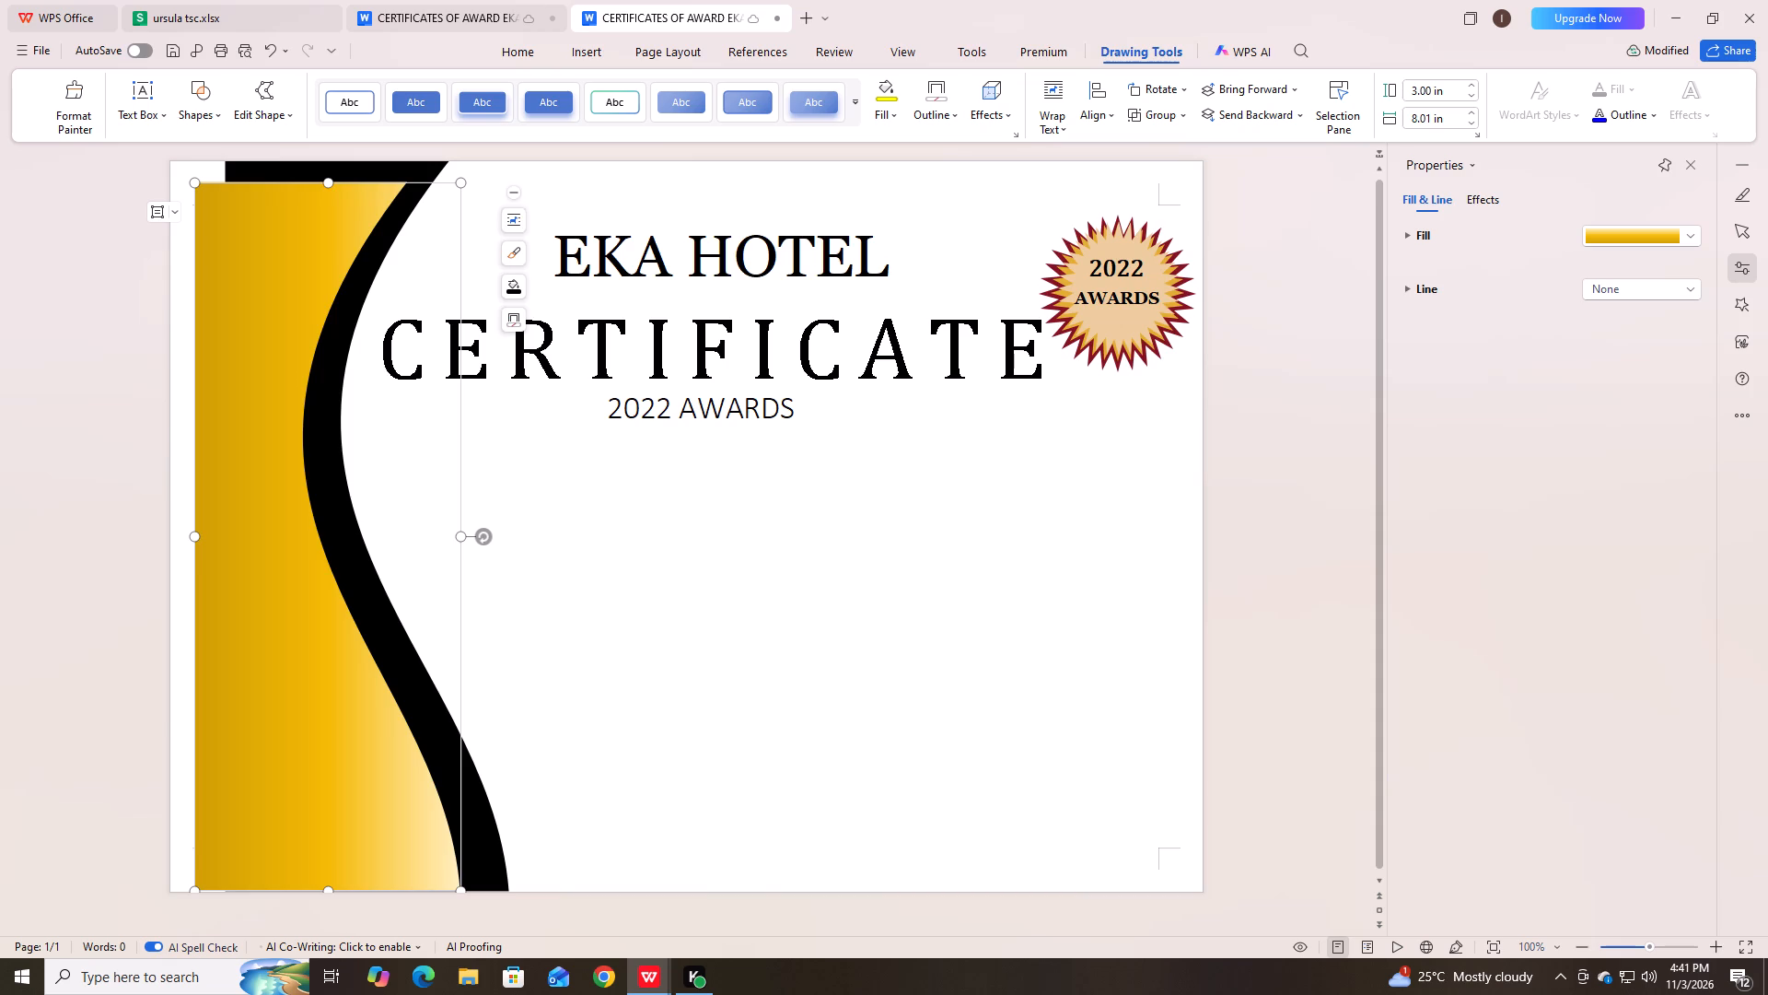
left_click_drag(326, 181, 327, 178)
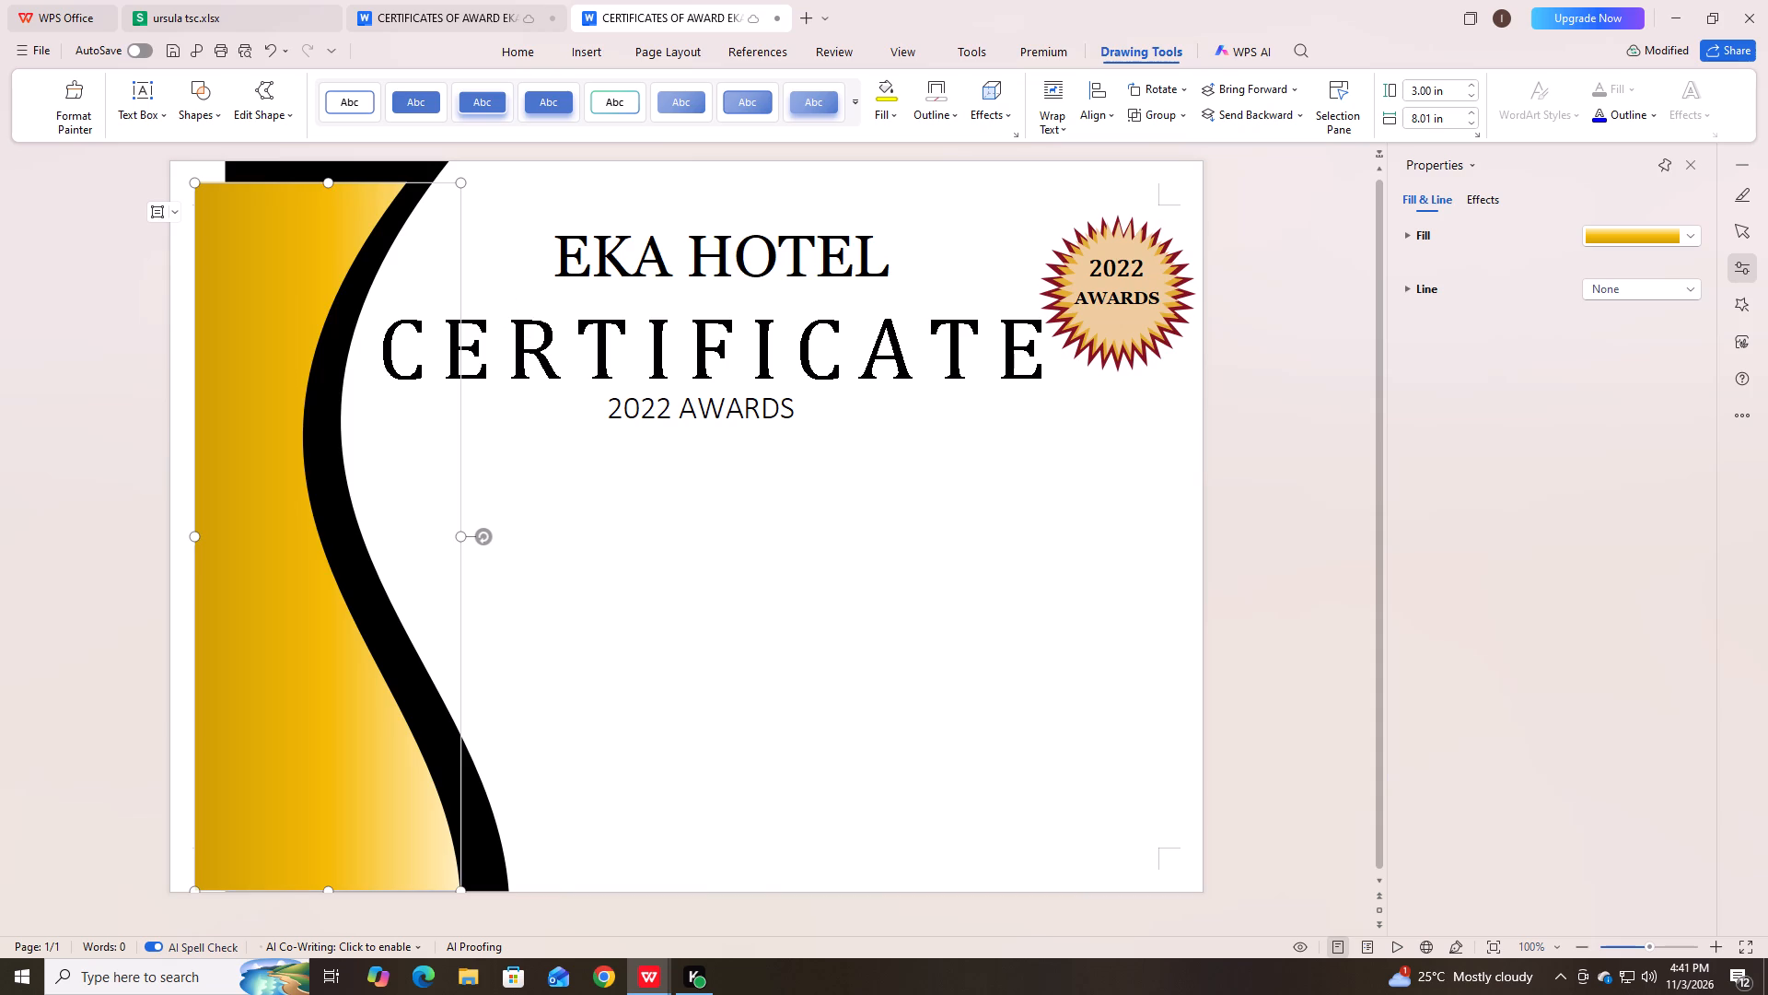
left_click_drag(327, 178, 333, 161)
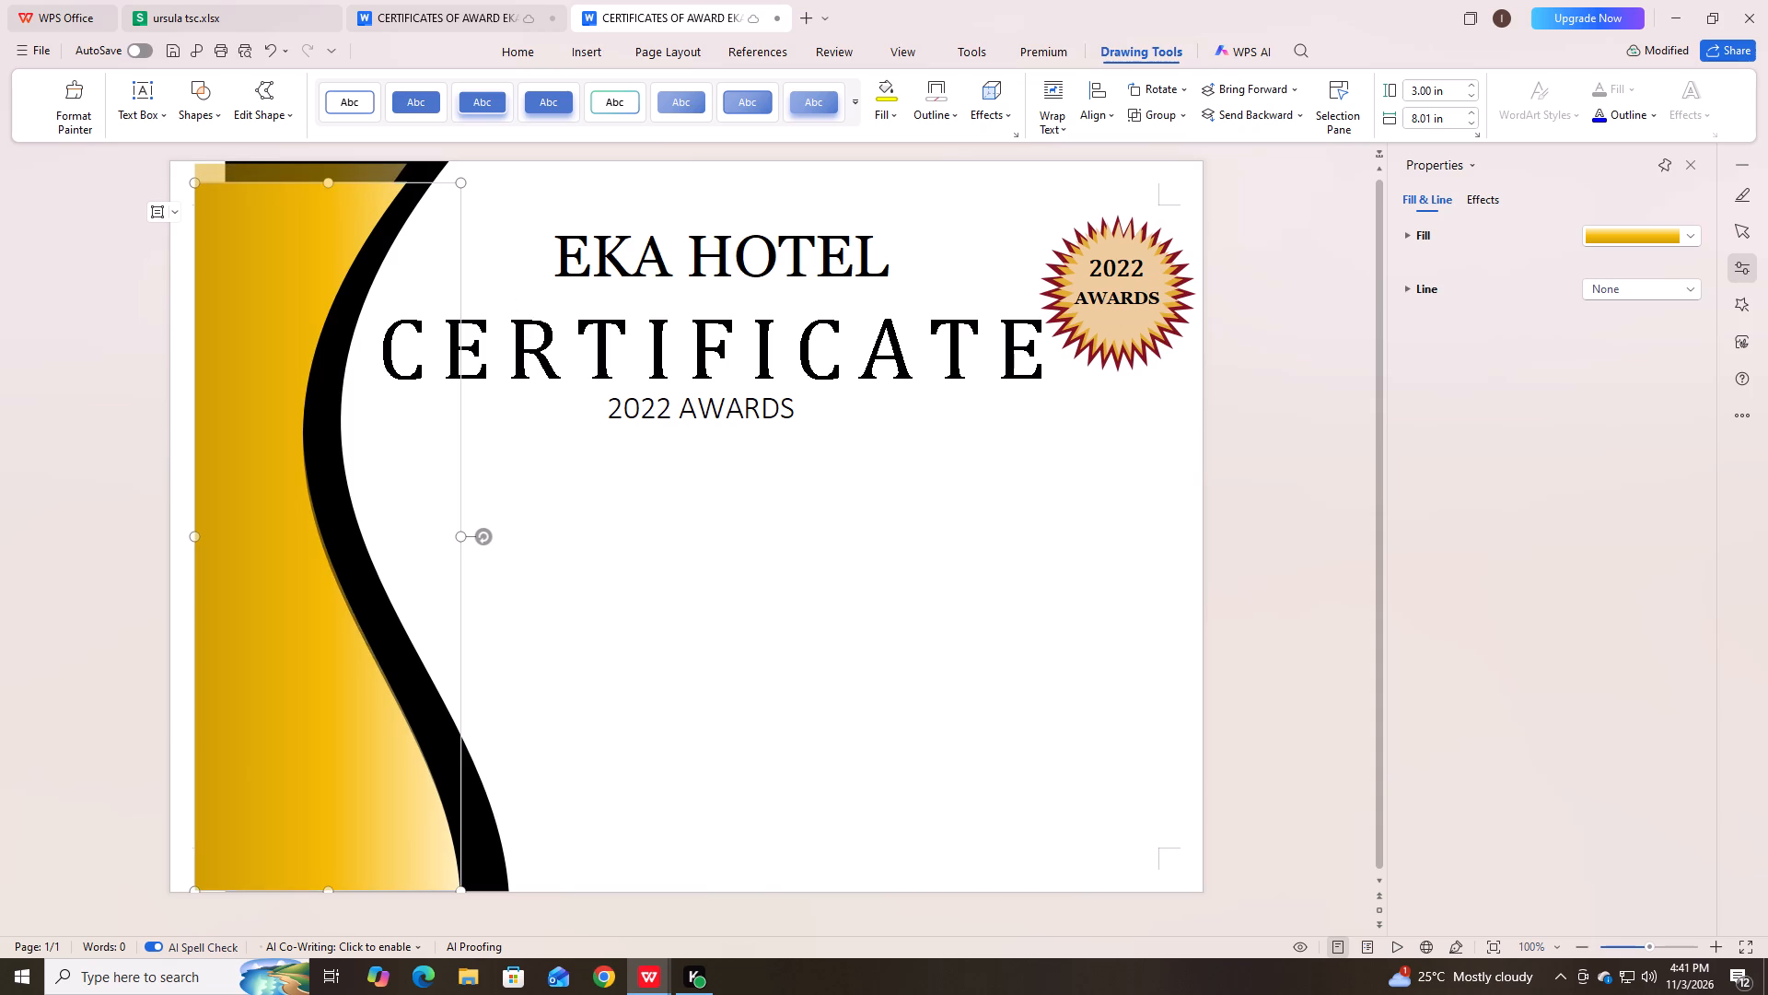
left_click_drag(333, 161, 337, 158)
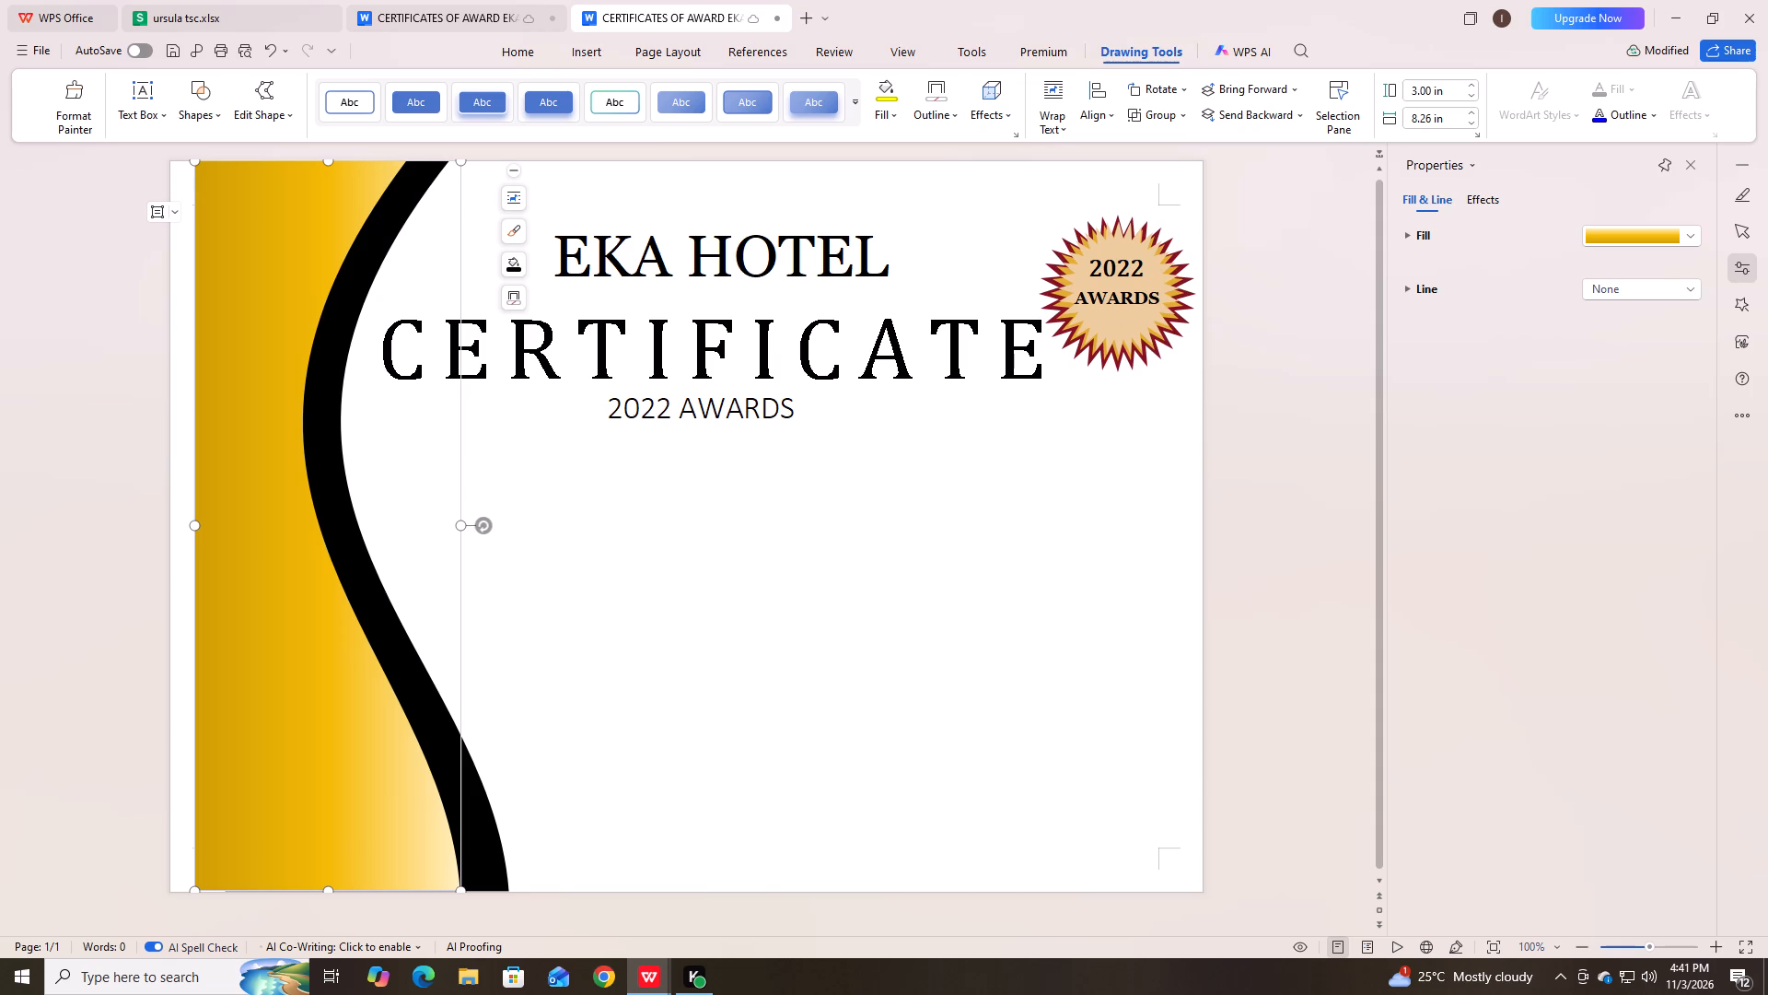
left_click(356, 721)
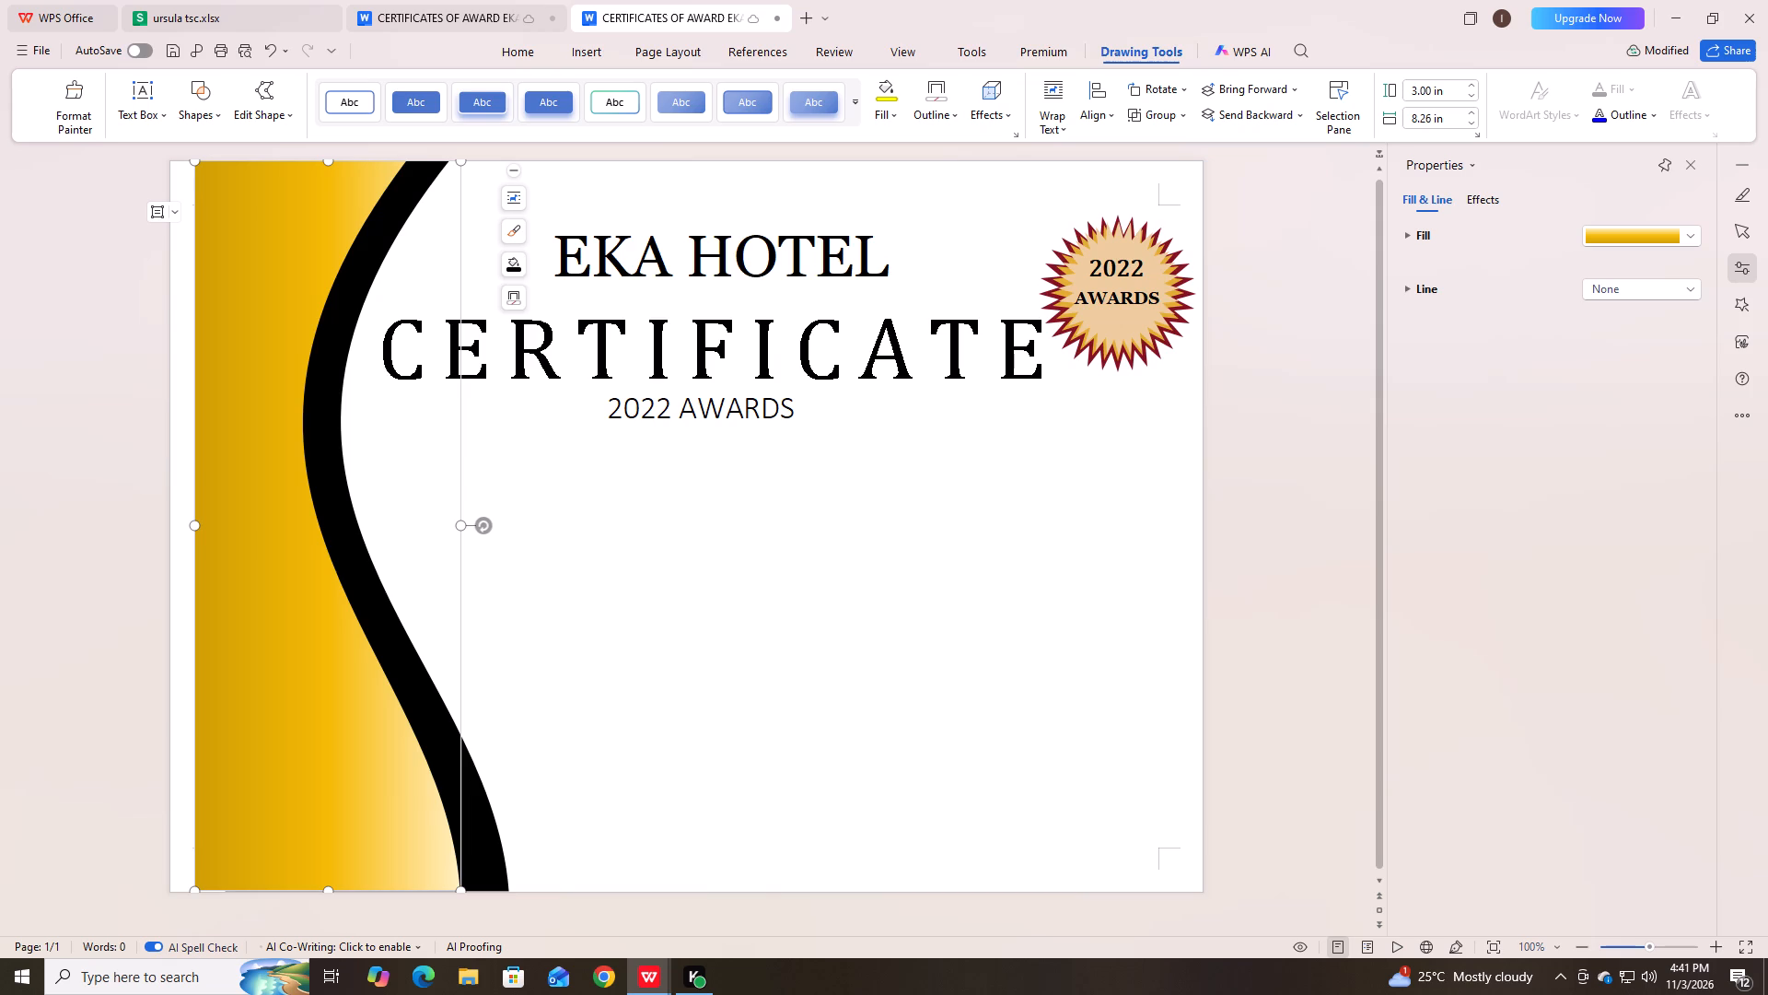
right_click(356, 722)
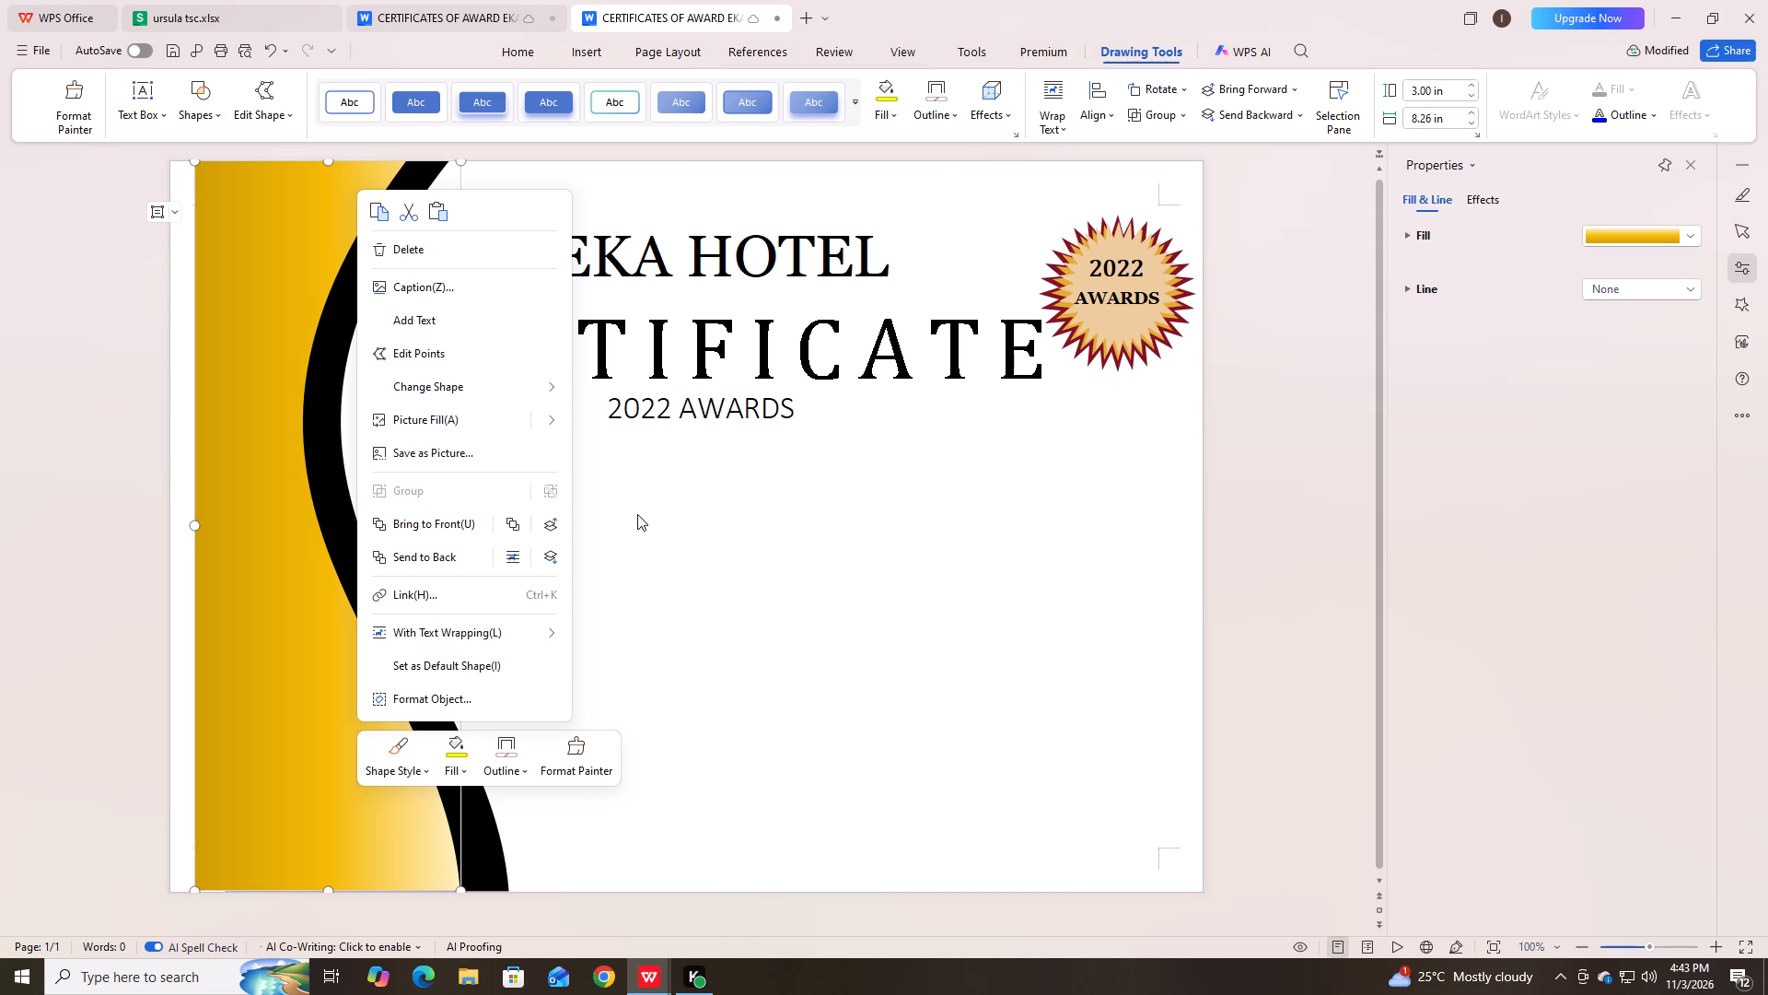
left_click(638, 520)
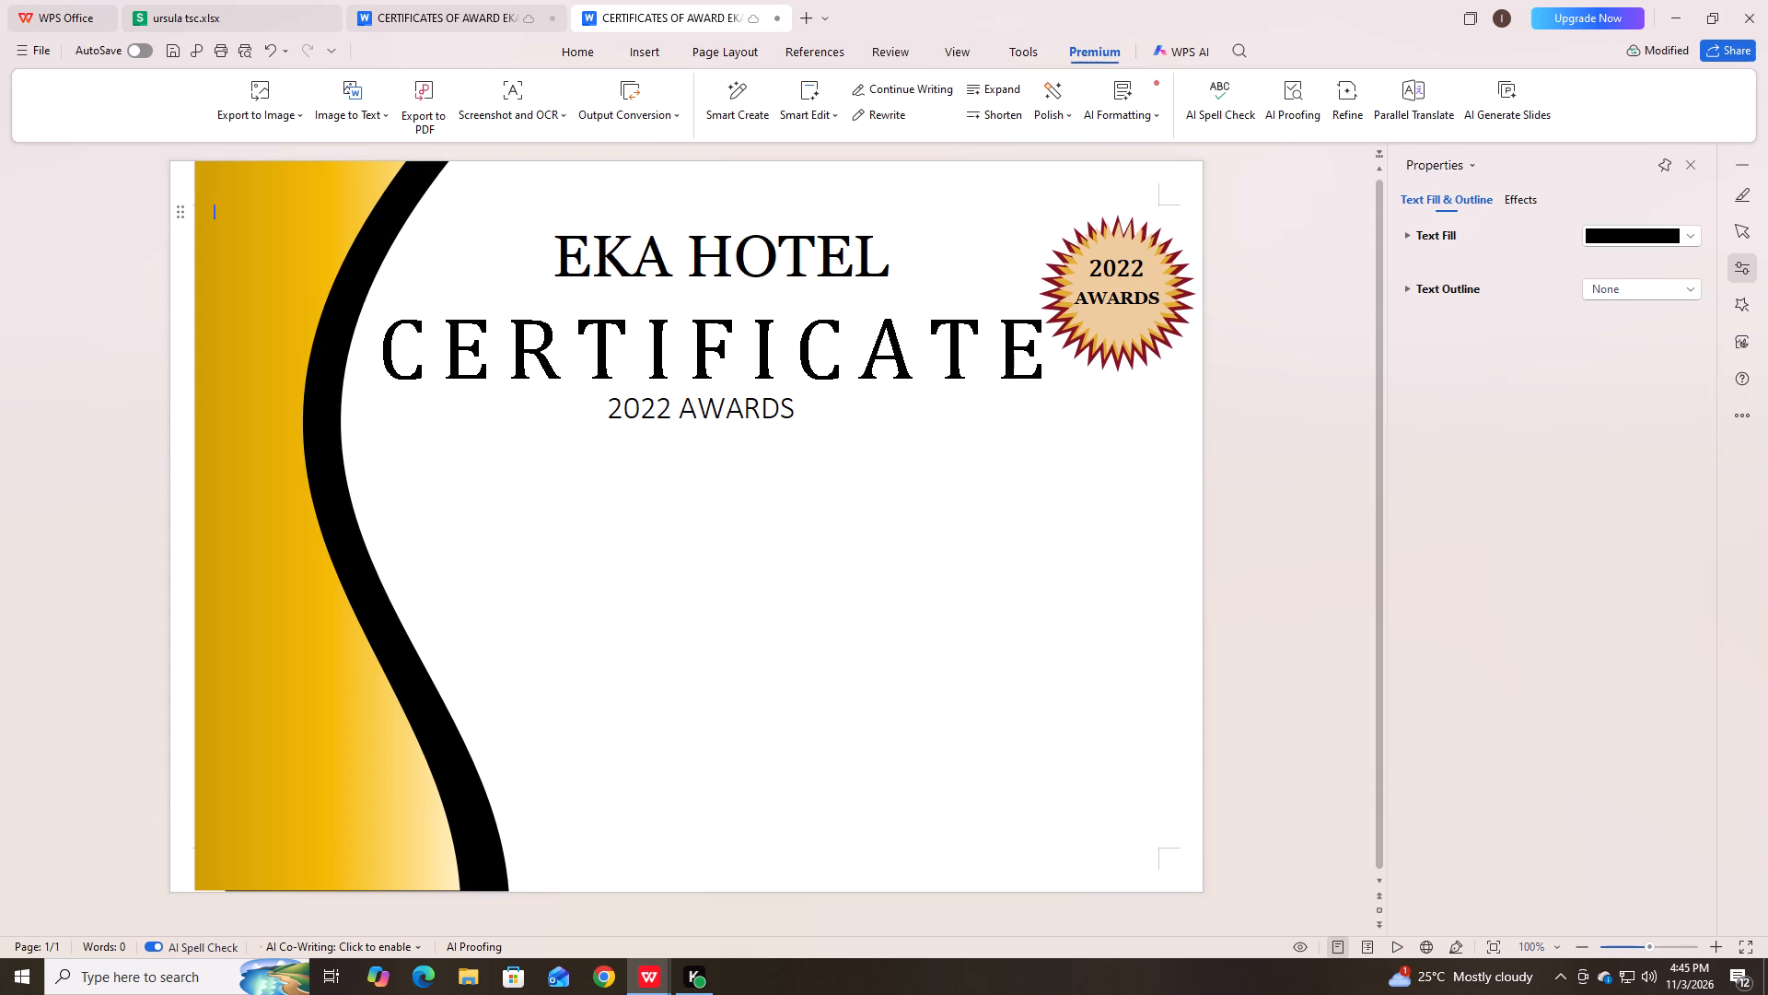
Duplicate the gold wave panel and place the copy over the headings, aligned with the page's top and bottom edges.
left_click(255, 460)
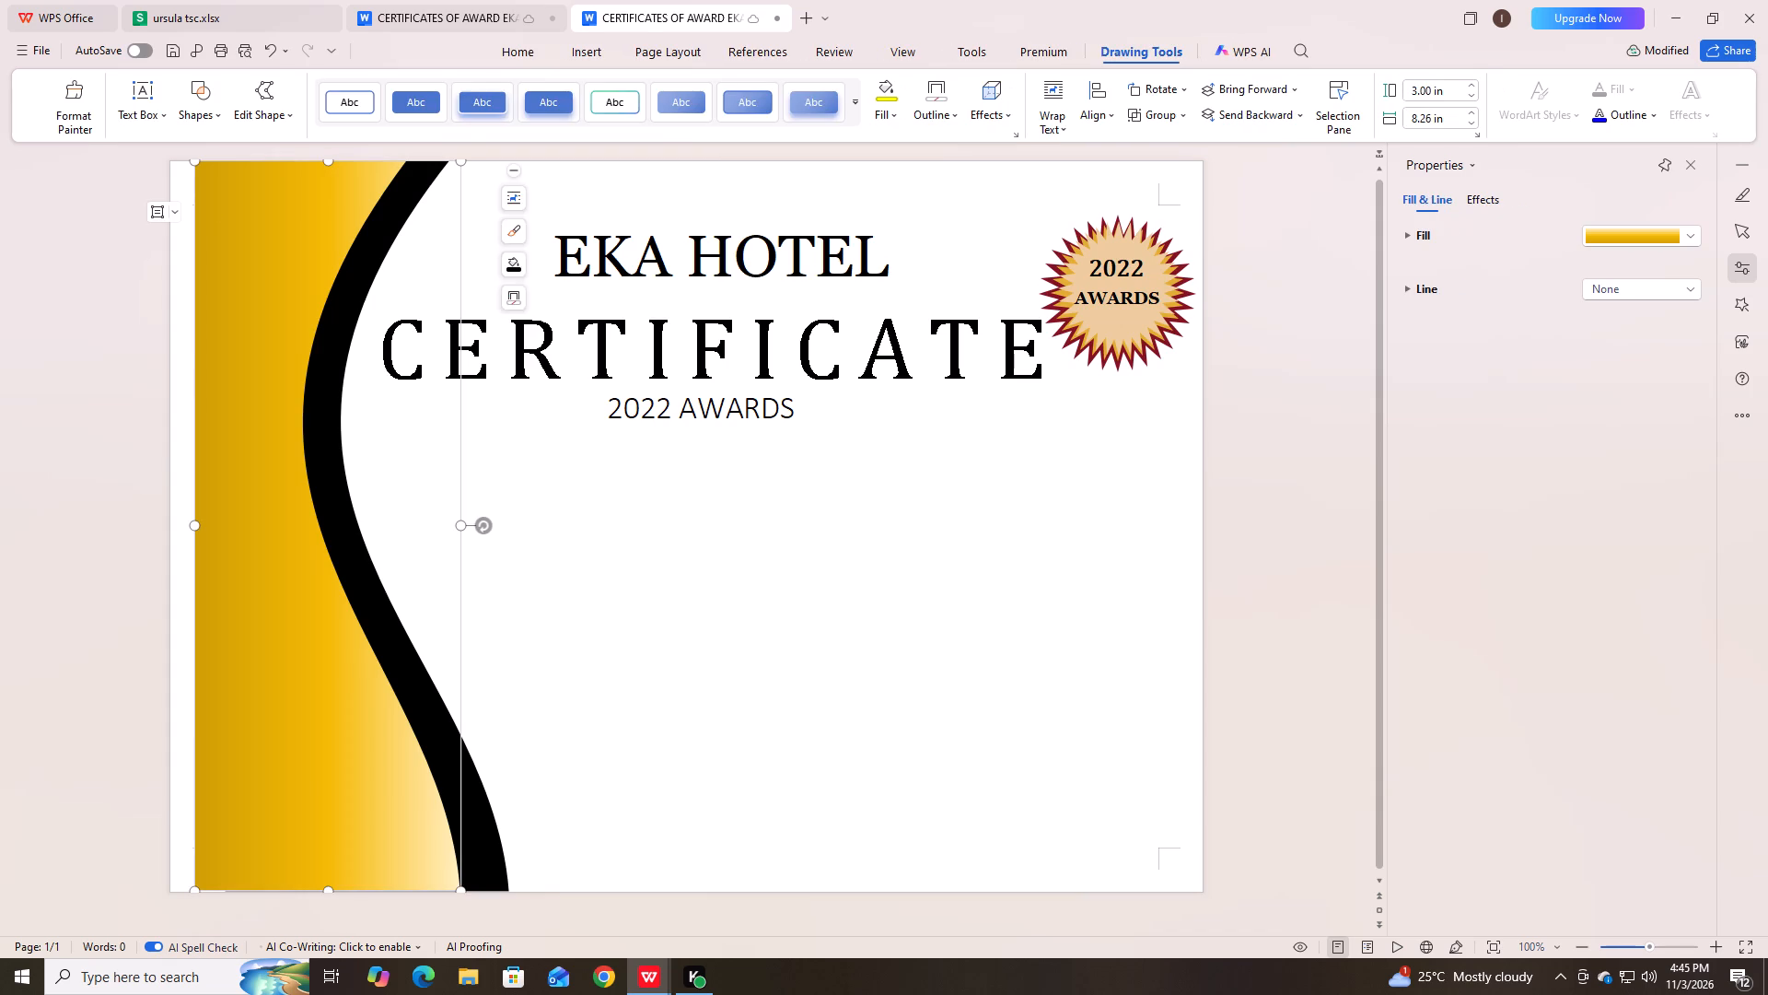
right_click(255, 461)
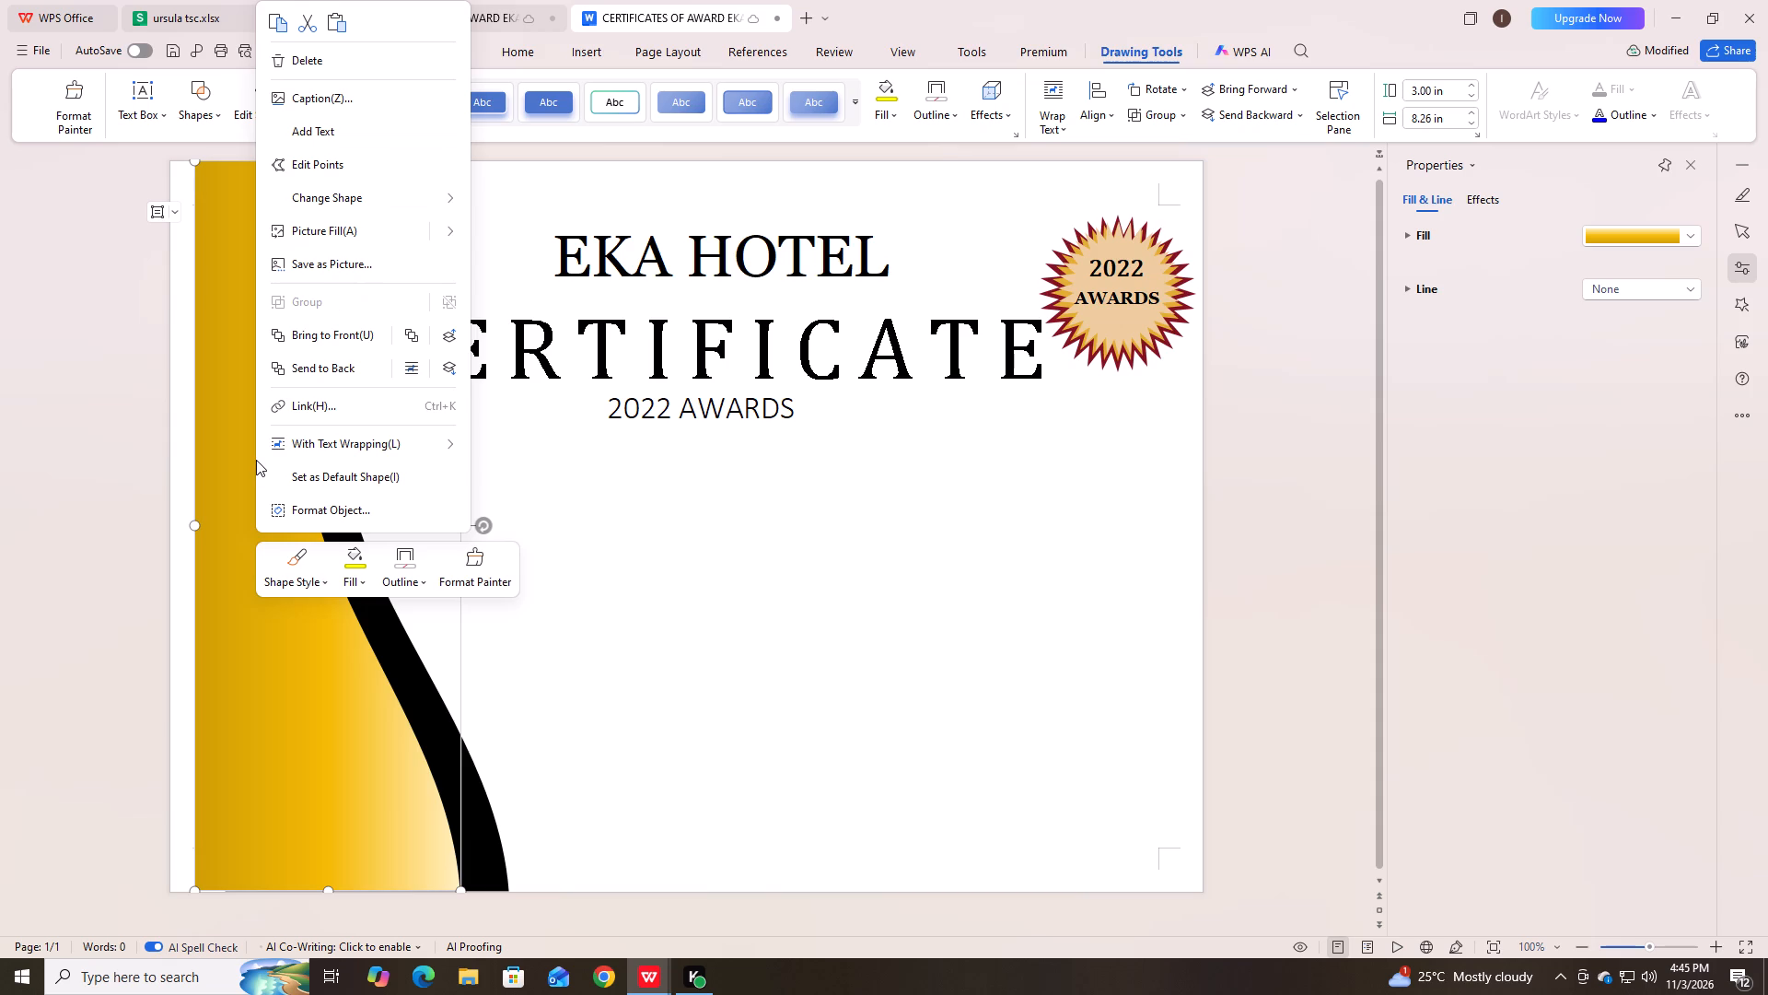
left_click(279, 24)
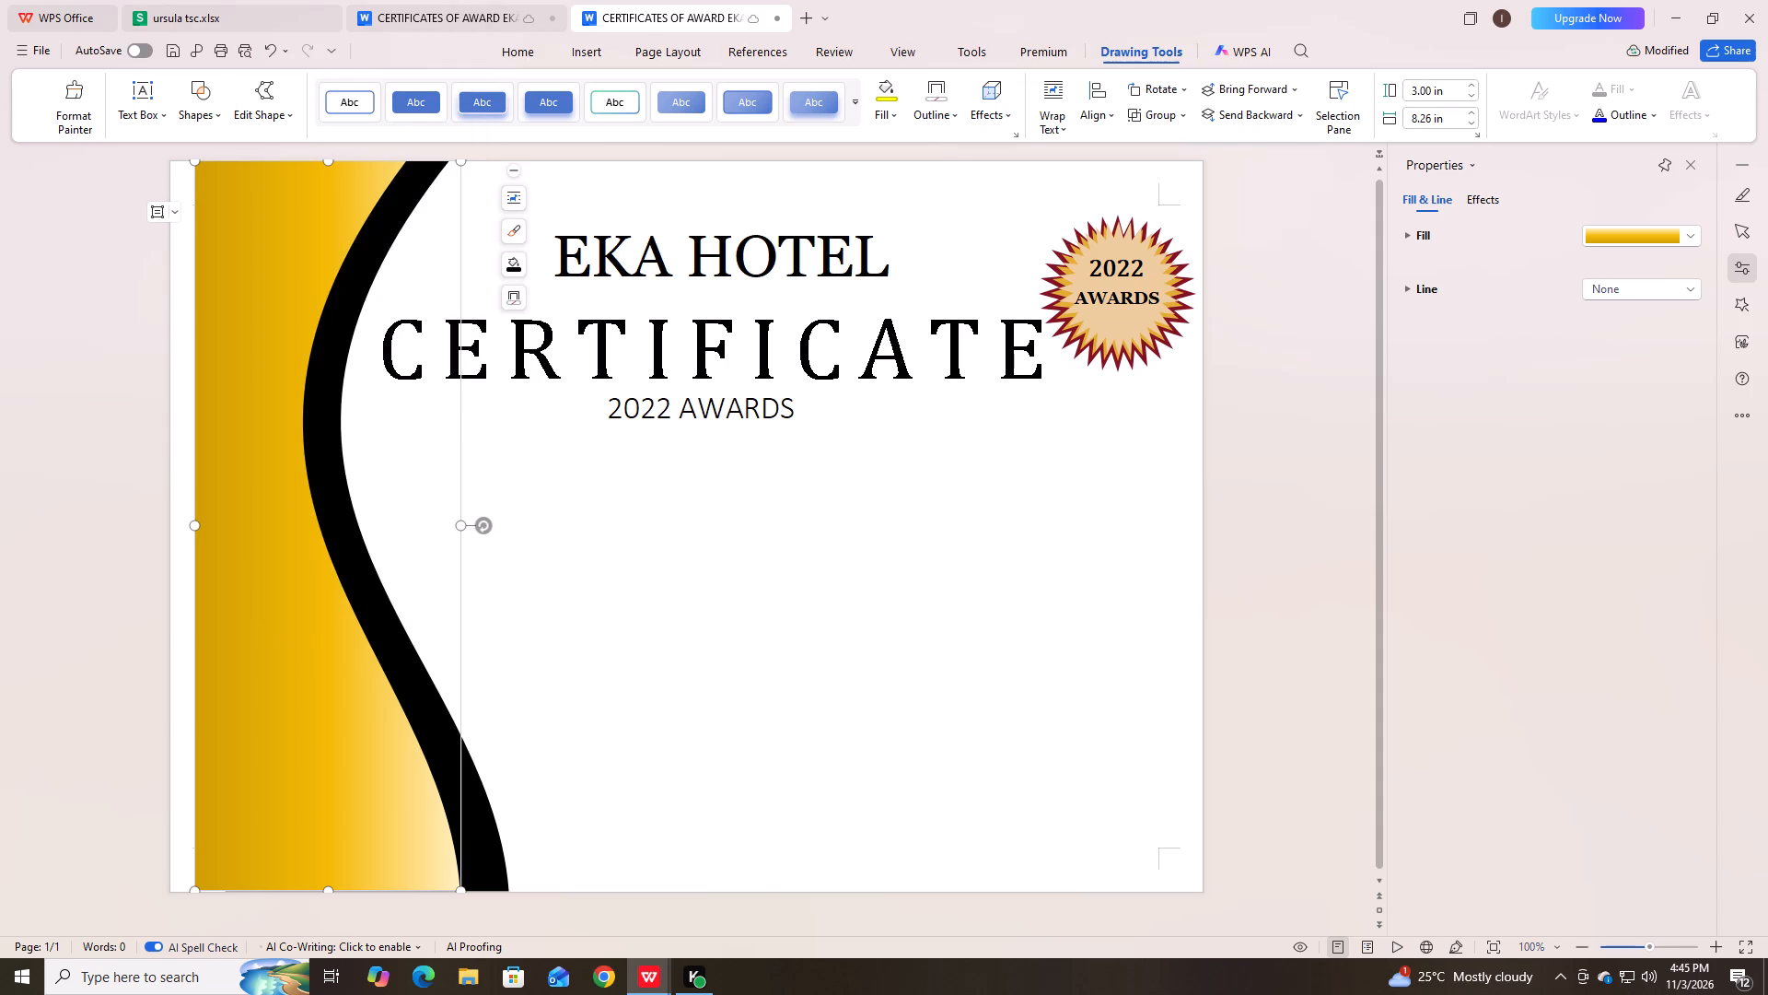
left_click(636, 553)
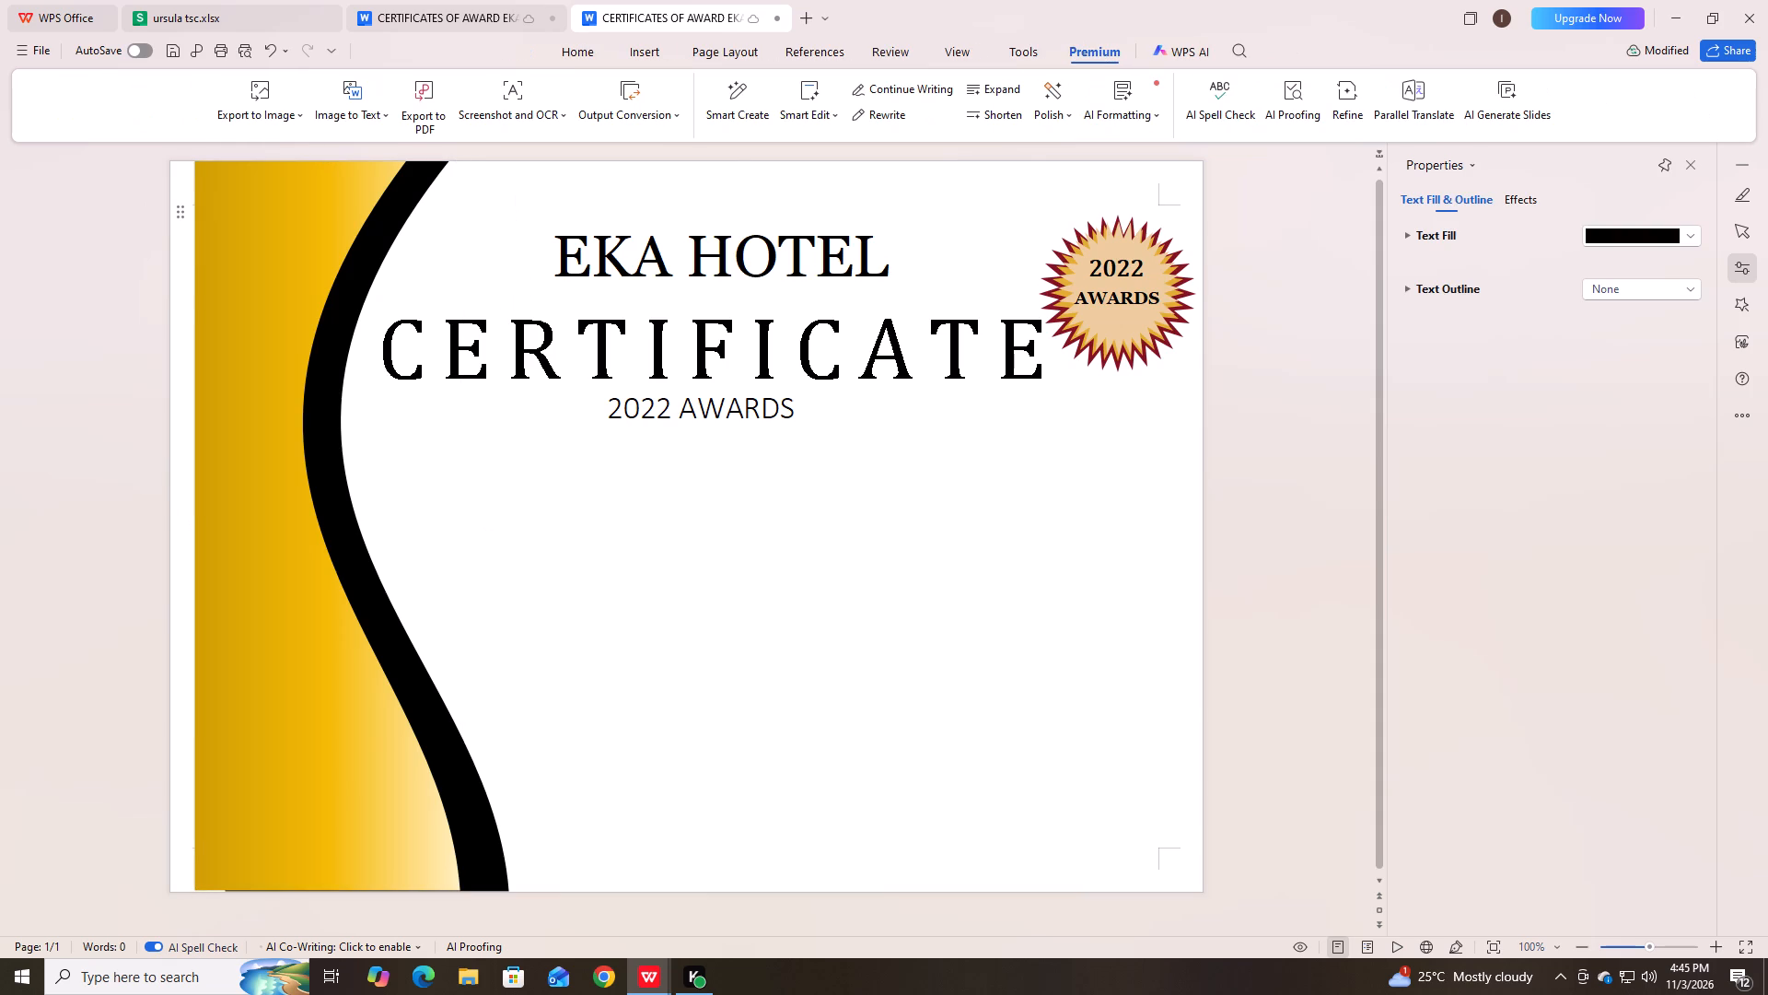
key("ctrl+v")
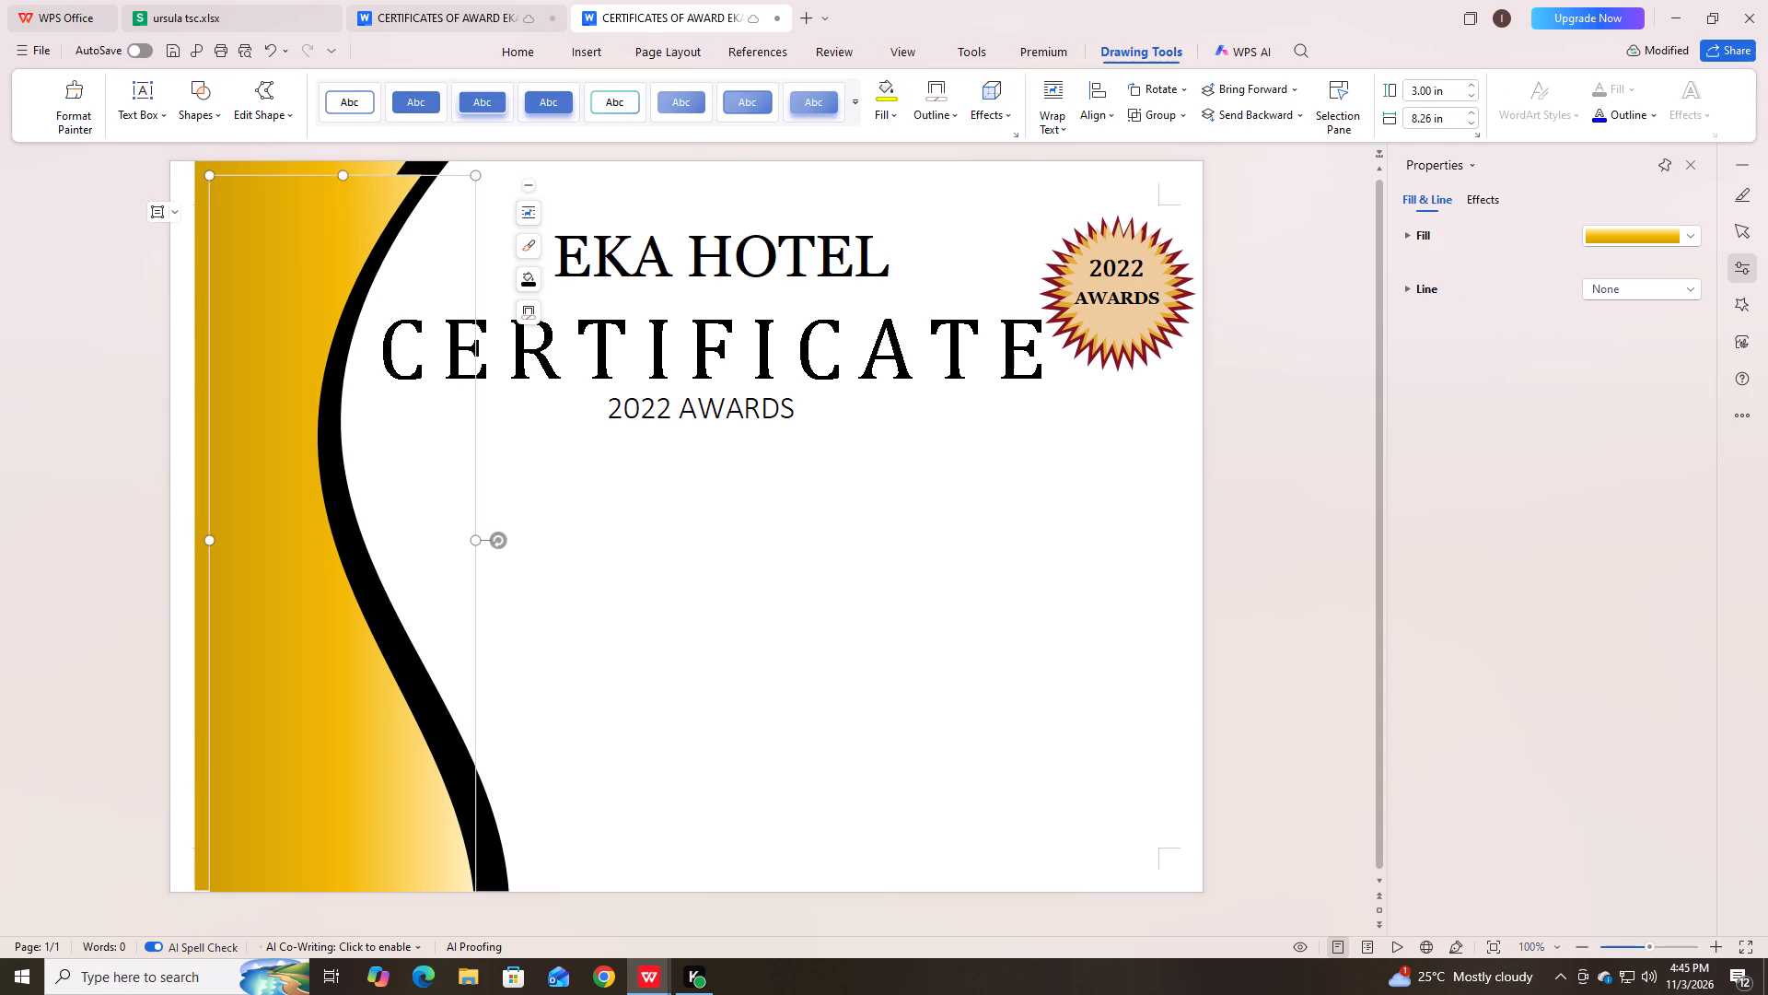
left_click_drag(250, 377, 260, 403)
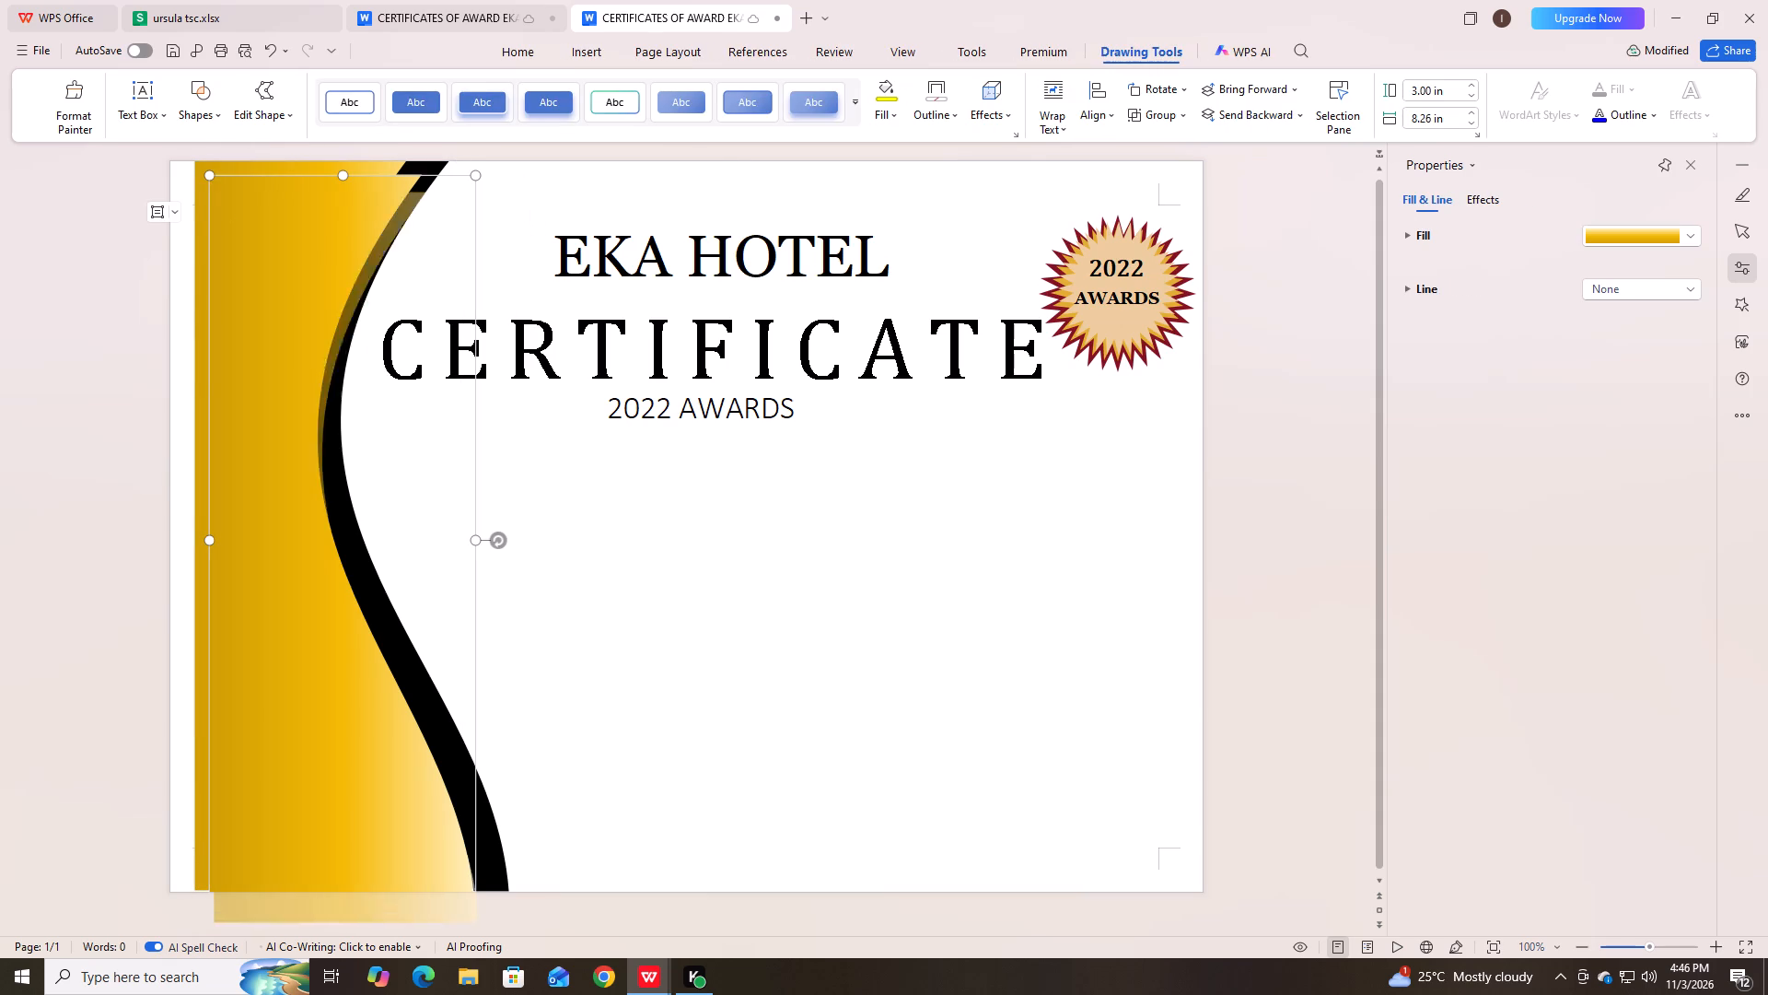
left_click_drag(260, 403, 597, 380)
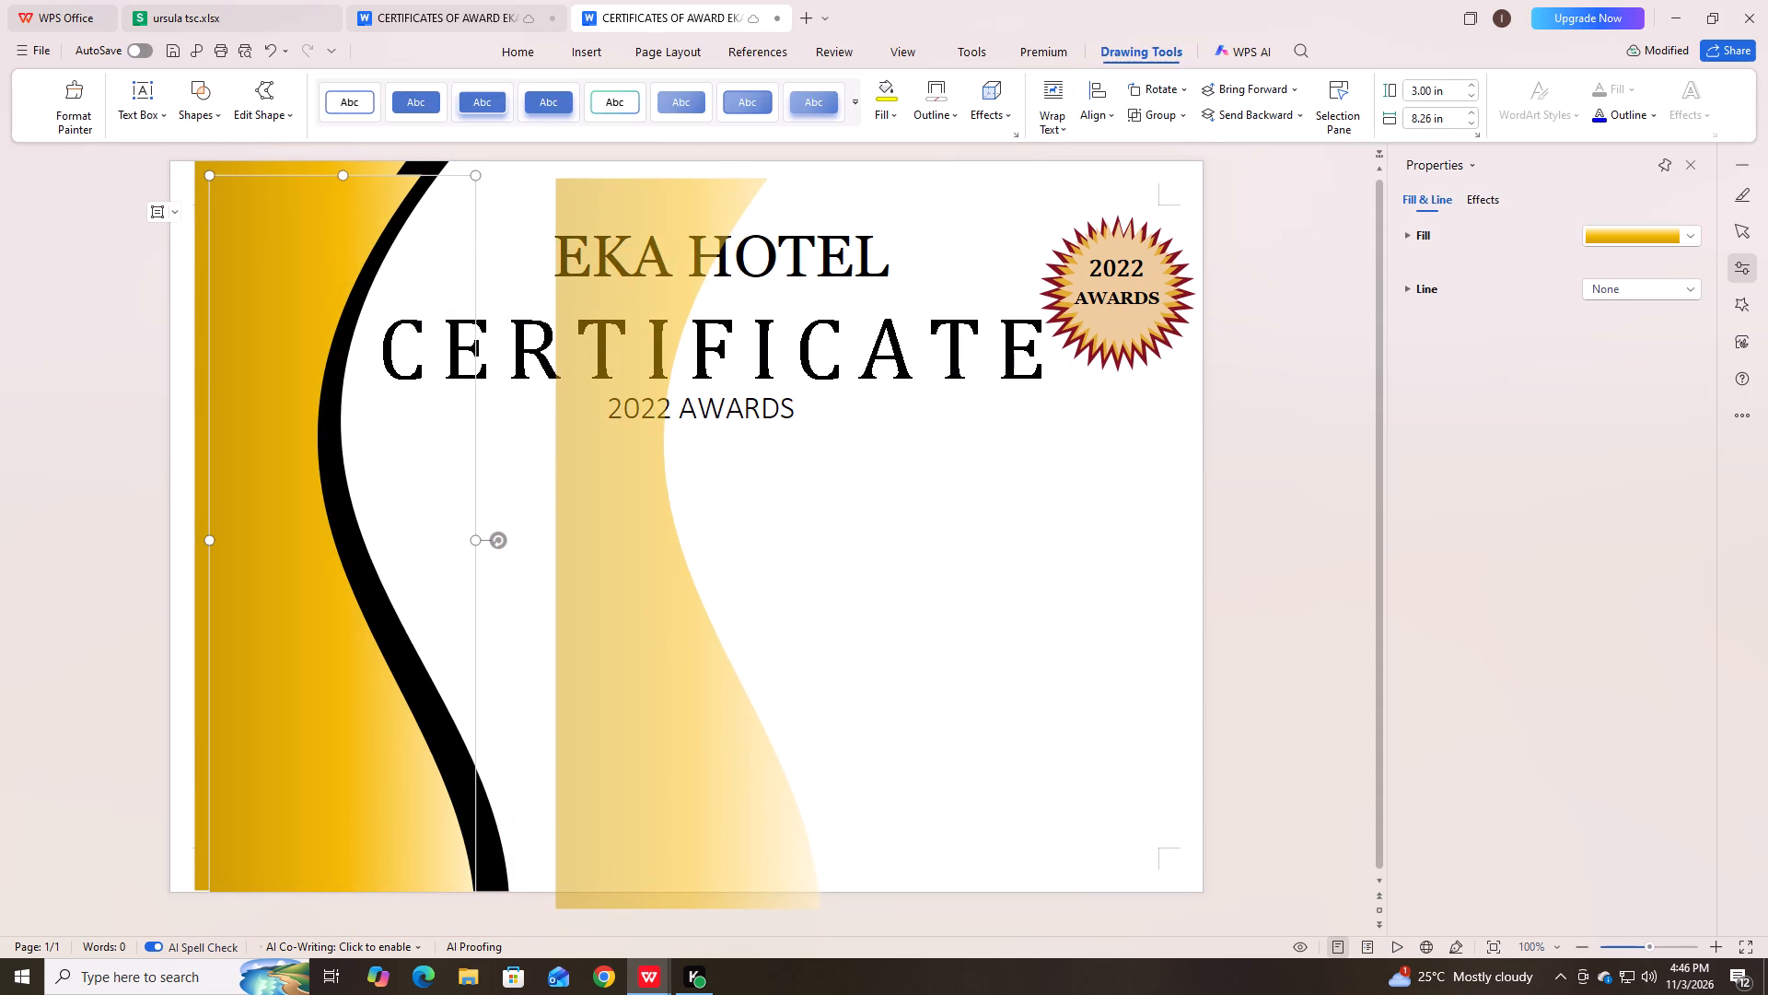
left_click_drag(597, 380, 606, 362)
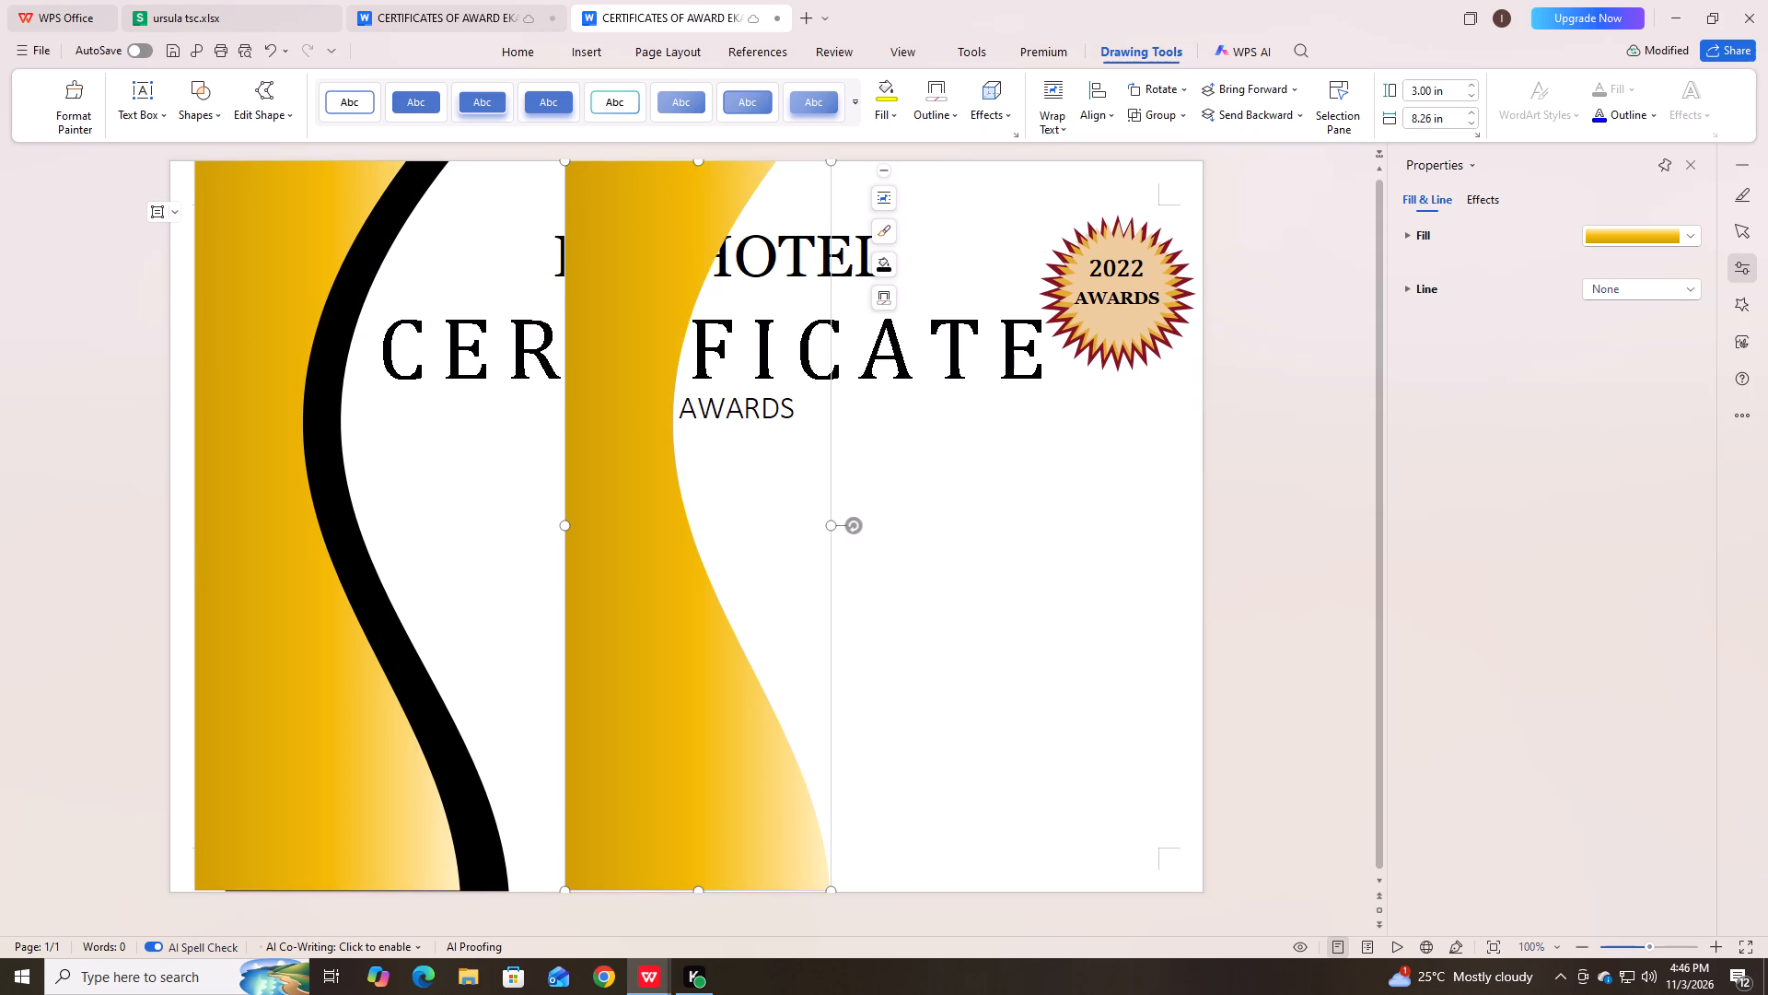
Fill the copied wave panel over the headings with the darkest red theme colour.
left_click(884, 267)
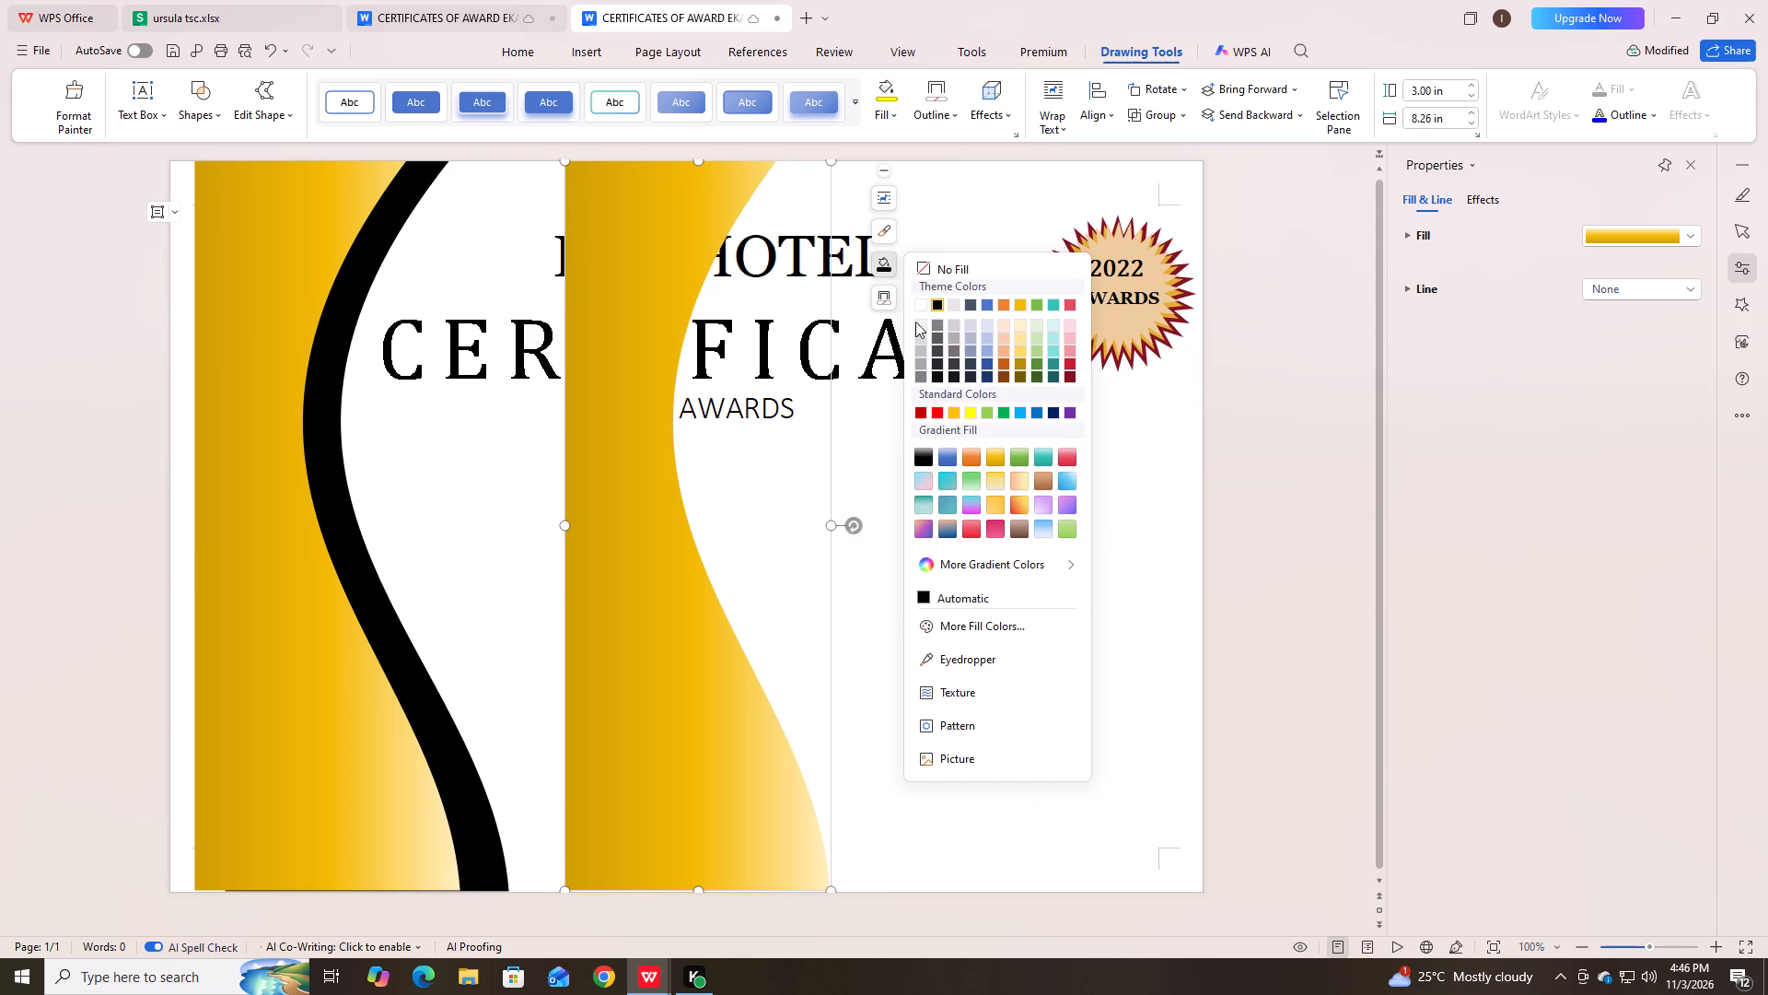
left_click(1072, 379)
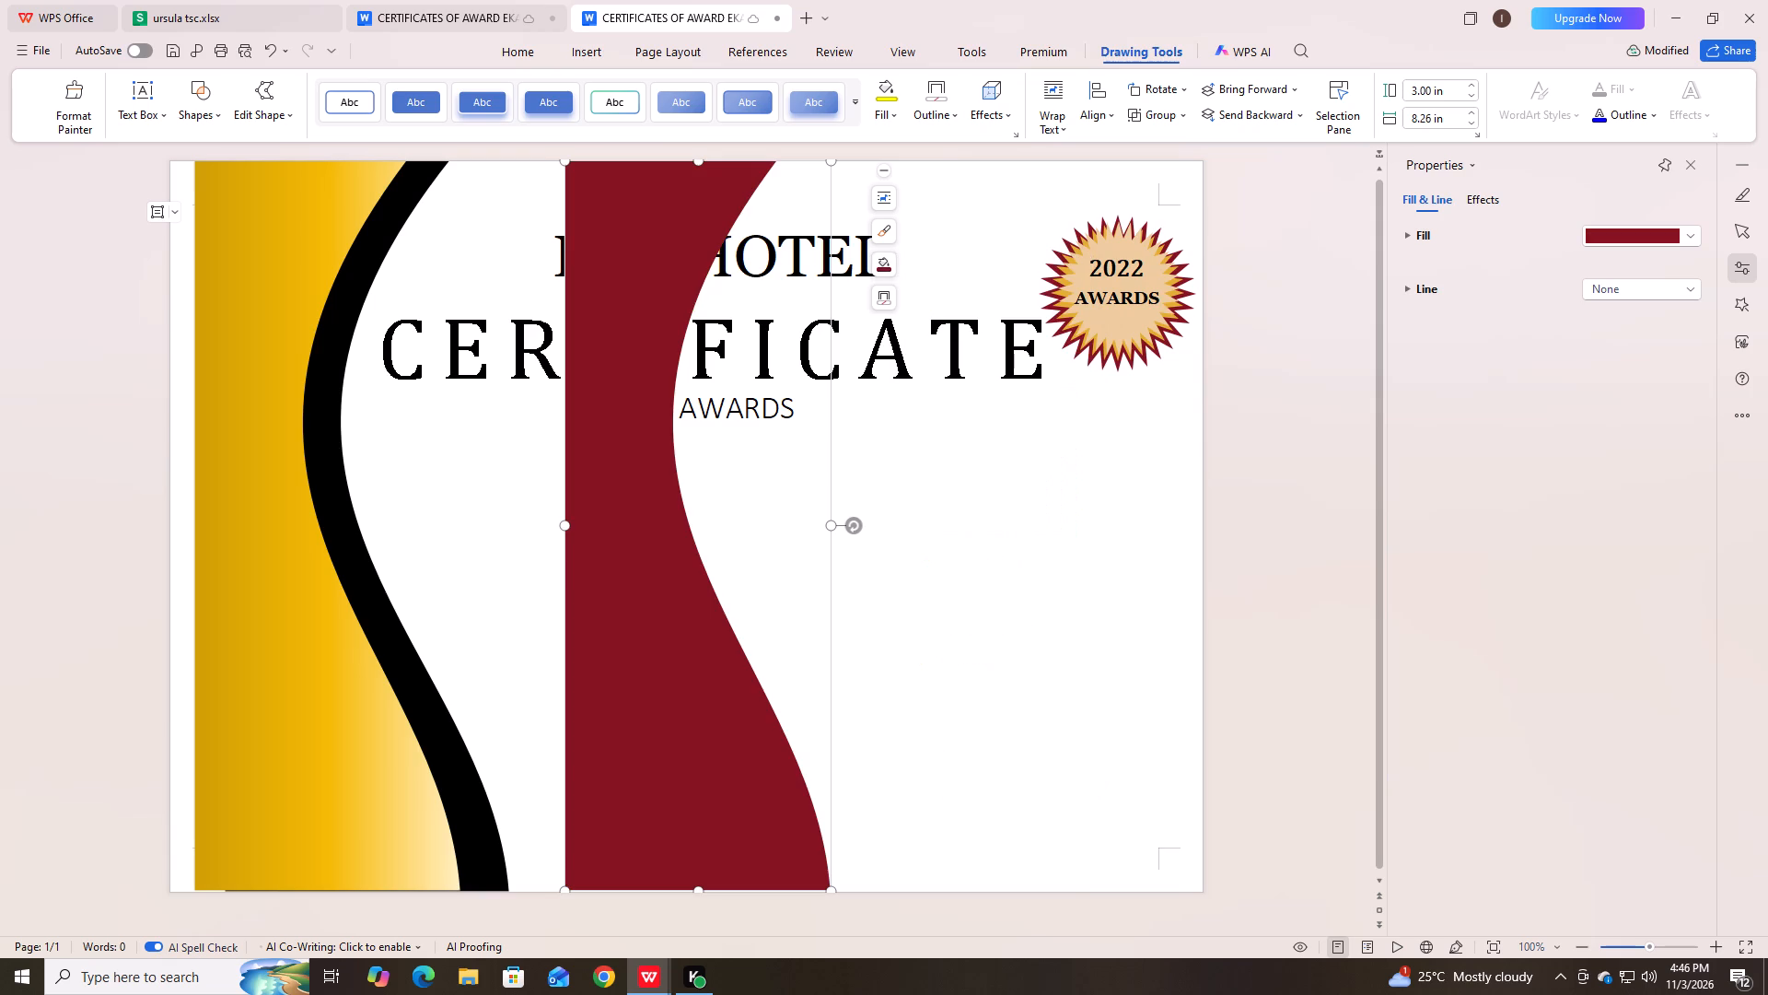
Fill the red wave panel over the headings with the darker custom colour 590C1B.
right_click(882, 265)
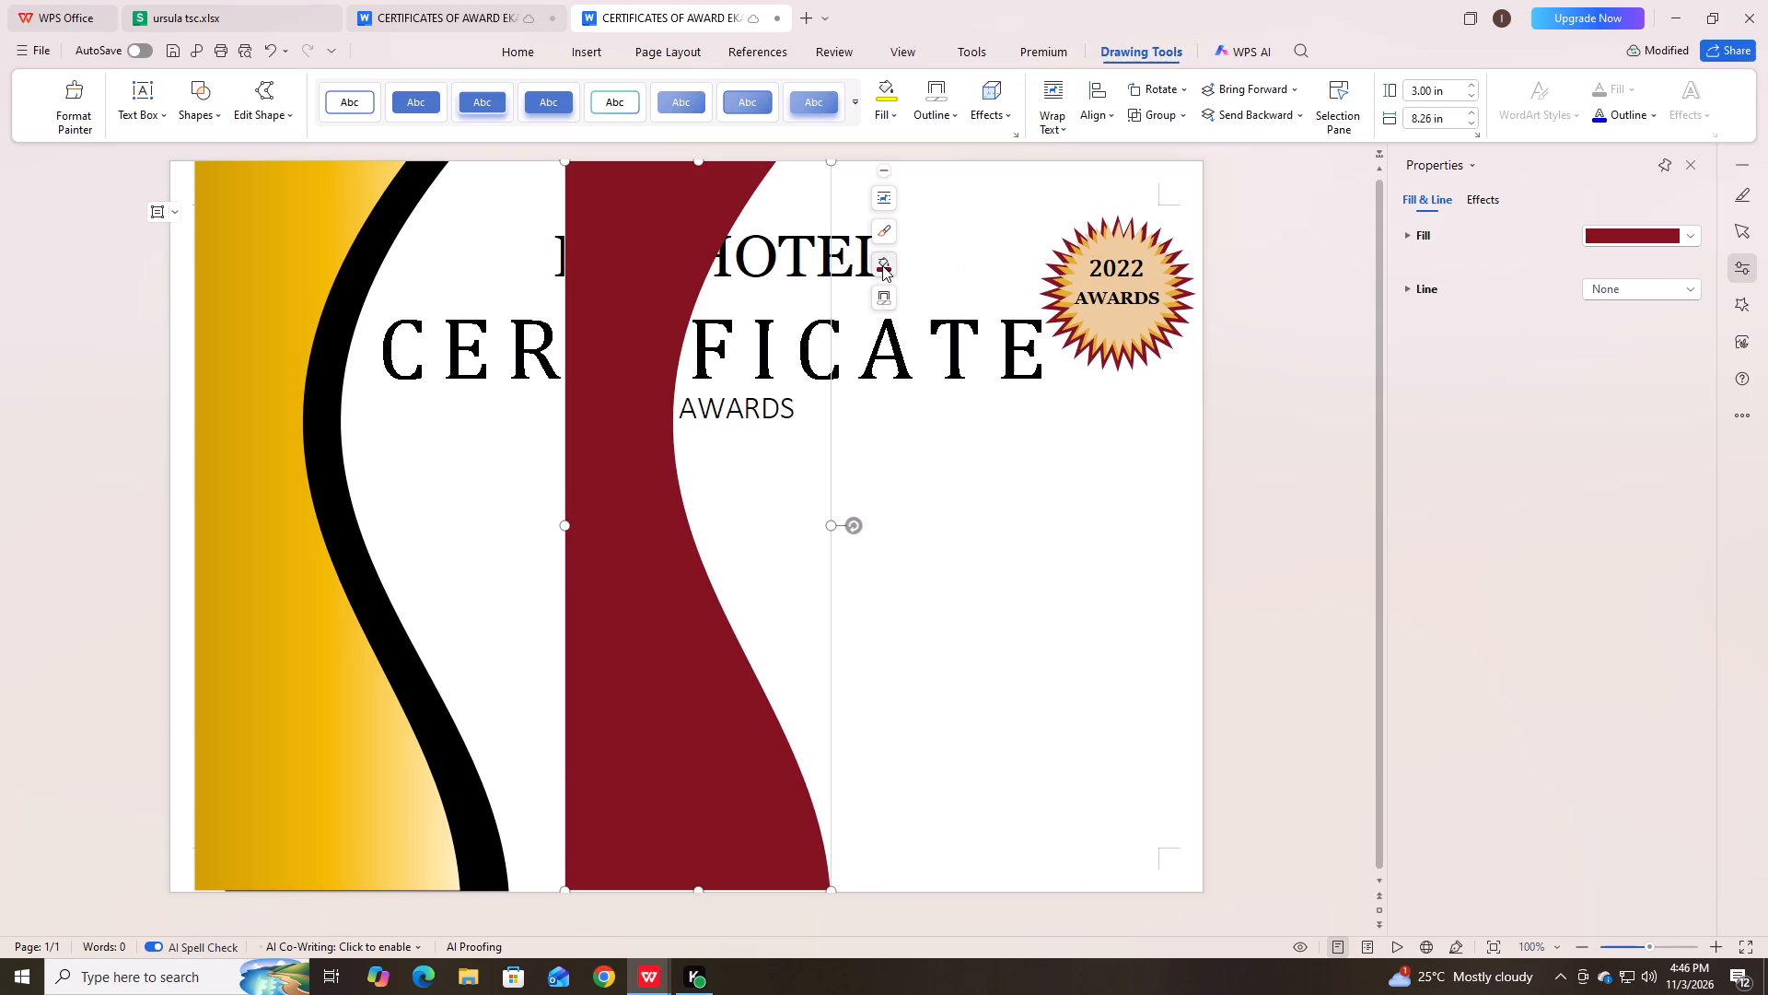
left_click(882, 265)
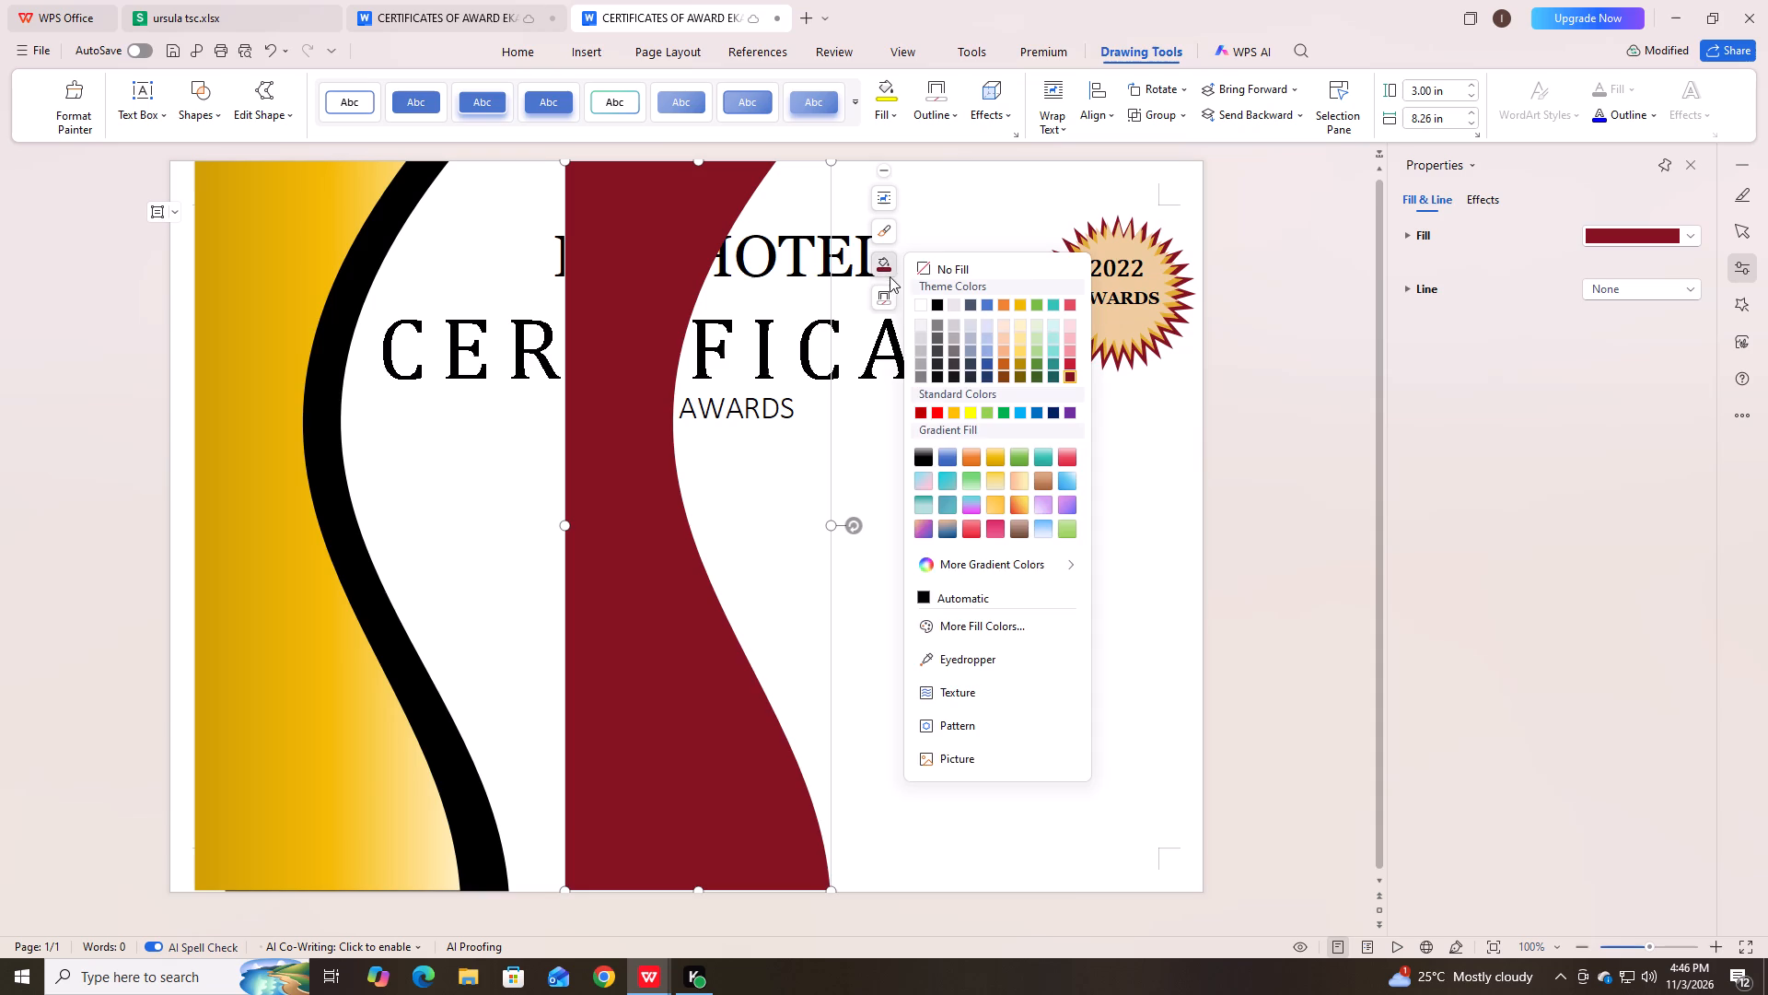
left_click(963, 627)
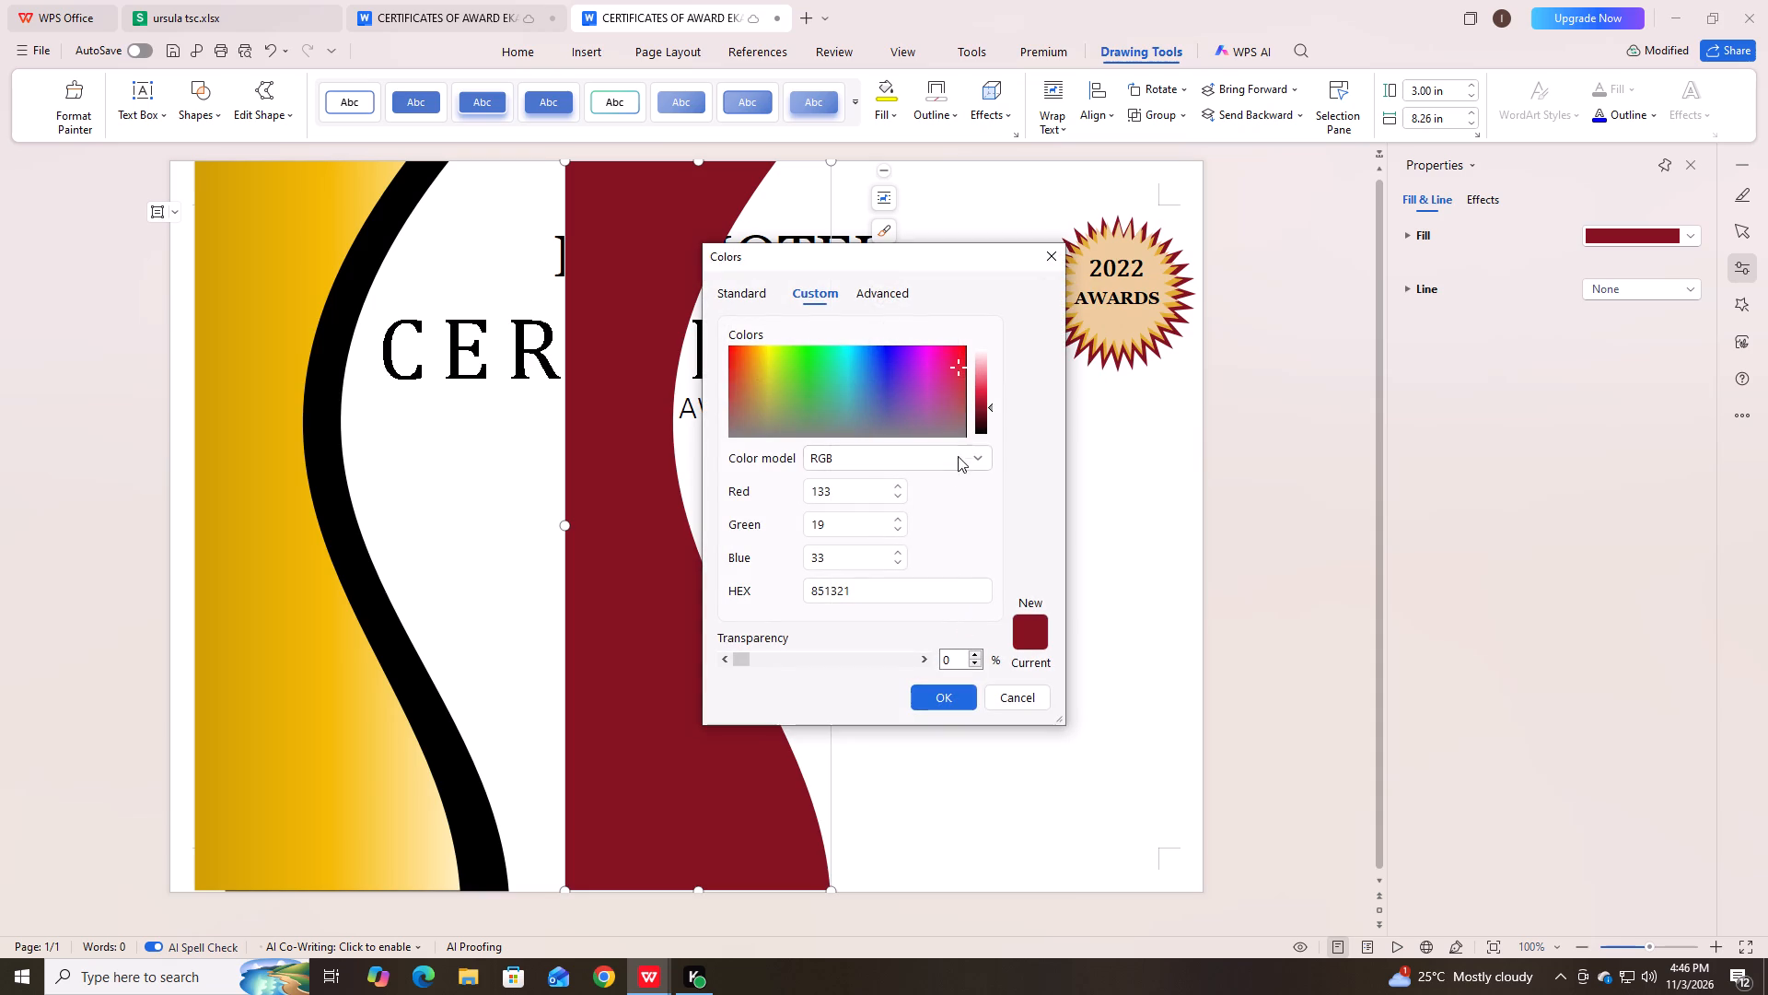
left_click(980, 407)
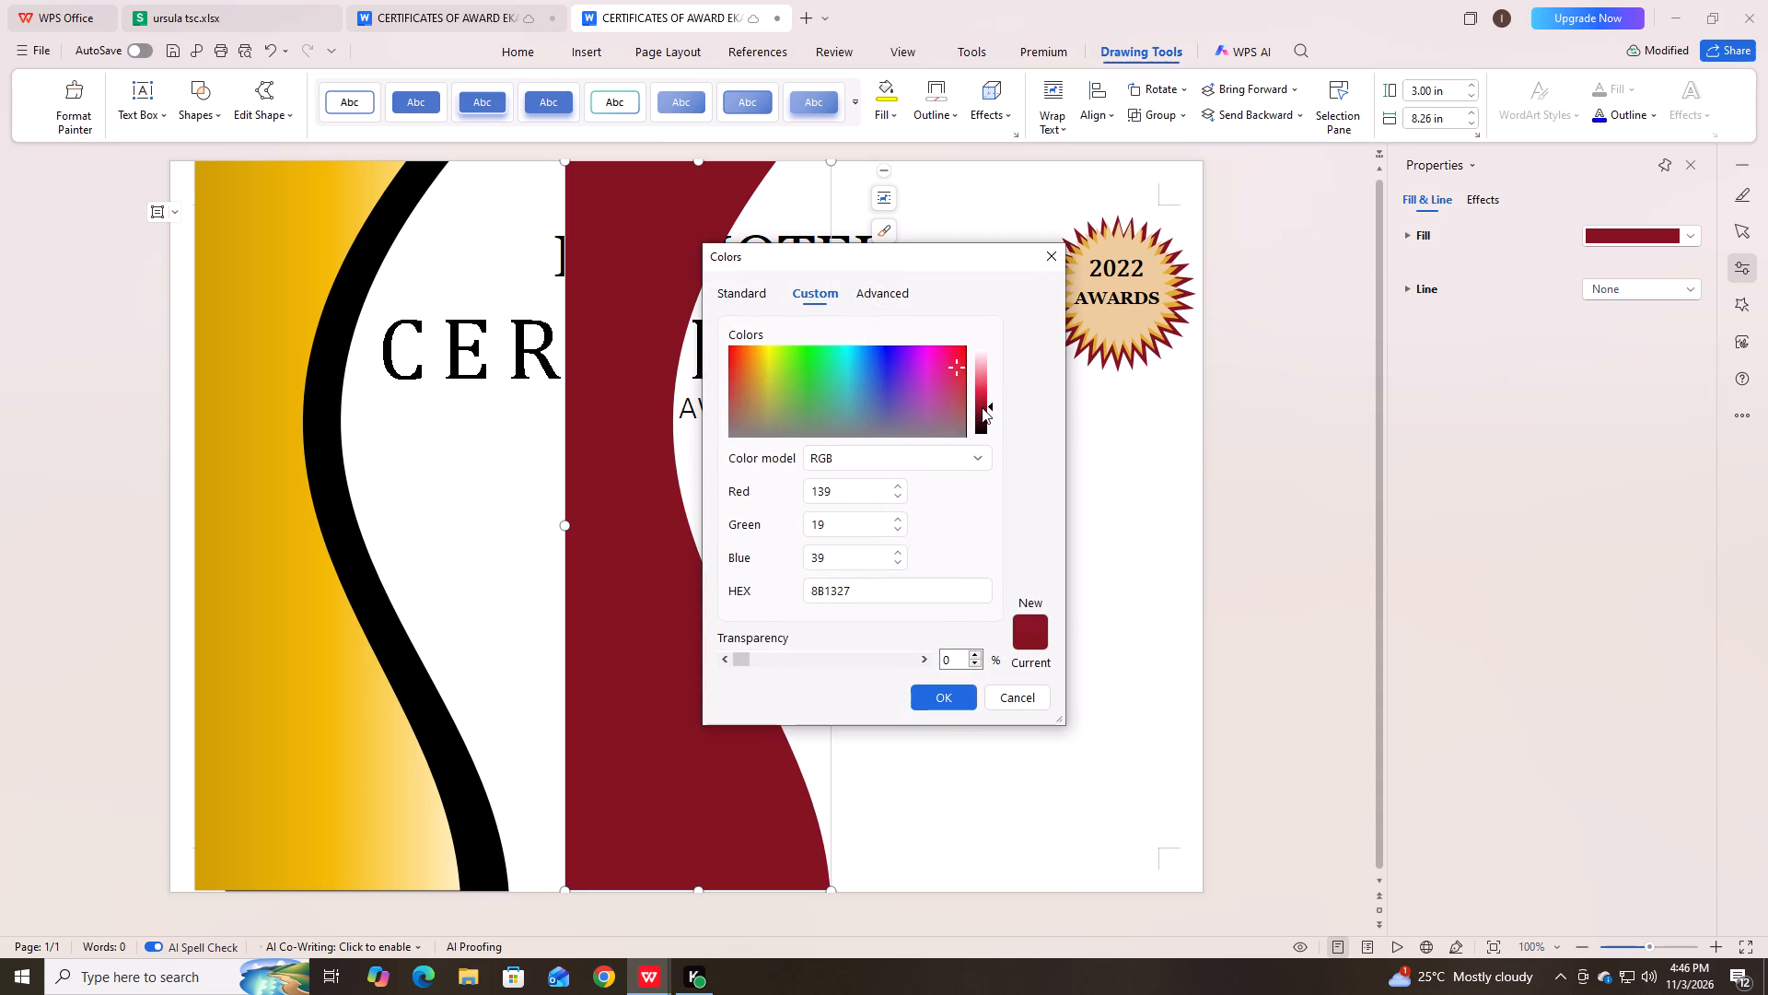
left_click(980, 416)
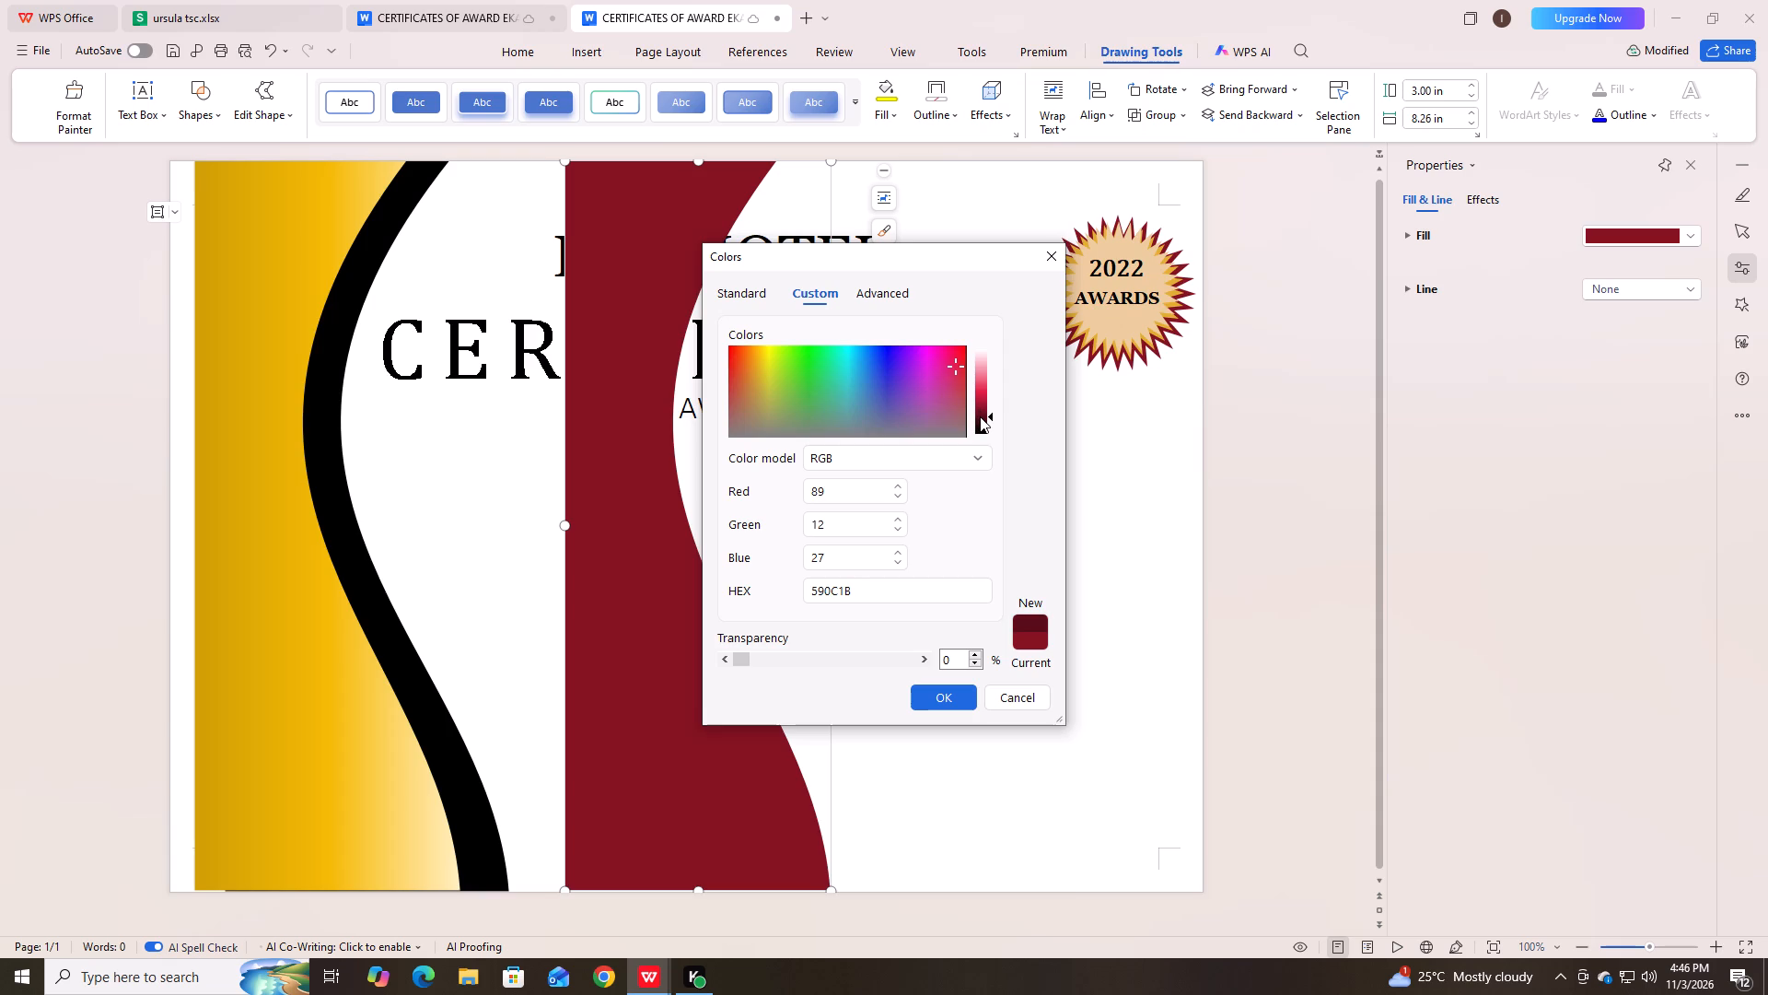
double_click(980, 416)
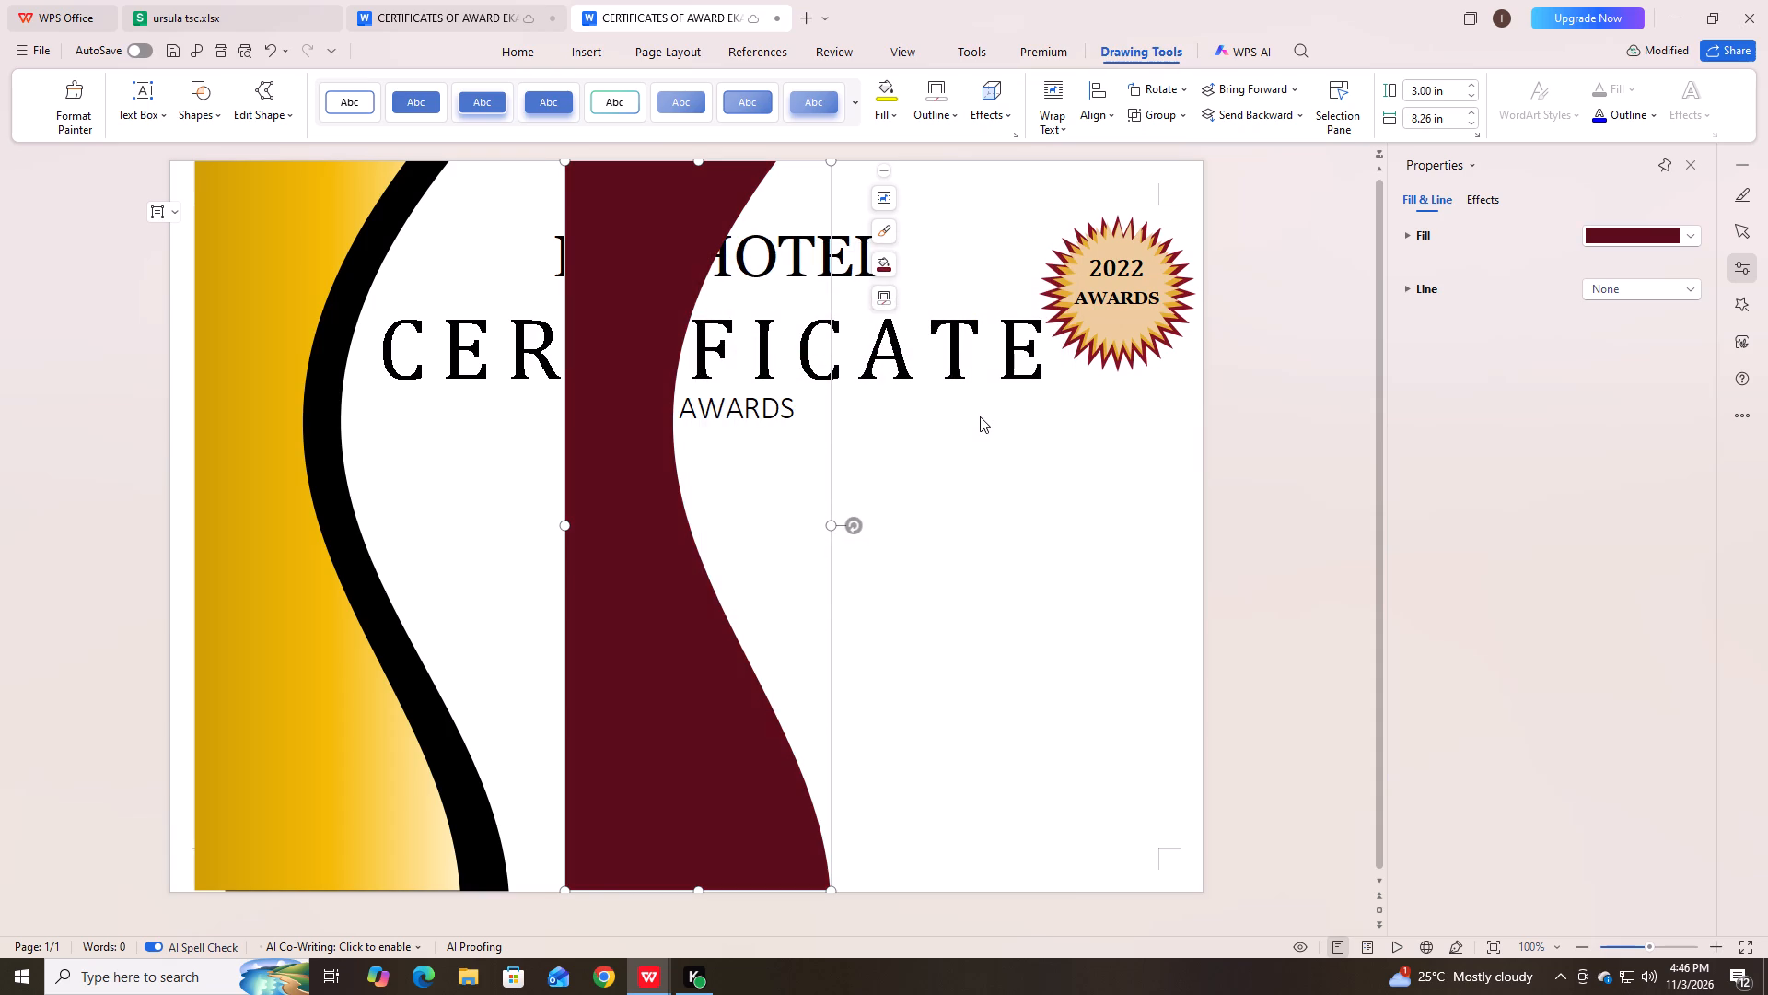
Narrow the dark red wave panel from its wavy side to about 2.42 in wide.
left_click(646, 531)
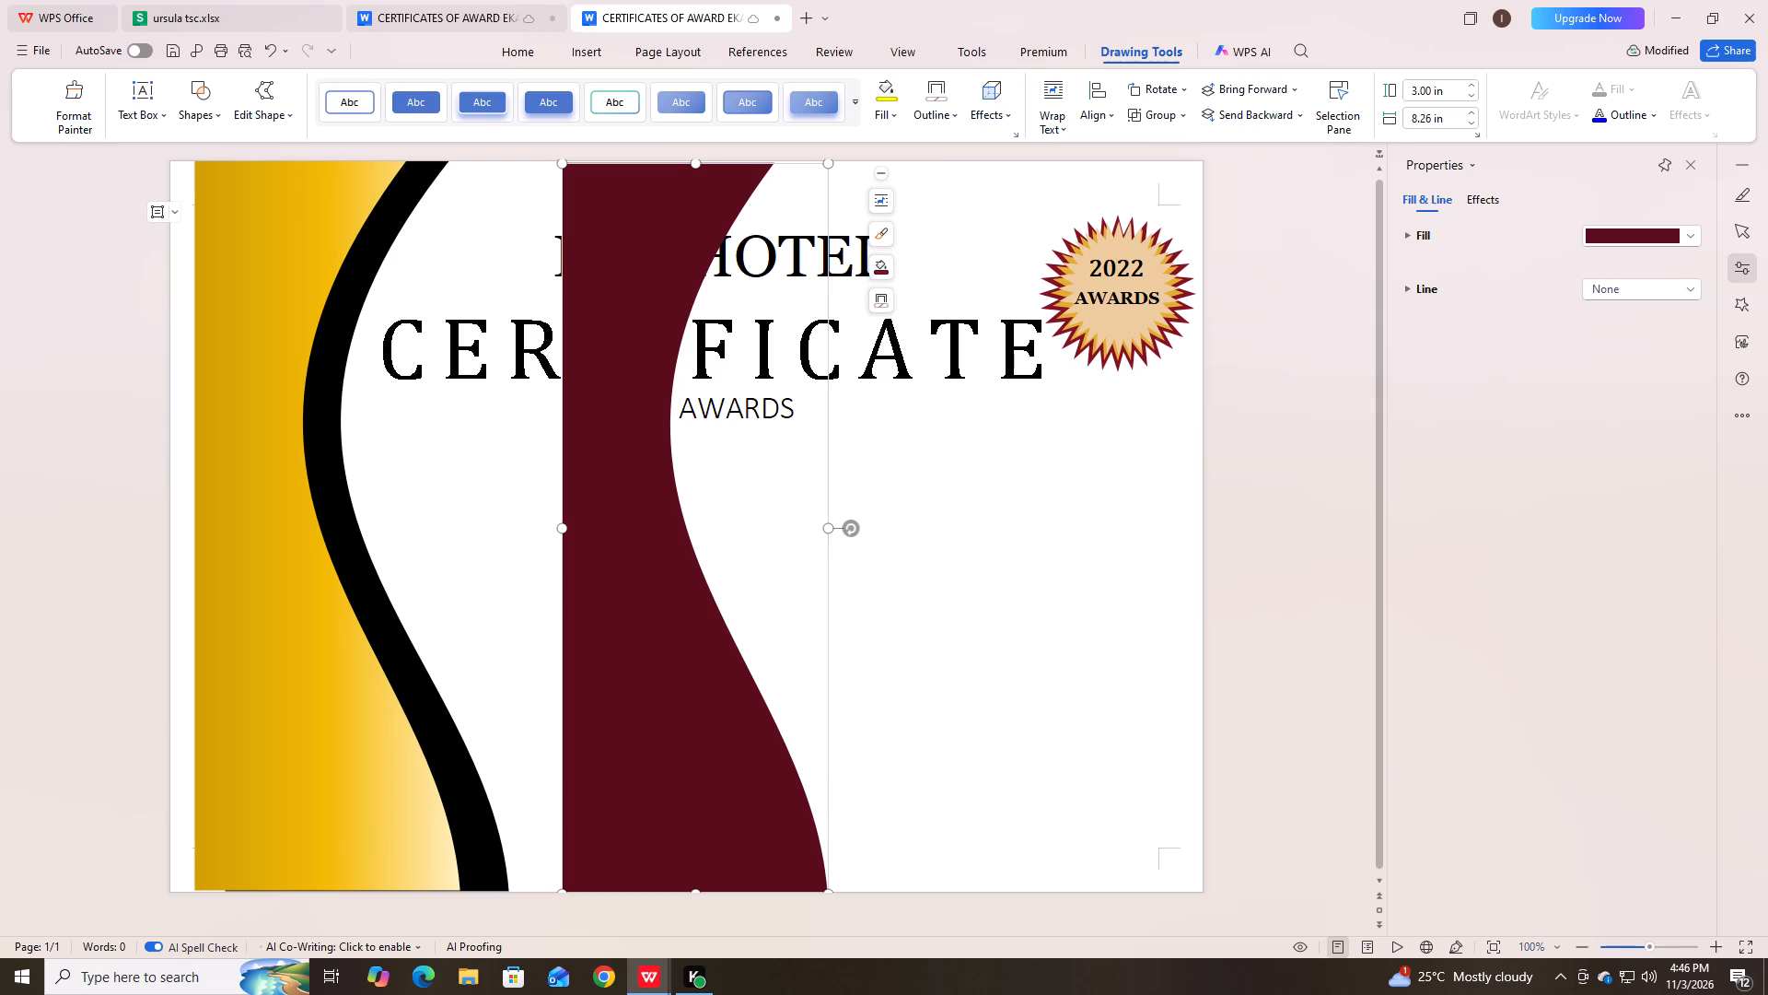
left_click_drag(828, 525, 793, 532)
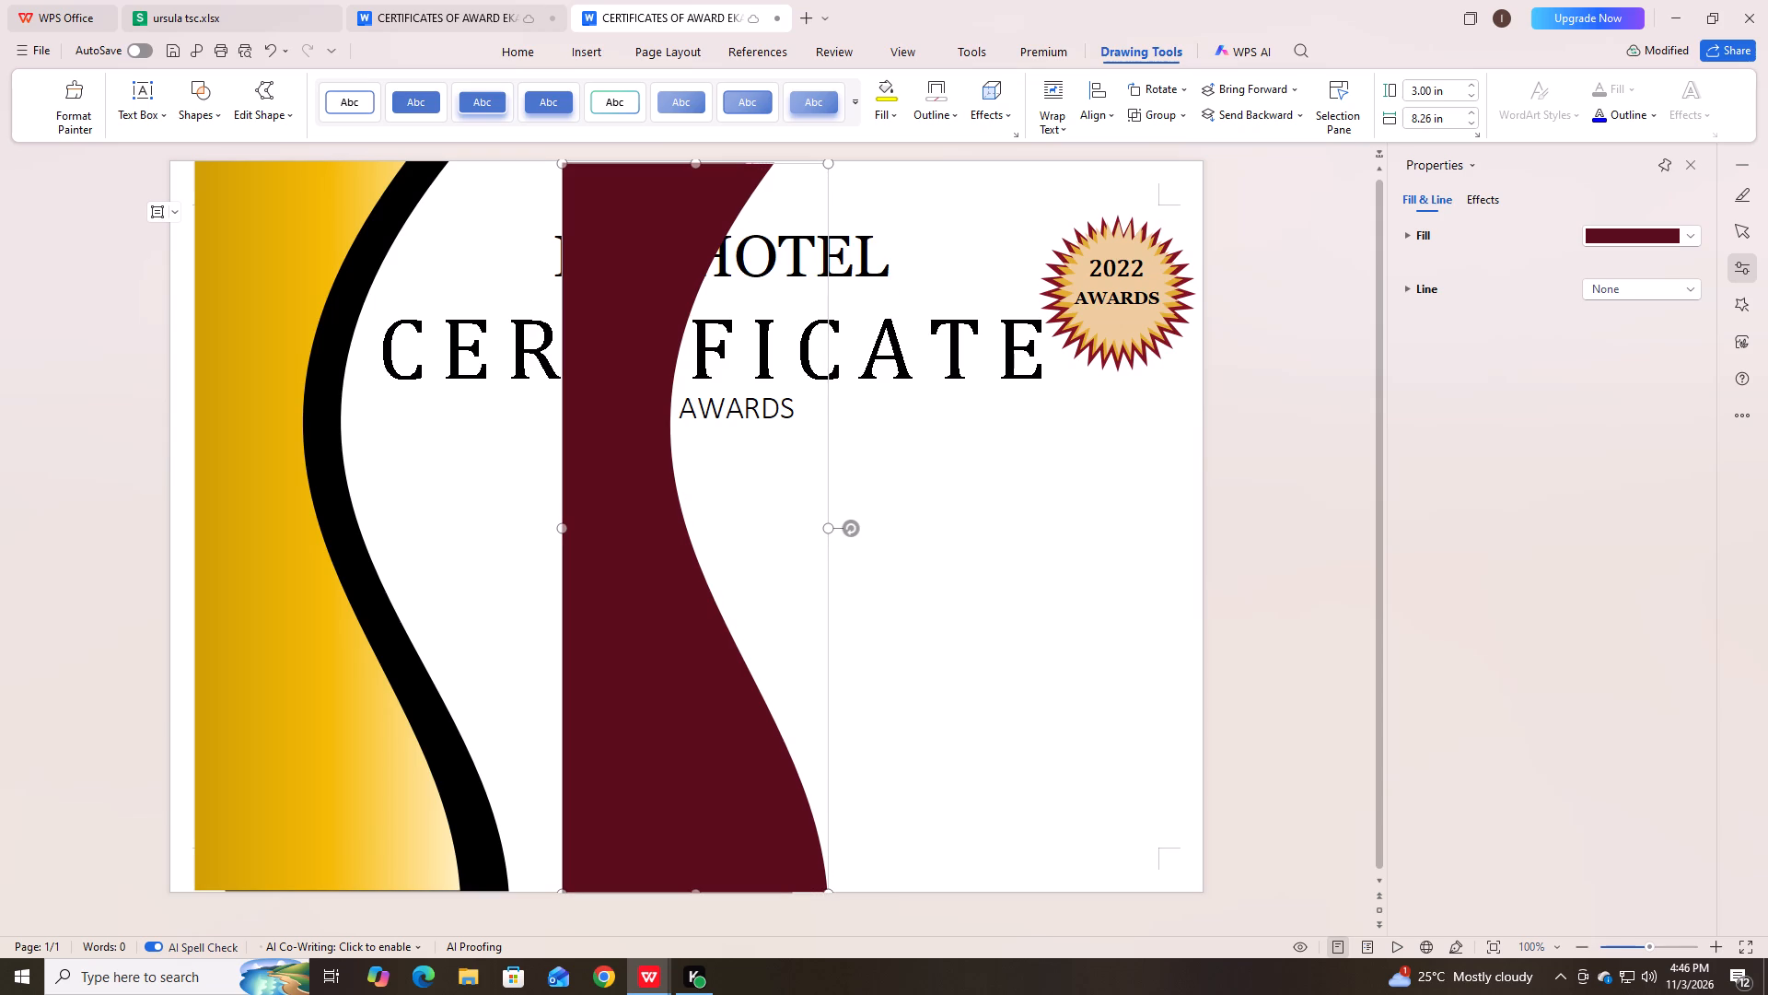
left_click_drag(793, 532, 789, 533)
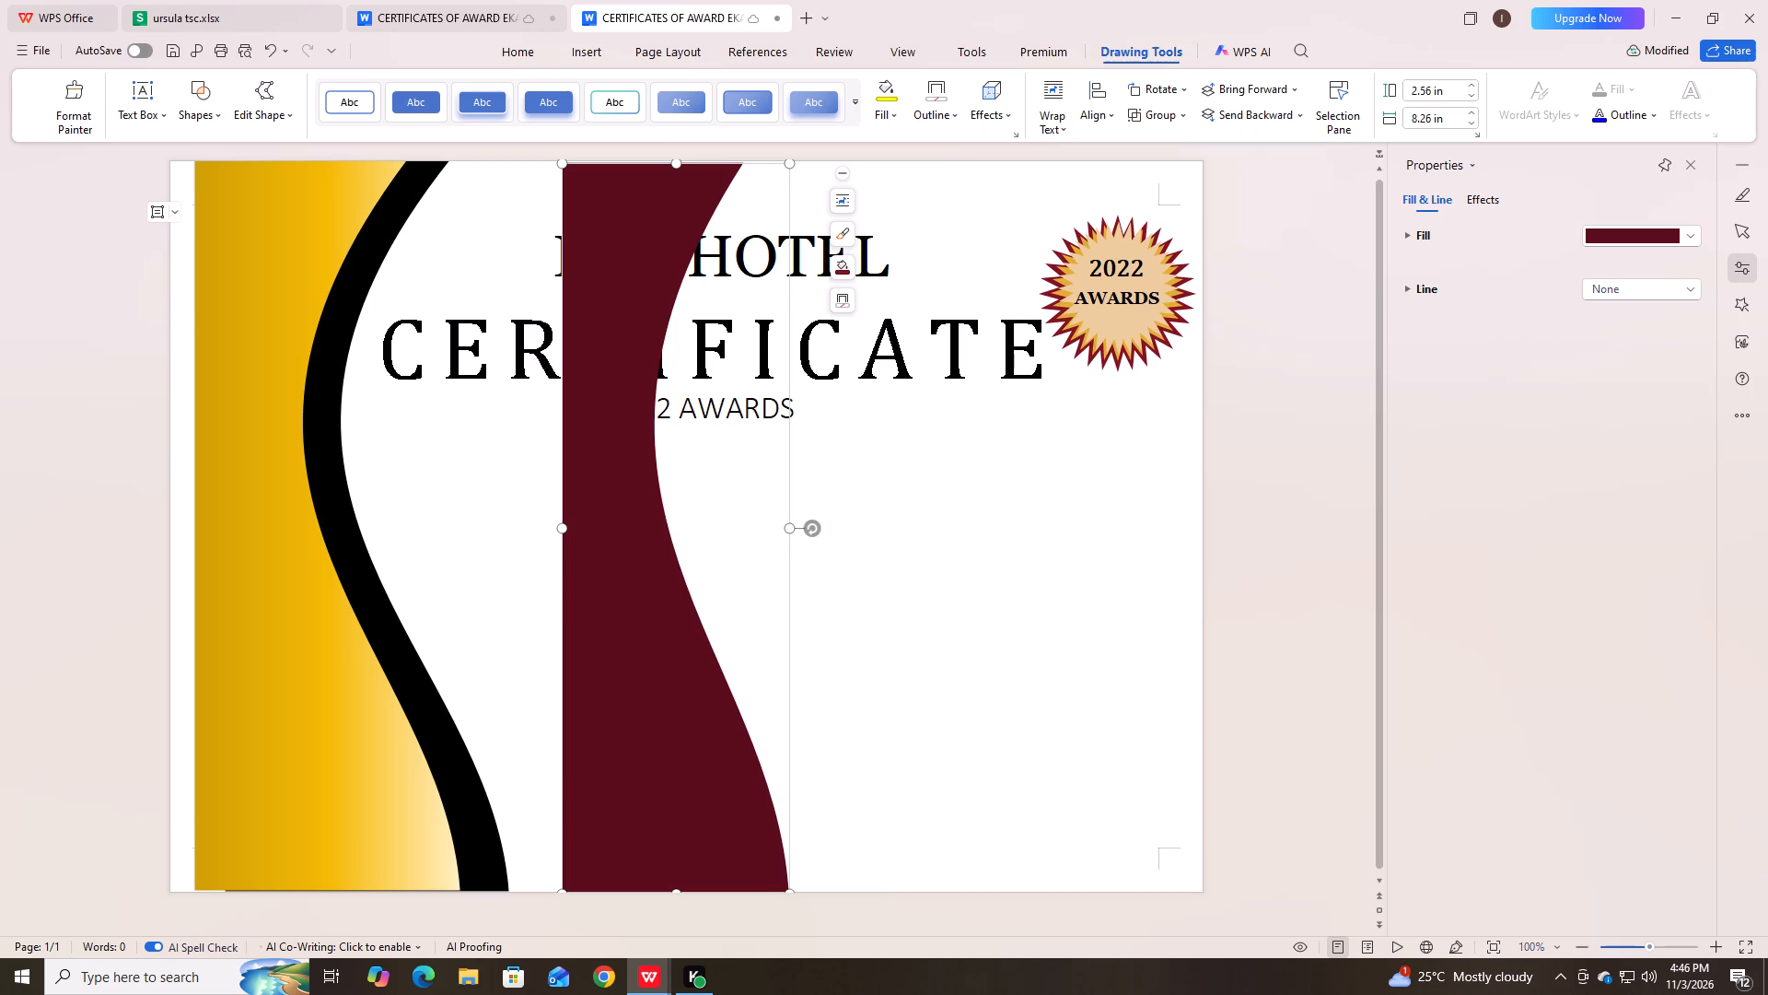
left_click_drag(786, 530, 775, 535)
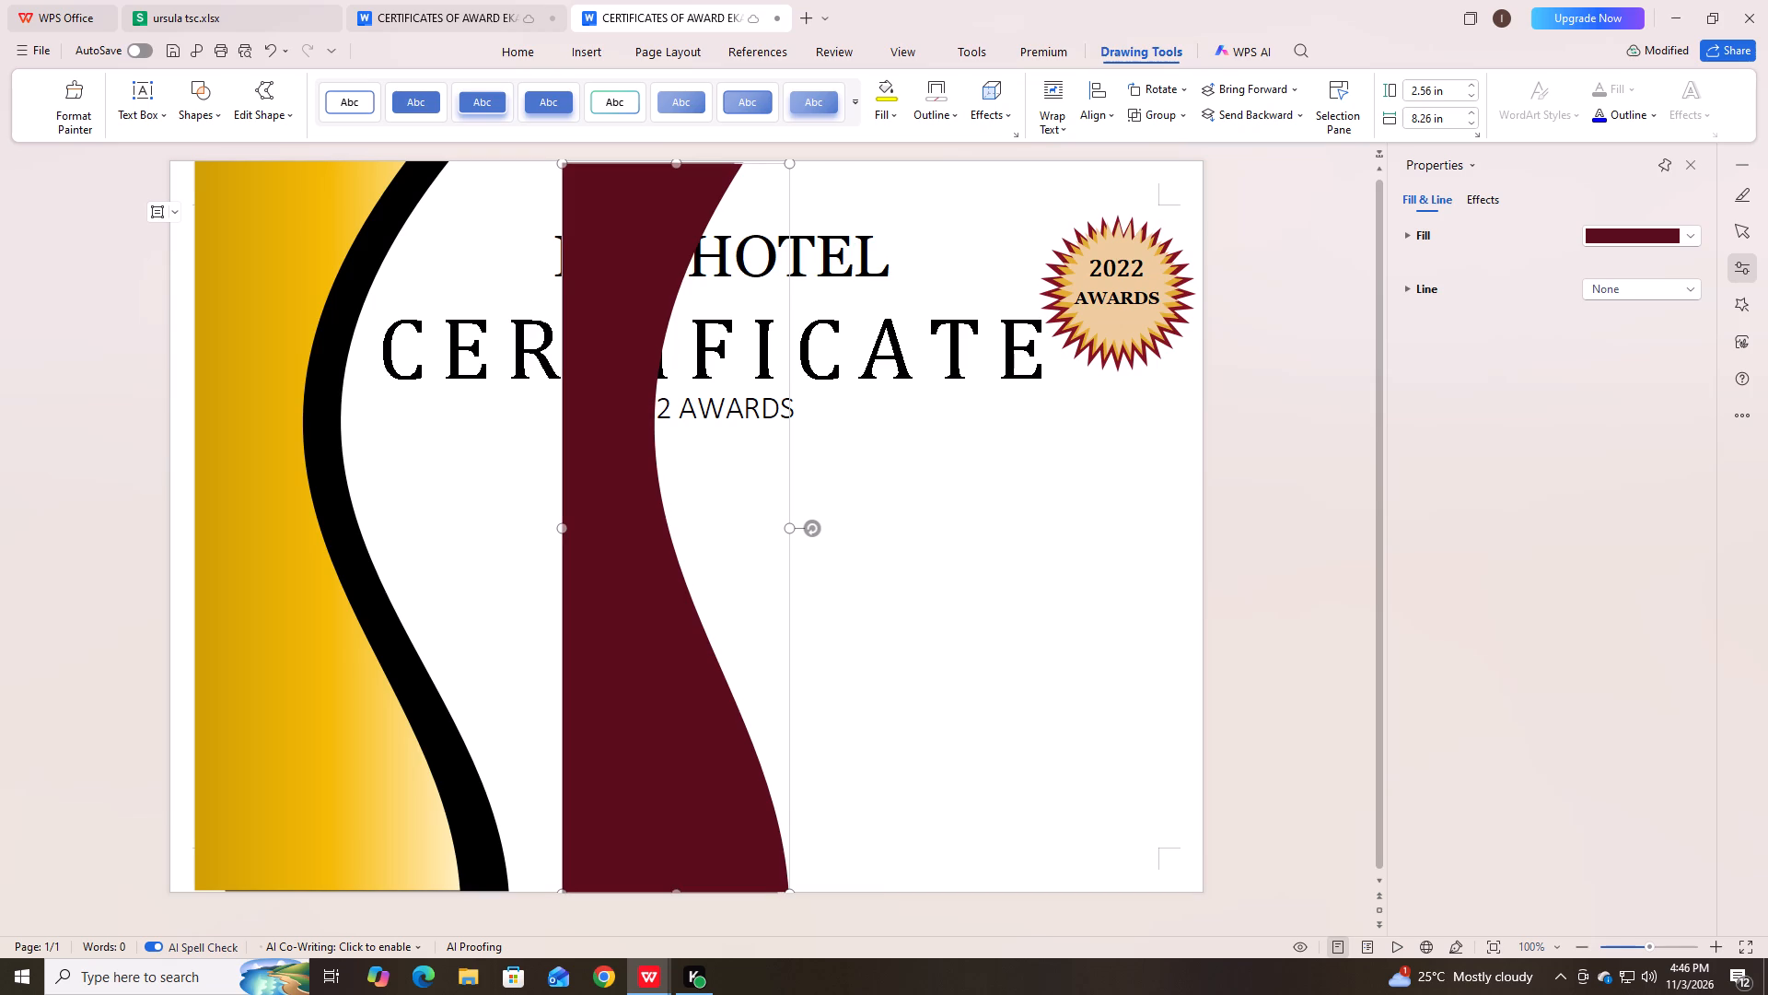
left_click_drag(775, 535, 773, 535)
Move the dark red wave panel onto the gold wave panel, flush with the page's left edge.
left_click_drag(652, 561, 401, 556)
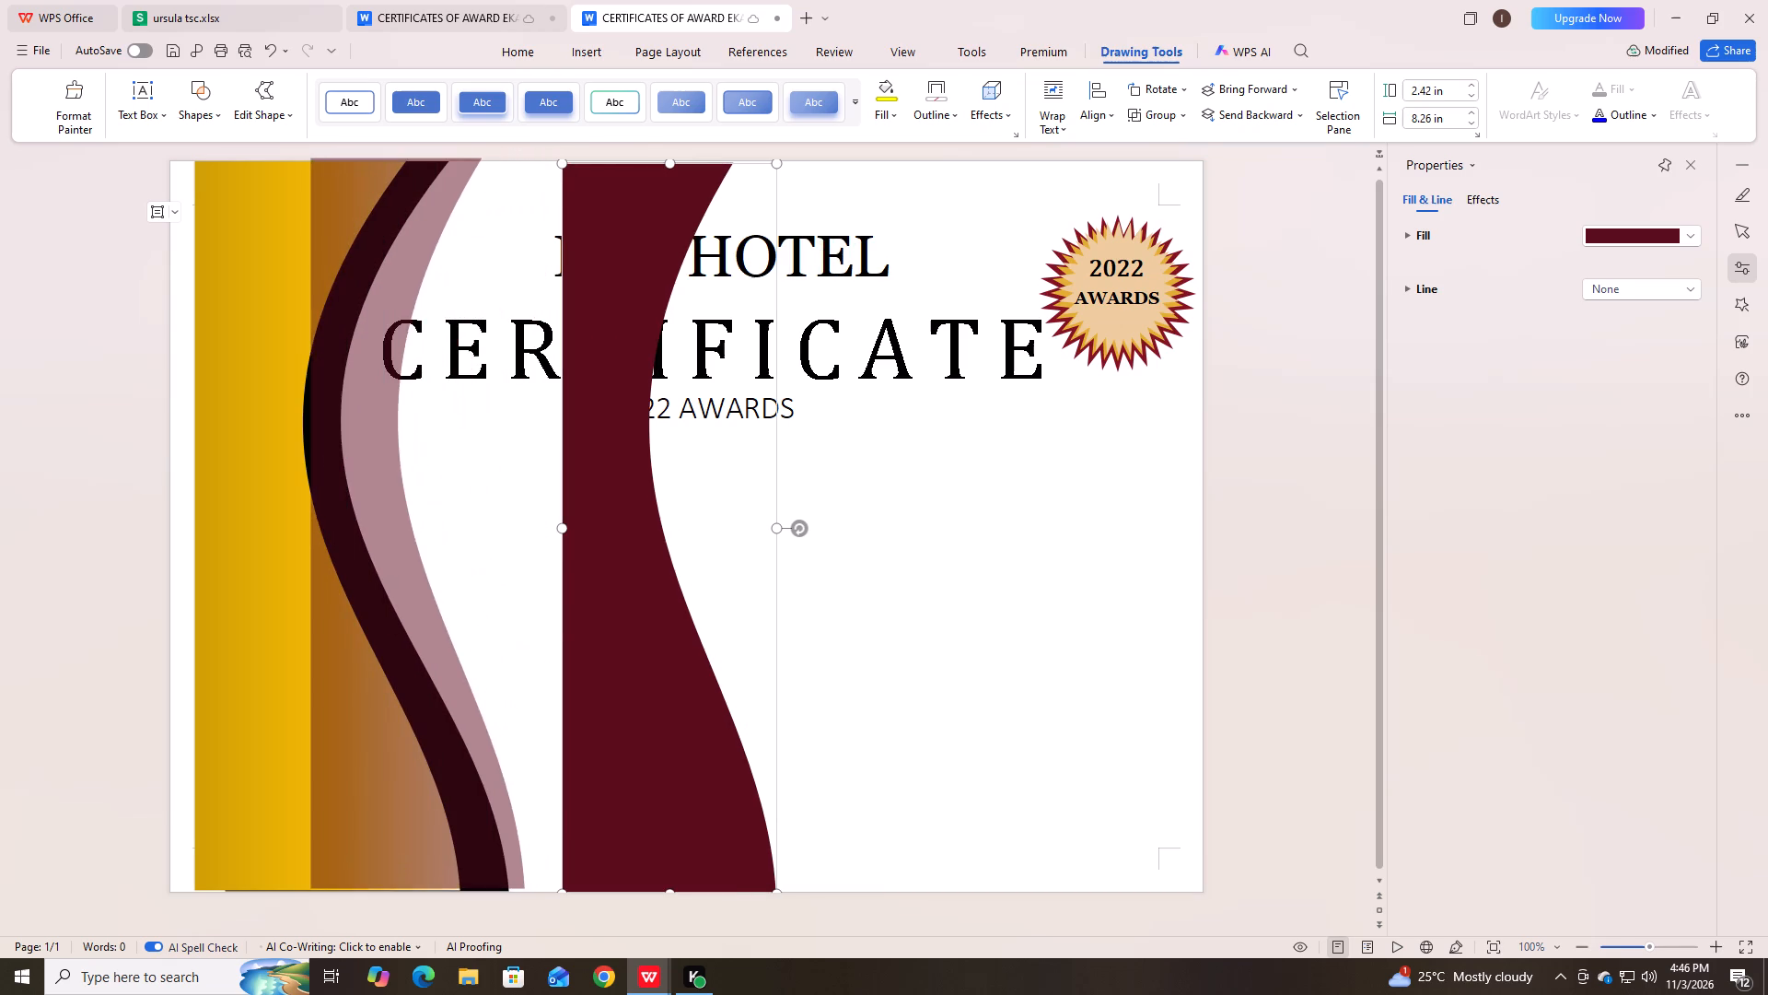
left_click_drag(401, 556, 262, 555)
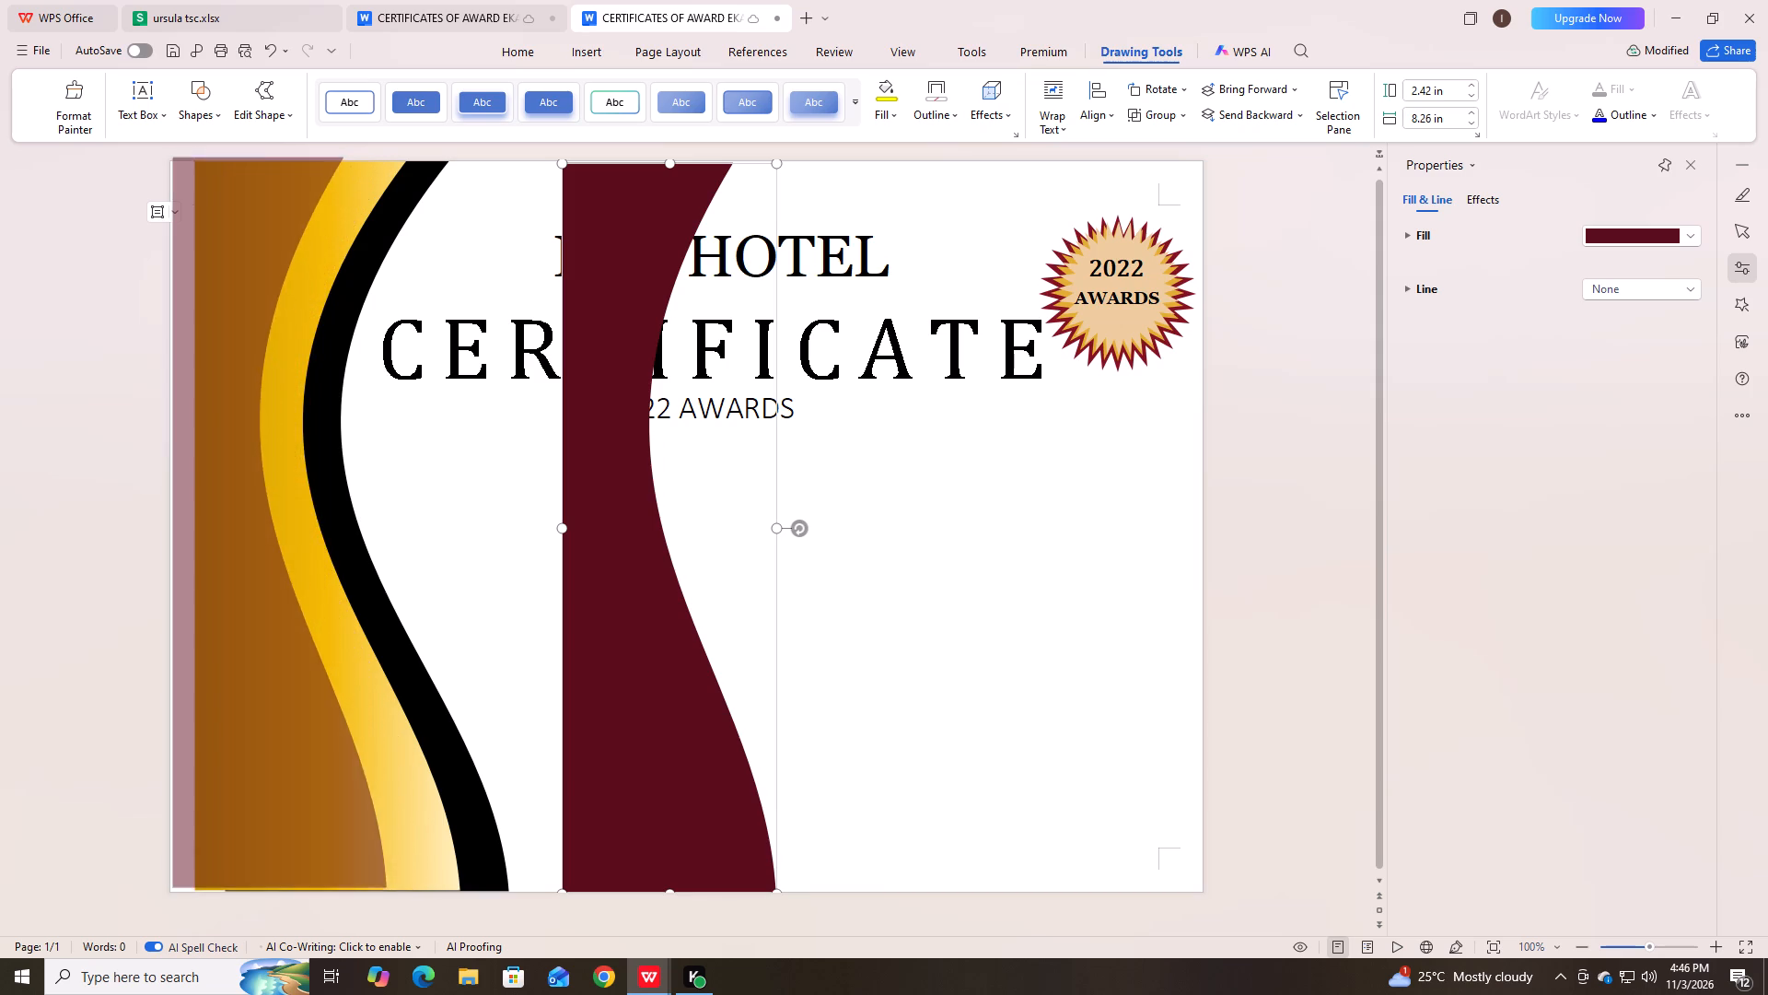
left_click_drag(262, 555, 263, 559)
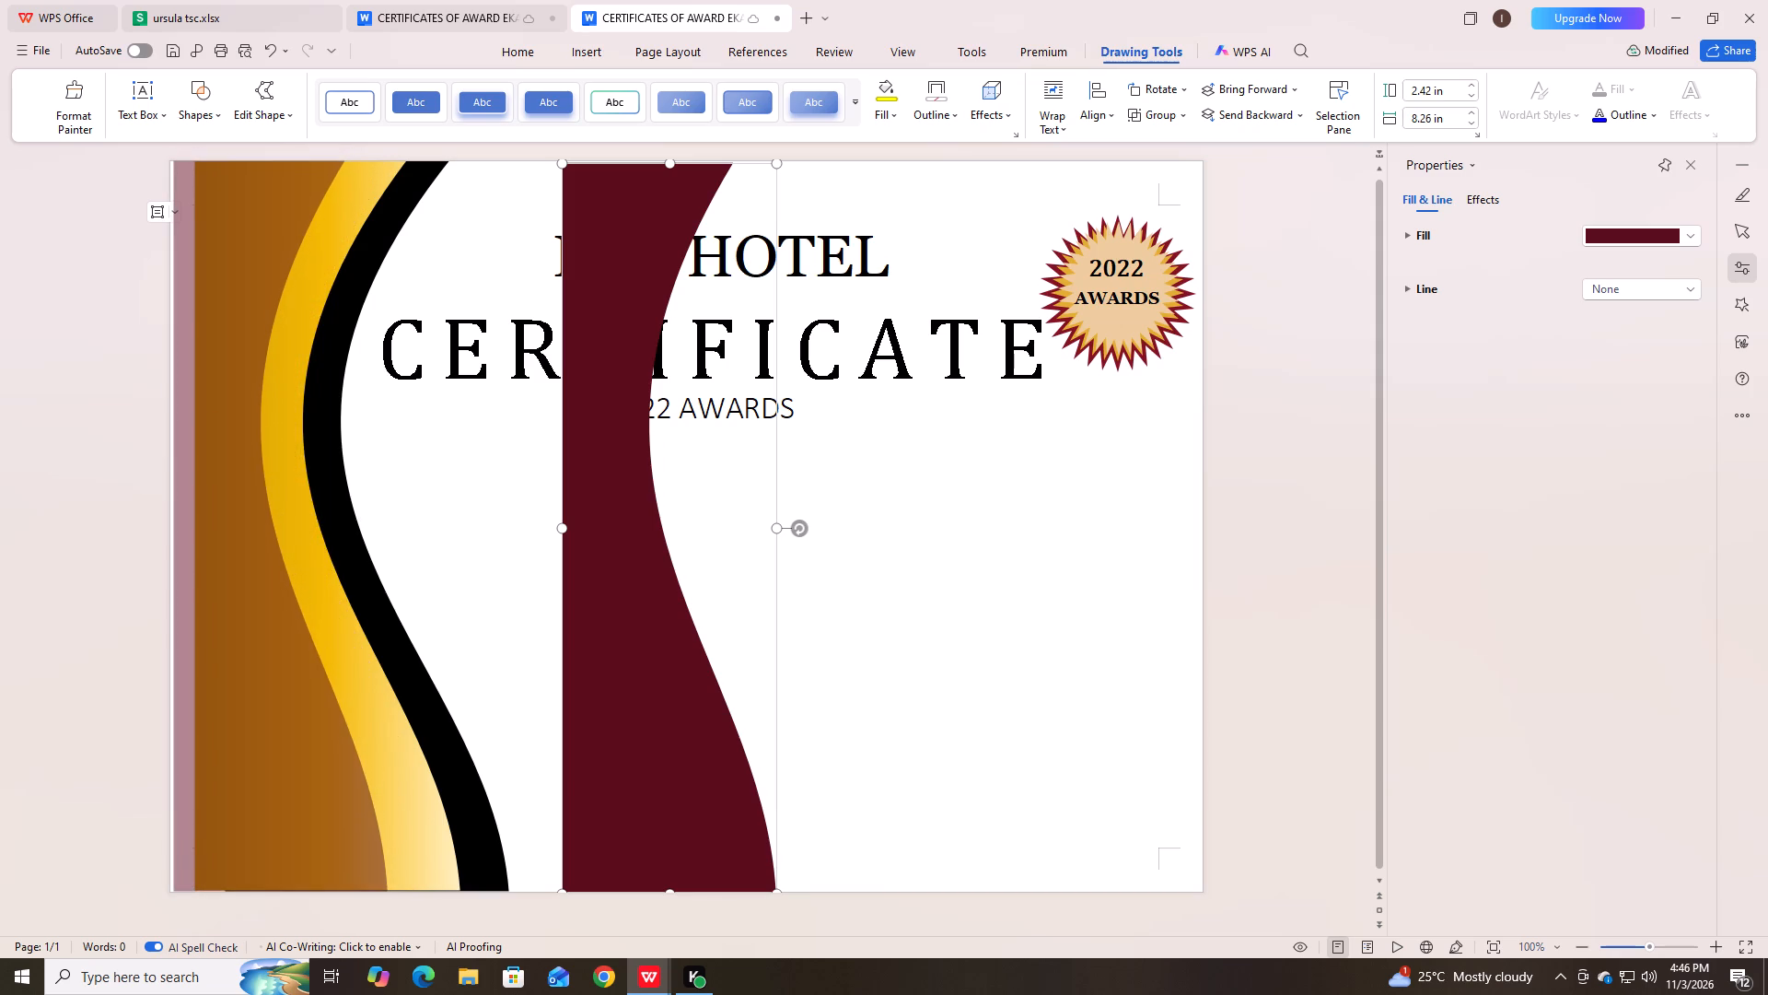
left_click_drag(263, 559, 259, 560)
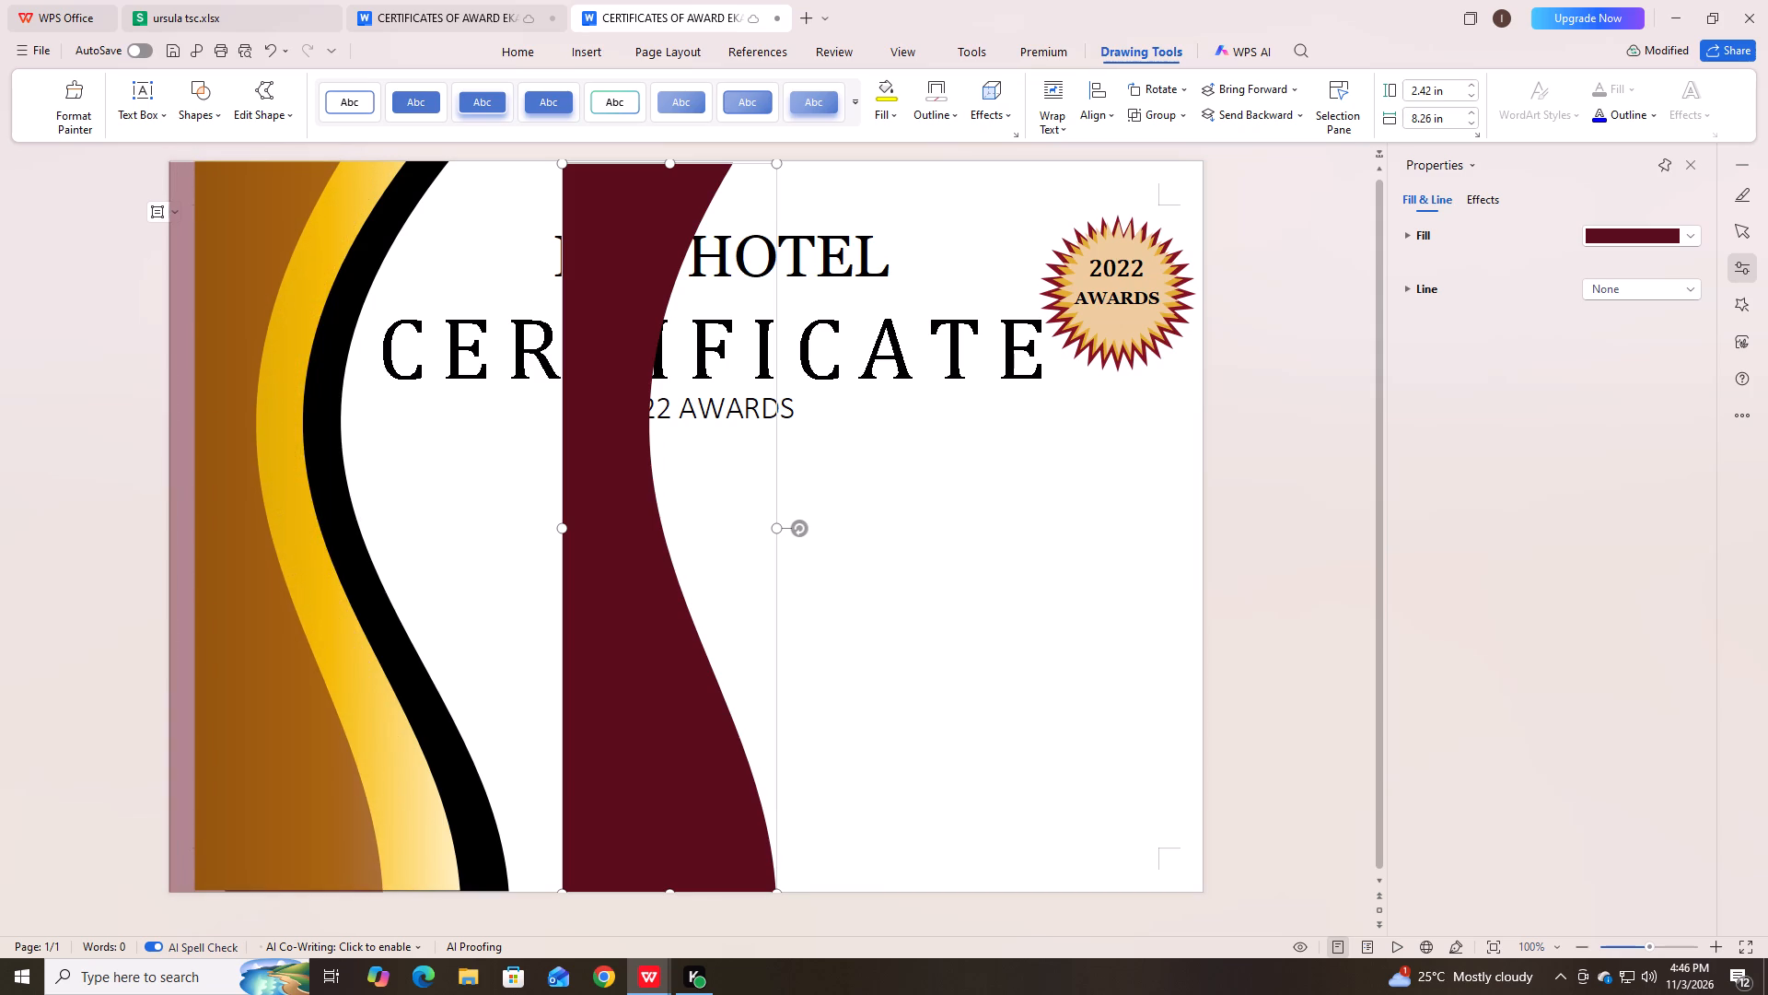
left_click_drag(259, 560, 261, 560)
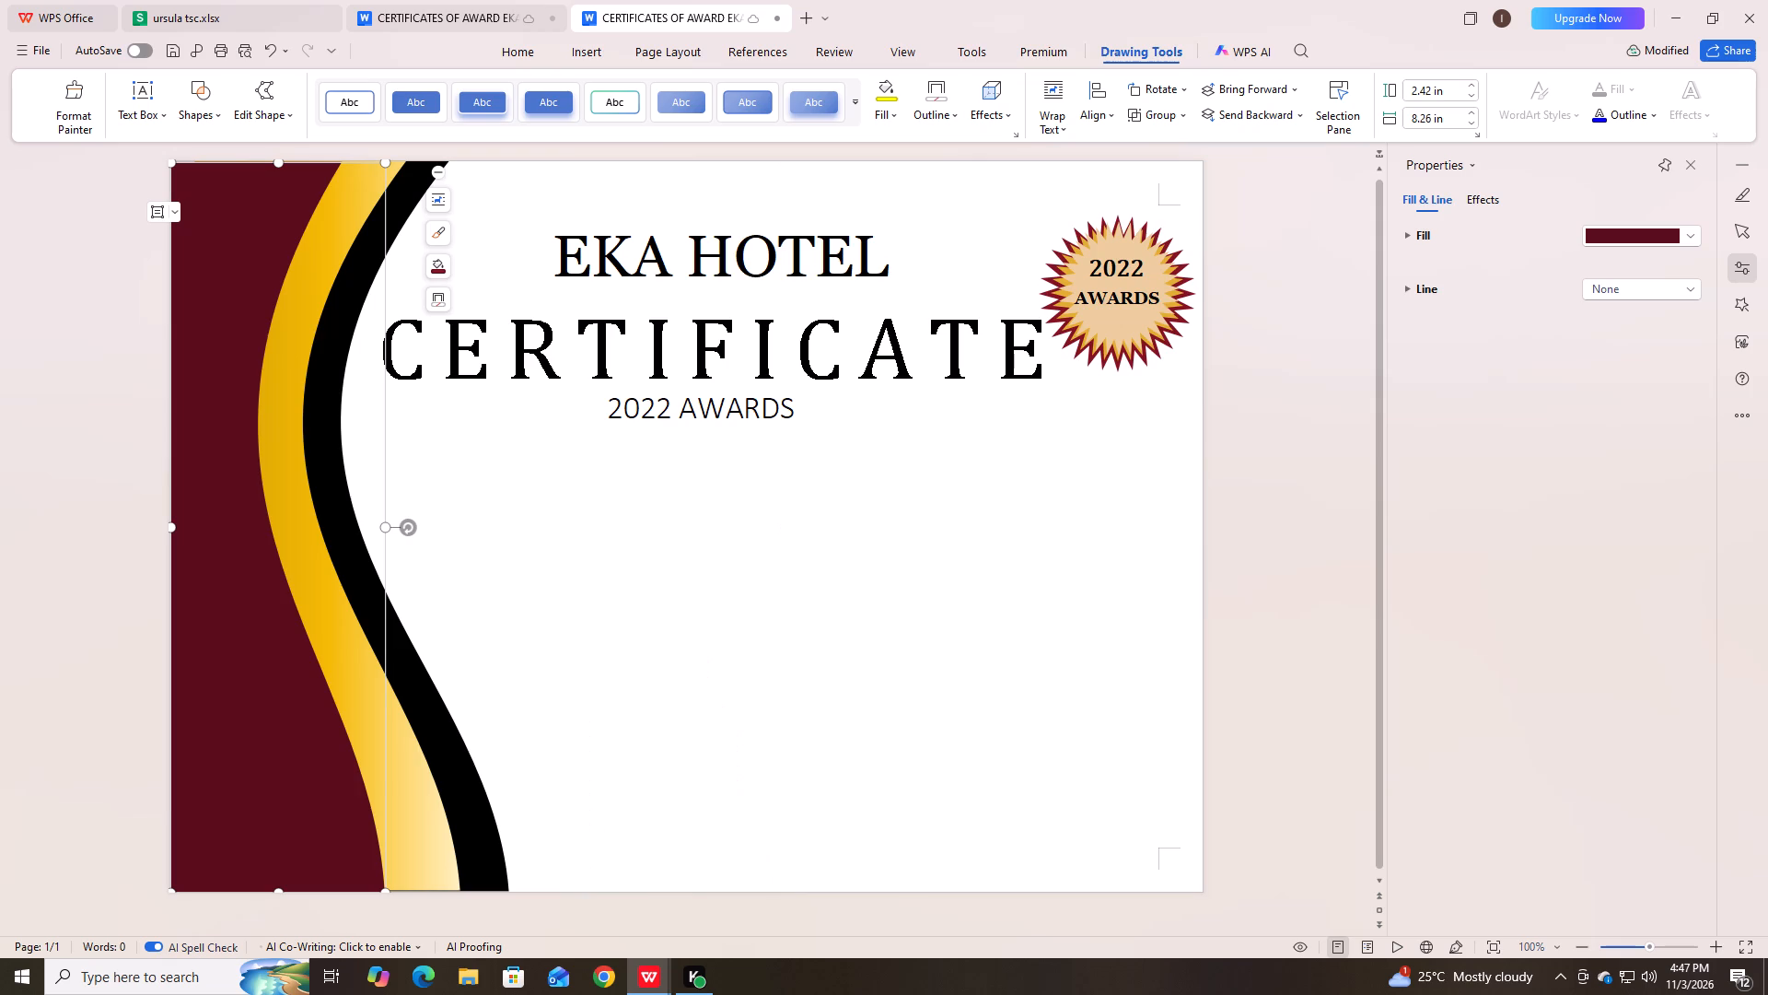
Edit the dark red panel's points, moving the curve's lower end outward over the gold band so the panel is about 2.79 in wide.
right_click(291, 632)
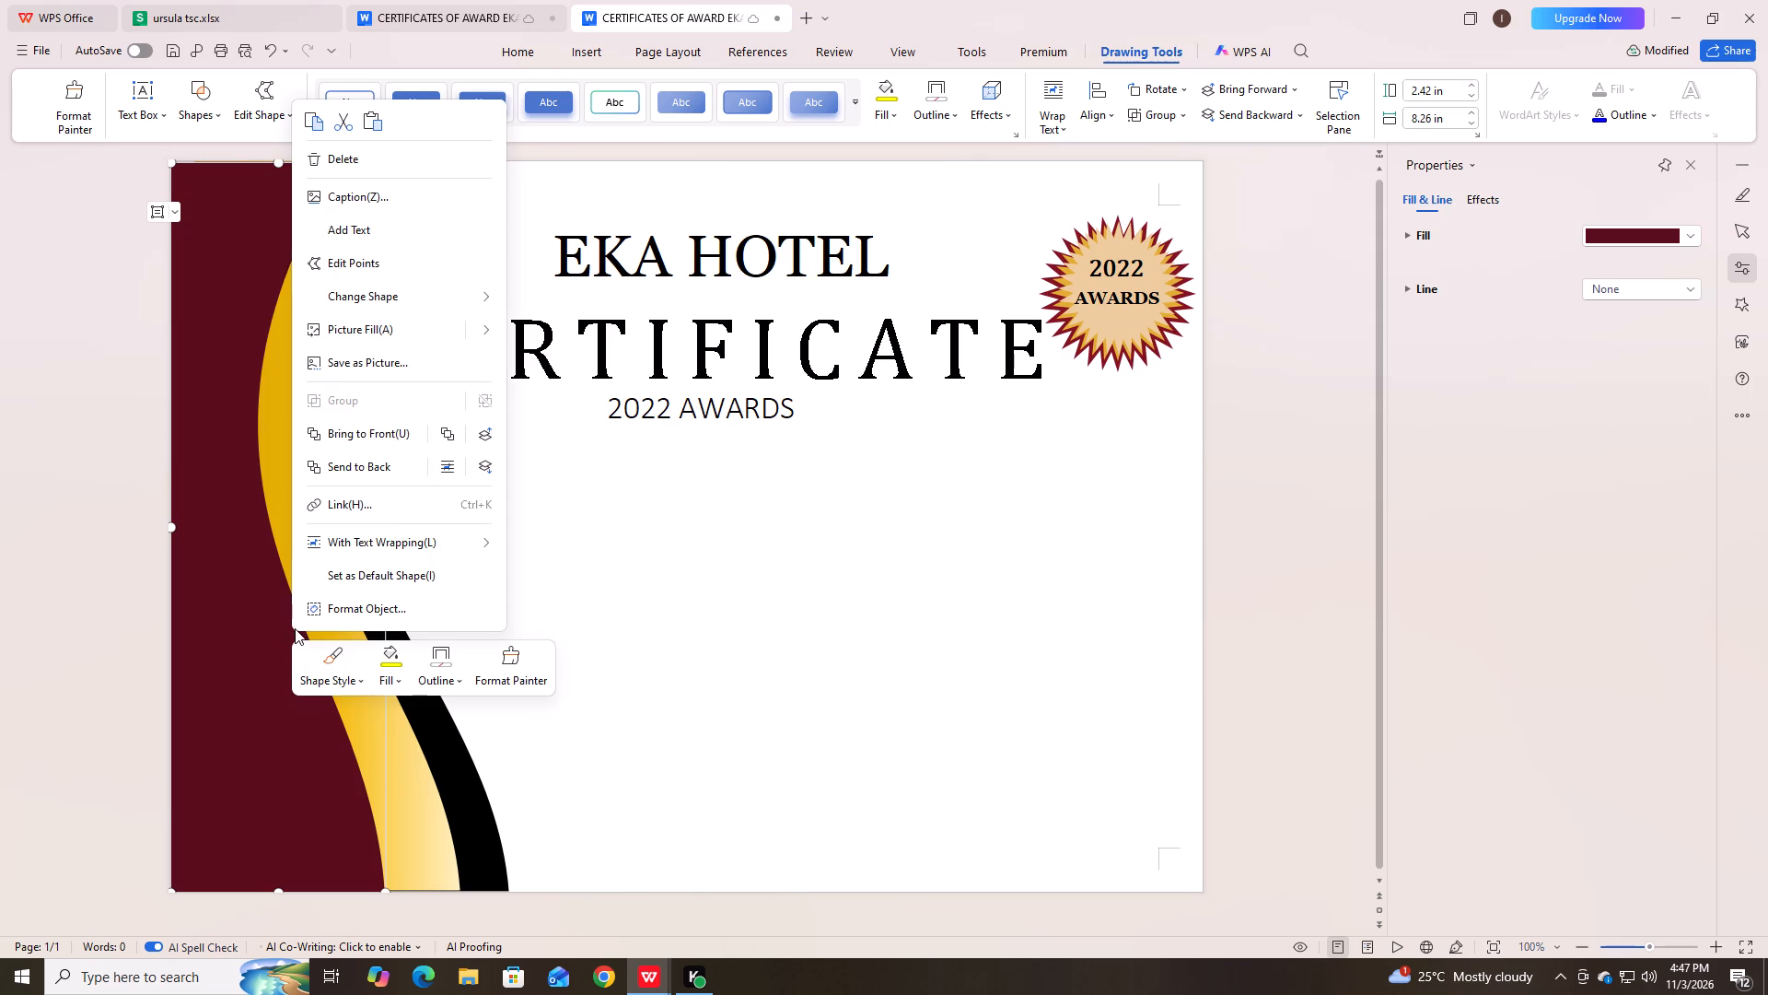
left_click(259, 574)
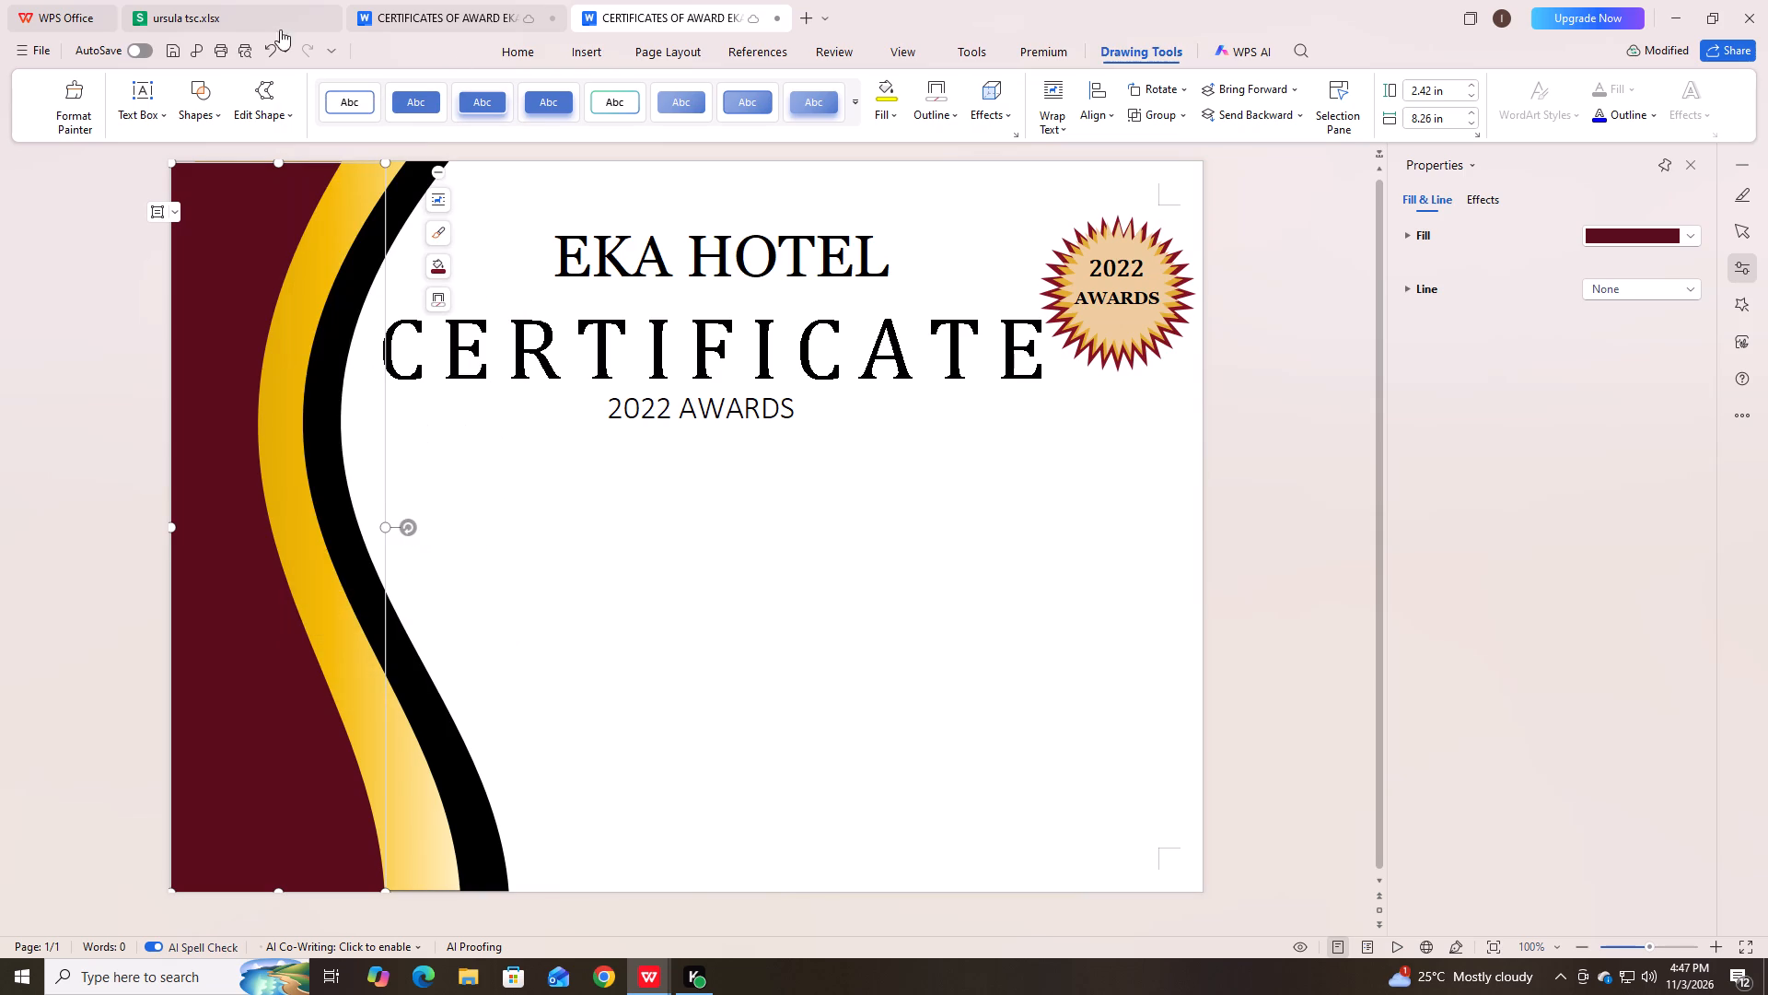
left_click(289, 113)
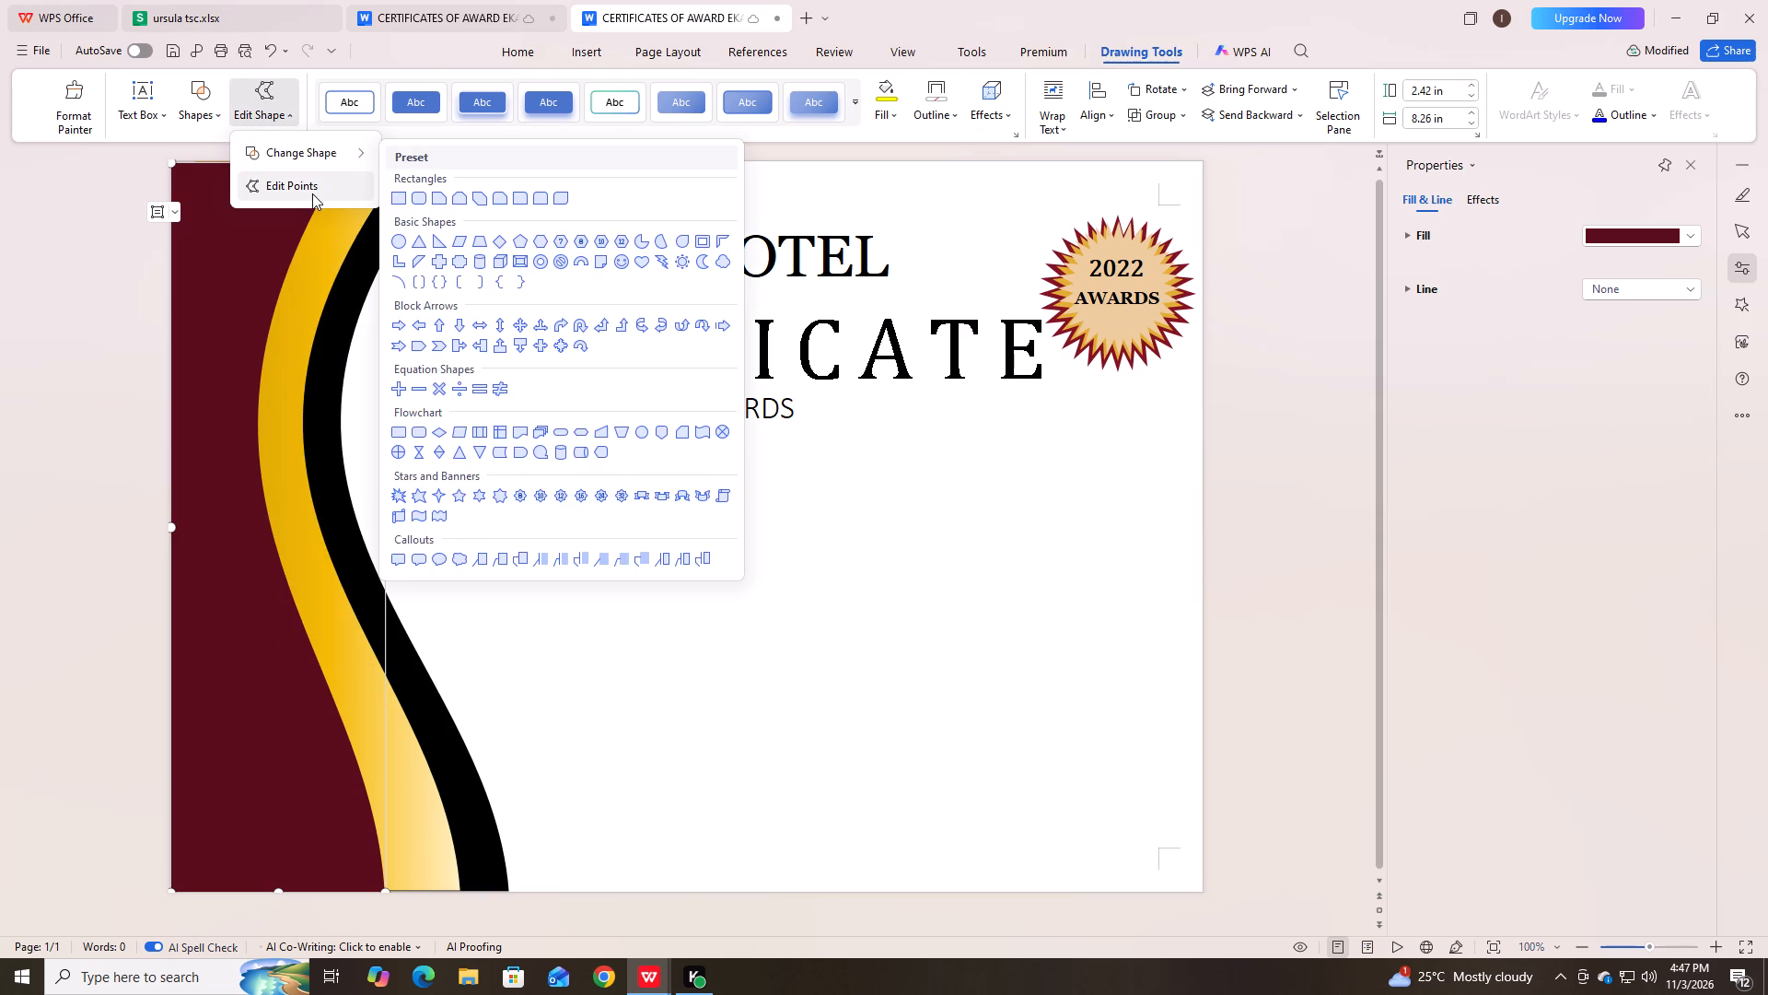
left_click(320, 184)
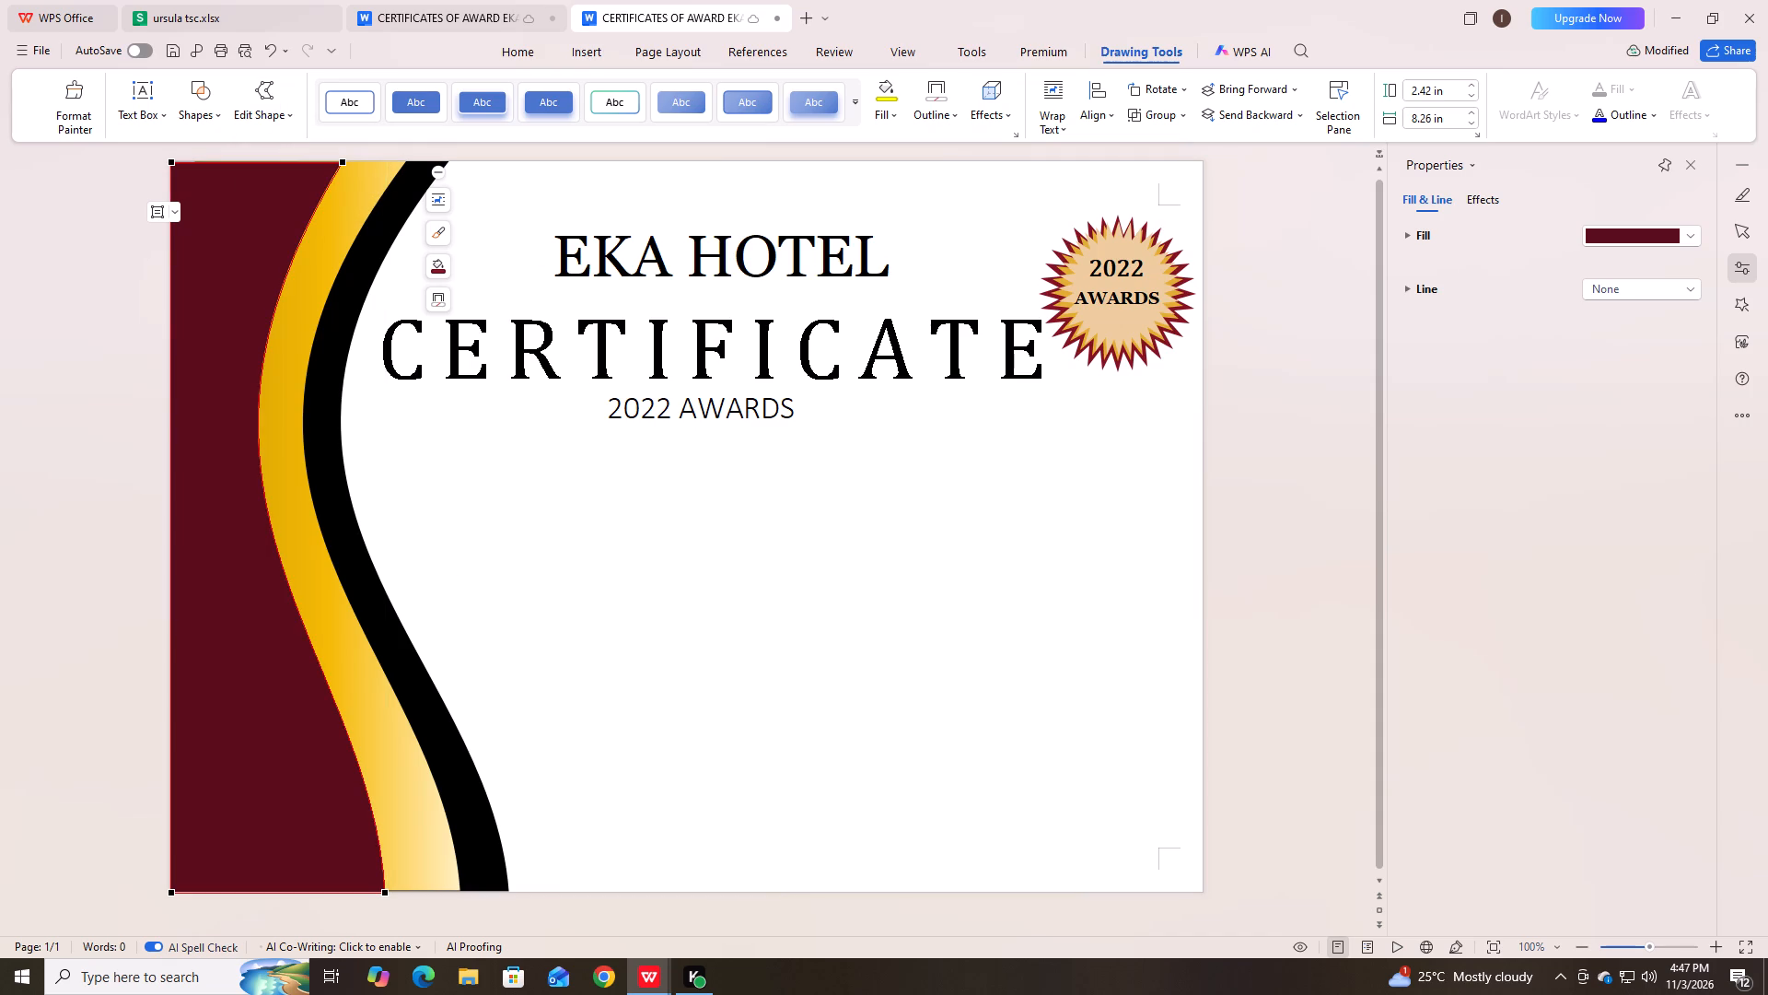
left_click(382, 889)
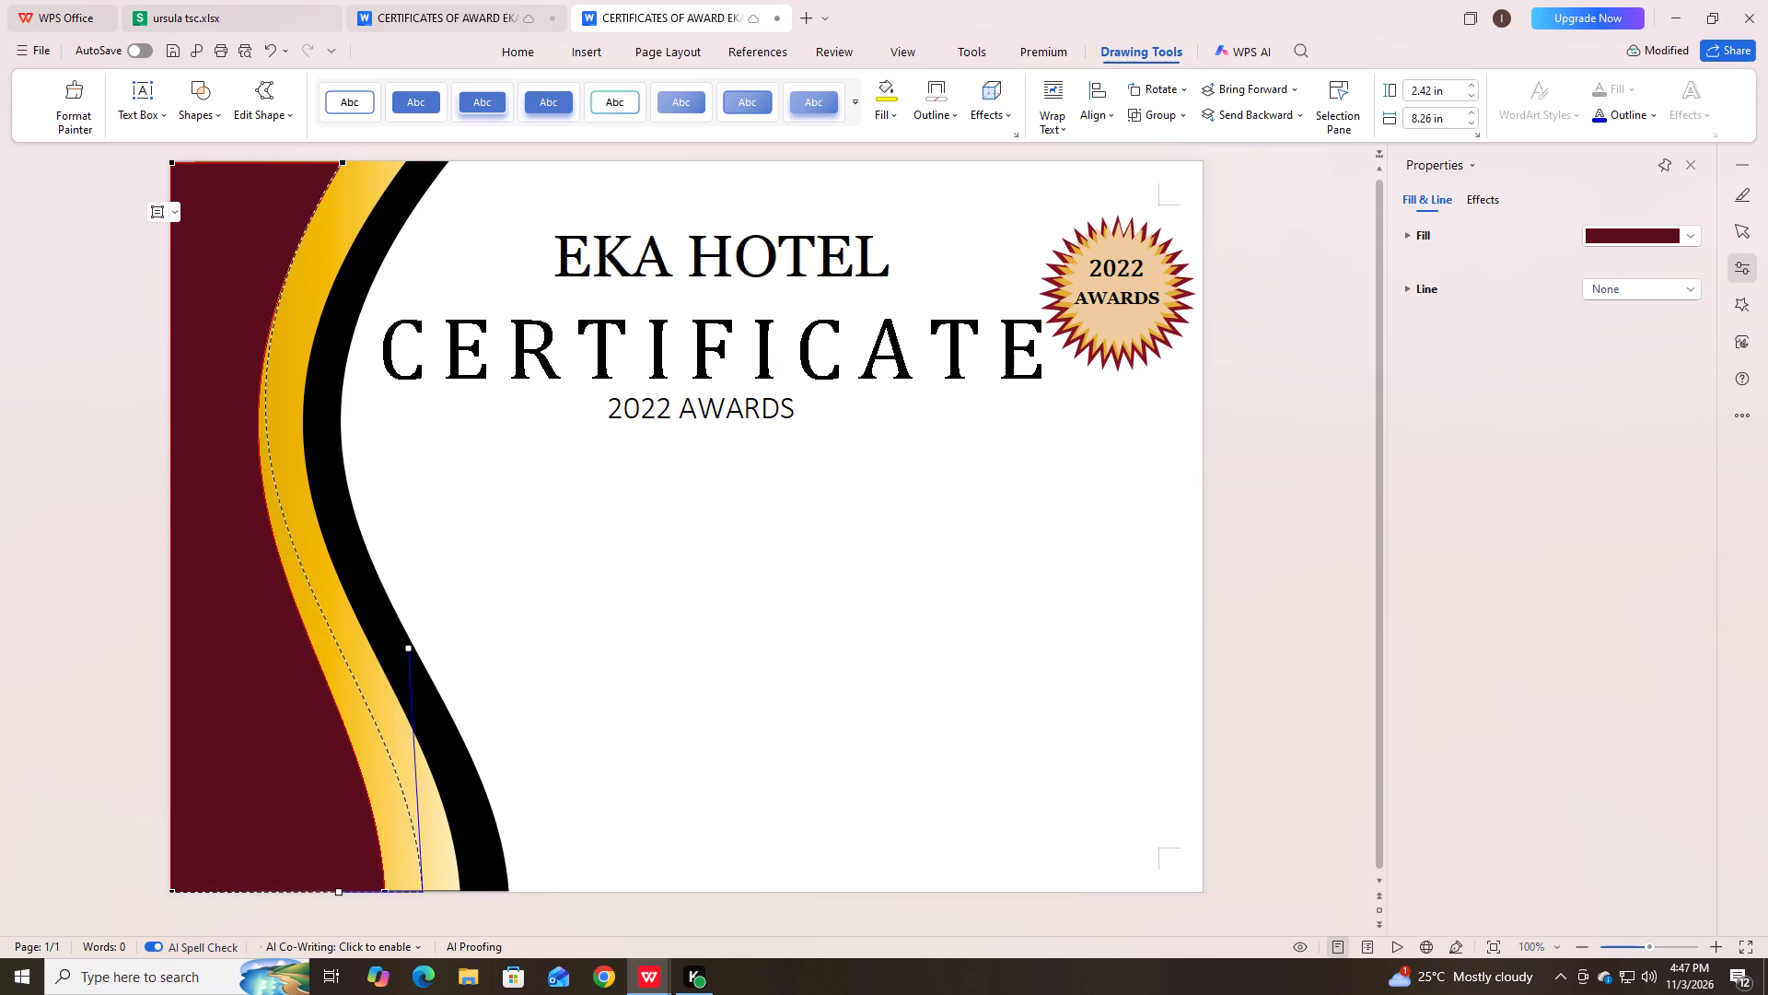
left_click(415, 889)
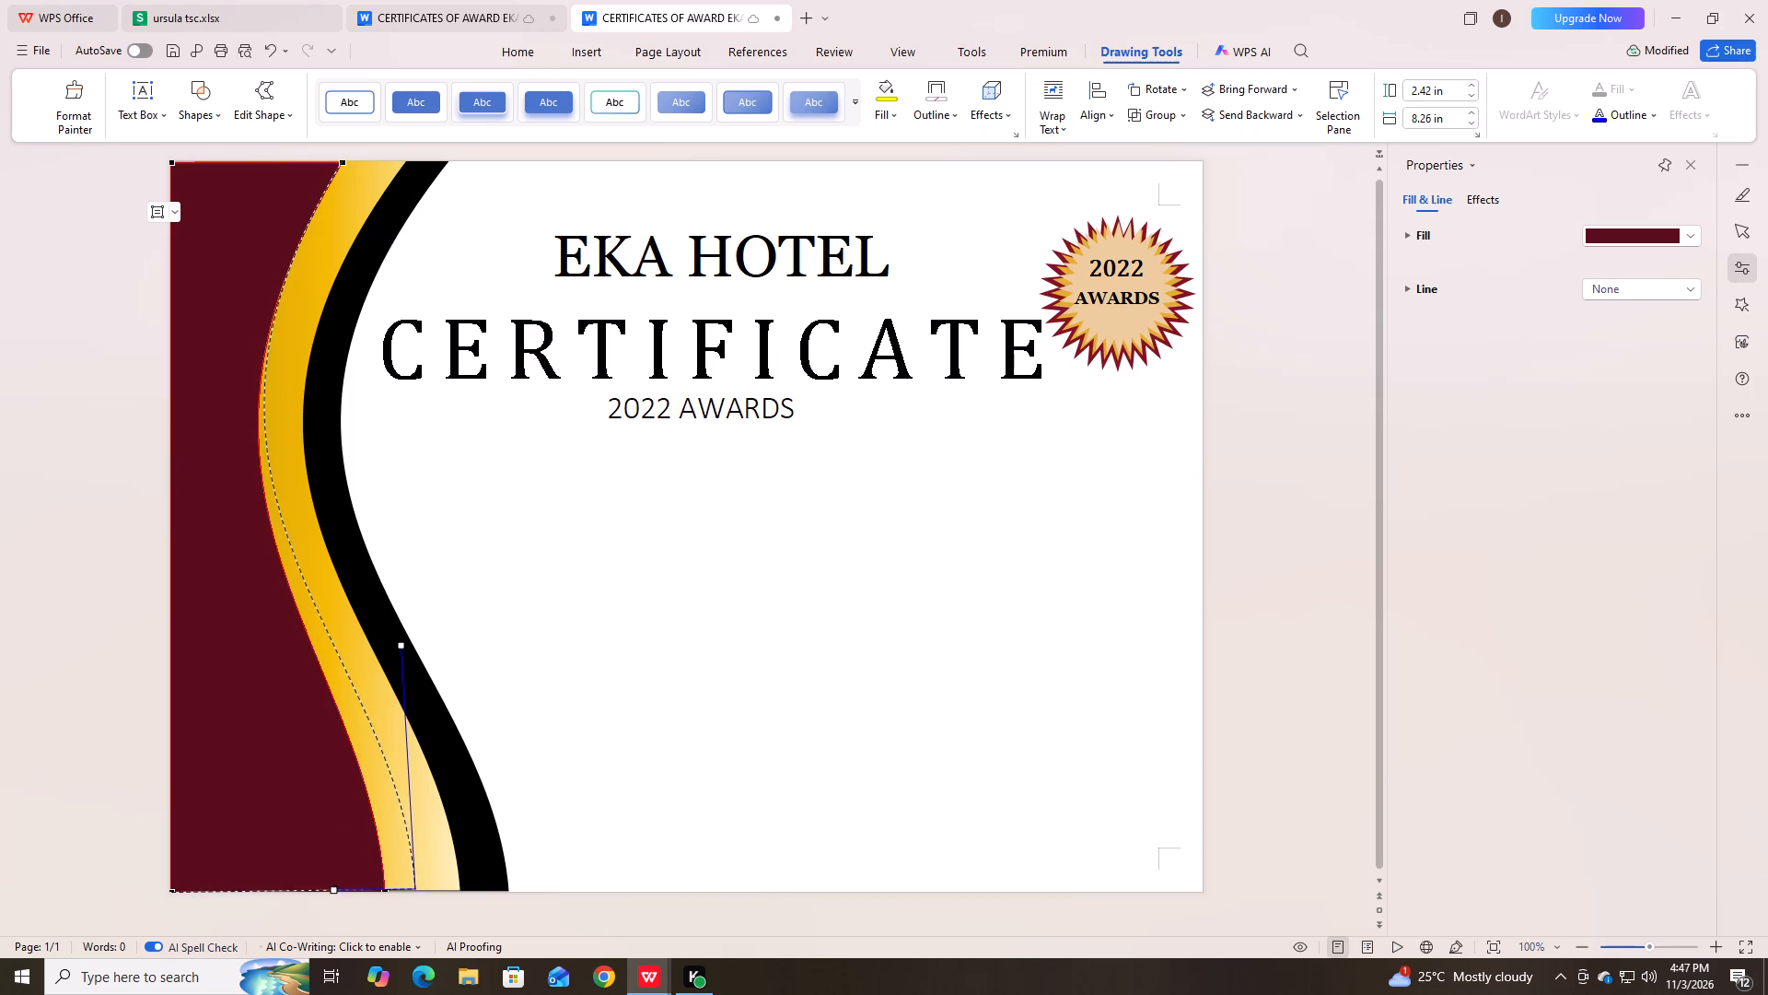
left_click(414, 888)
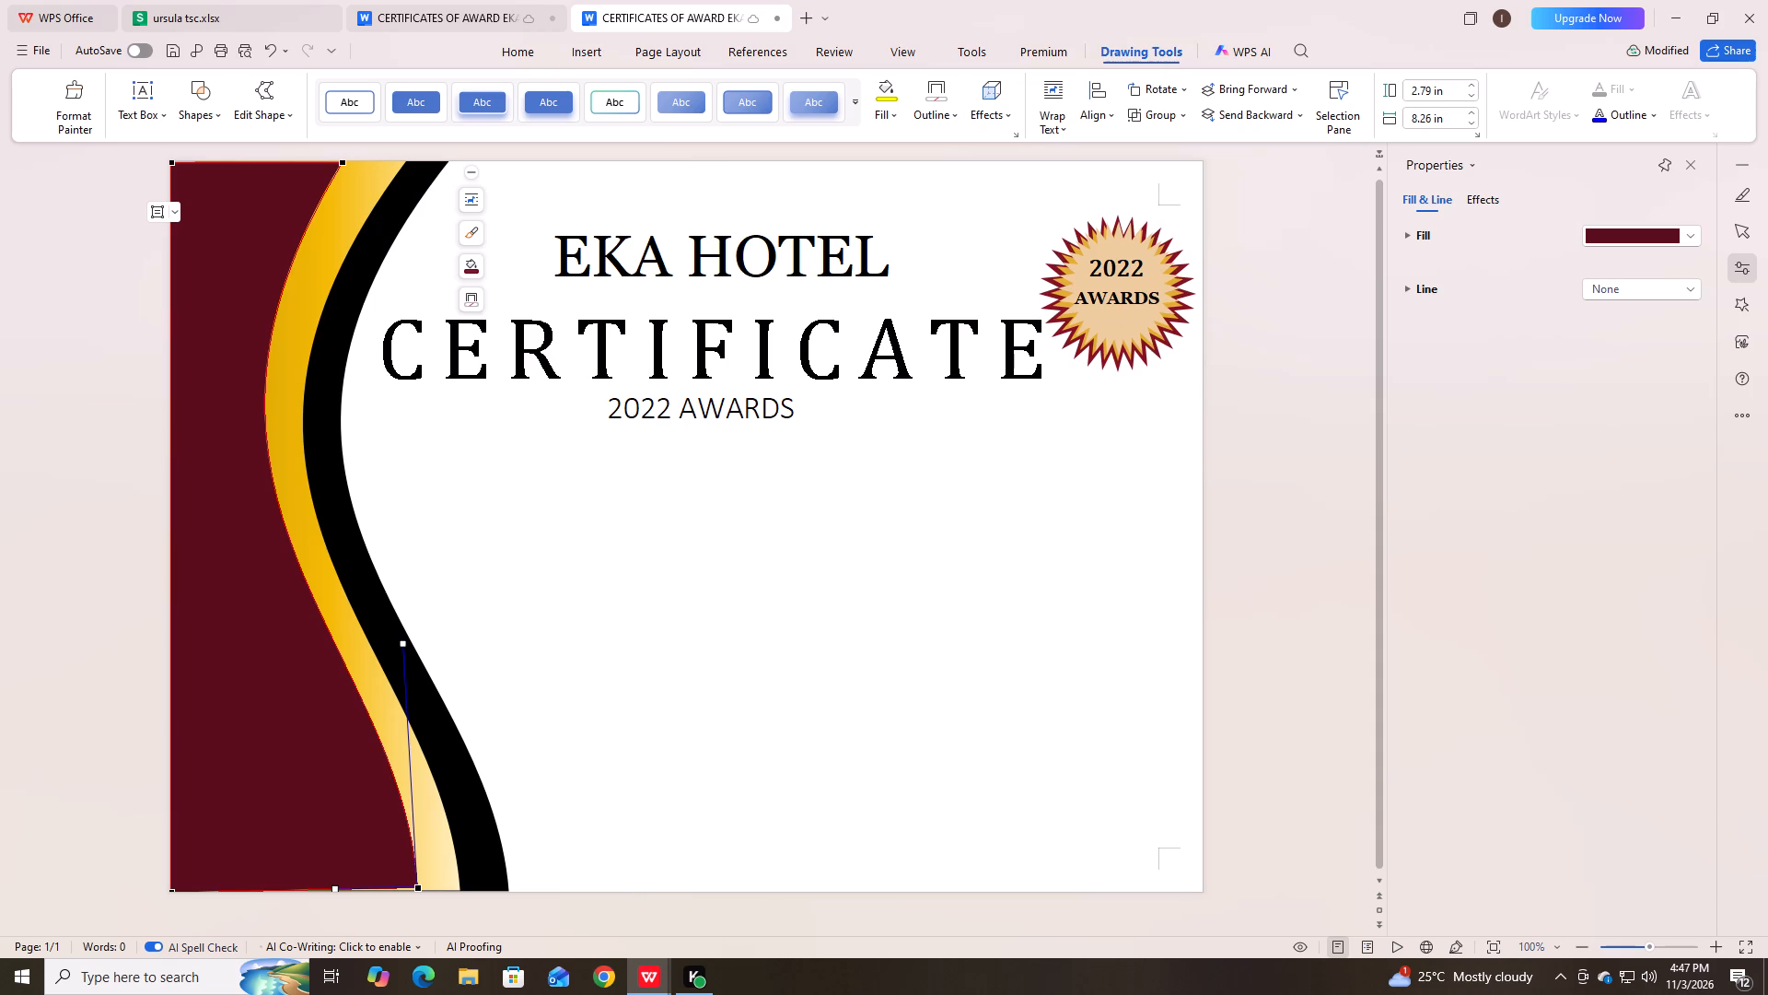
left_click(312, 643)
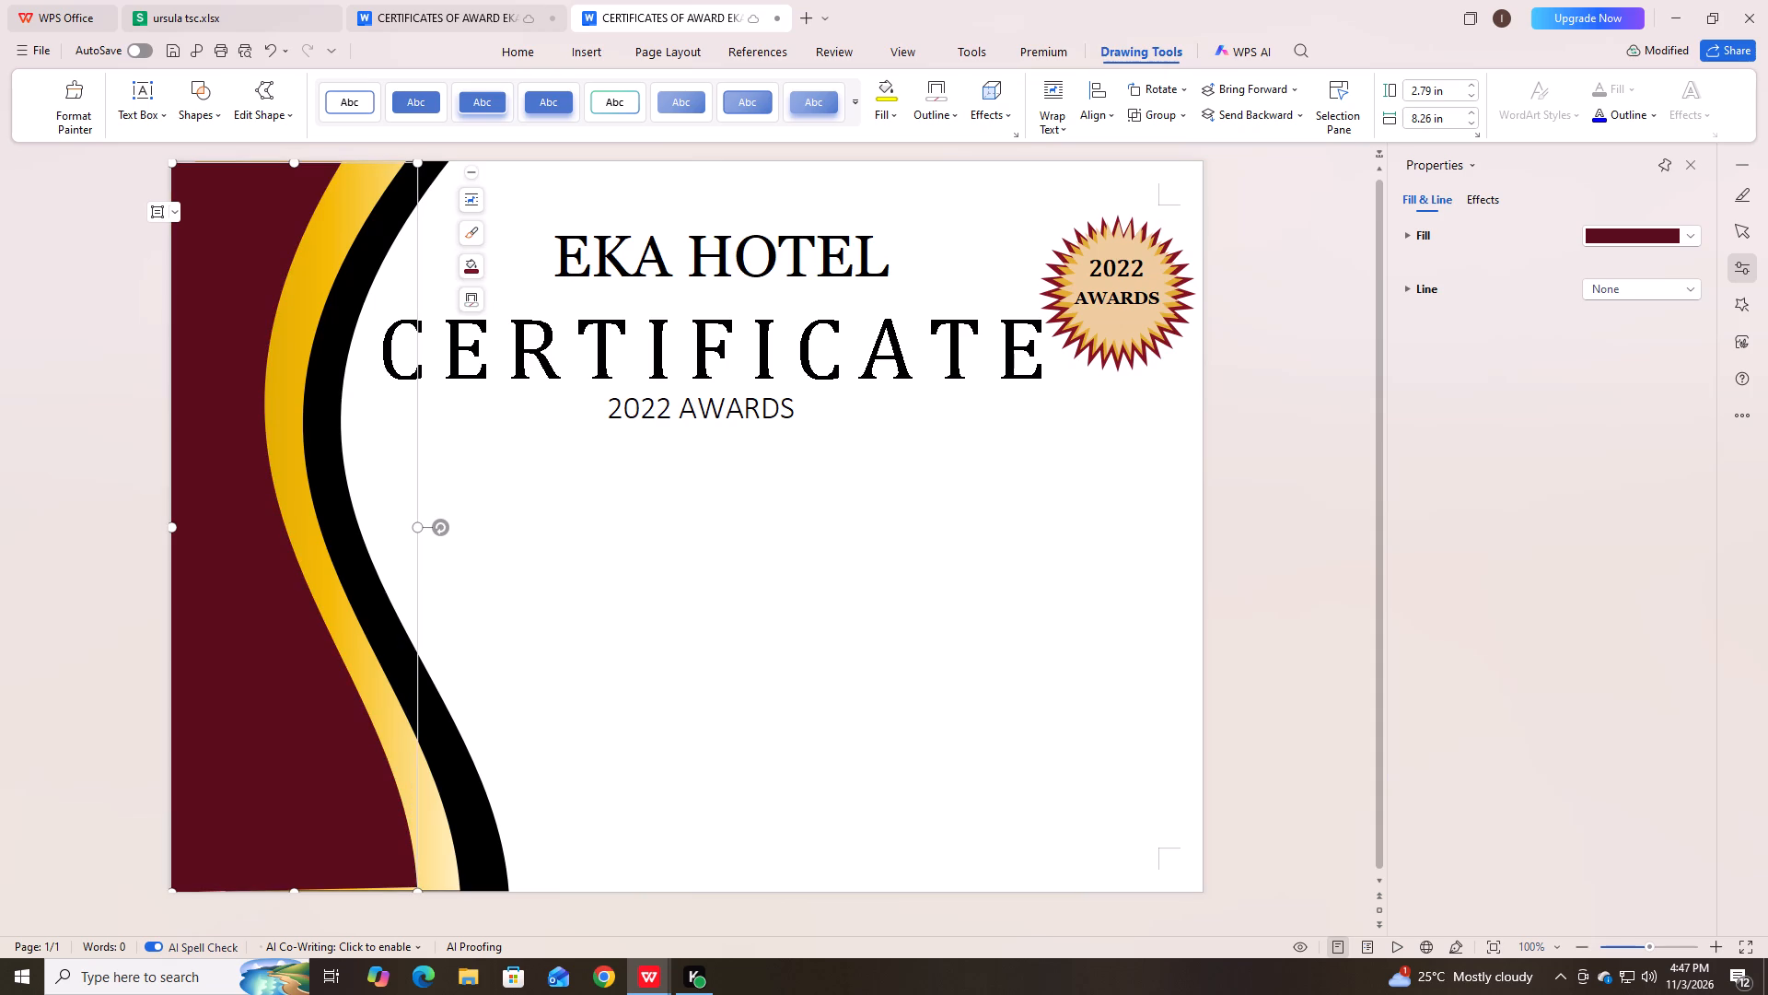
Set the dark red wave panel's outline to No Line.
left_click(472, 300)
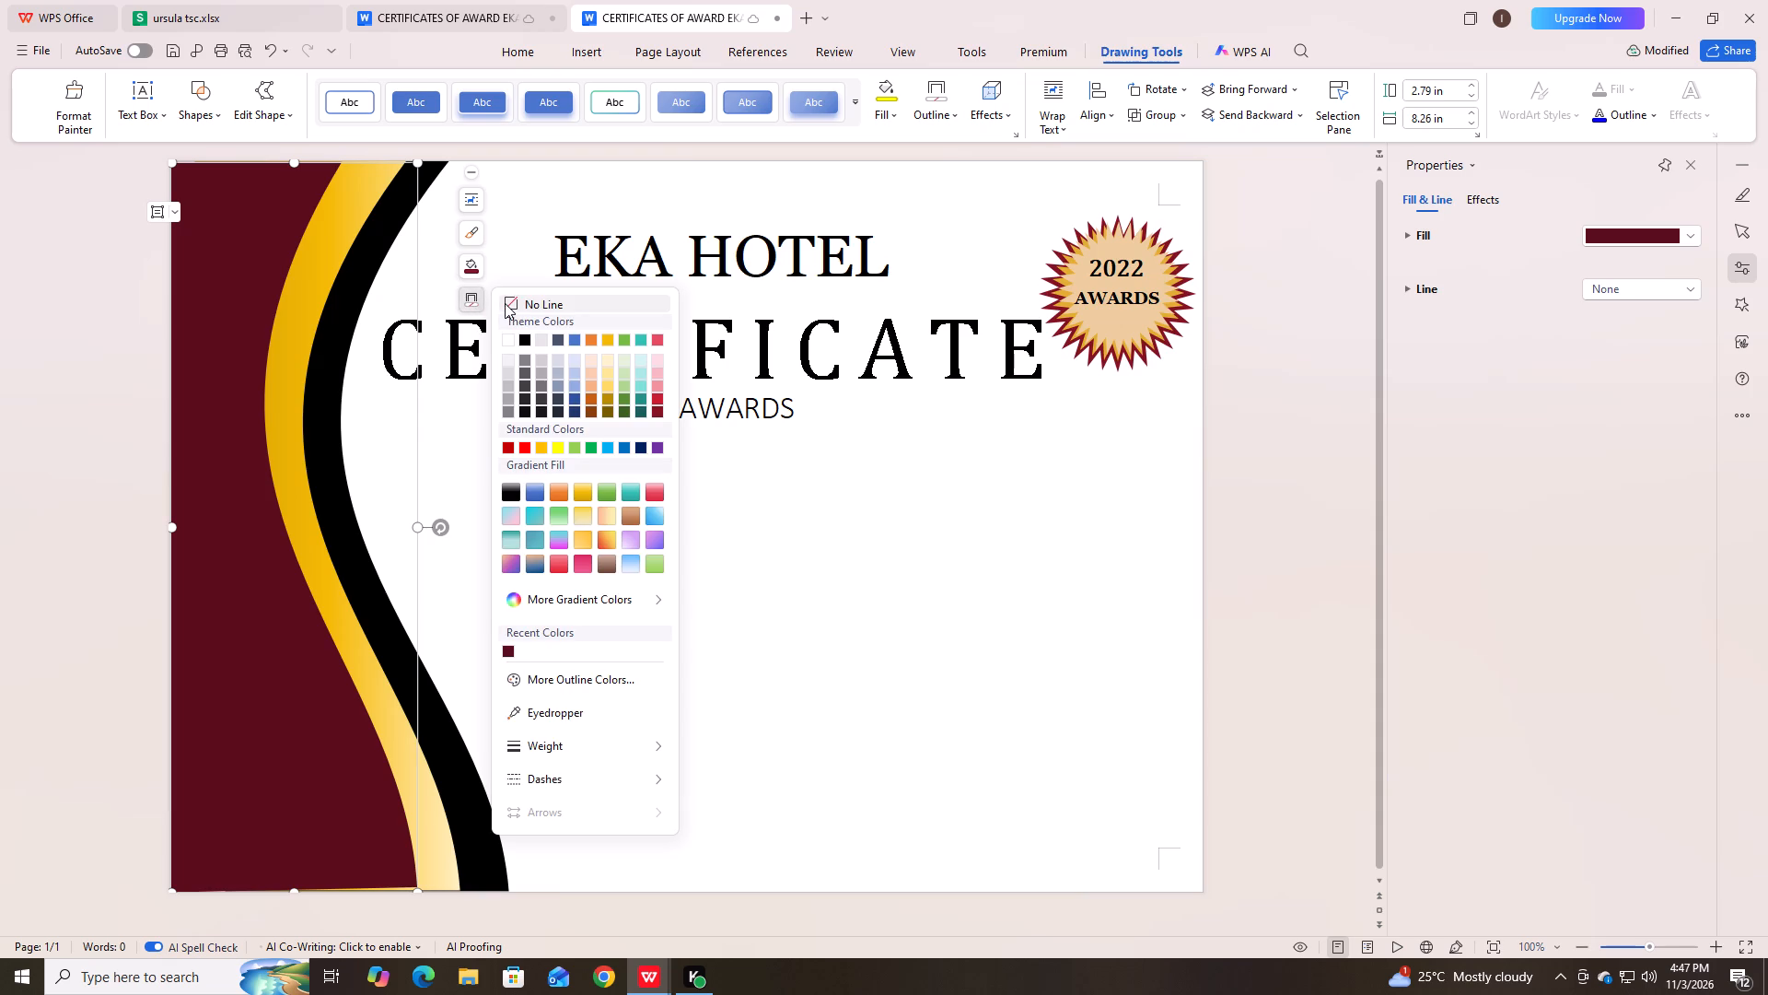
left_click(508, 300)
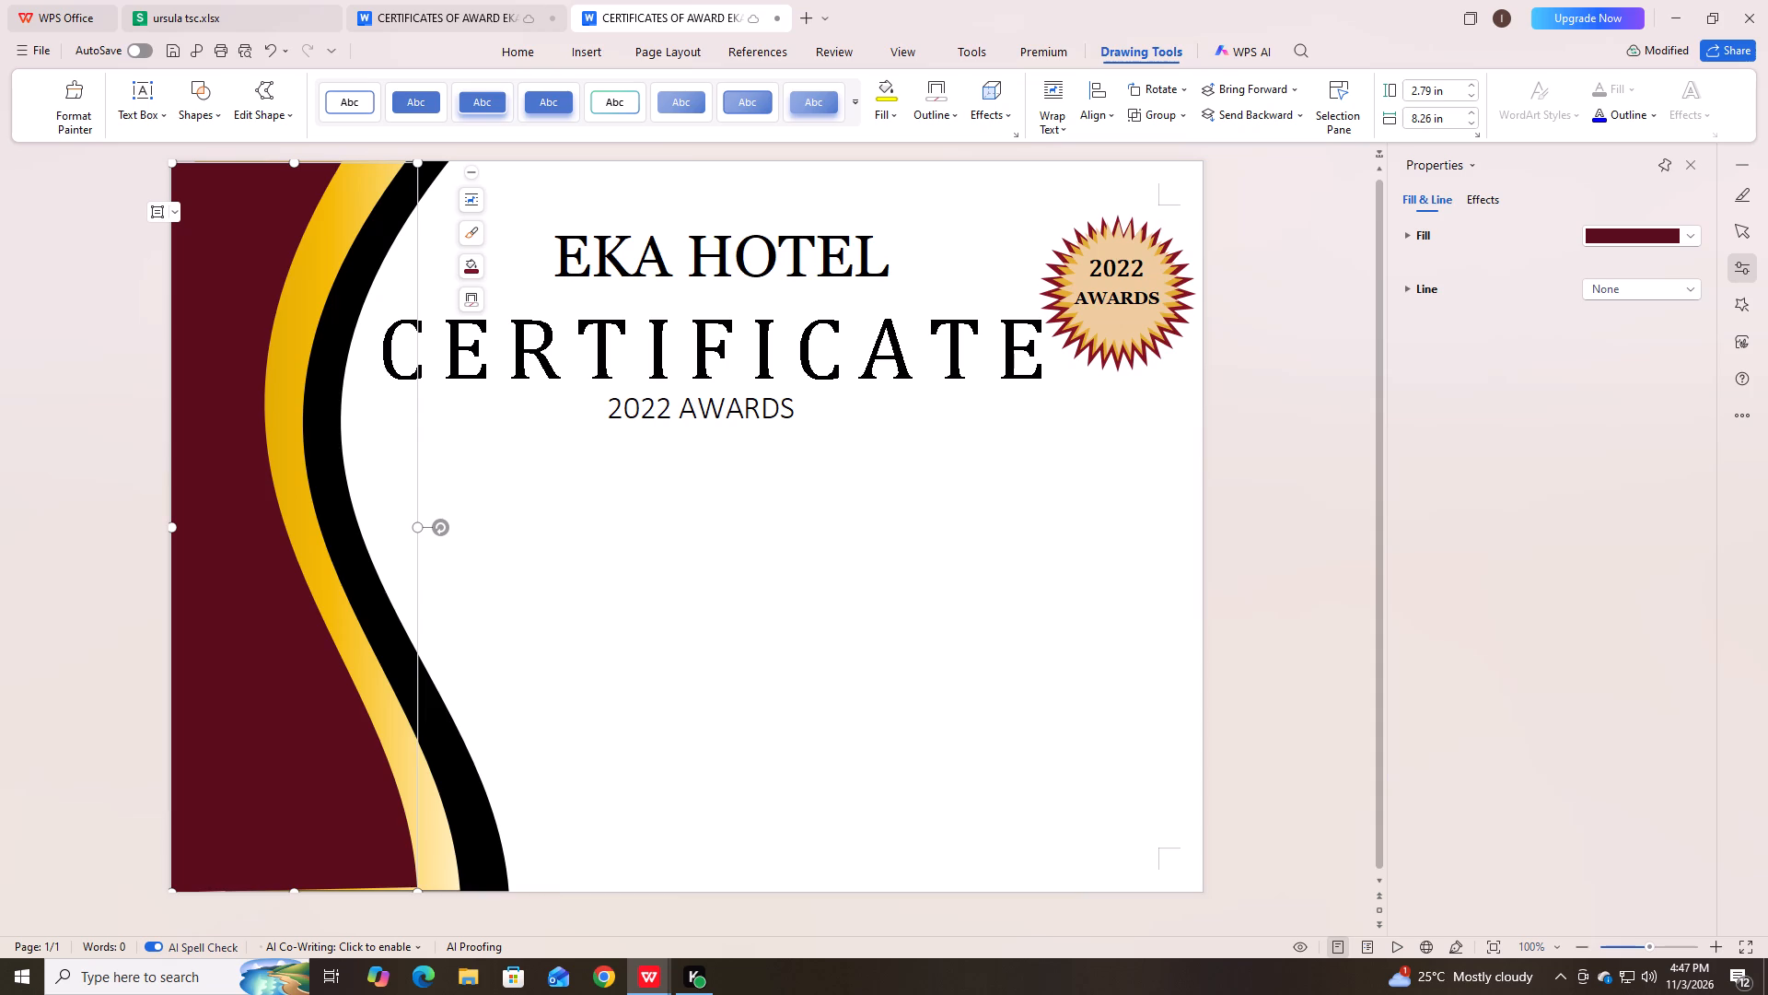
Stretch the dark red wave panel's lower inner corner to the page's bottom edge, making it about 2.78 in by 8.30 in.
left_click(413, 889)
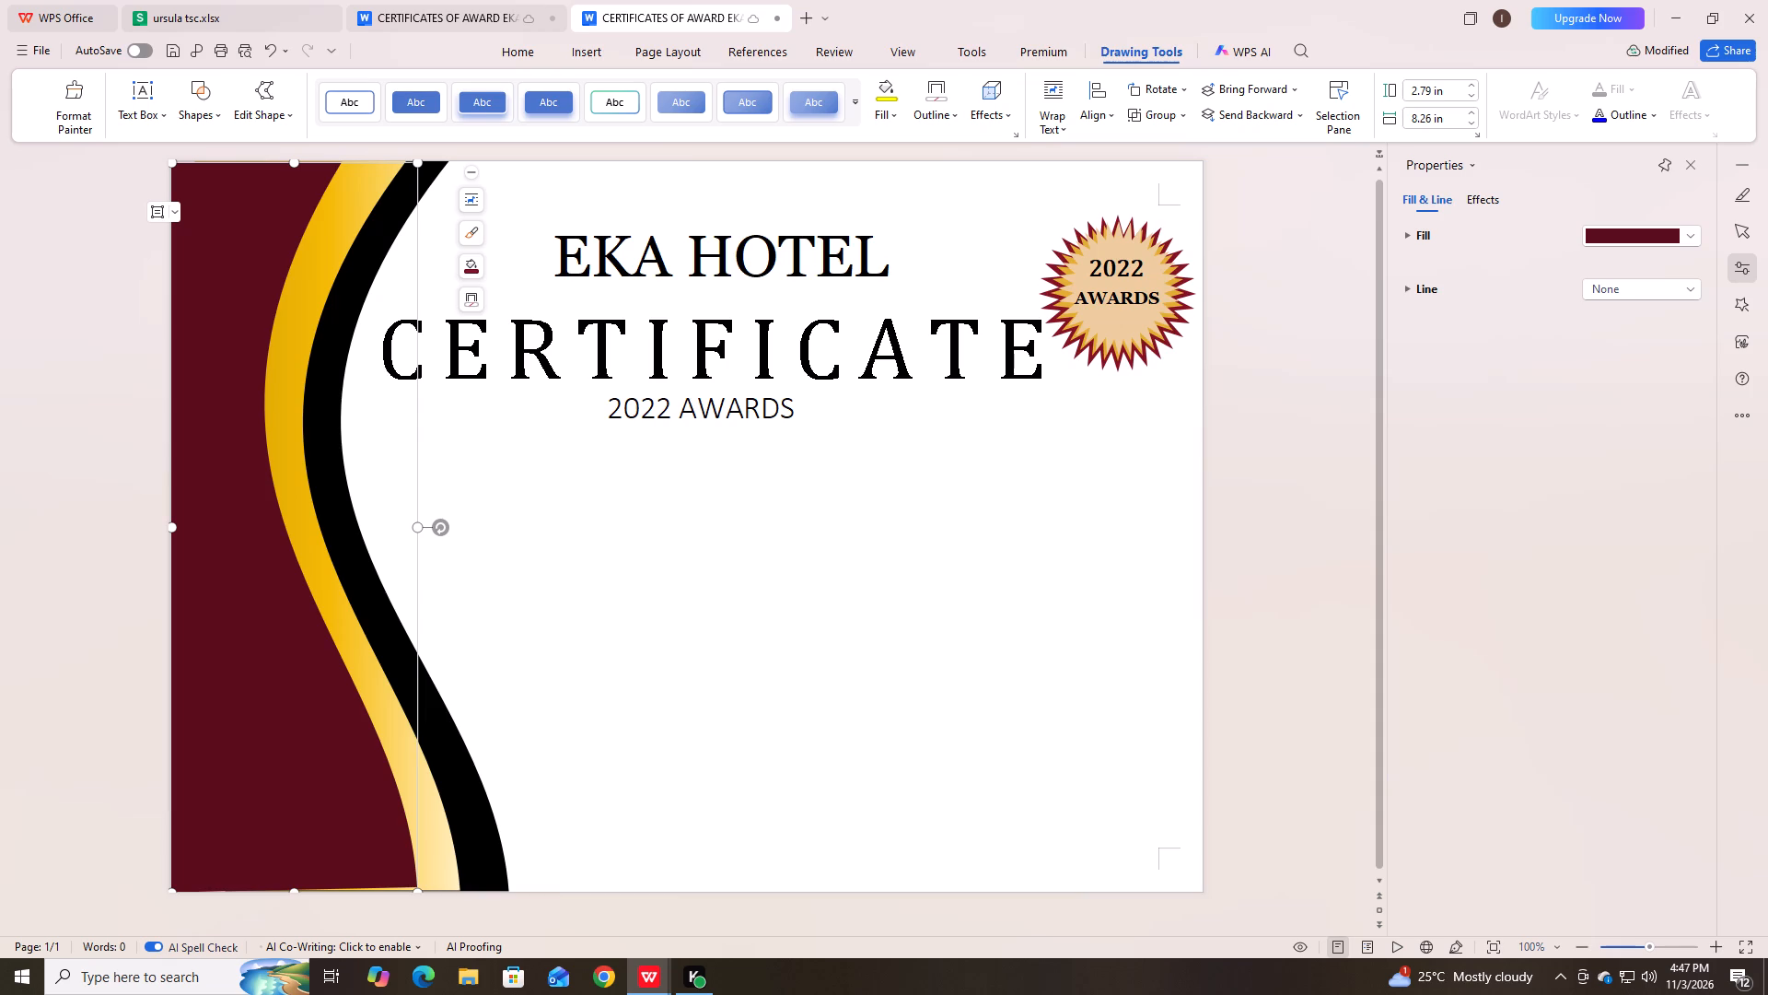
left_click(419, 890)
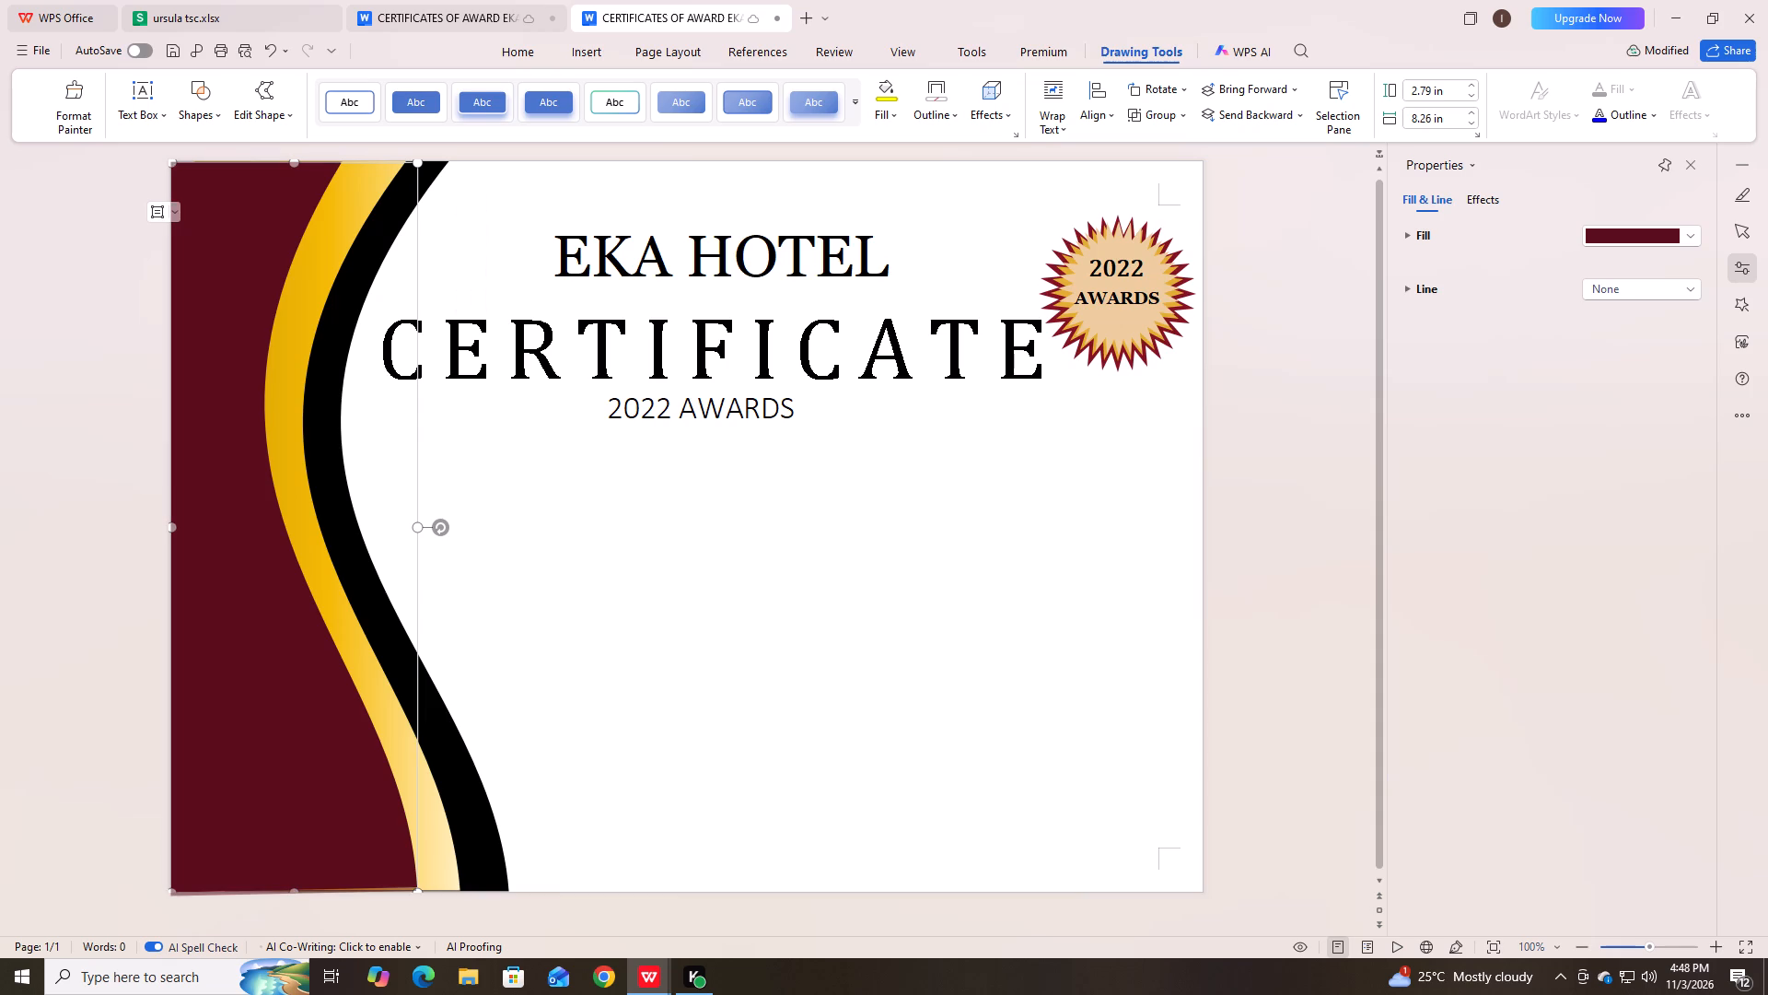
left_click(572, 708)
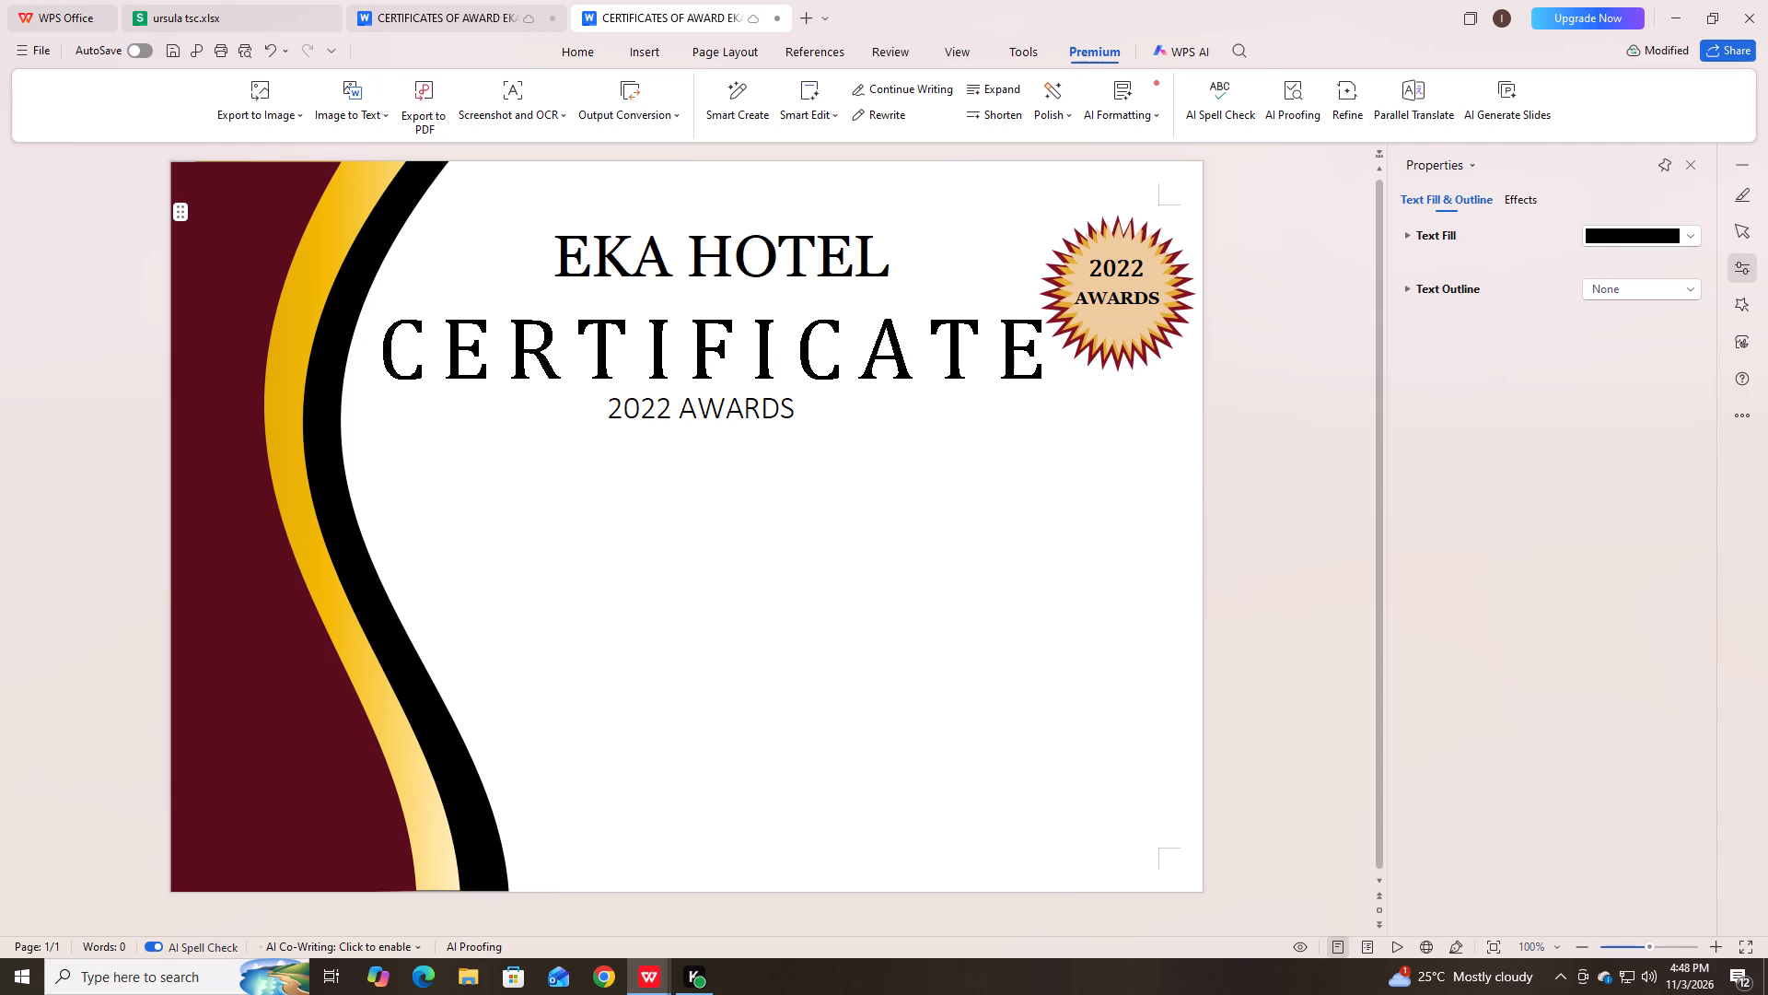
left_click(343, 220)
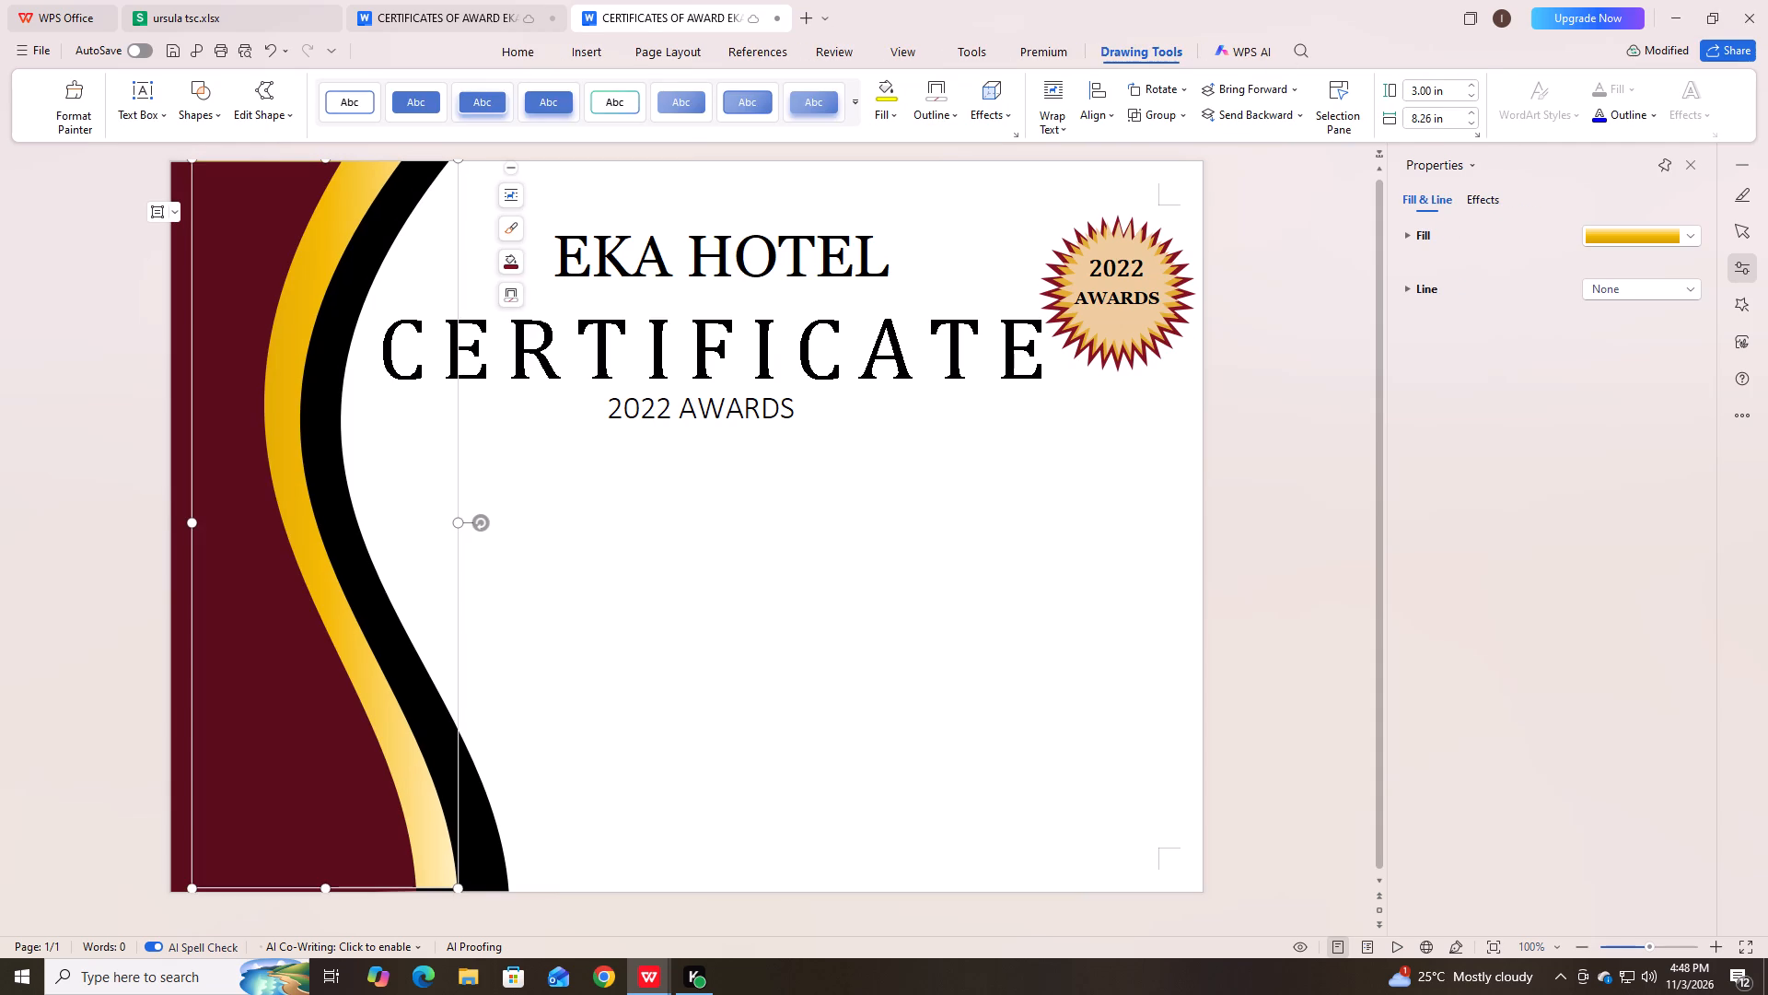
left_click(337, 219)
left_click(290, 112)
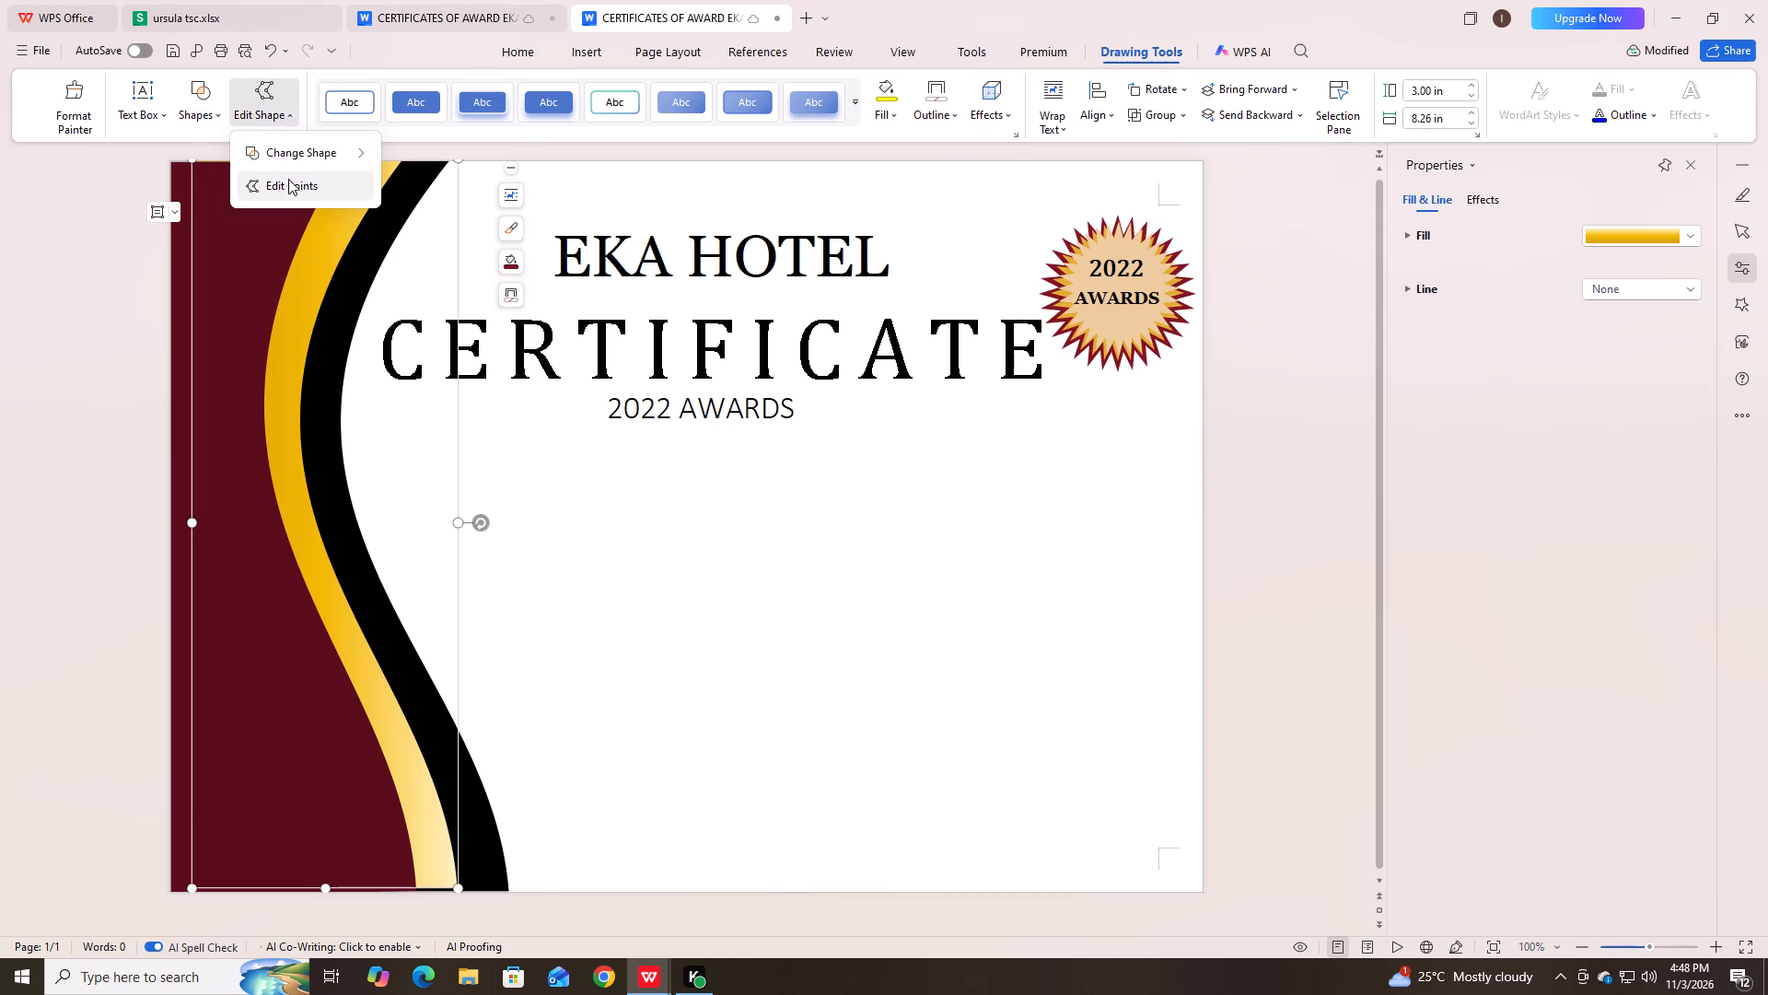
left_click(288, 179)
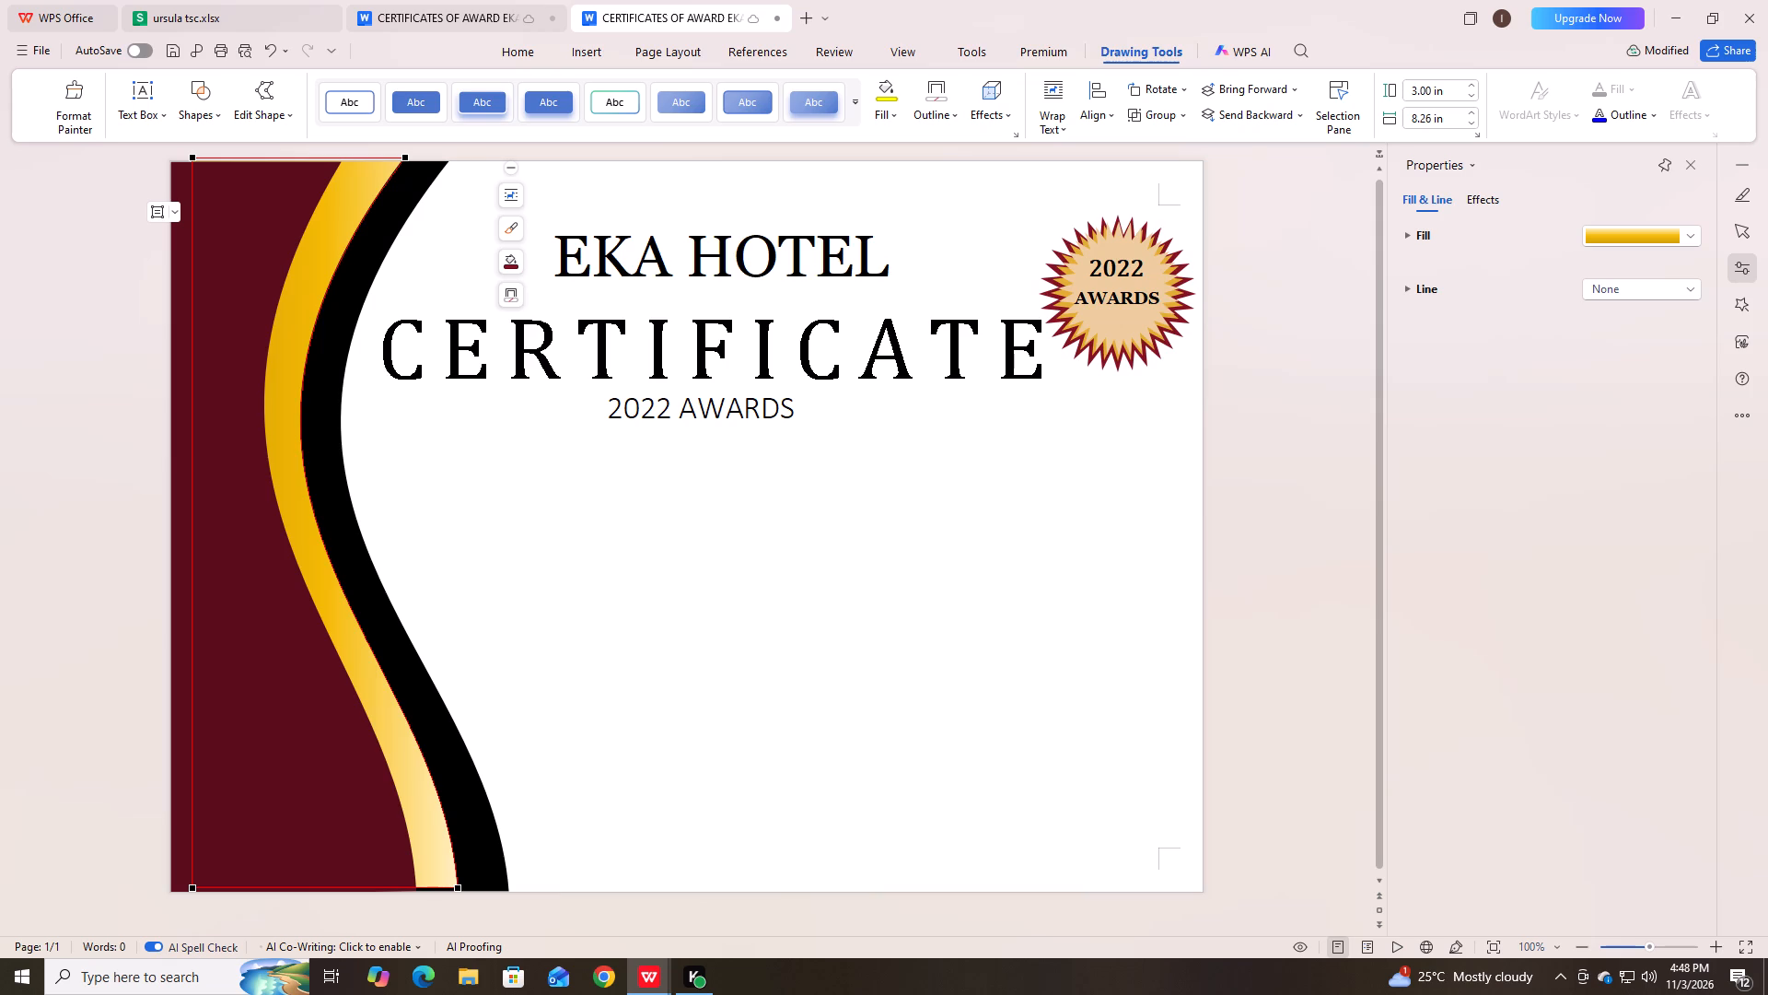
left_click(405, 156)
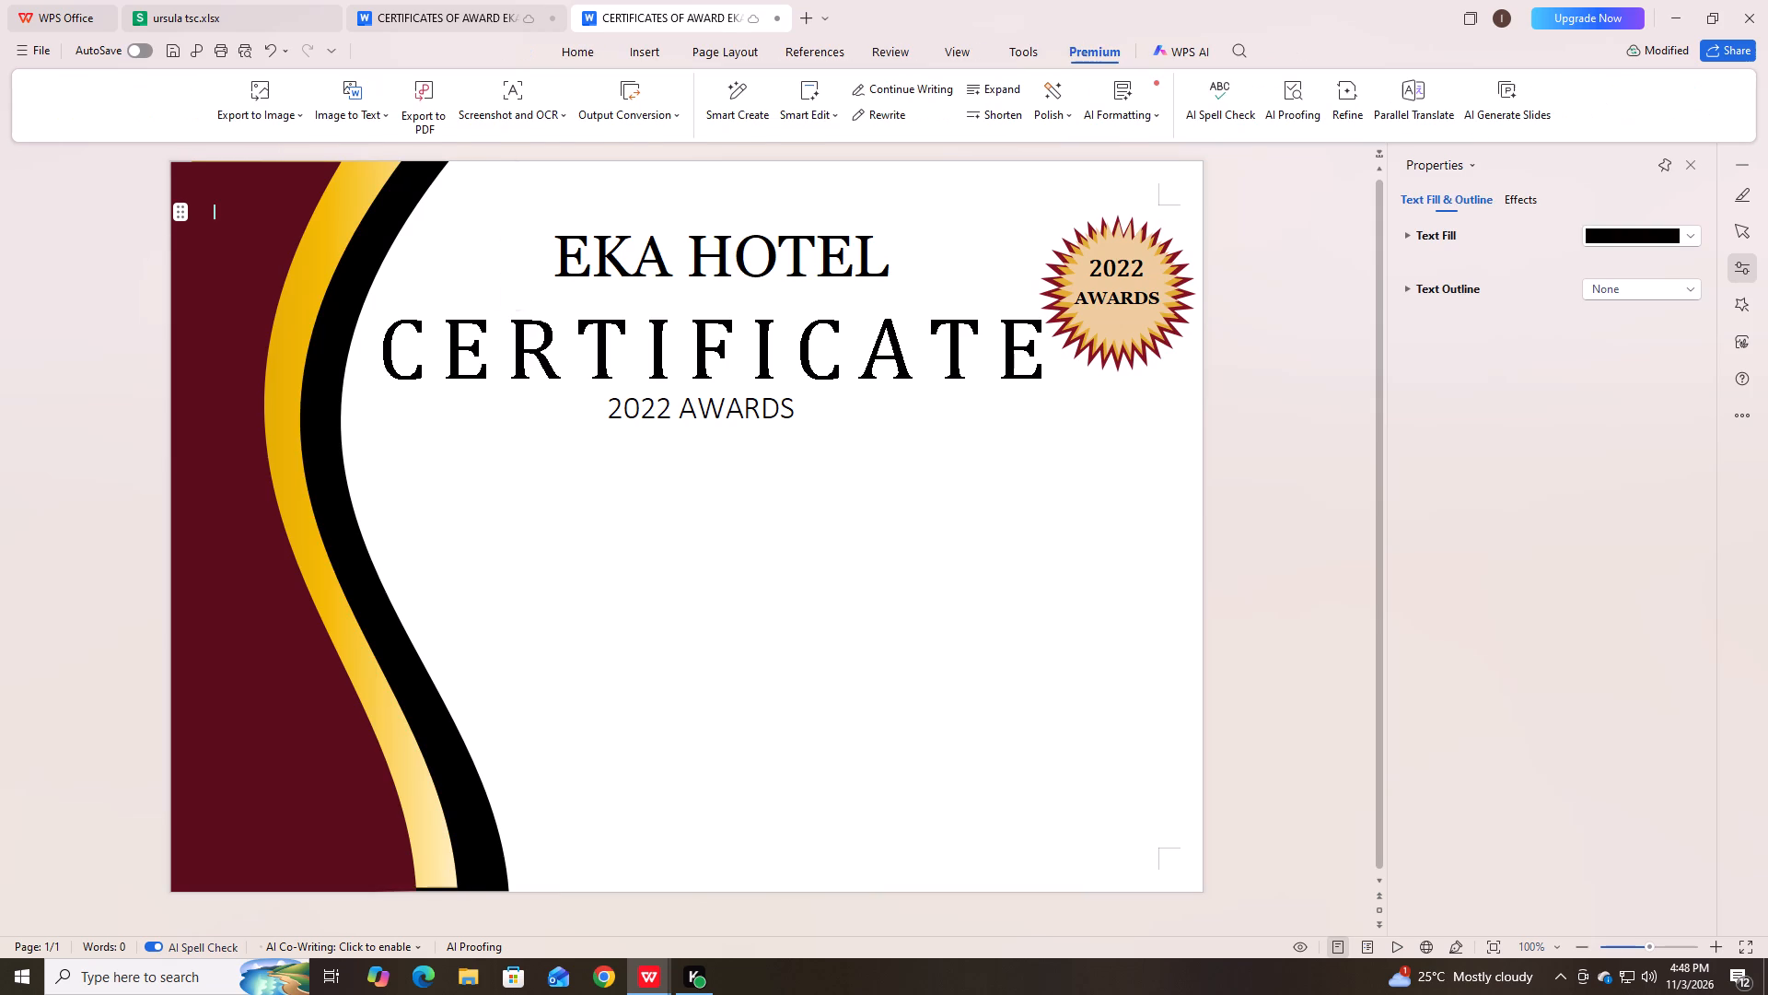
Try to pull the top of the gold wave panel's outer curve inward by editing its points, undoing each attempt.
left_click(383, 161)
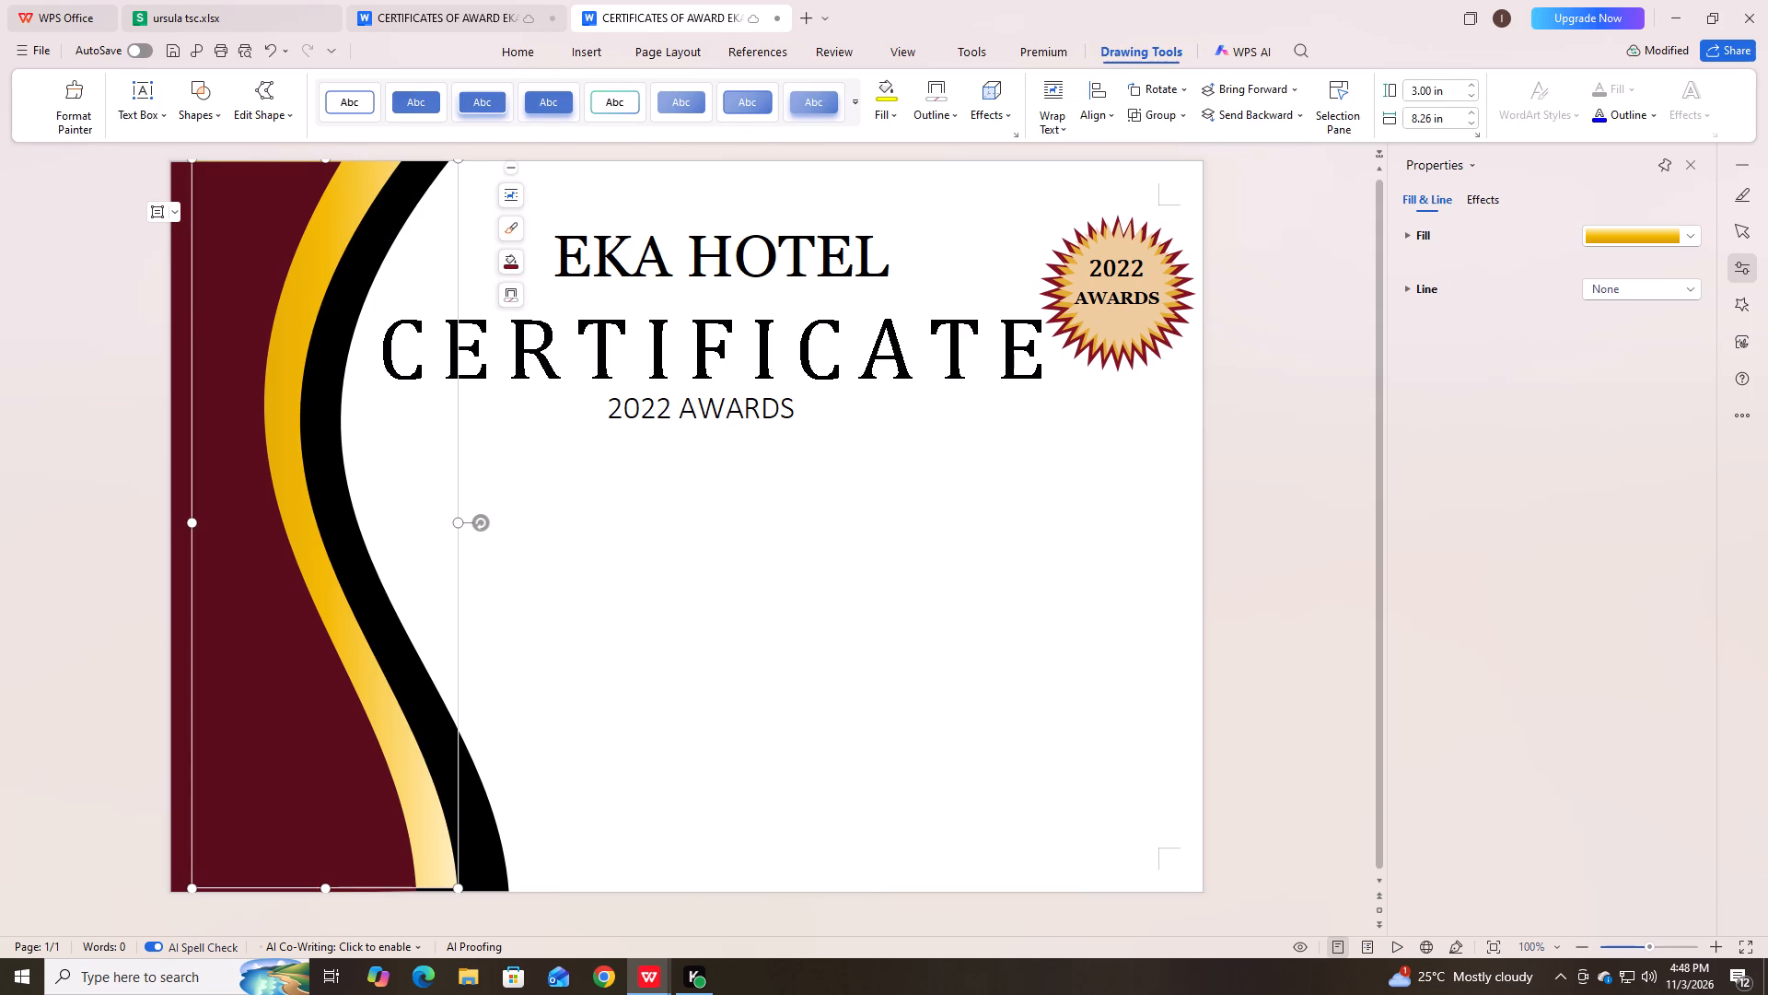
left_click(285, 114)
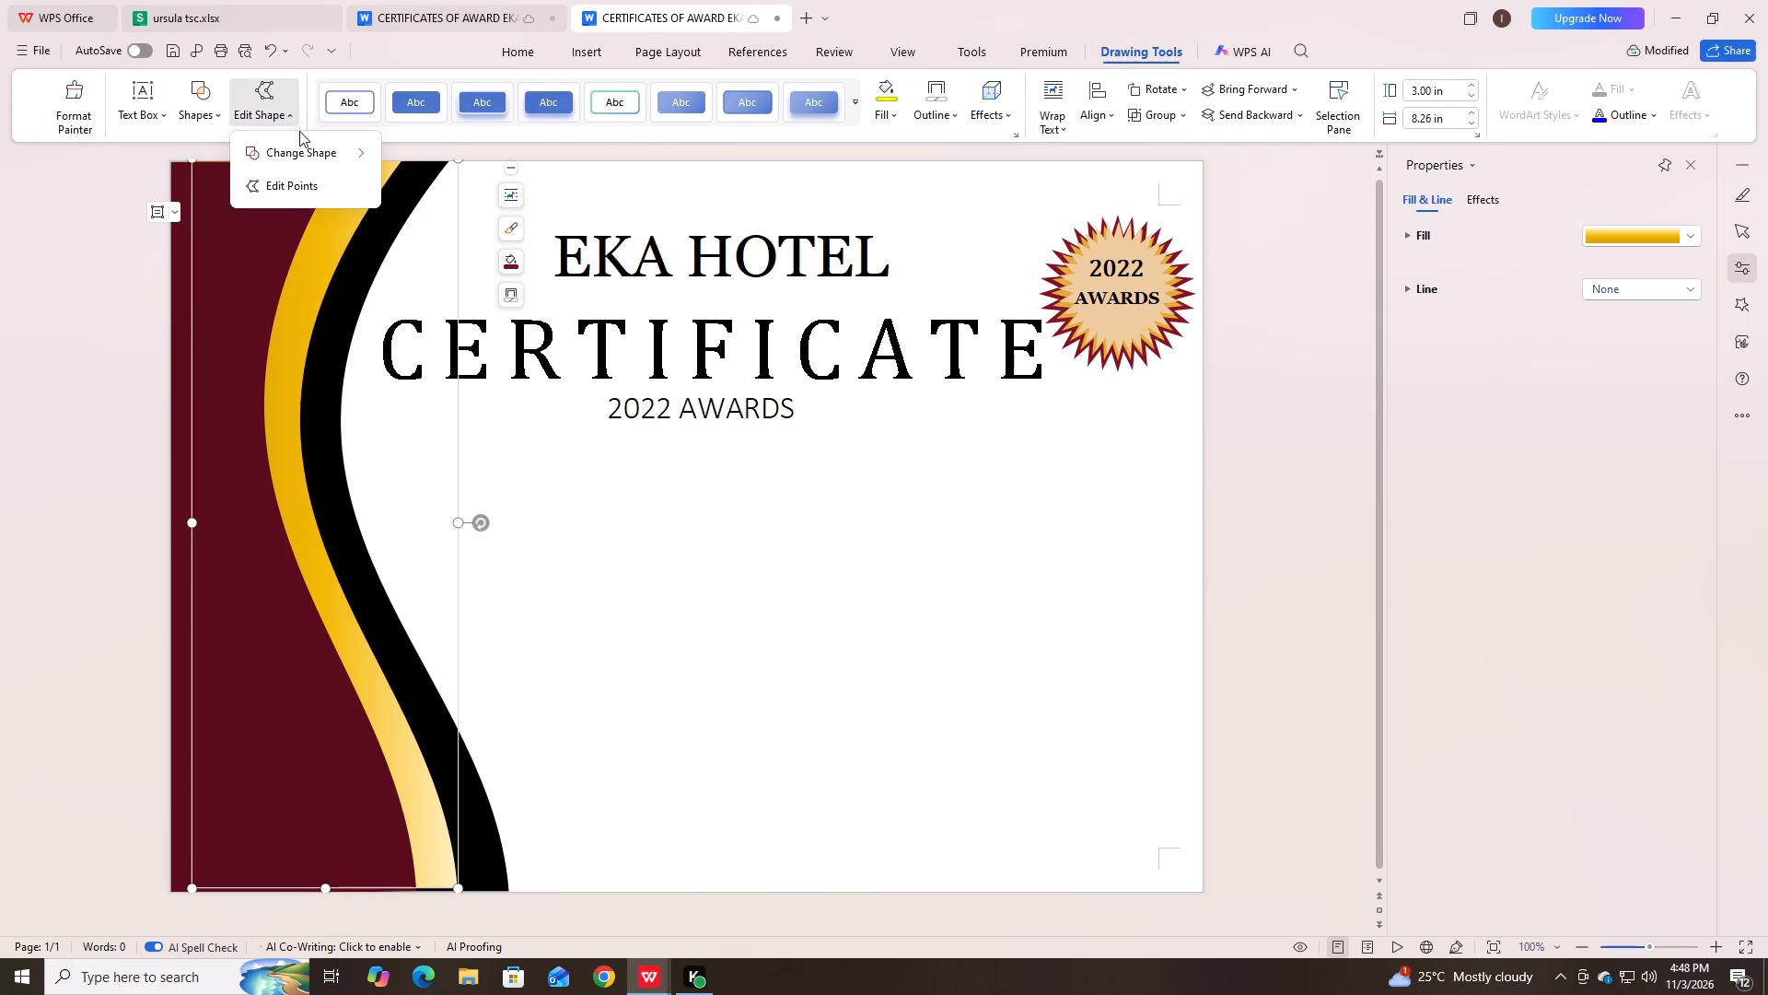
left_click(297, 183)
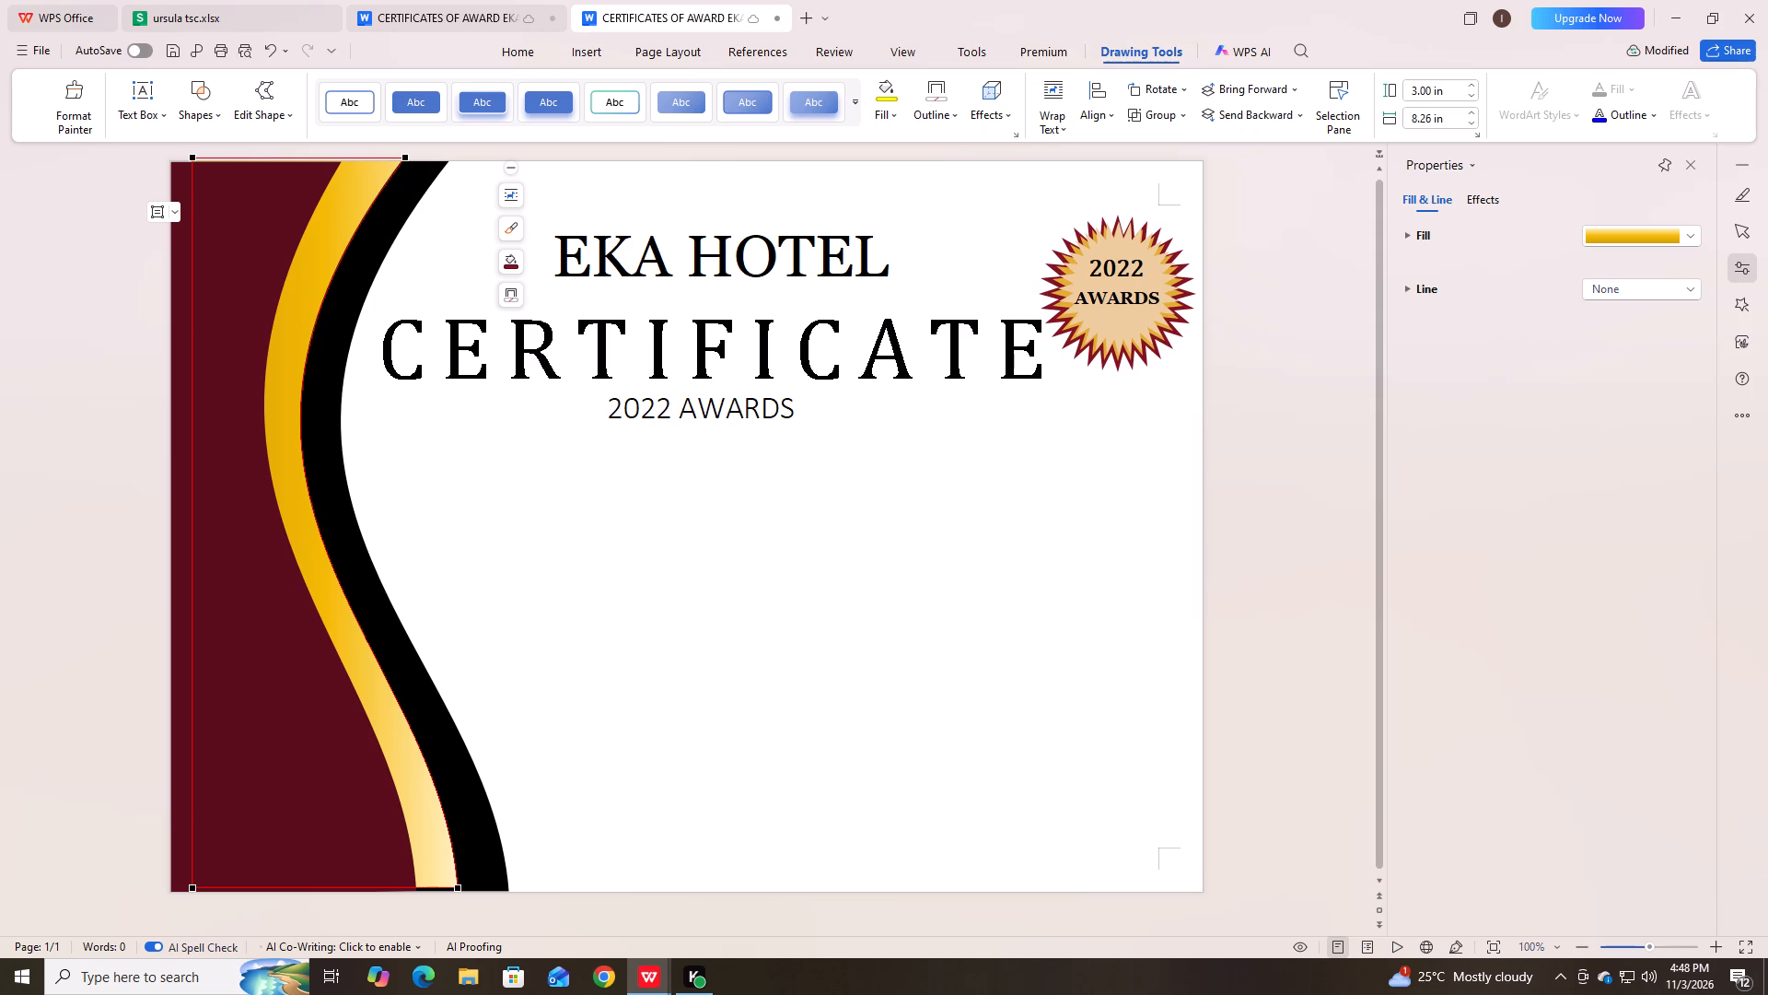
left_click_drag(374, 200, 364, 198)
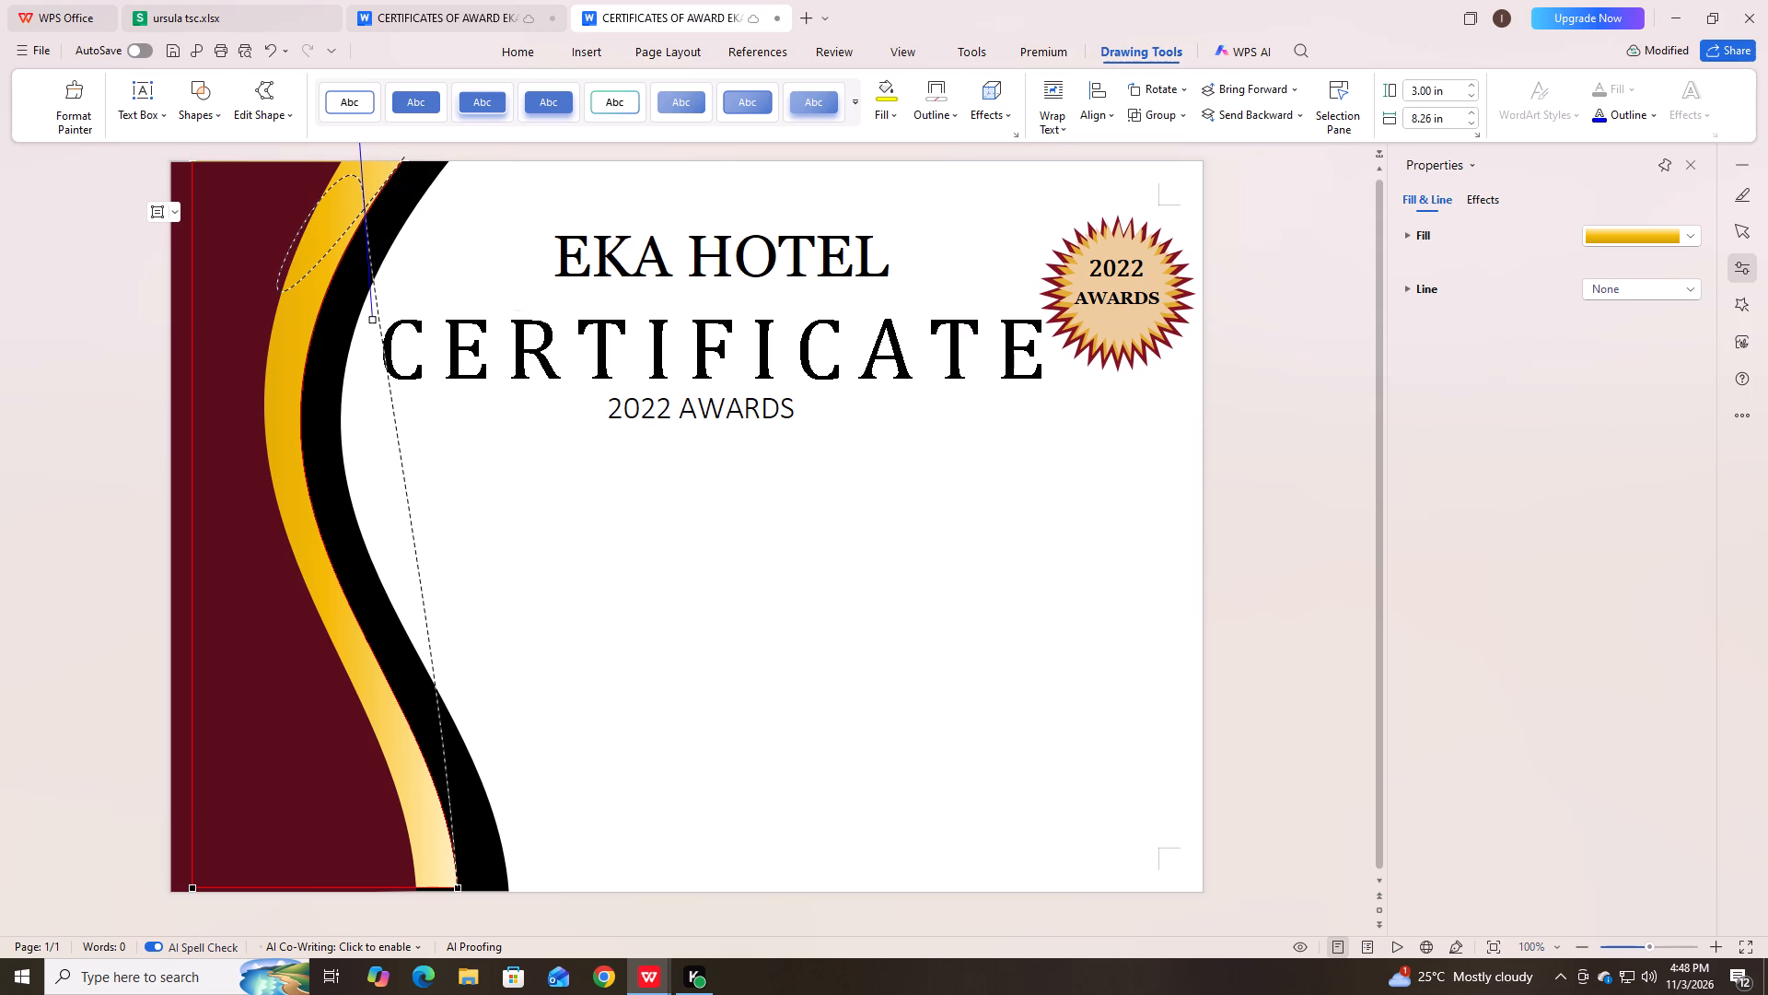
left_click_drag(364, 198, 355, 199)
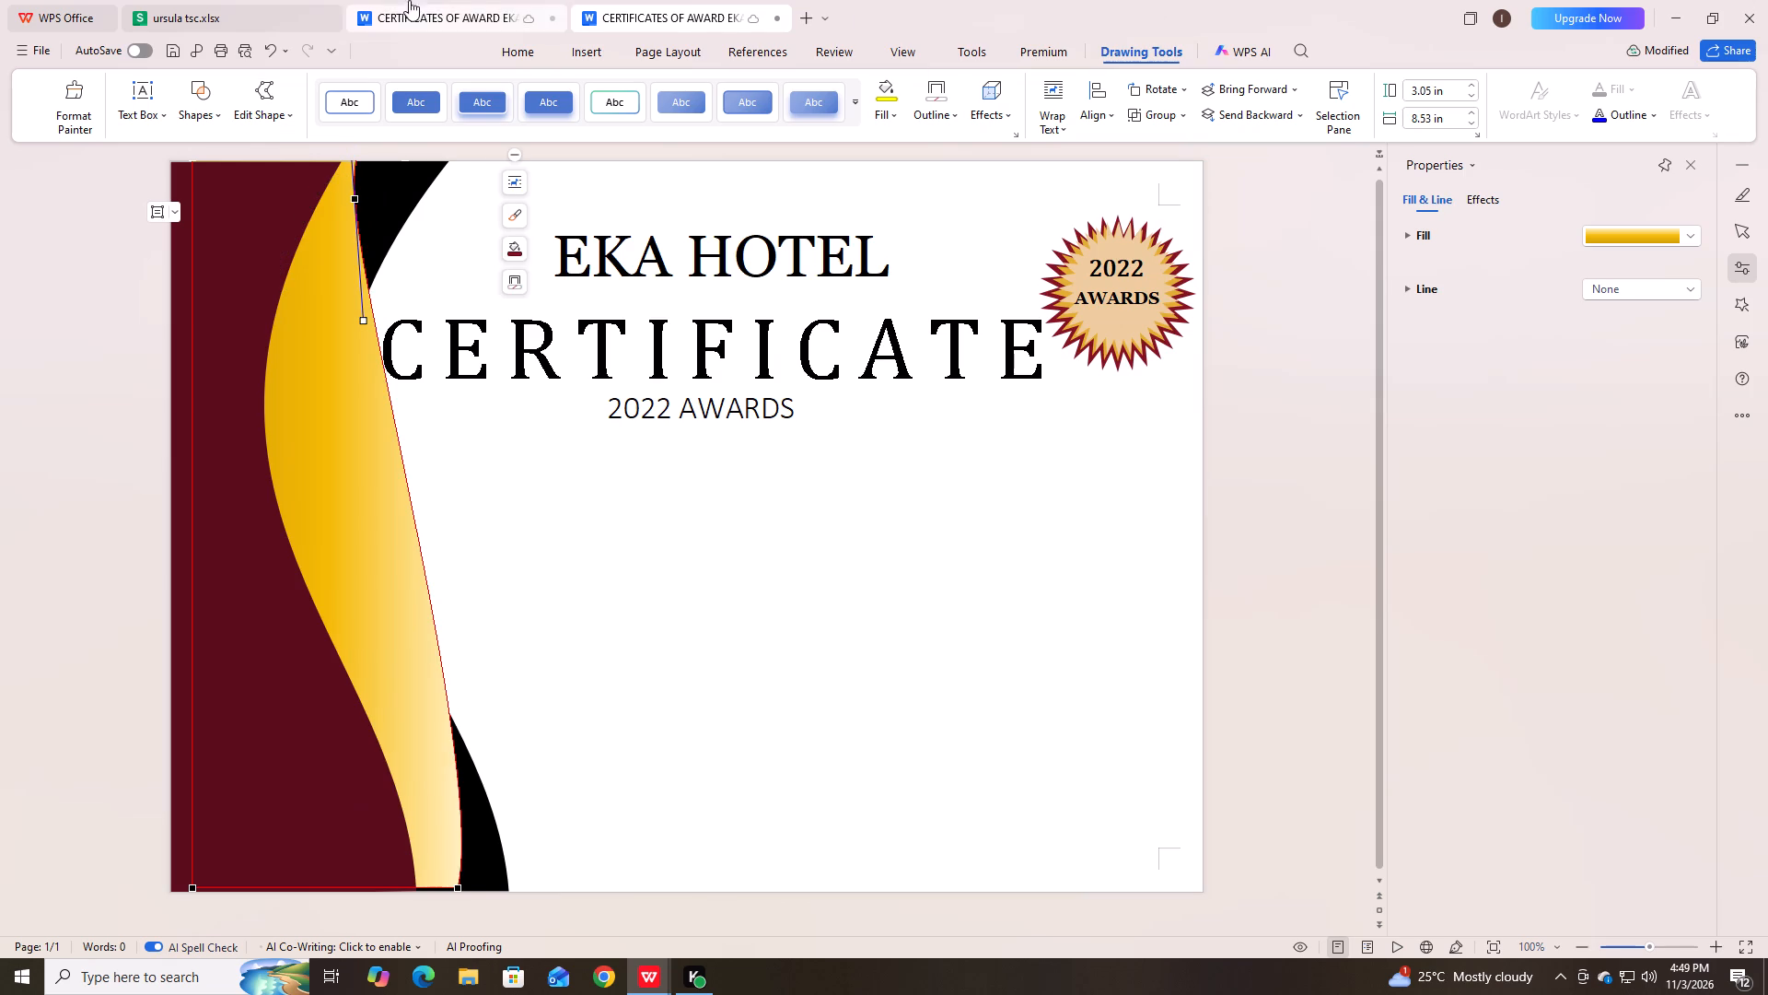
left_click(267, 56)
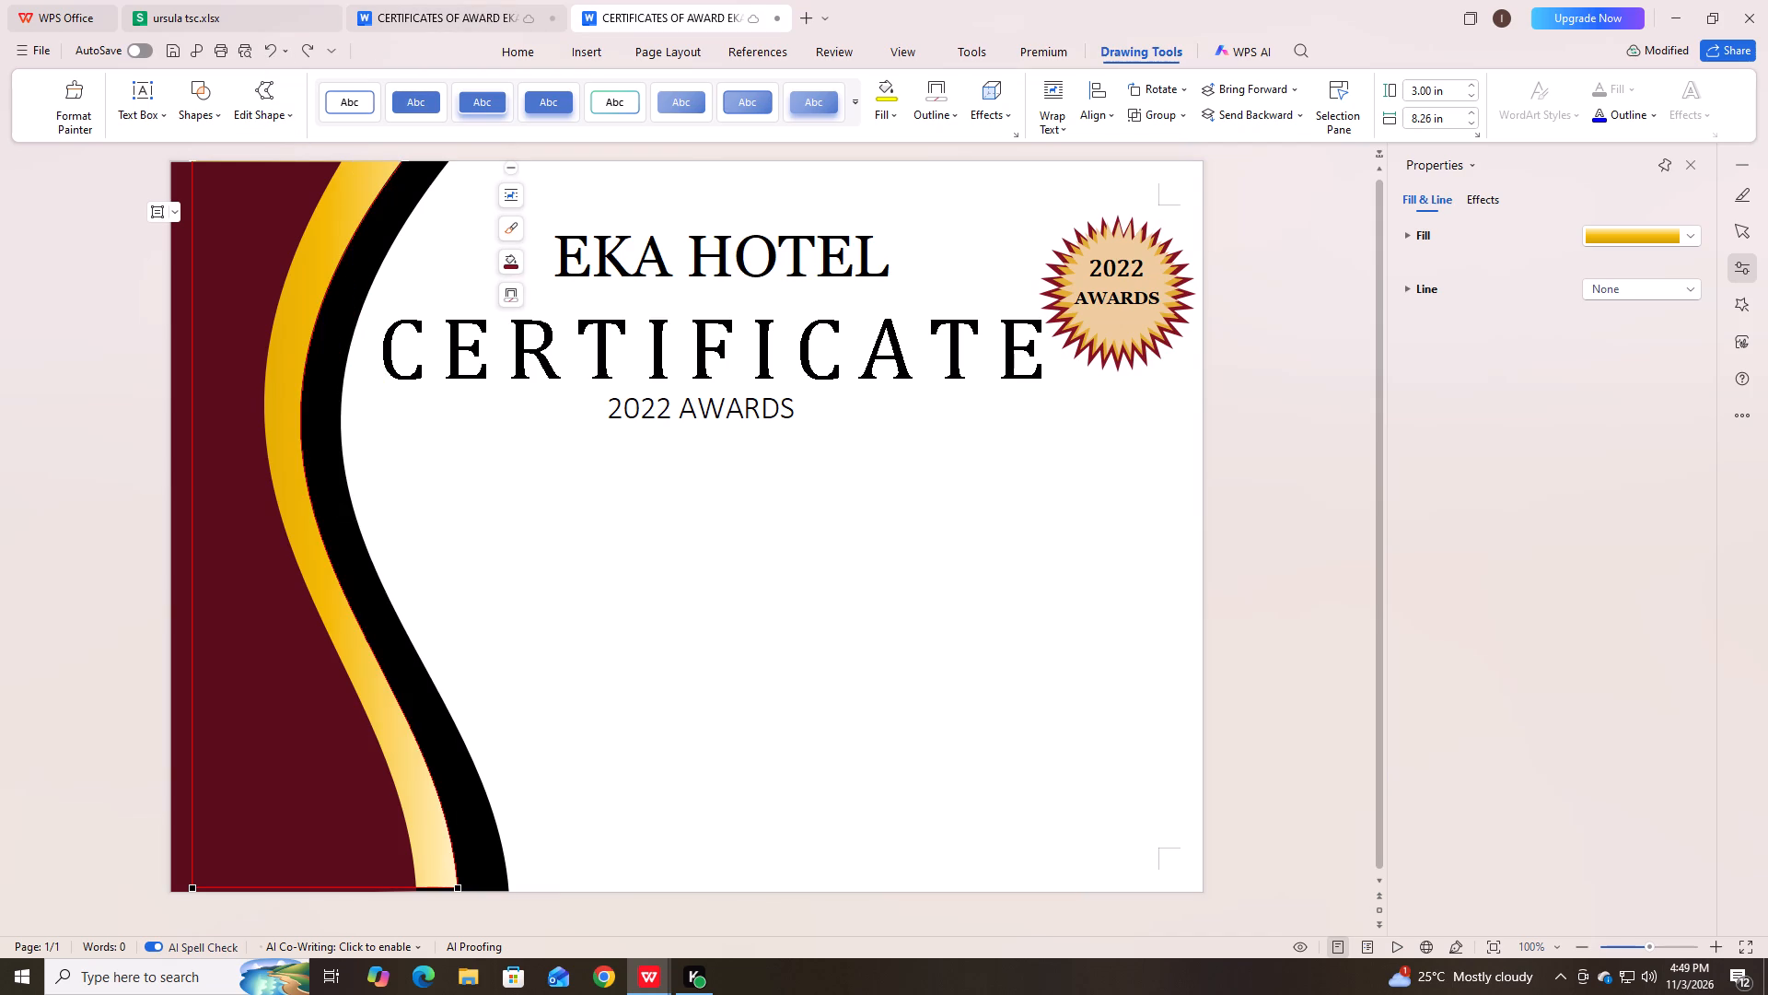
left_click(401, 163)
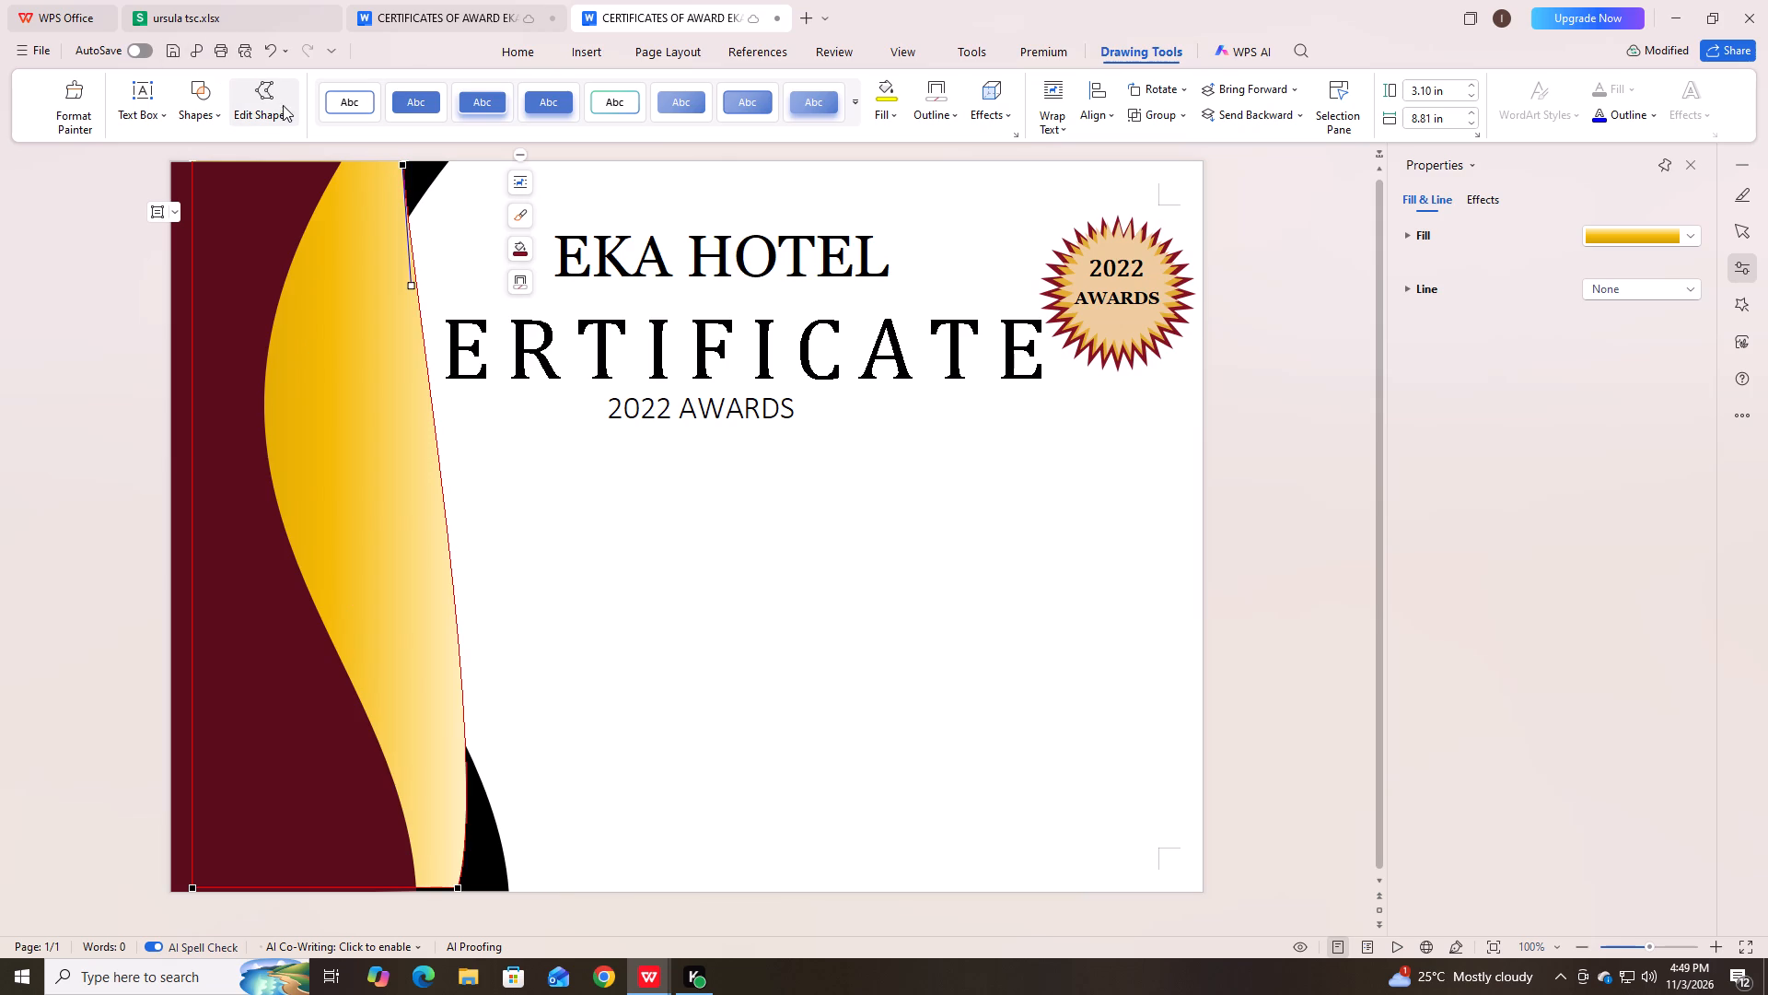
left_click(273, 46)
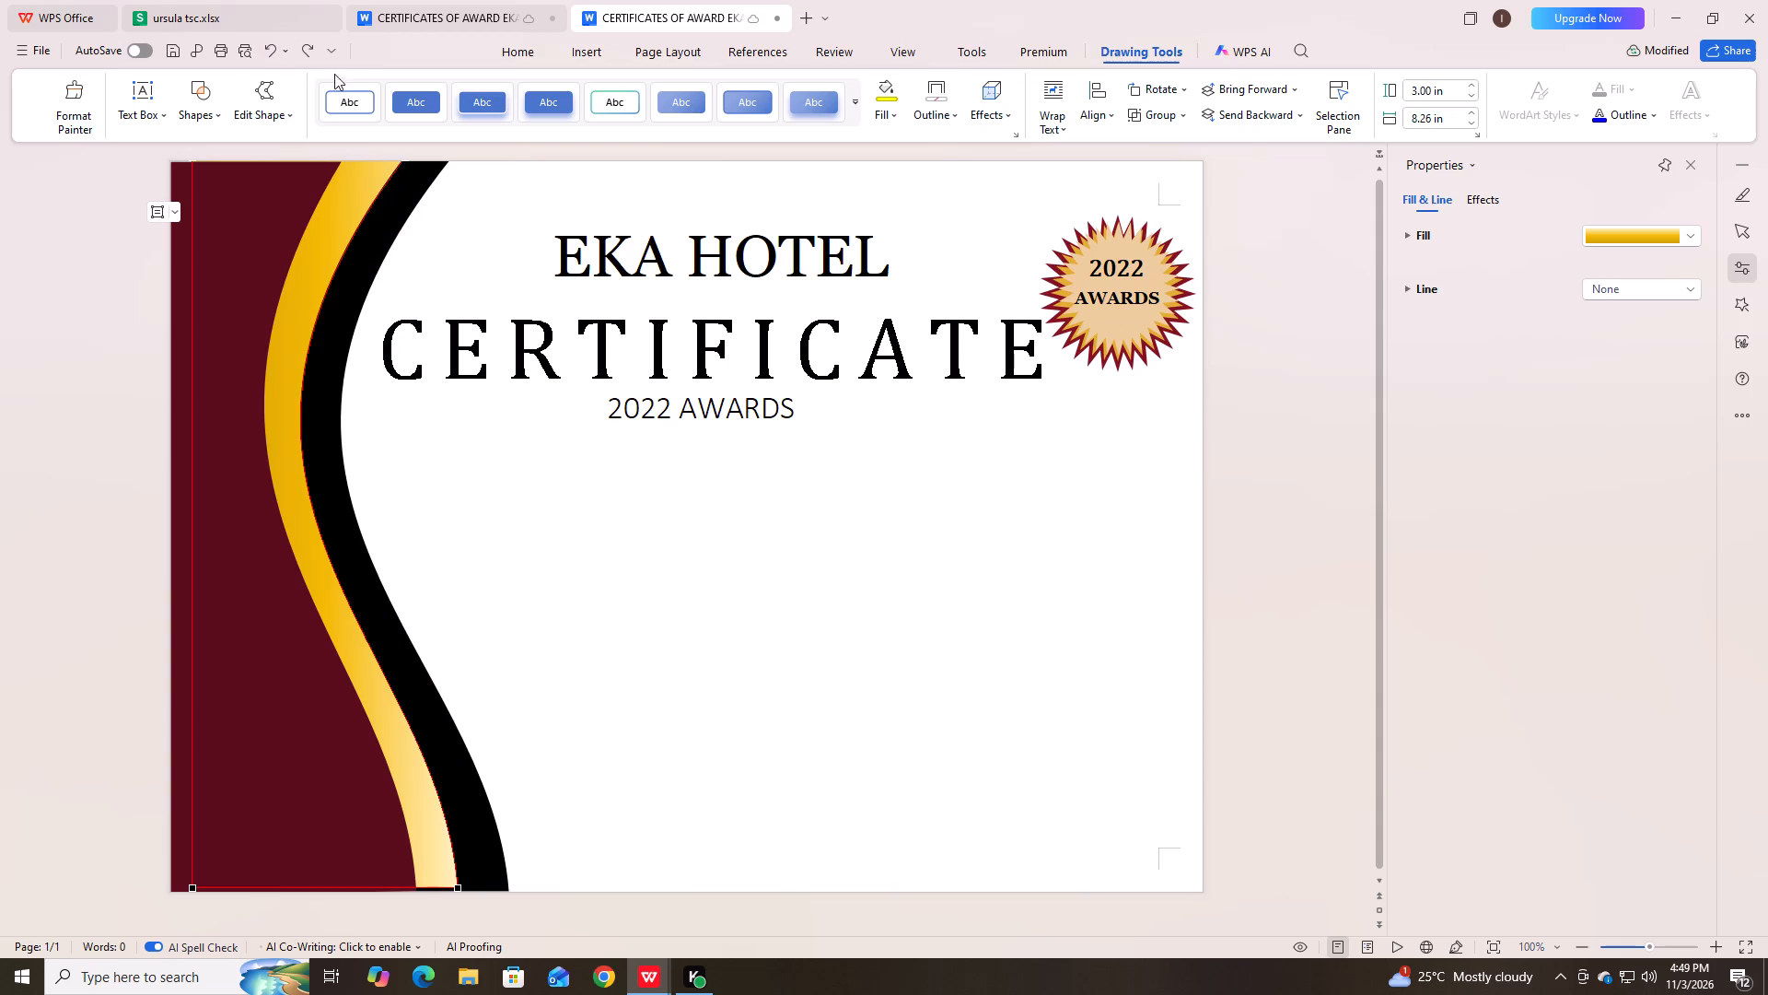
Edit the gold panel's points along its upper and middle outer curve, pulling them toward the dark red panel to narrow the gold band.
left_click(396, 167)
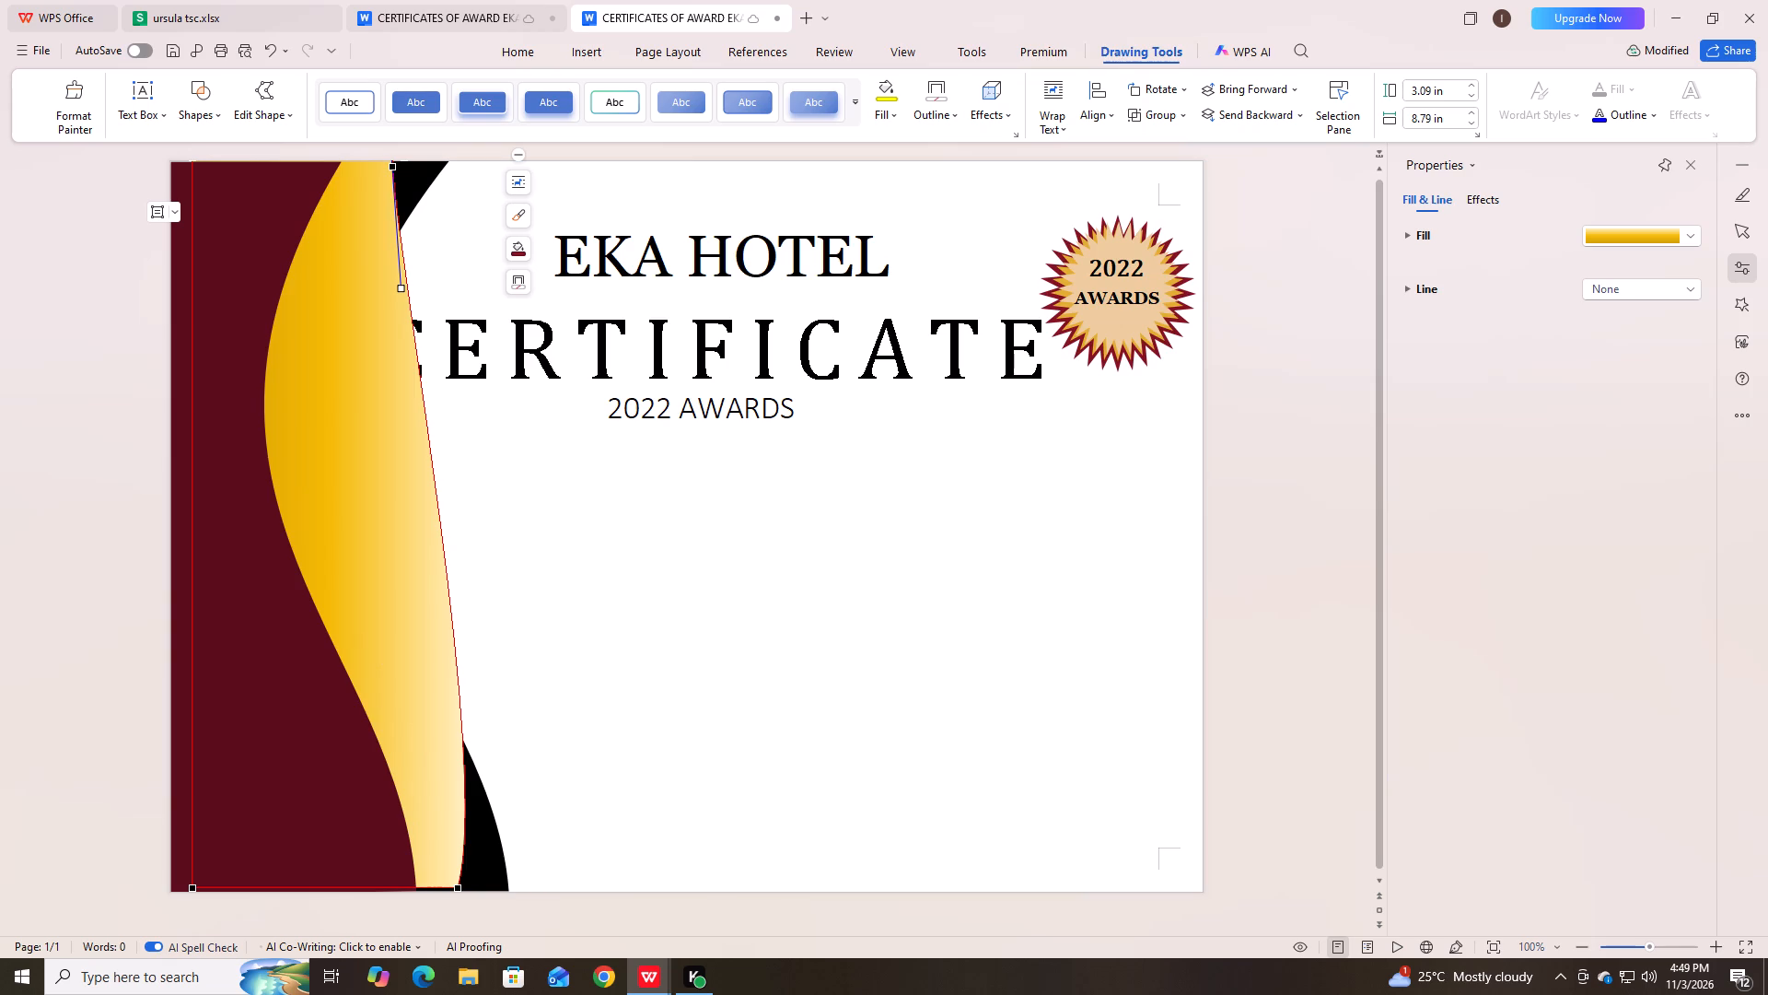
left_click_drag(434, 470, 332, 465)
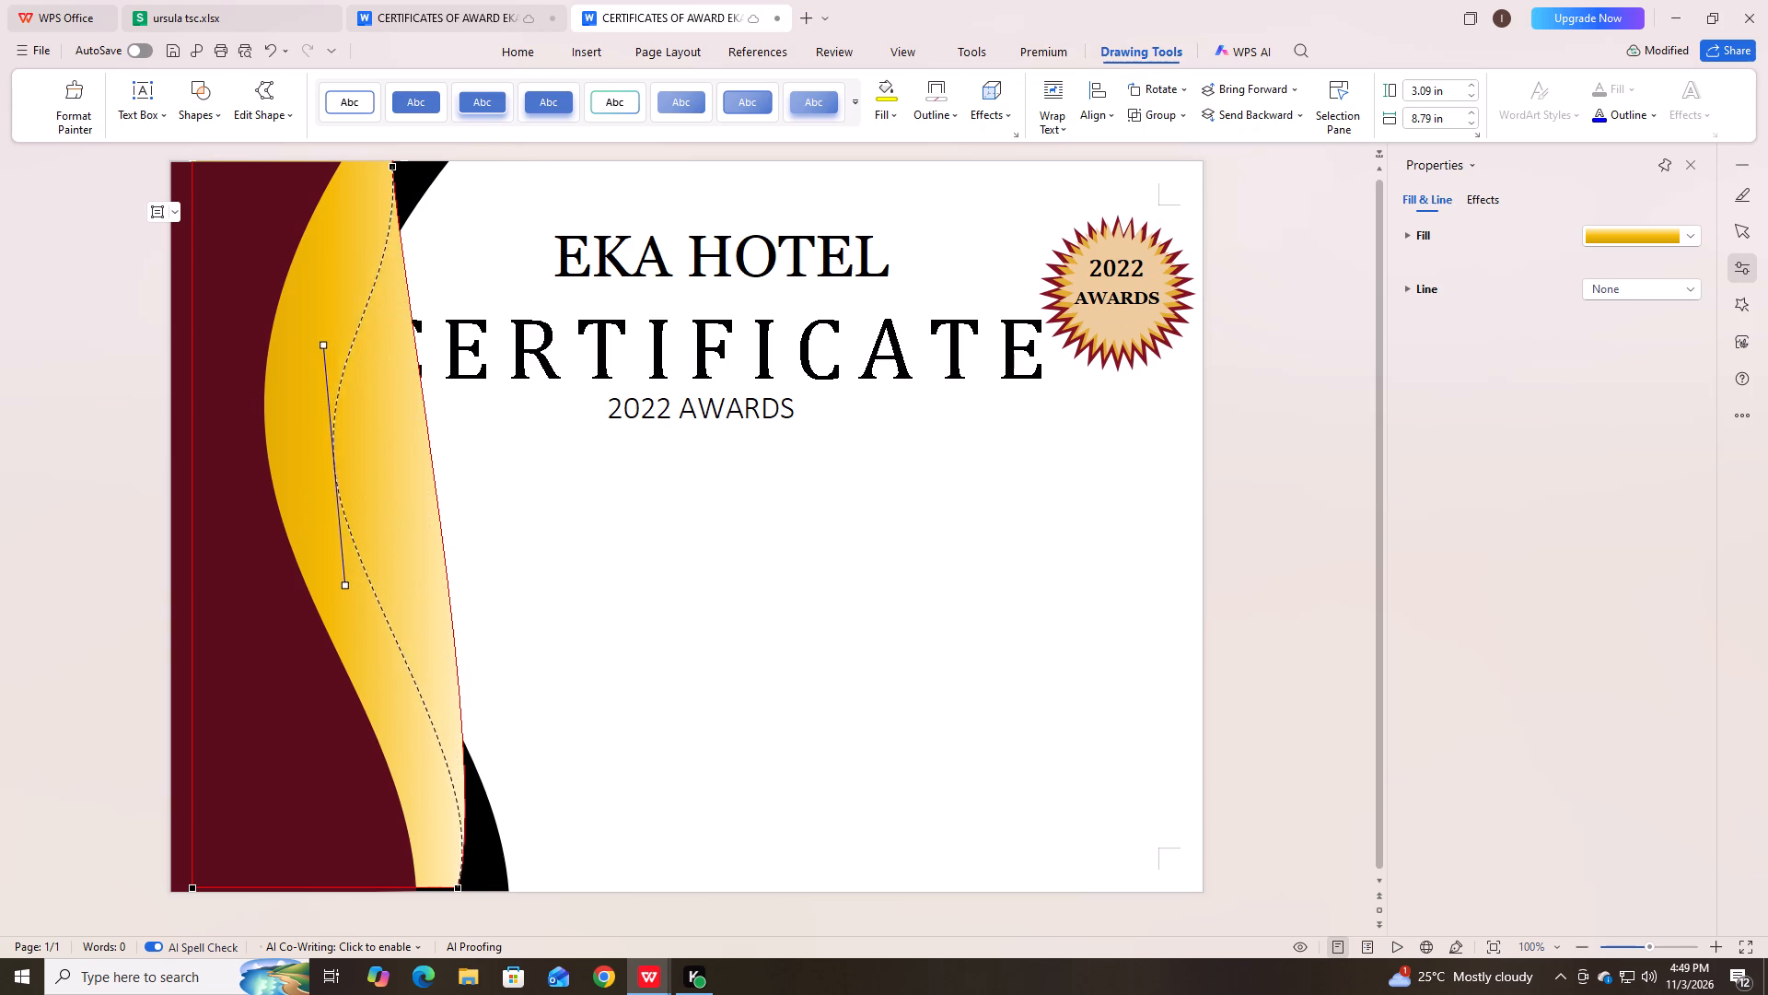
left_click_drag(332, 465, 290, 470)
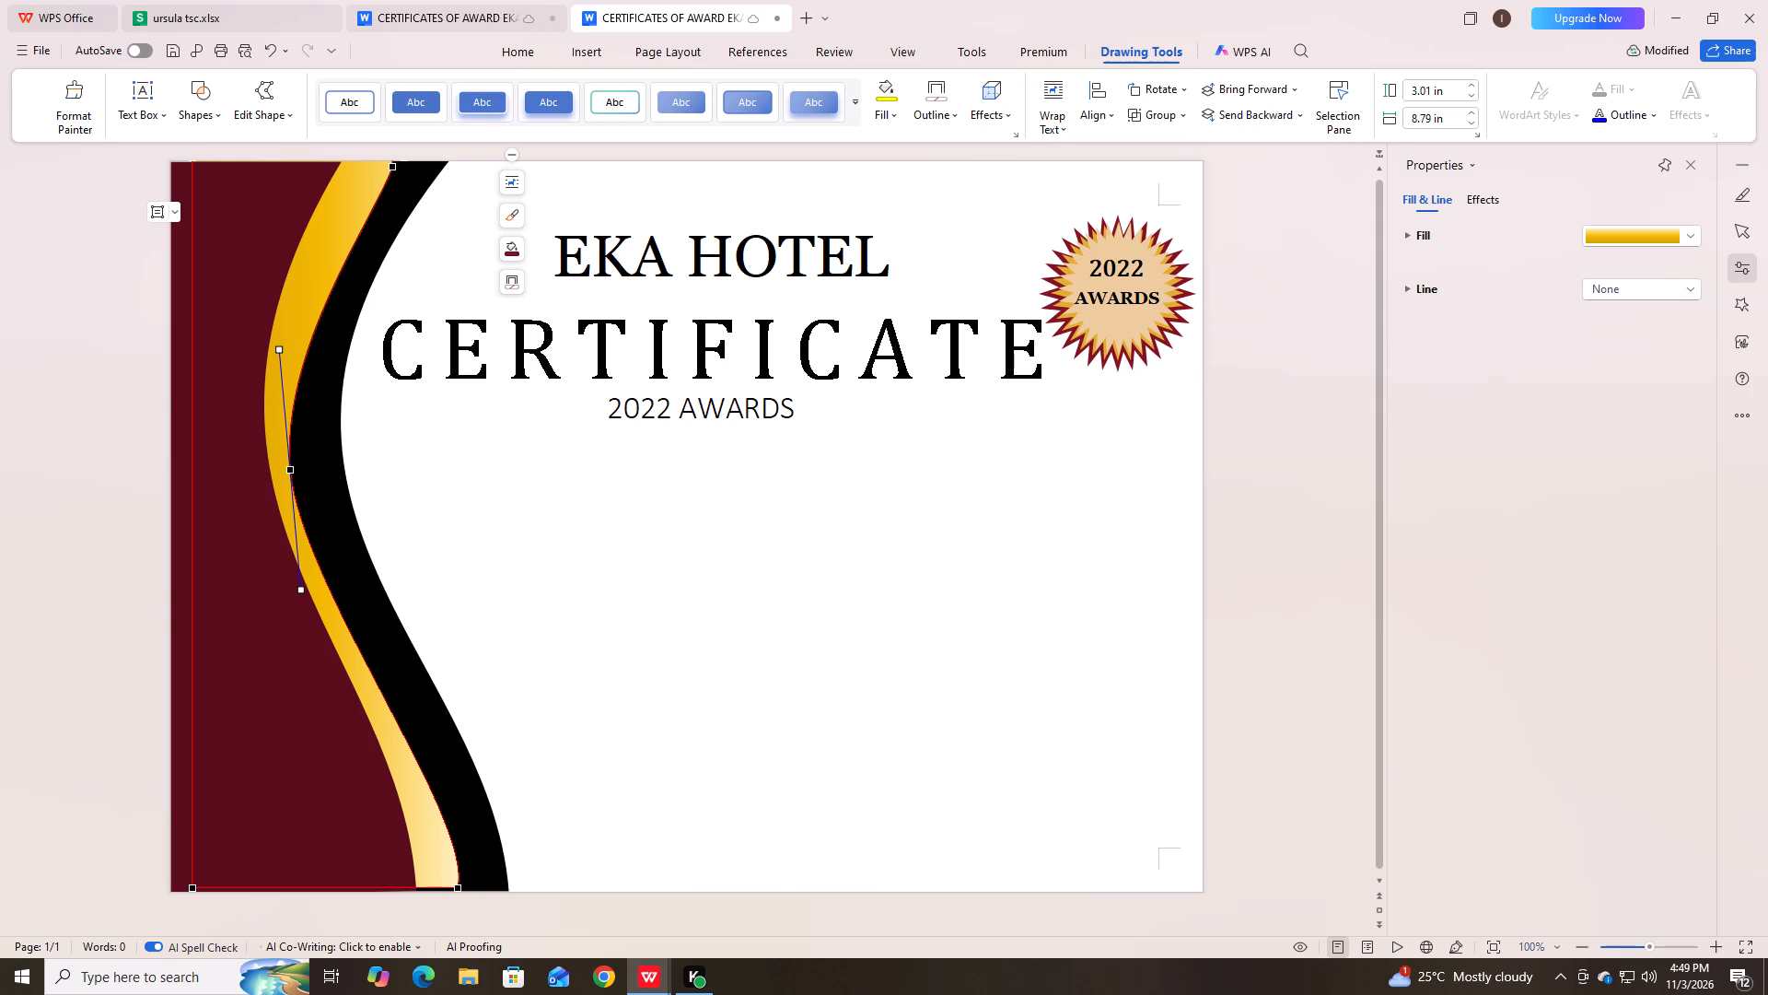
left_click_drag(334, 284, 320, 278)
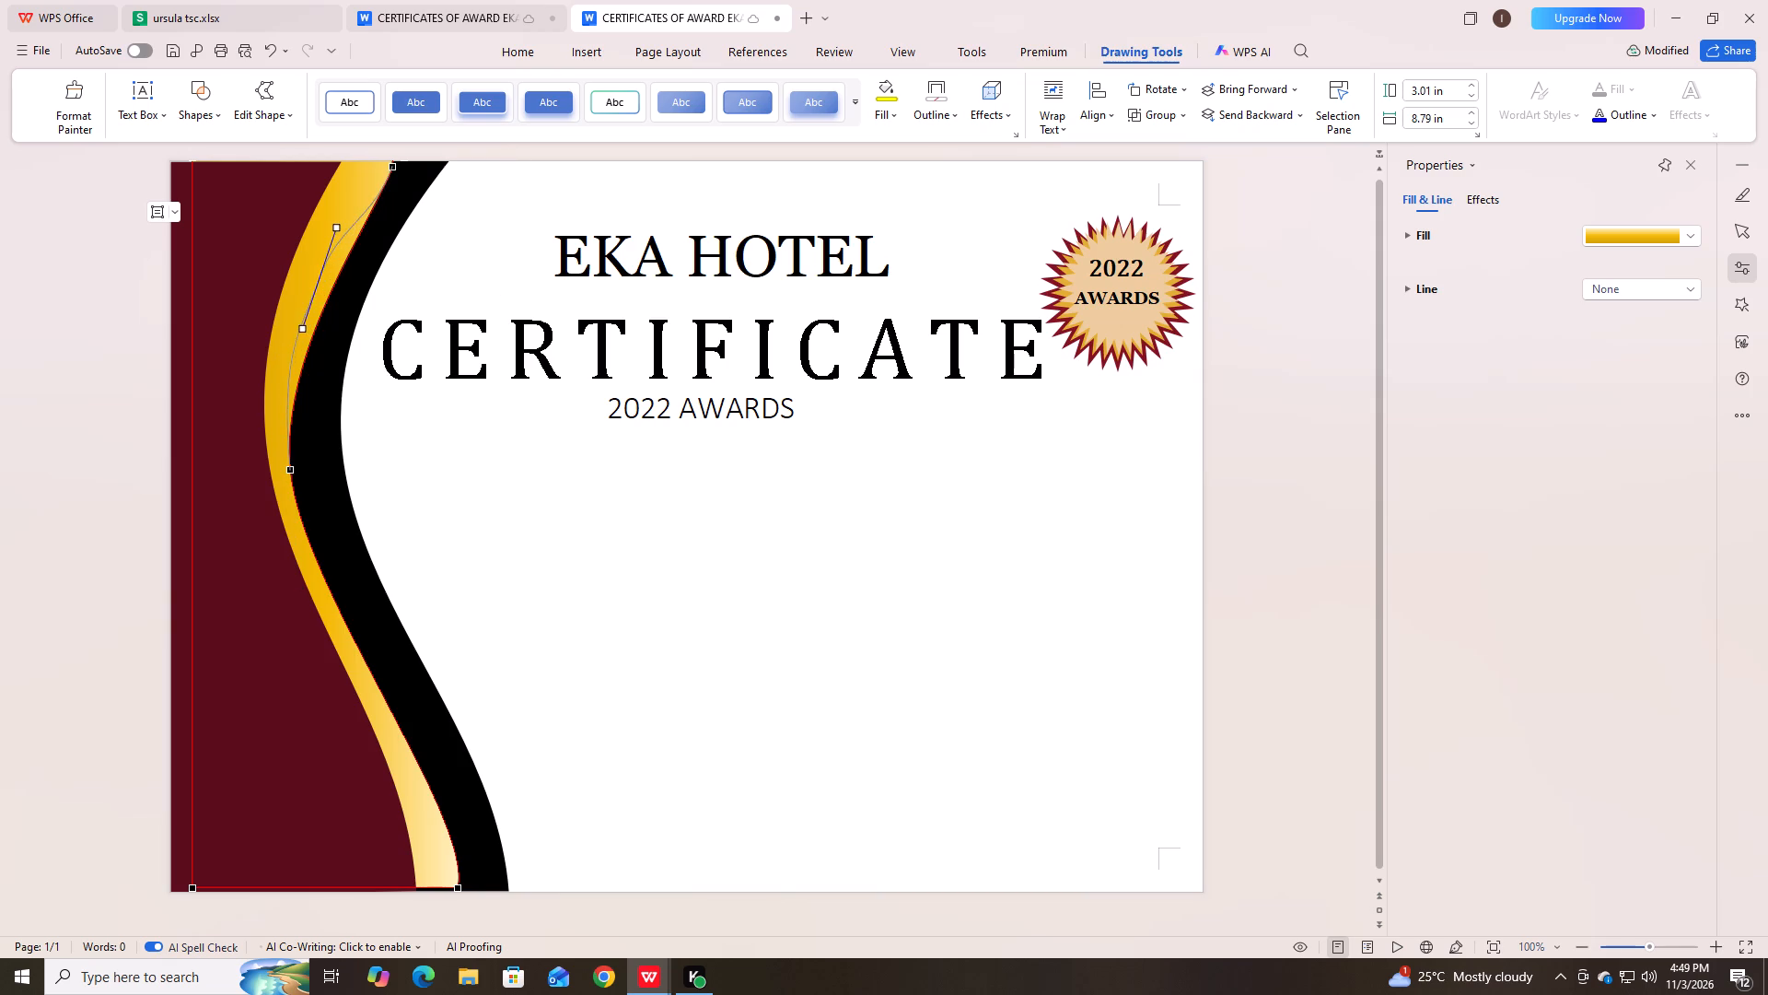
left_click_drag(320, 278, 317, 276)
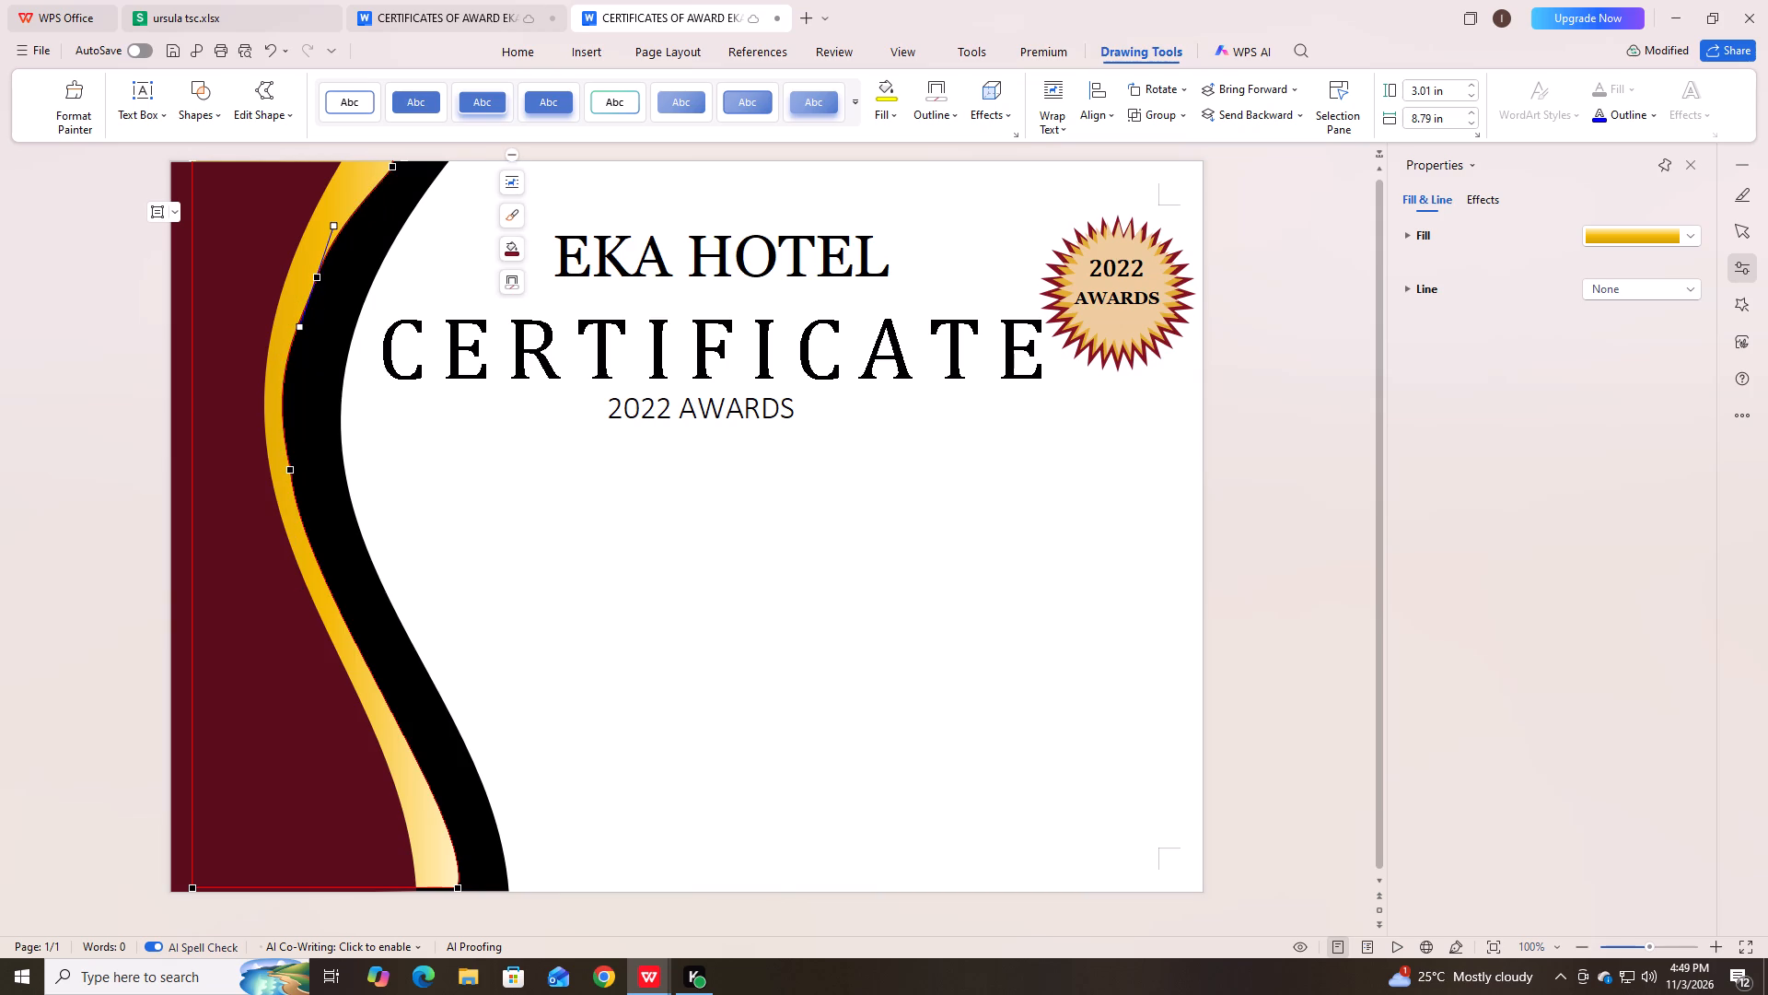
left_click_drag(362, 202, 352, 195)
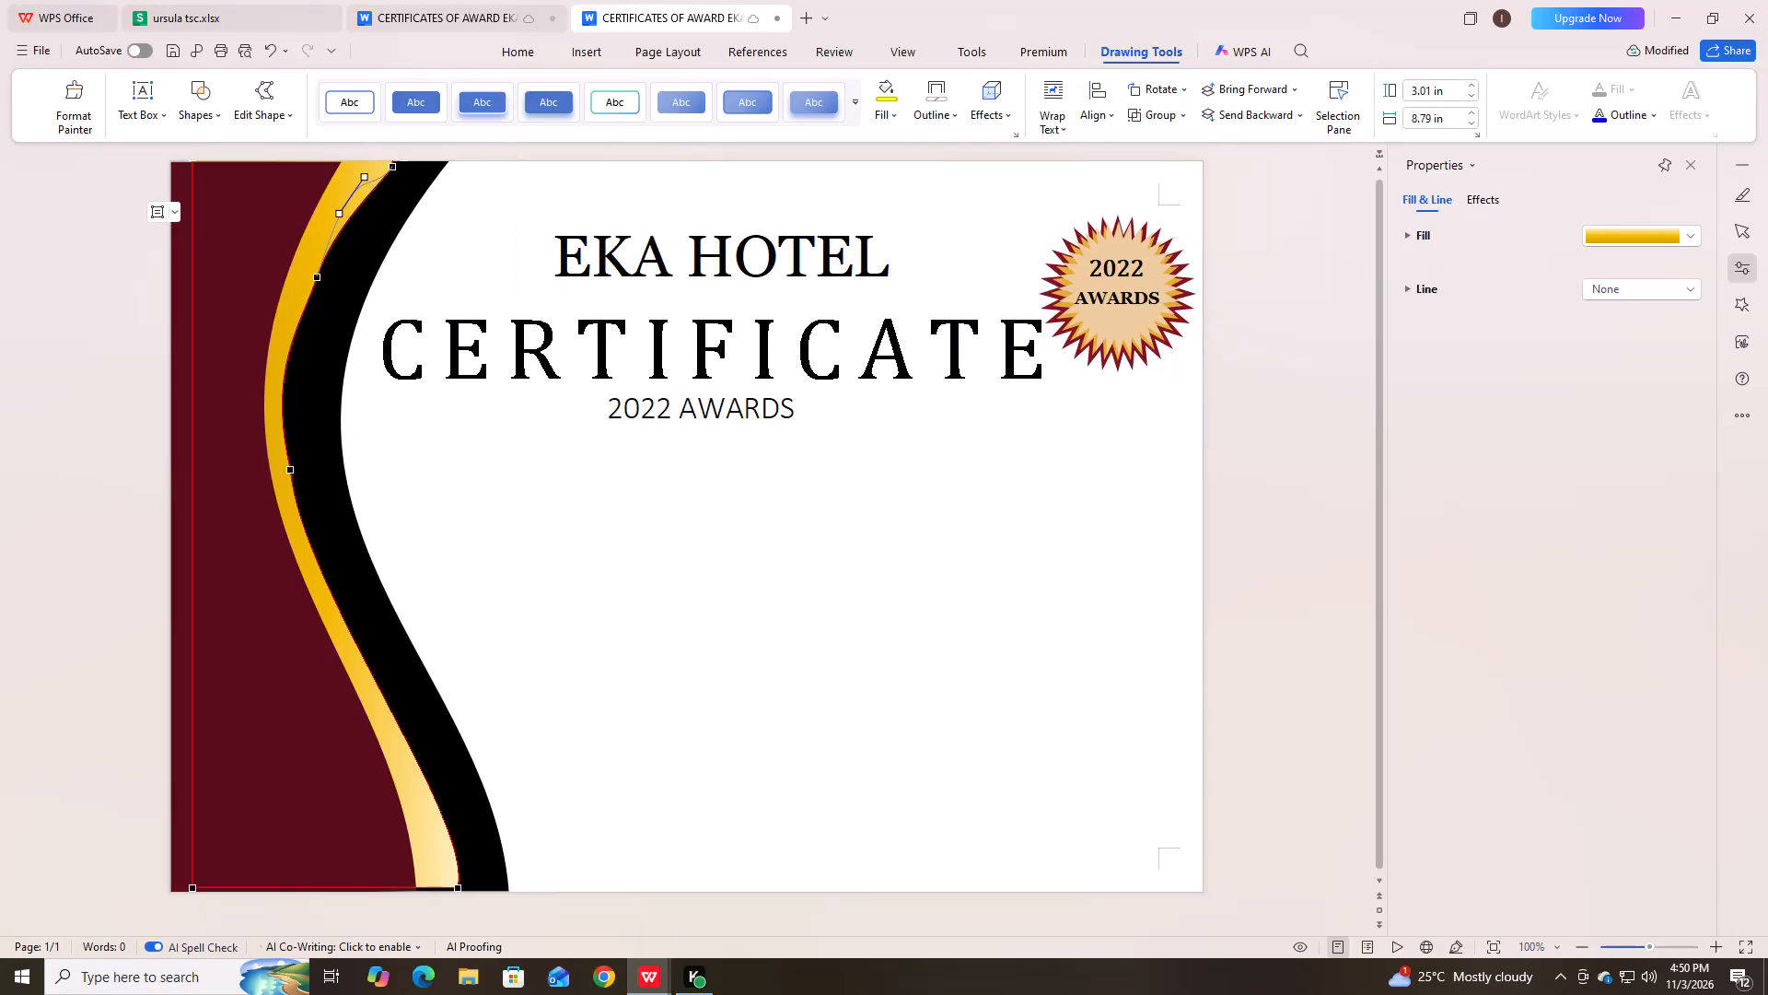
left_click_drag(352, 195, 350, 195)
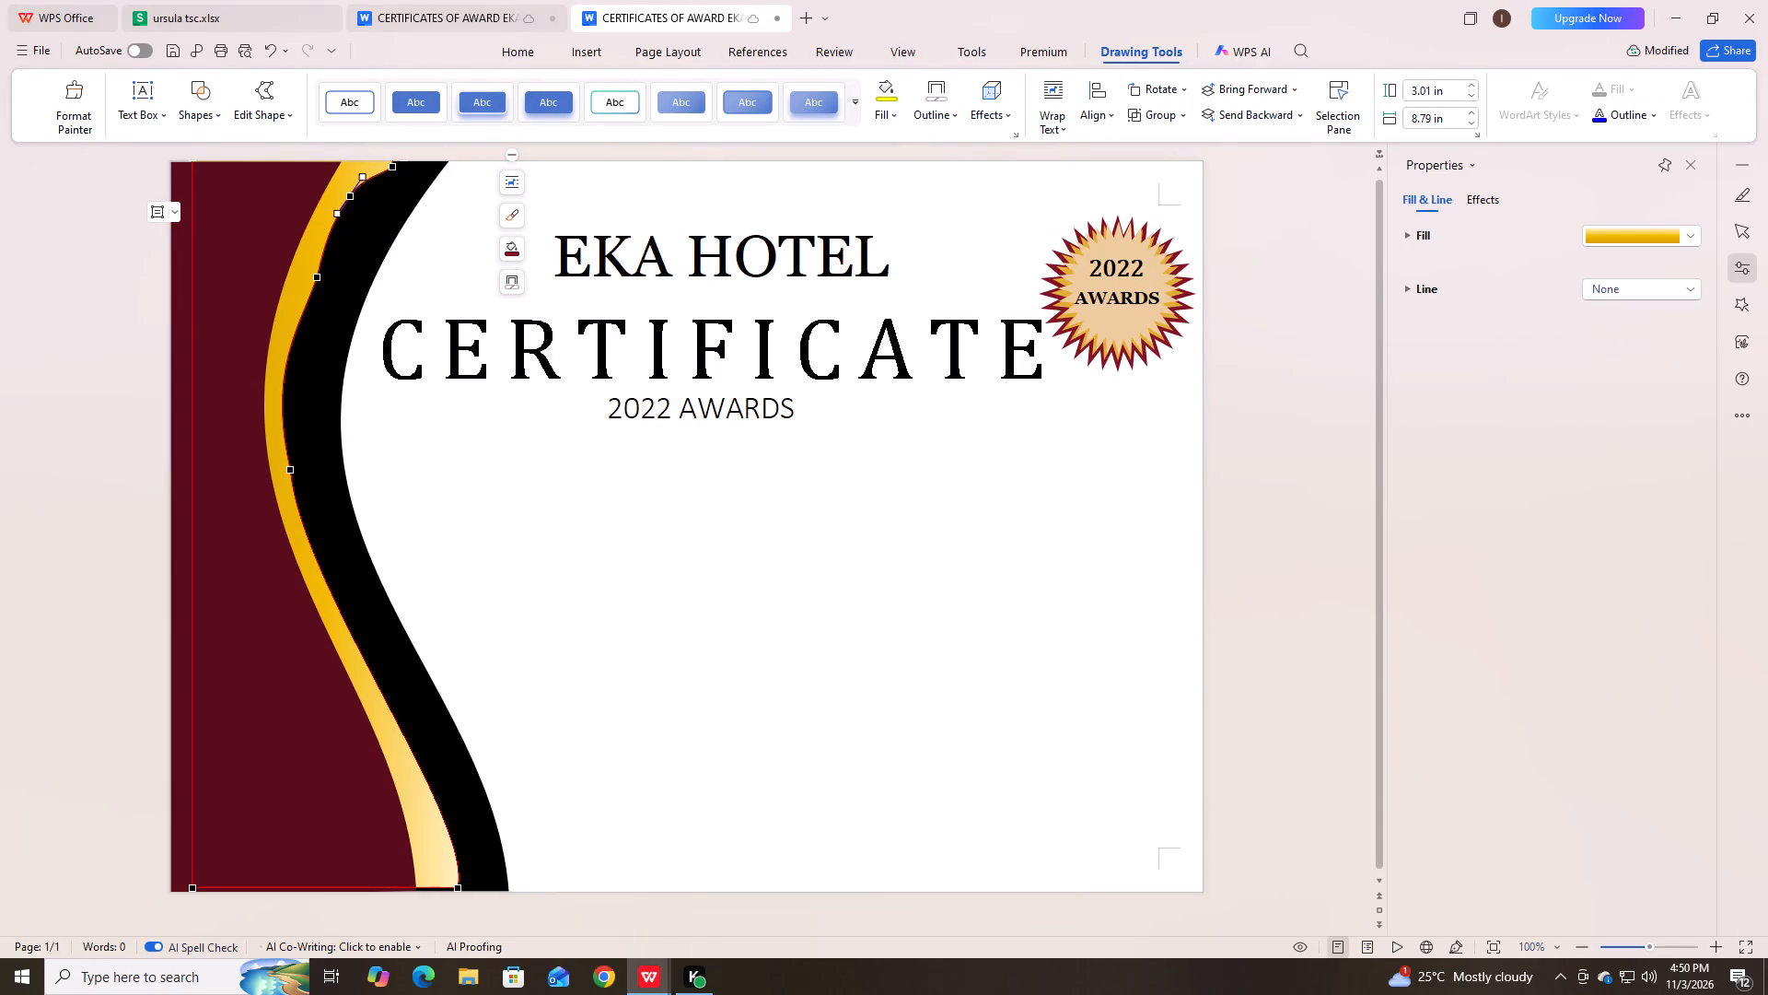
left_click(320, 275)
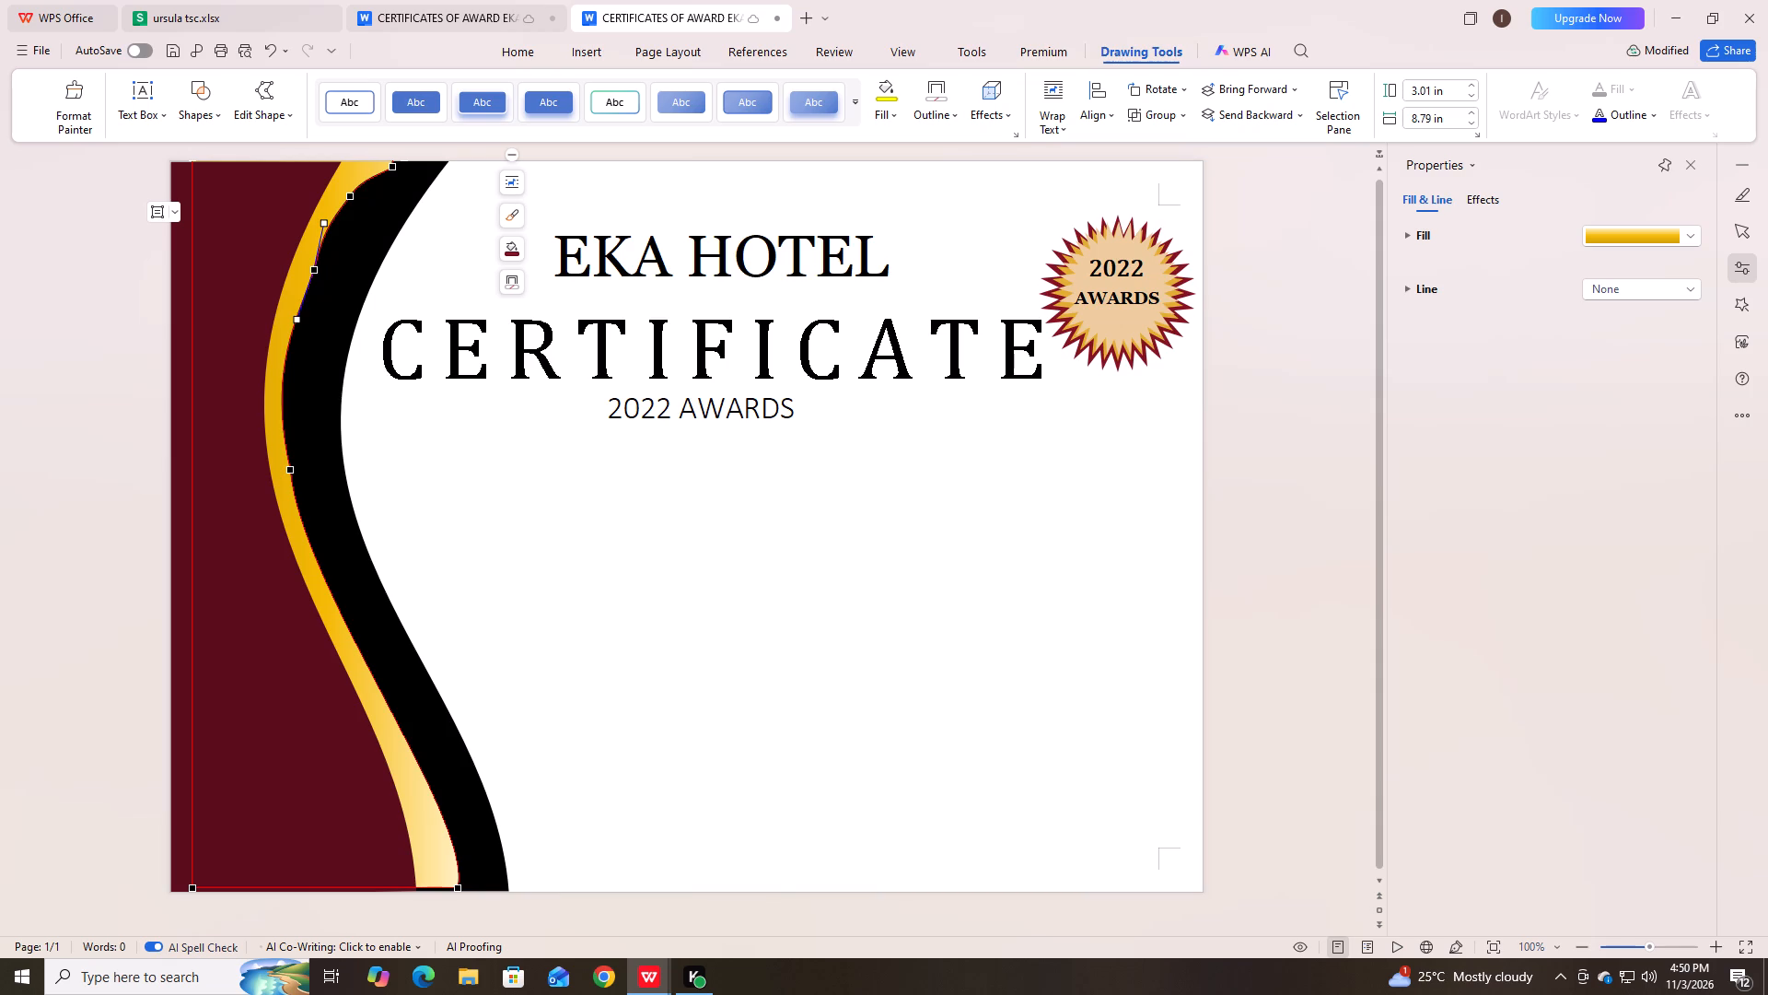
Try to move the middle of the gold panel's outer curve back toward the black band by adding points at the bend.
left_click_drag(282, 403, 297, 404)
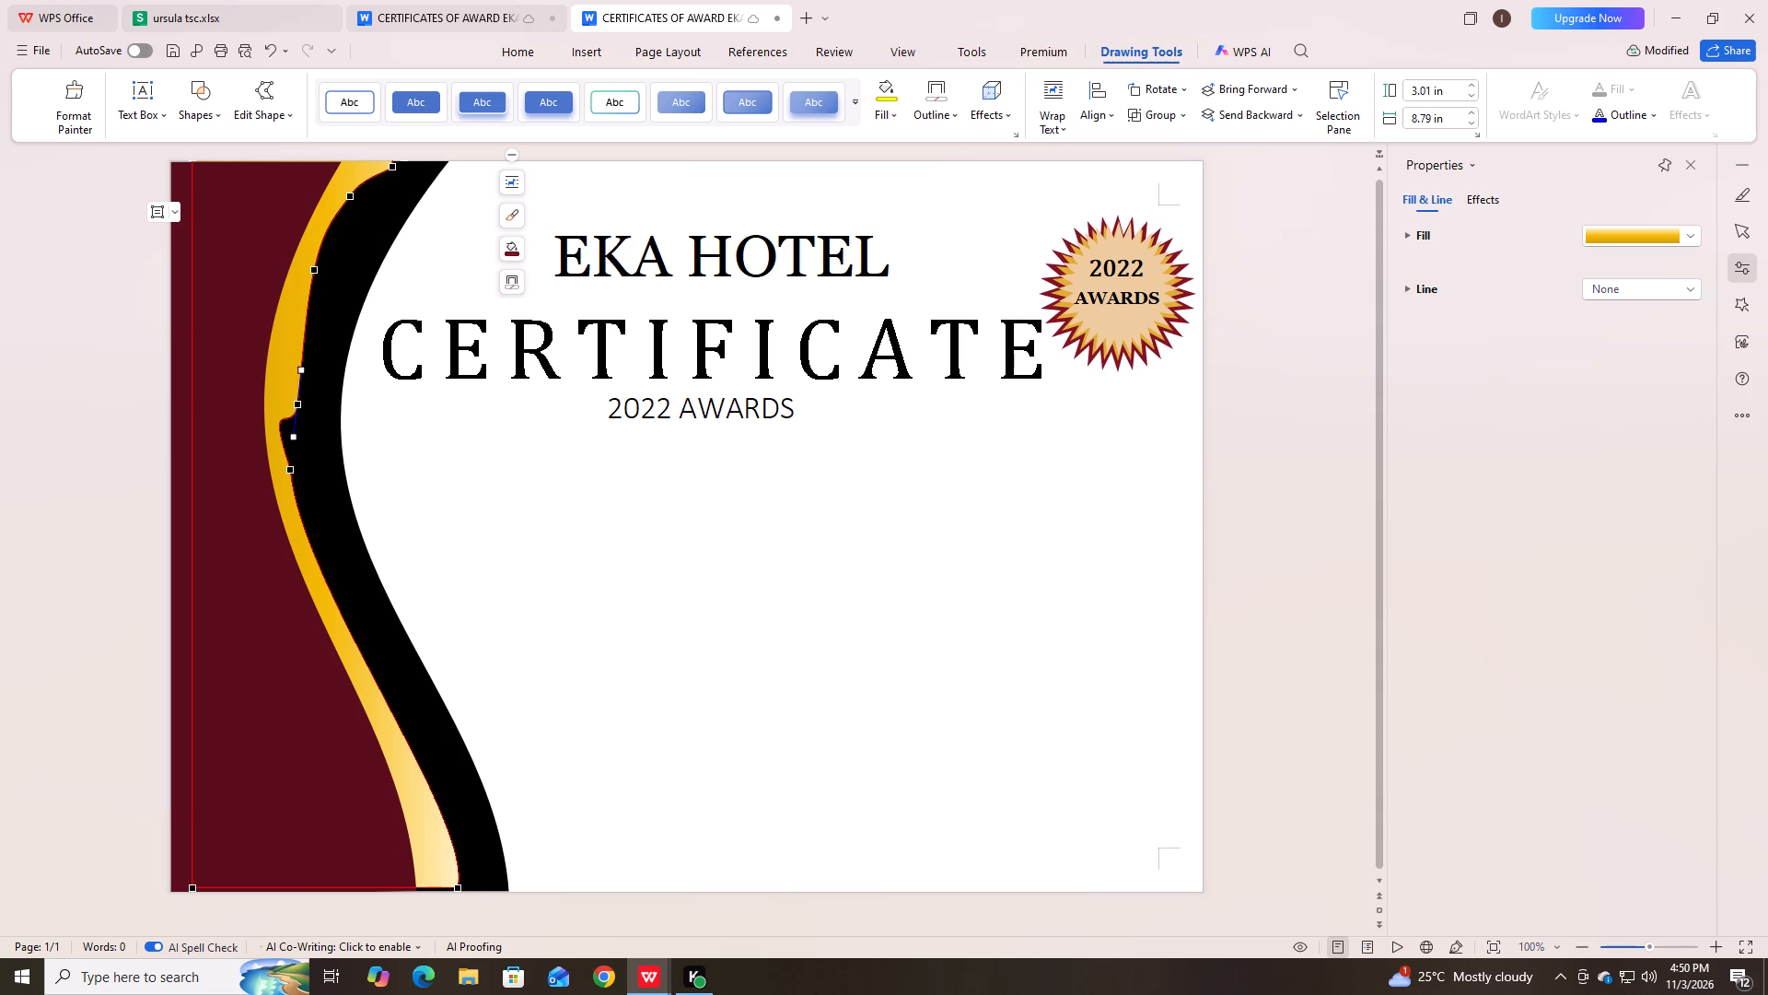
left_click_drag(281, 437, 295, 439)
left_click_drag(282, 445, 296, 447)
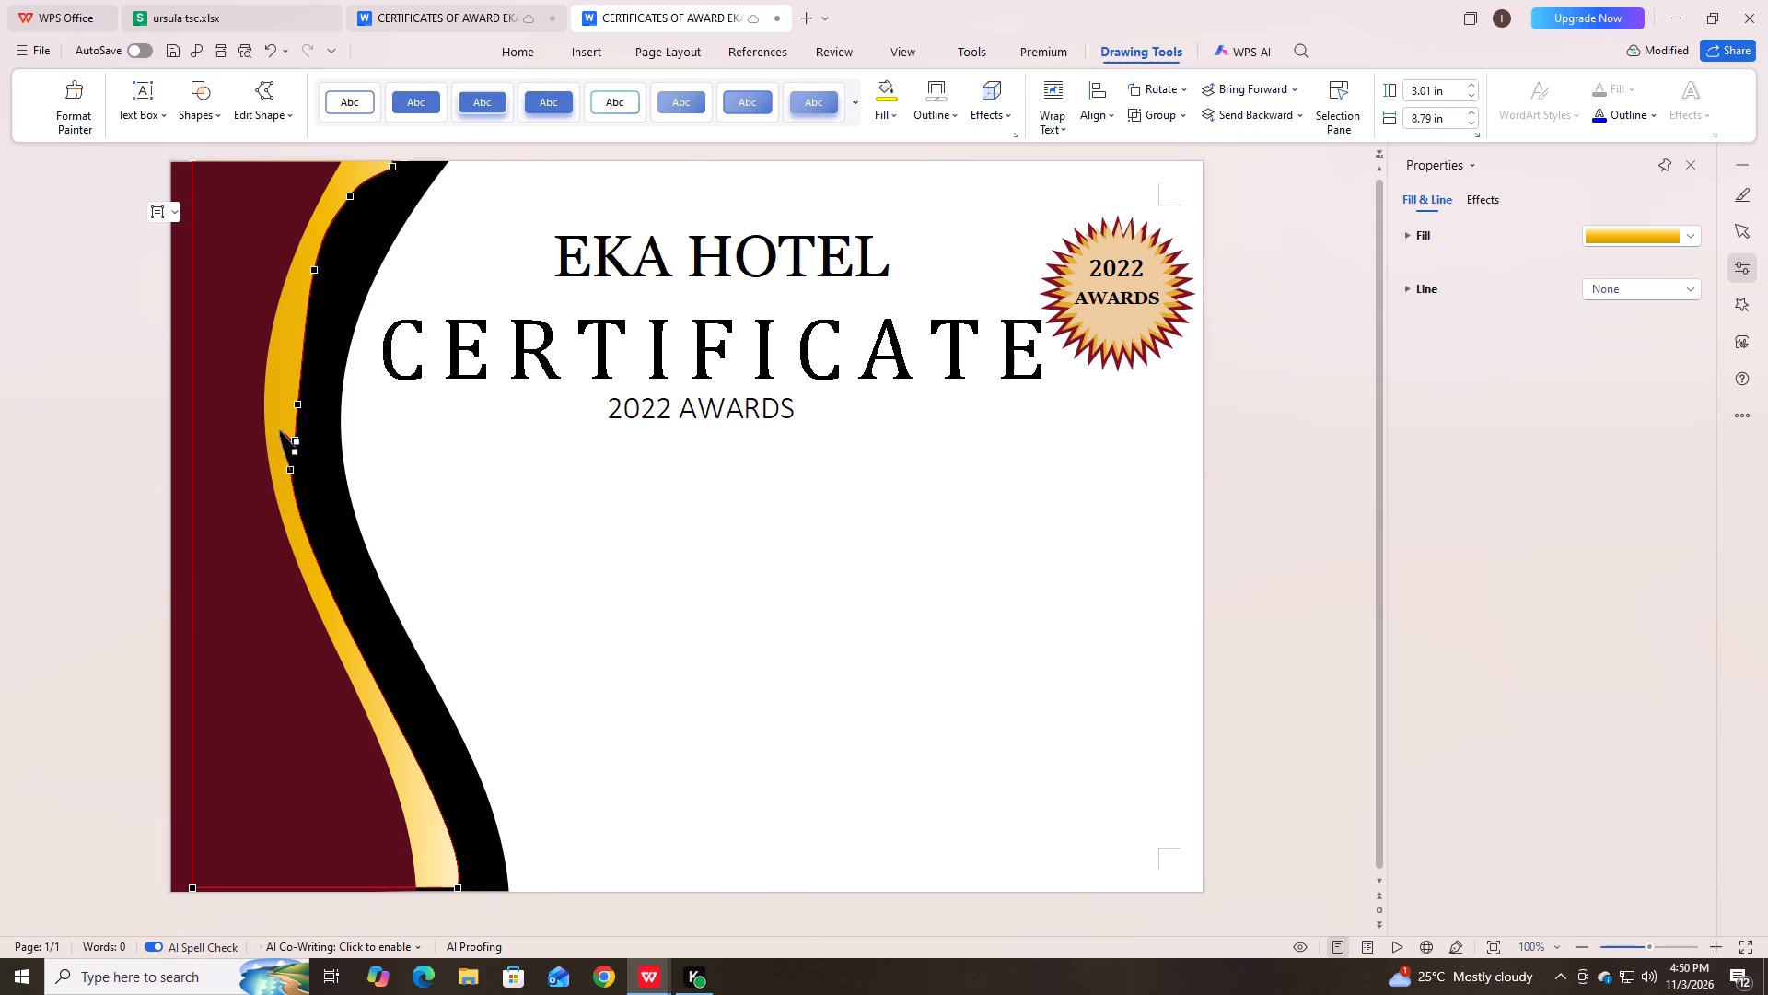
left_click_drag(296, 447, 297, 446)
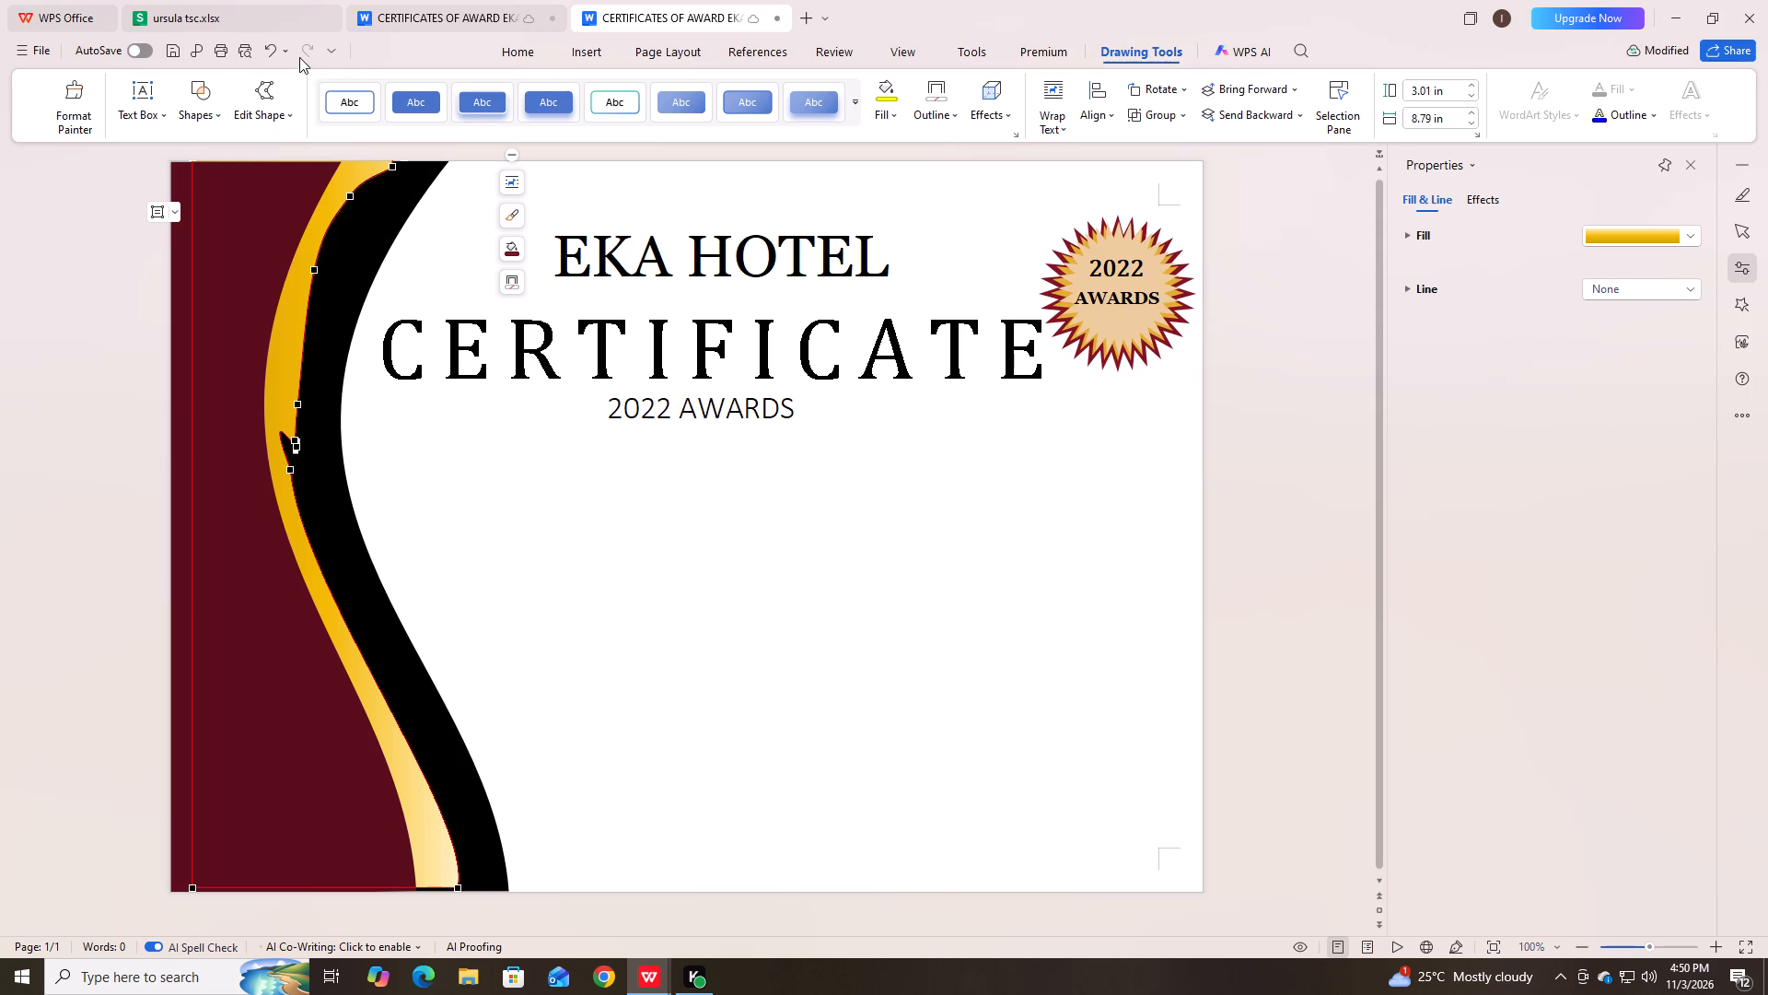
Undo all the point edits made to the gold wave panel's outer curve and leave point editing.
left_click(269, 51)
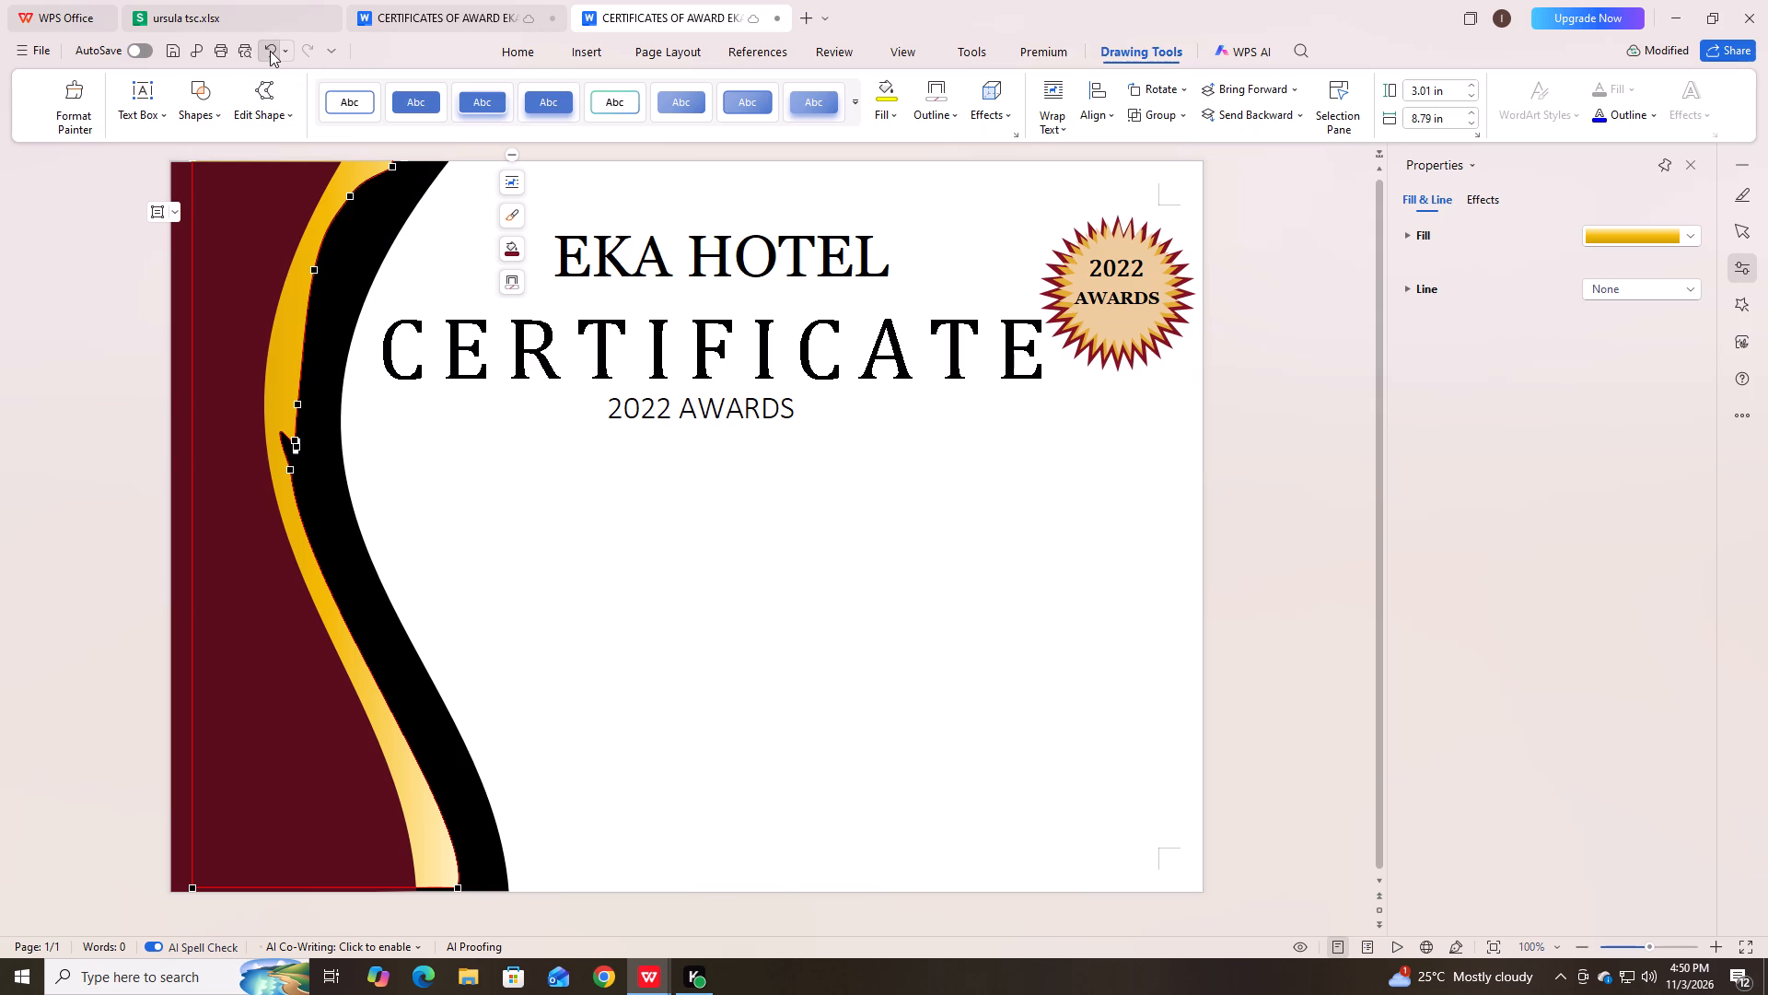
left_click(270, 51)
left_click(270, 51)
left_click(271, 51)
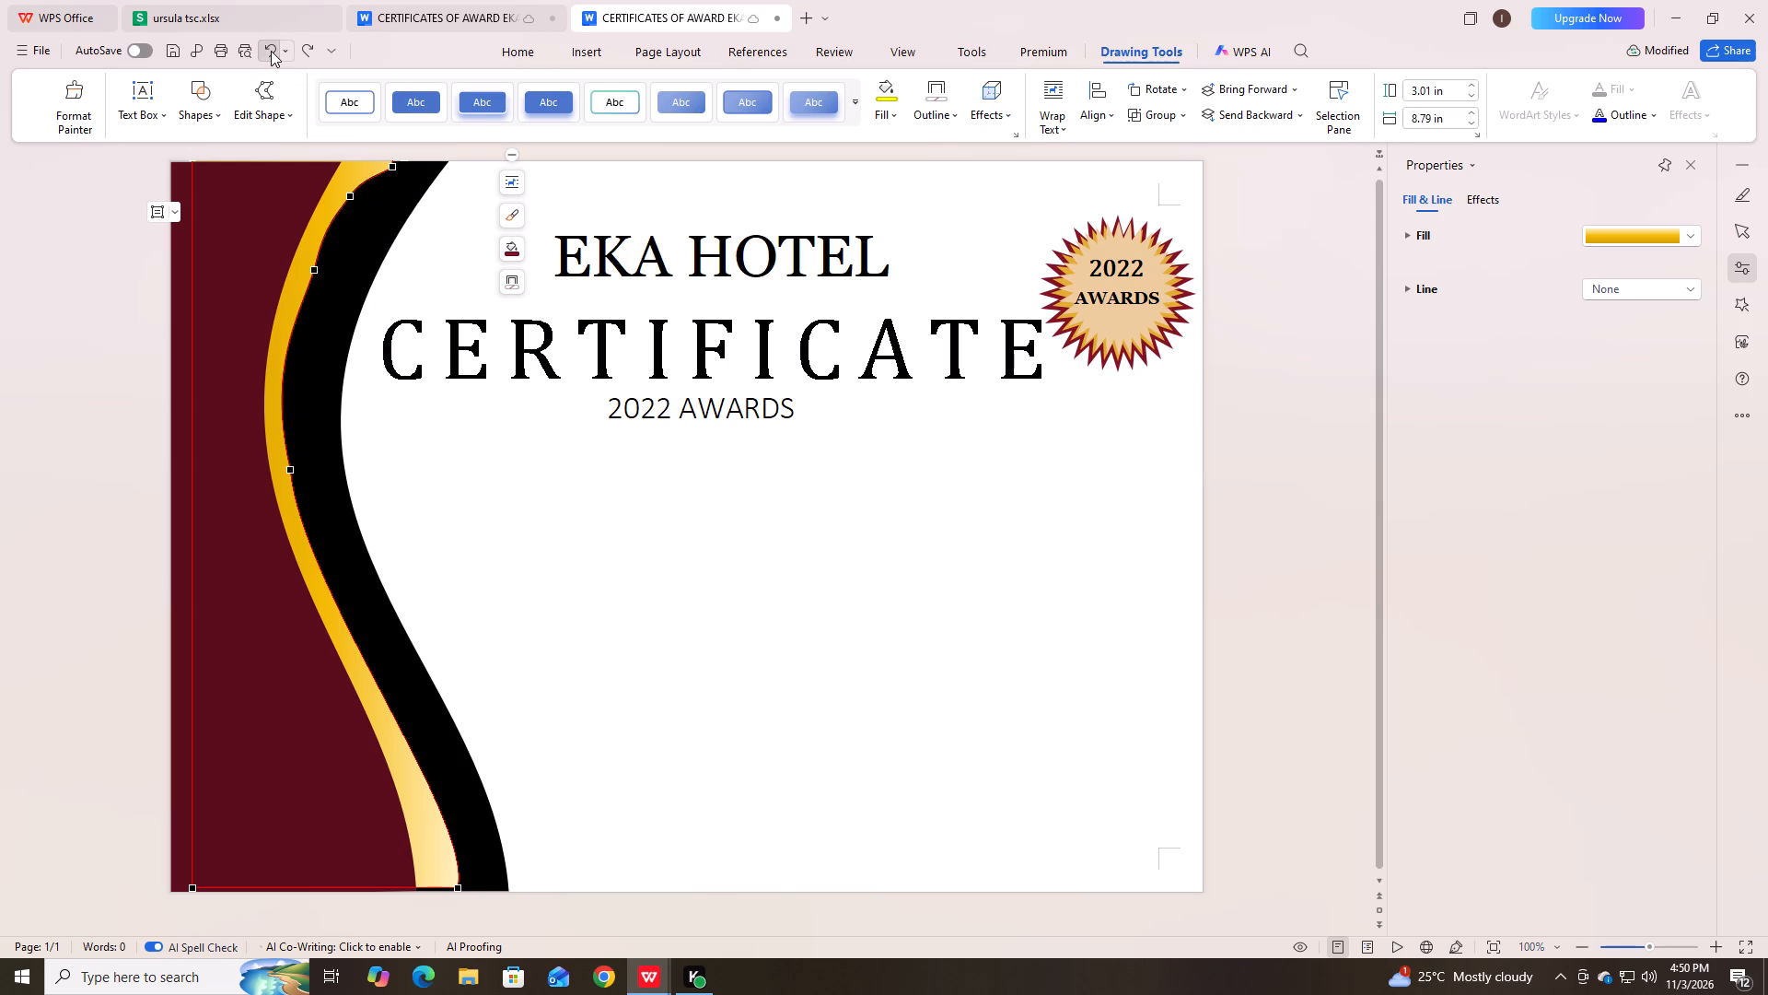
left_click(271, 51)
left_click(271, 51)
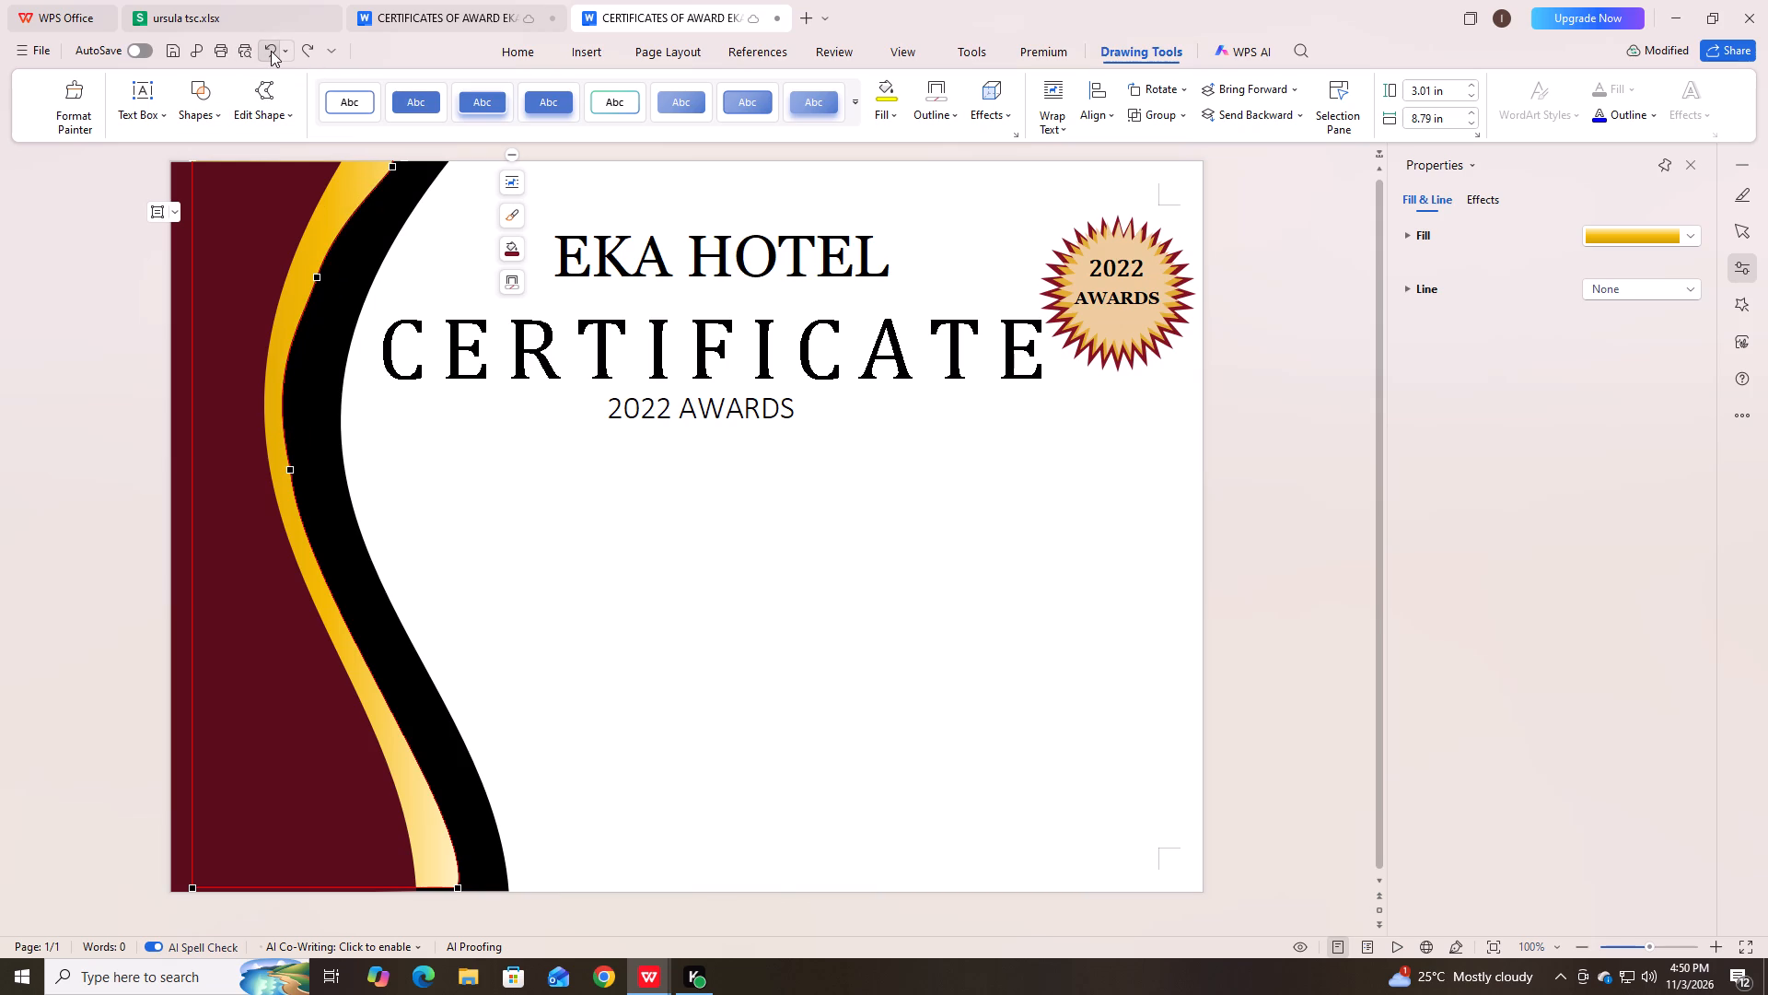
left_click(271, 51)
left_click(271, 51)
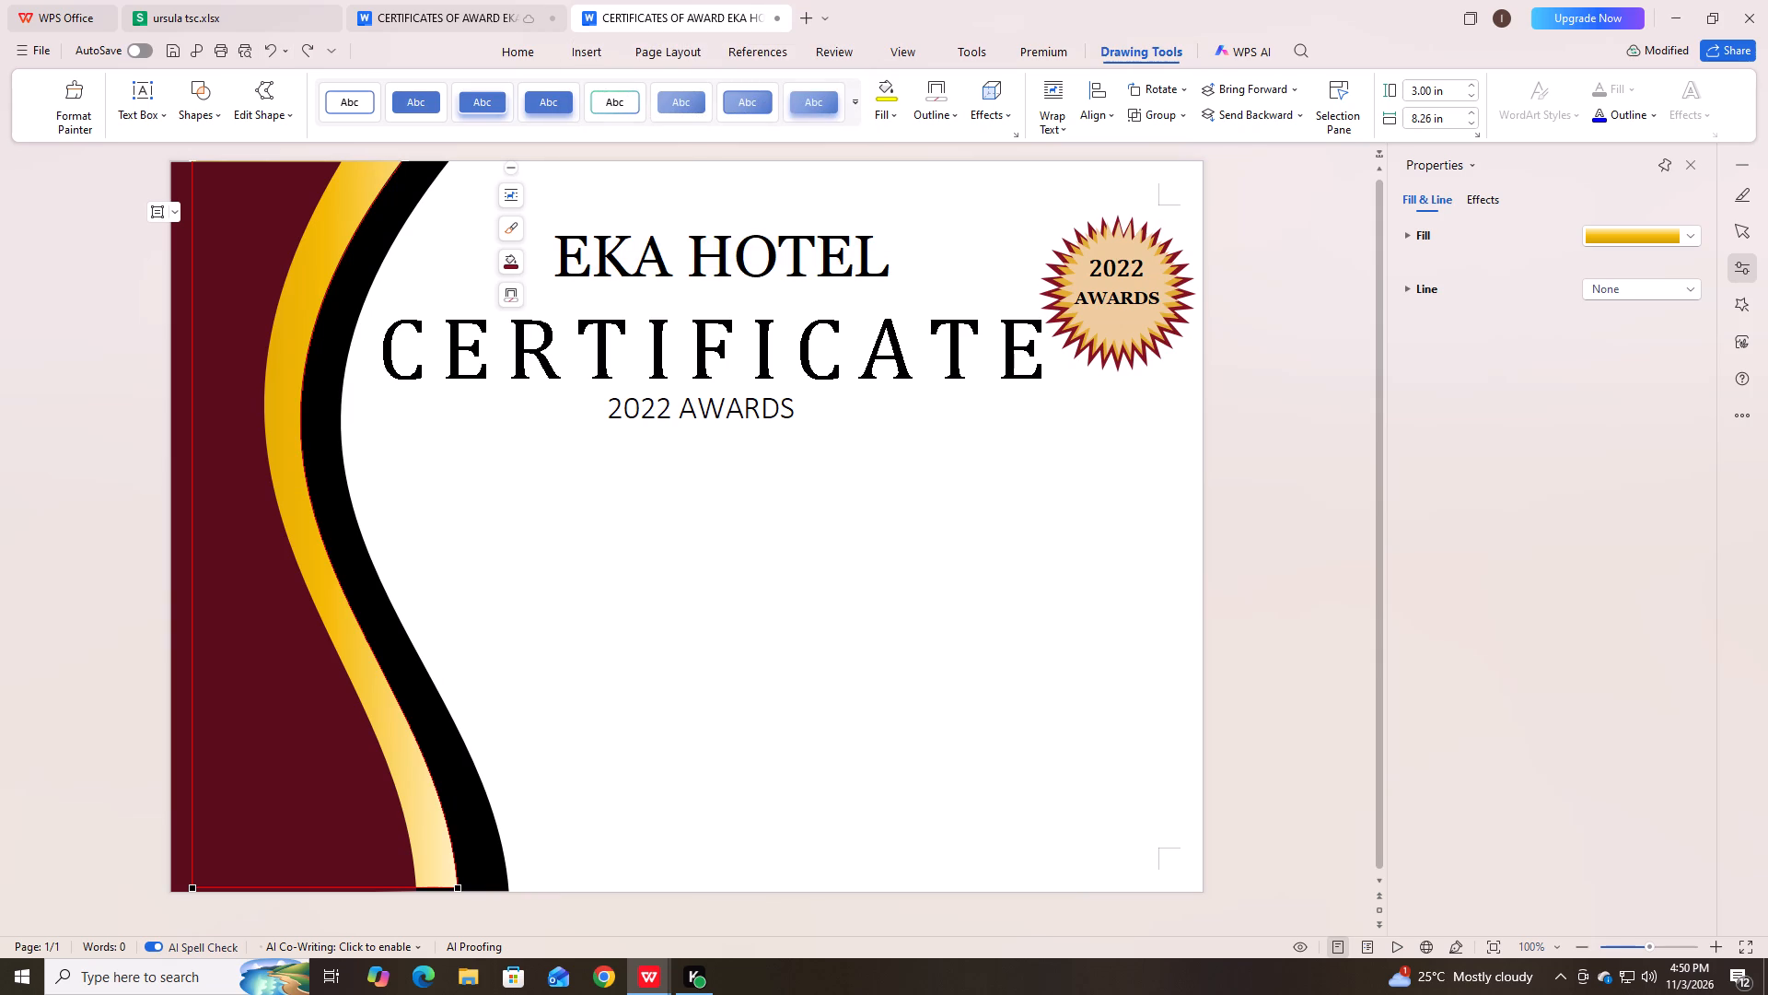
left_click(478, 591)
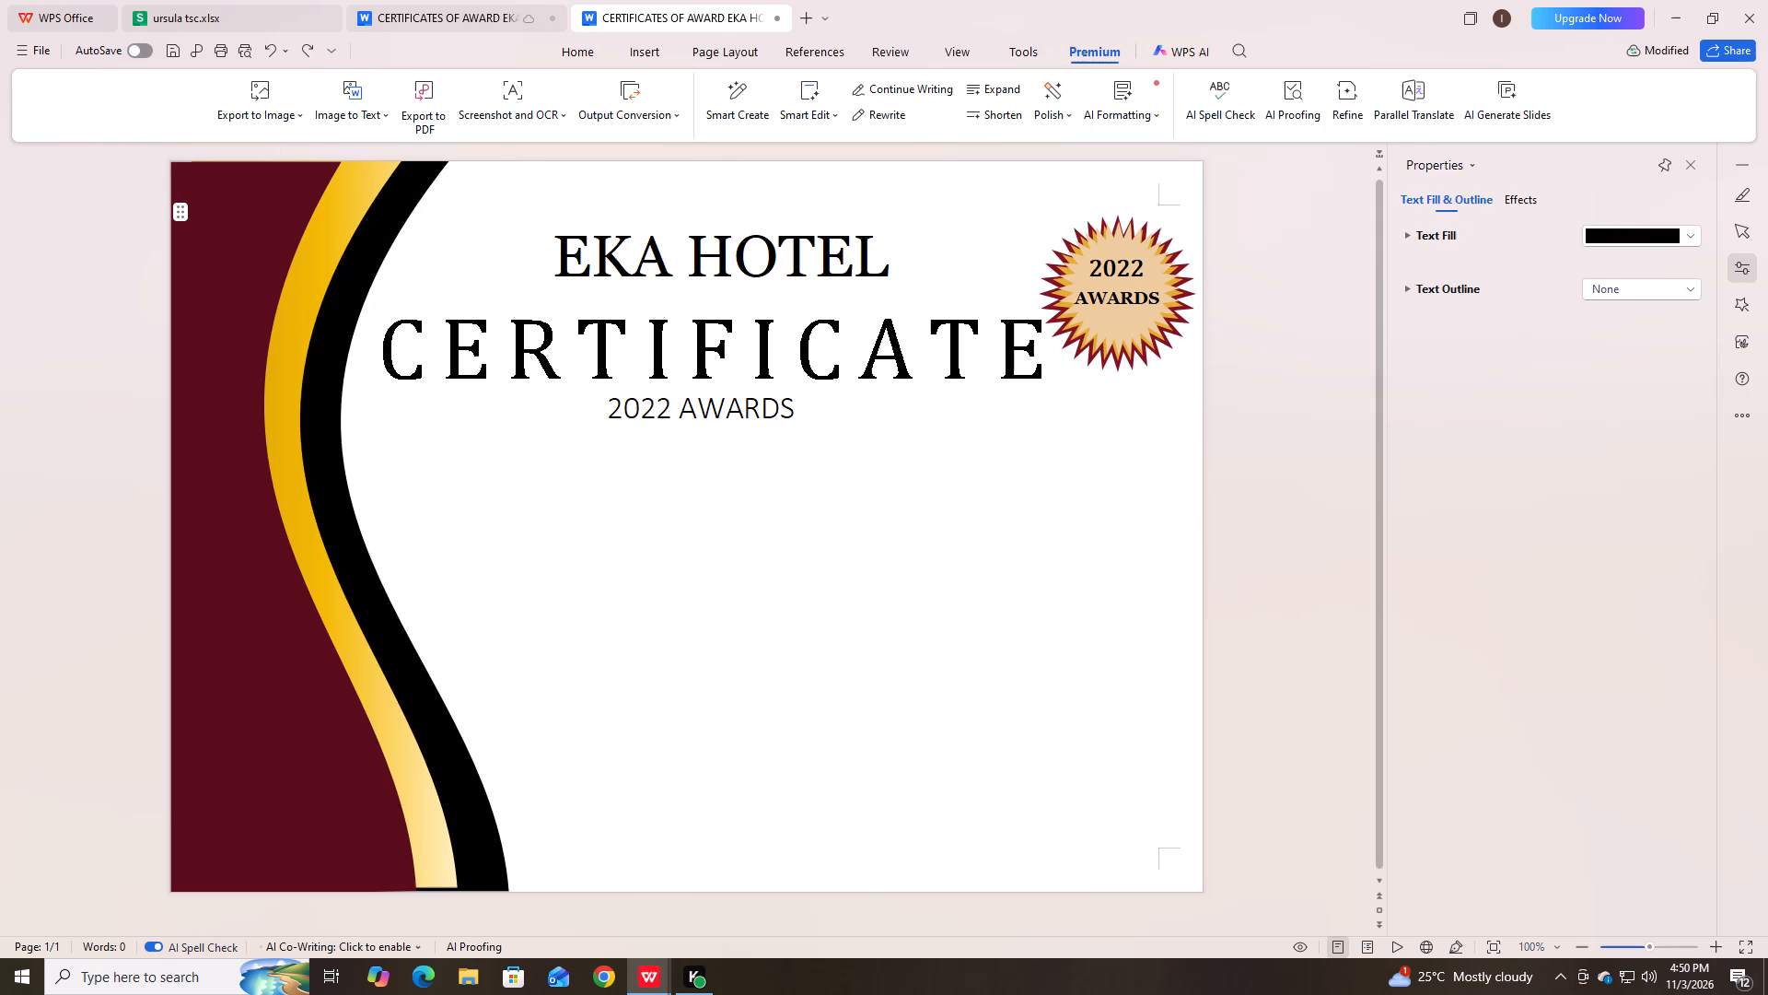
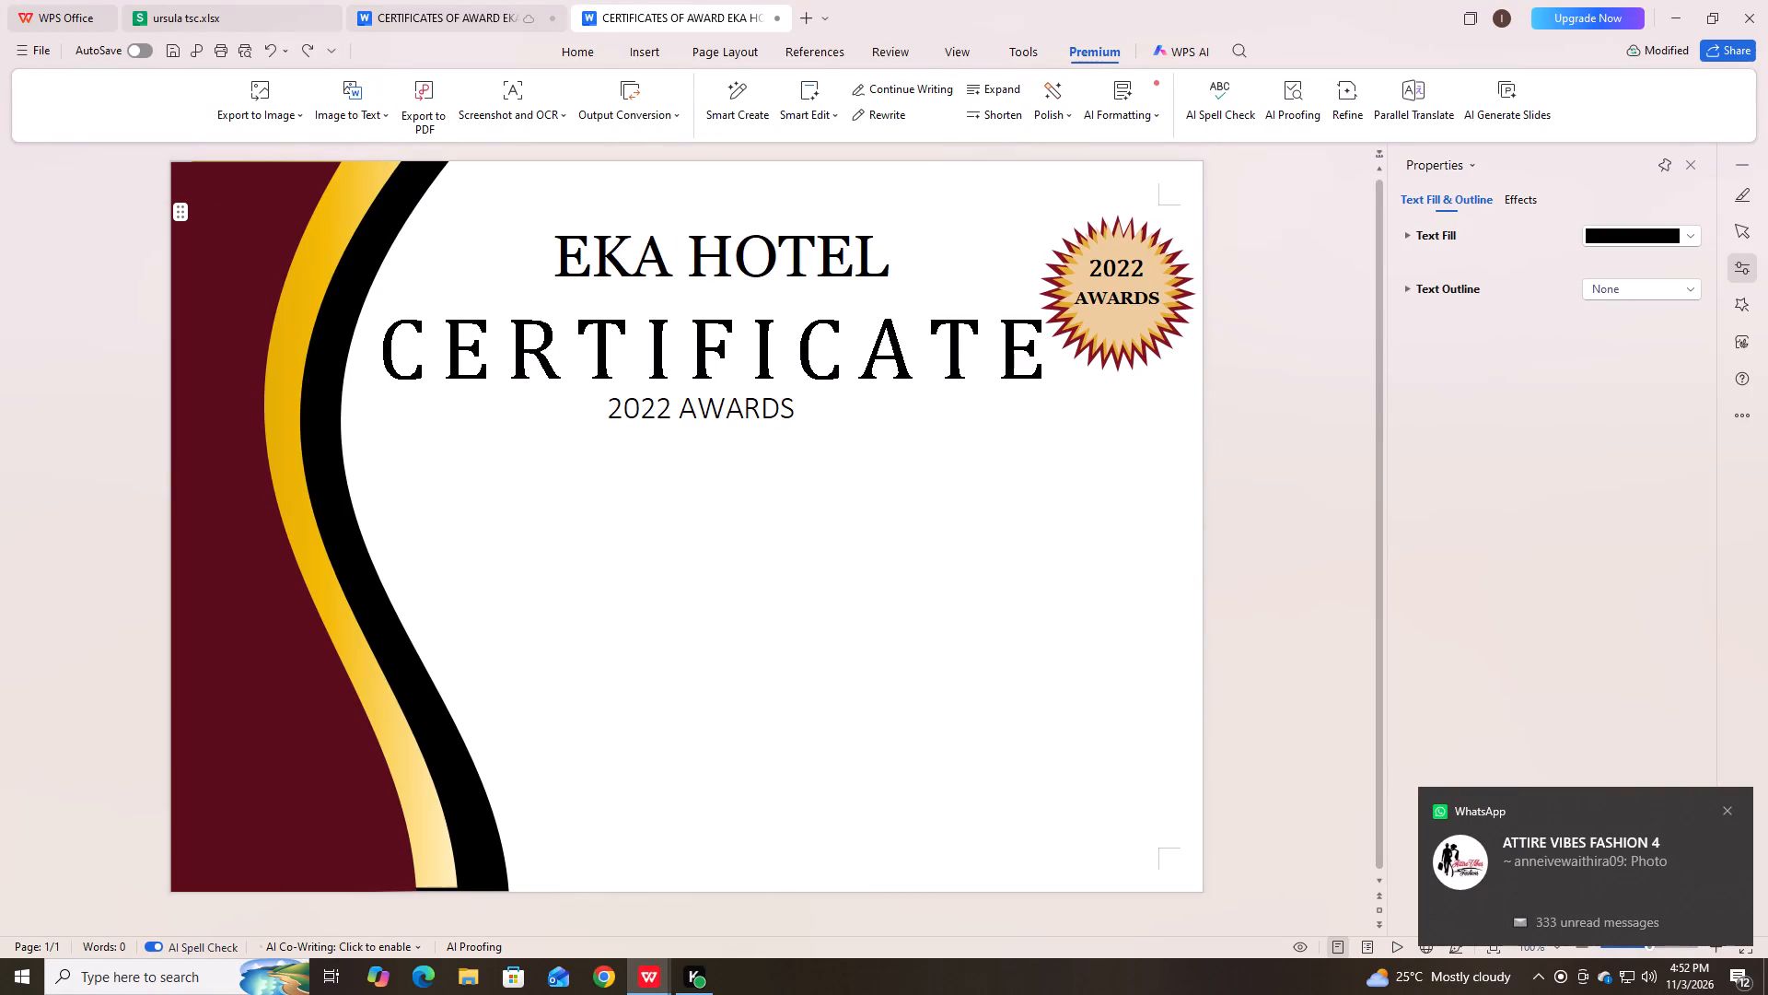
Open the dark red wave panel's outline for point editing.
left_click(225, 653)
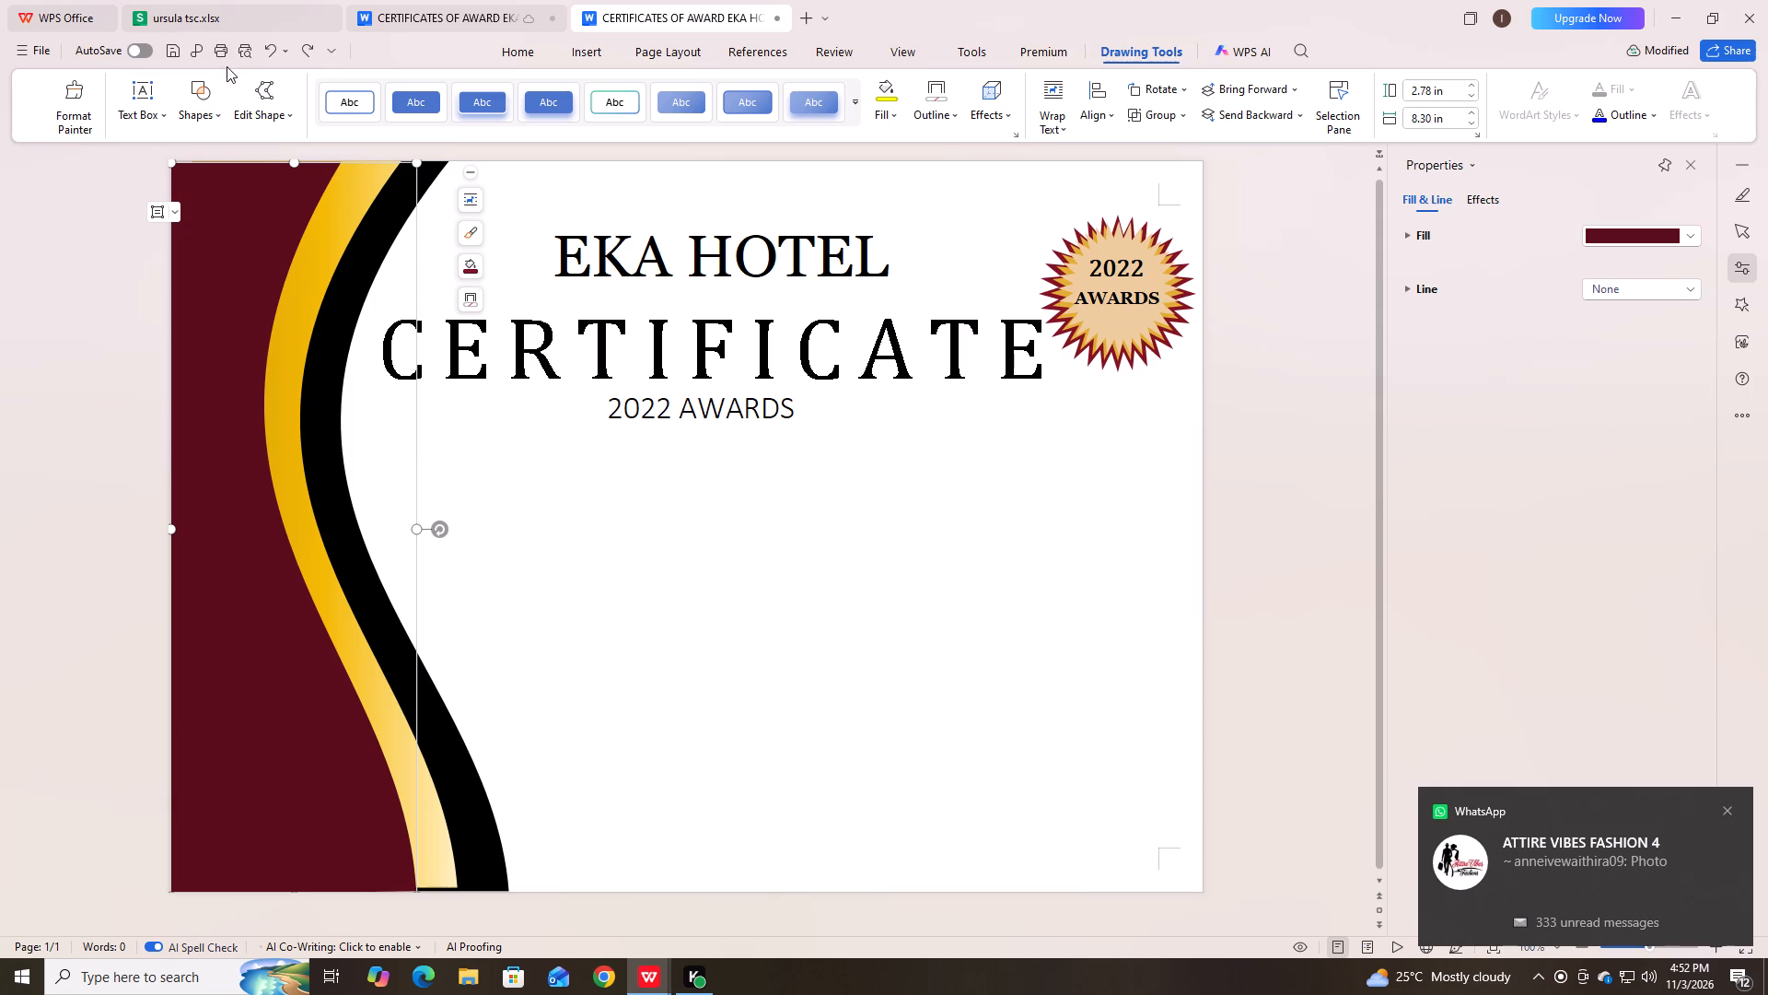
left_click(294, 125)
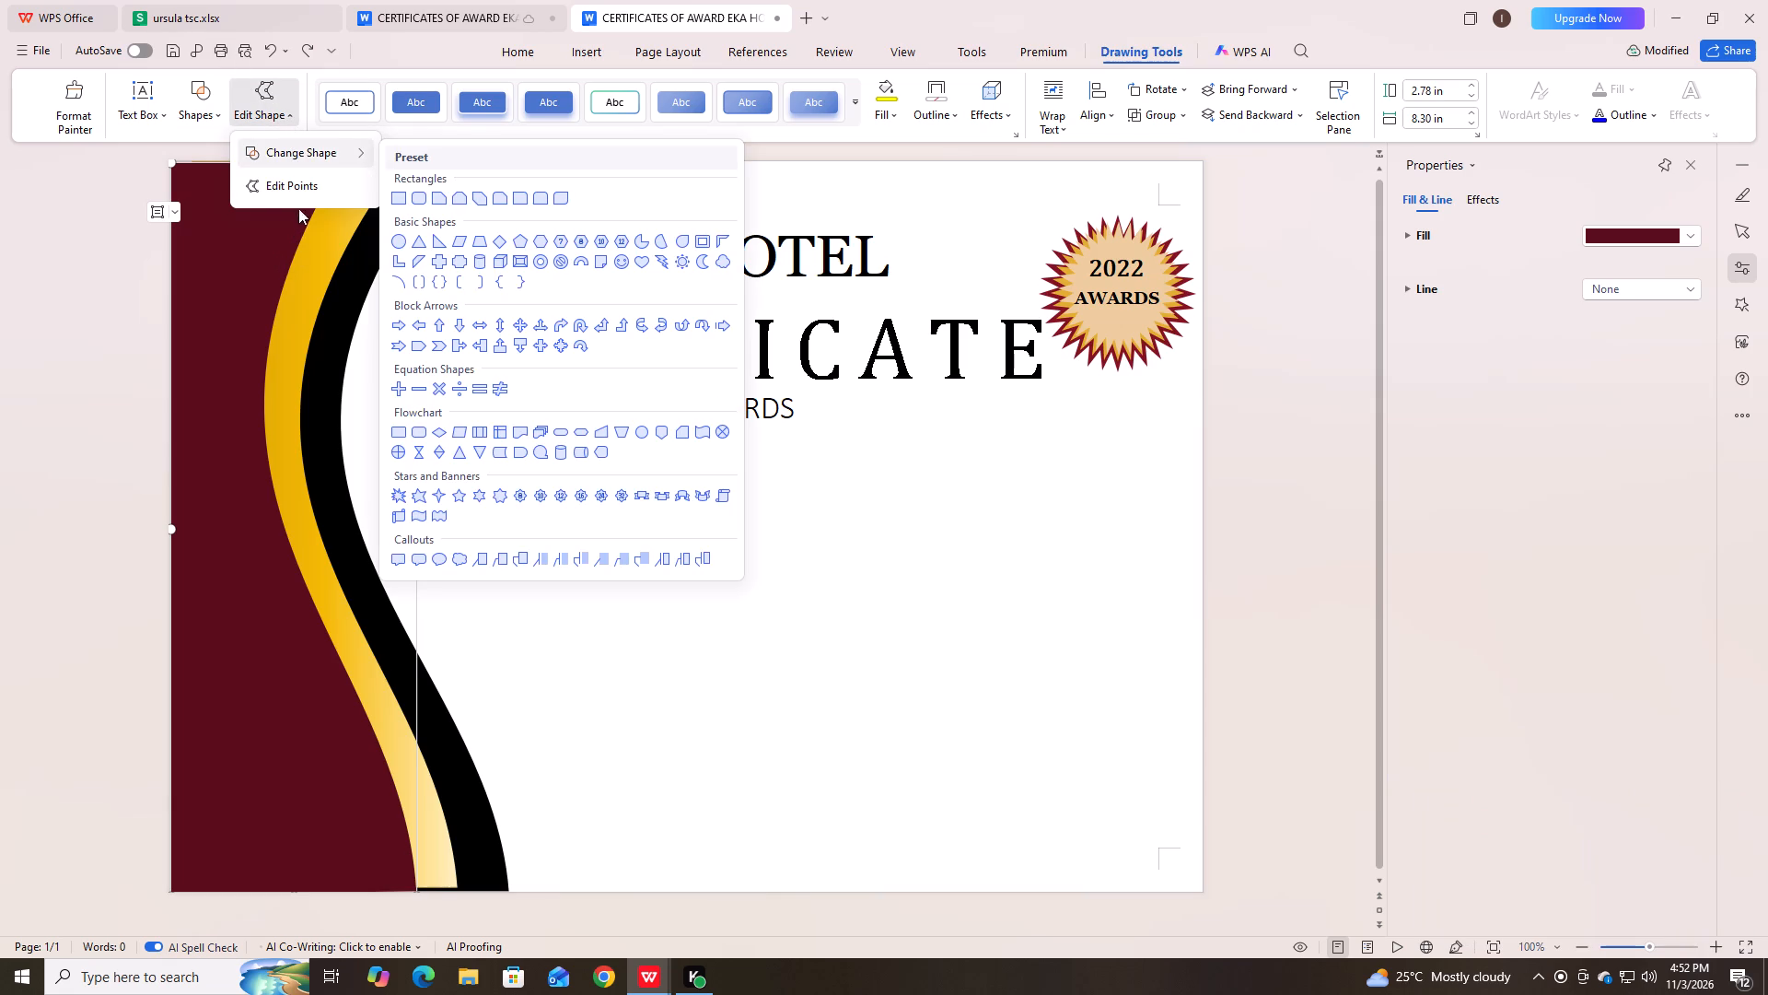
left_click(308, 185)
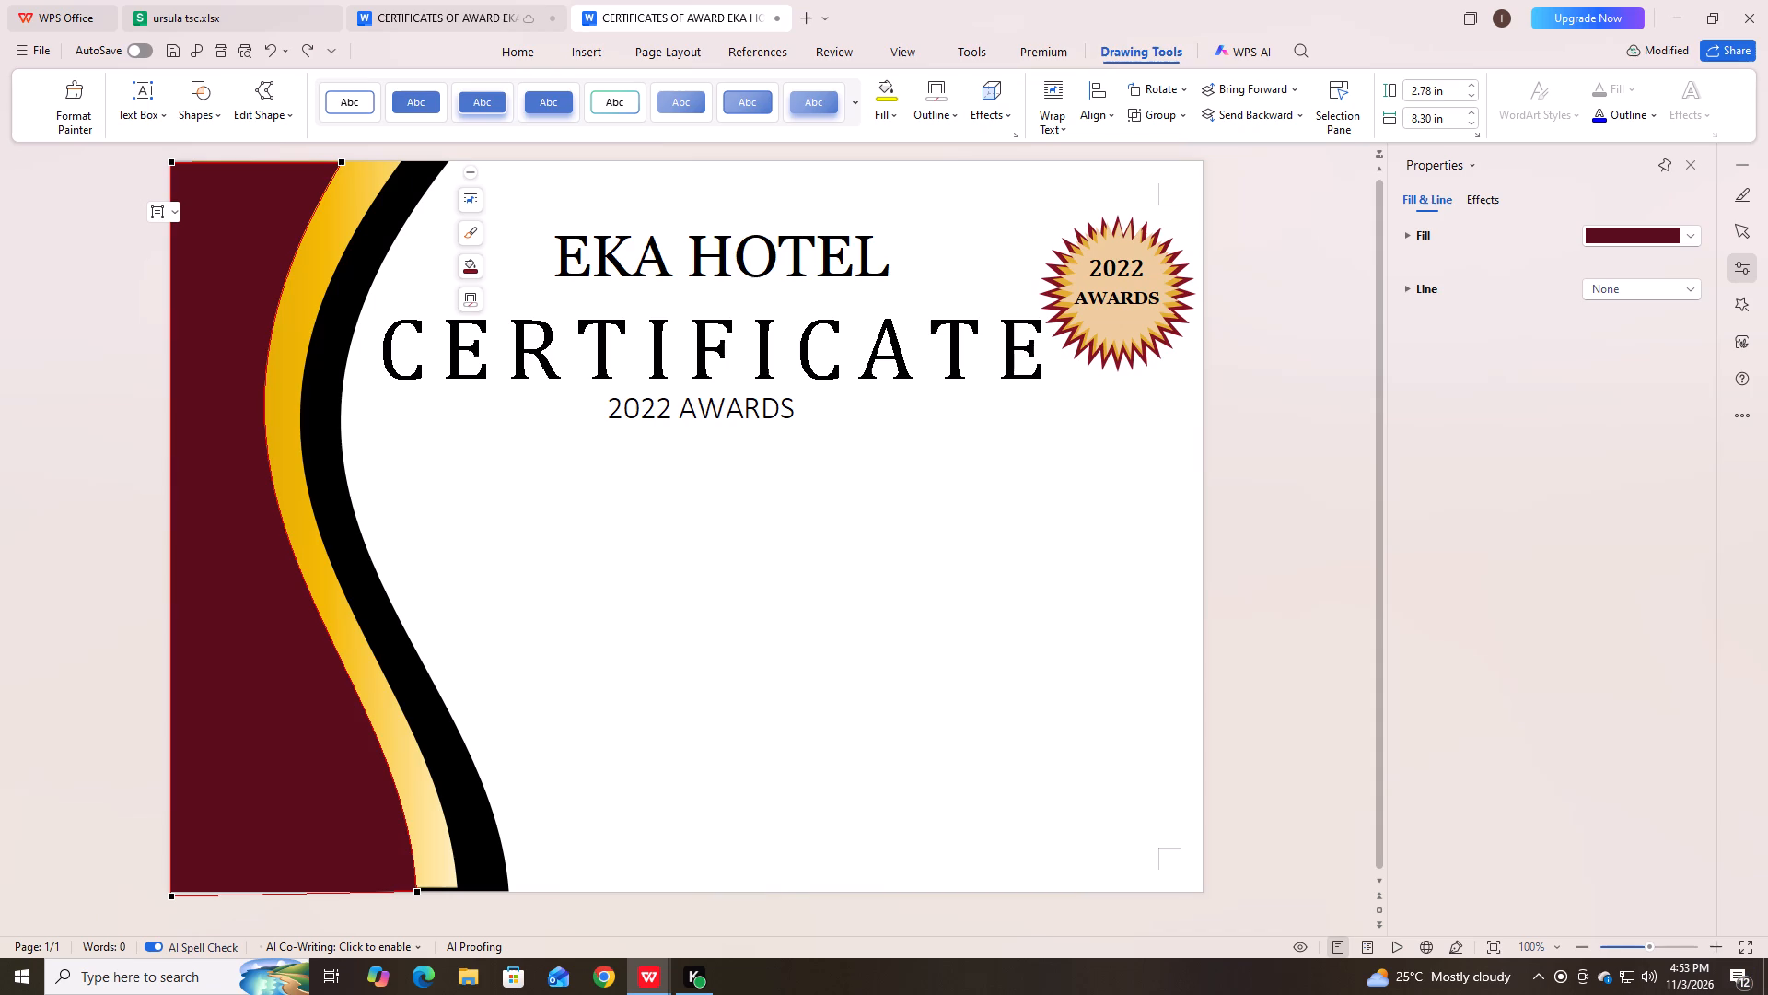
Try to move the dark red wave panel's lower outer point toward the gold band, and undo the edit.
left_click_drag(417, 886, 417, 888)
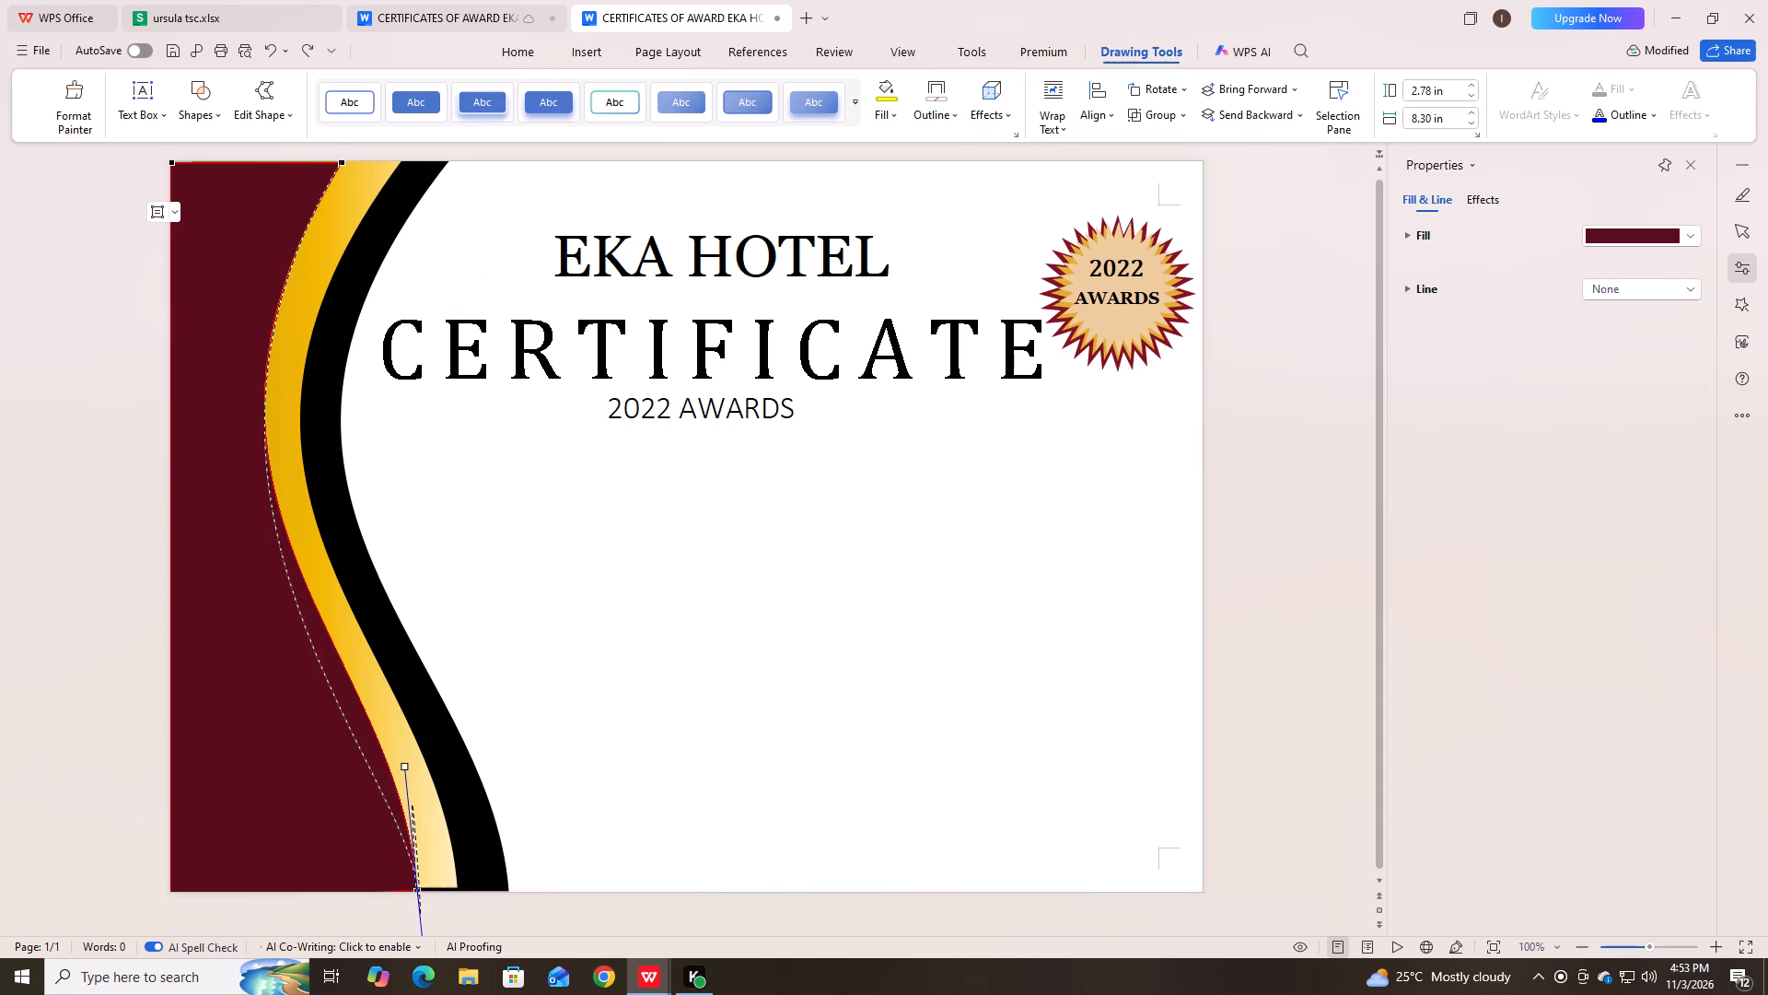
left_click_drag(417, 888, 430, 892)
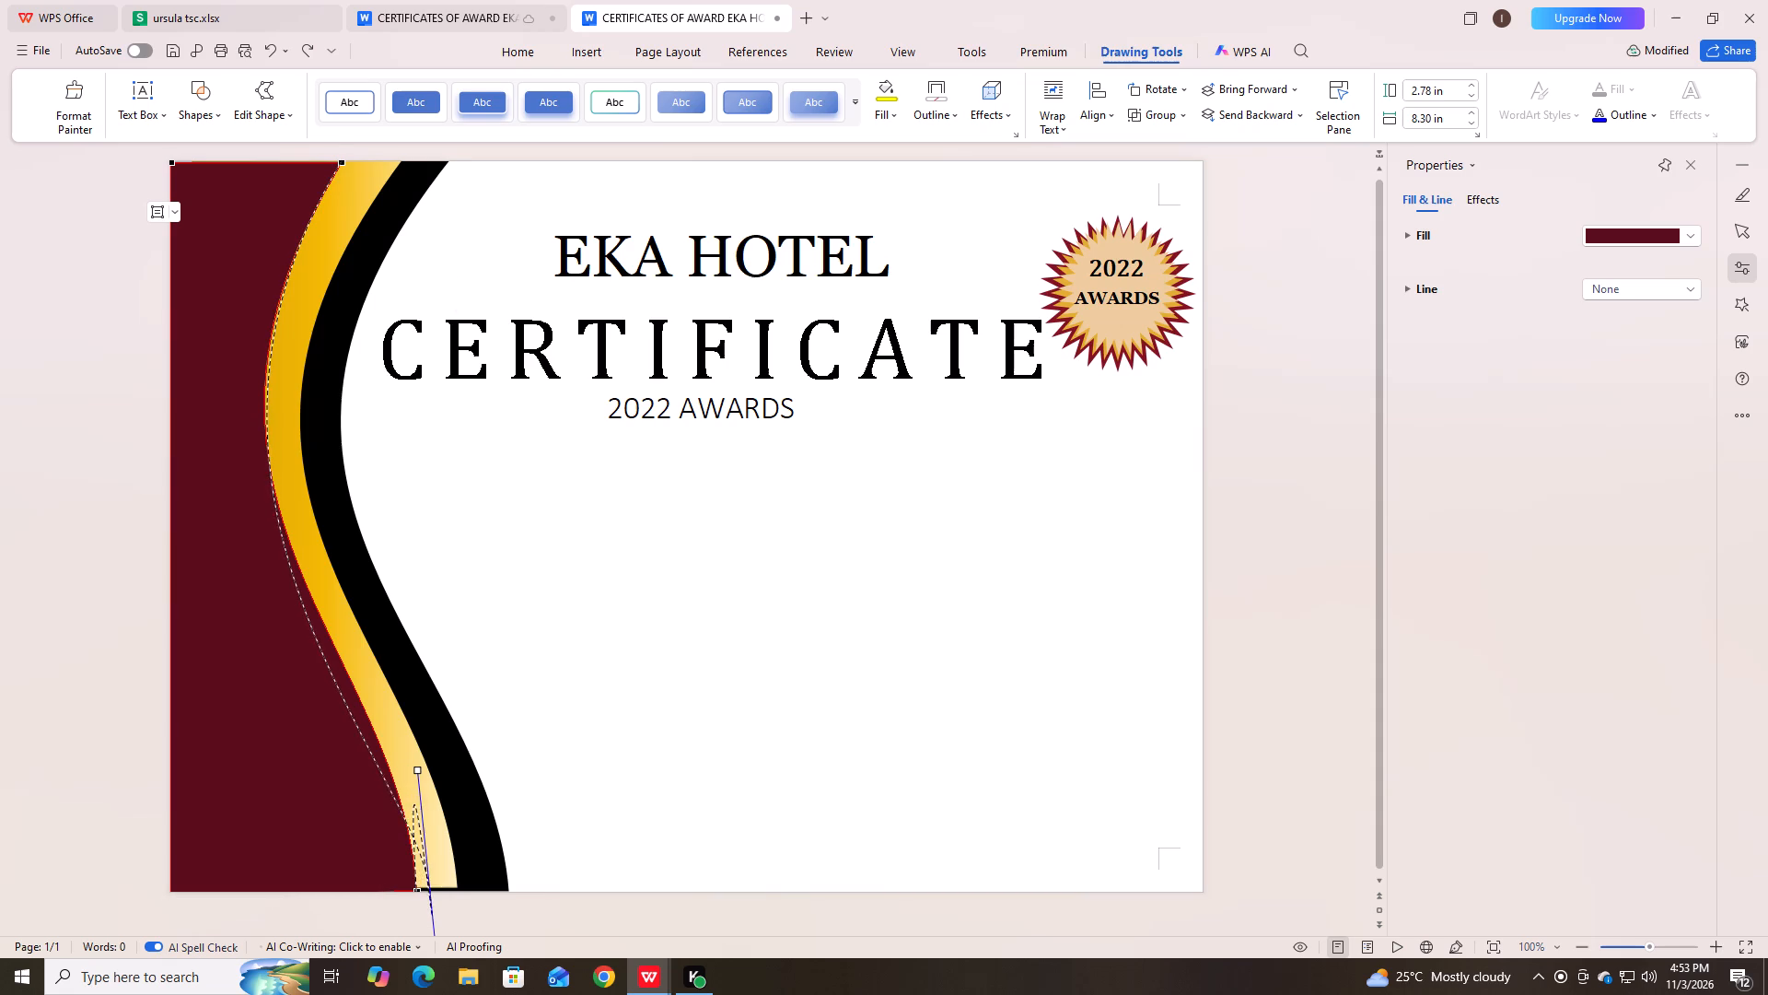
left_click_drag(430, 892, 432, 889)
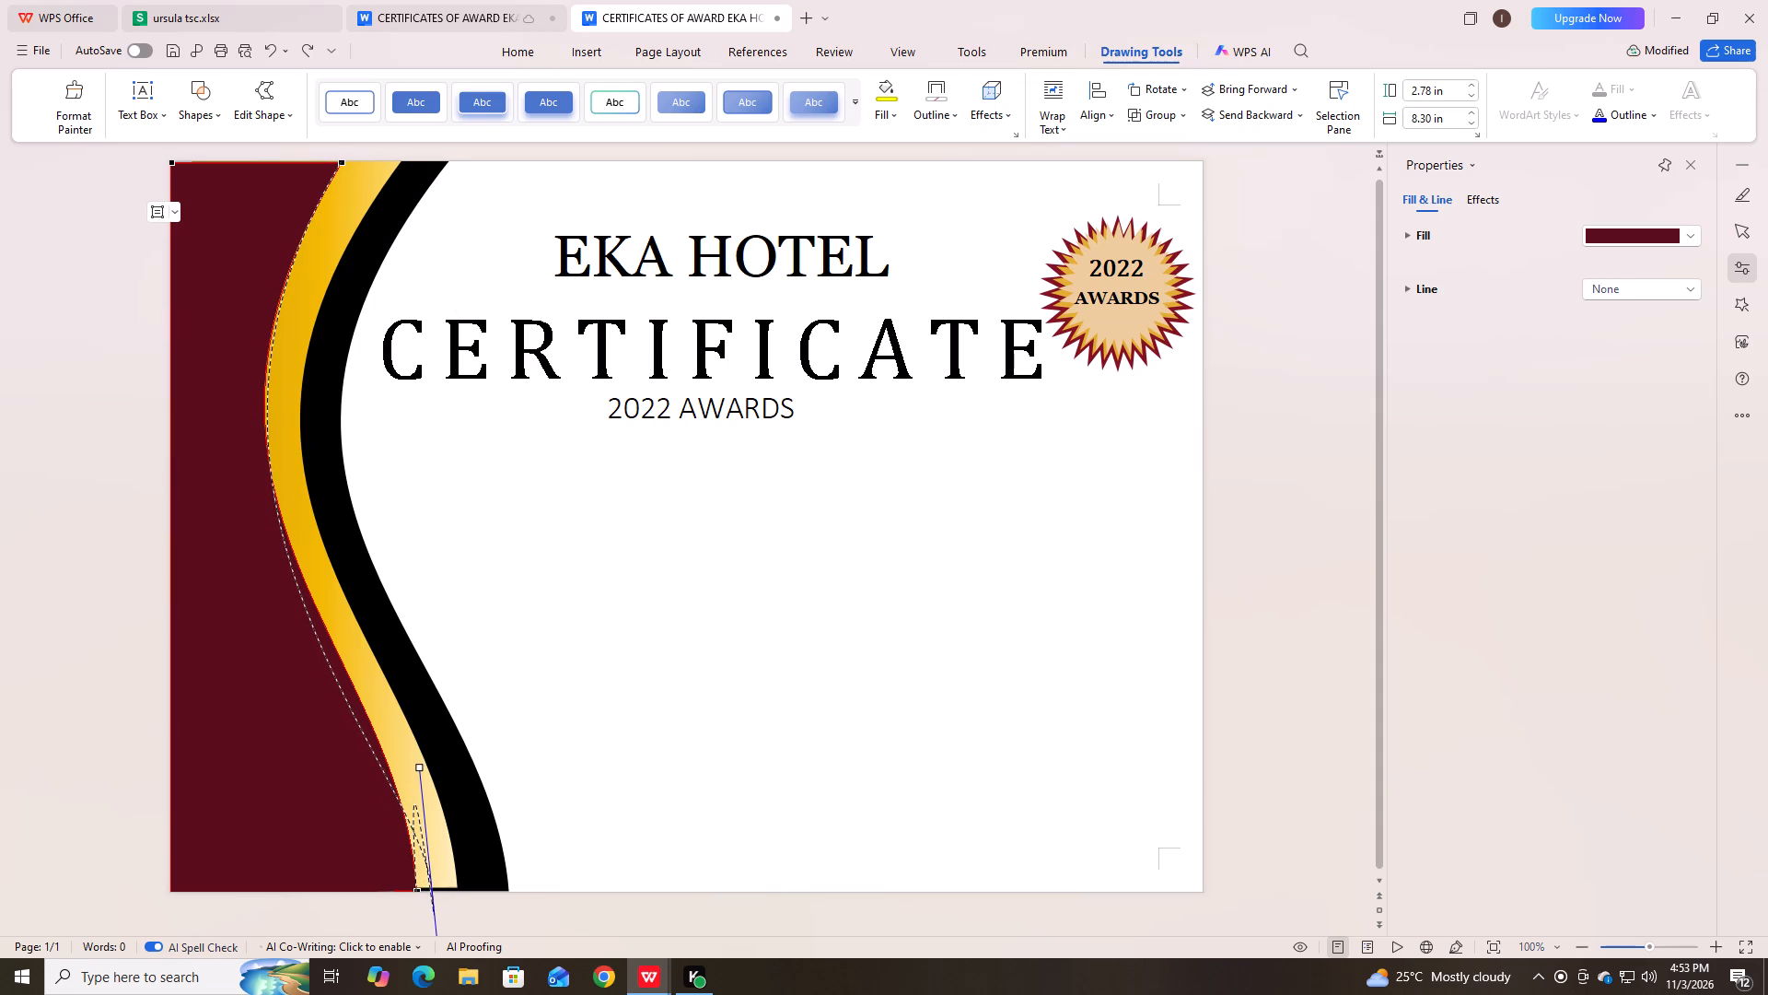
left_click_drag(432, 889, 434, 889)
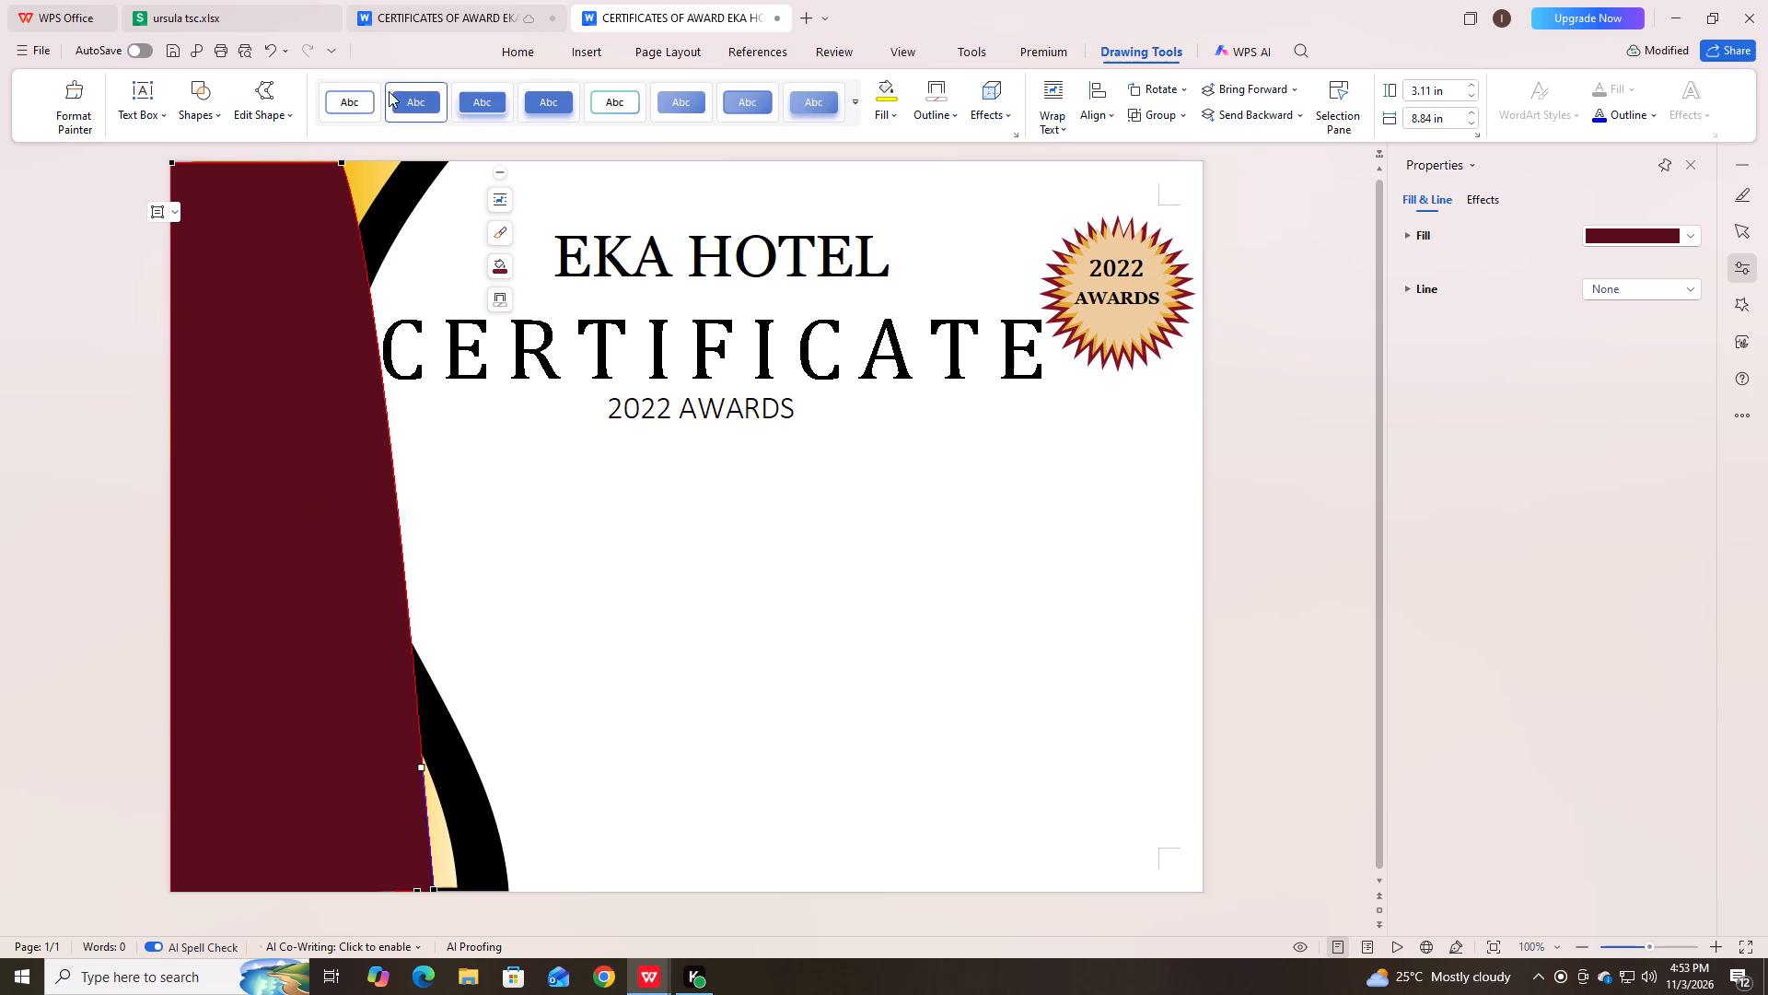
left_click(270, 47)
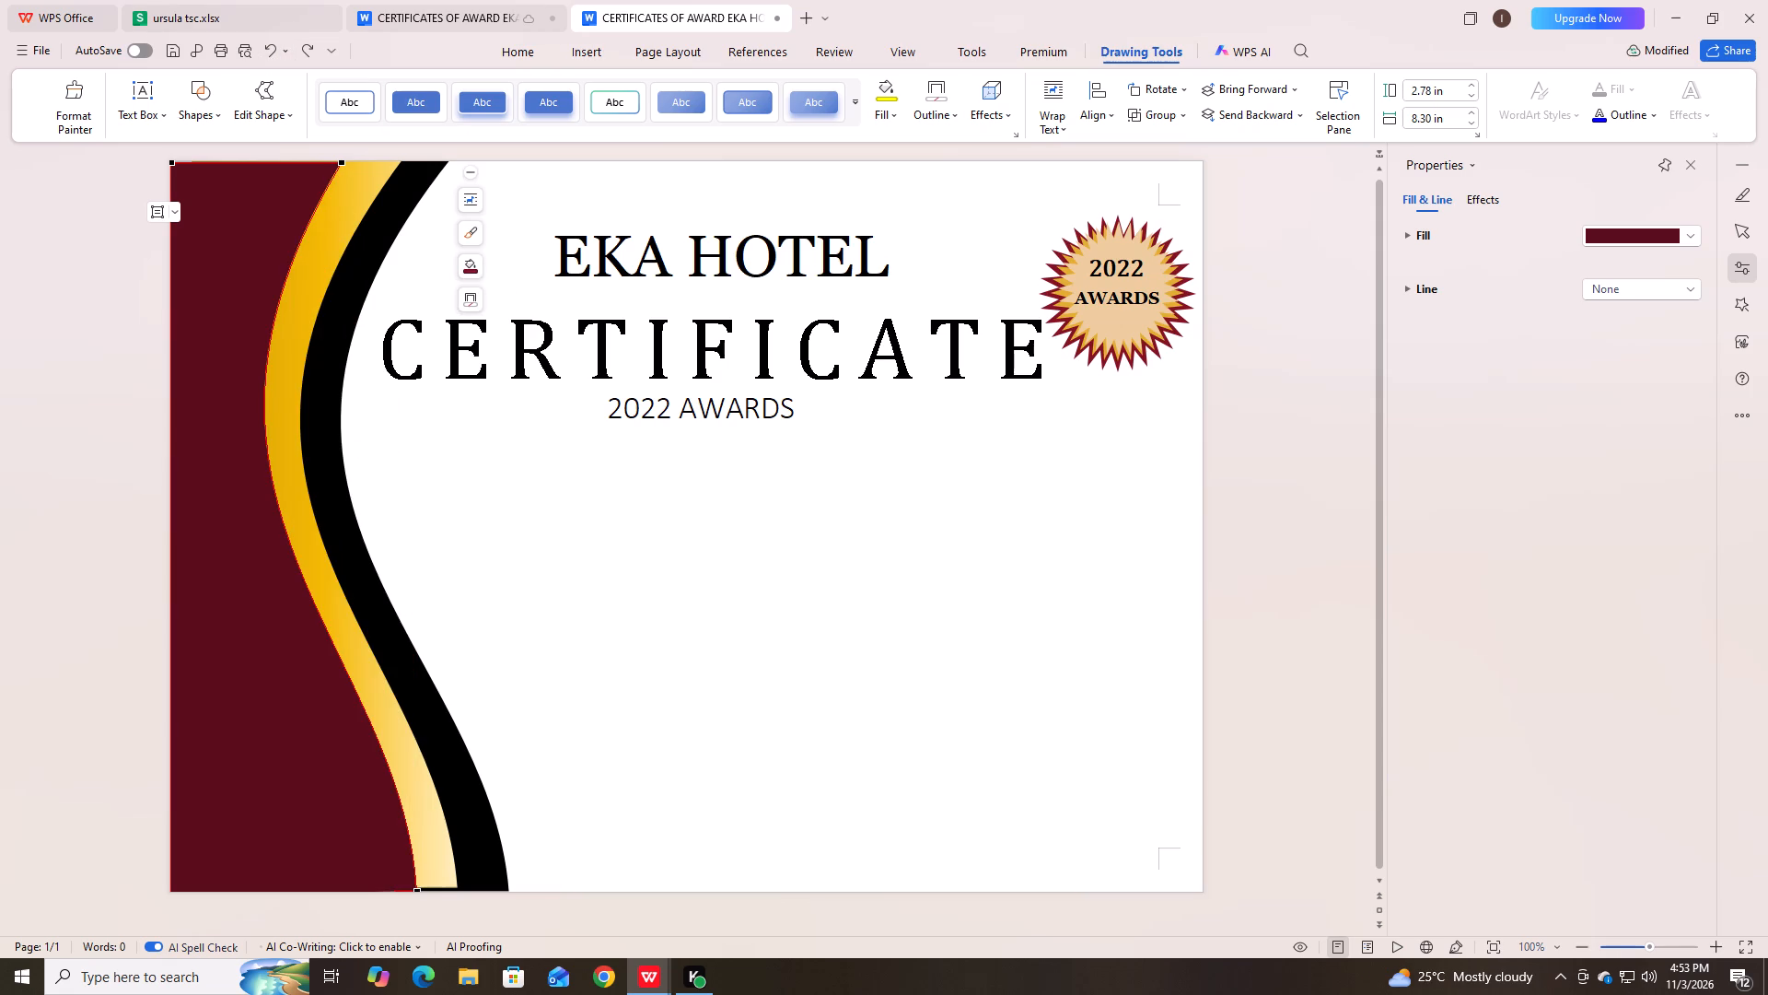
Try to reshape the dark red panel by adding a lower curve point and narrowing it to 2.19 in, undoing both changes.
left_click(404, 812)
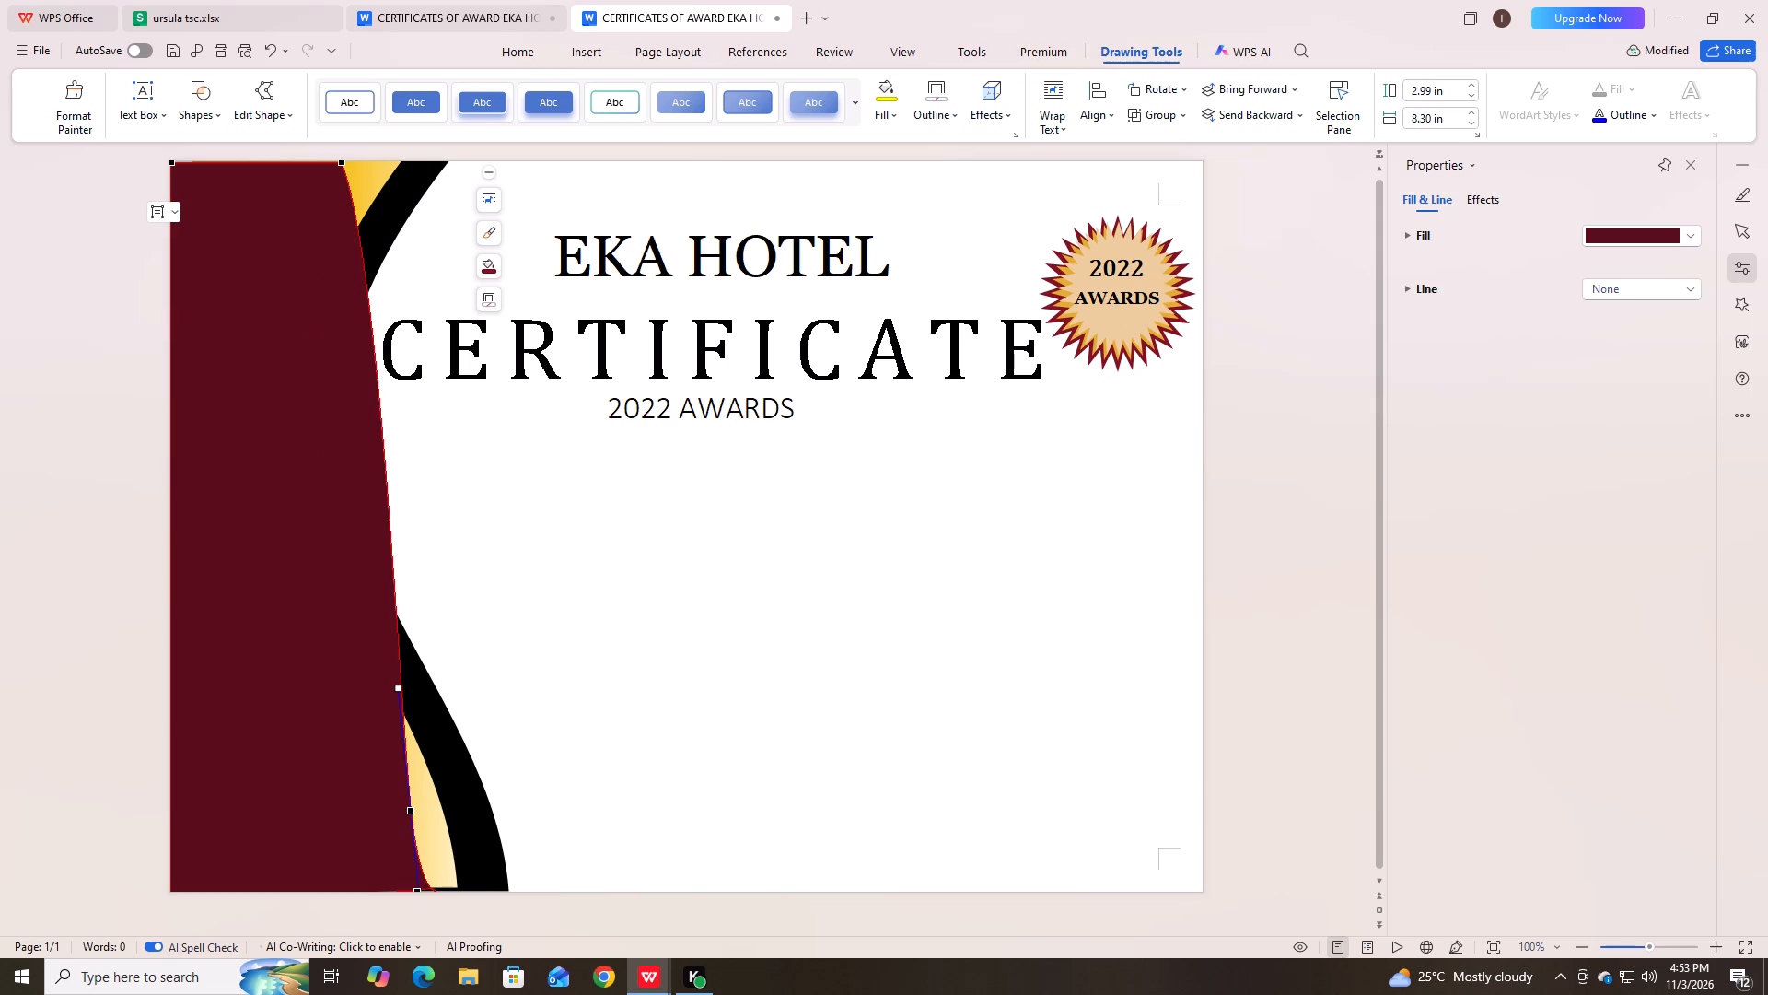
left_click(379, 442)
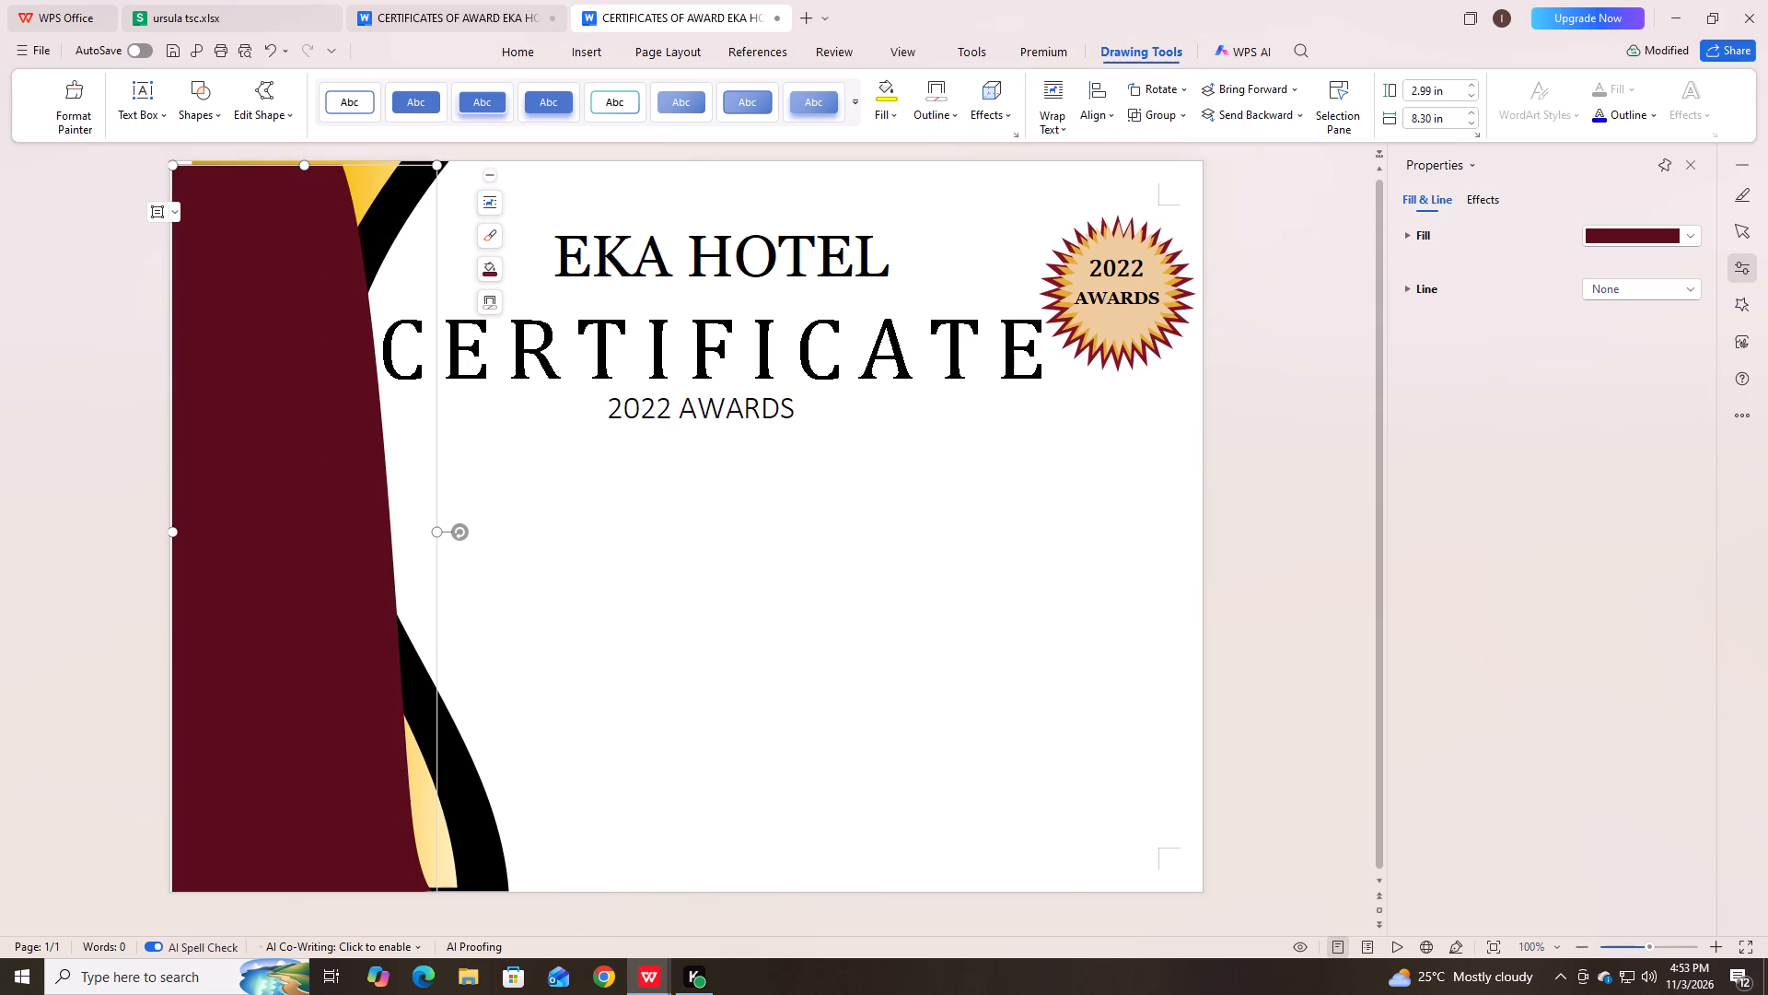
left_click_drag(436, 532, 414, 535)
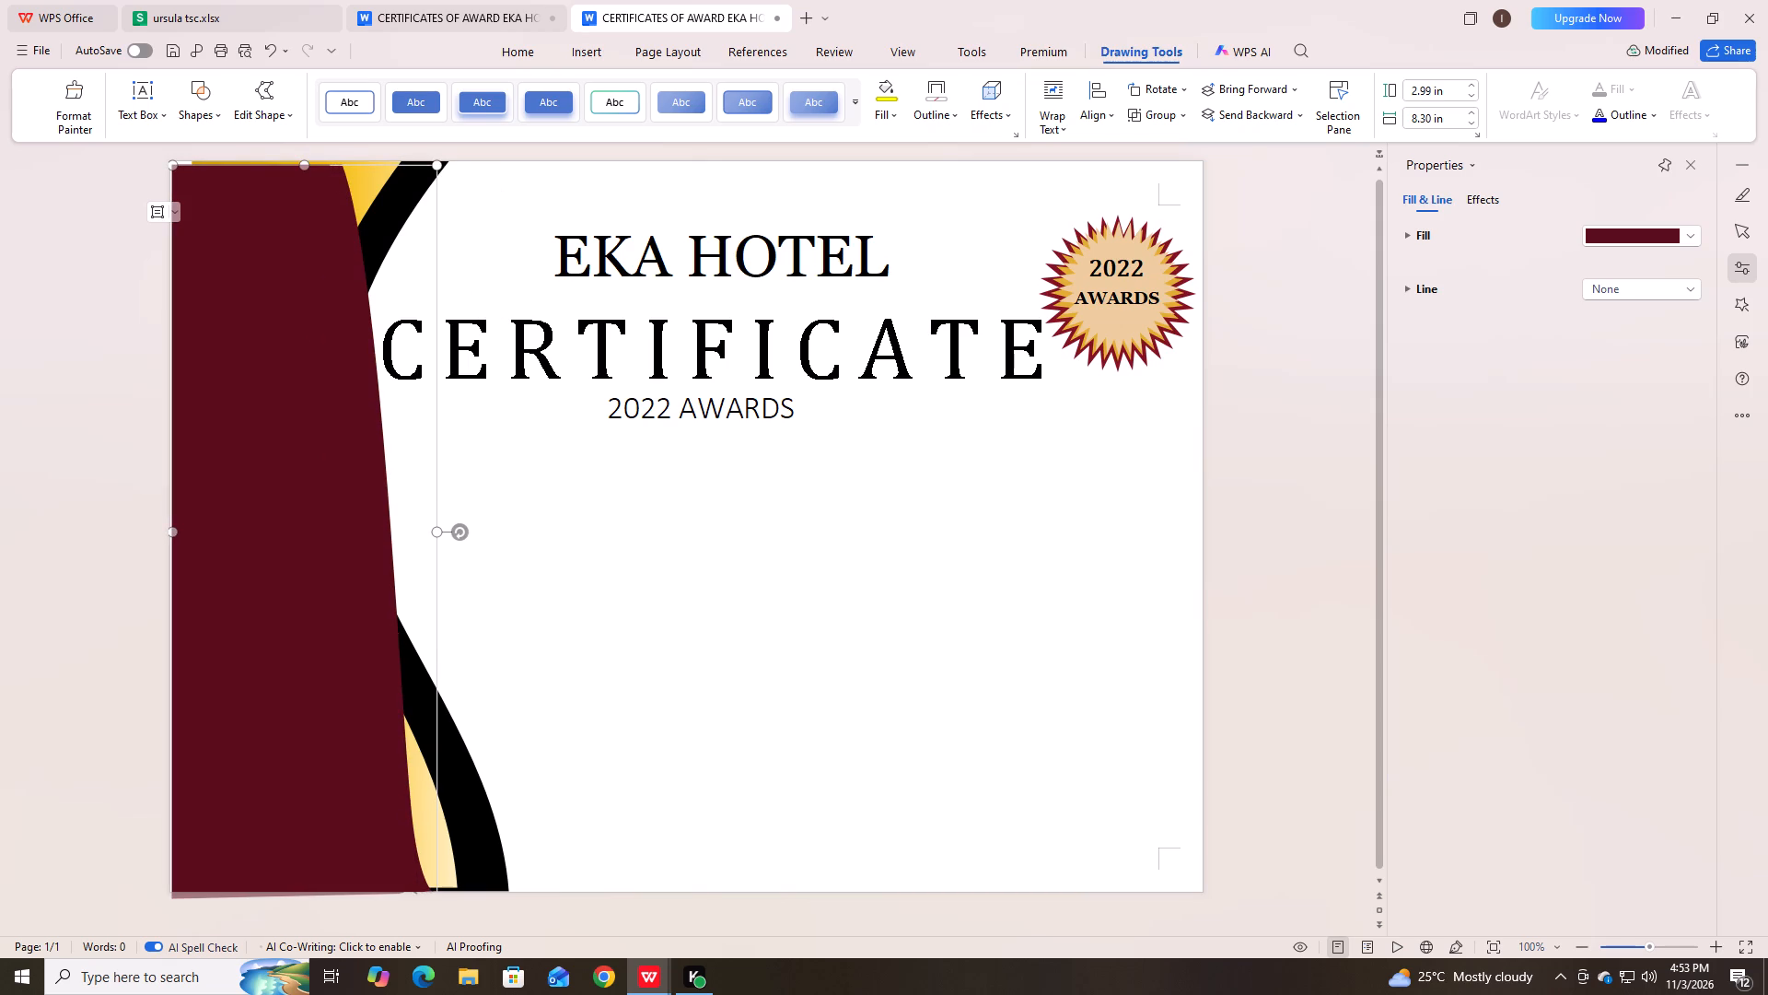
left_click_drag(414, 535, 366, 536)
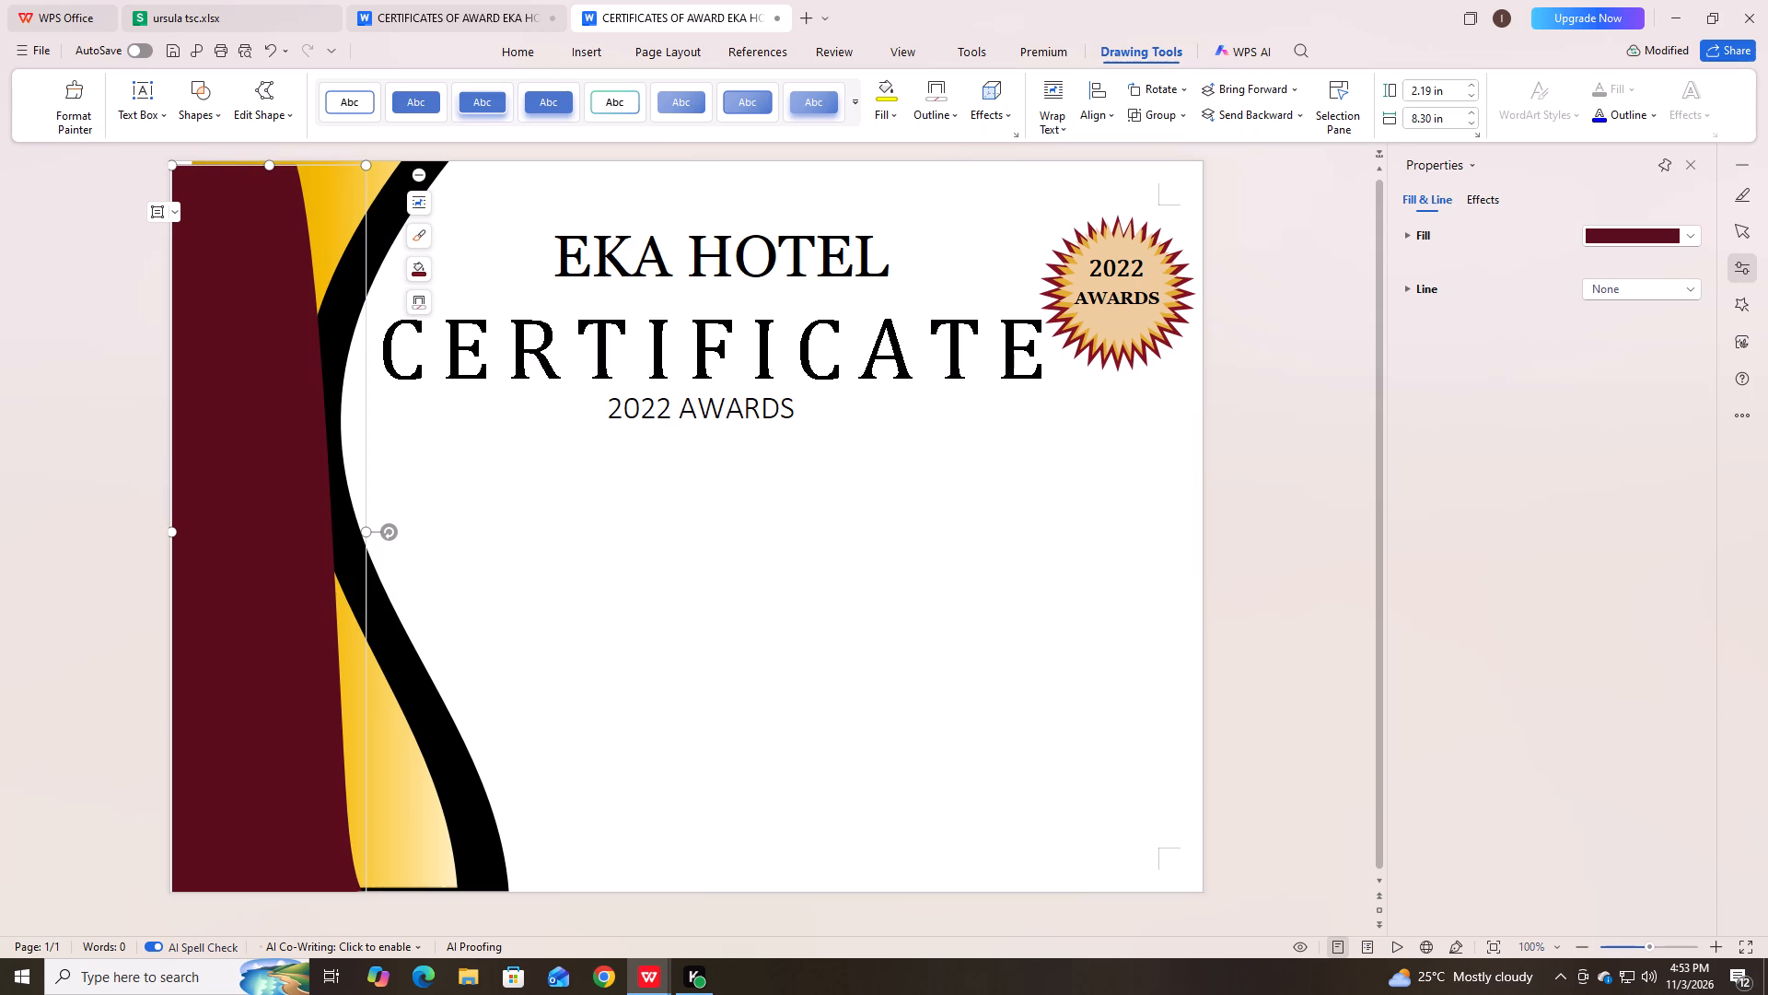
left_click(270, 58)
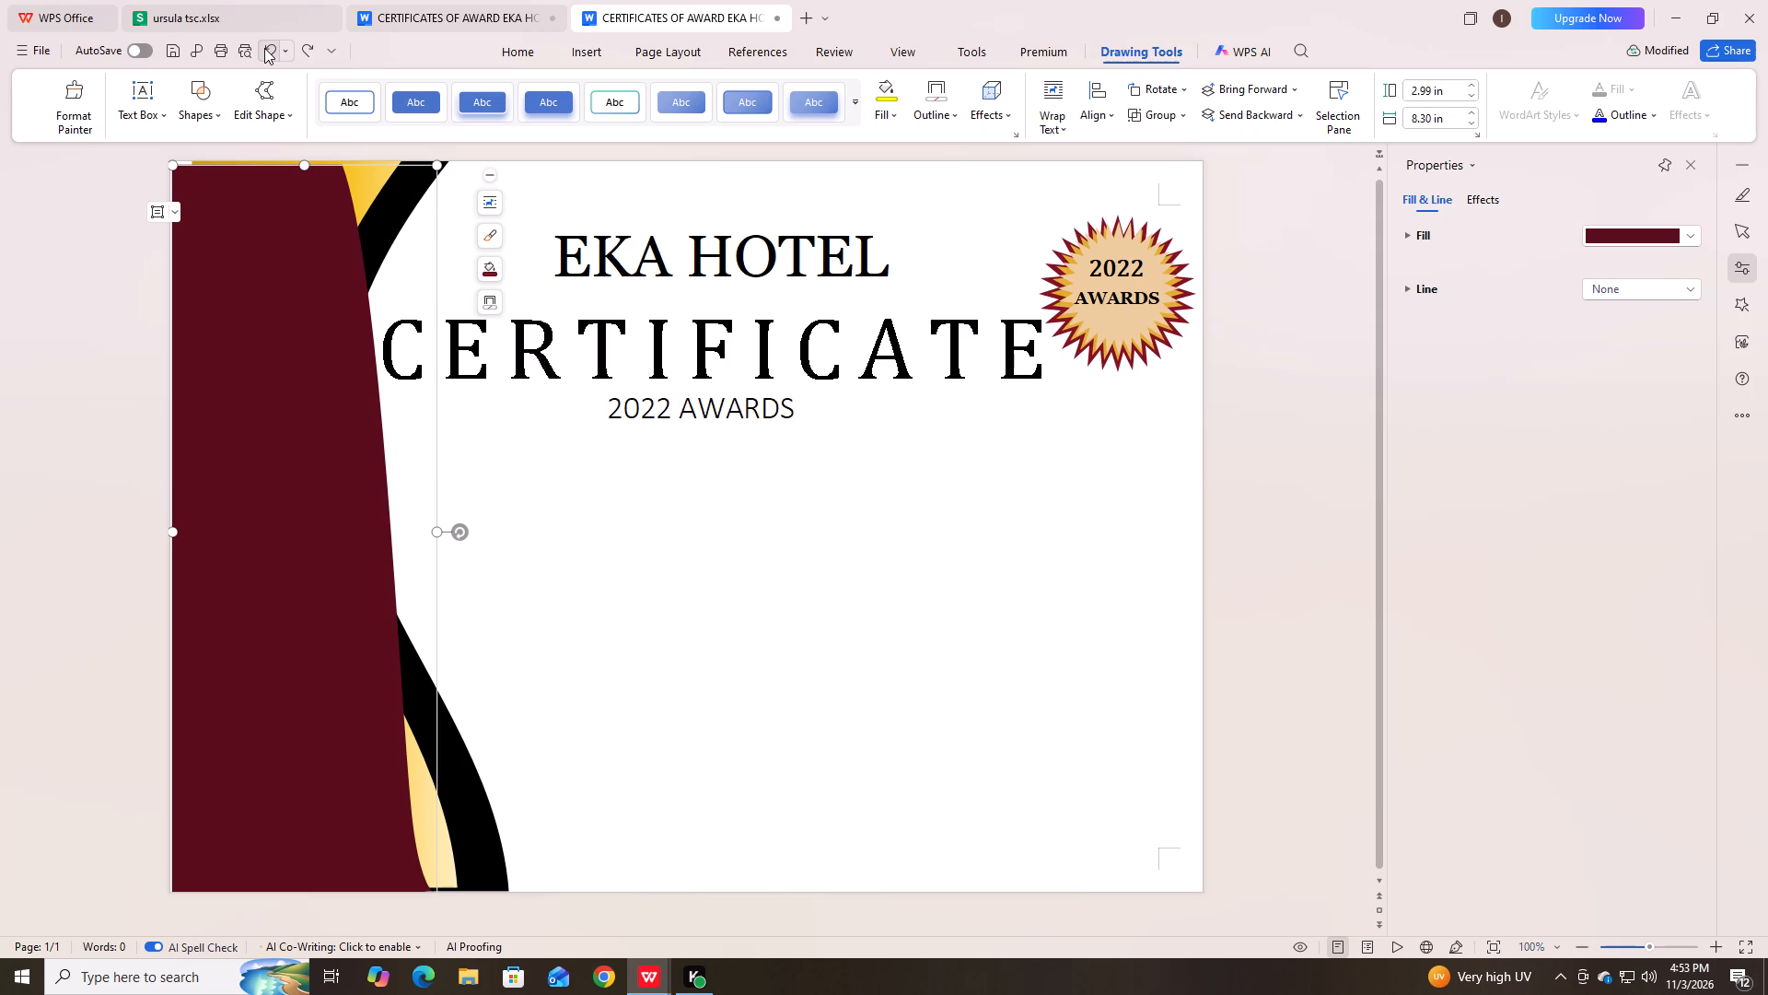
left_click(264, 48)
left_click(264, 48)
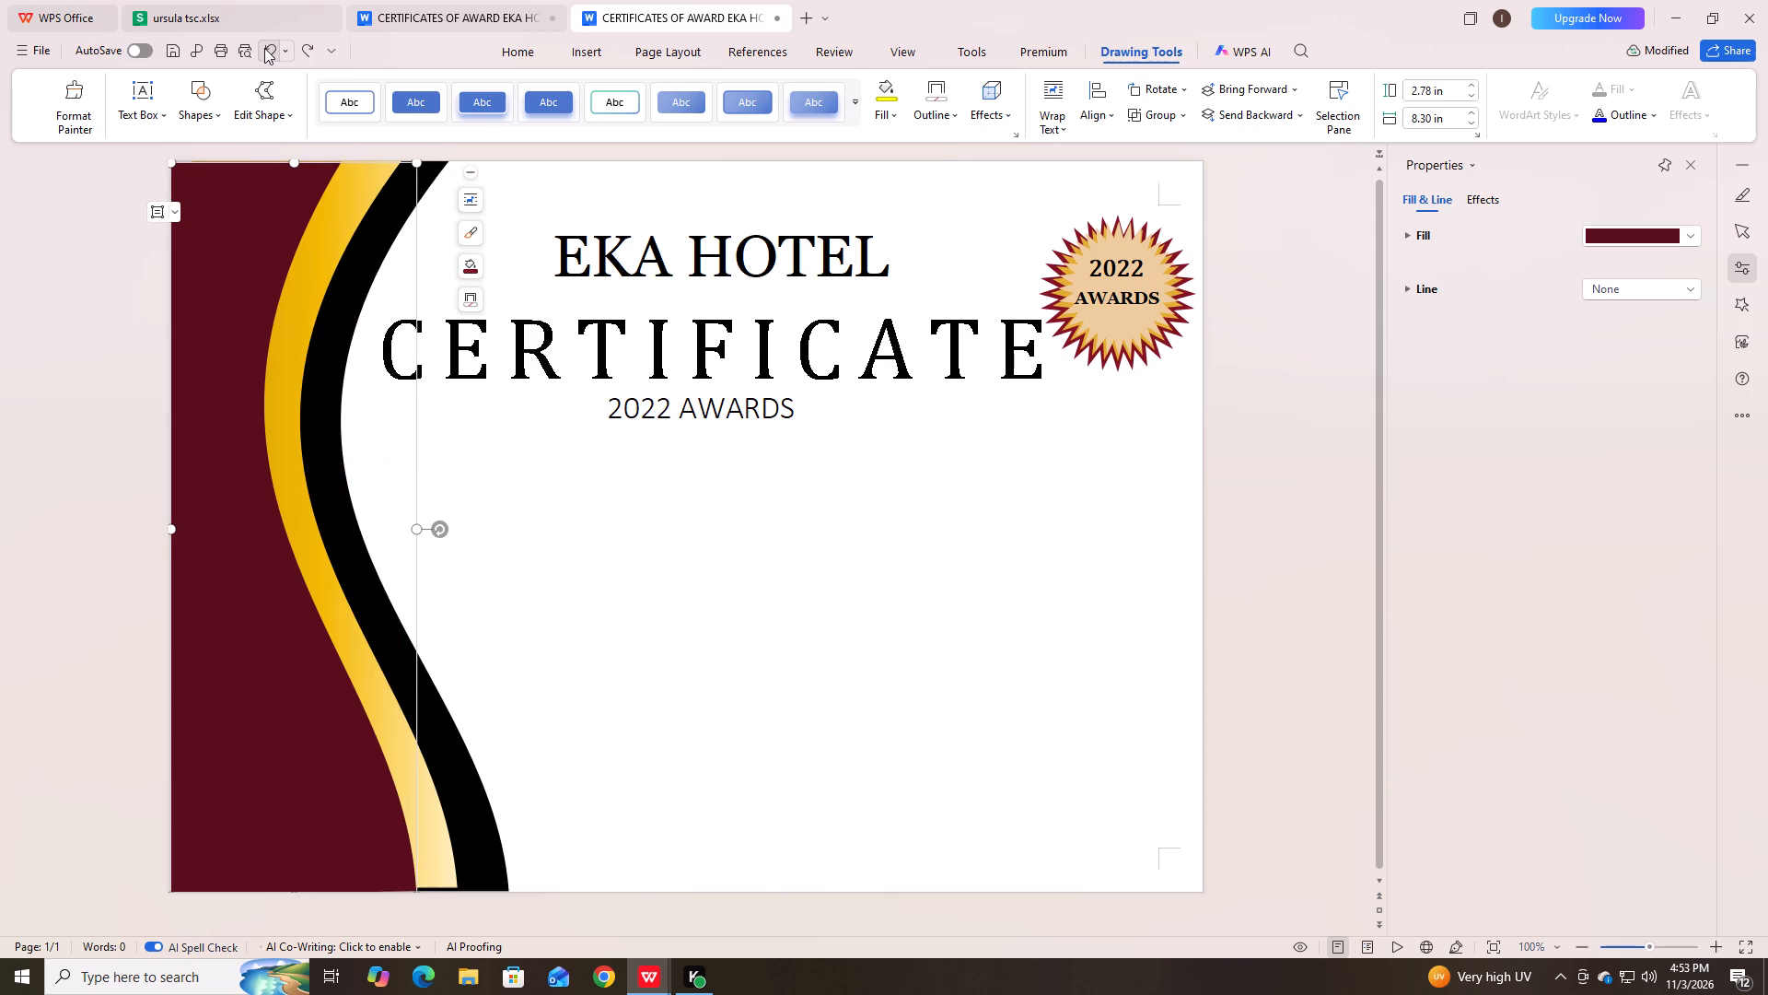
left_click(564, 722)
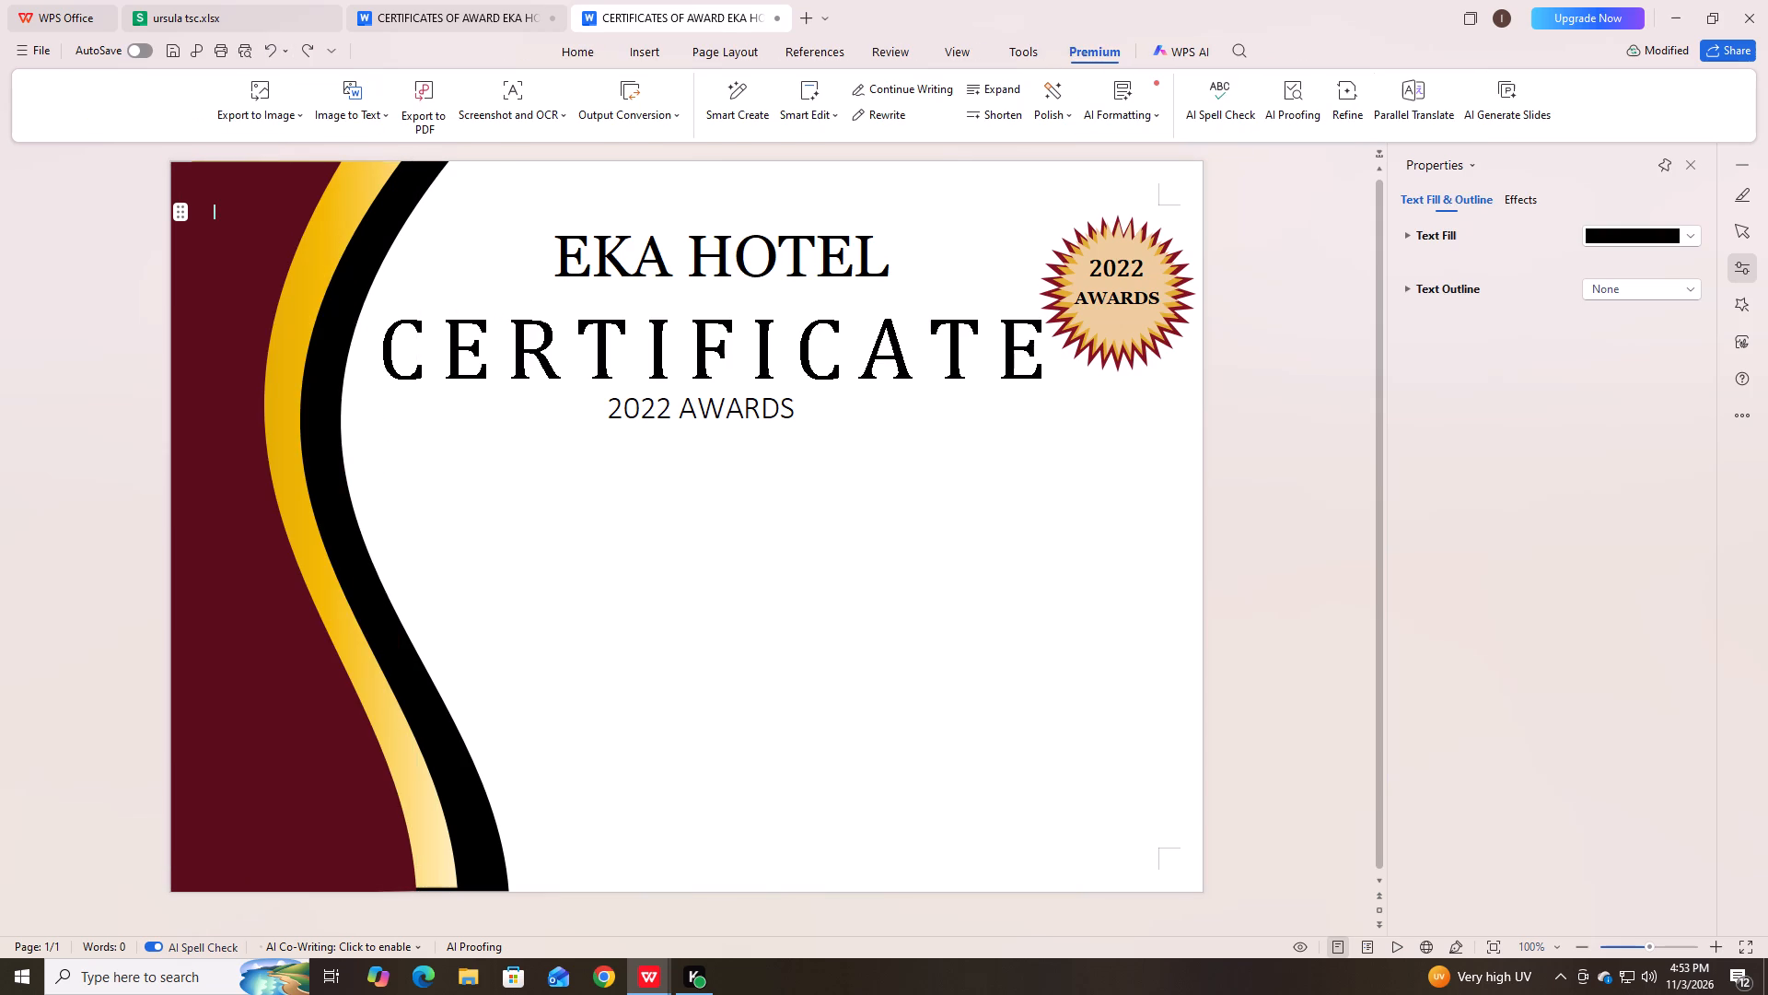
Resize the gold wave panel from its lower corner to 2.98 by 8.30 in, extending it to the page's bottom edge.
left_click(424, 821)
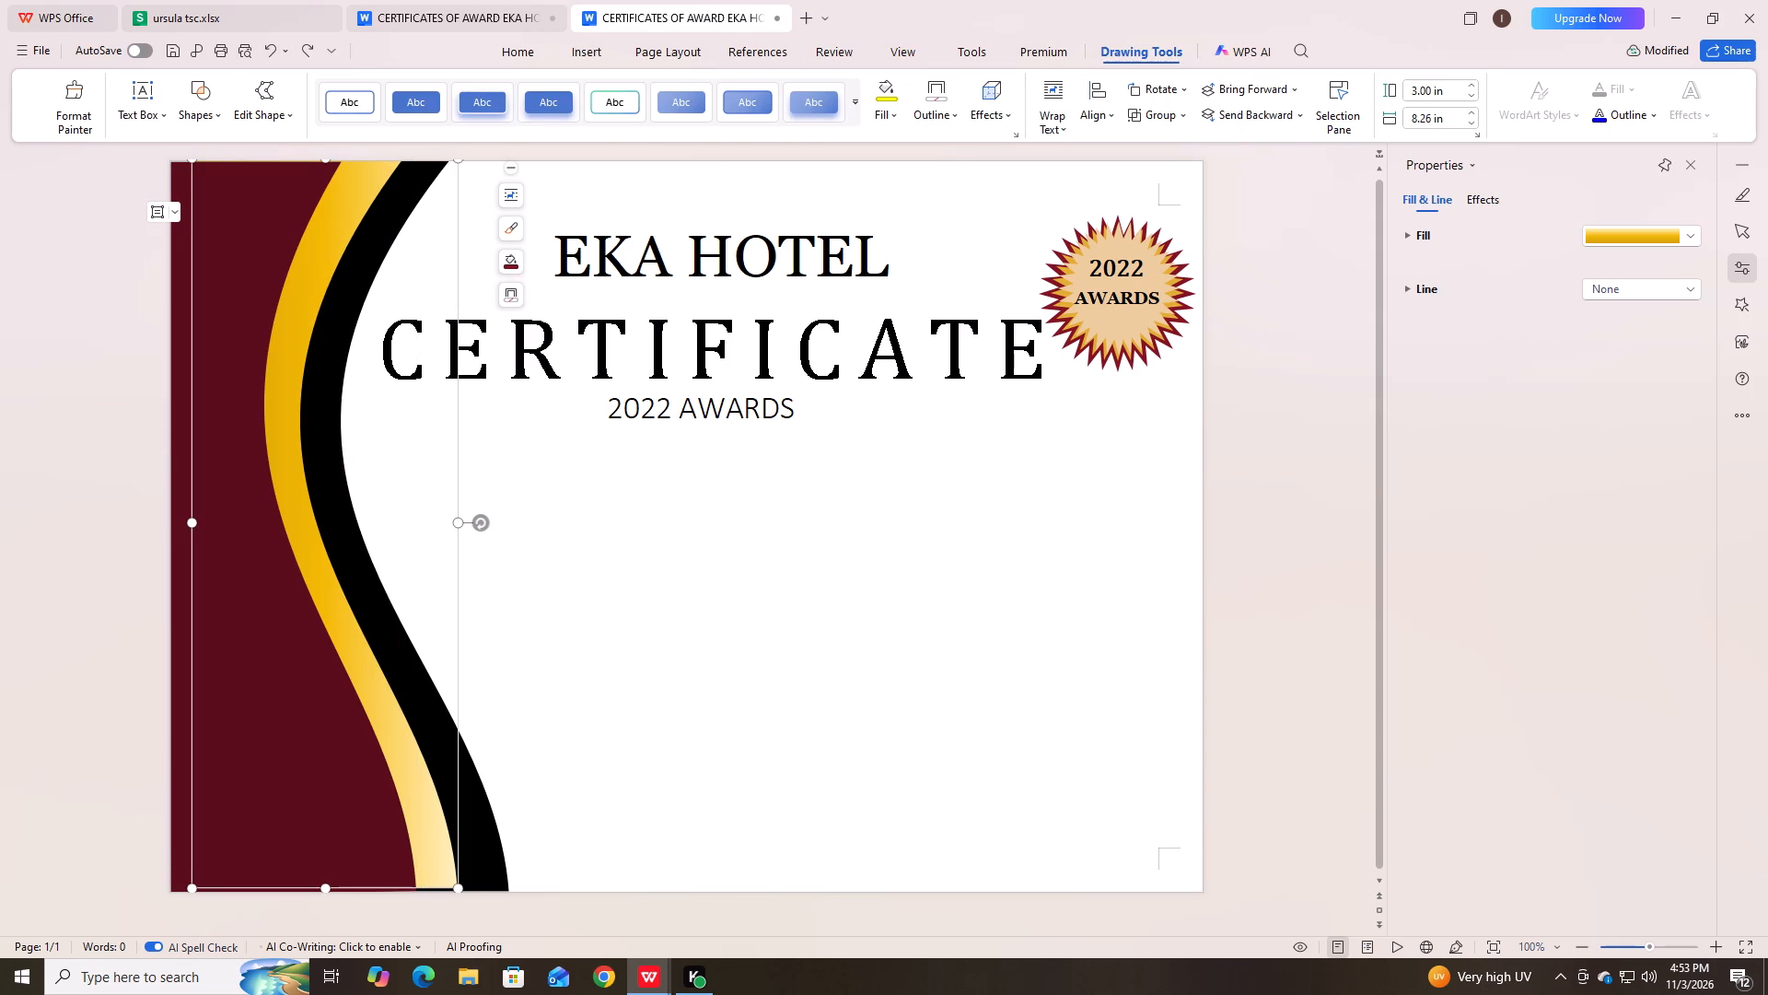
left_click(454, 888)
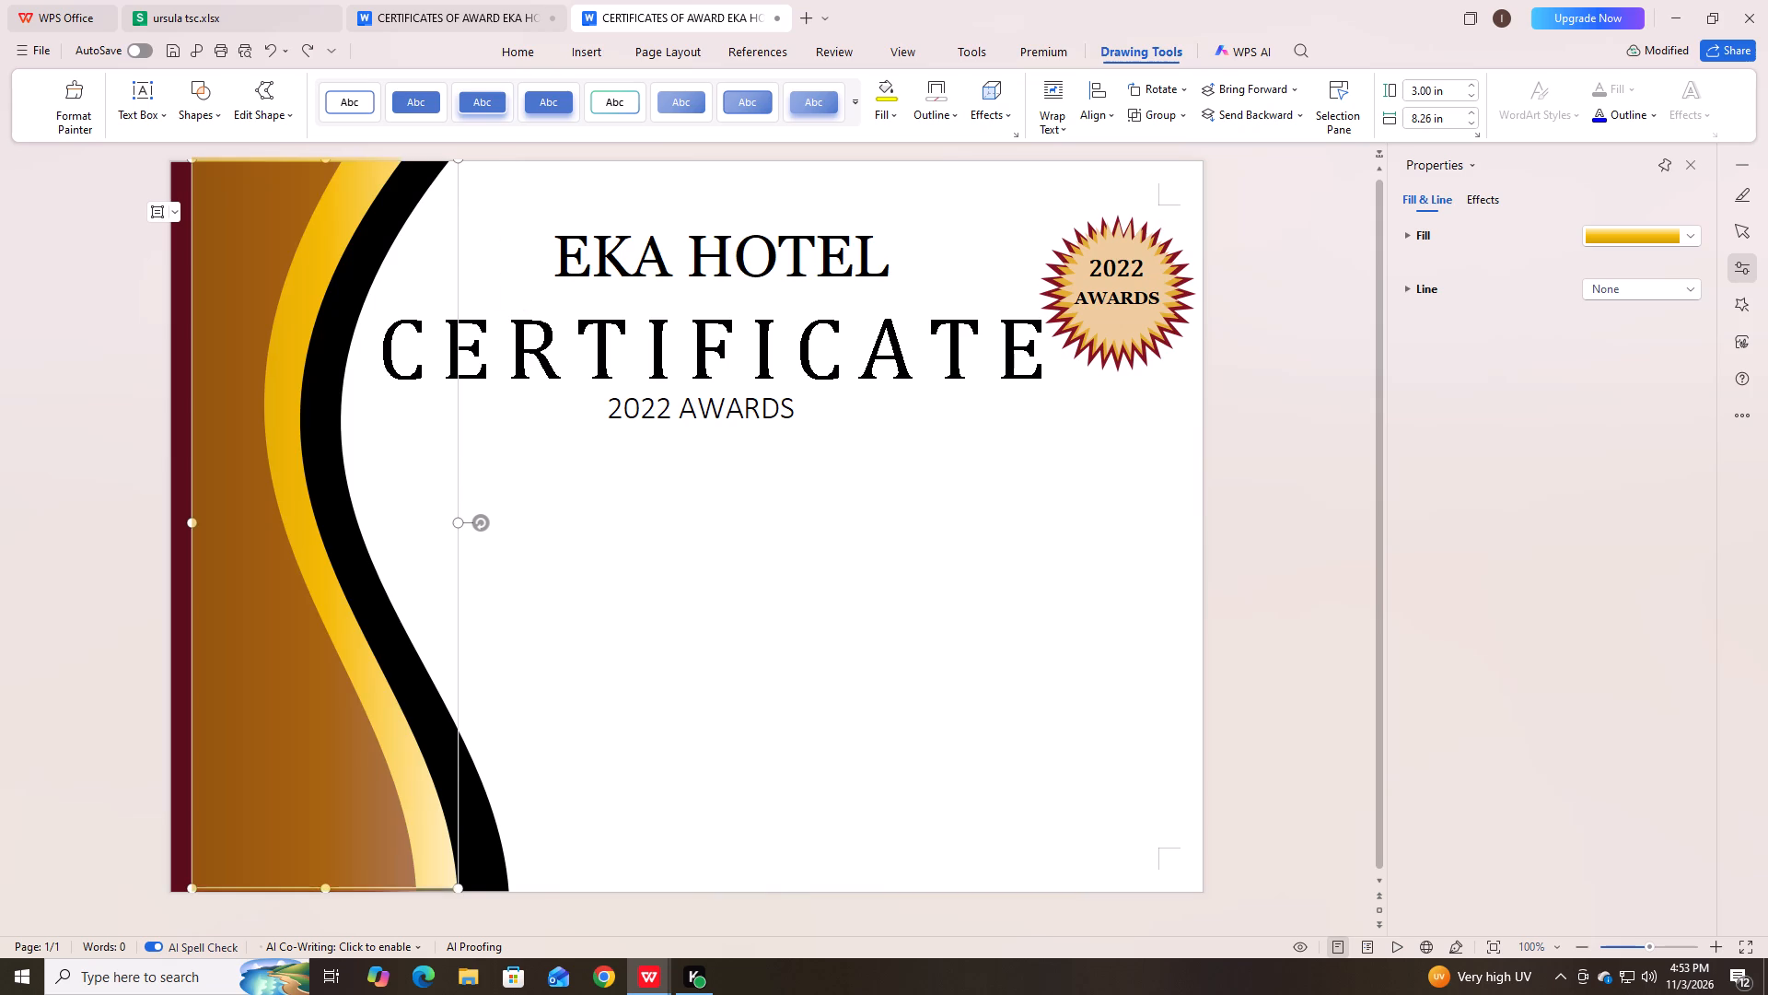
left_click(672, 696)
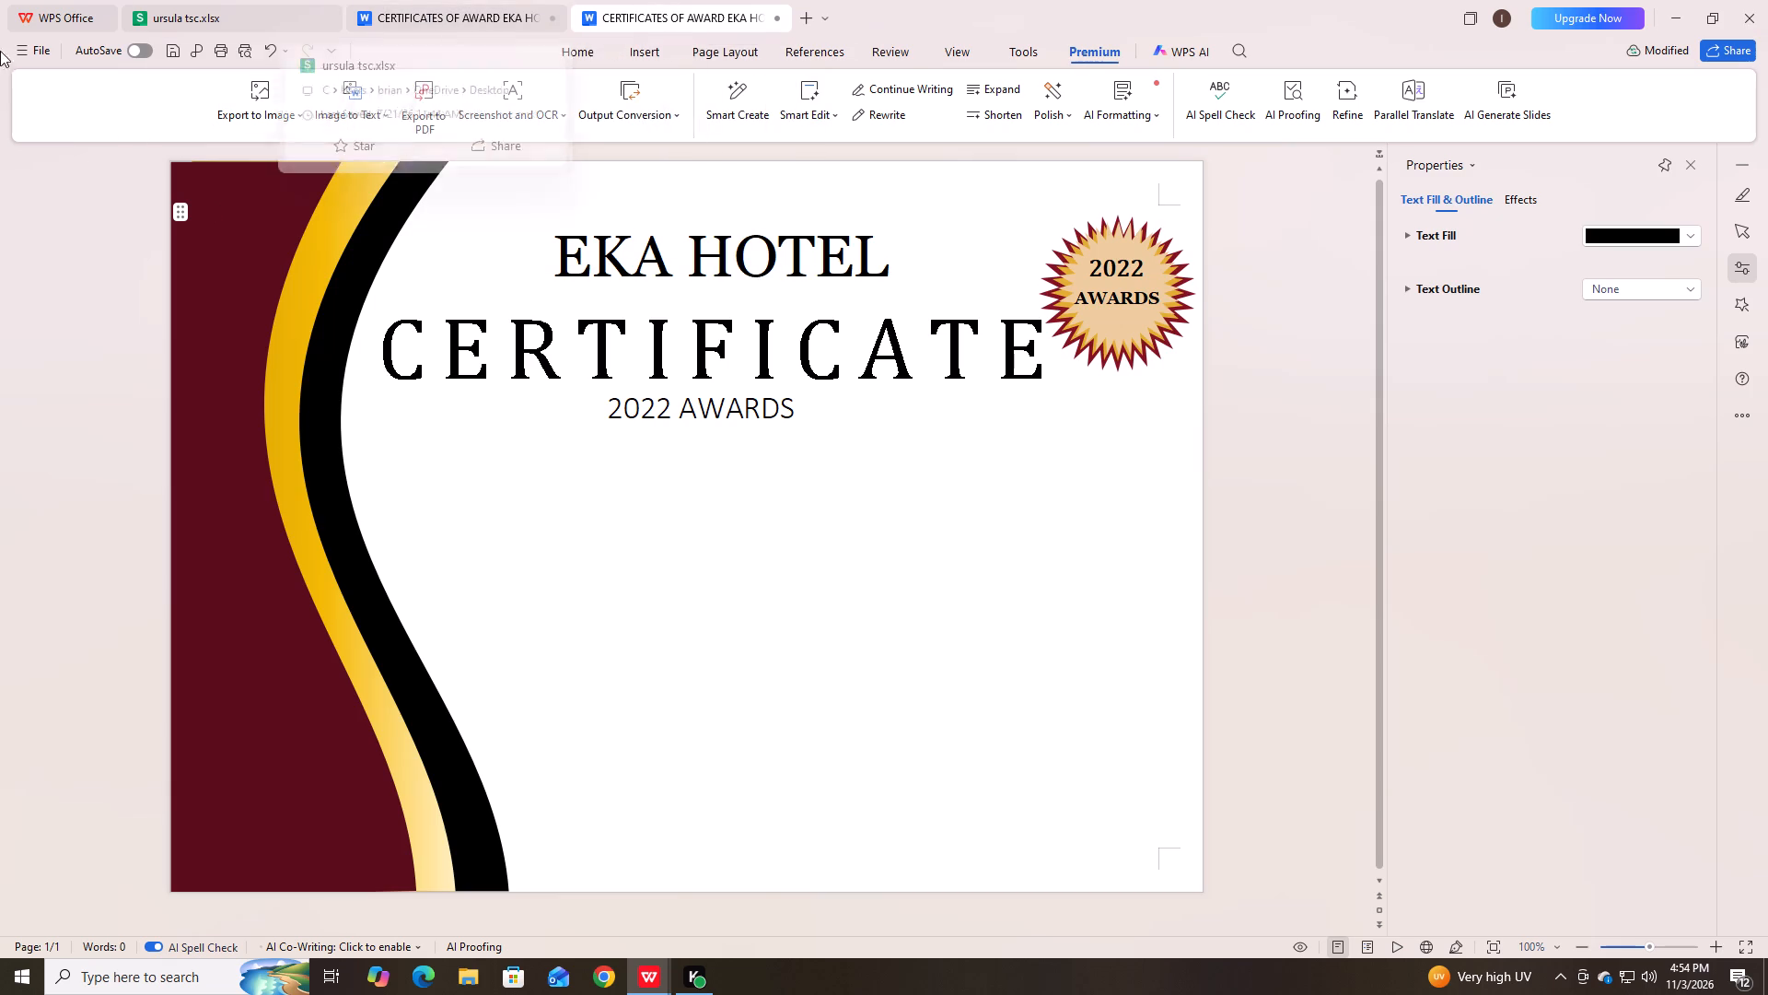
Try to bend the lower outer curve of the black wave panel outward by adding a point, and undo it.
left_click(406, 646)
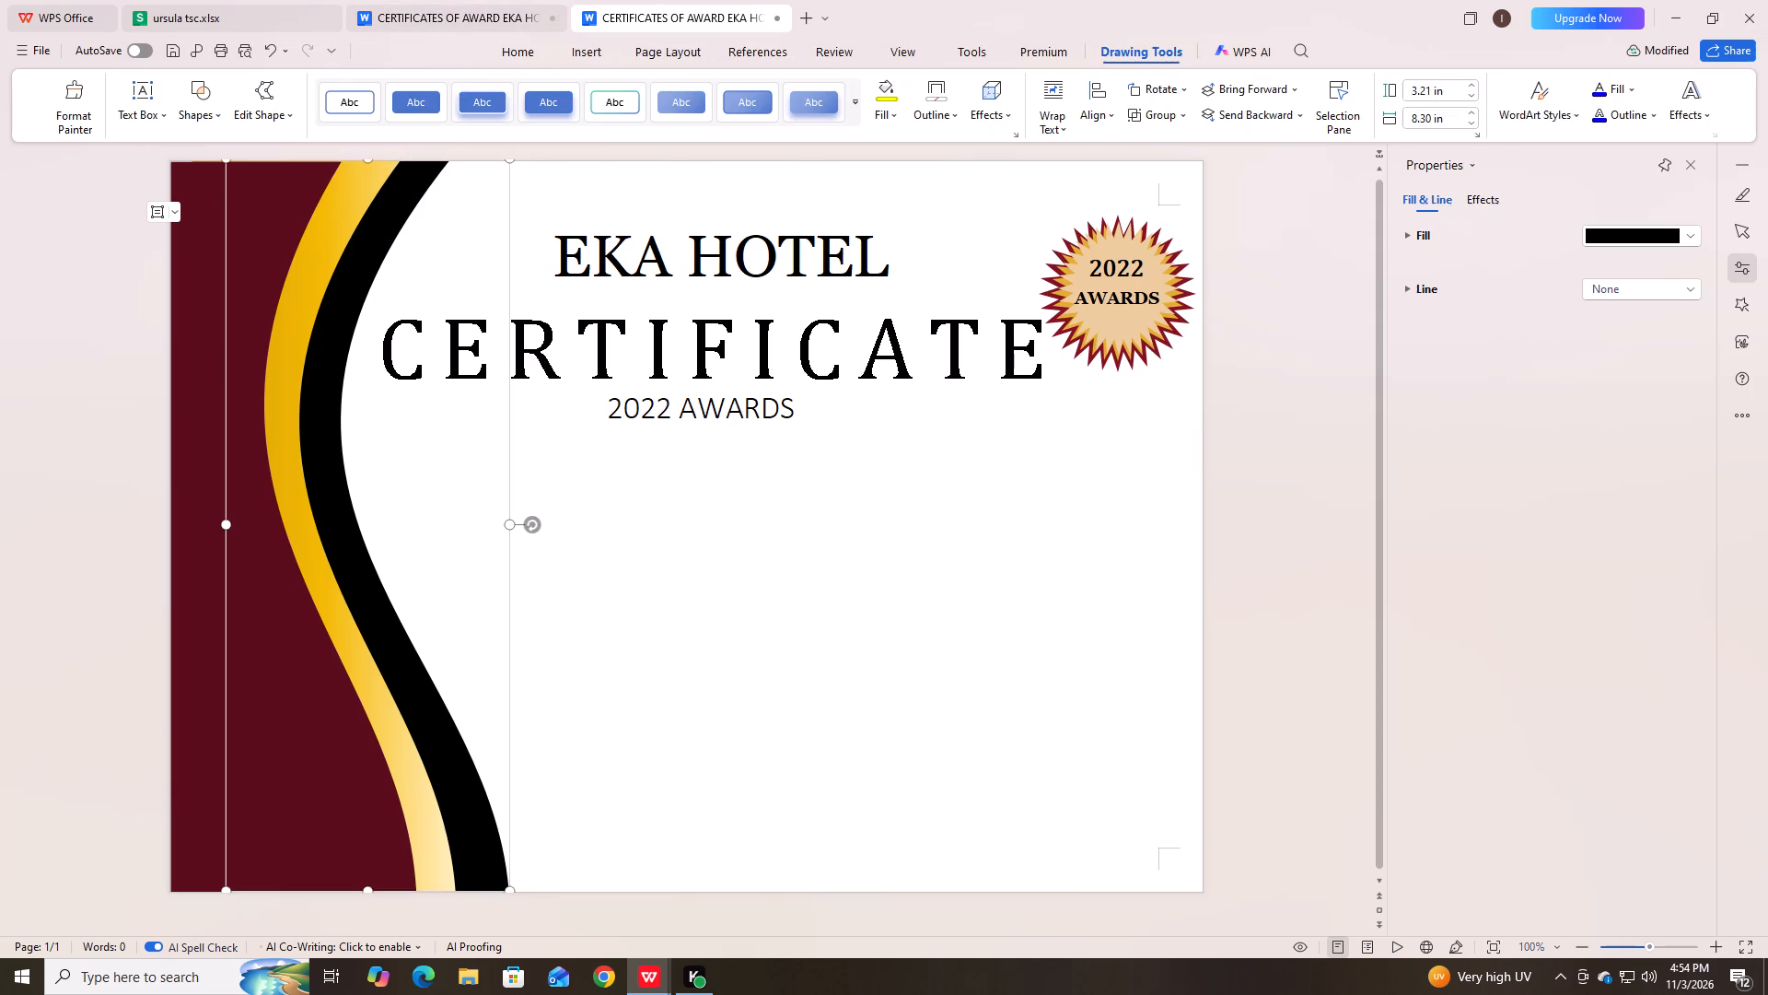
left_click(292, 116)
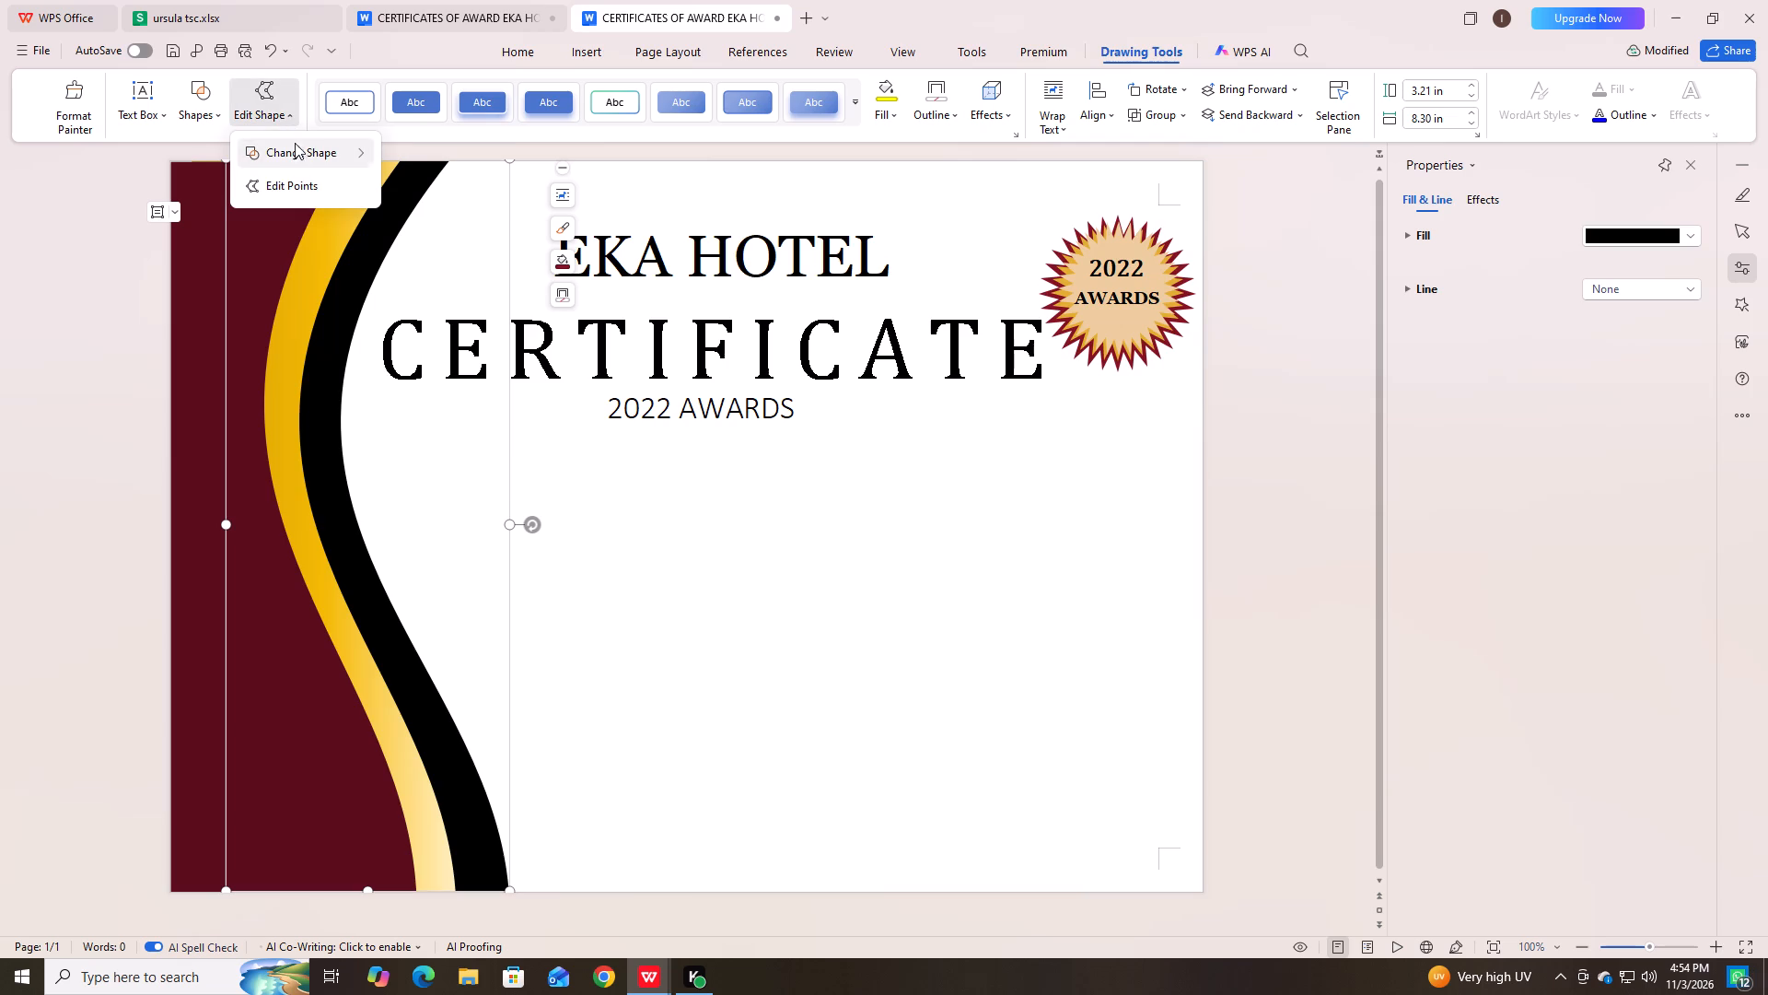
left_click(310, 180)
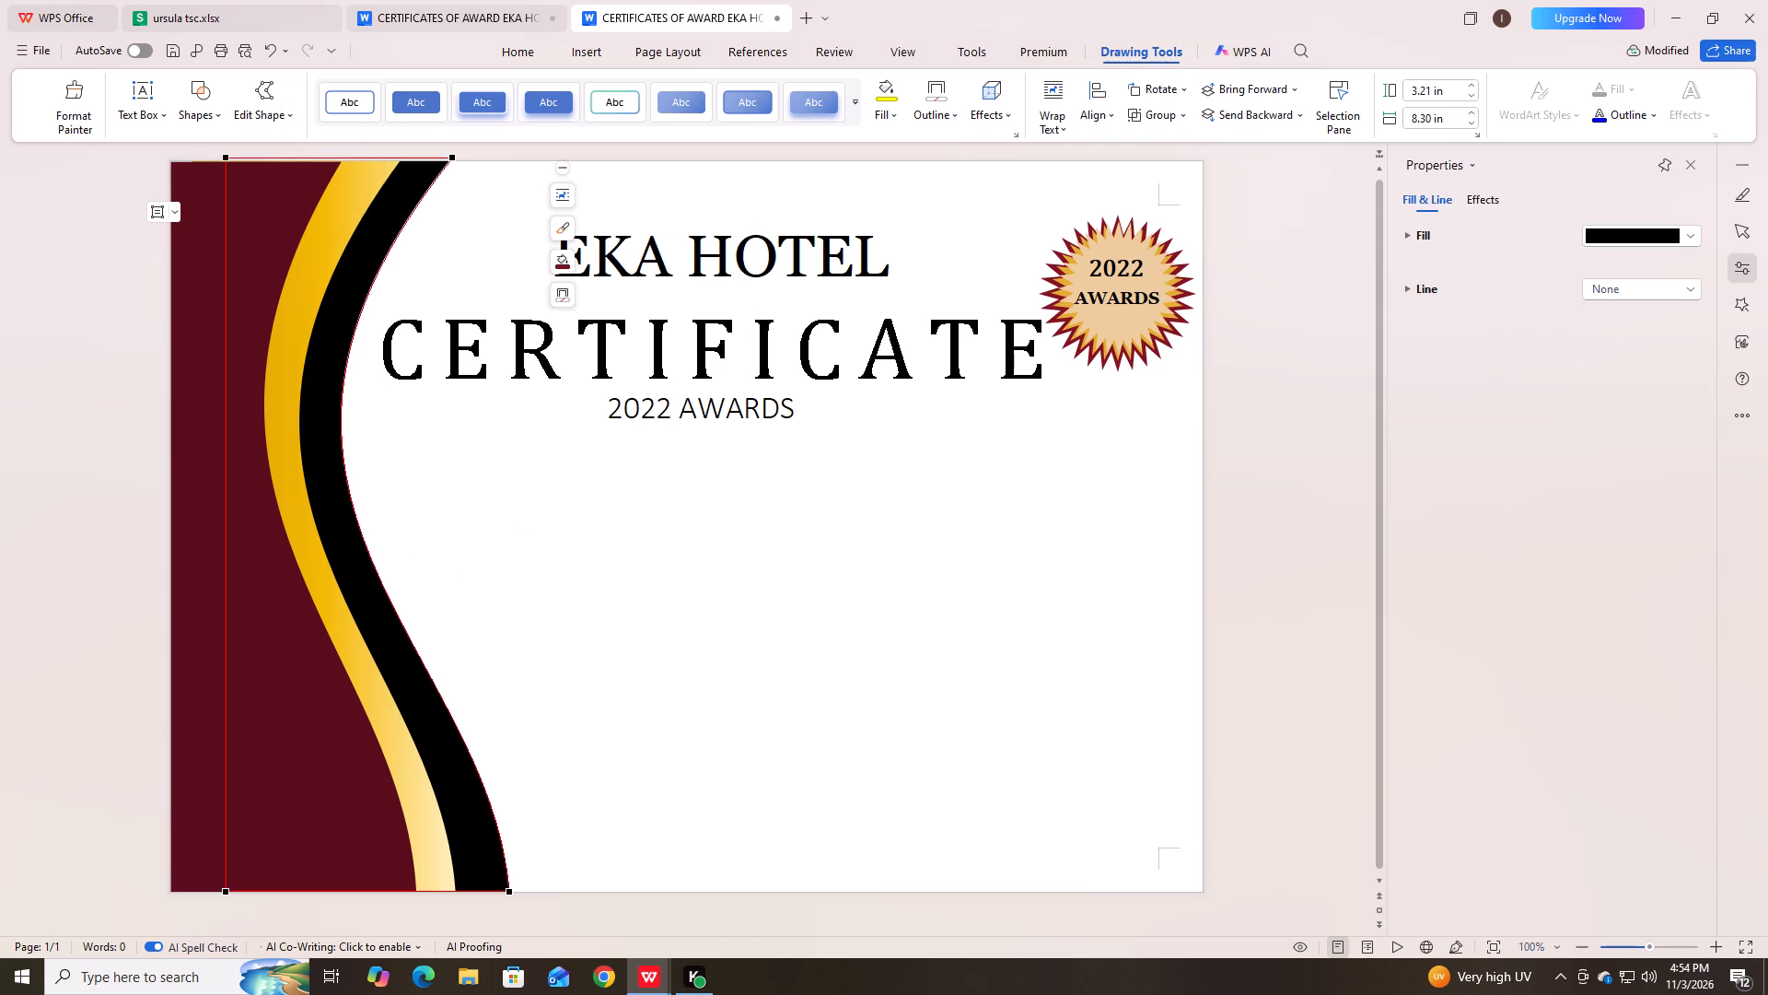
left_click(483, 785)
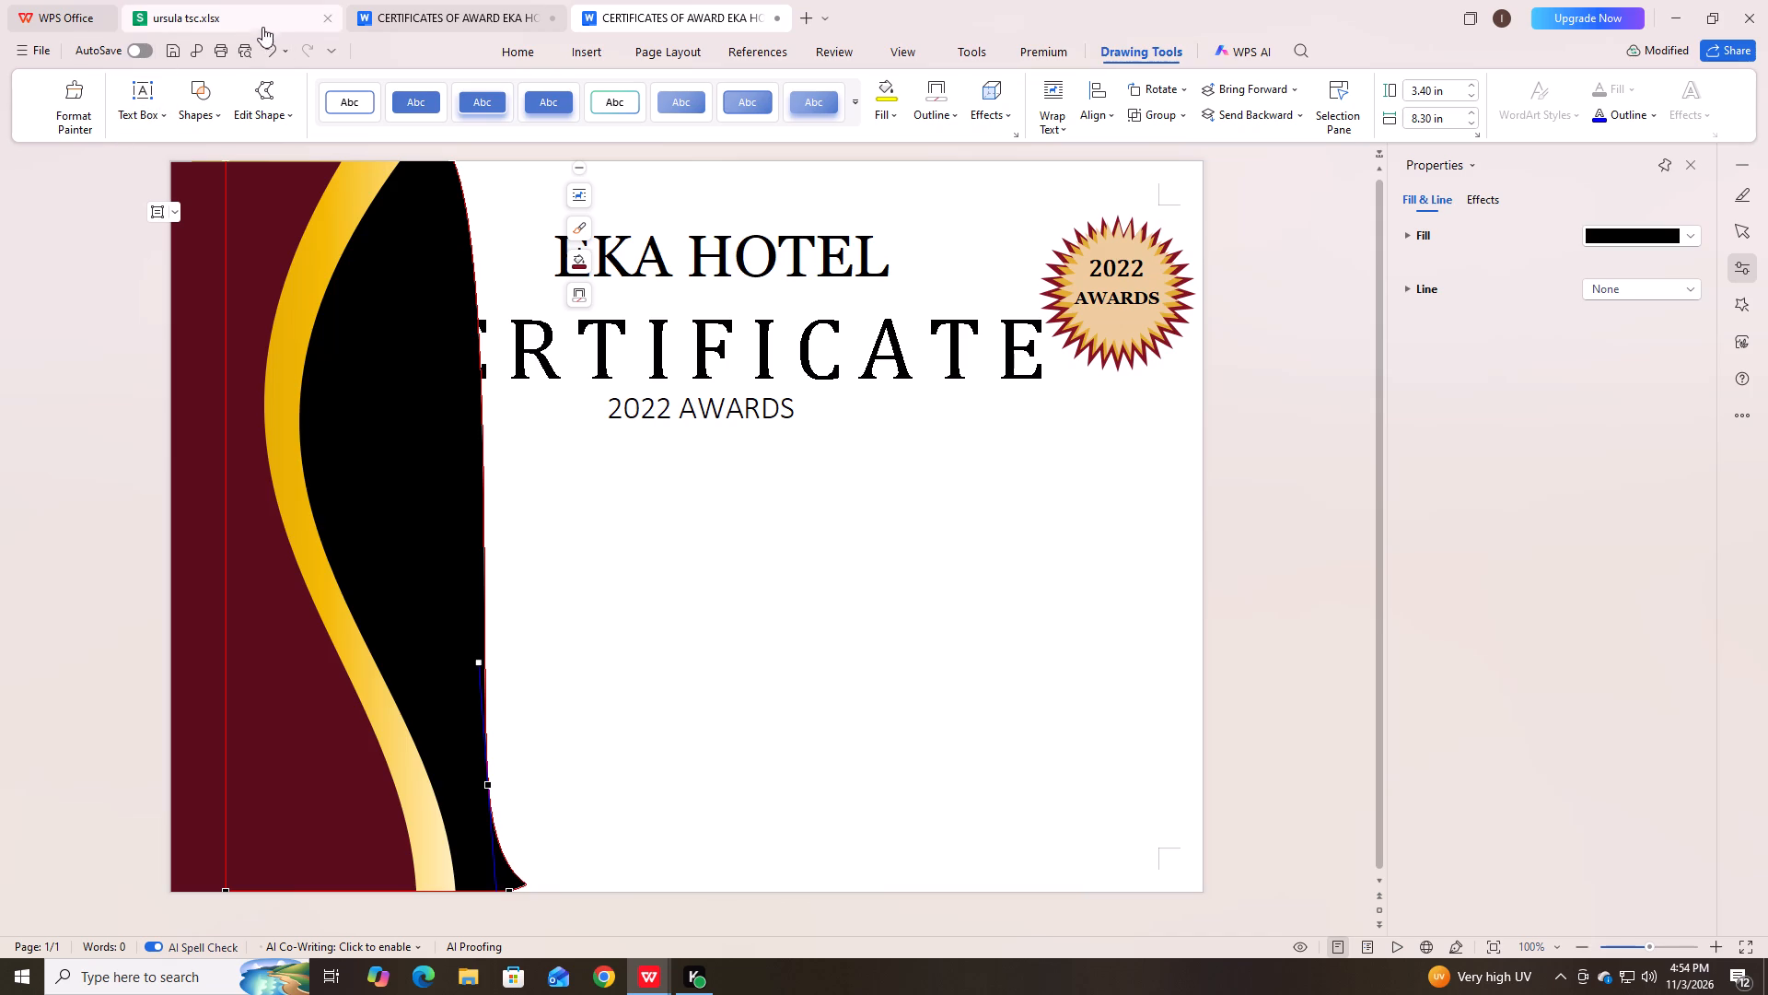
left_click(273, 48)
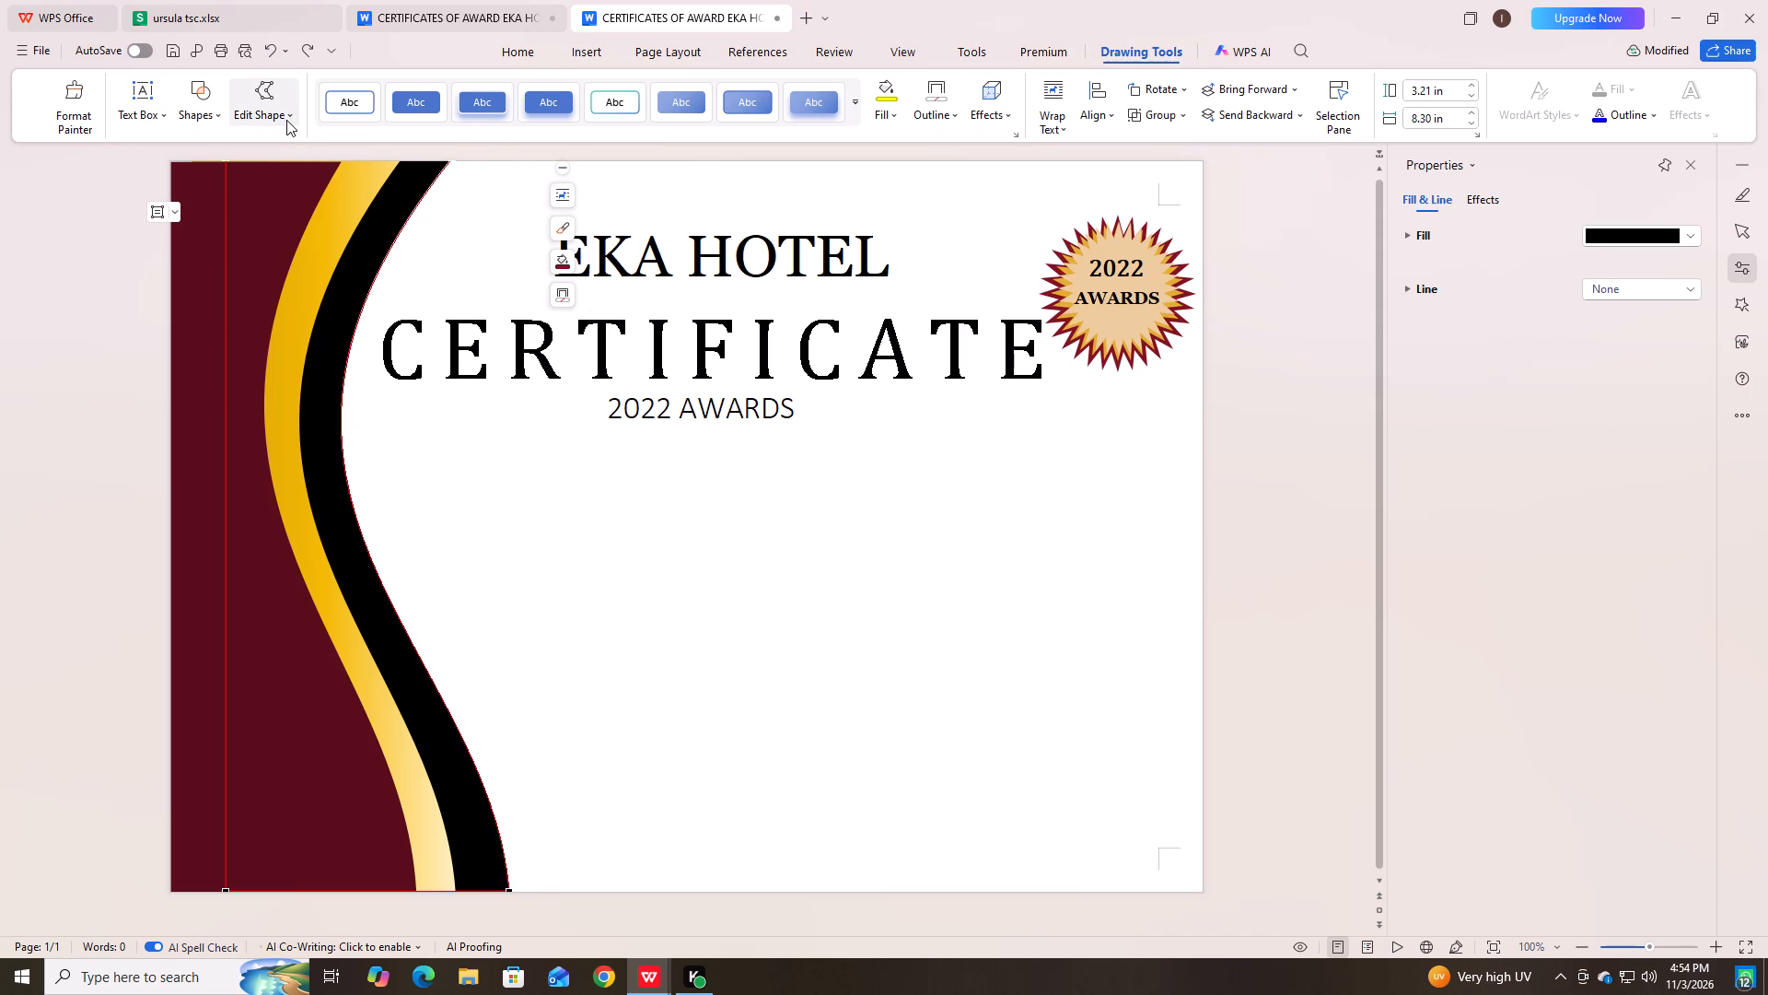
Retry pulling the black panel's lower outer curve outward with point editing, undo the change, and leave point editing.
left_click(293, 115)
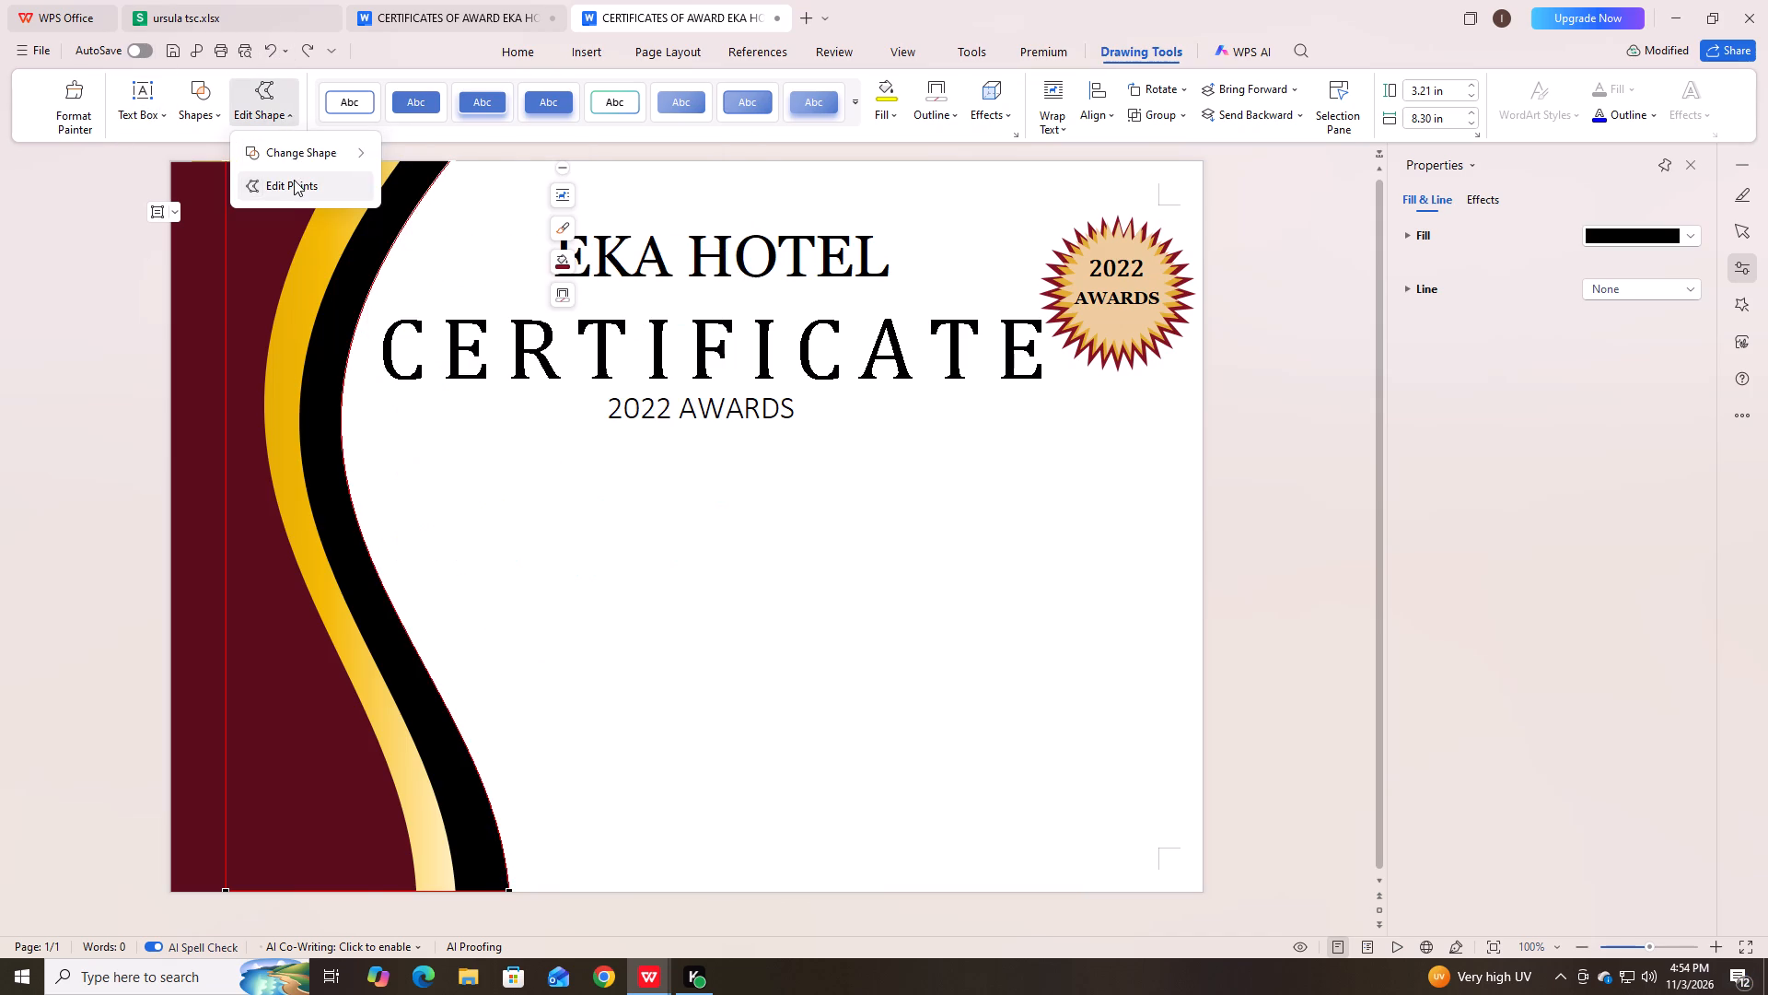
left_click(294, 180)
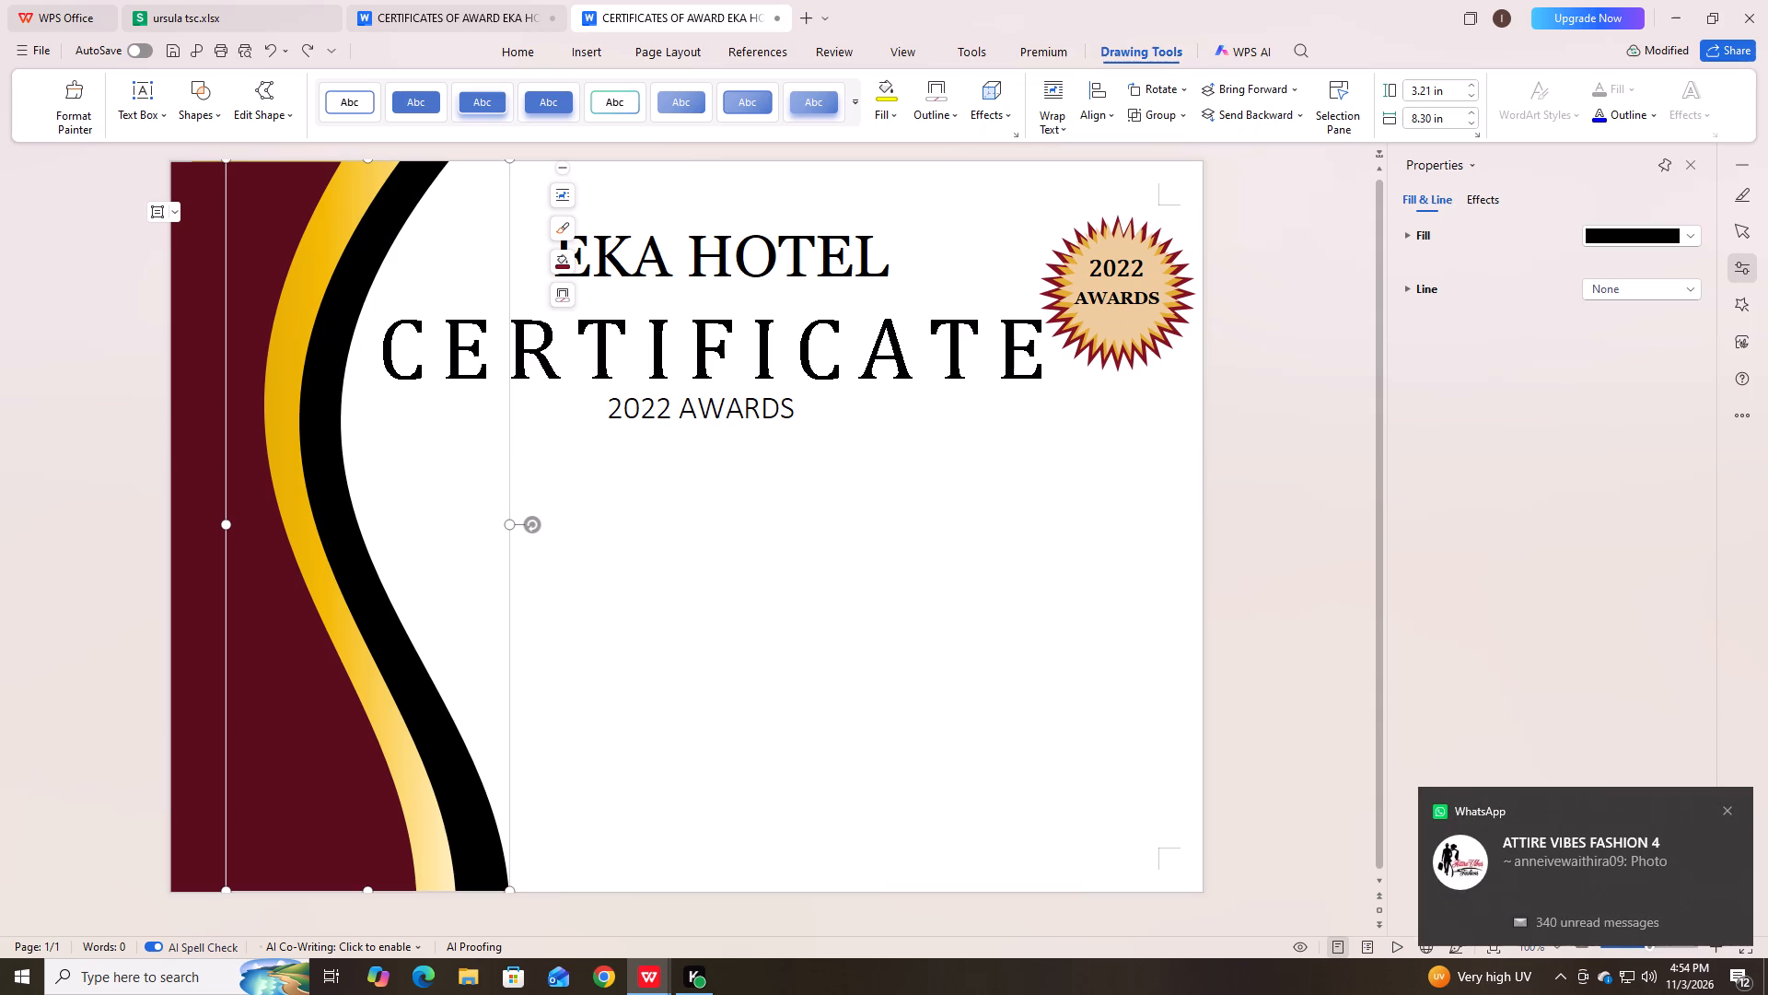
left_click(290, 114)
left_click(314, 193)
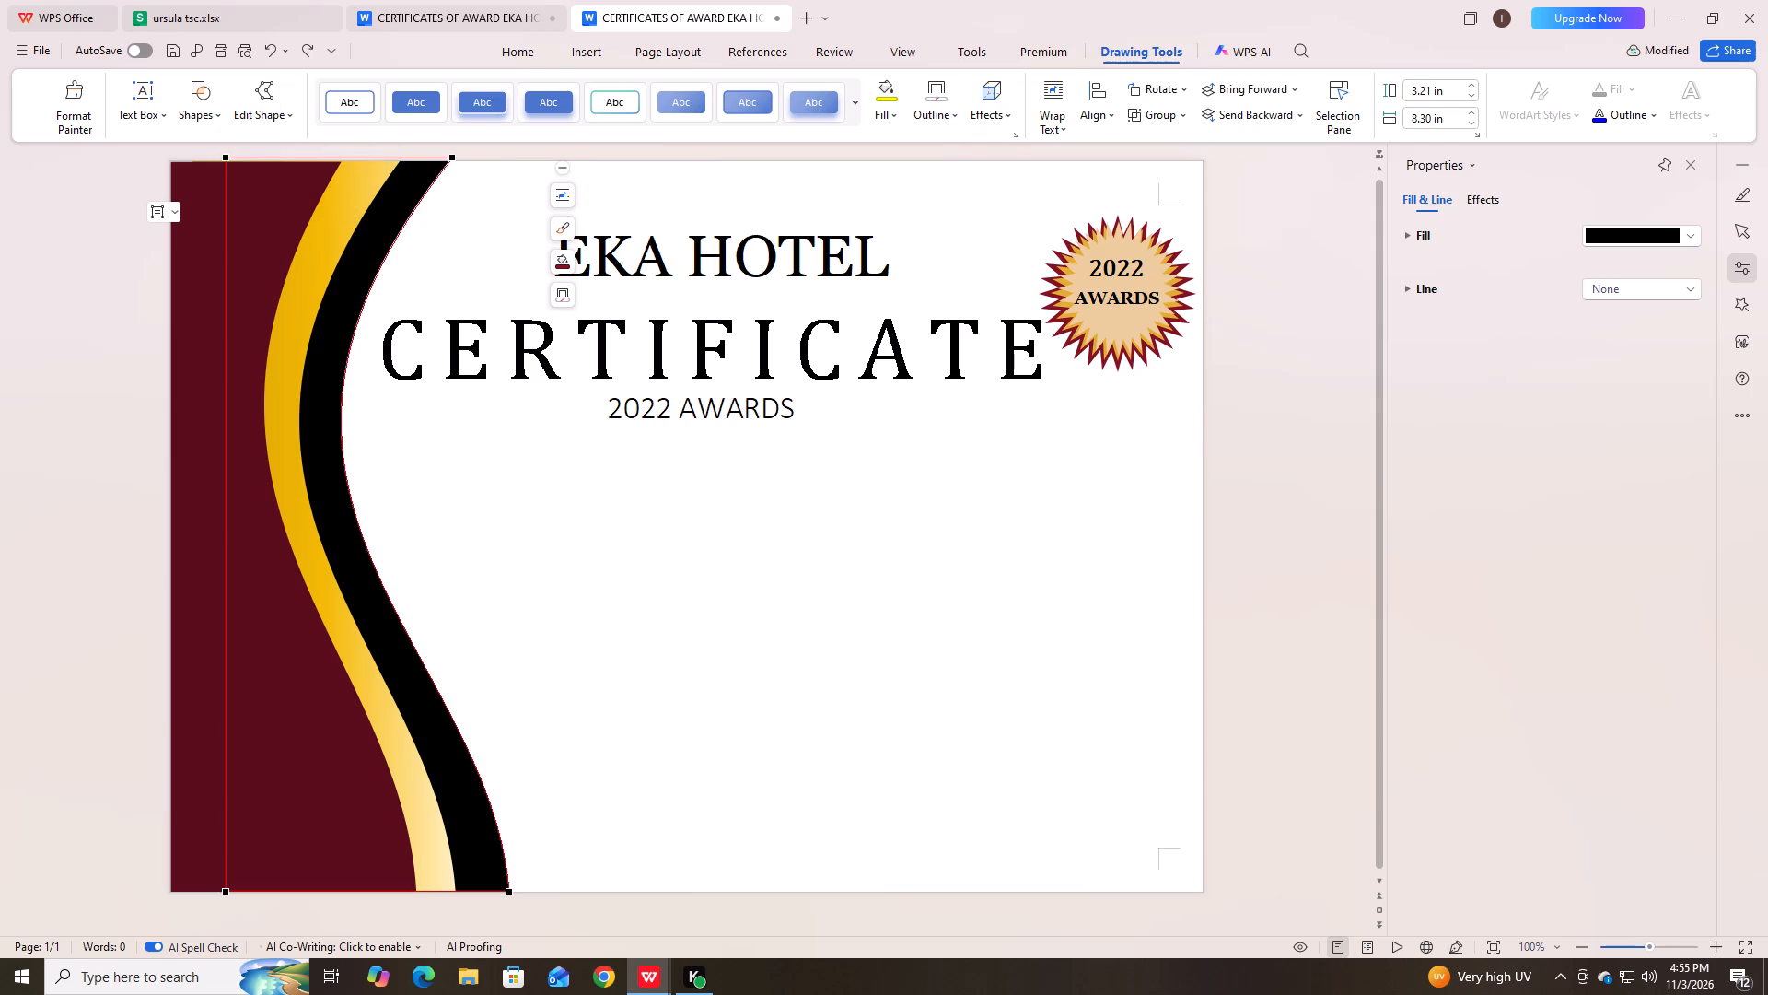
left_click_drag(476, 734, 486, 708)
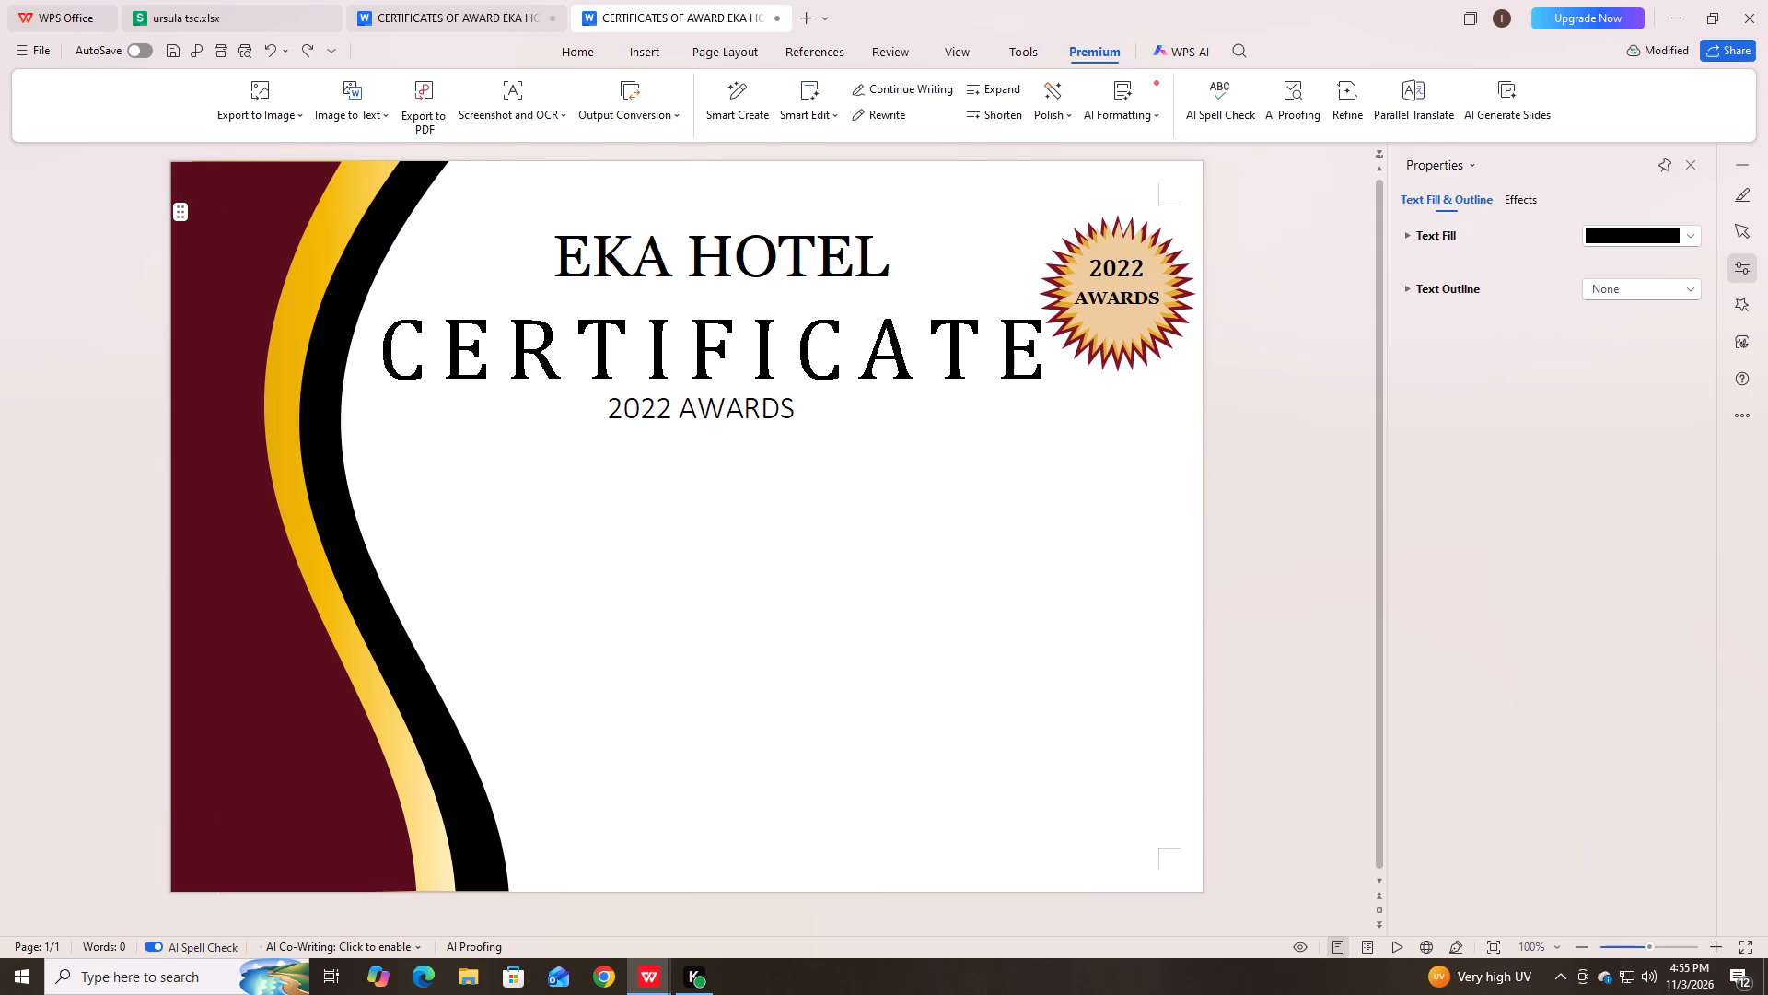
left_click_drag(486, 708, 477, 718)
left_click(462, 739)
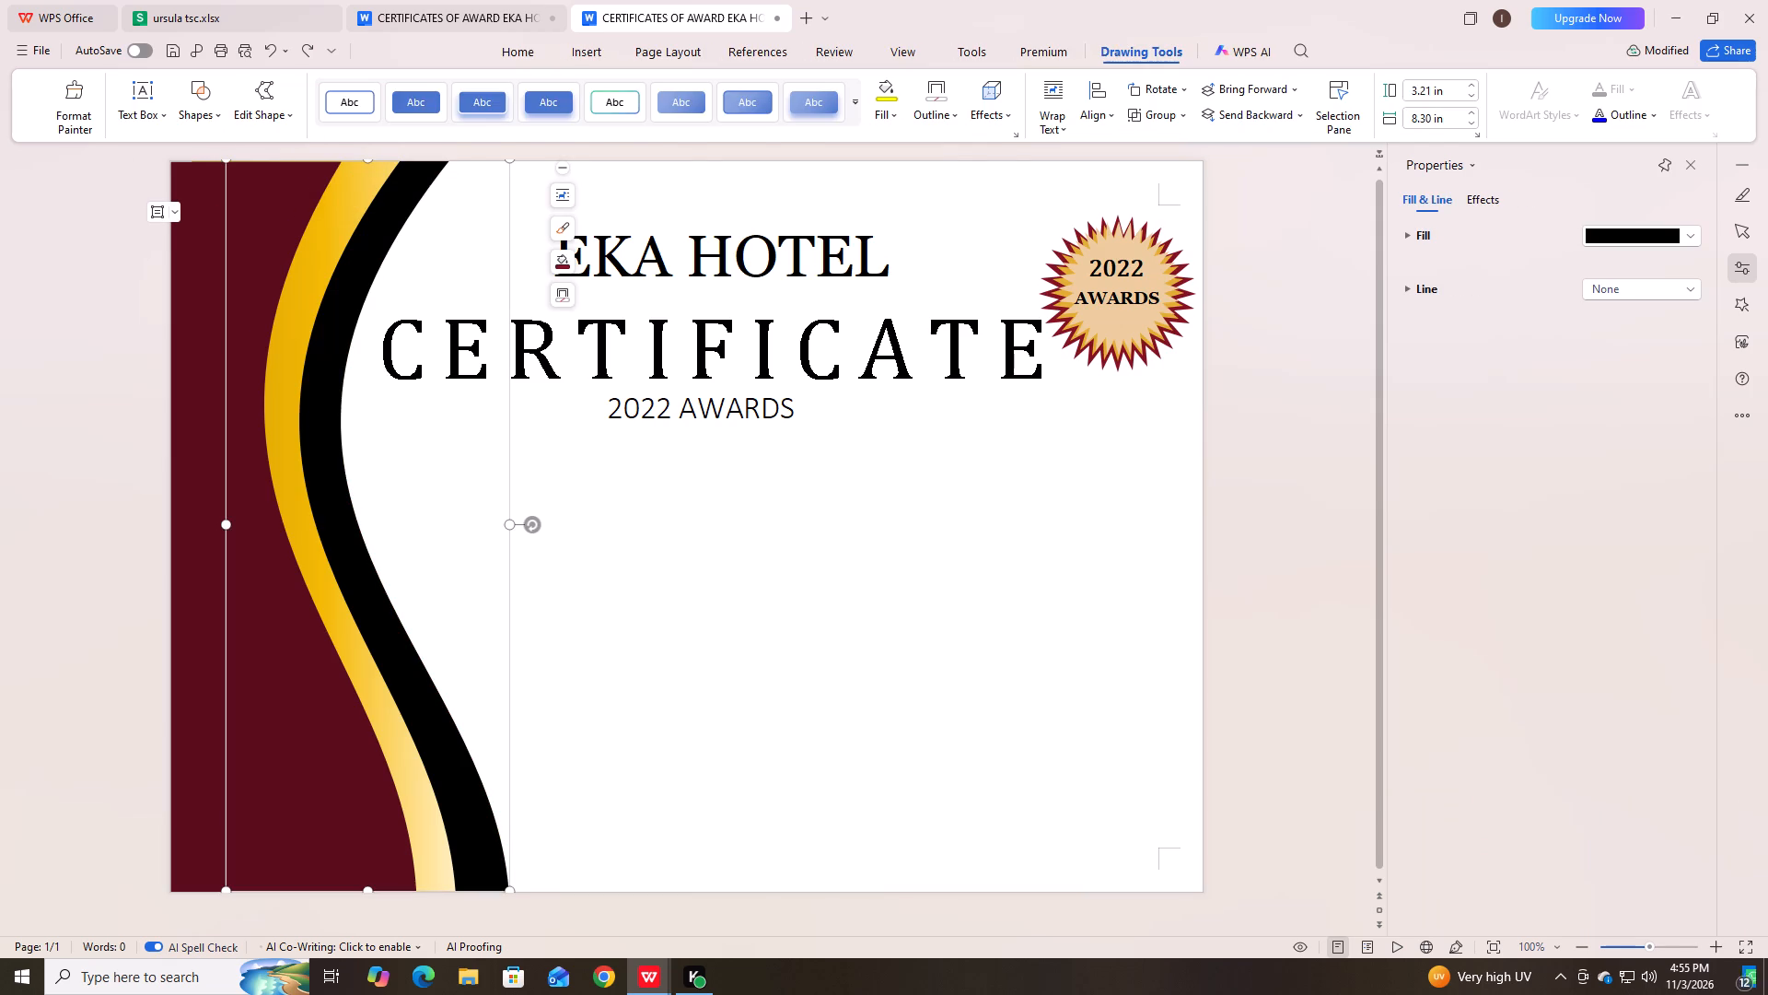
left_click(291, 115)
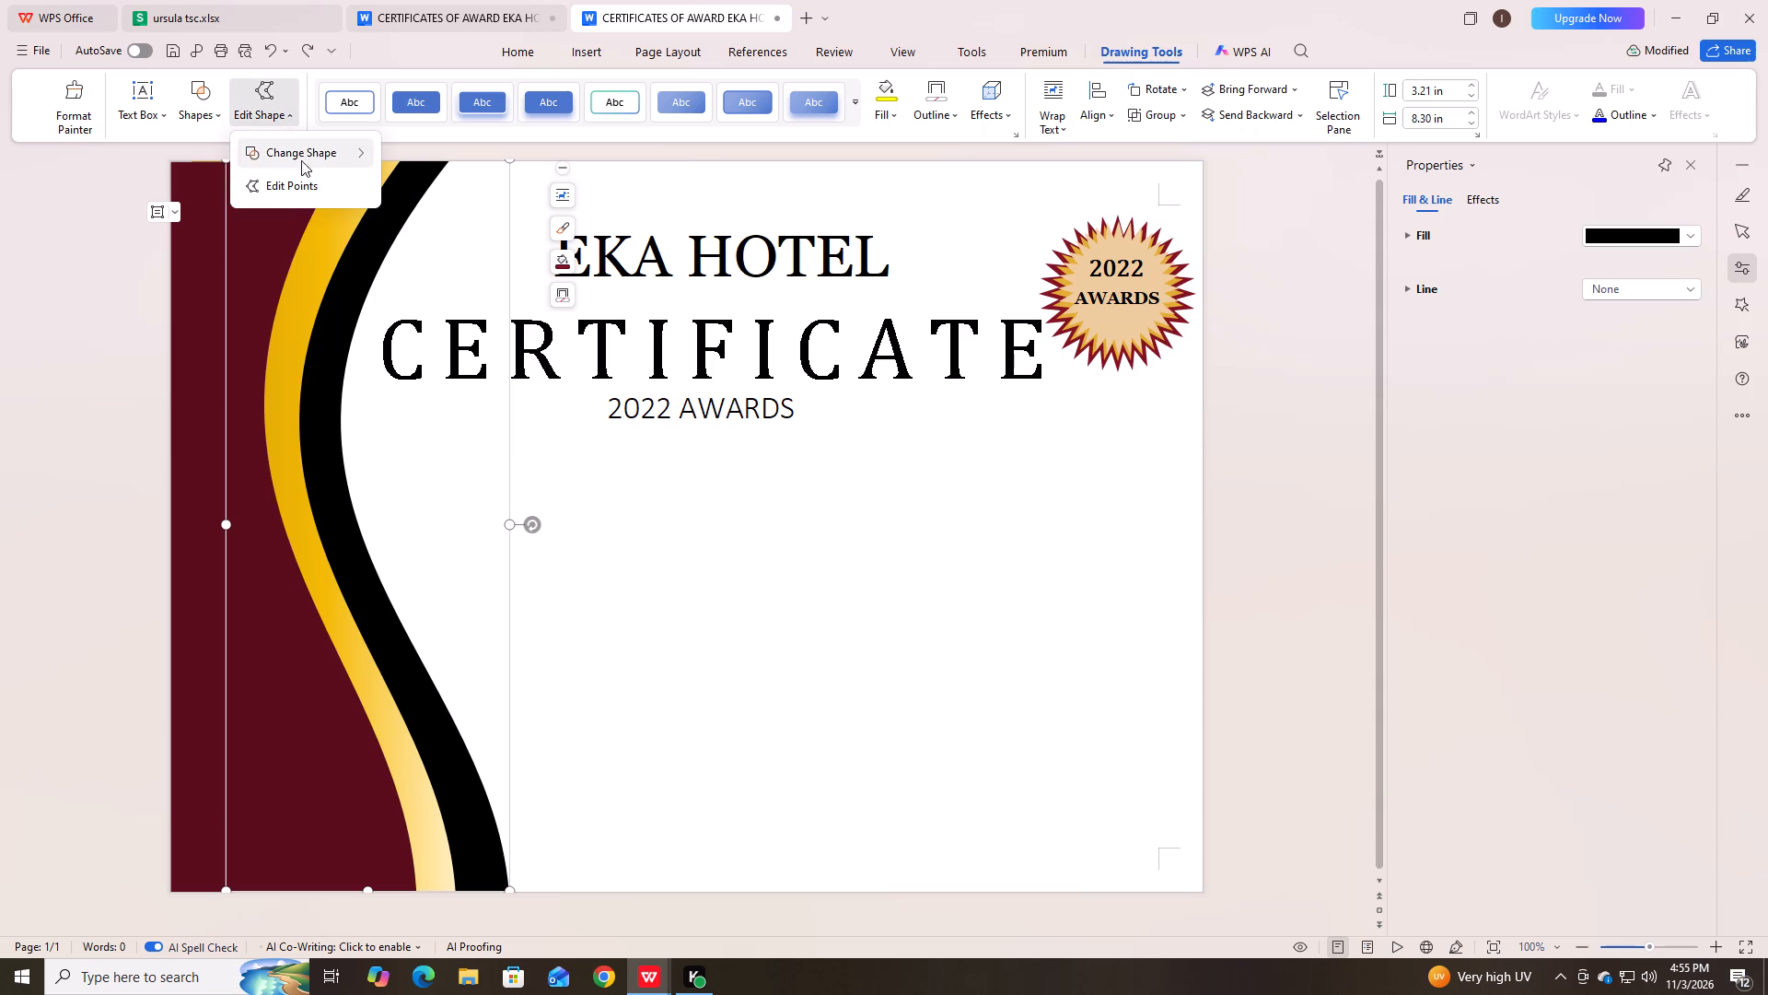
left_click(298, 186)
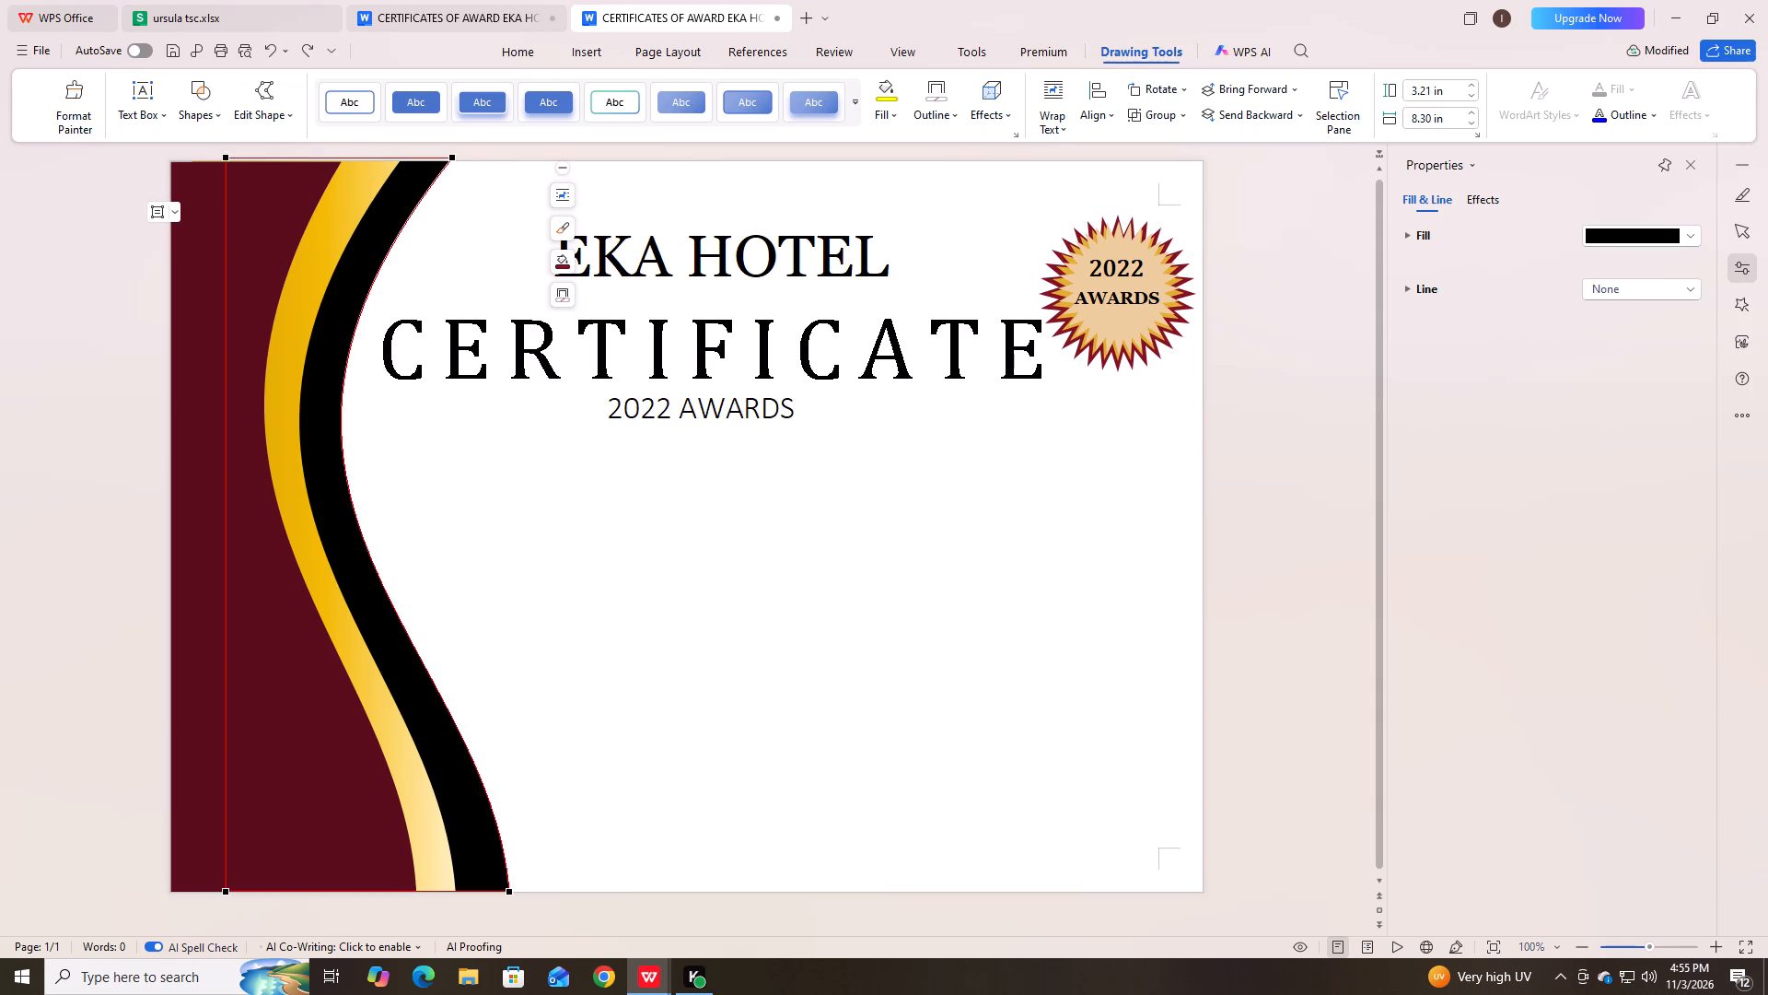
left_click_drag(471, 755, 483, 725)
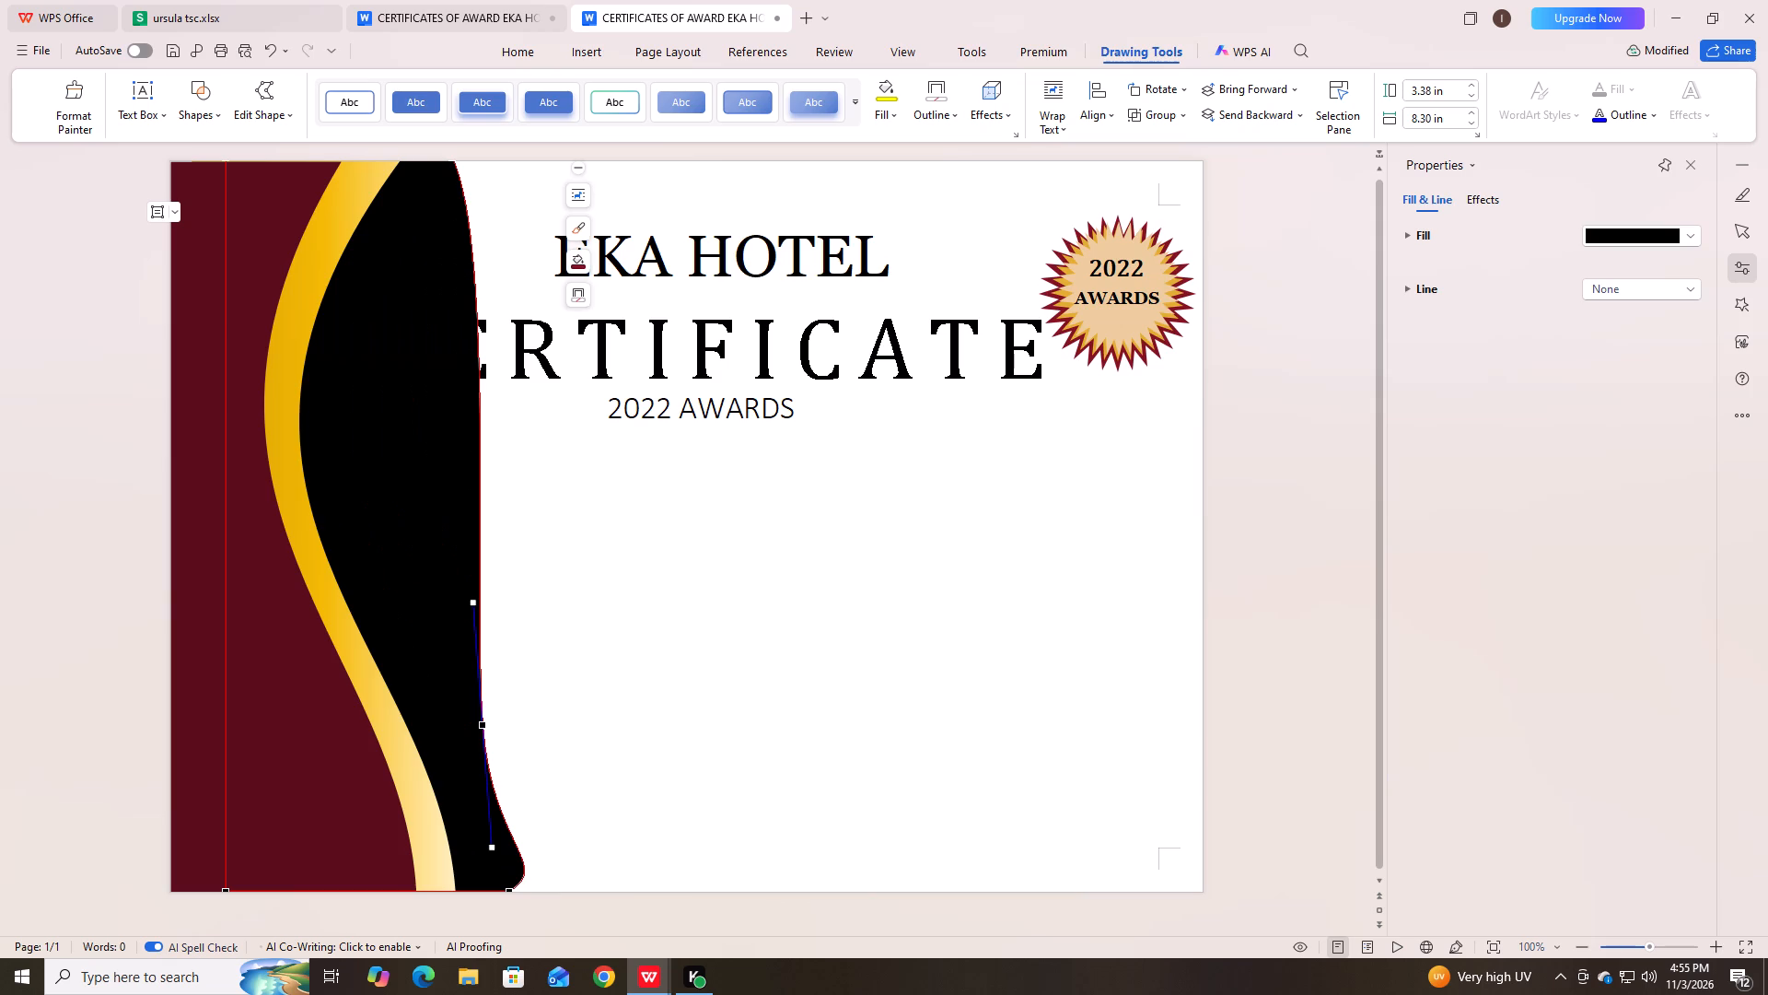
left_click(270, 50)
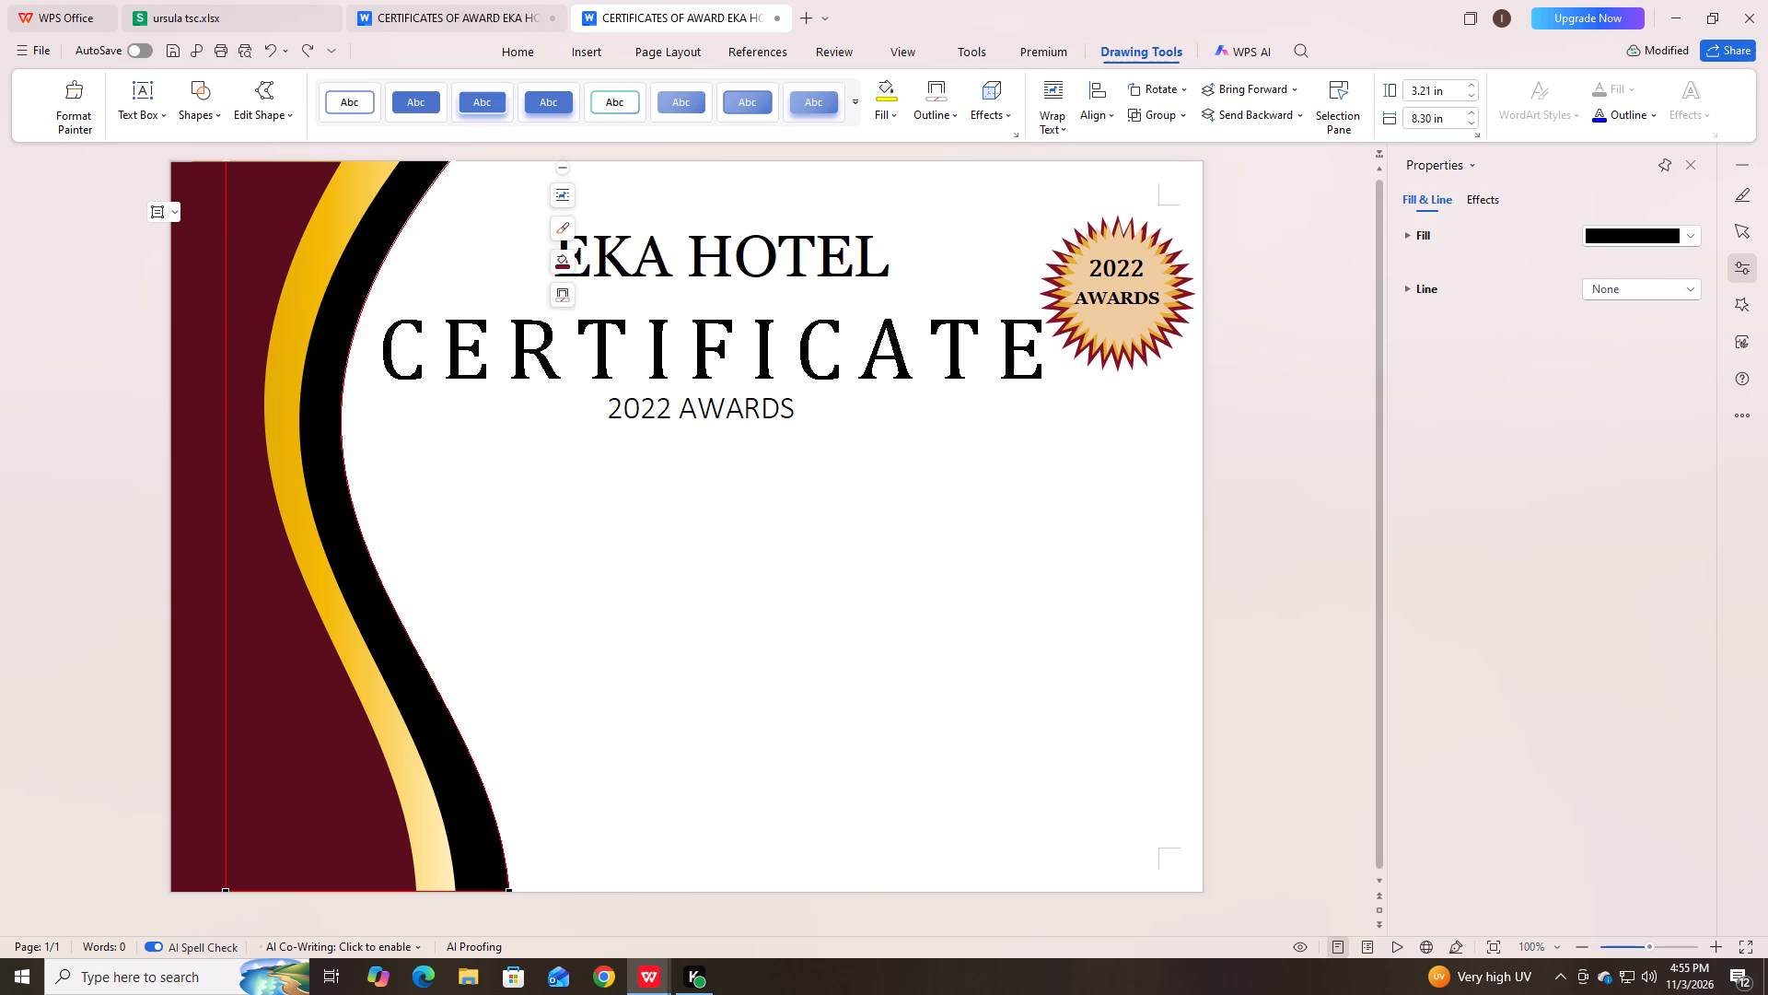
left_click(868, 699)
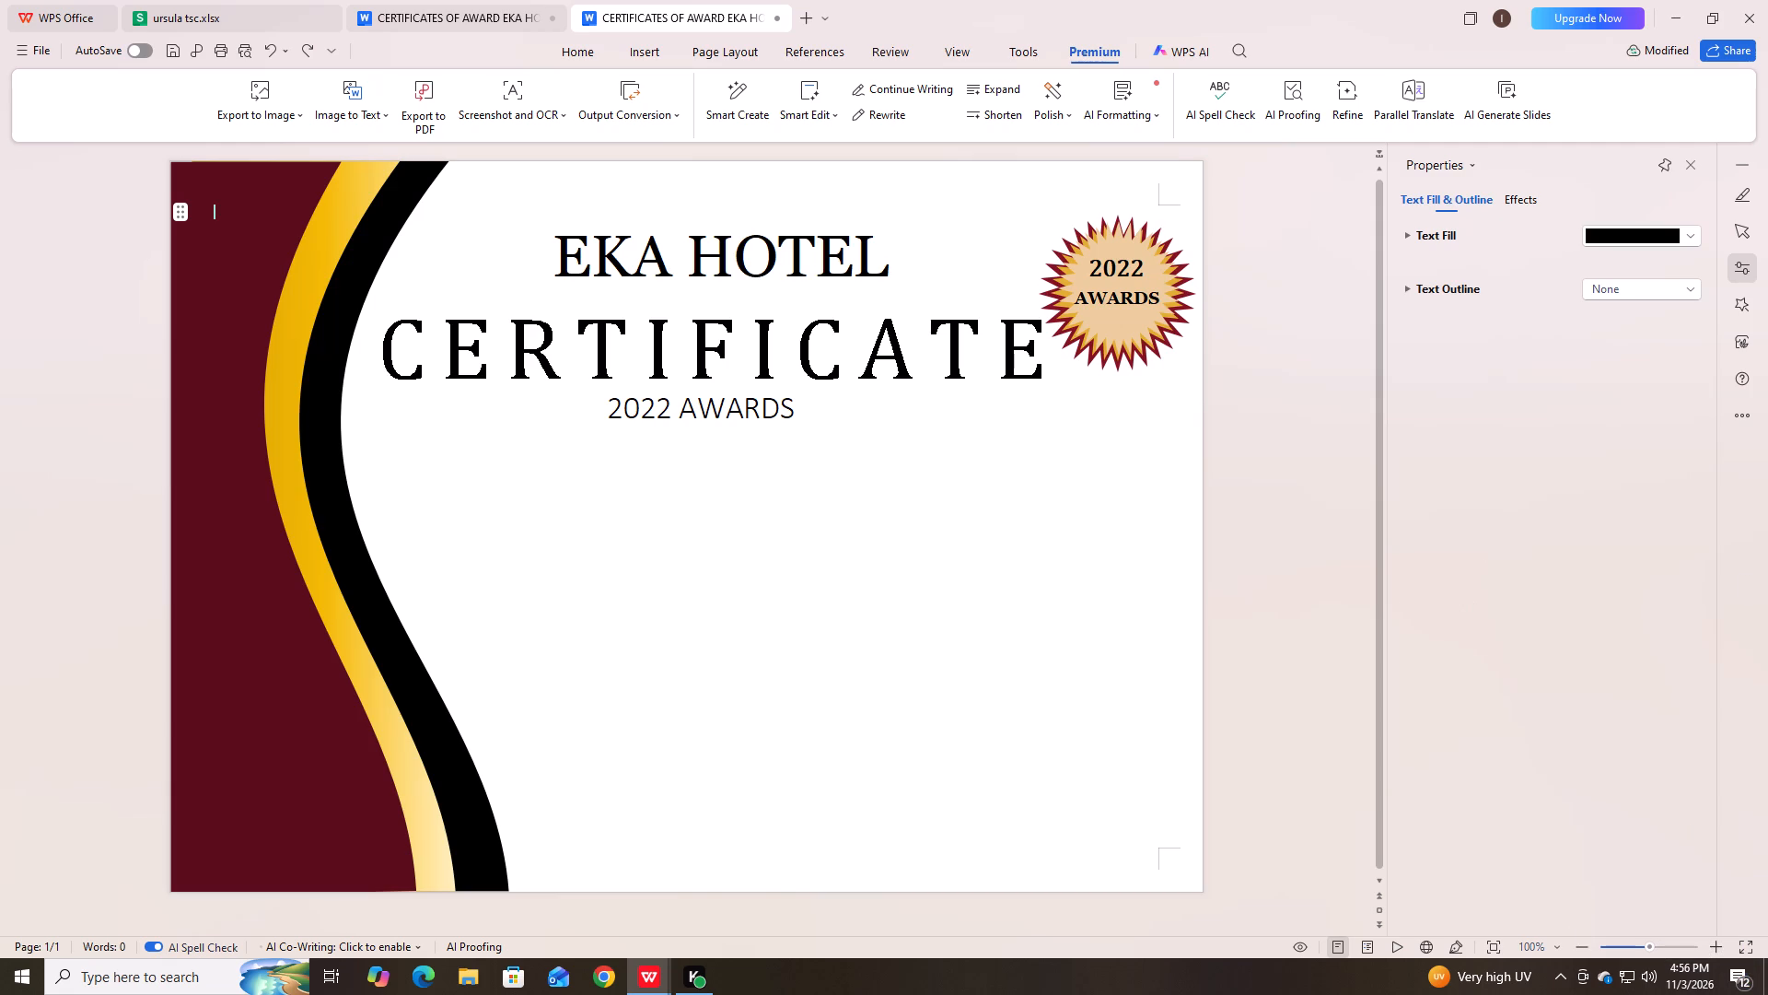
Draw a flowchart terminator shape as a banner below the 2022 AWARDS heading, about 7.02 in wide and 0.81 in high.
left_click(646, 52)
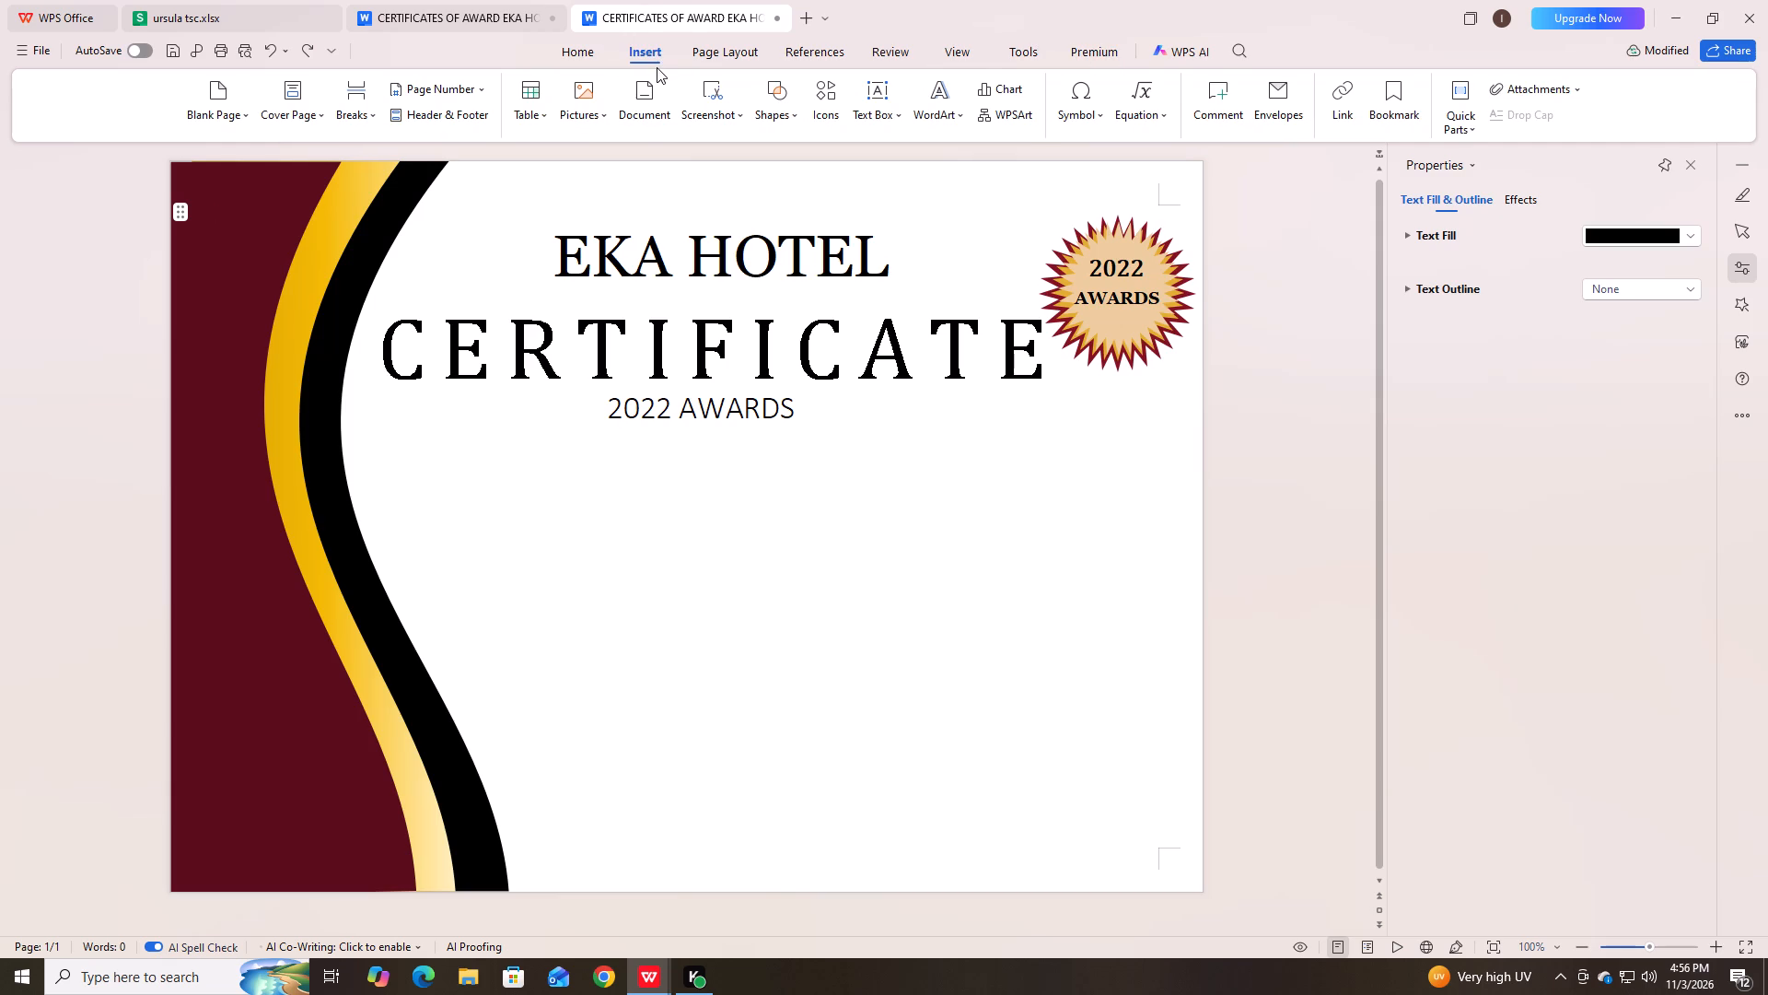
left_click(793, 120)
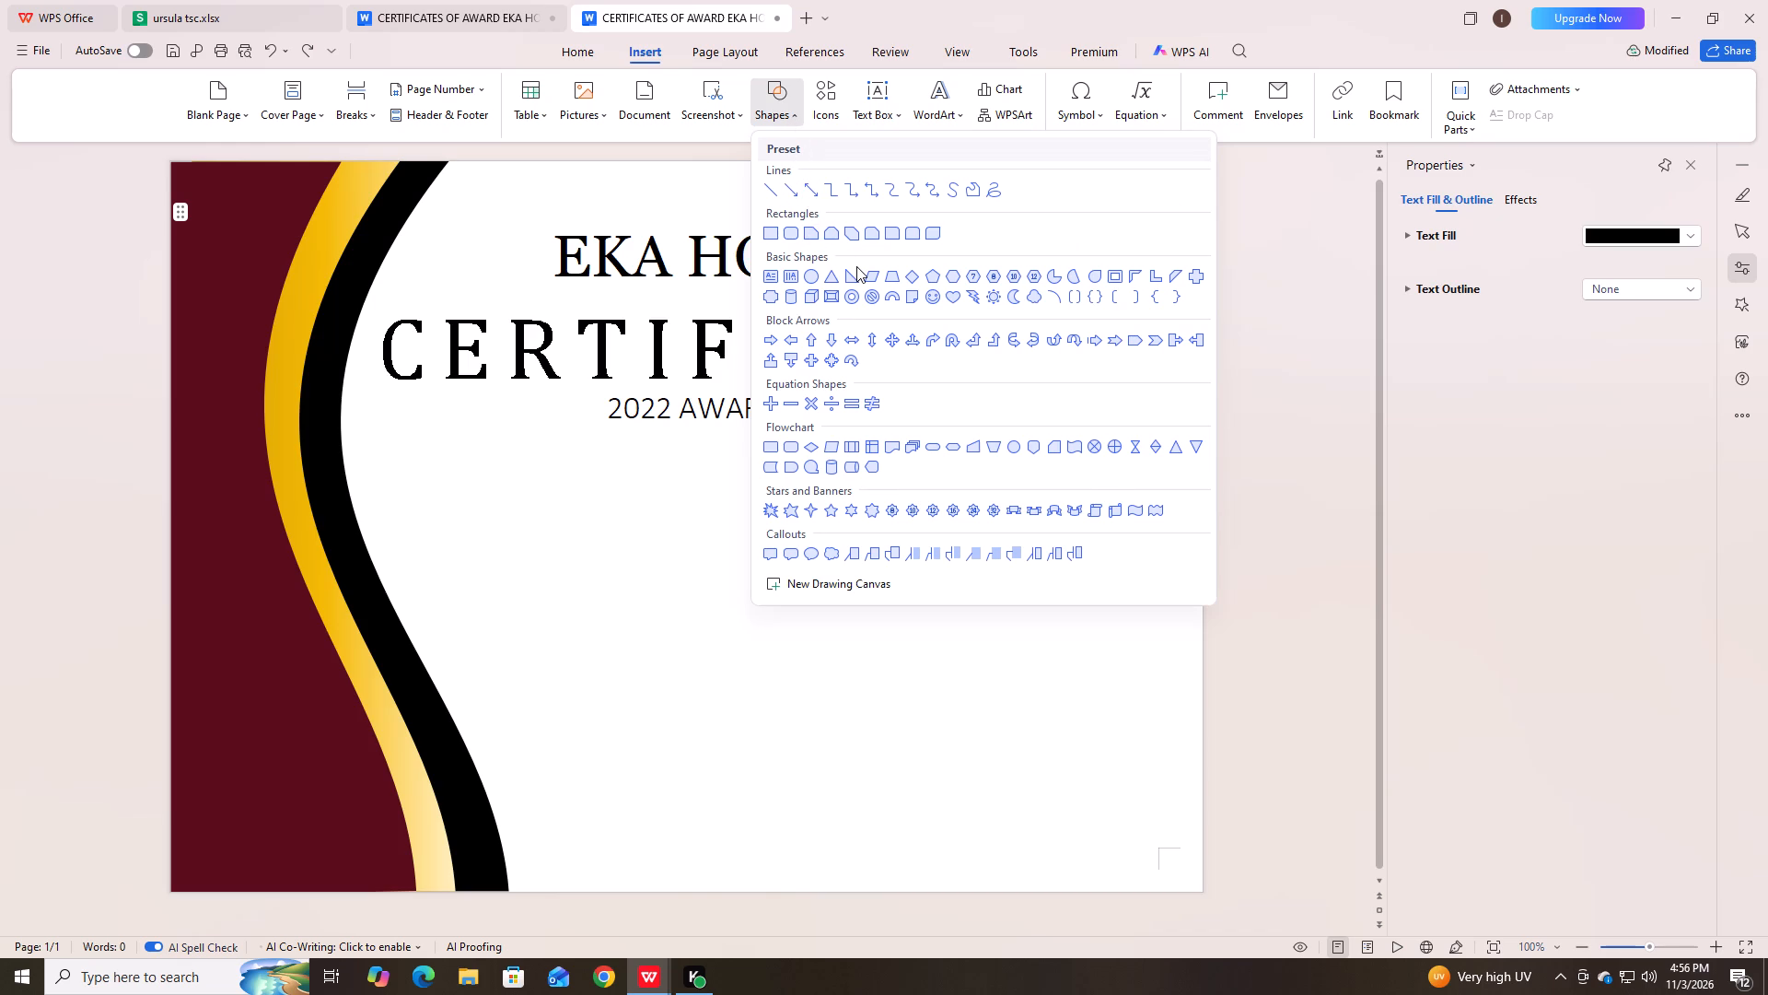
left_click(941, 452)
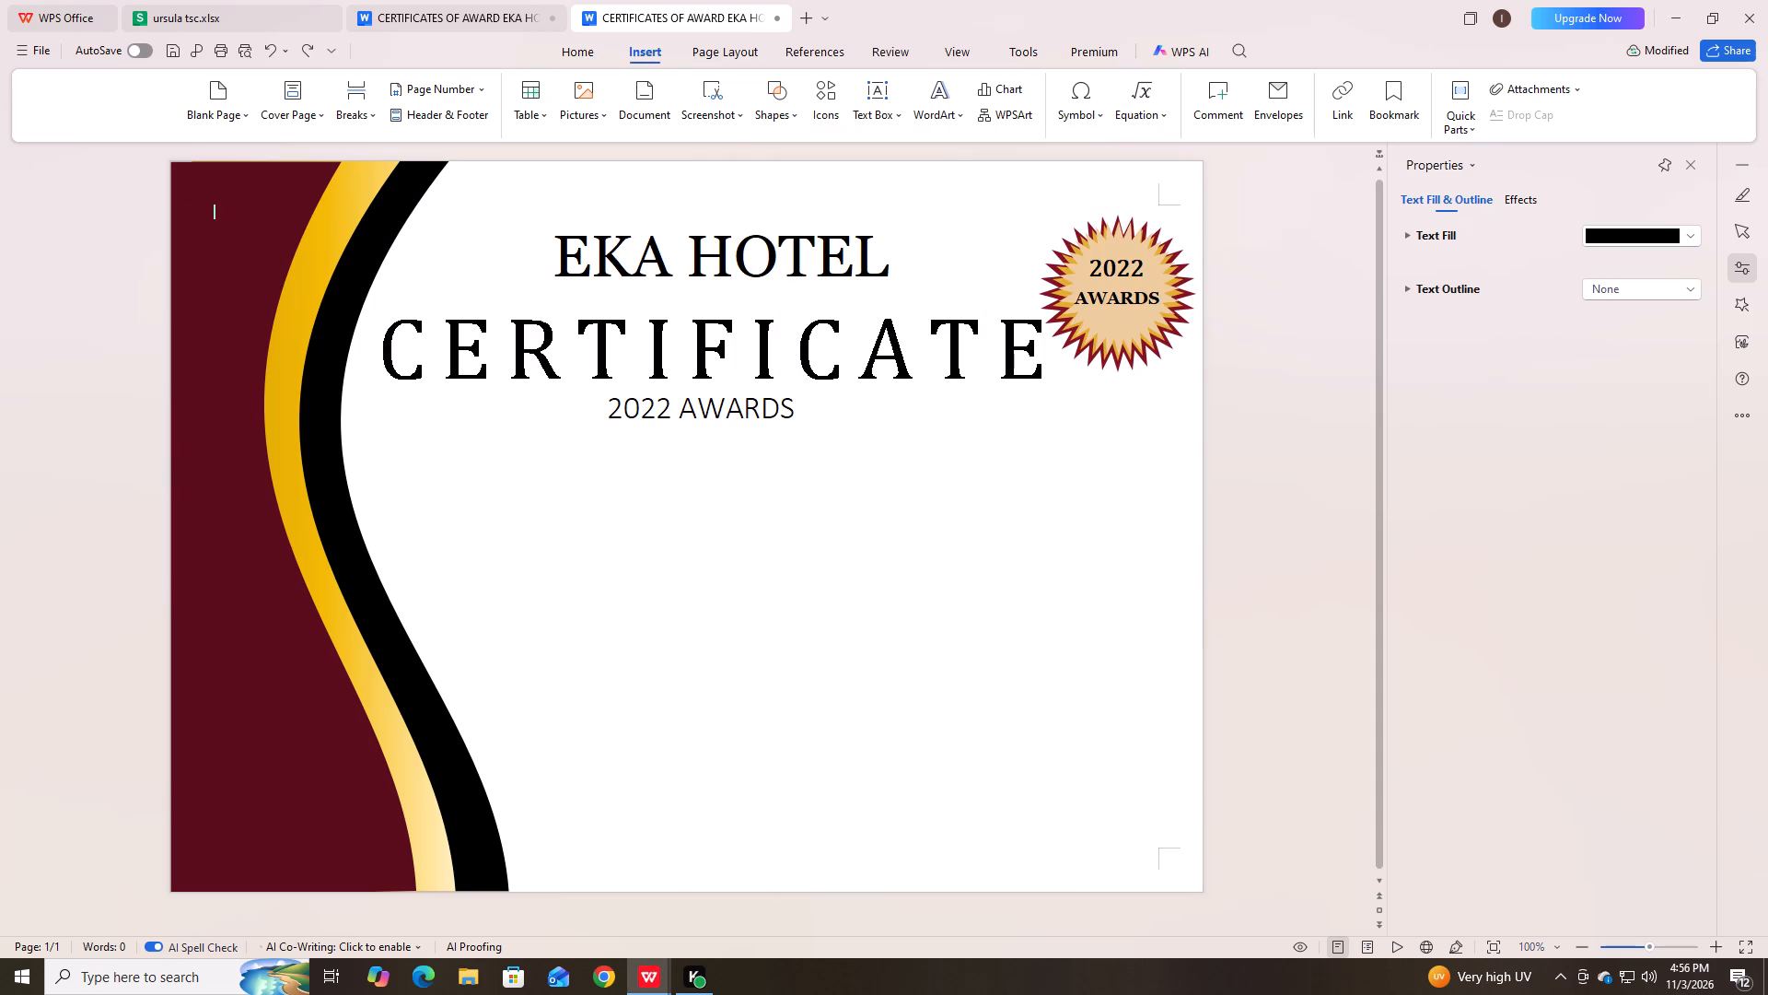
left_click_drag(439, 446, 611, 545)
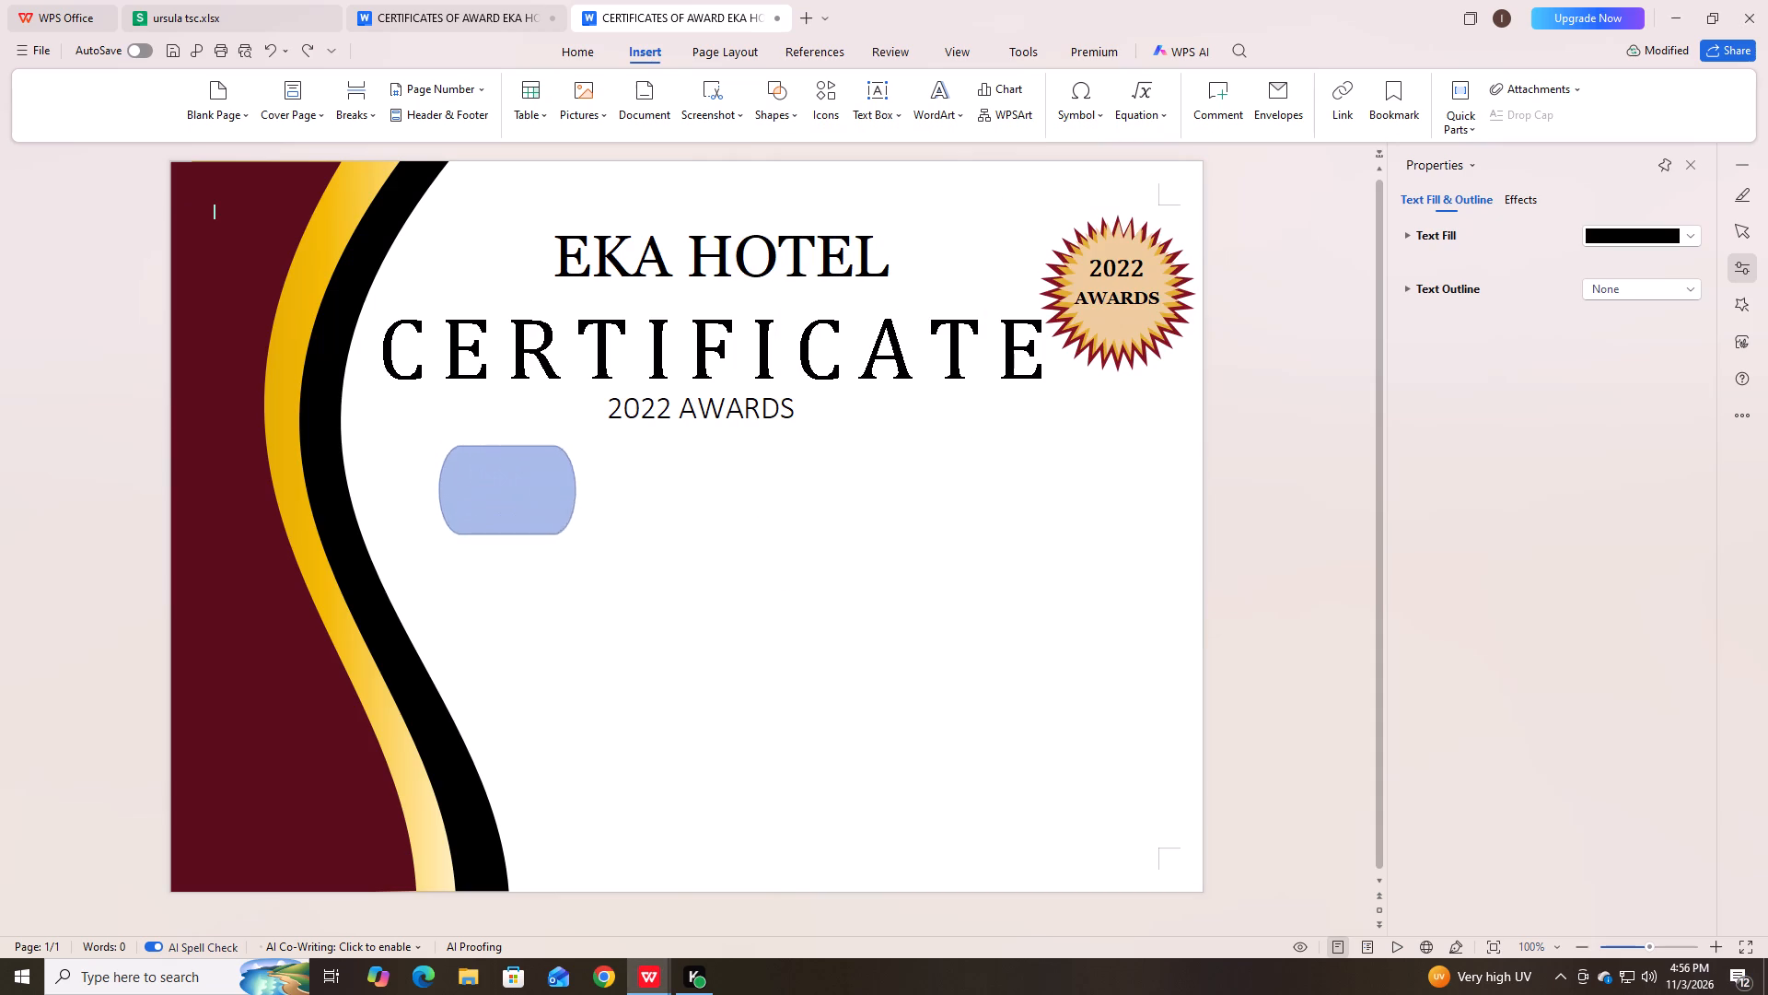
left_click_drag(611, 545, 1024, 520)
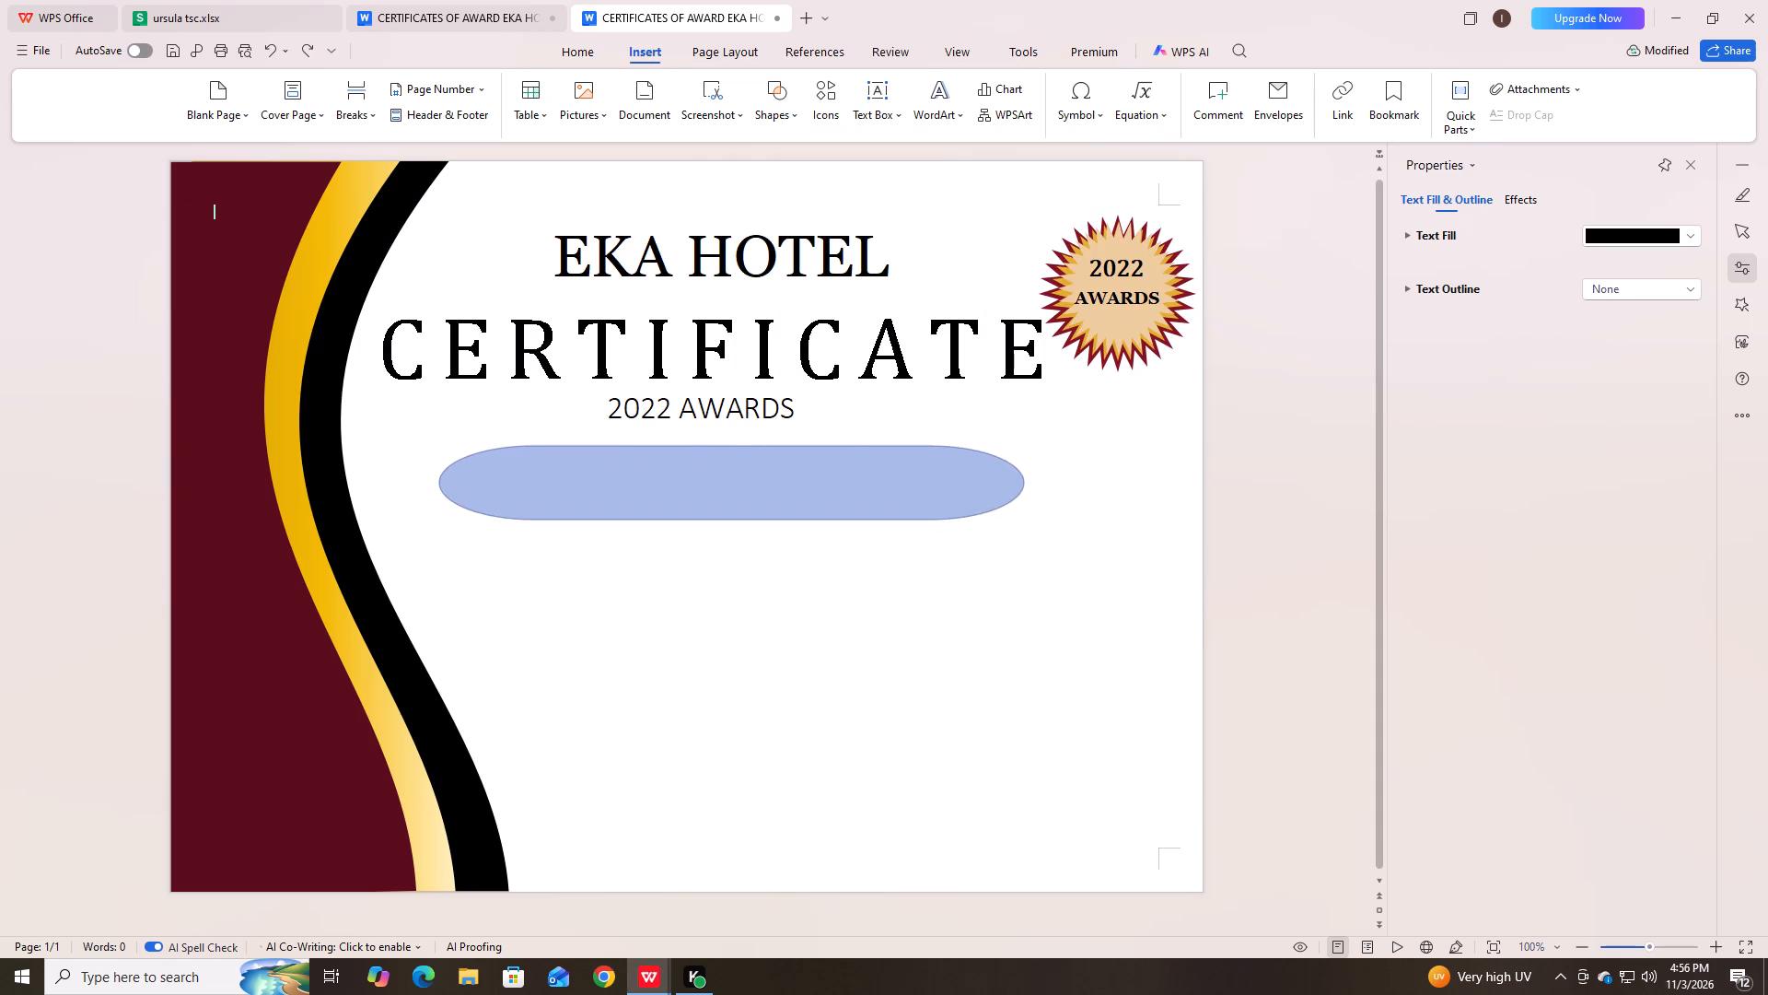
left_click_drag(1024, 520, 1060, 531)
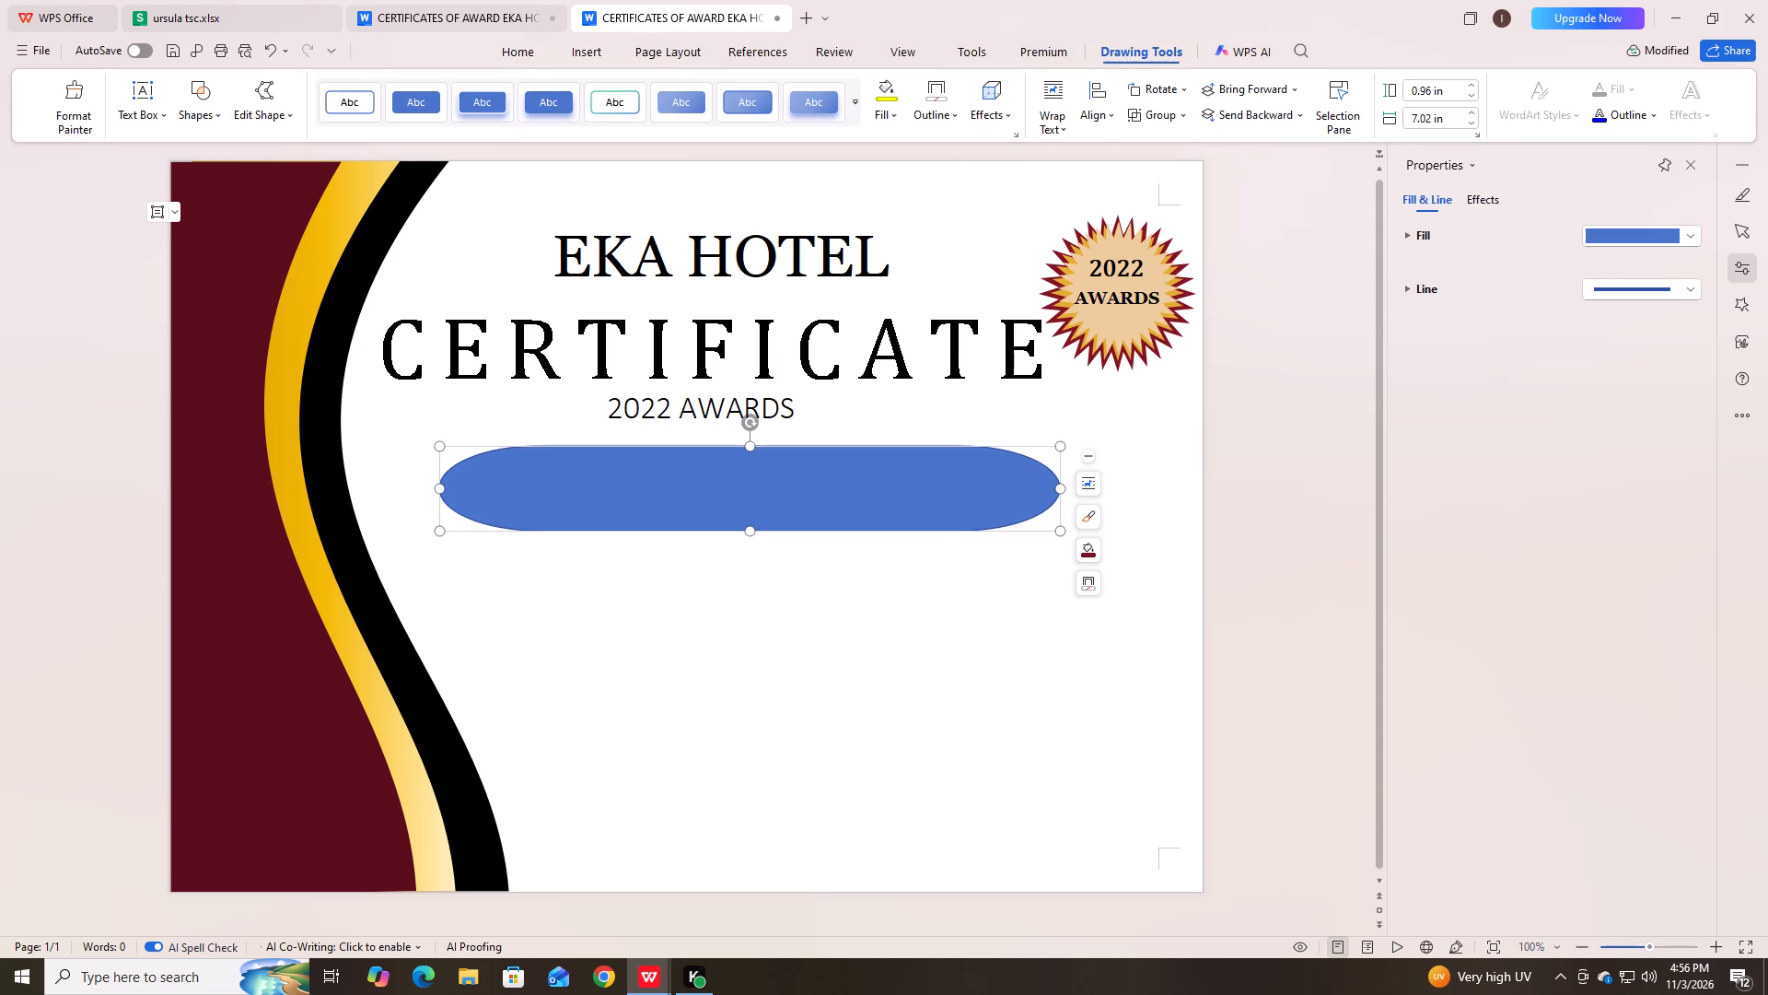
left_click_drag(753, 444, 756, 442)
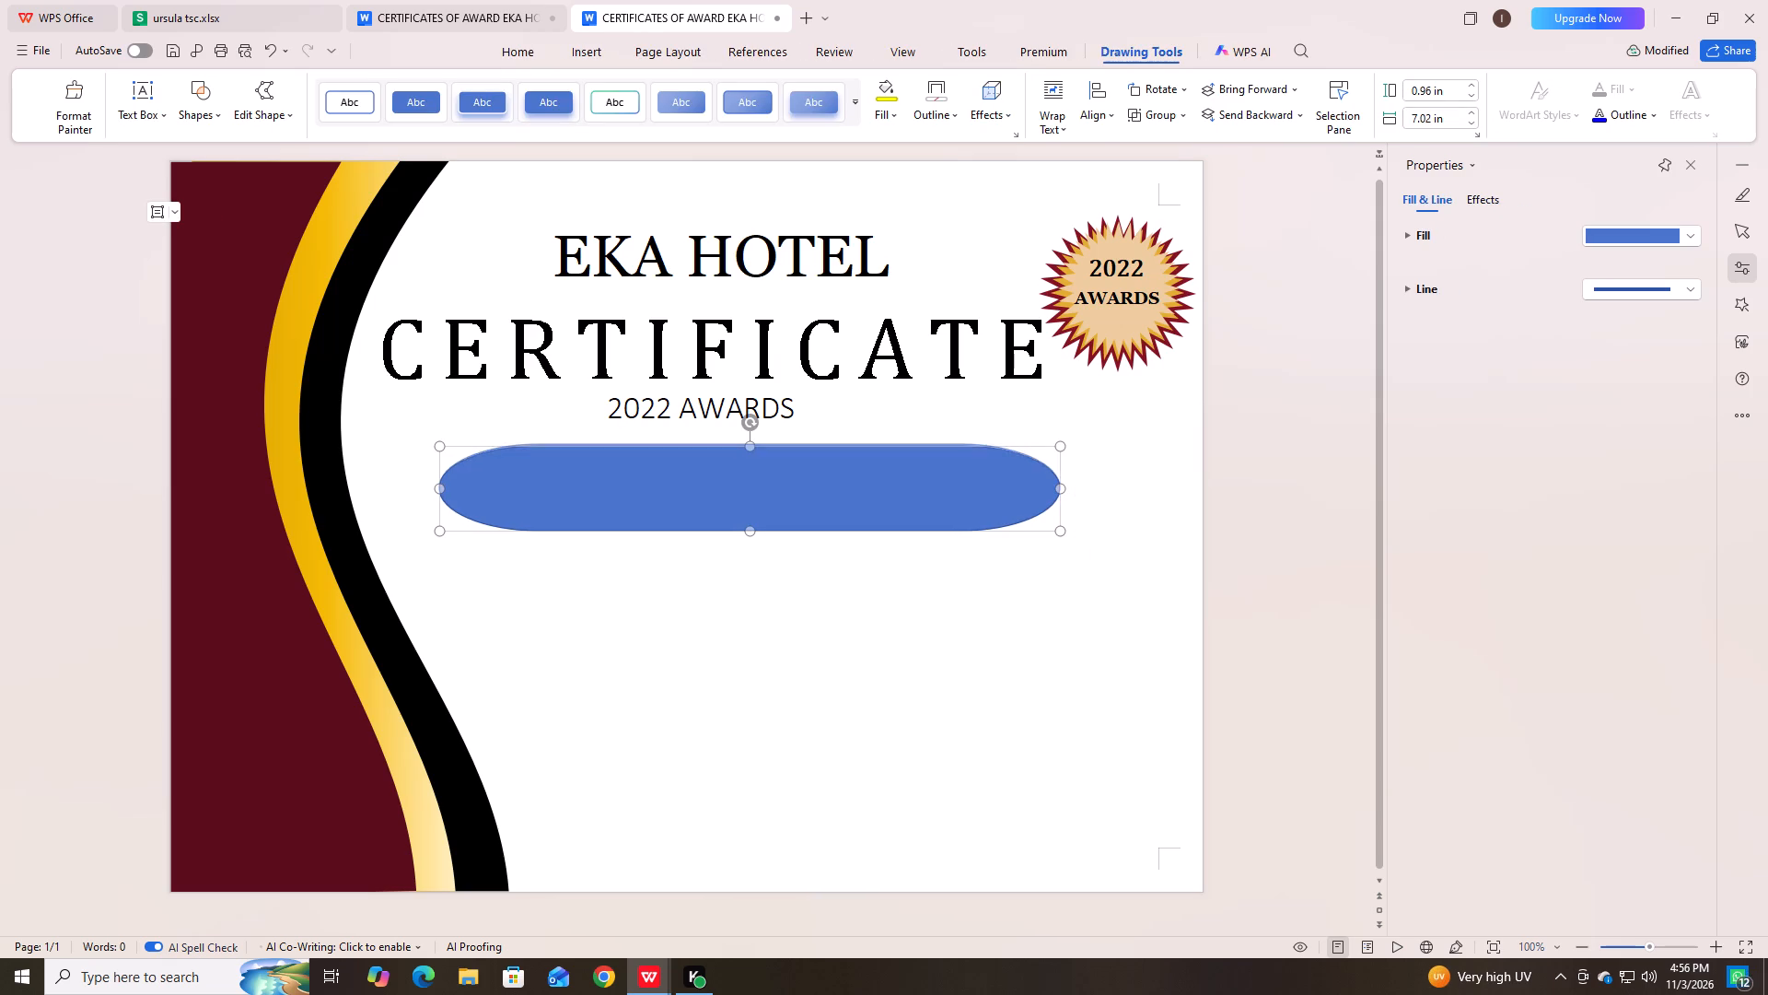
left_click_drag(756, 442, 765, 430)
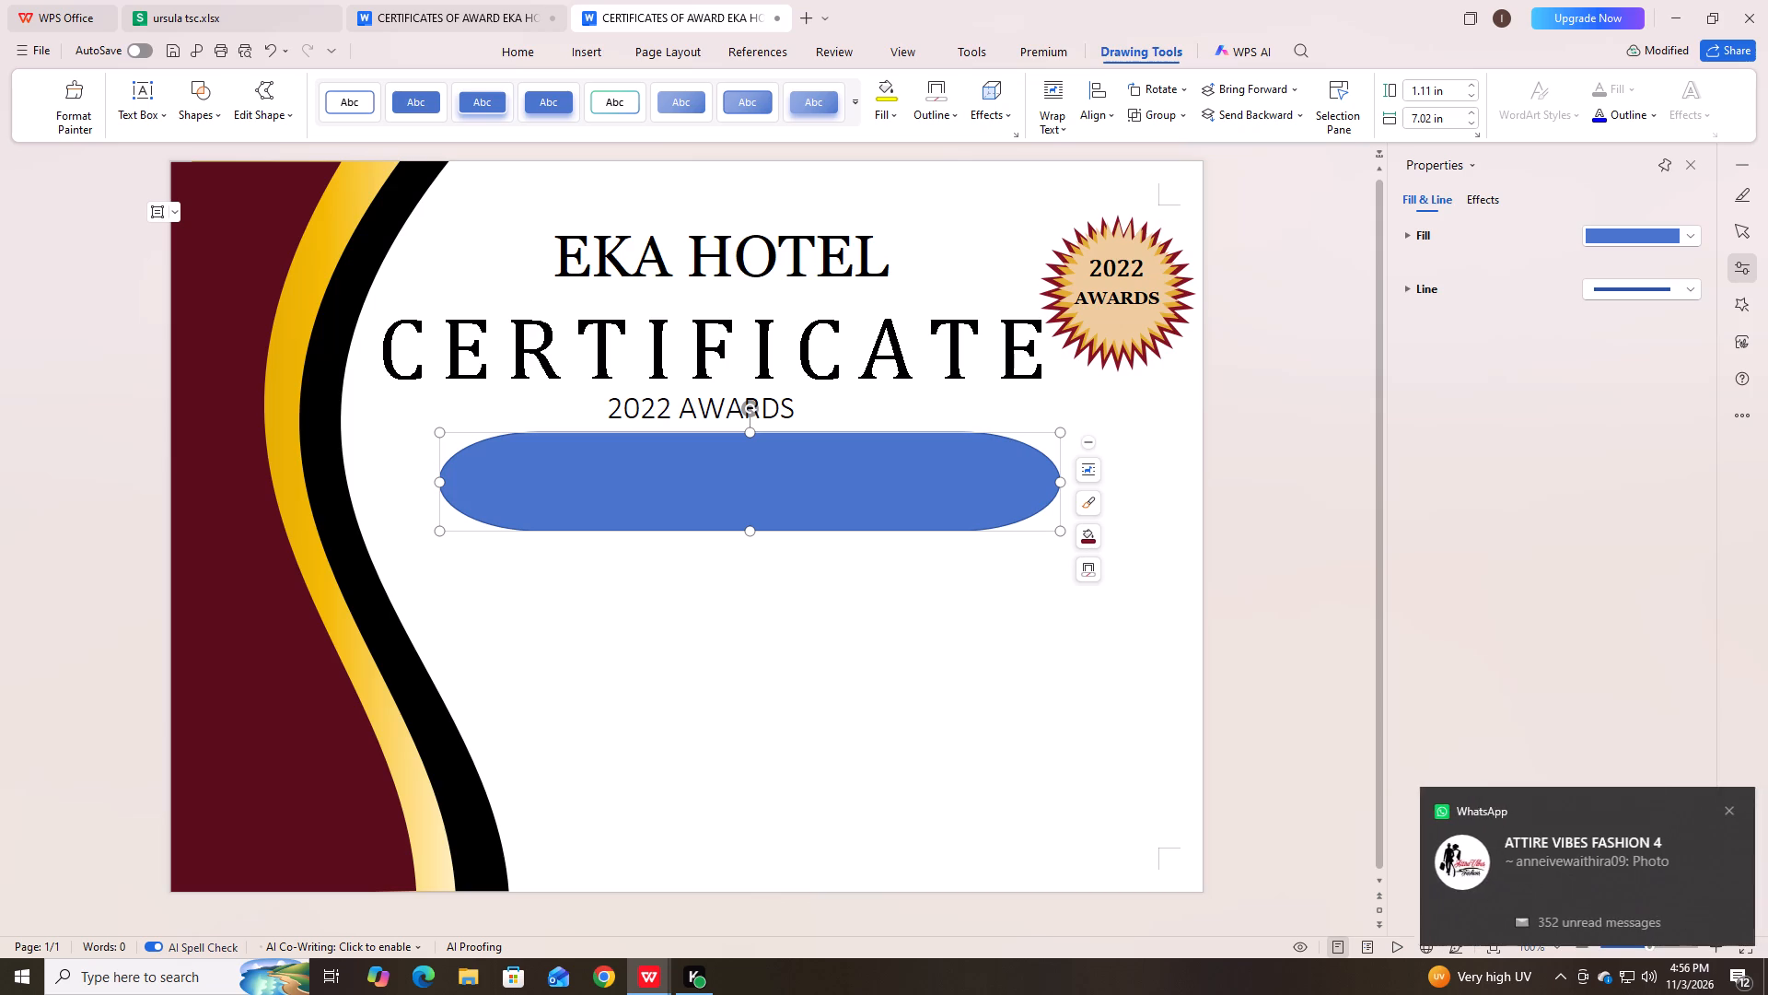
left_click_drag(752, 533, 768, 506)
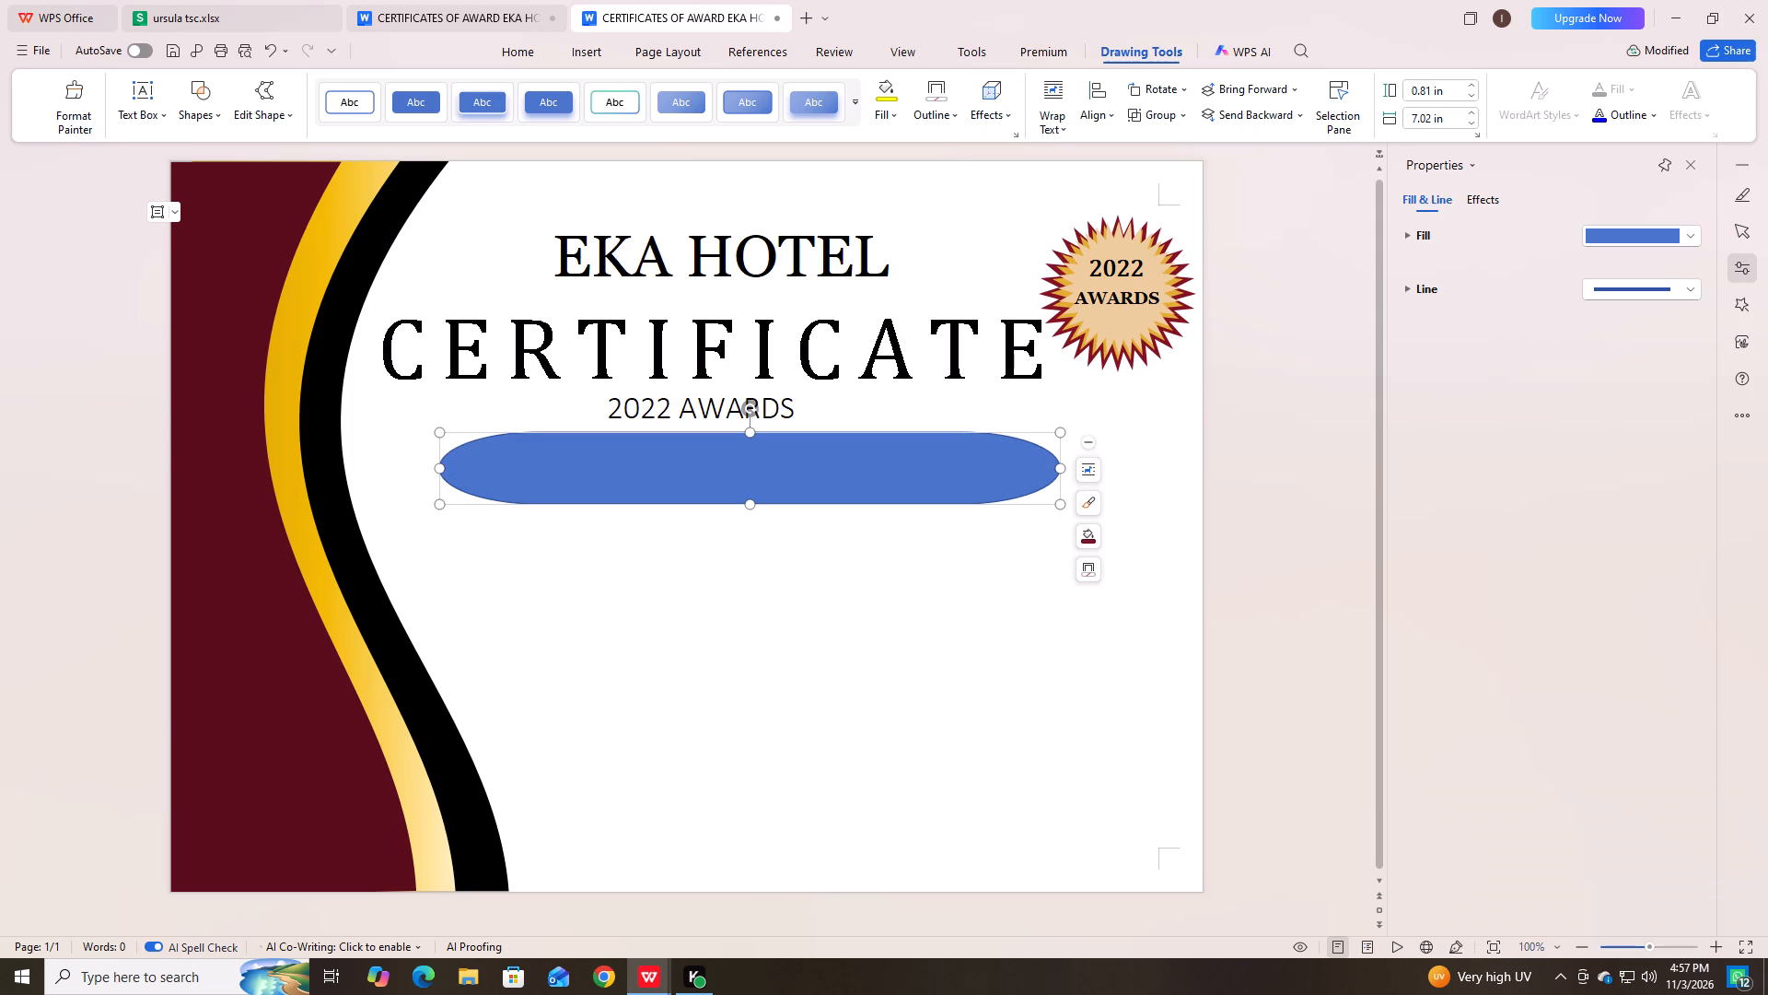
Fill the banner shape with the darkest red theme colour.
left_click(1096, 540)
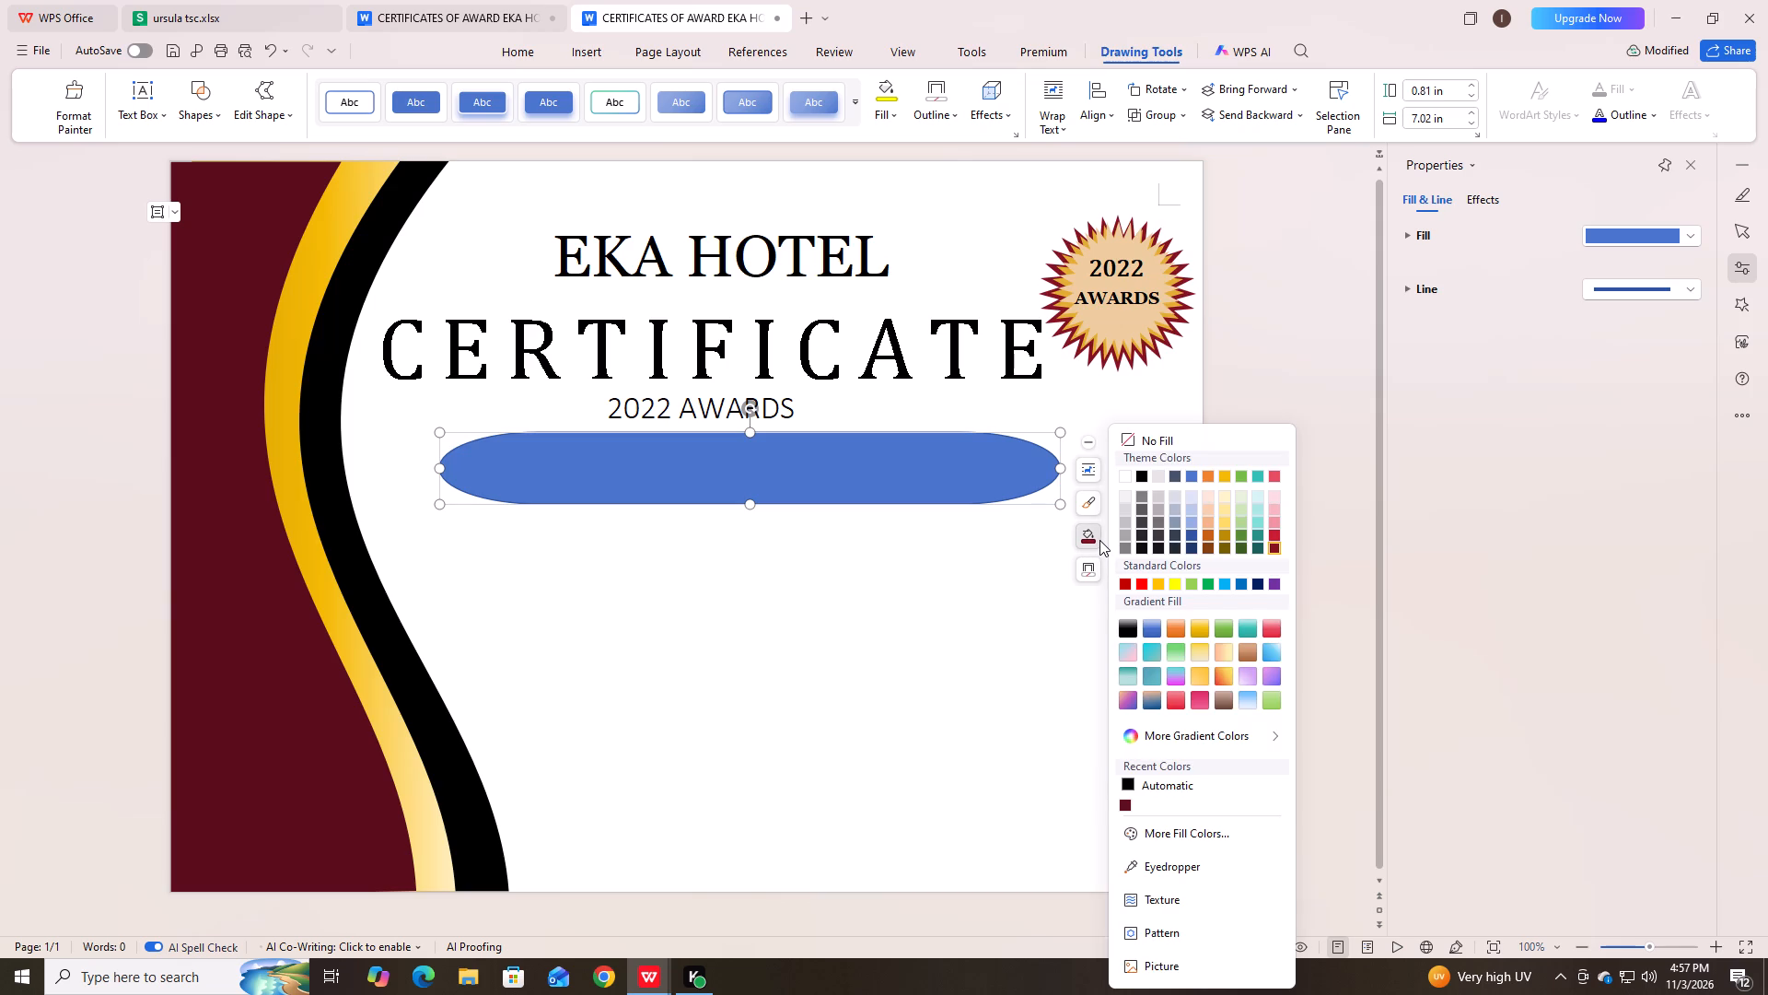
left_click(1274, 549)
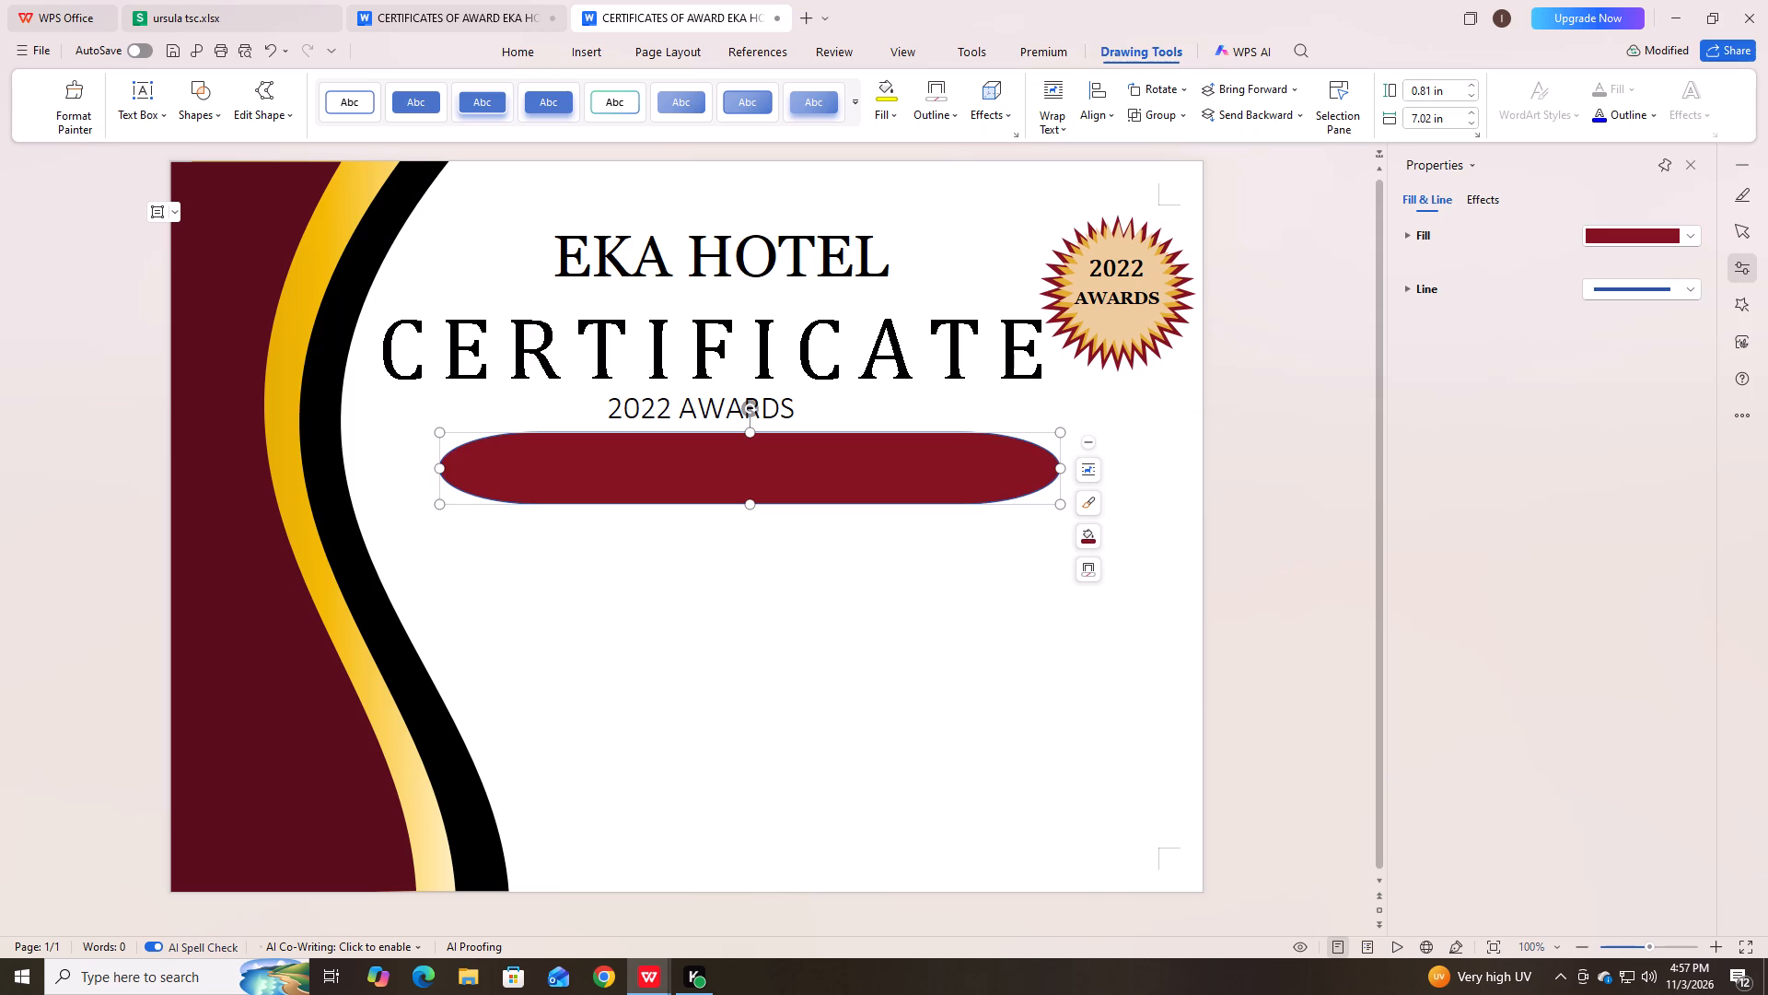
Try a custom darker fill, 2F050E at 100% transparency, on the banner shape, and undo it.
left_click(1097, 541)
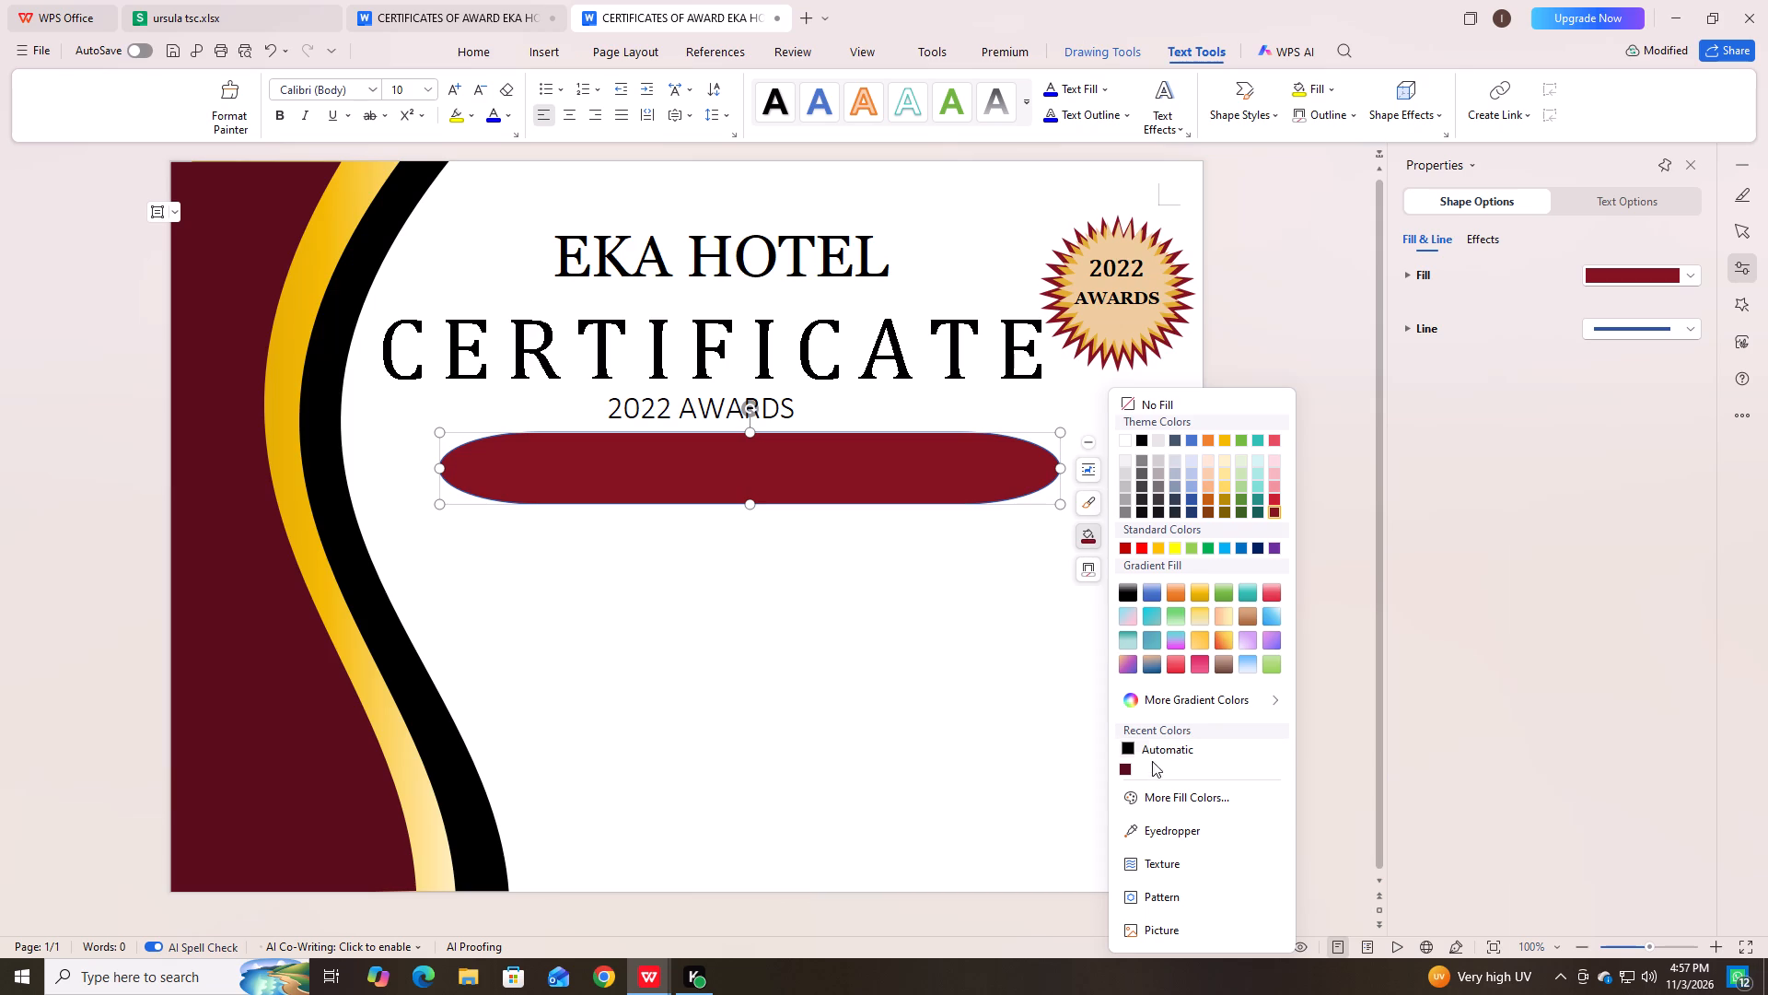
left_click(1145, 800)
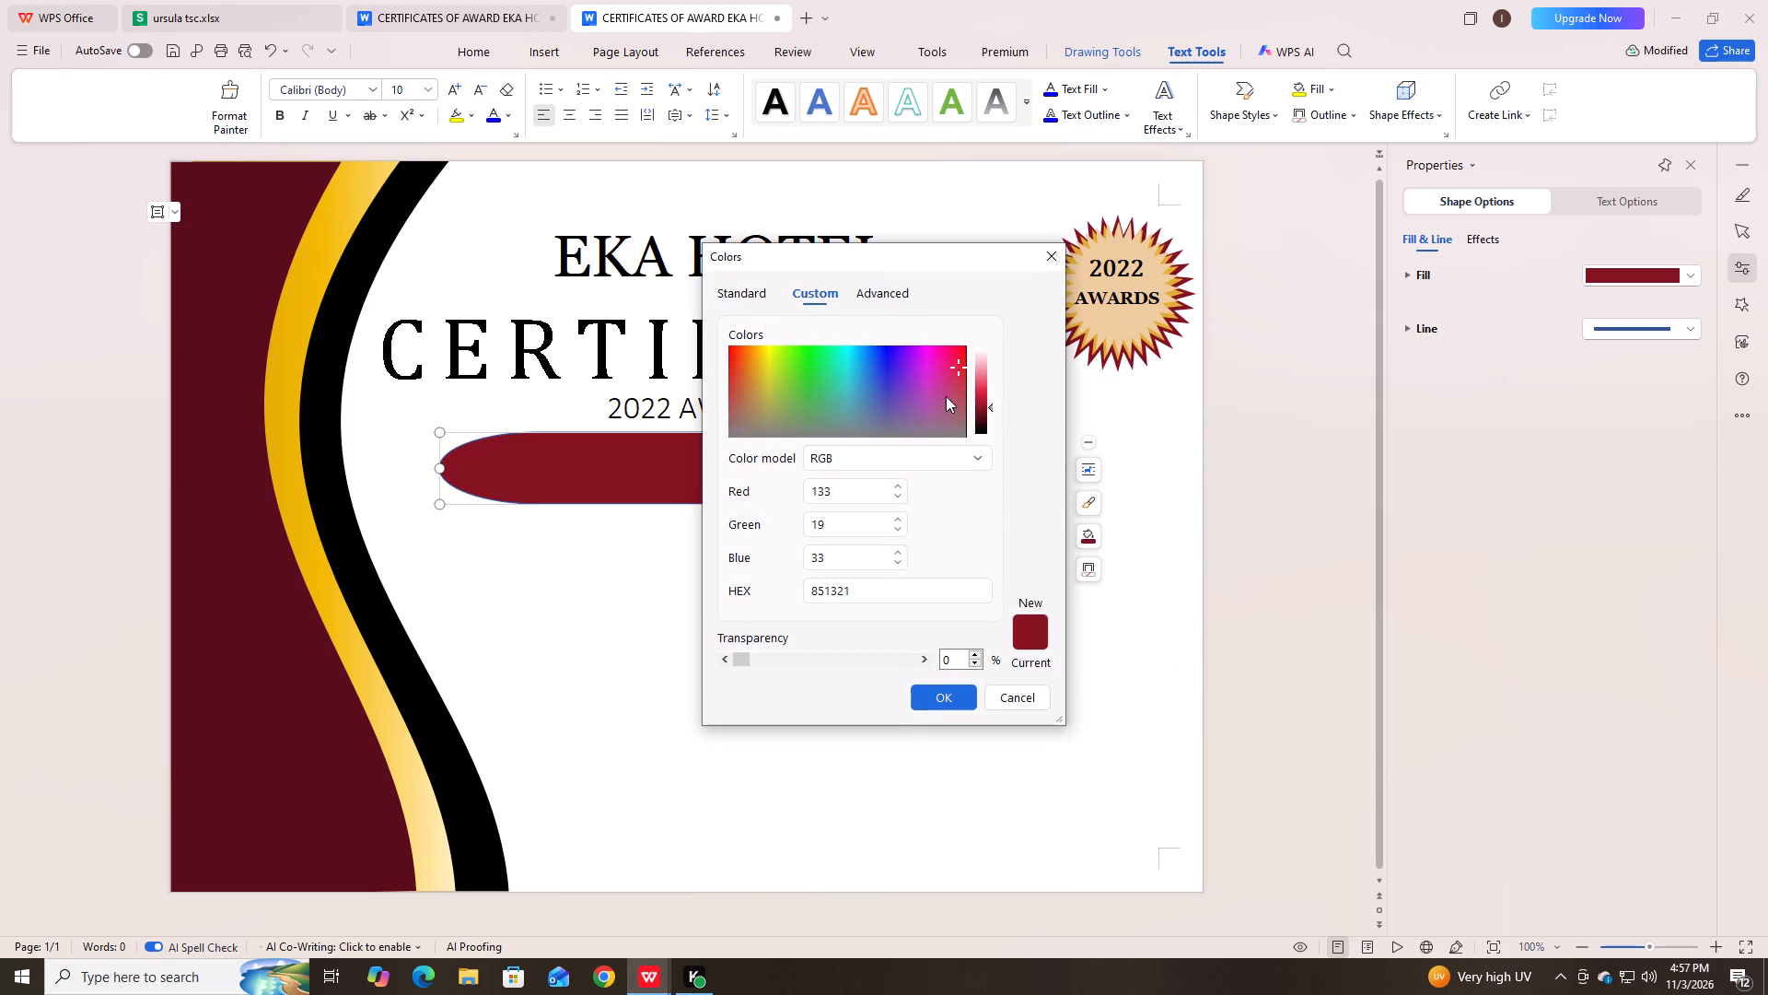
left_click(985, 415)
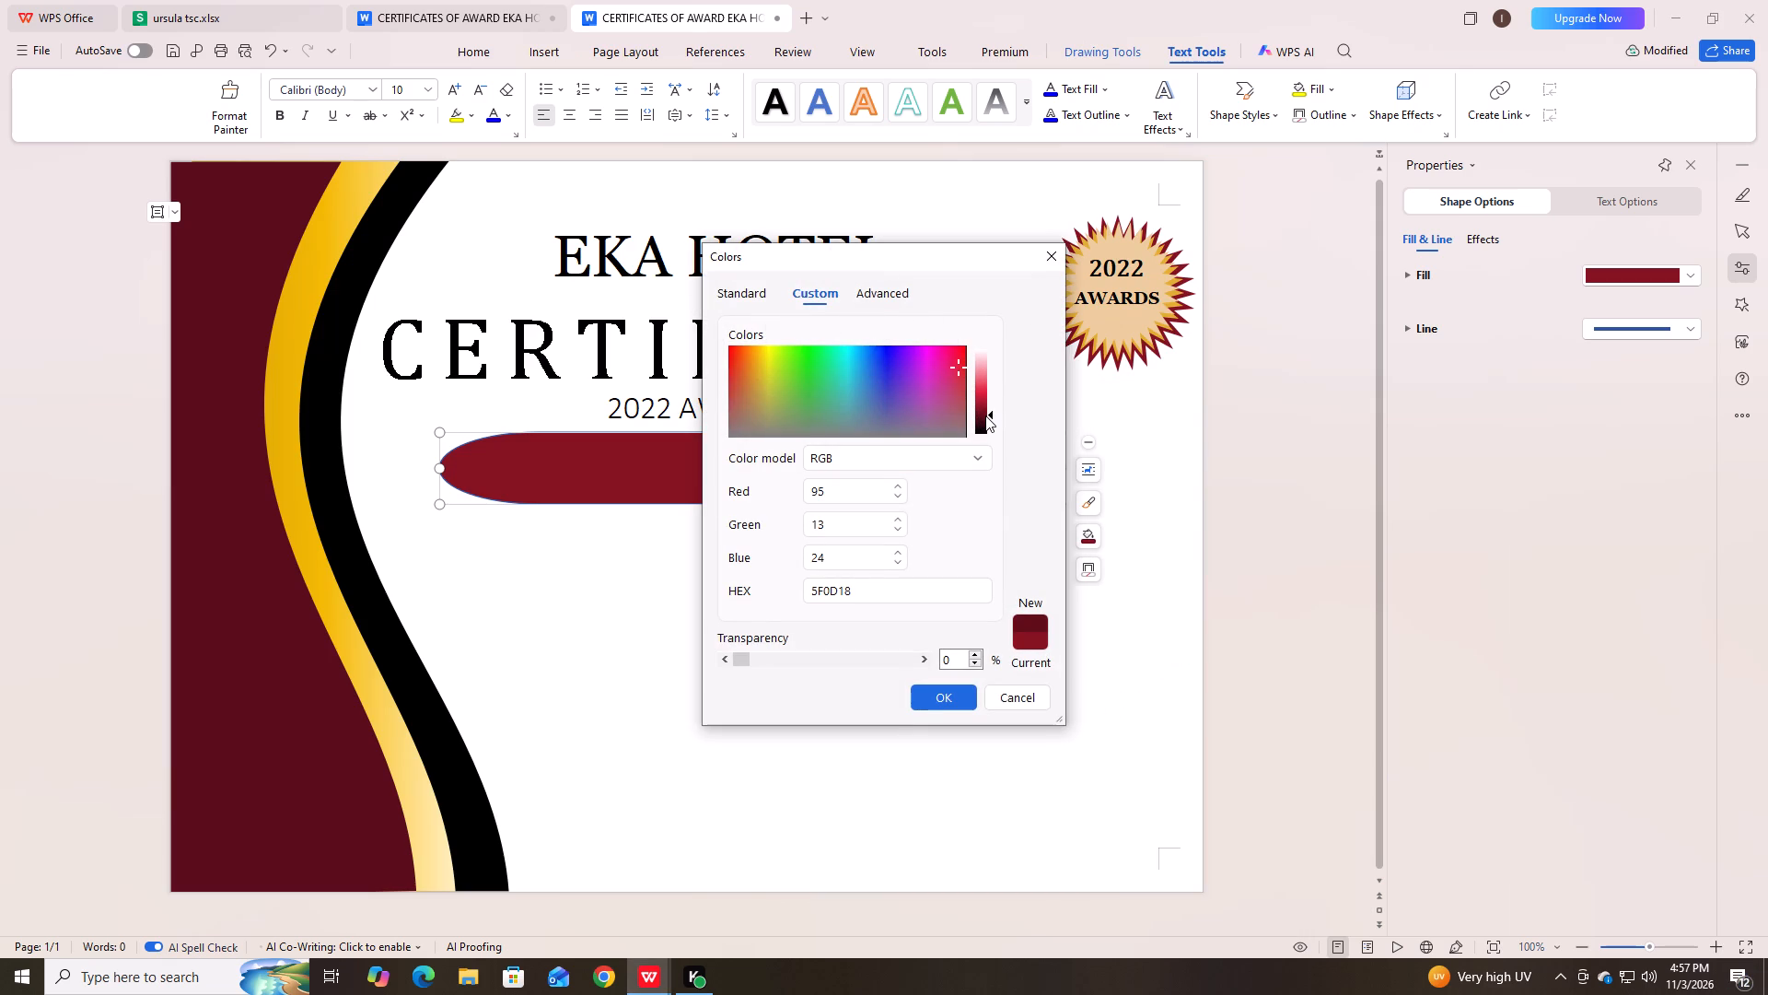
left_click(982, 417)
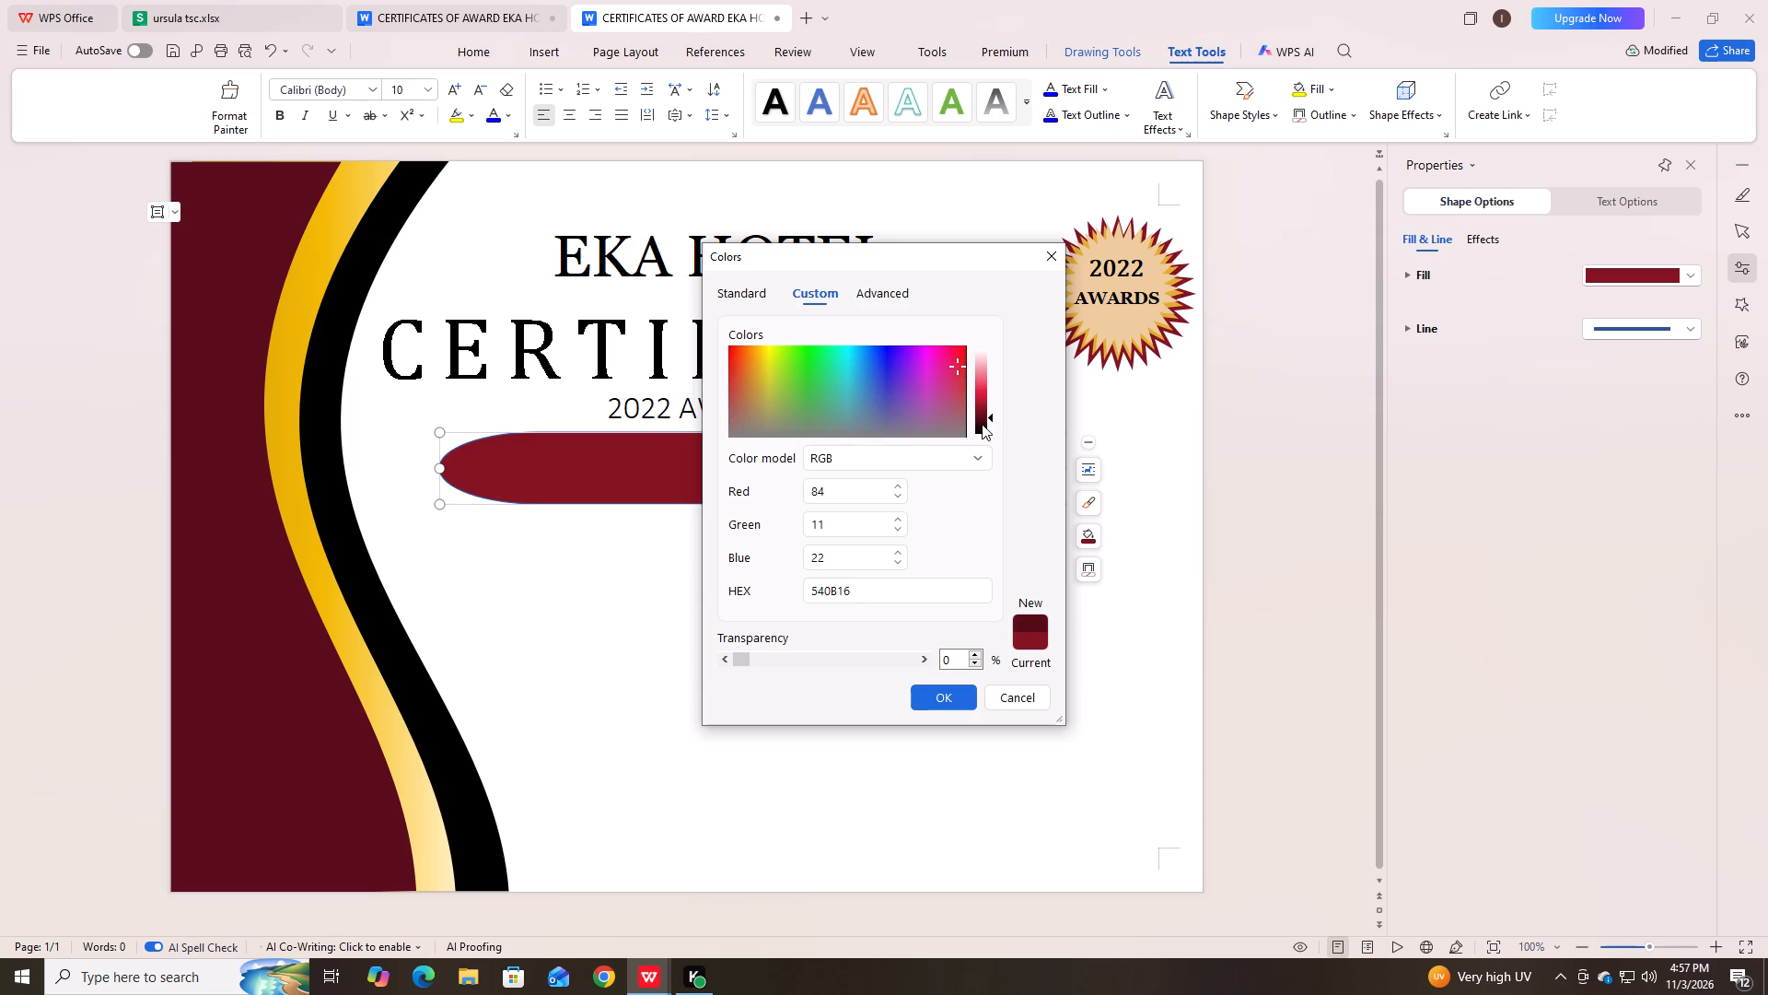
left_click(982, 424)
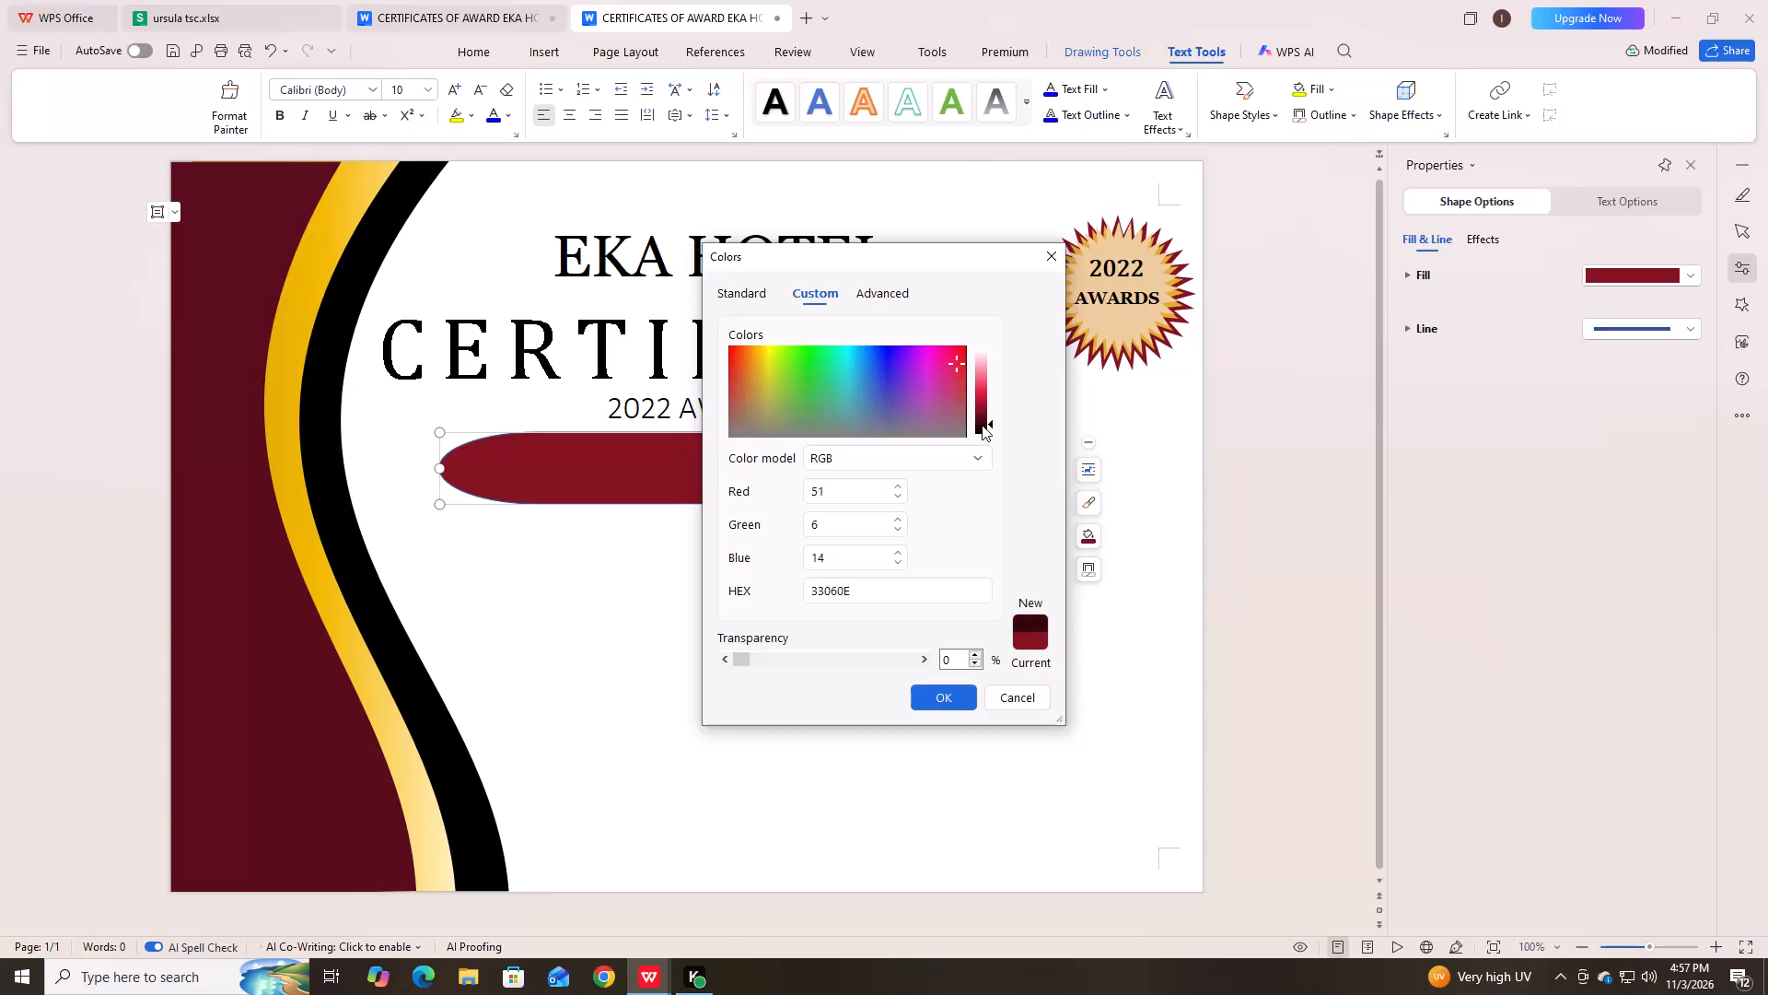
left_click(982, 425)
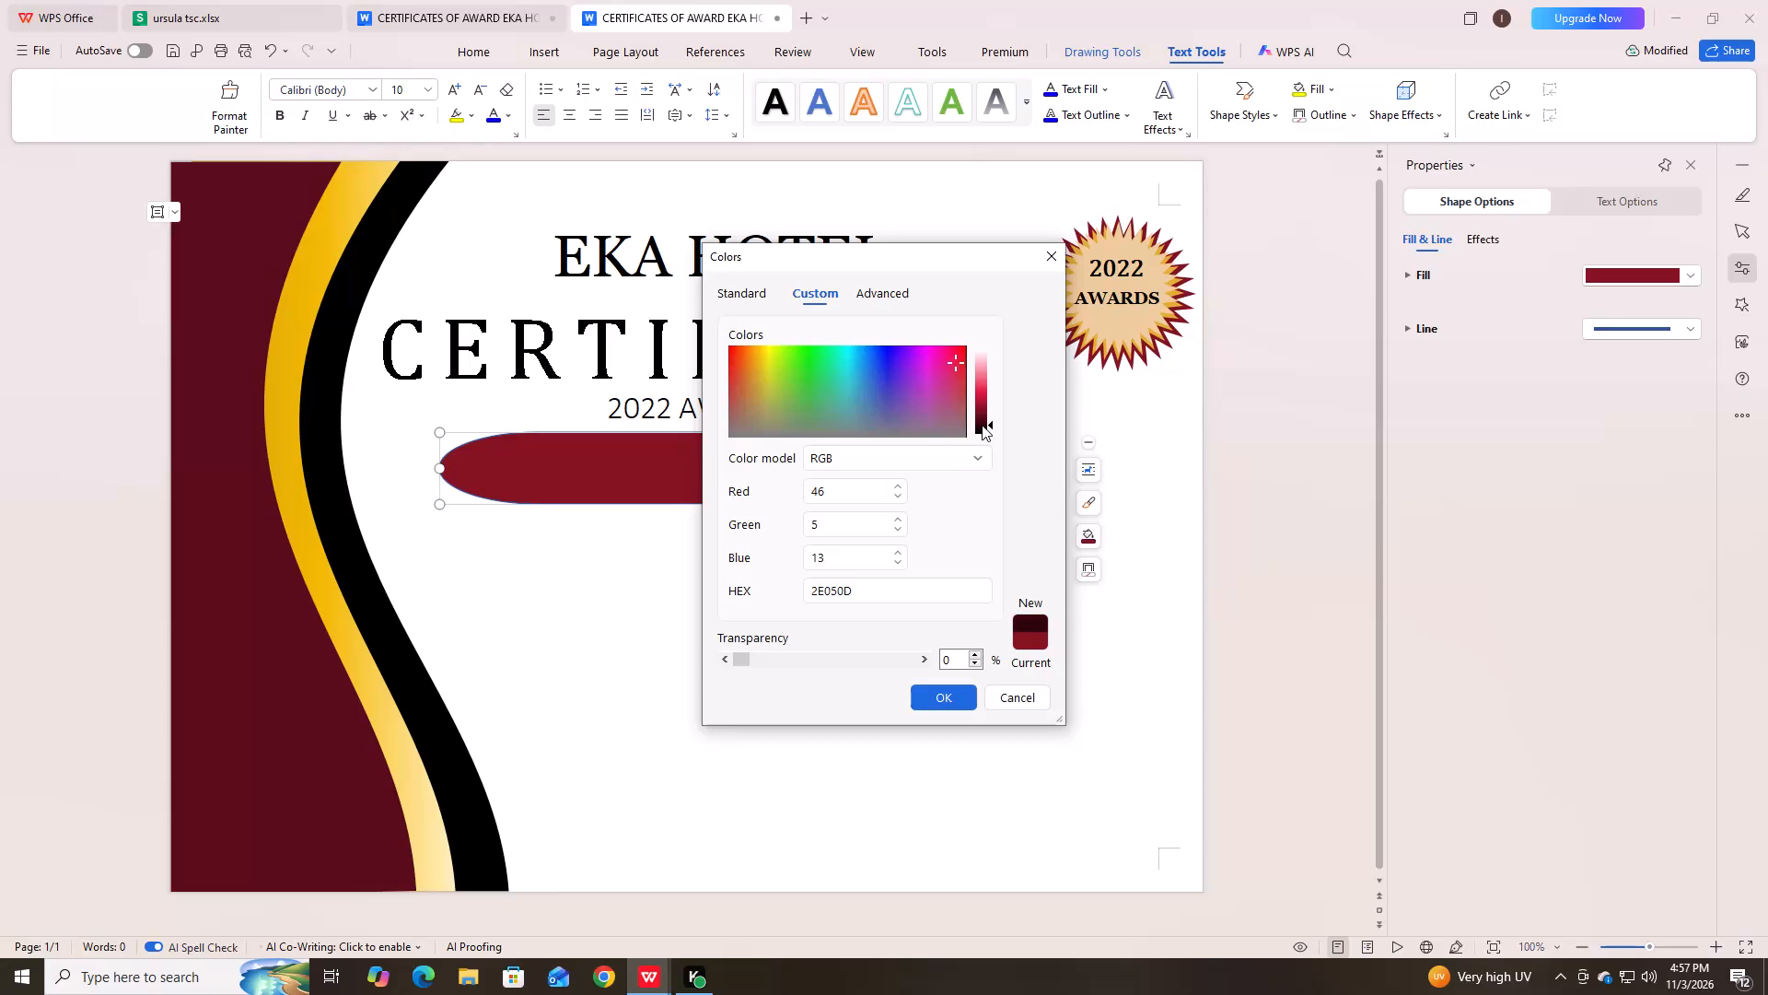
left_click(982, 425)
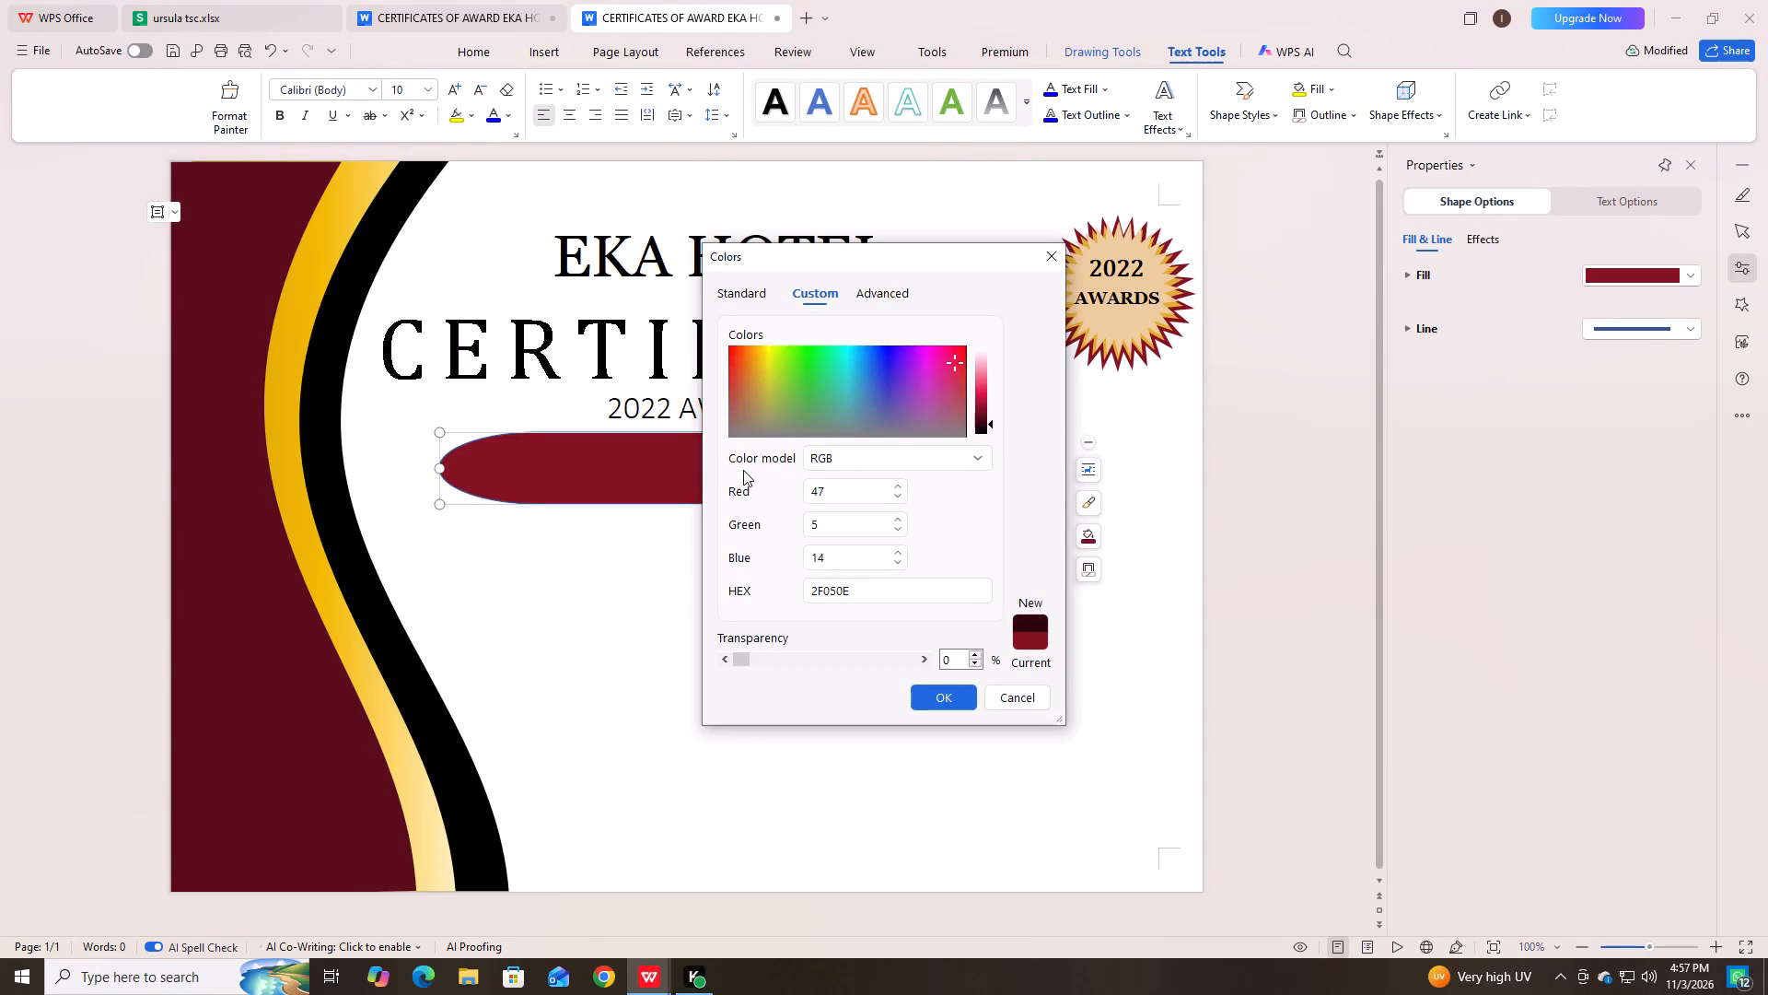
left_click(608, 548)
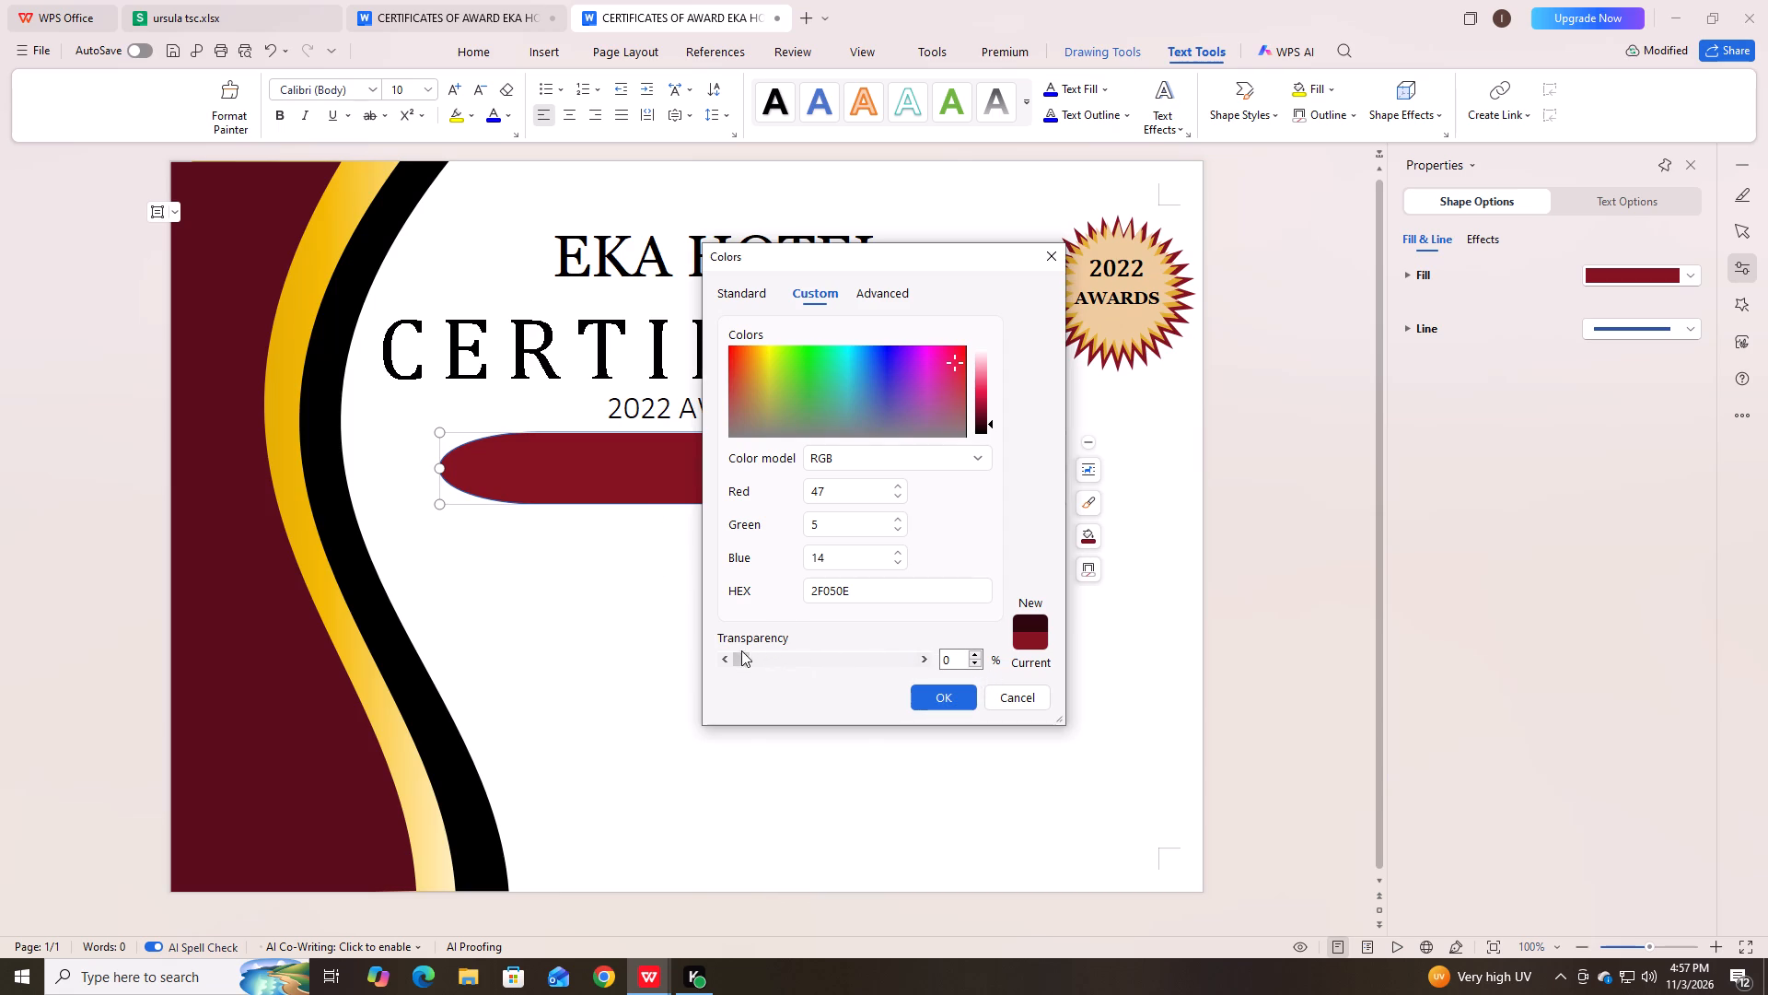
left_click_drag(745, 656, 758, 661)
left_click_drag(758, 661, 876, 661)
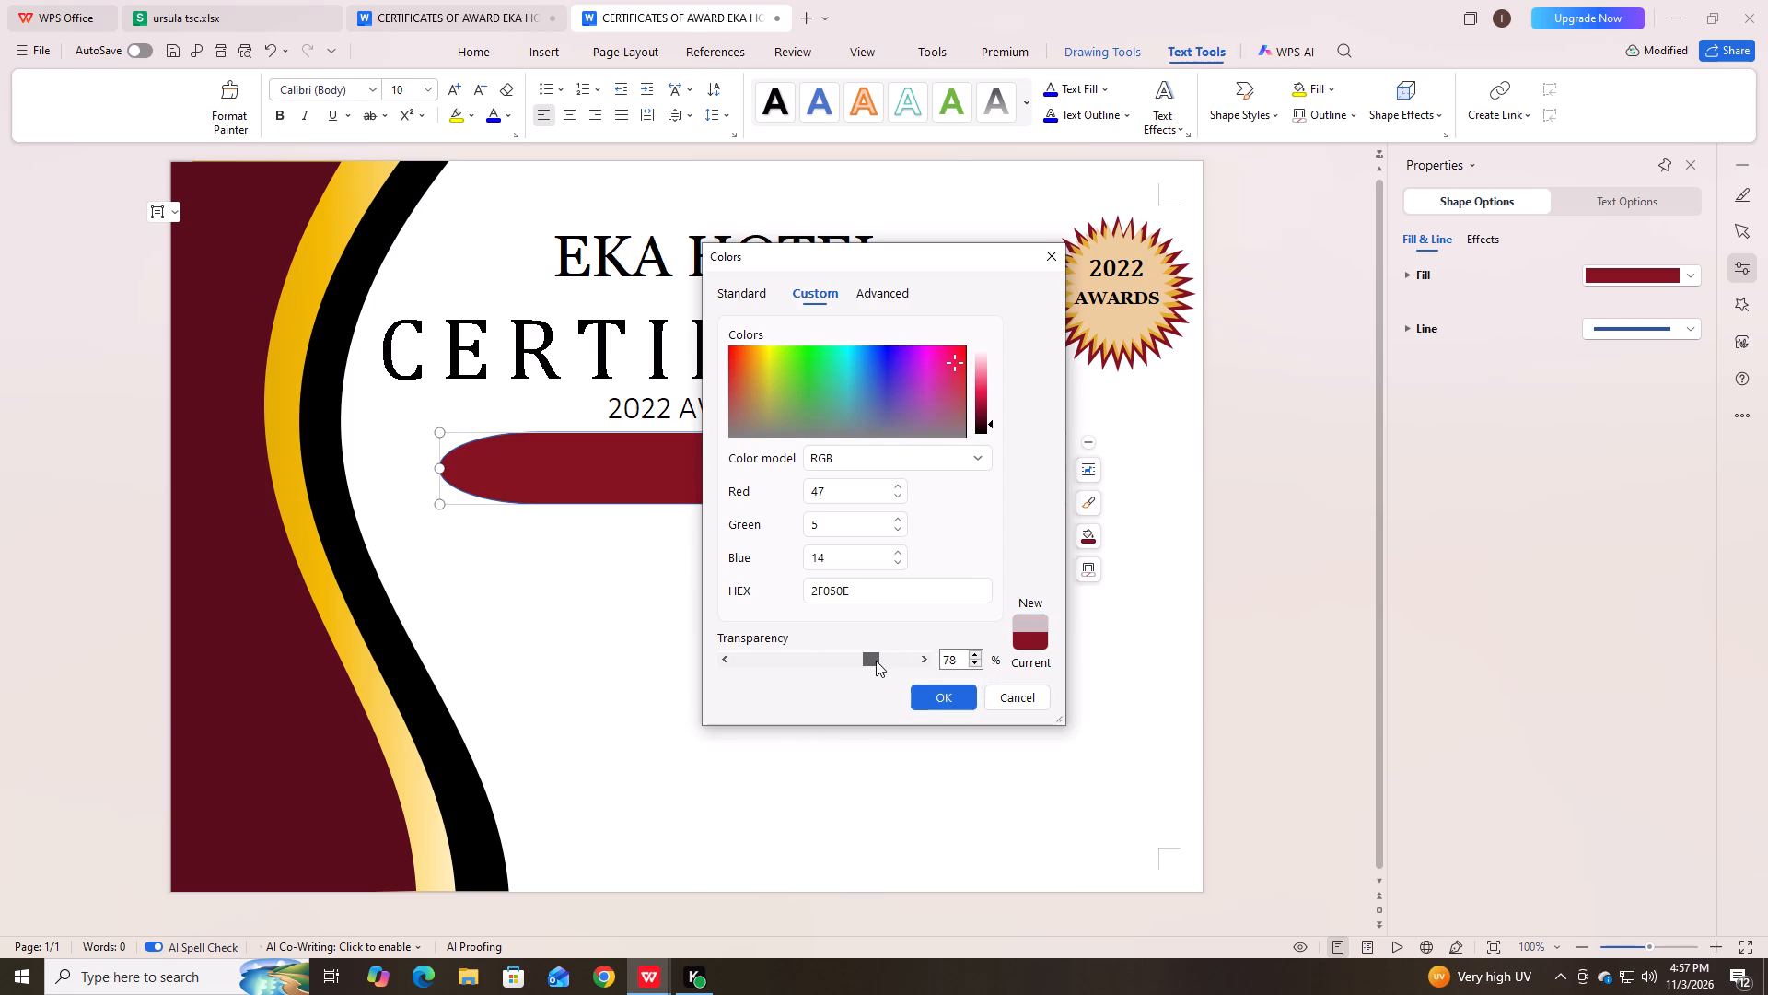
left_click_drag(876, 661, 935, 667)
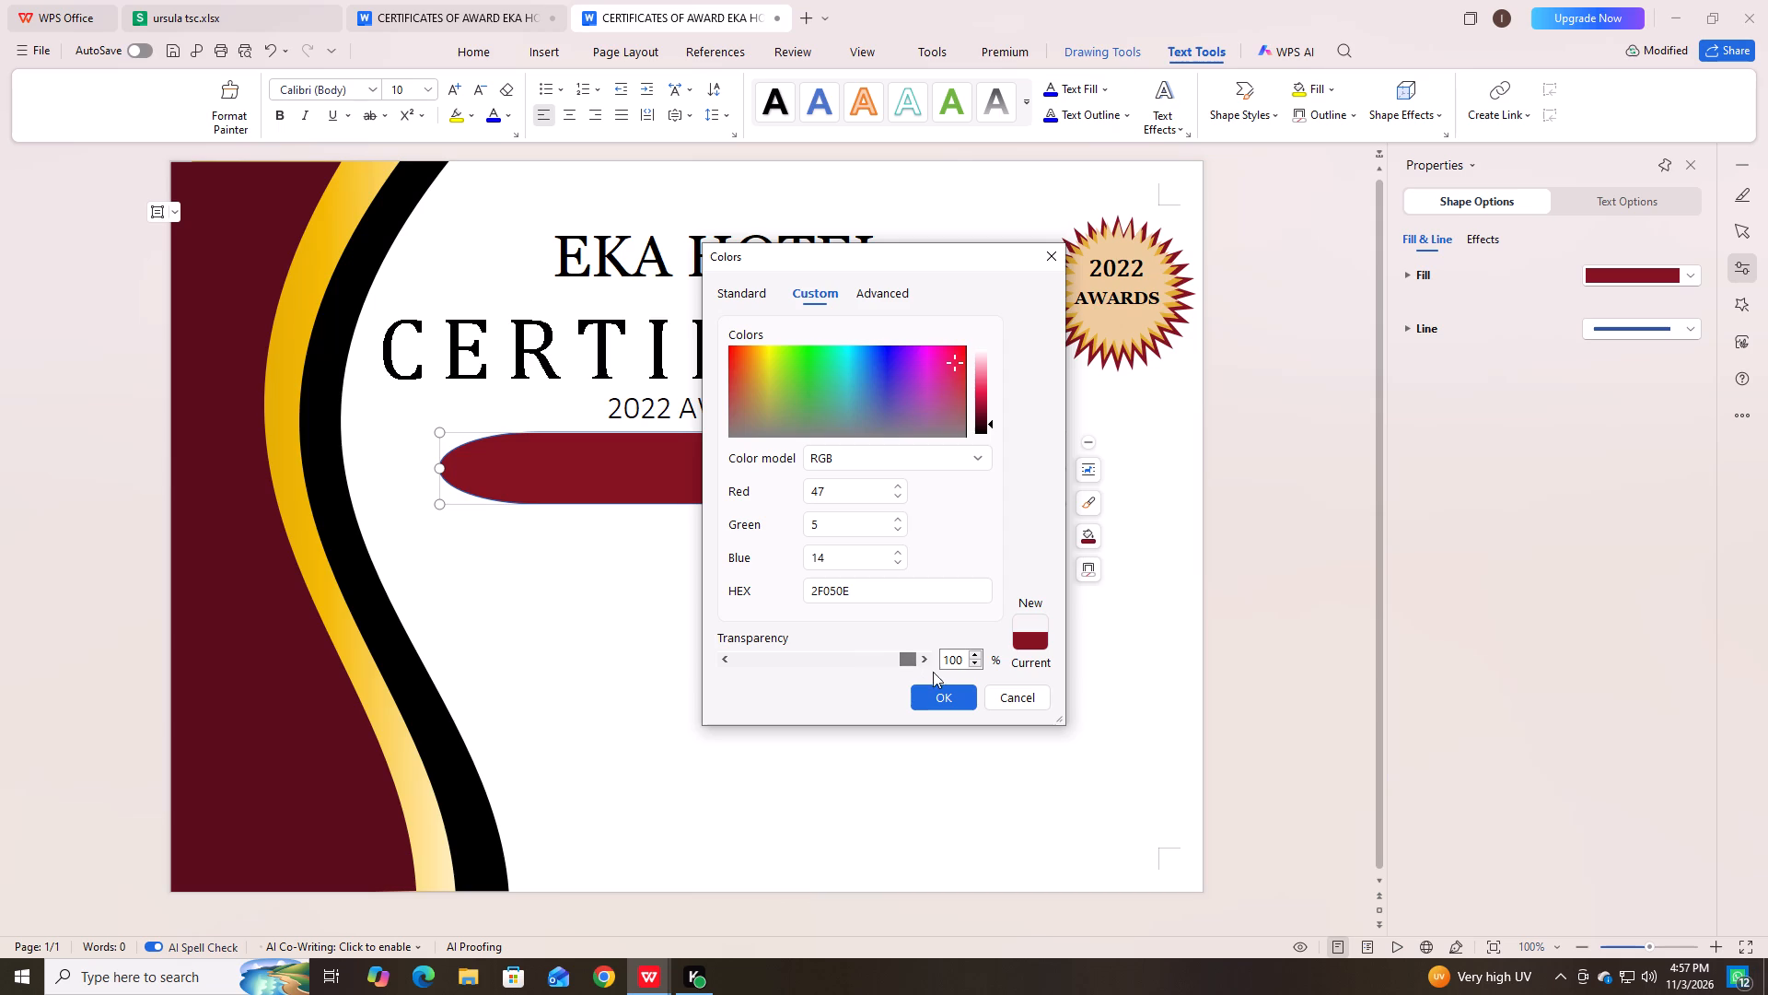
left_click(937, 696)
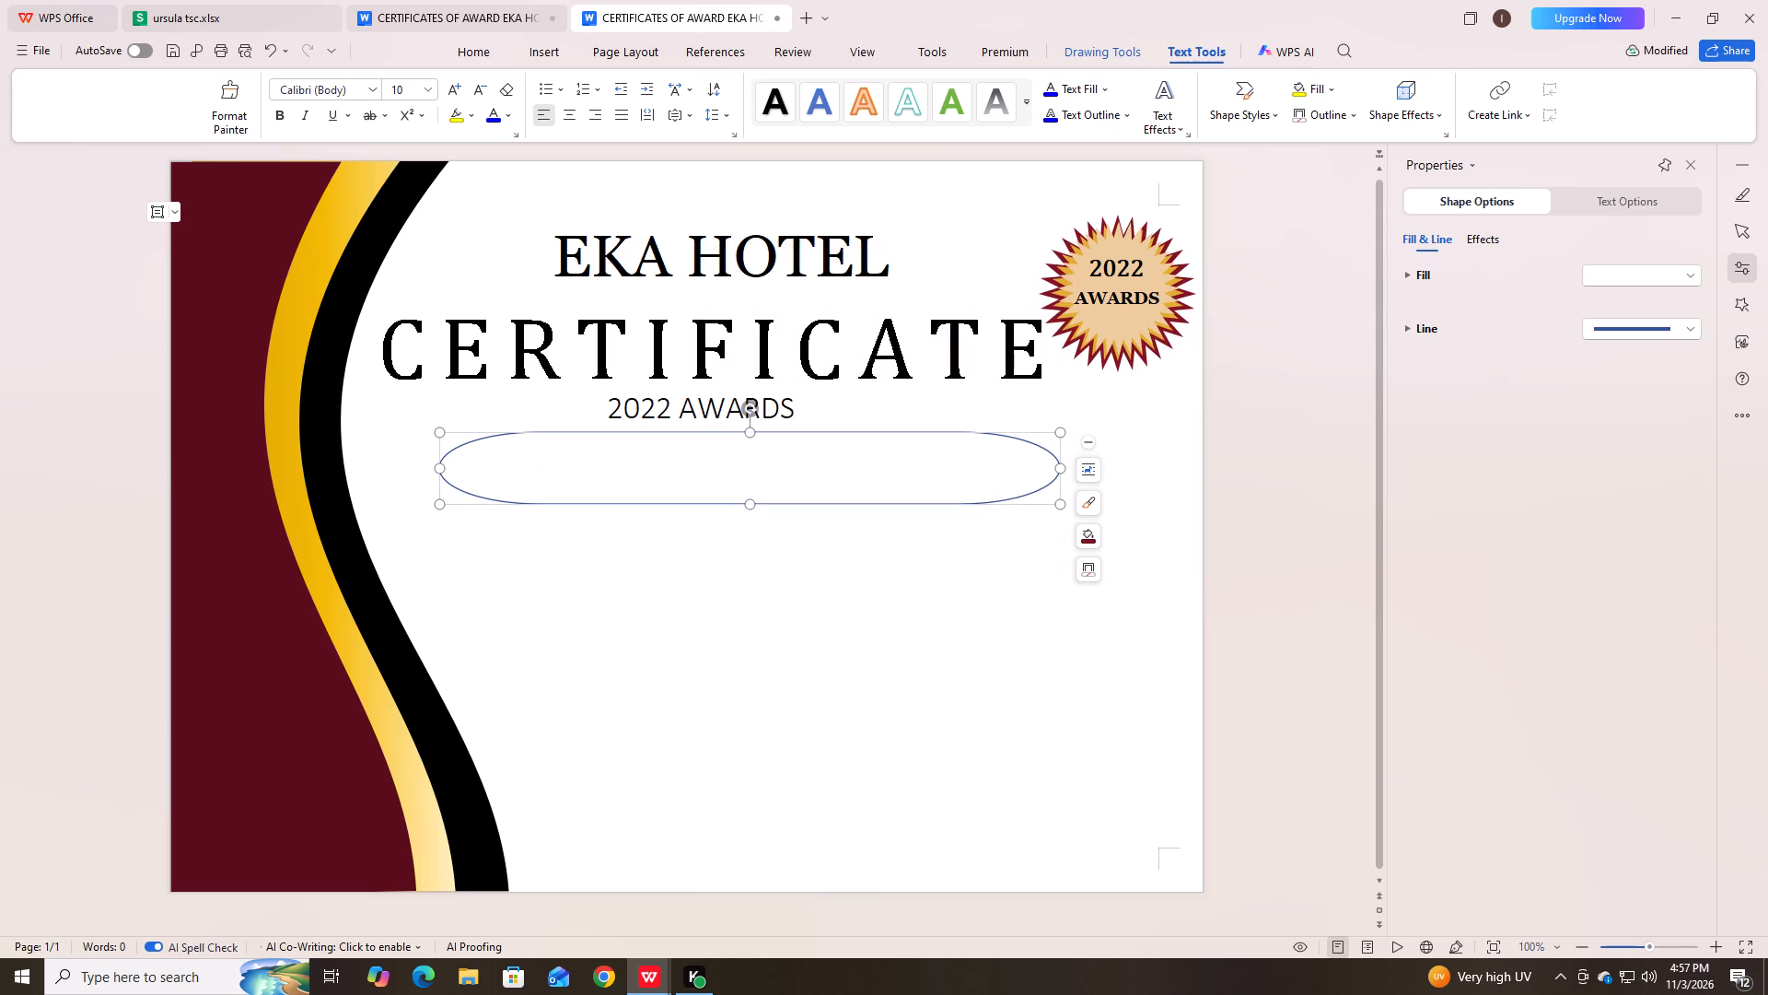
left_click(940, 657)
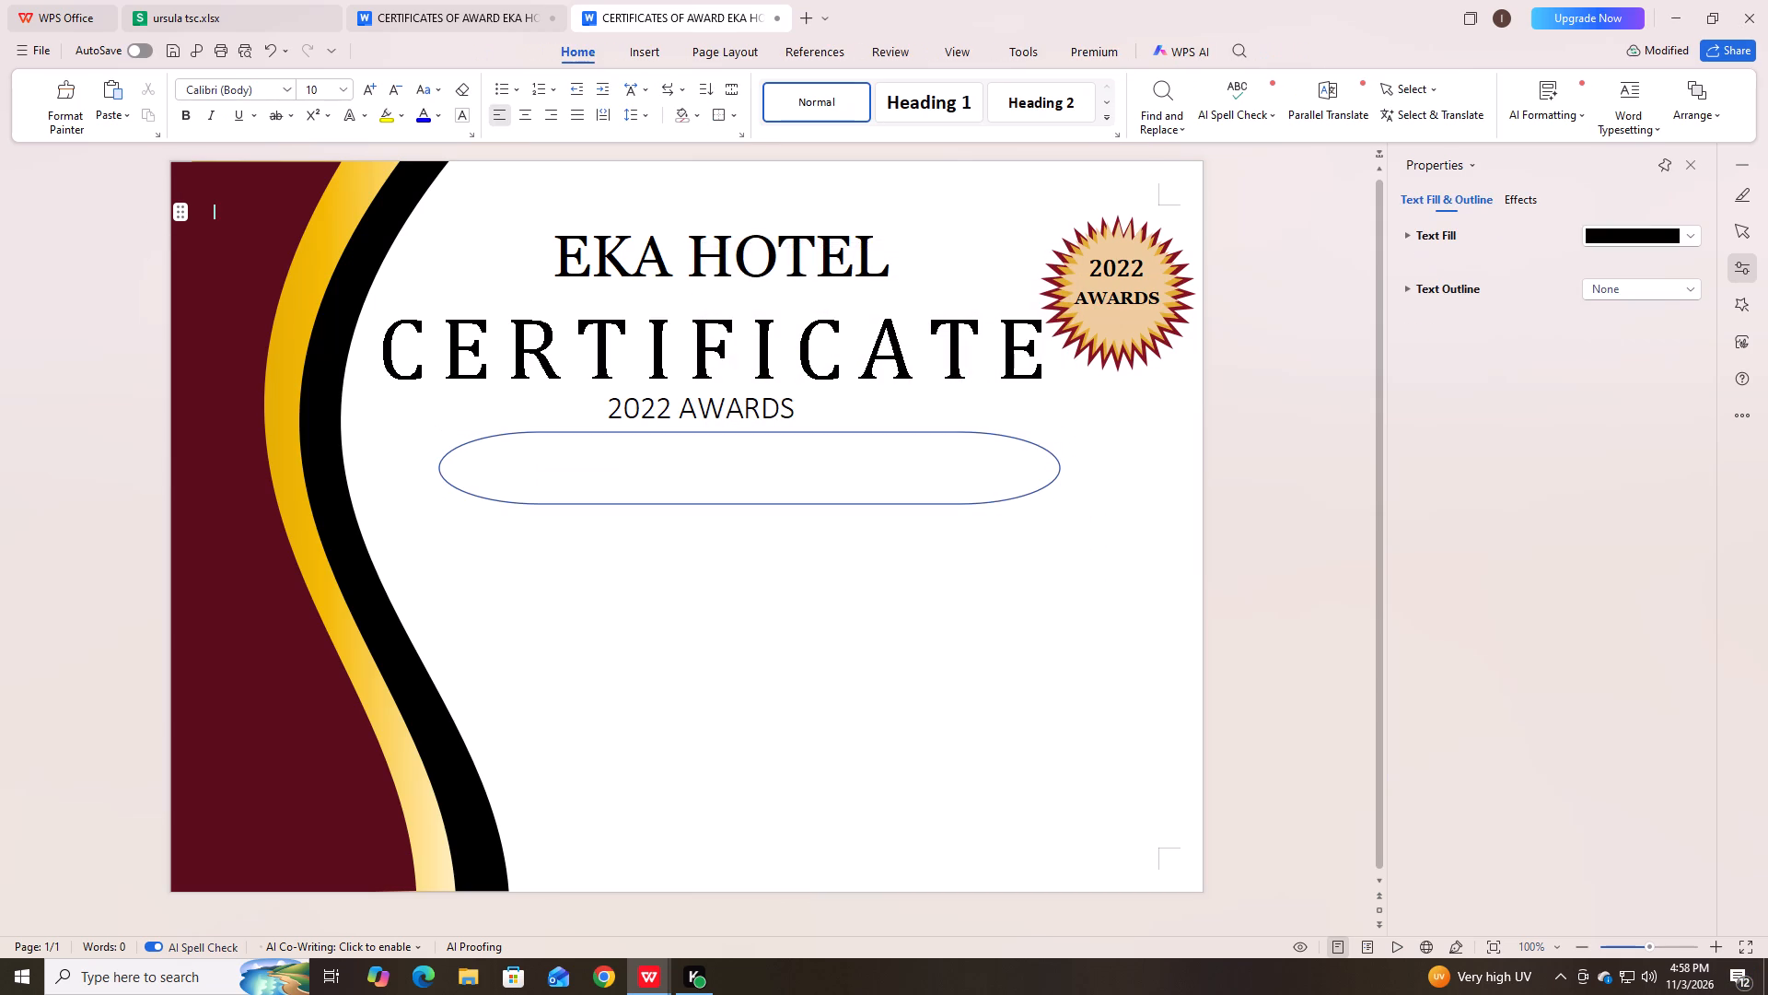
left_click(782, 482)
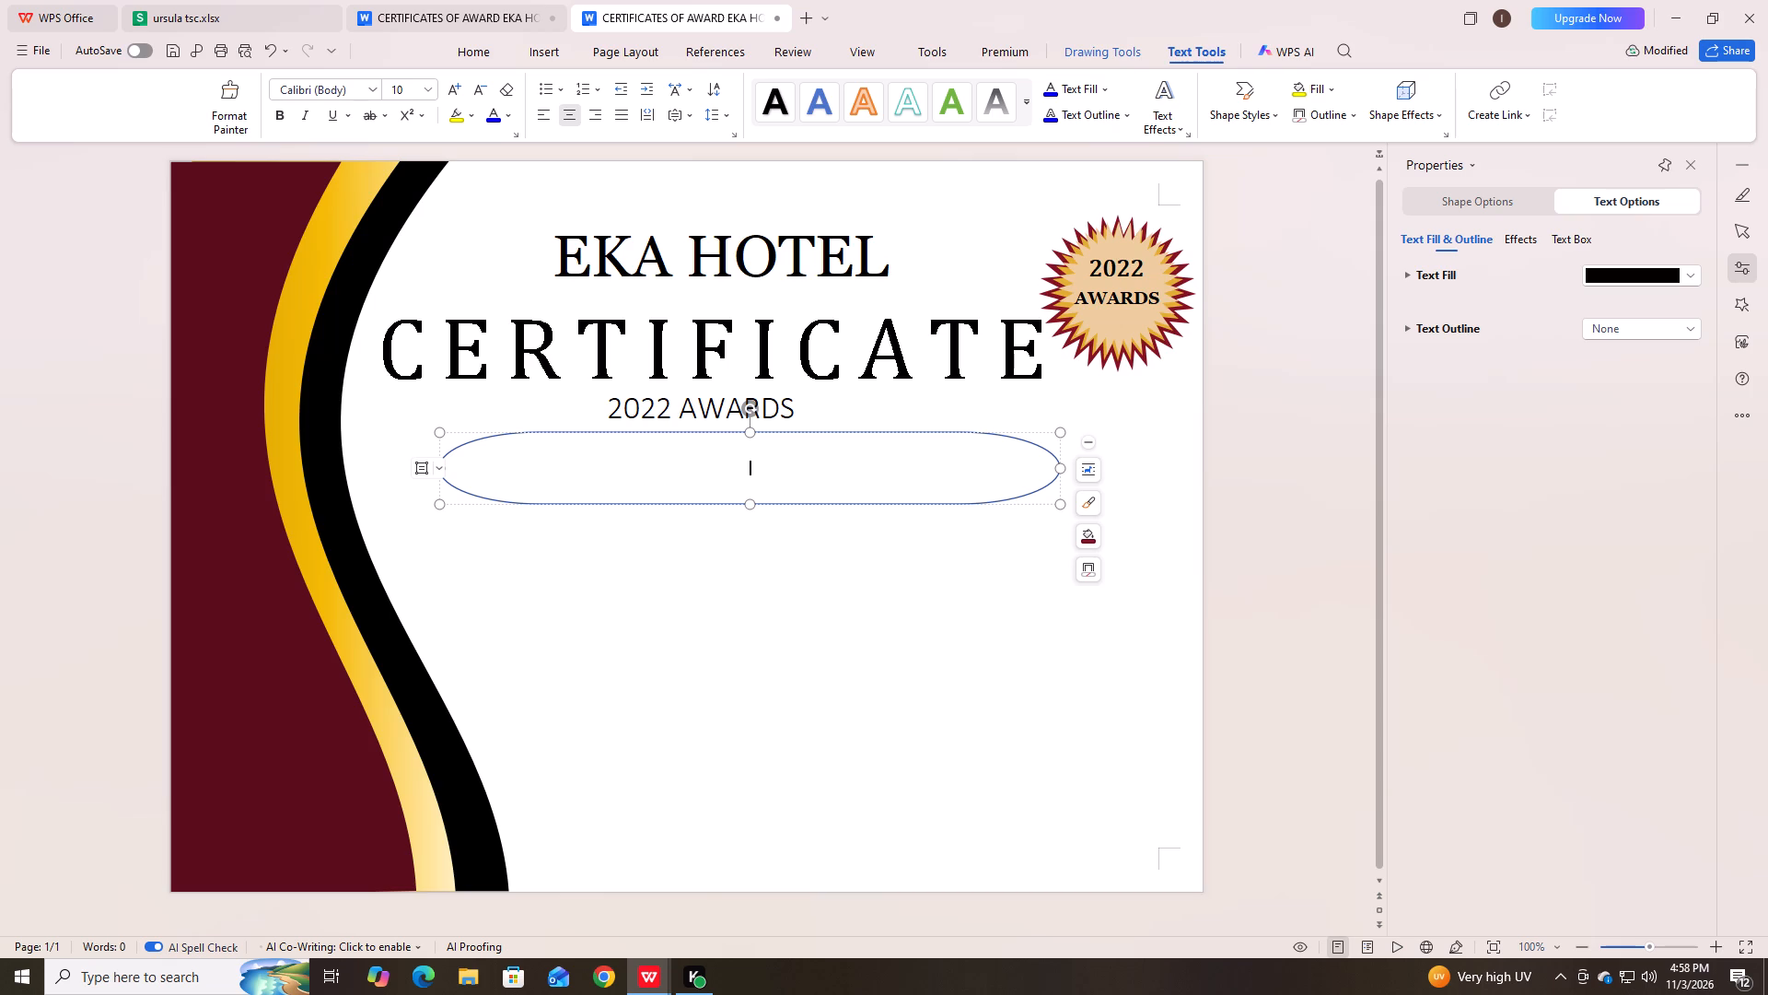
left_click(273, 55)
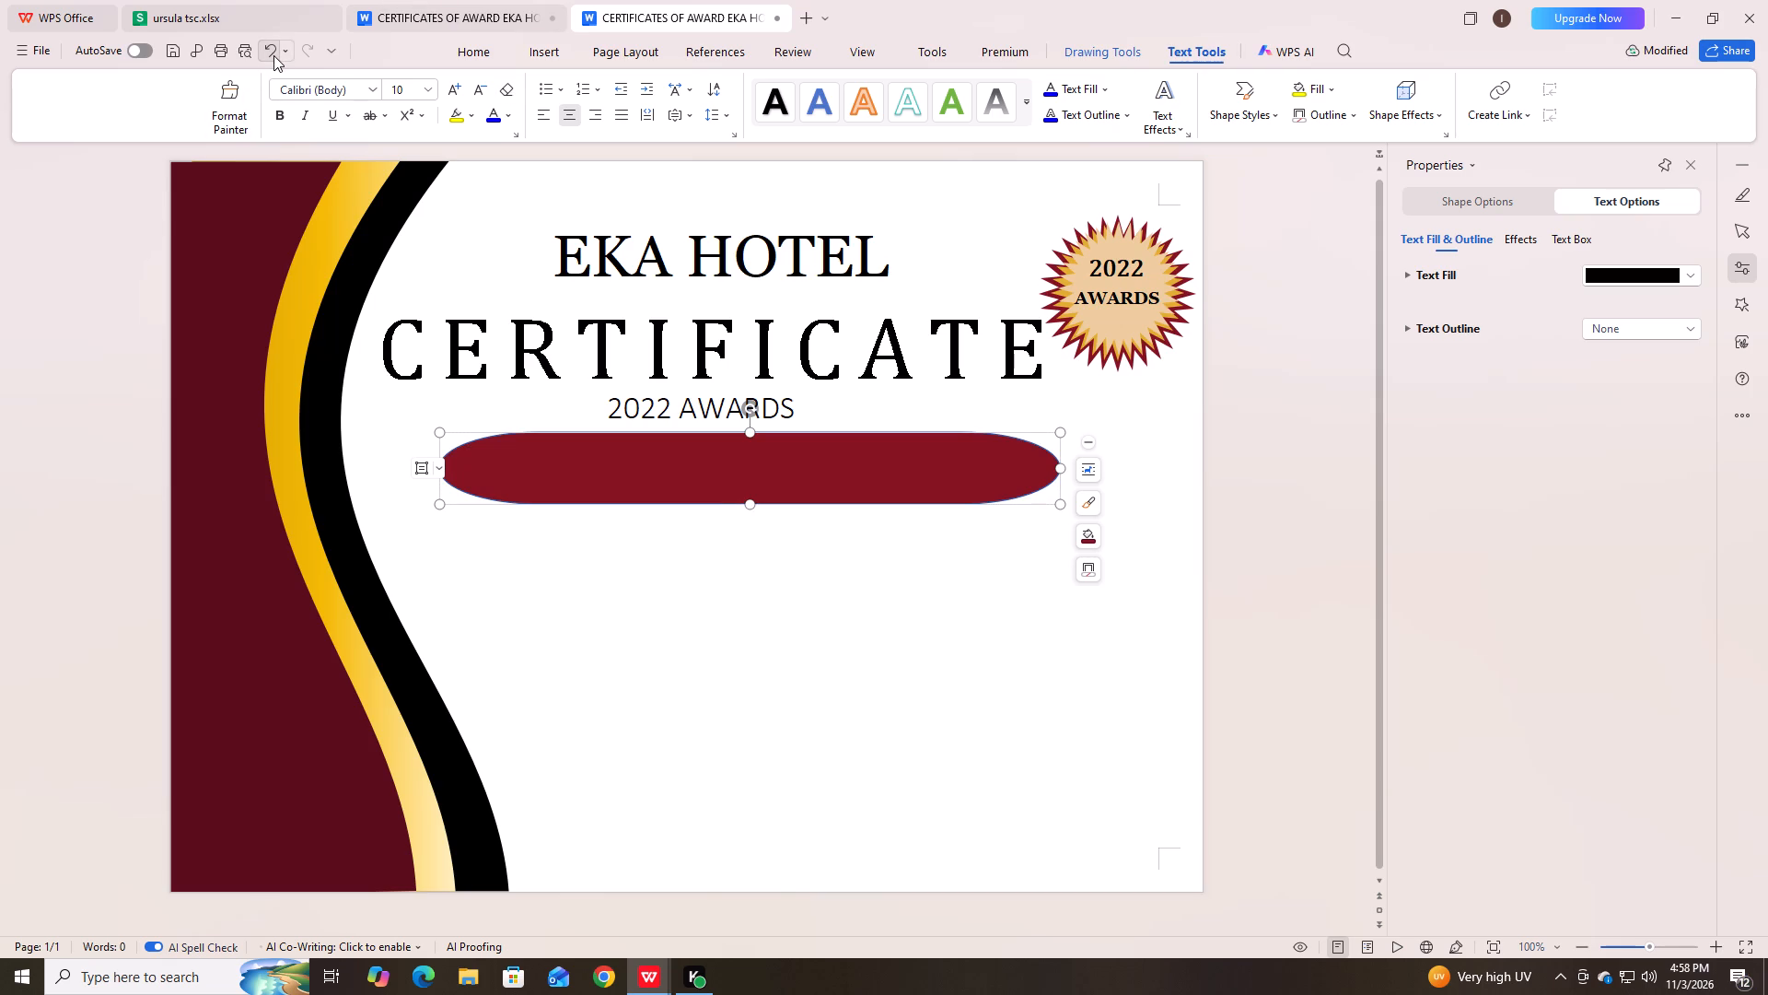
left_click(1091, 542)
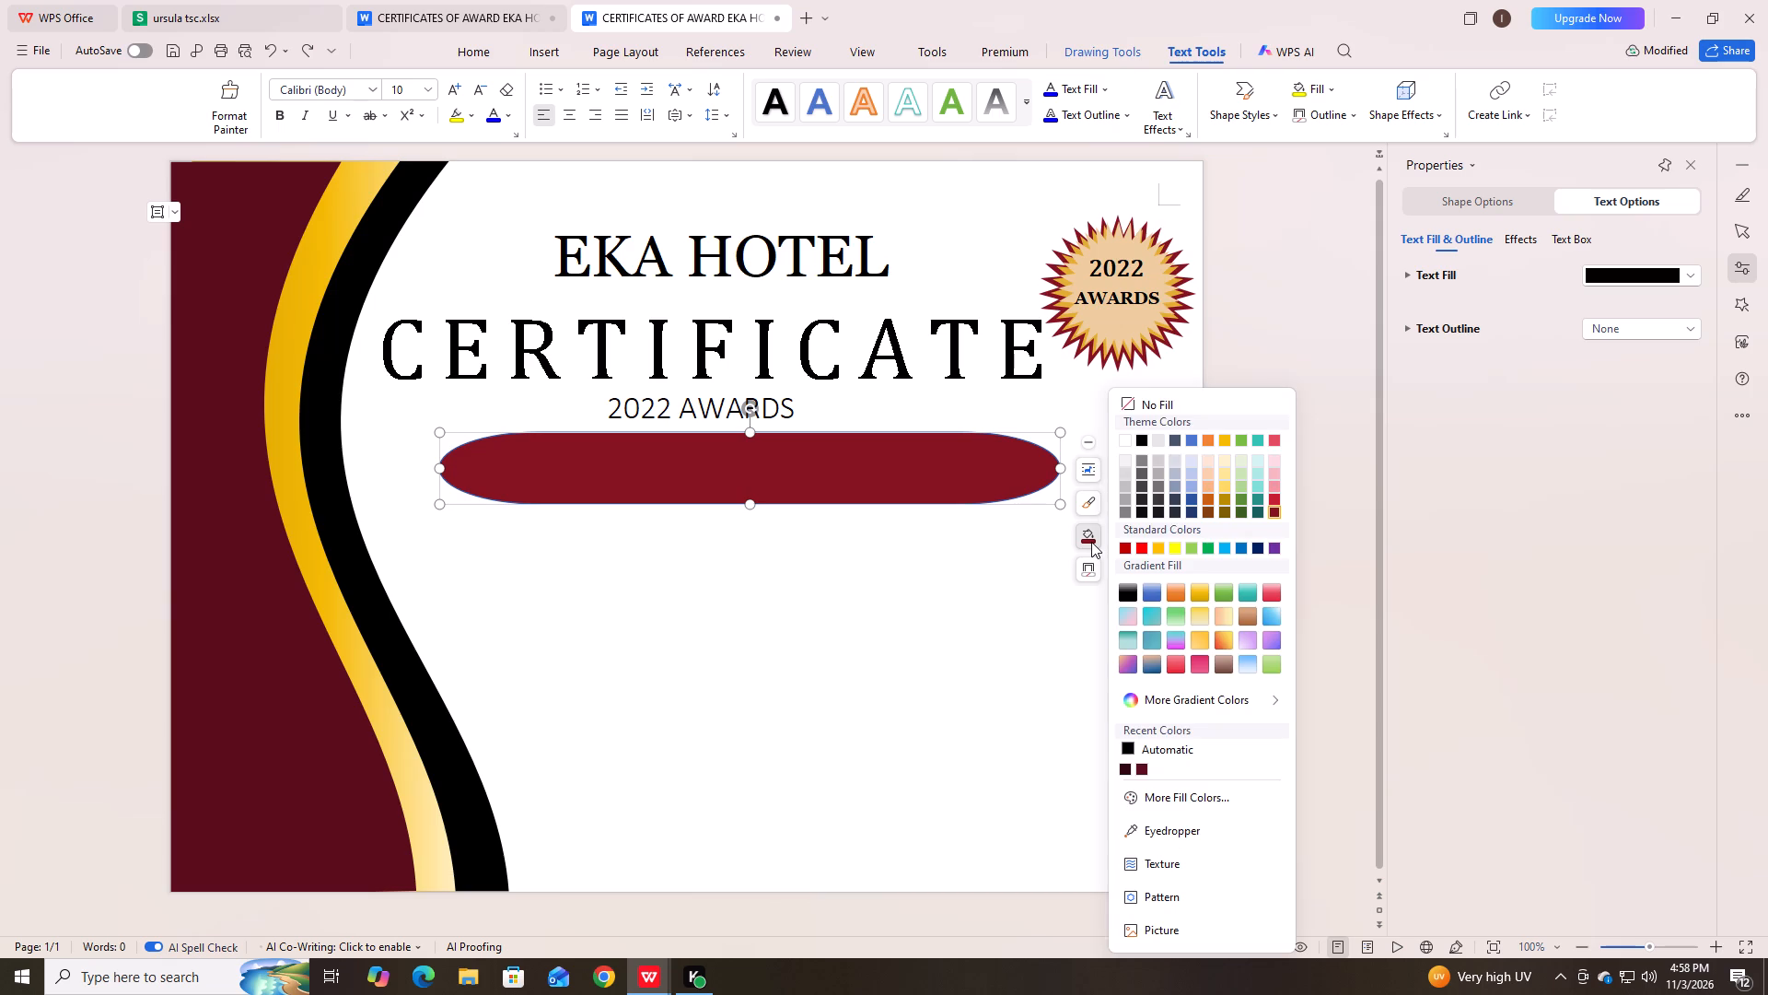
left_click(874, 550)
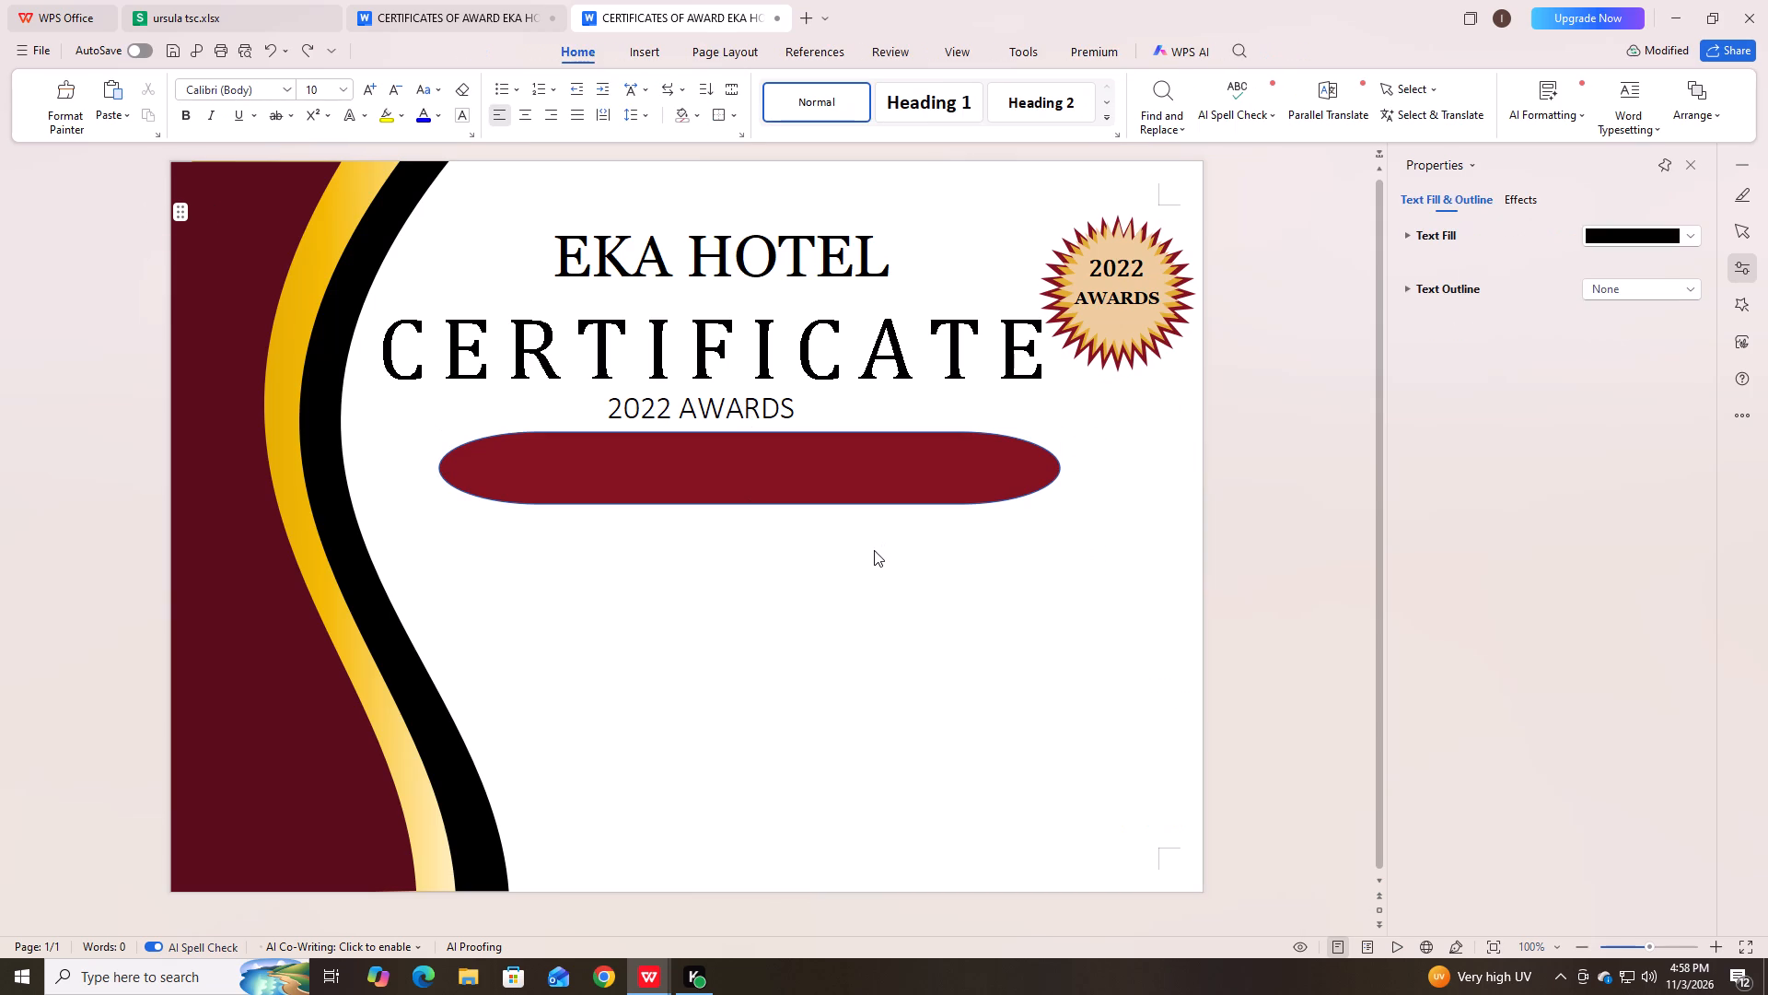
Remove the outline from the dark red banner shape.
left_click(925, 501)
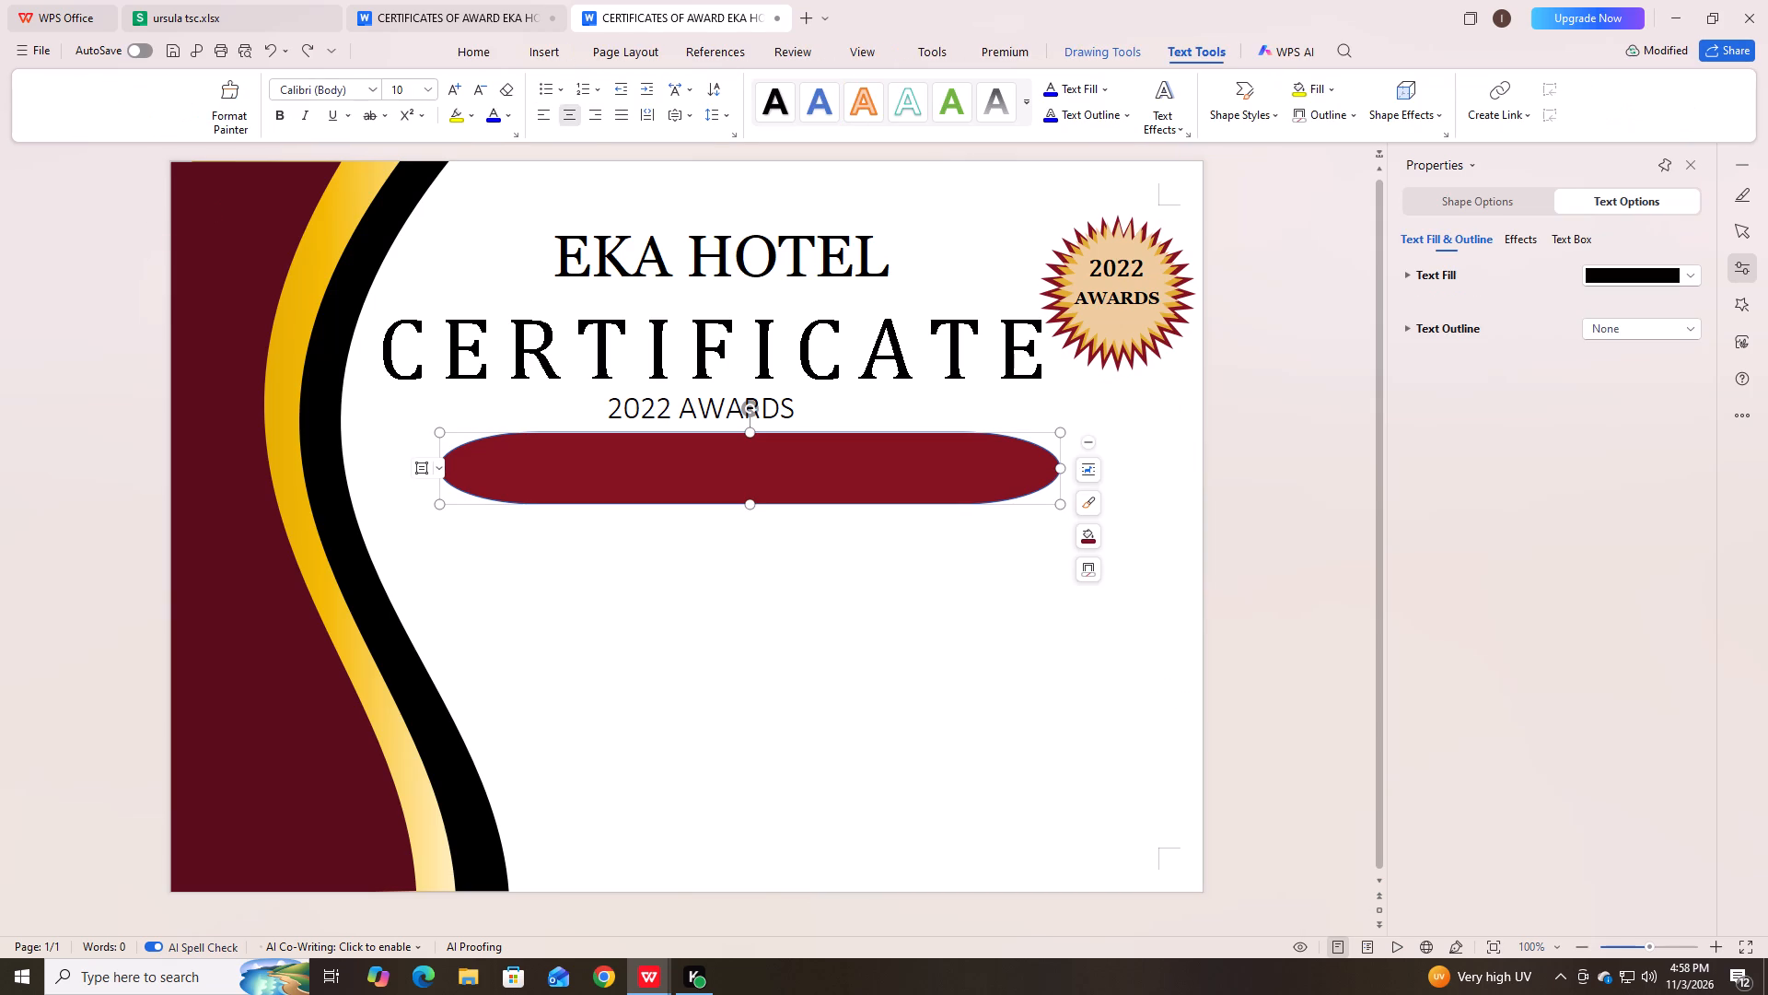
left_click(1088, 570)
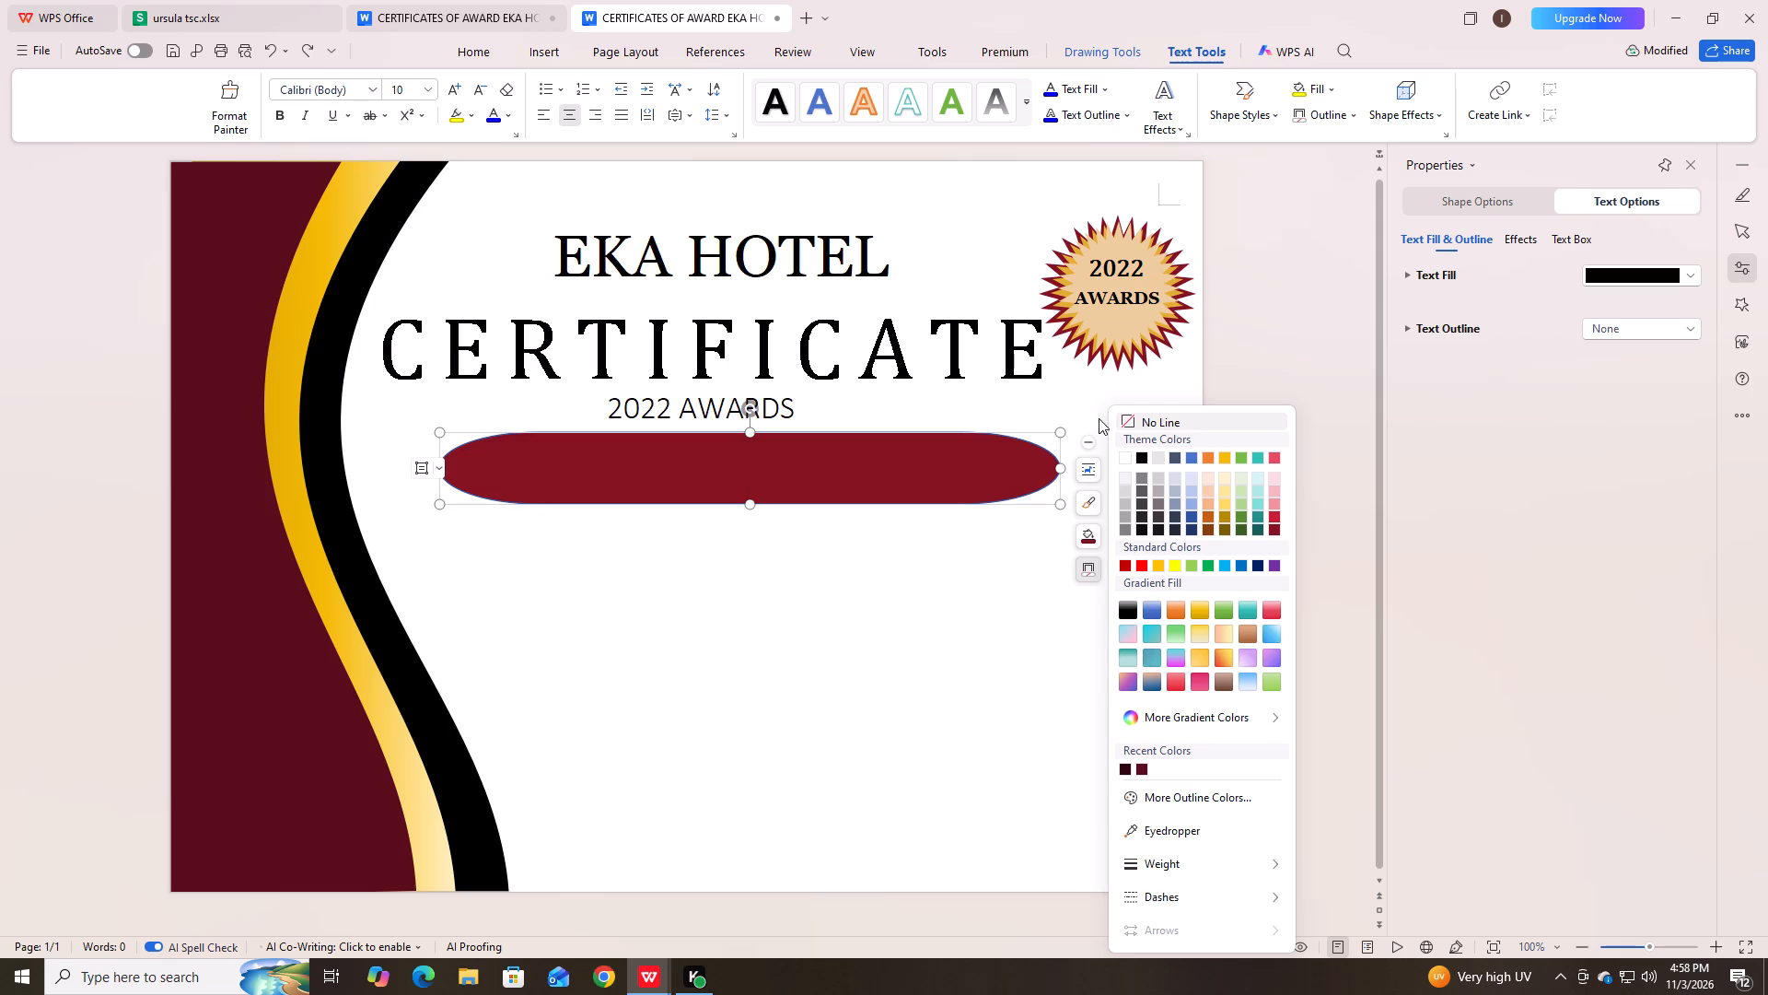
left_click(1129, 421)
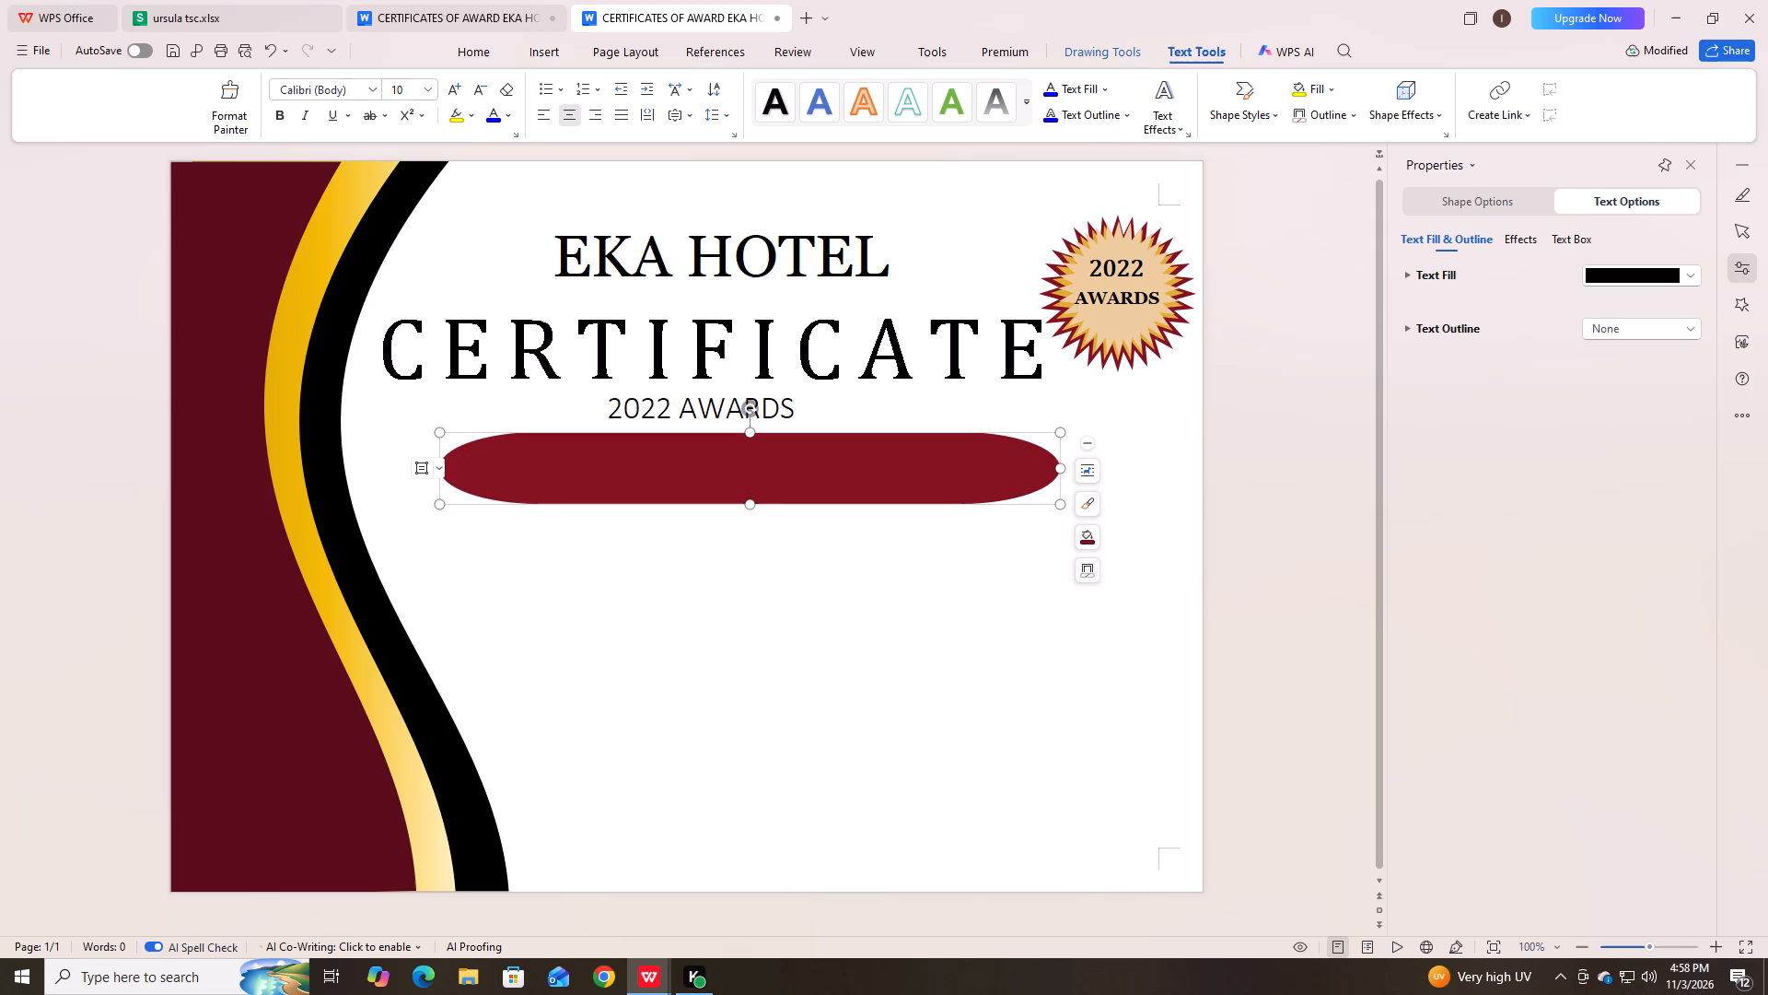
left_click(931, 612)
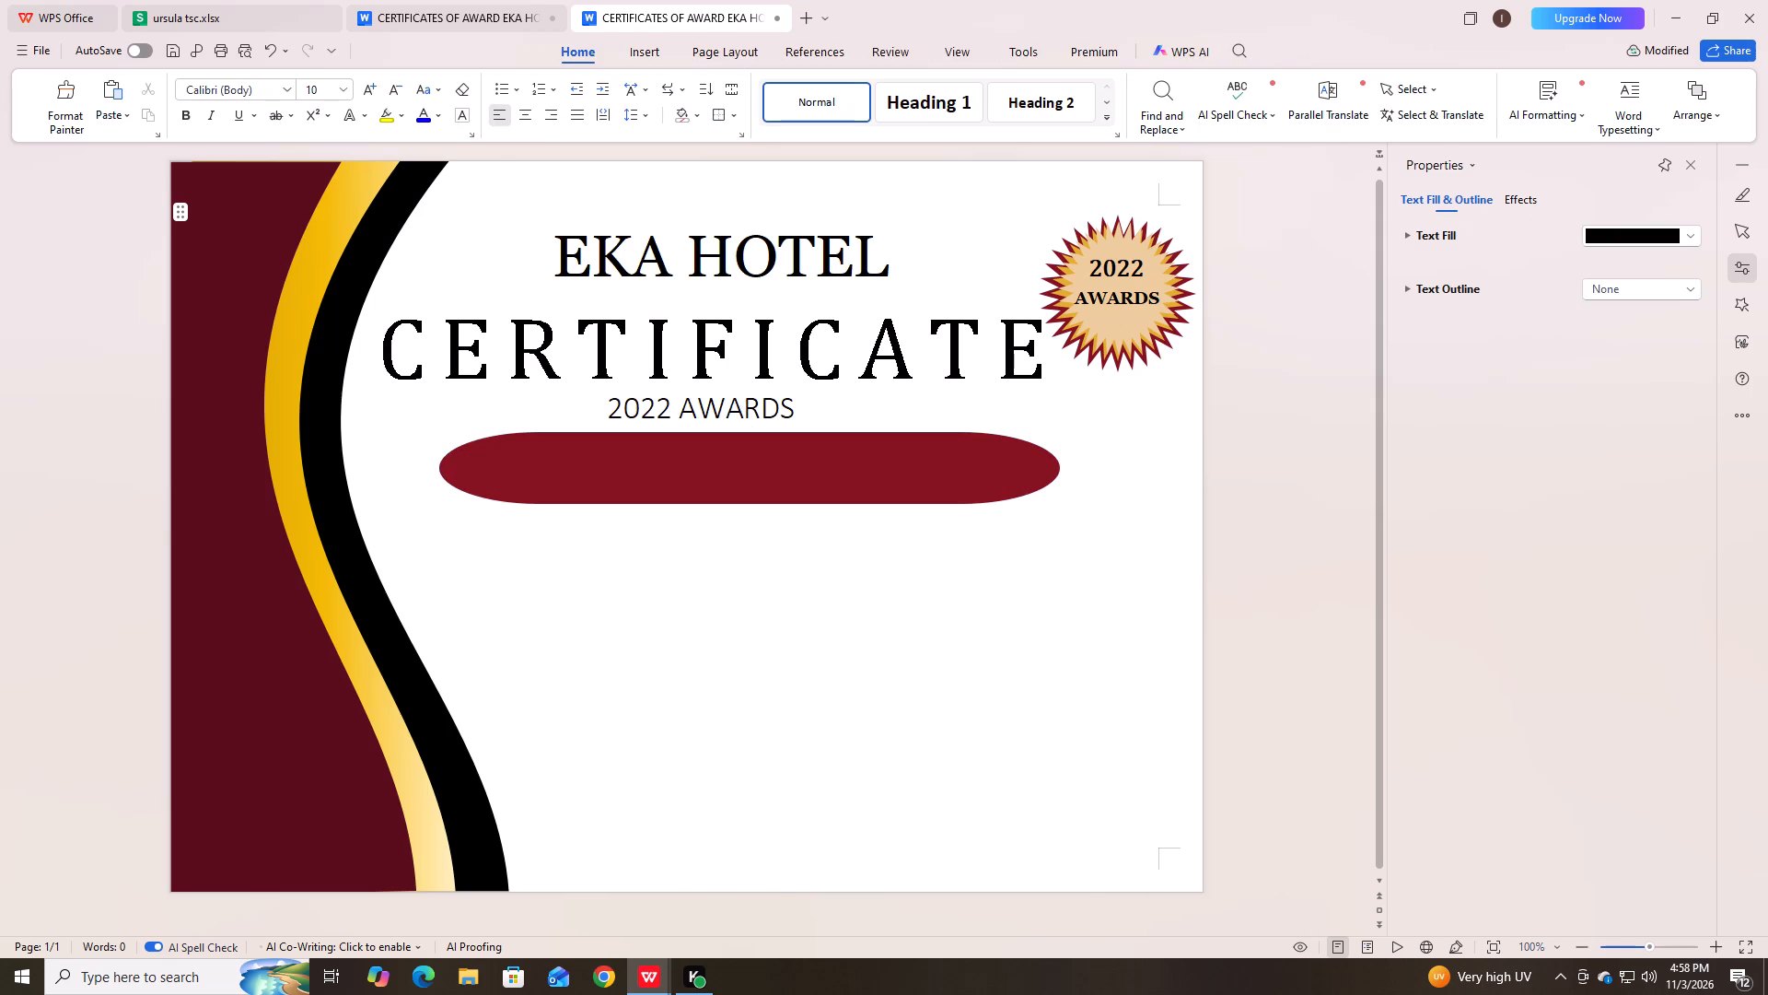
Recolour the dark red side panel with the same darkest red theme colour as the banner.
left_click(239, 512)
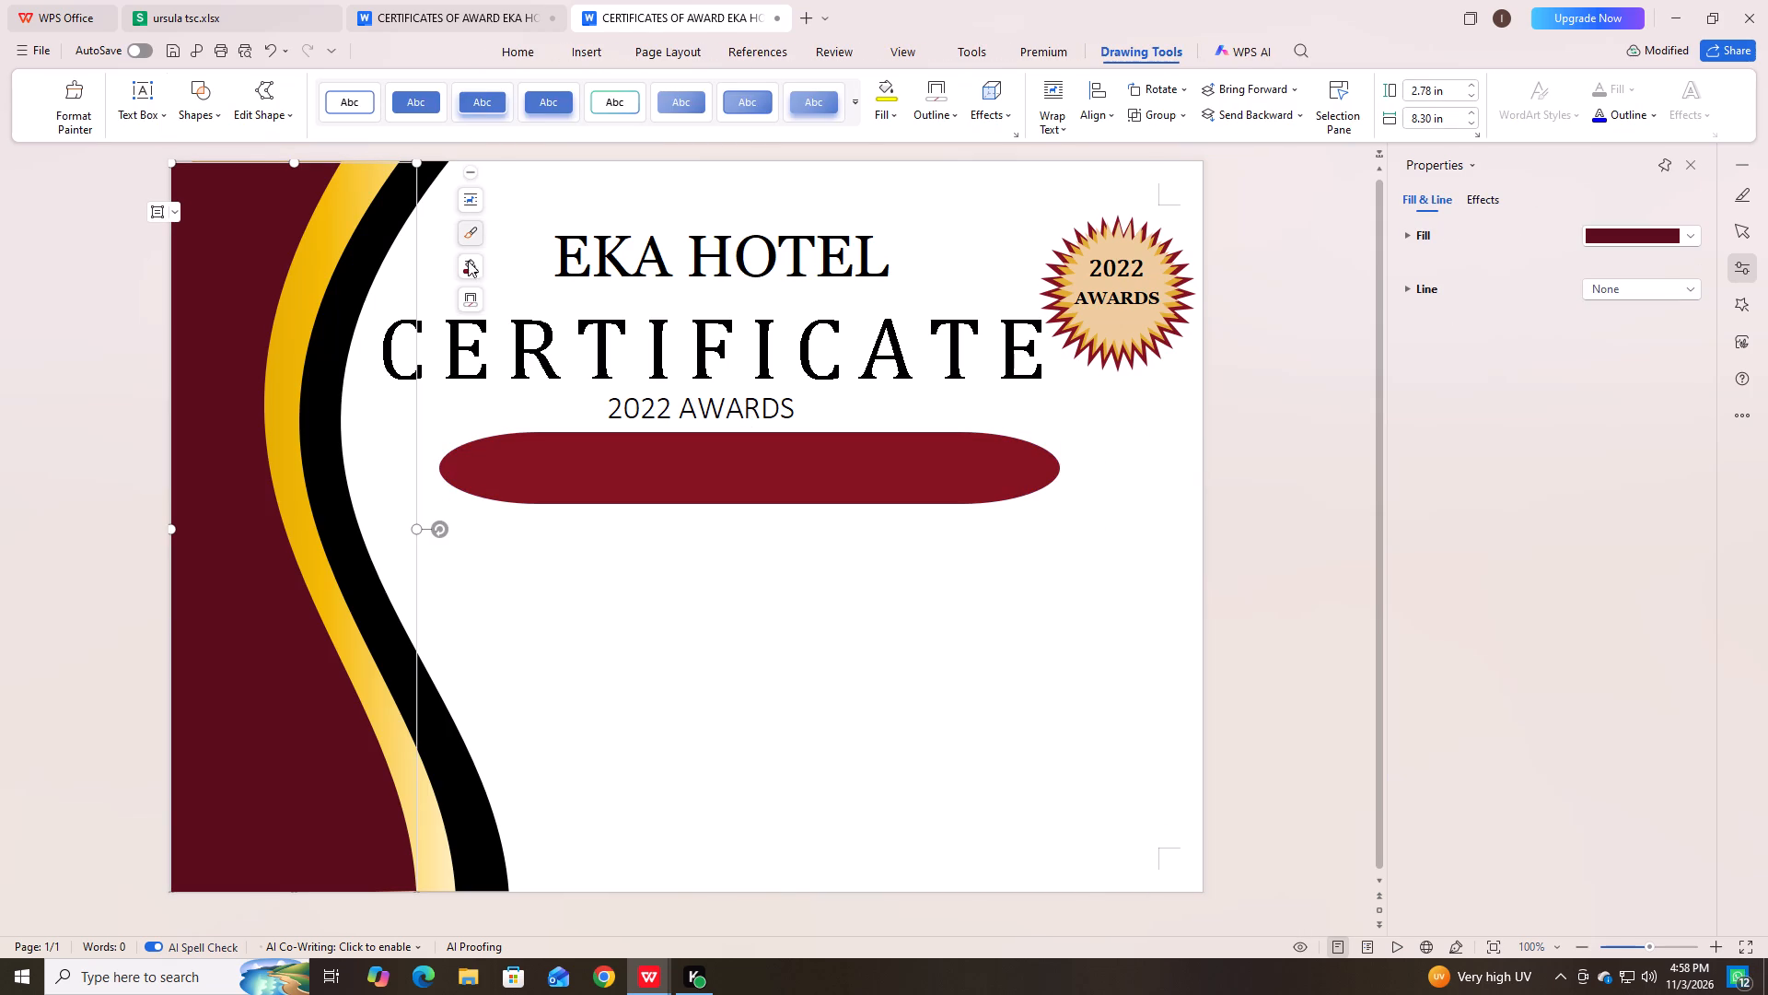
left_click(472, 266)
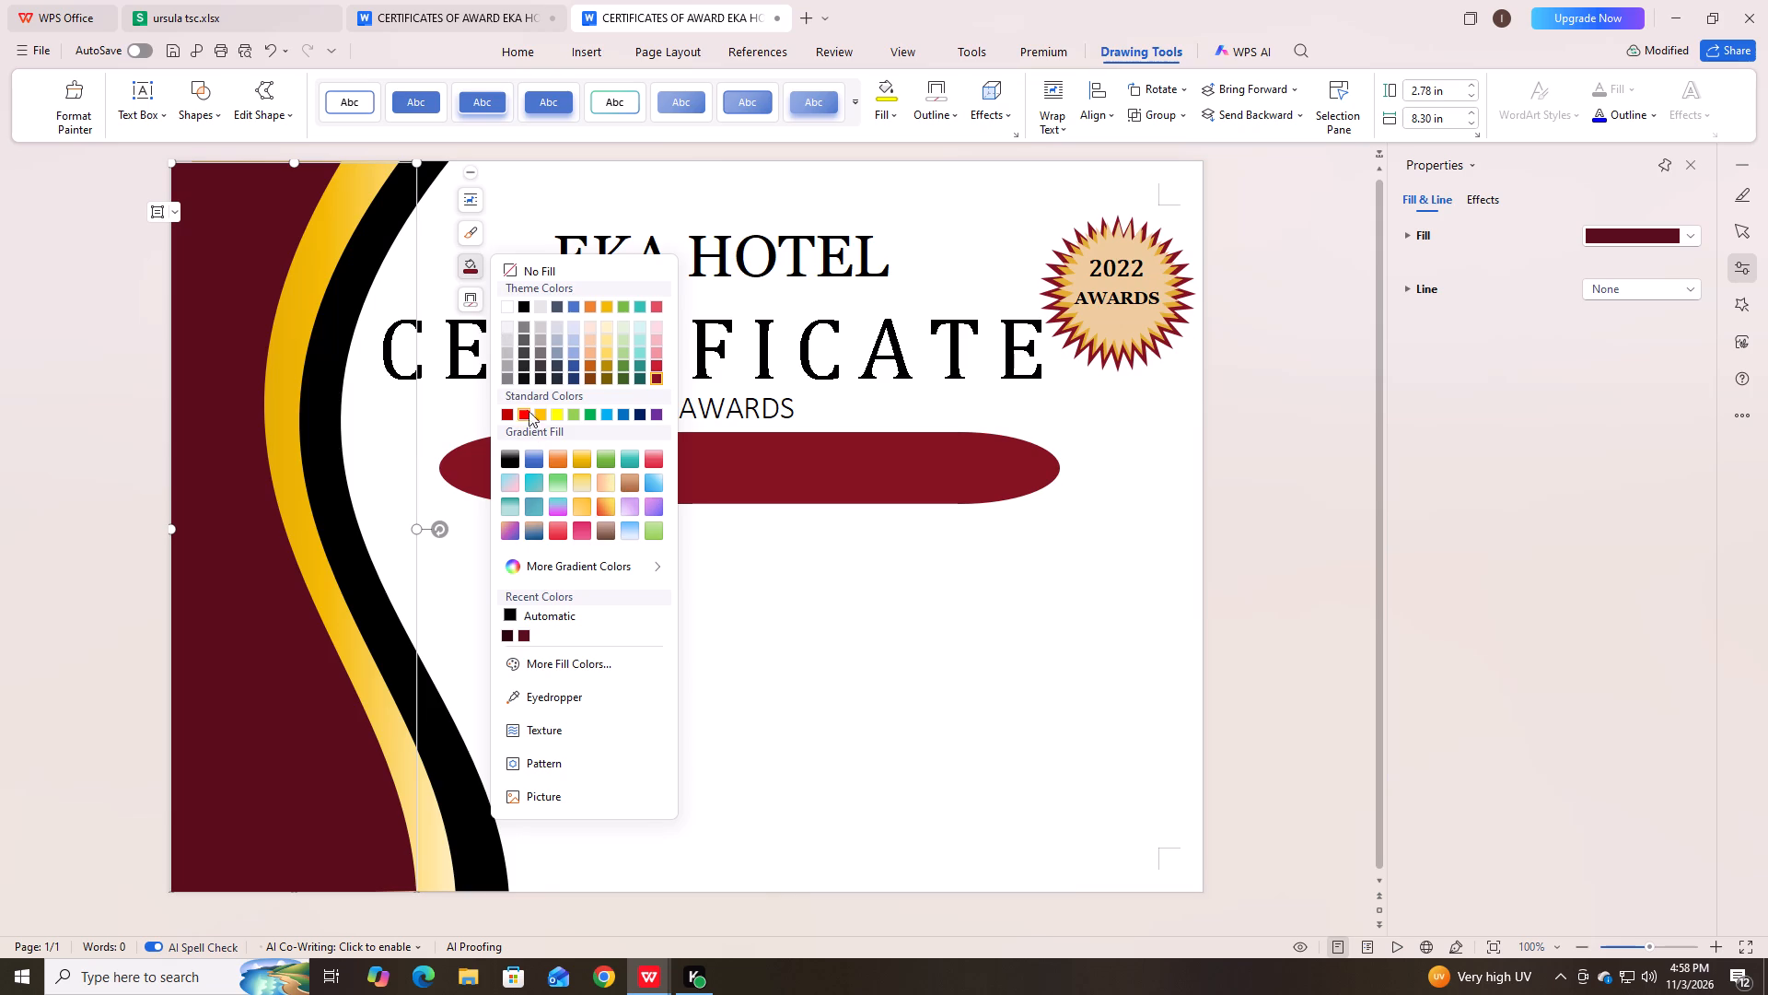
left_click(654, 379)
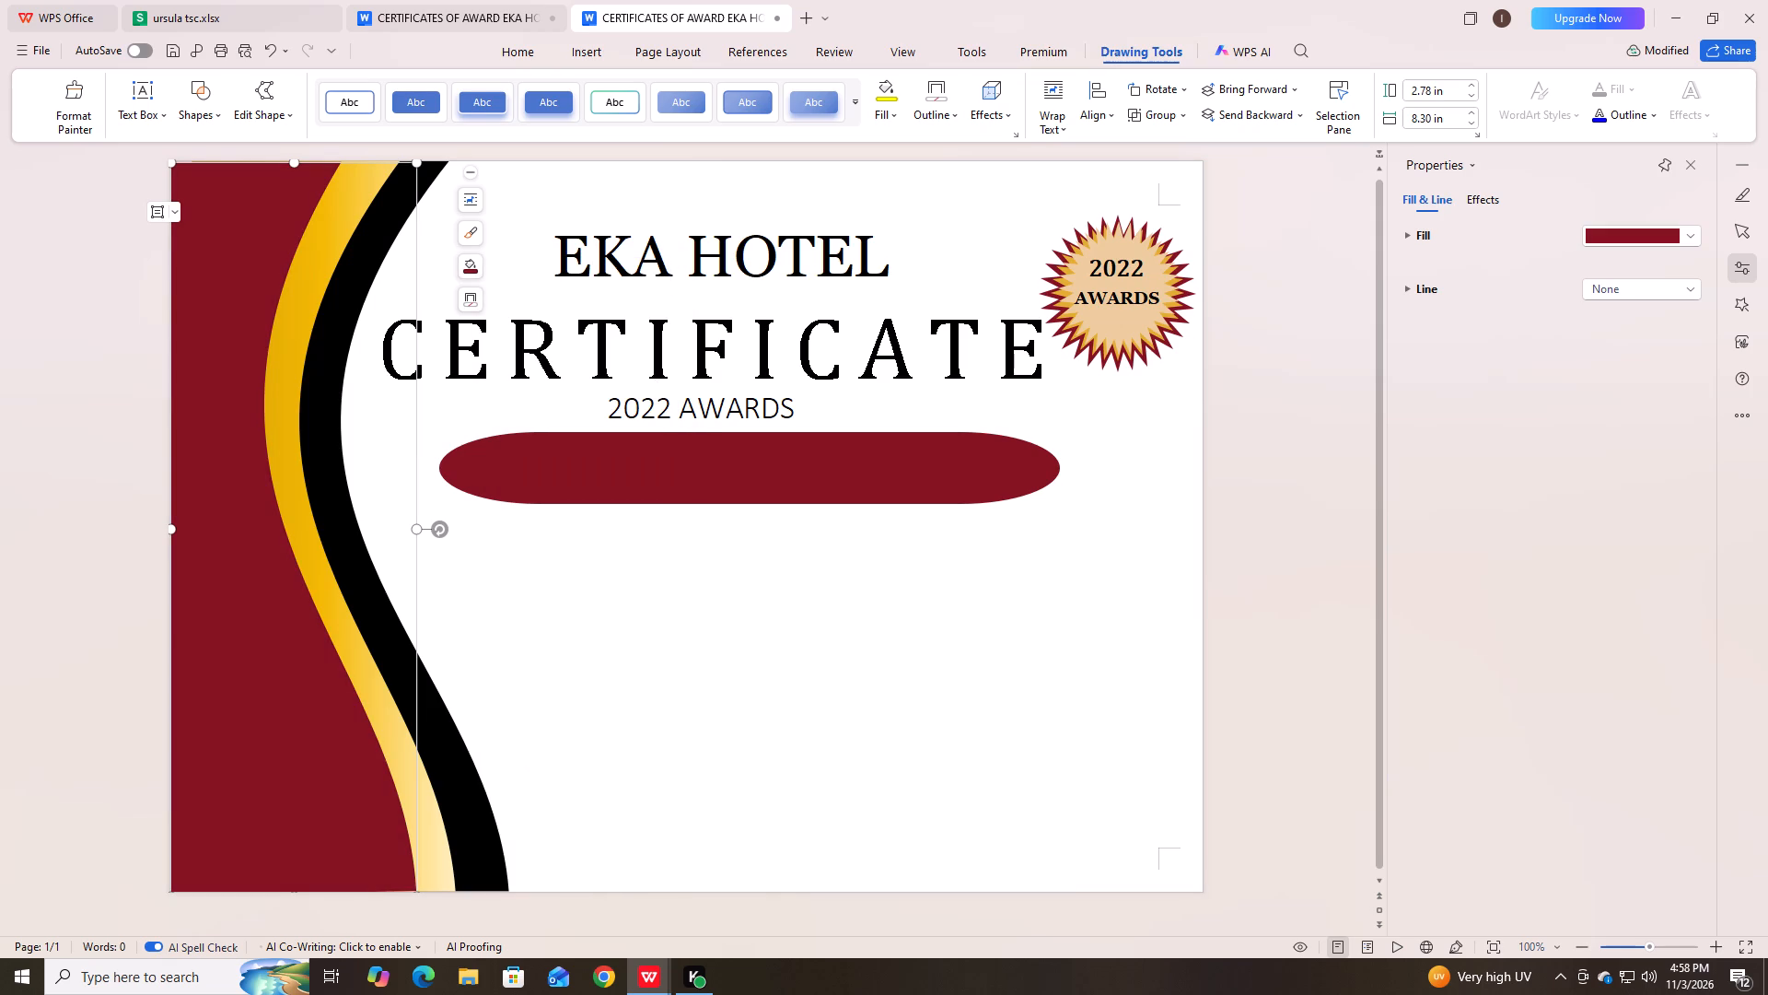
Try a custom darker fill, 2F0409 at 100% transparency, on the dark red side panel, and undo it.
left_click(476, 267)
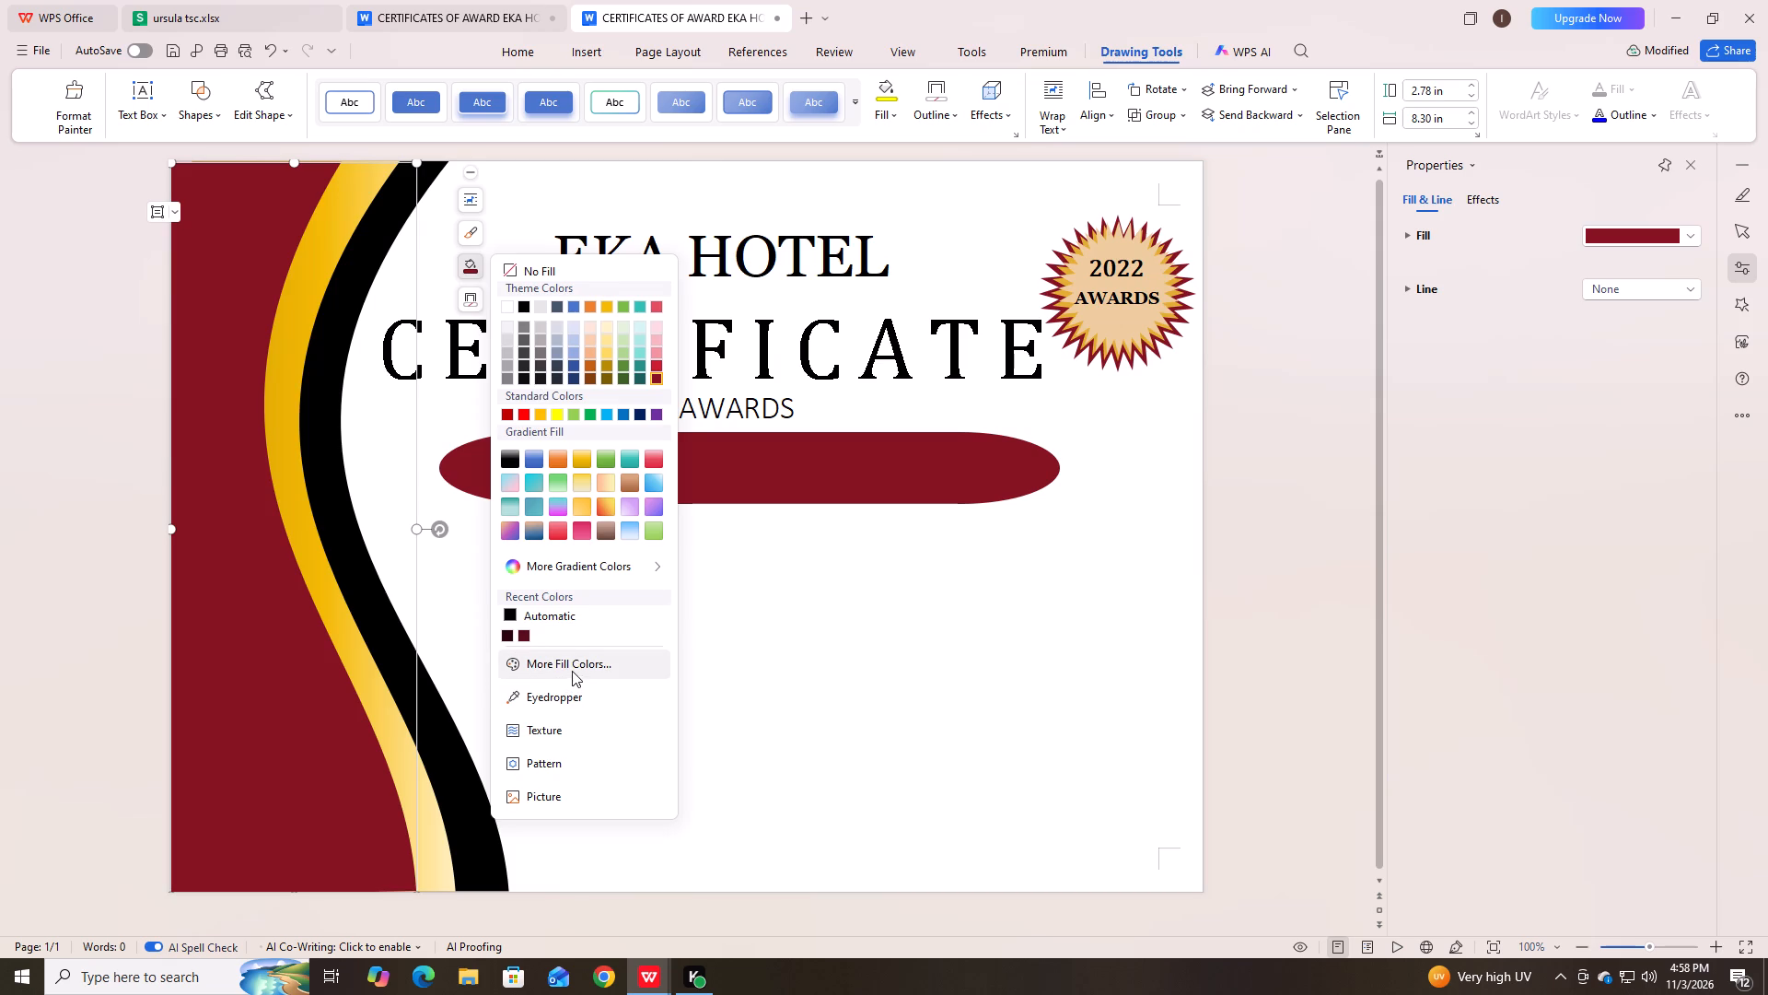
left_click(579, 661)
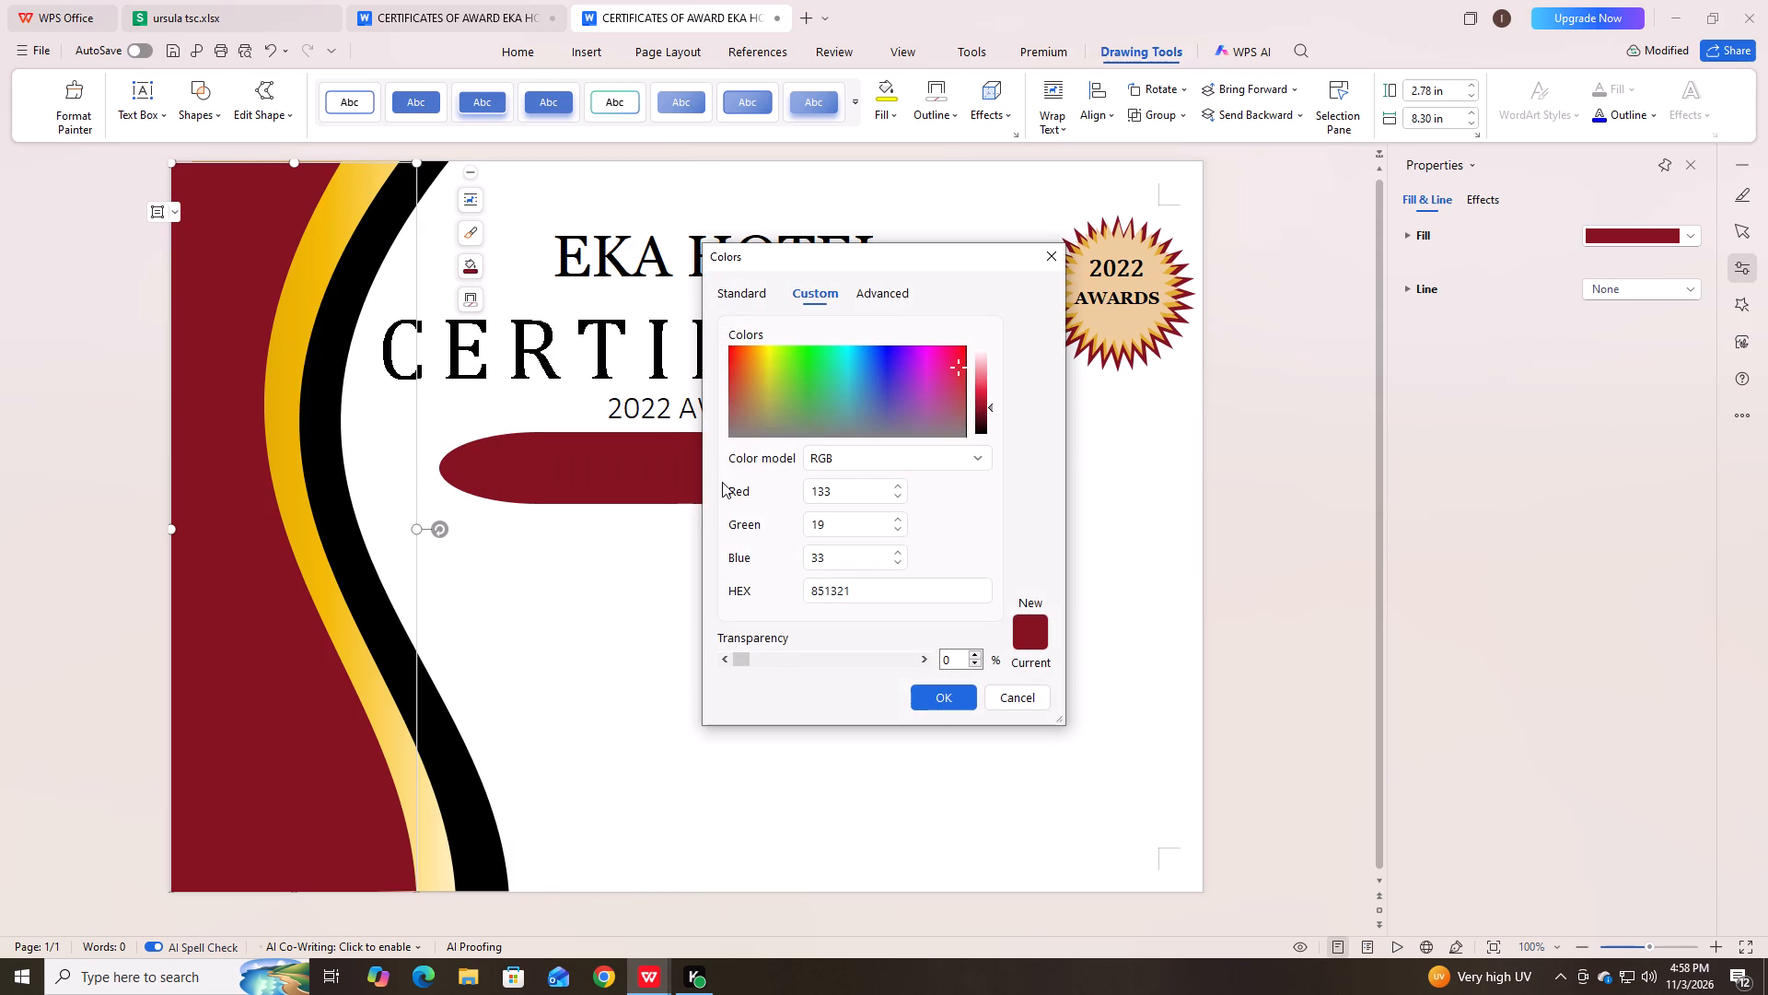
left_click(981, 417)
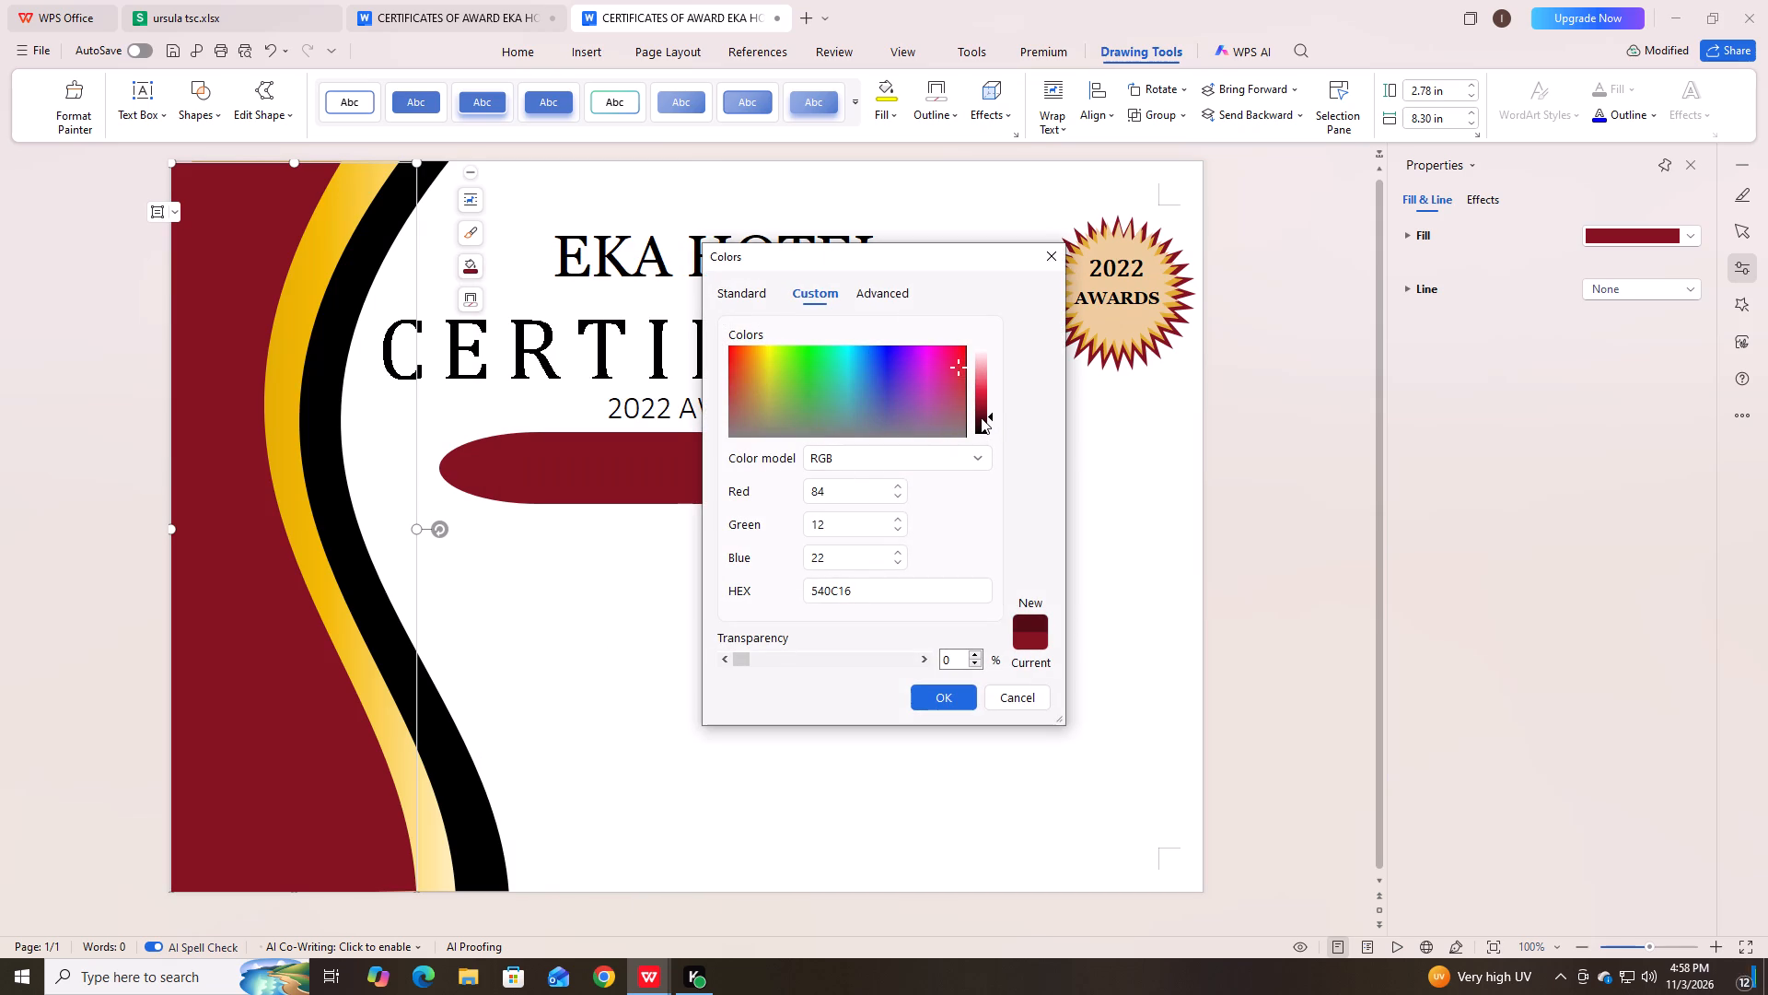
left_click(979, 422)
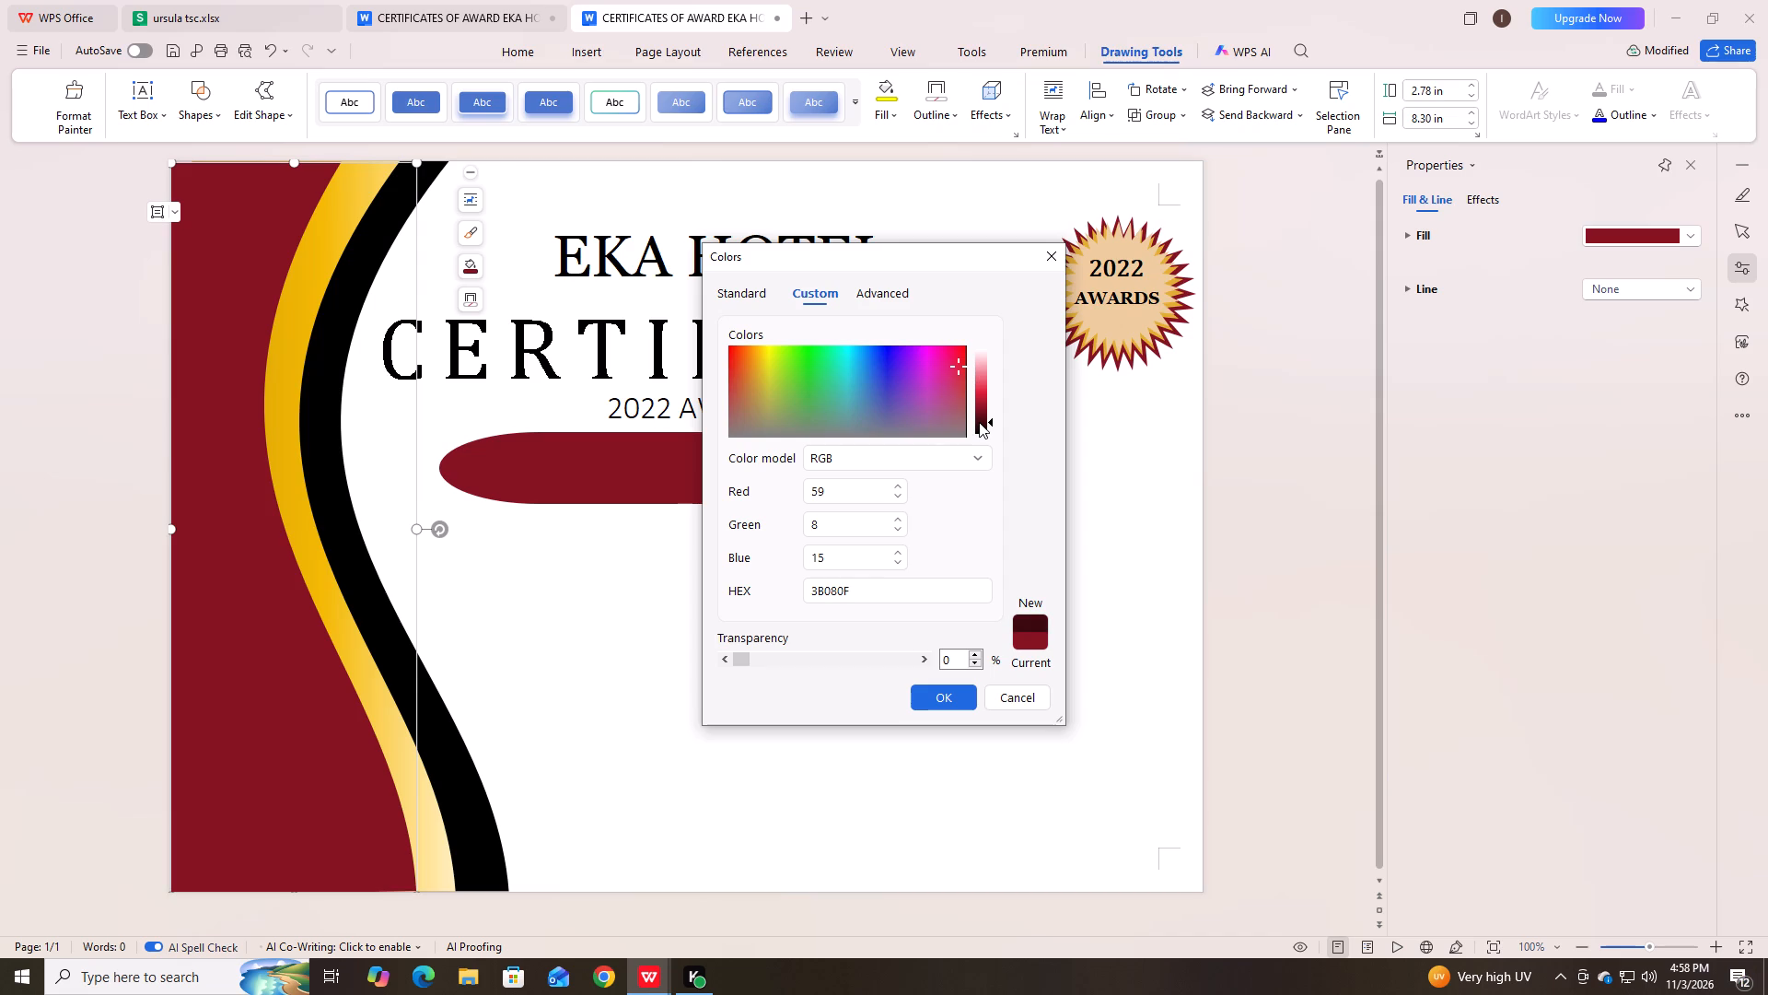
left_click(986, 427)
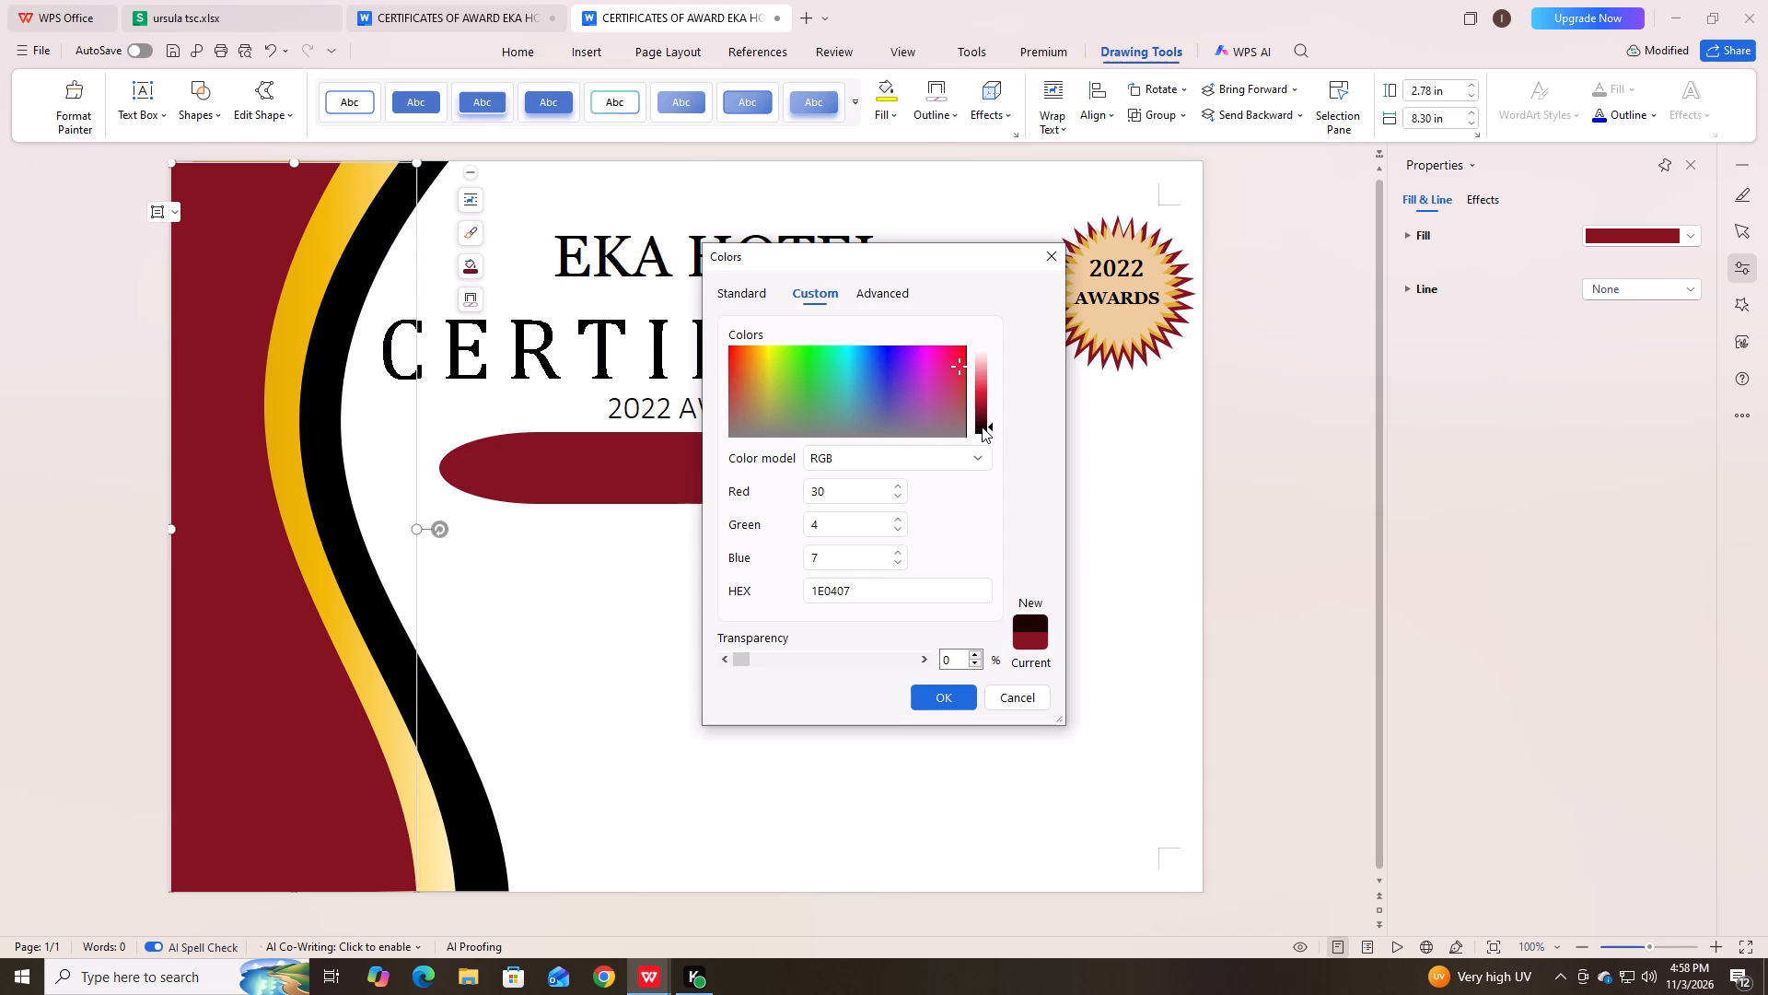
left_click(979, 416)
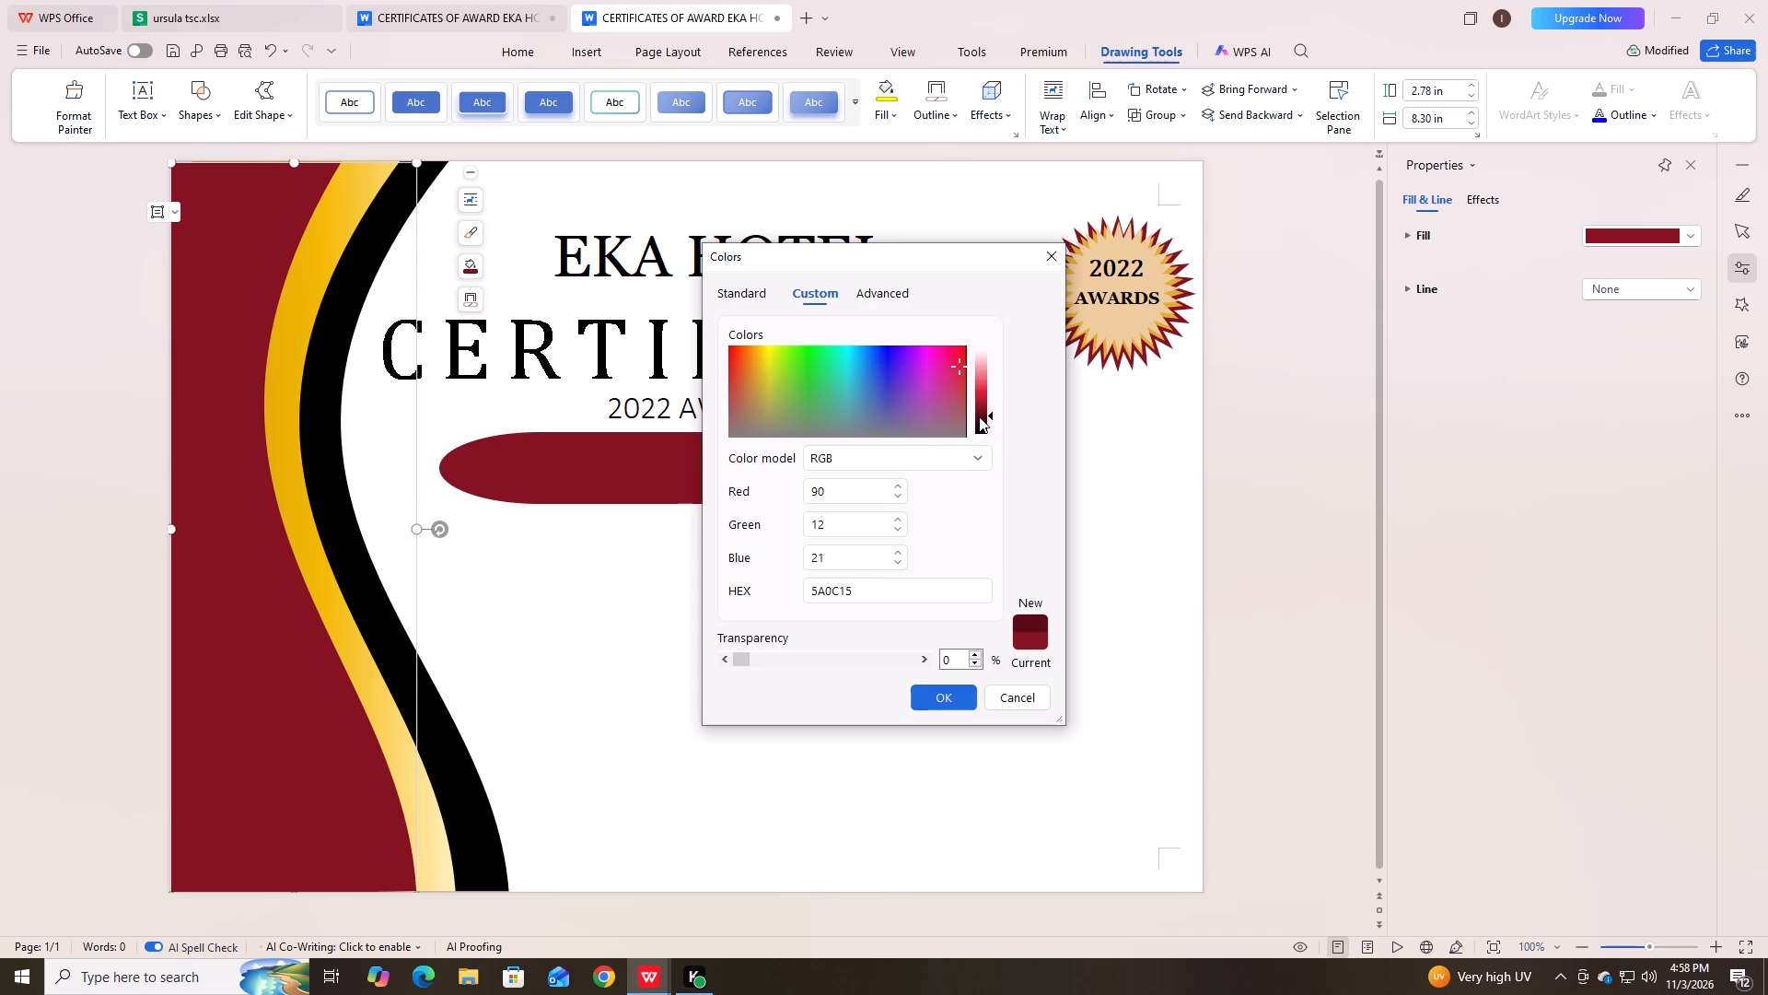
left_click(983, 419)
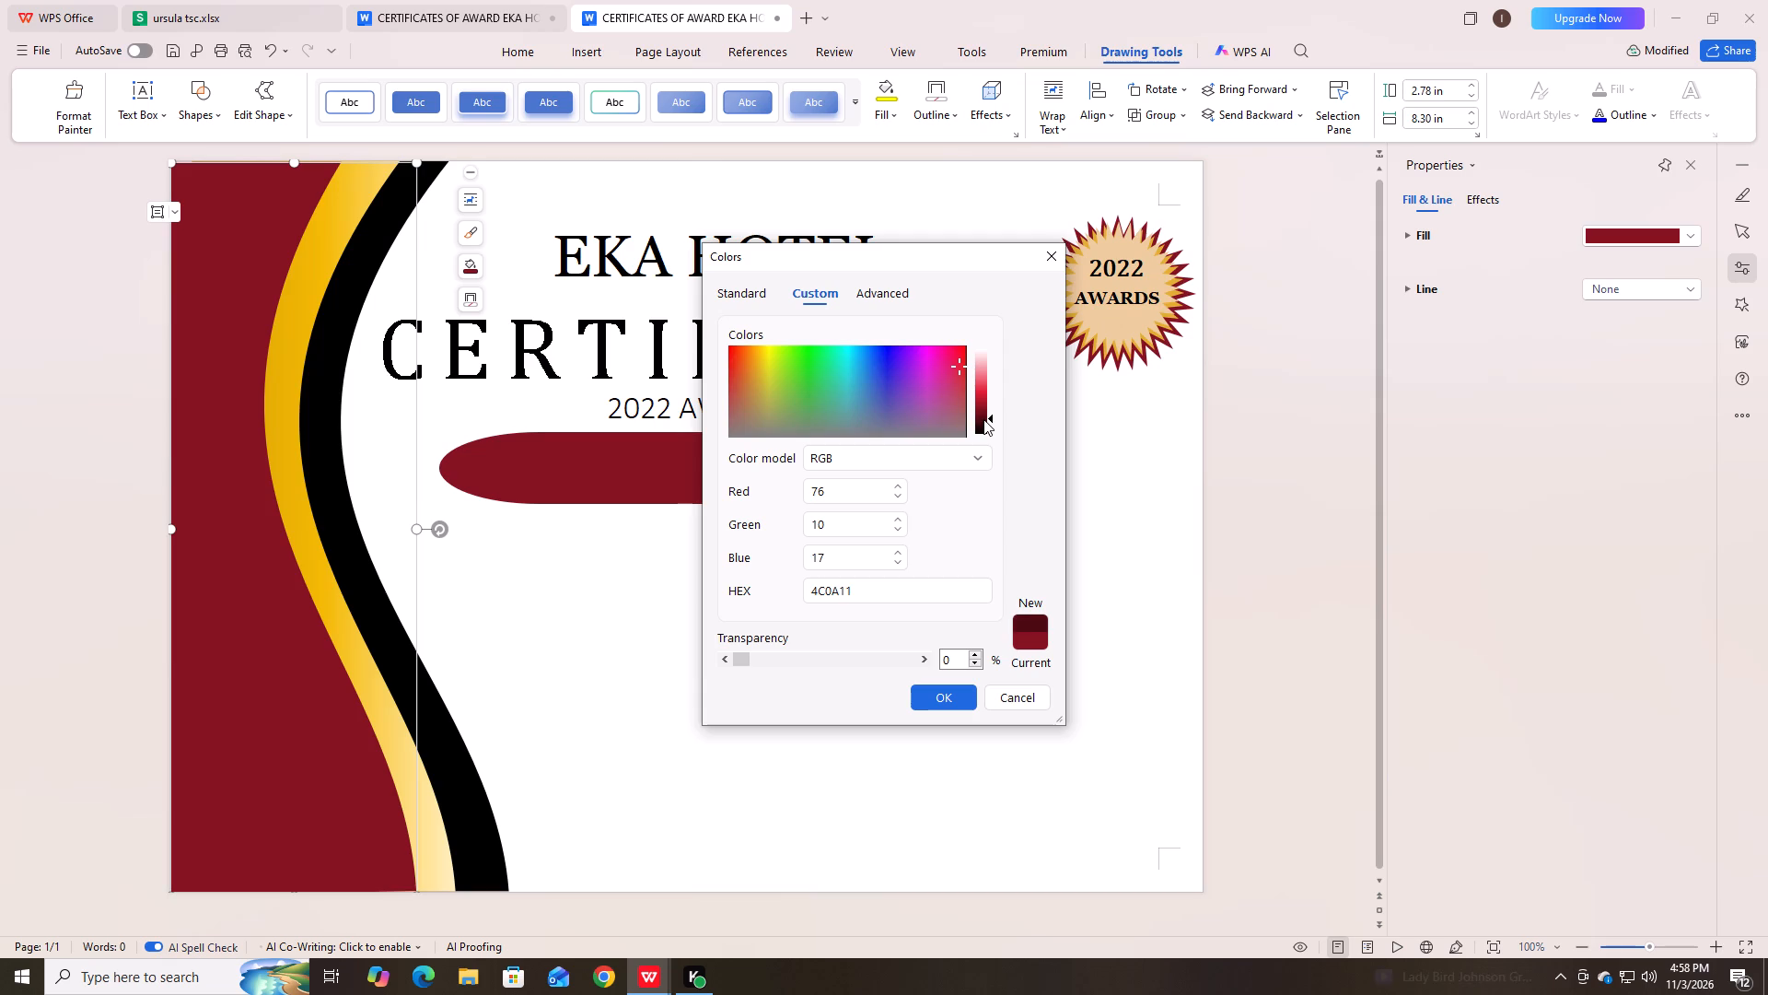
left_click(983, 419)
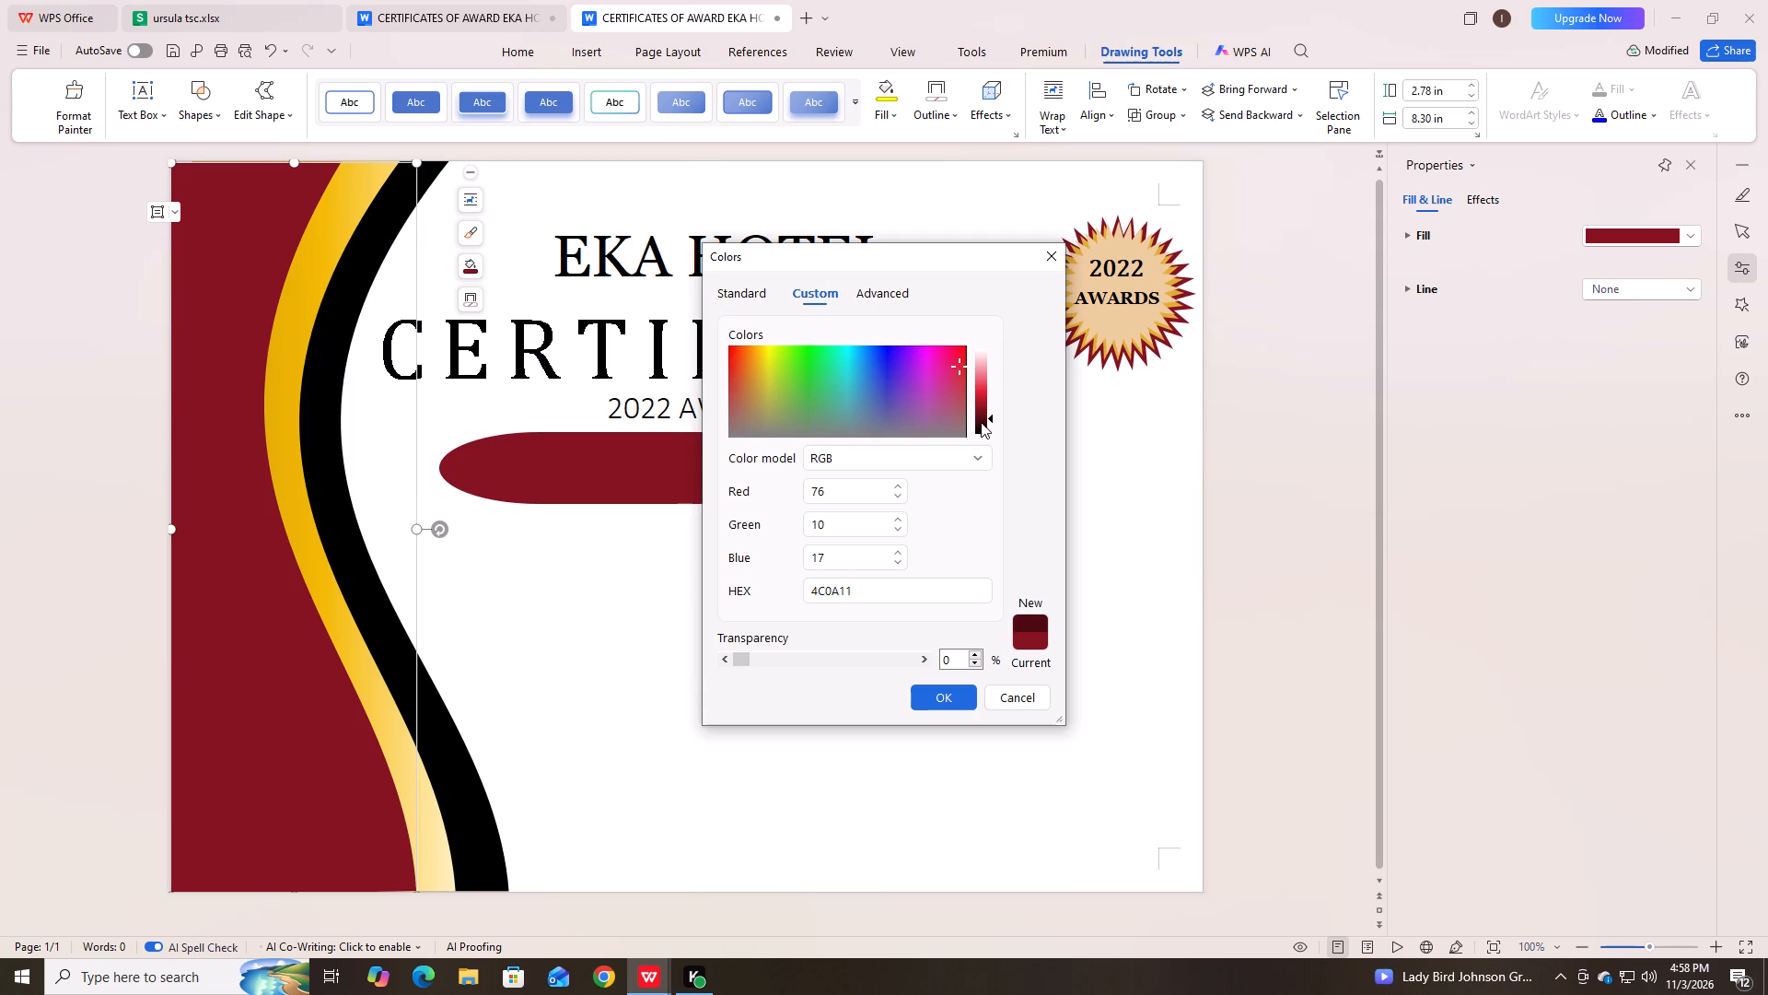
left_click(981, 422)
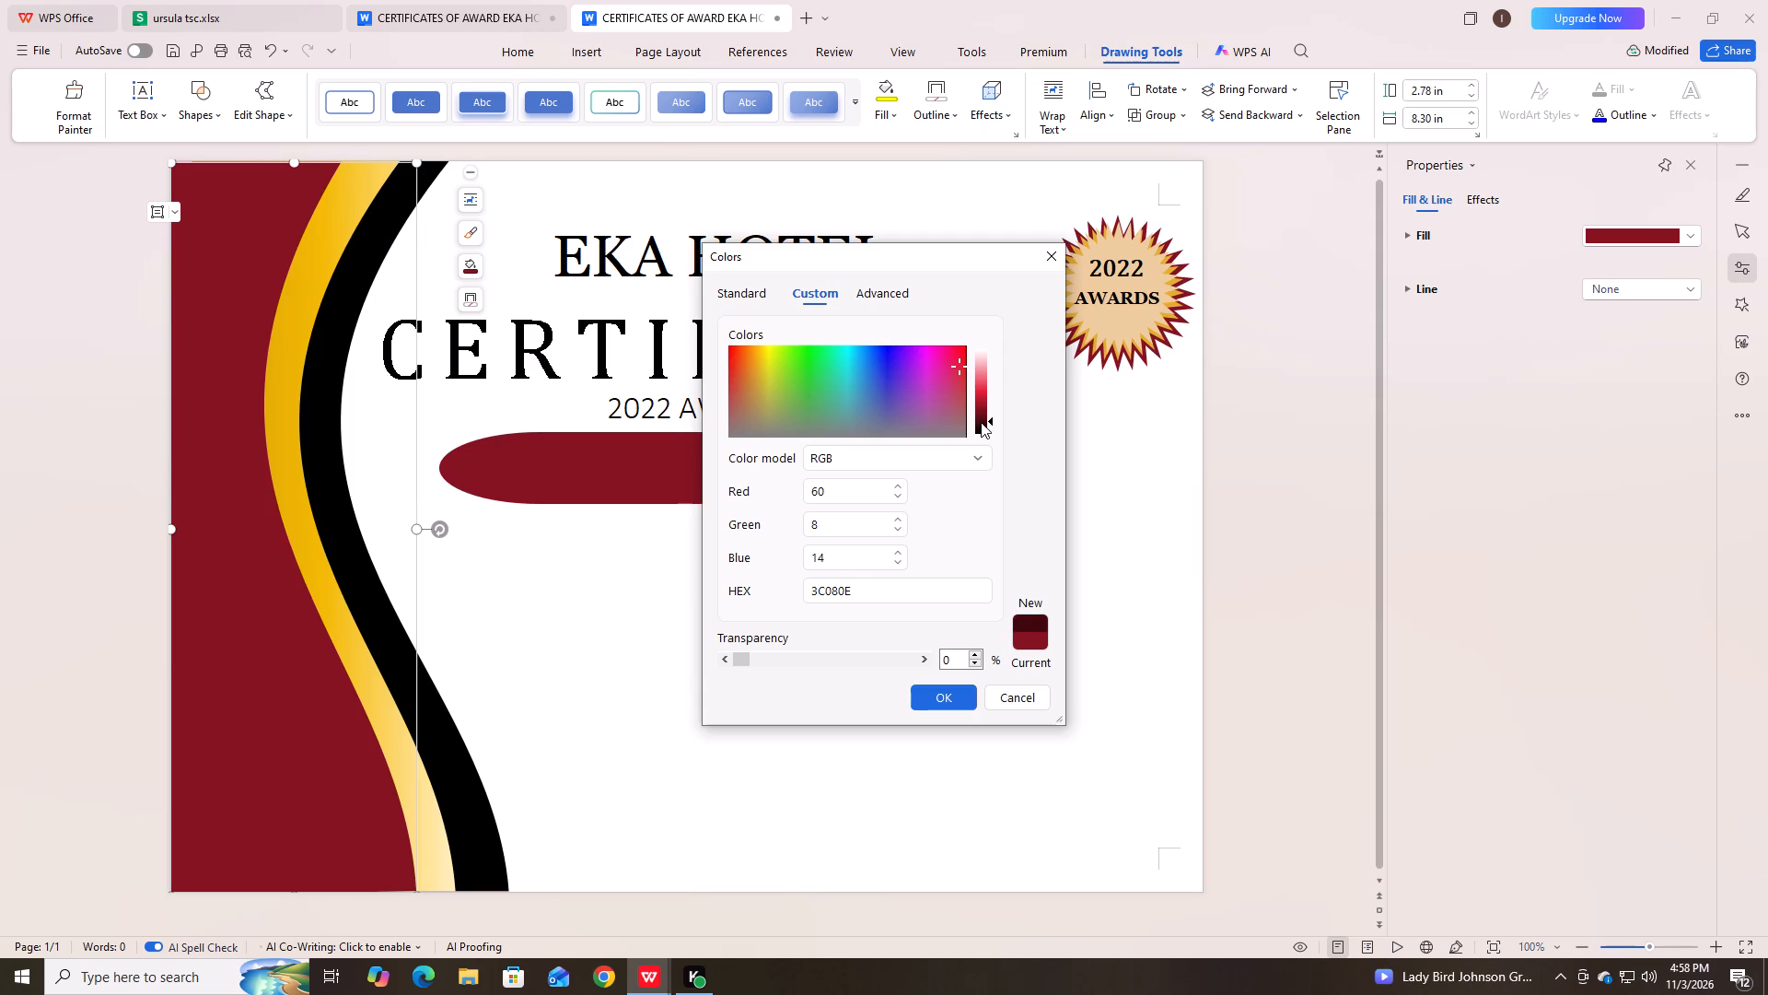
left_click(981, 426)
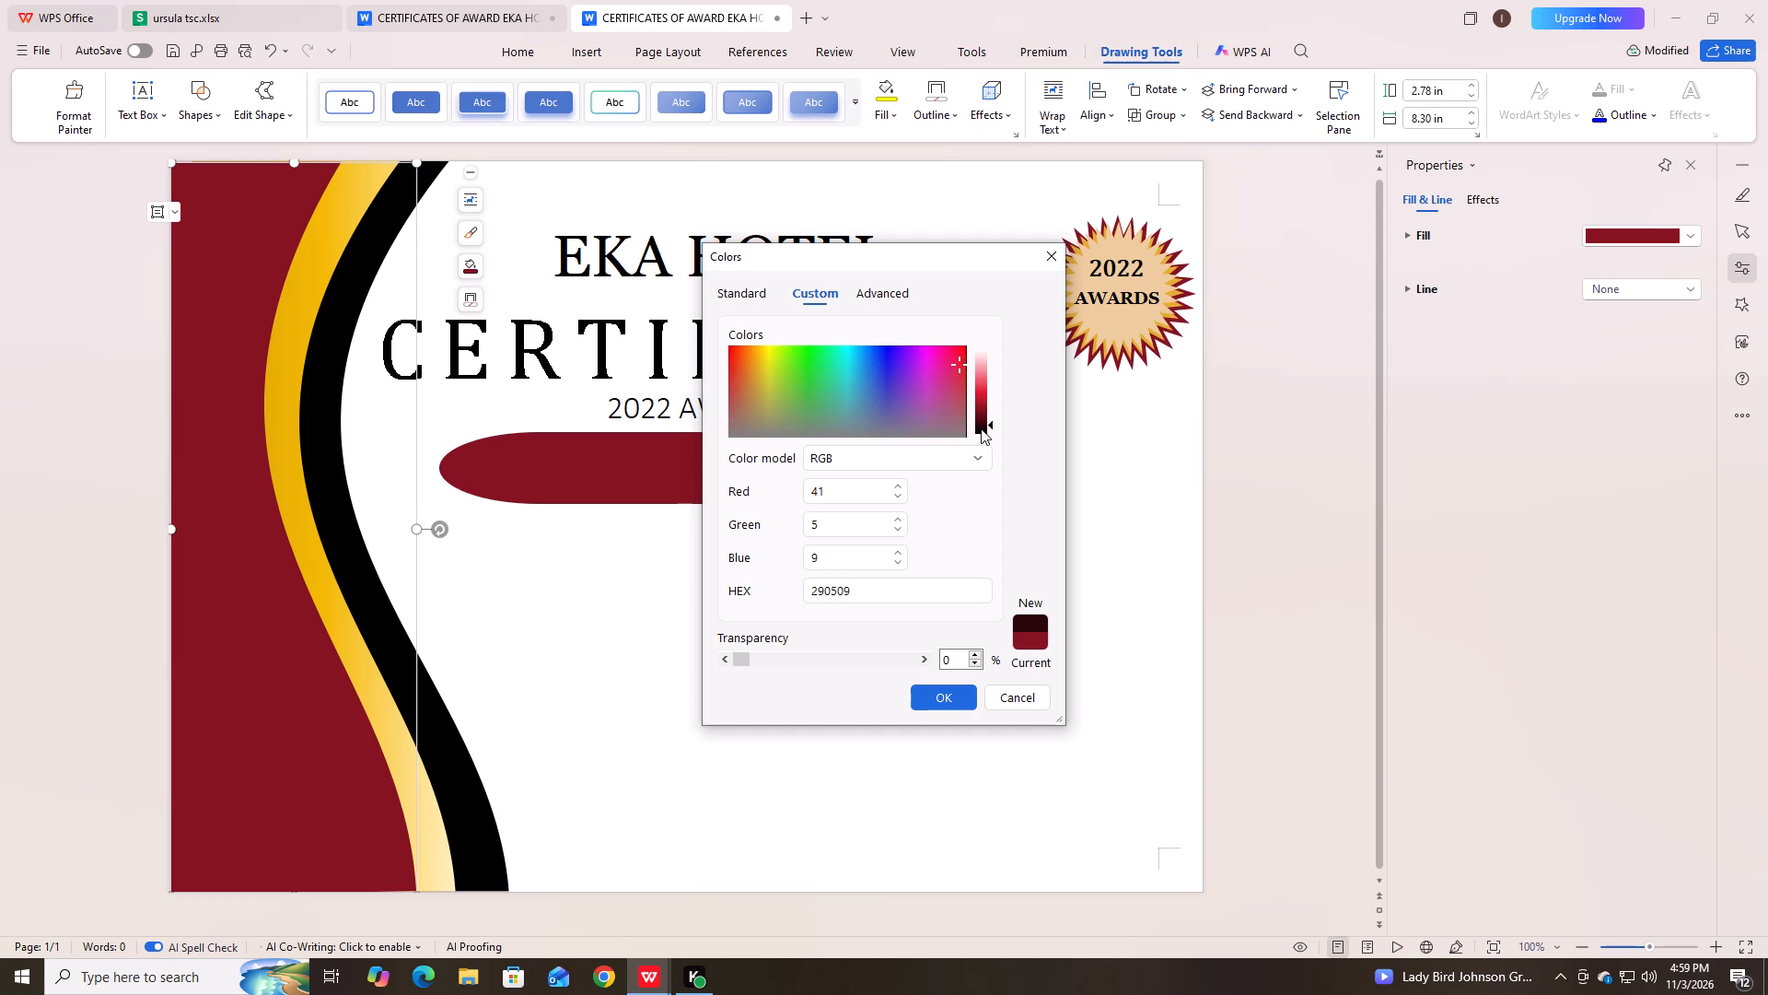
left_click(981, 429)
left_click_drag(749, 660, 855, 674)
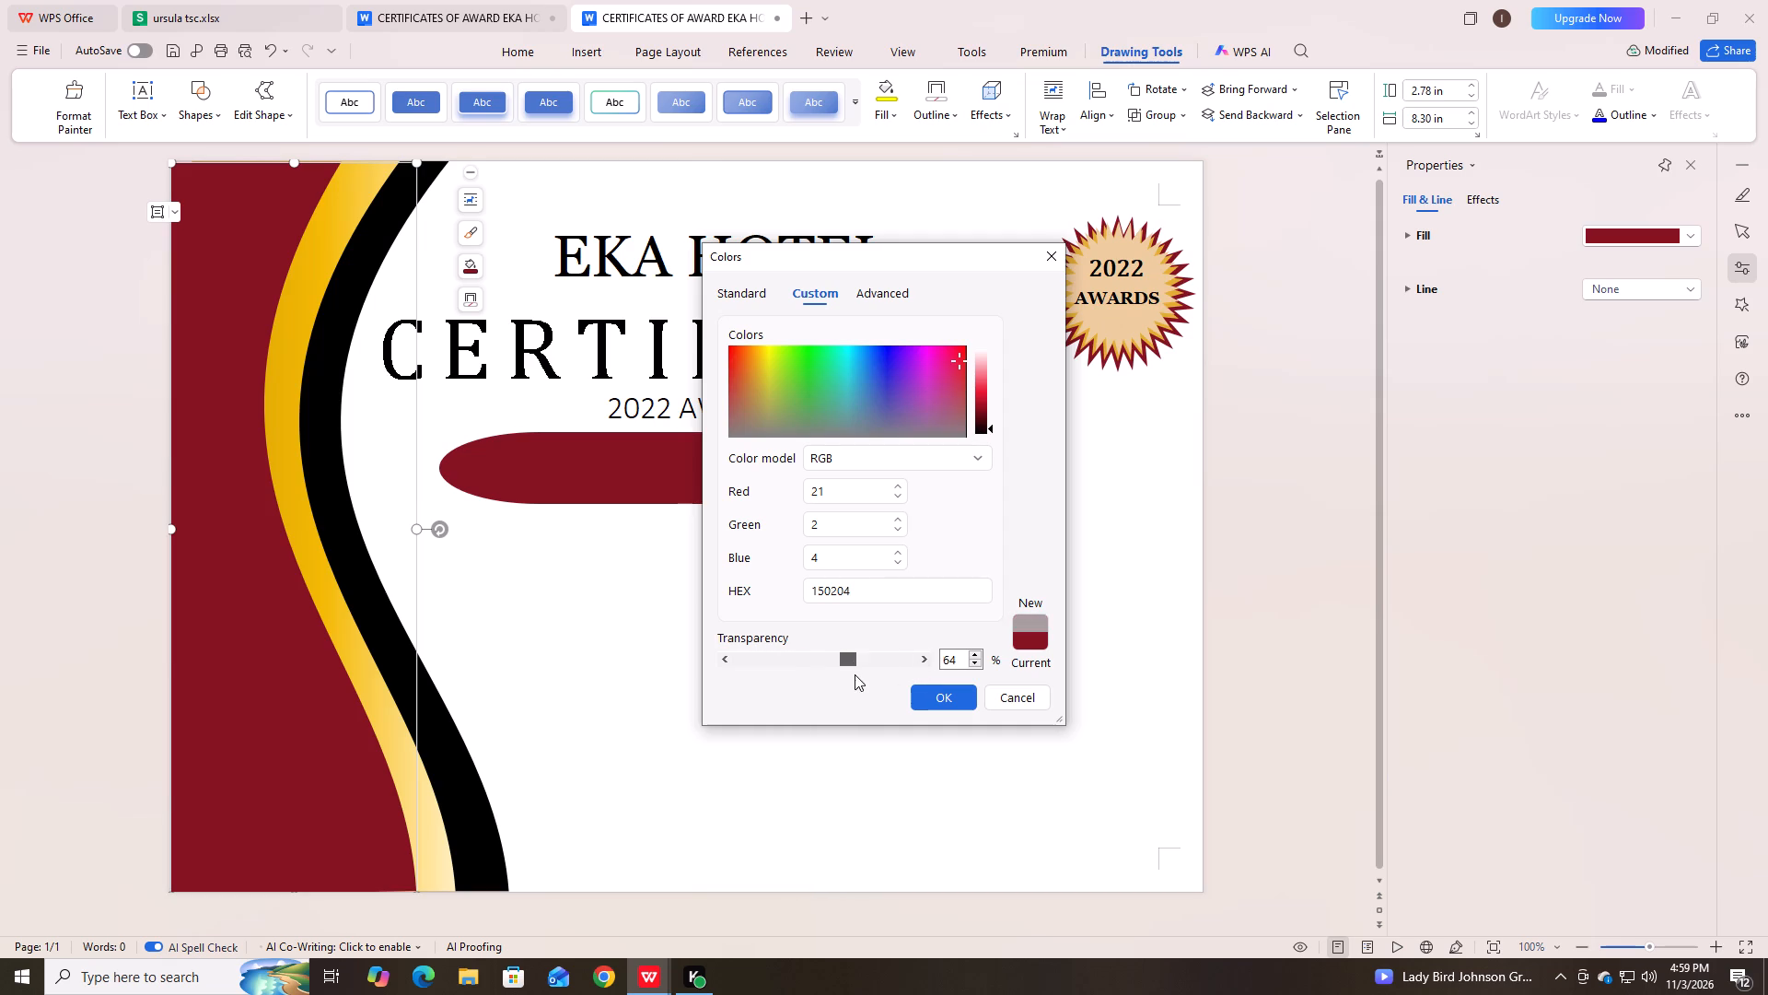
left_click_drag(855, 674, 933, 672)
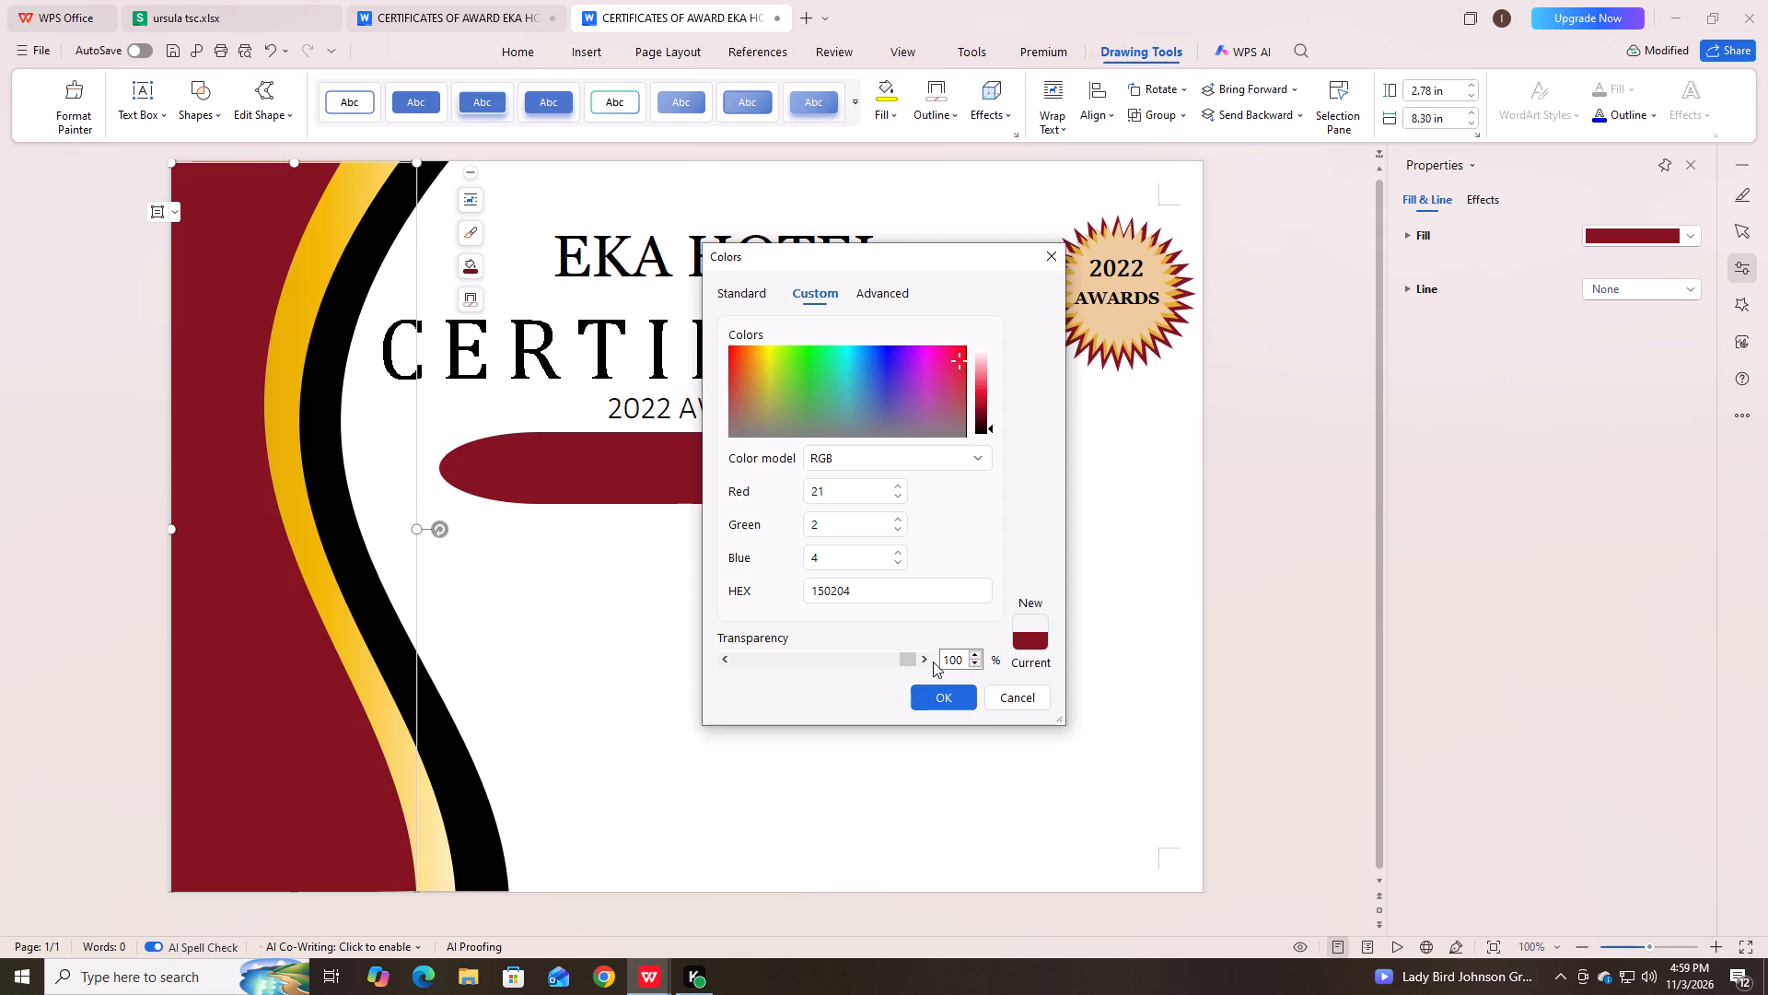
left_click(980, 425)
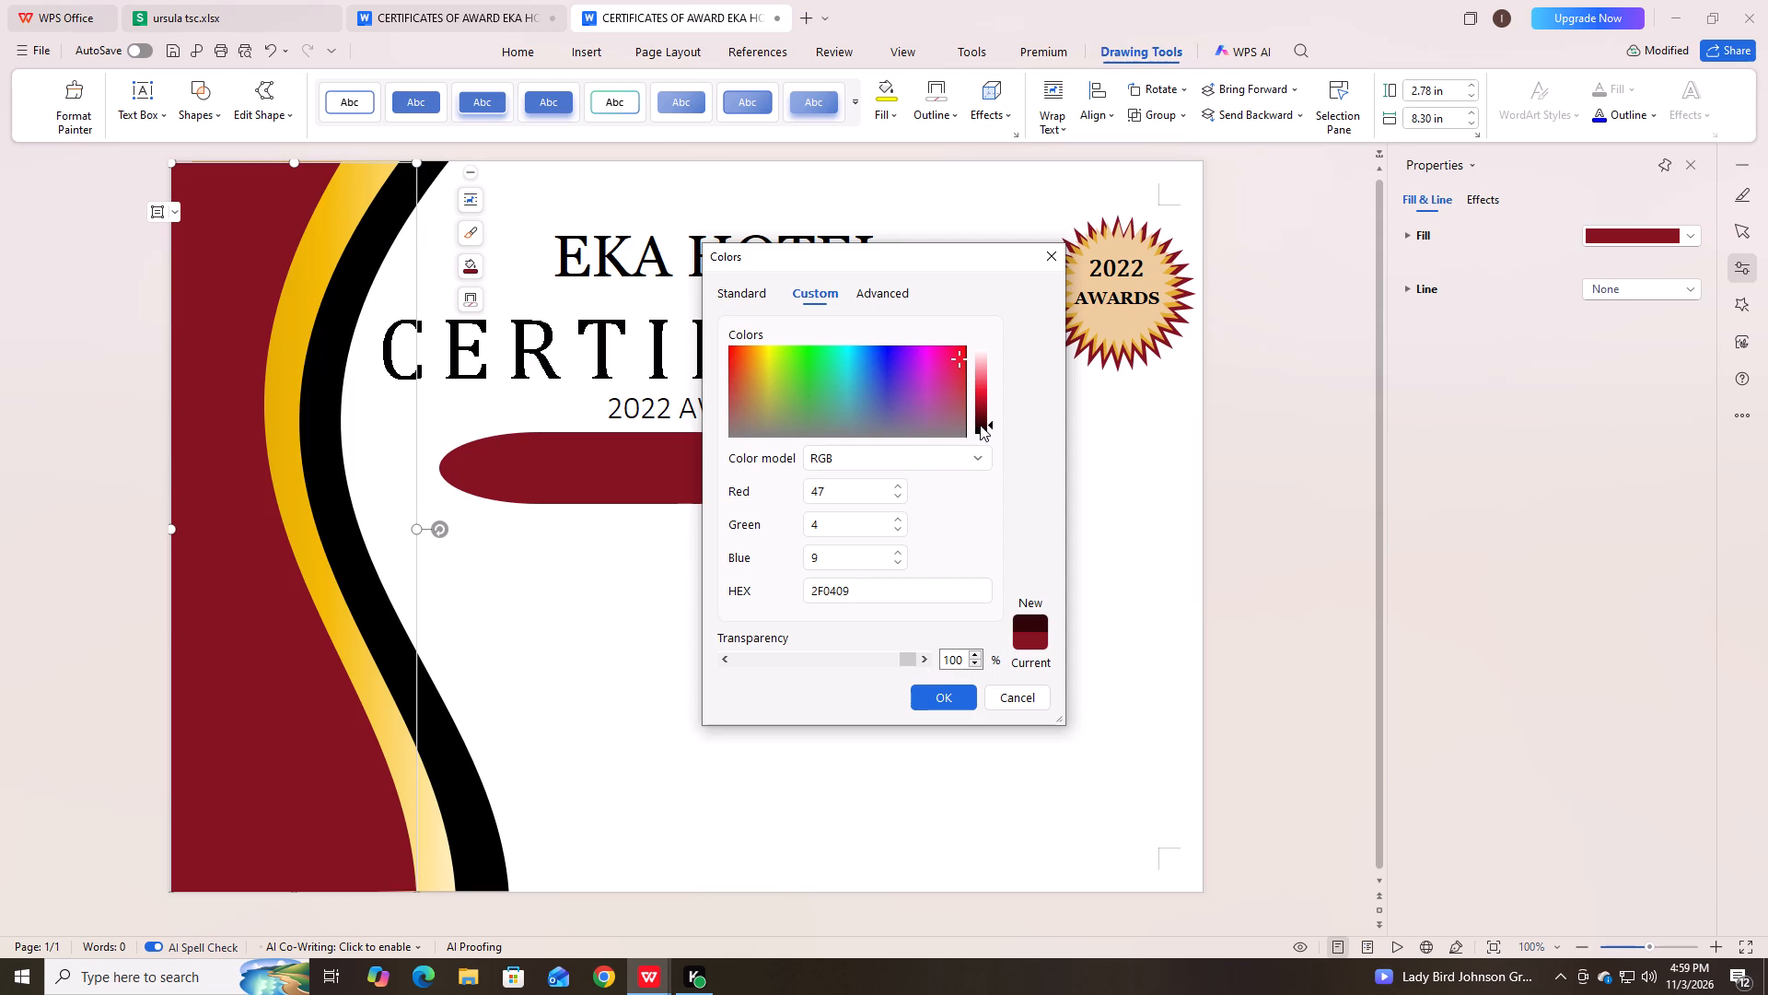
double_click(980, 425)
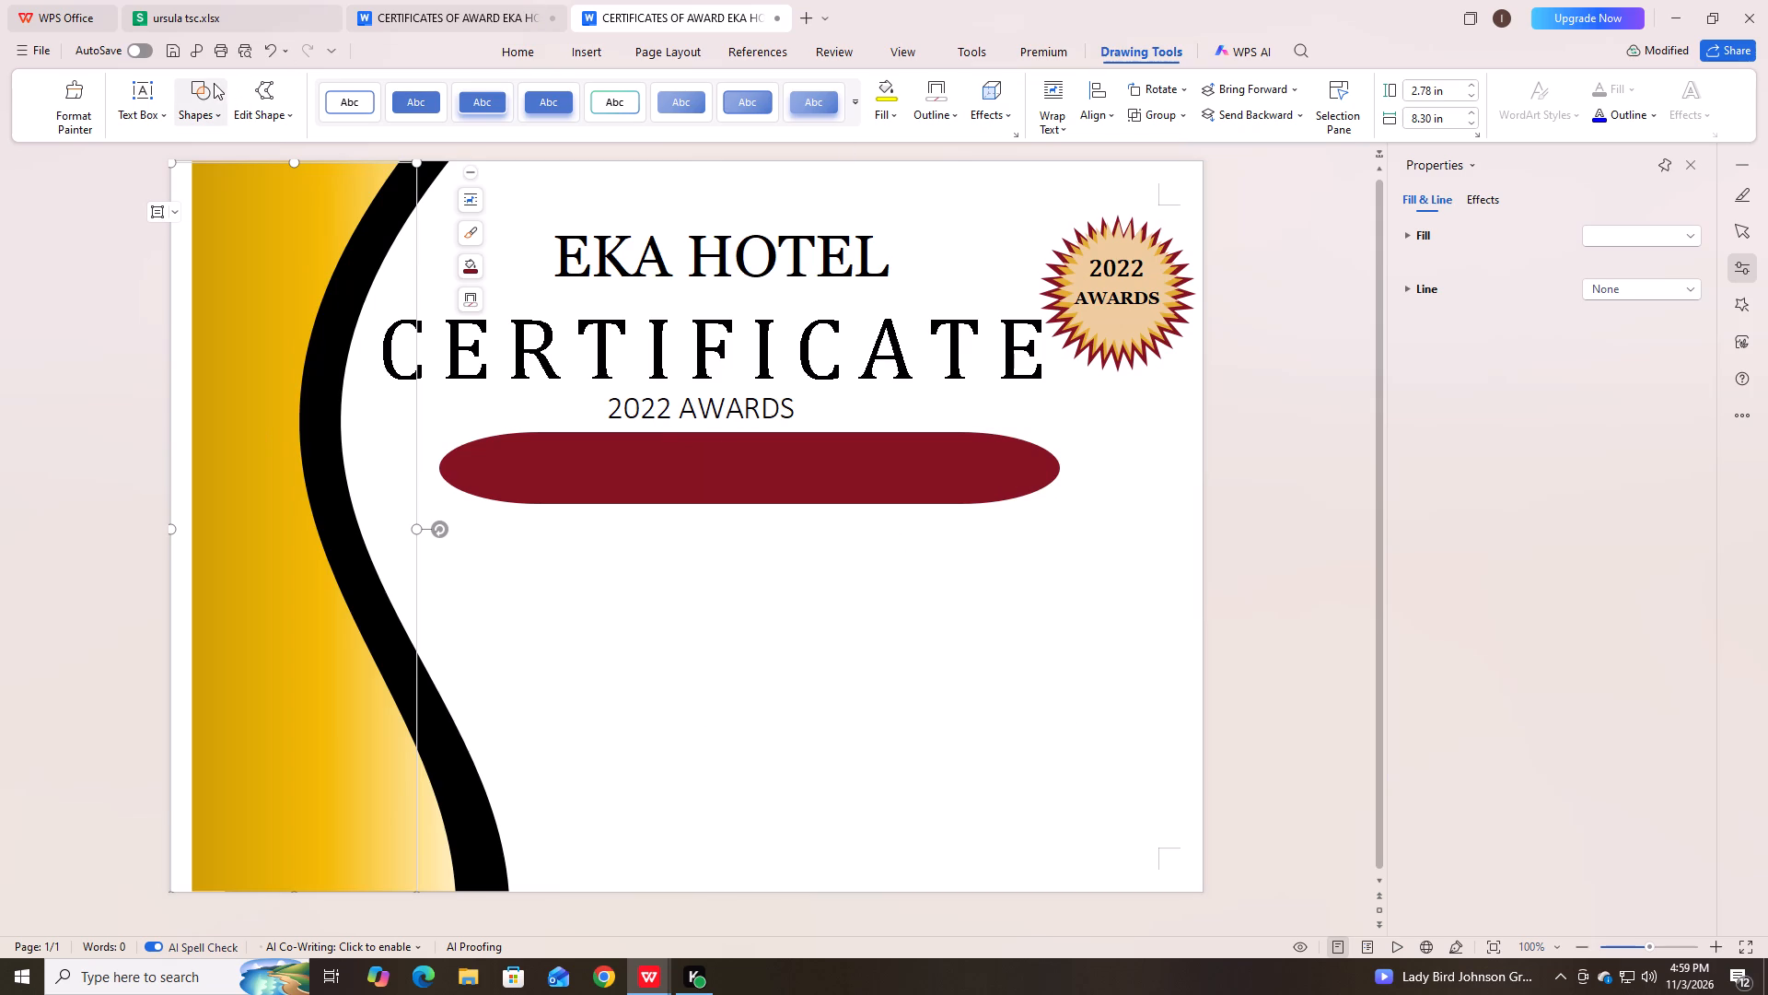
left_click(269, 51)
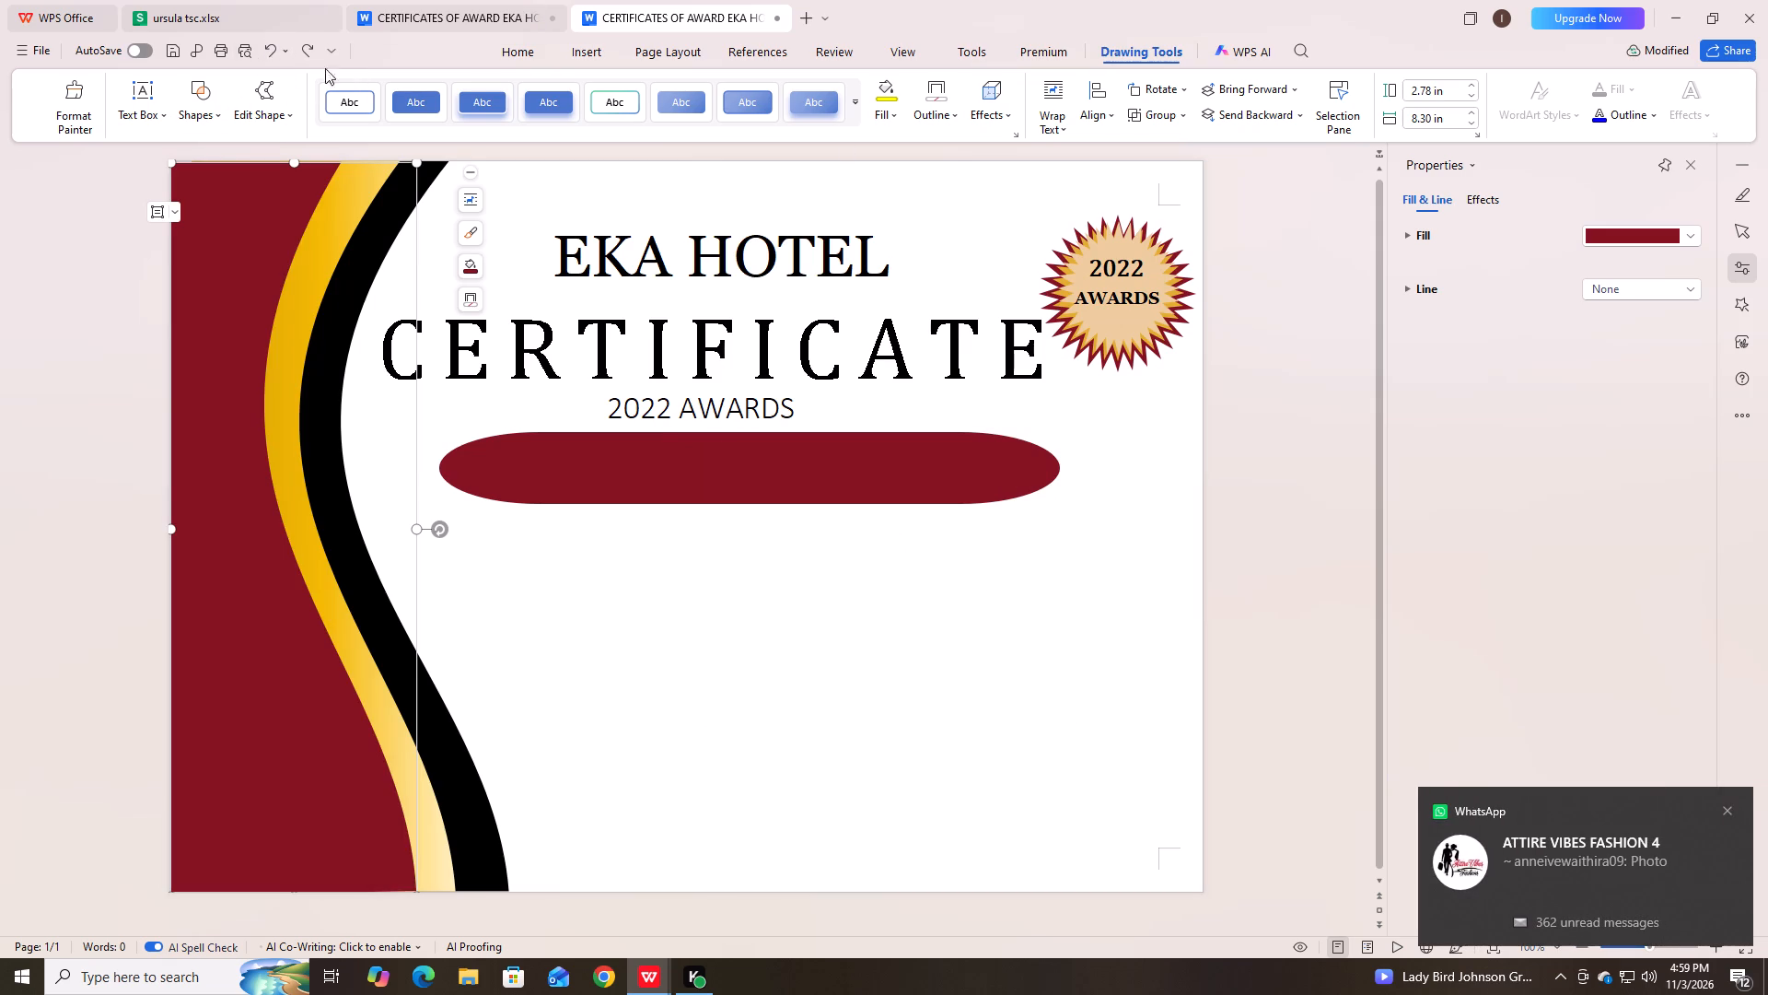
Fill the red side panel with the third recent colour, a very dark maroon.
left_click(478, 264)
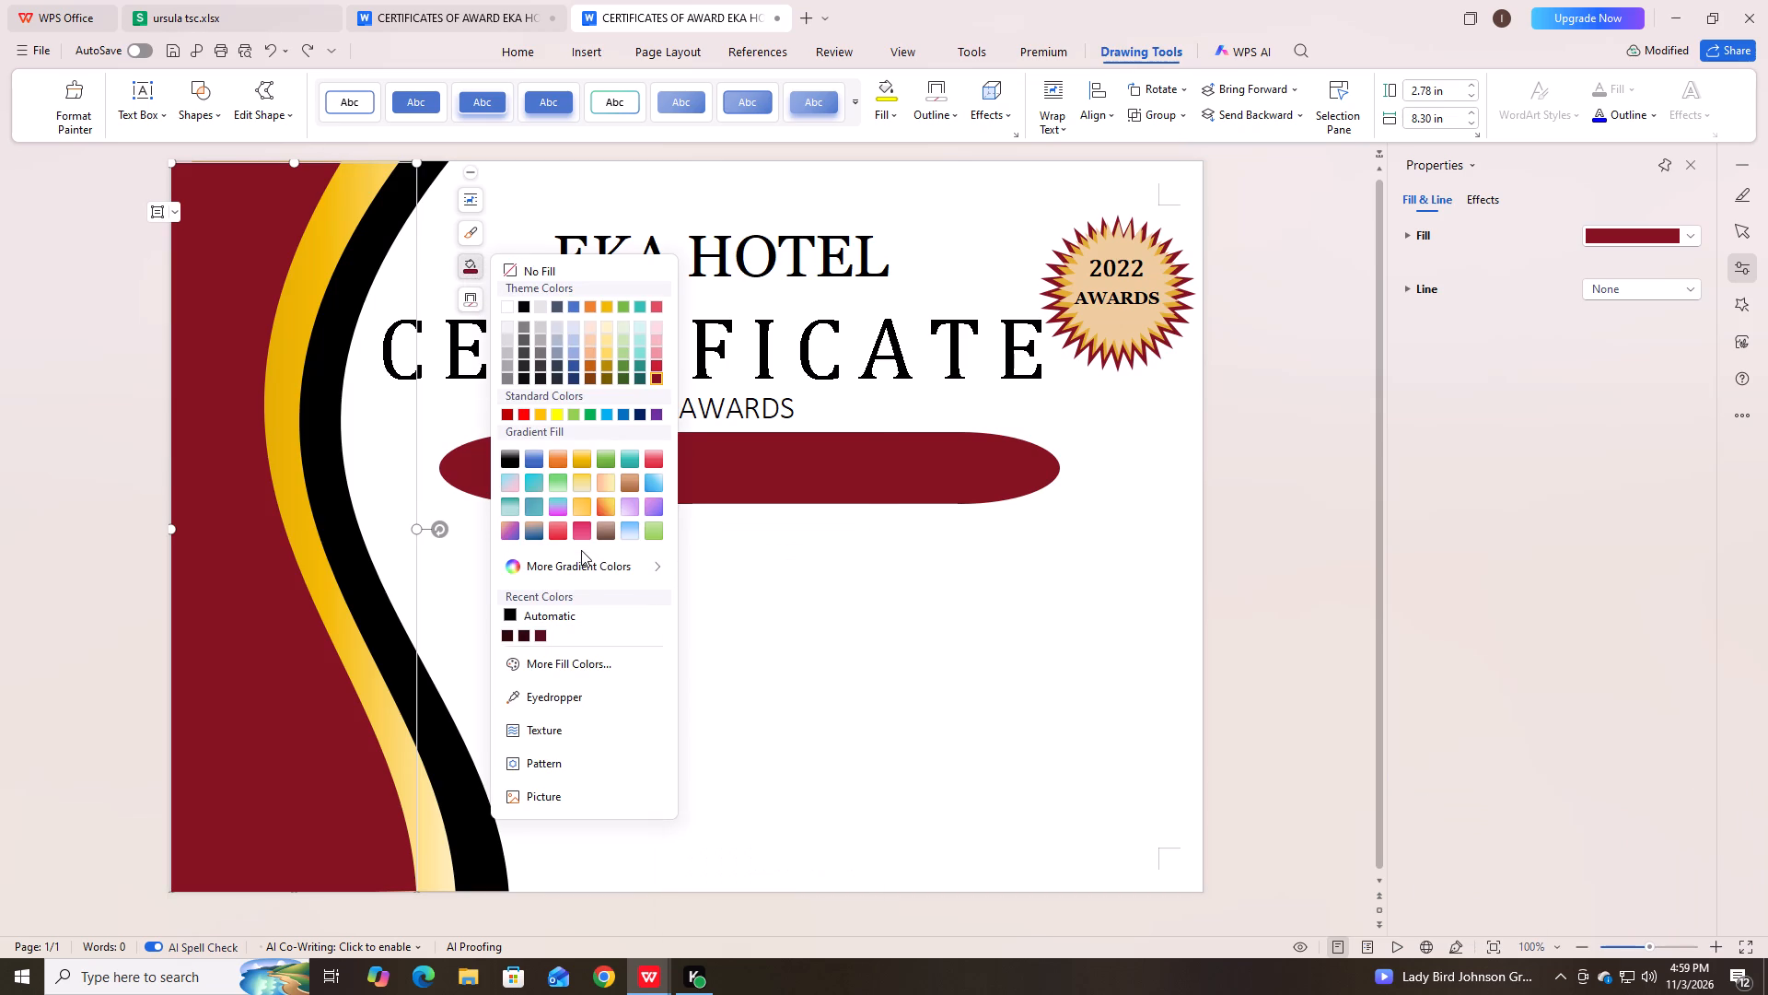
left_click(656, 376)
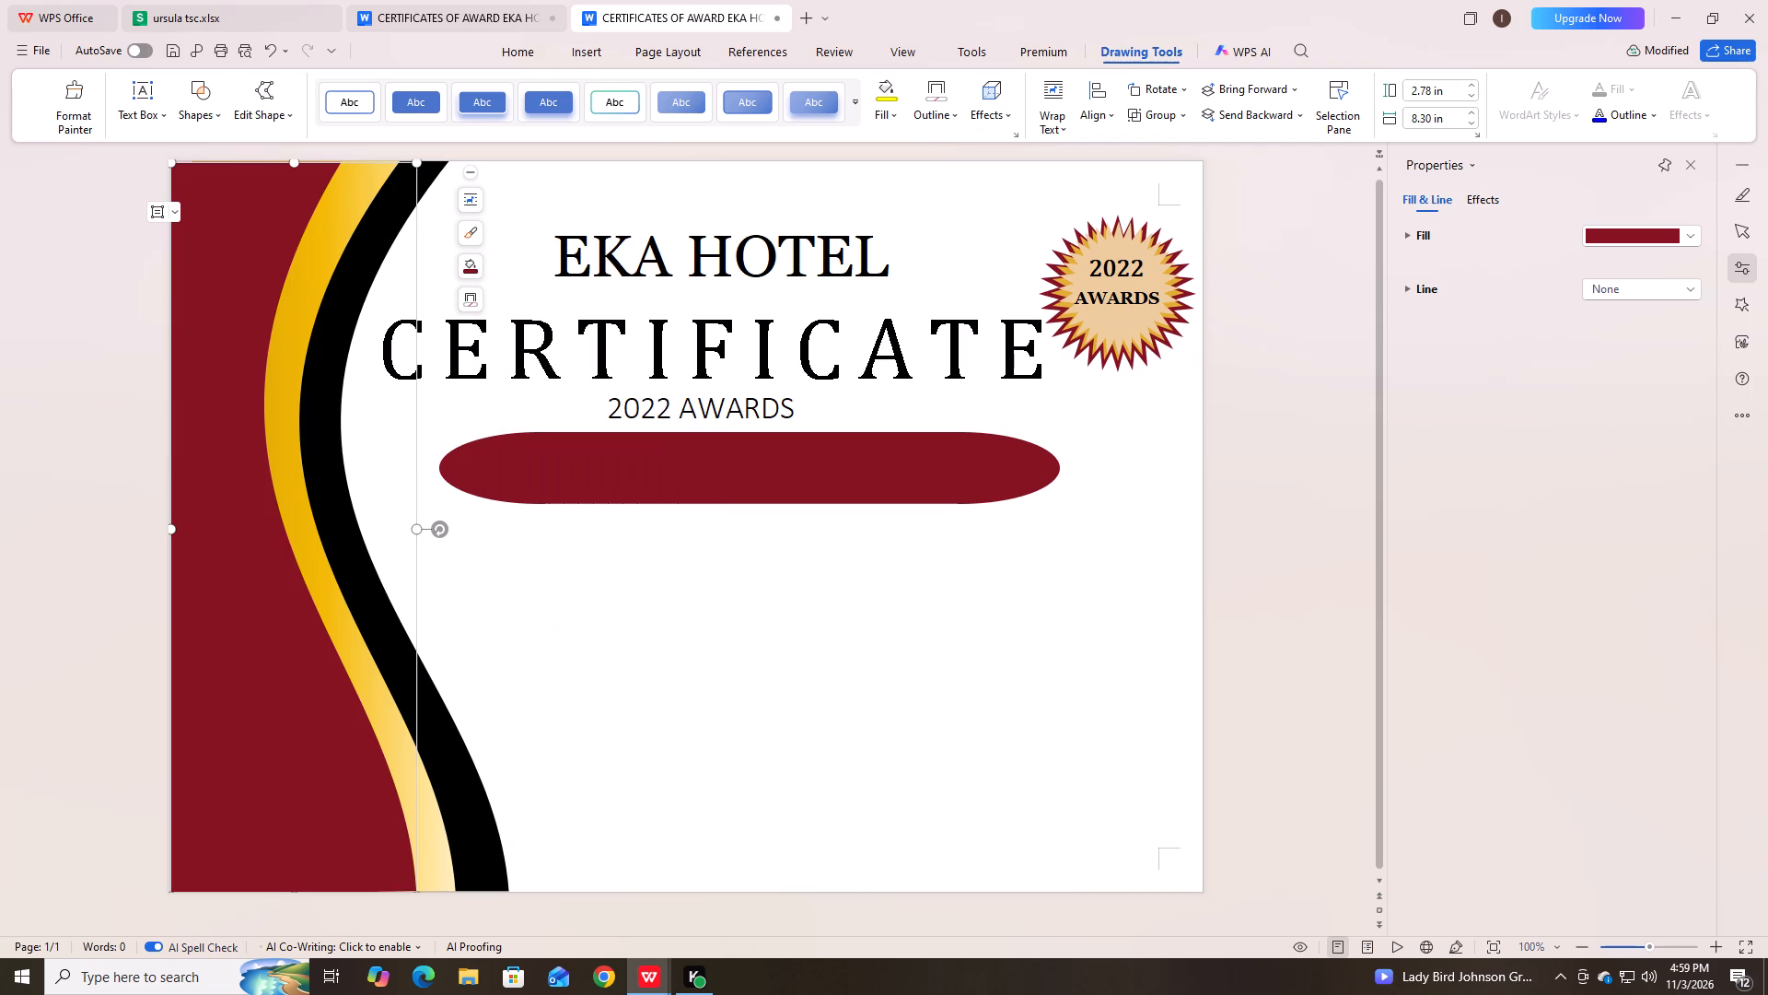
left_click(468, 263)
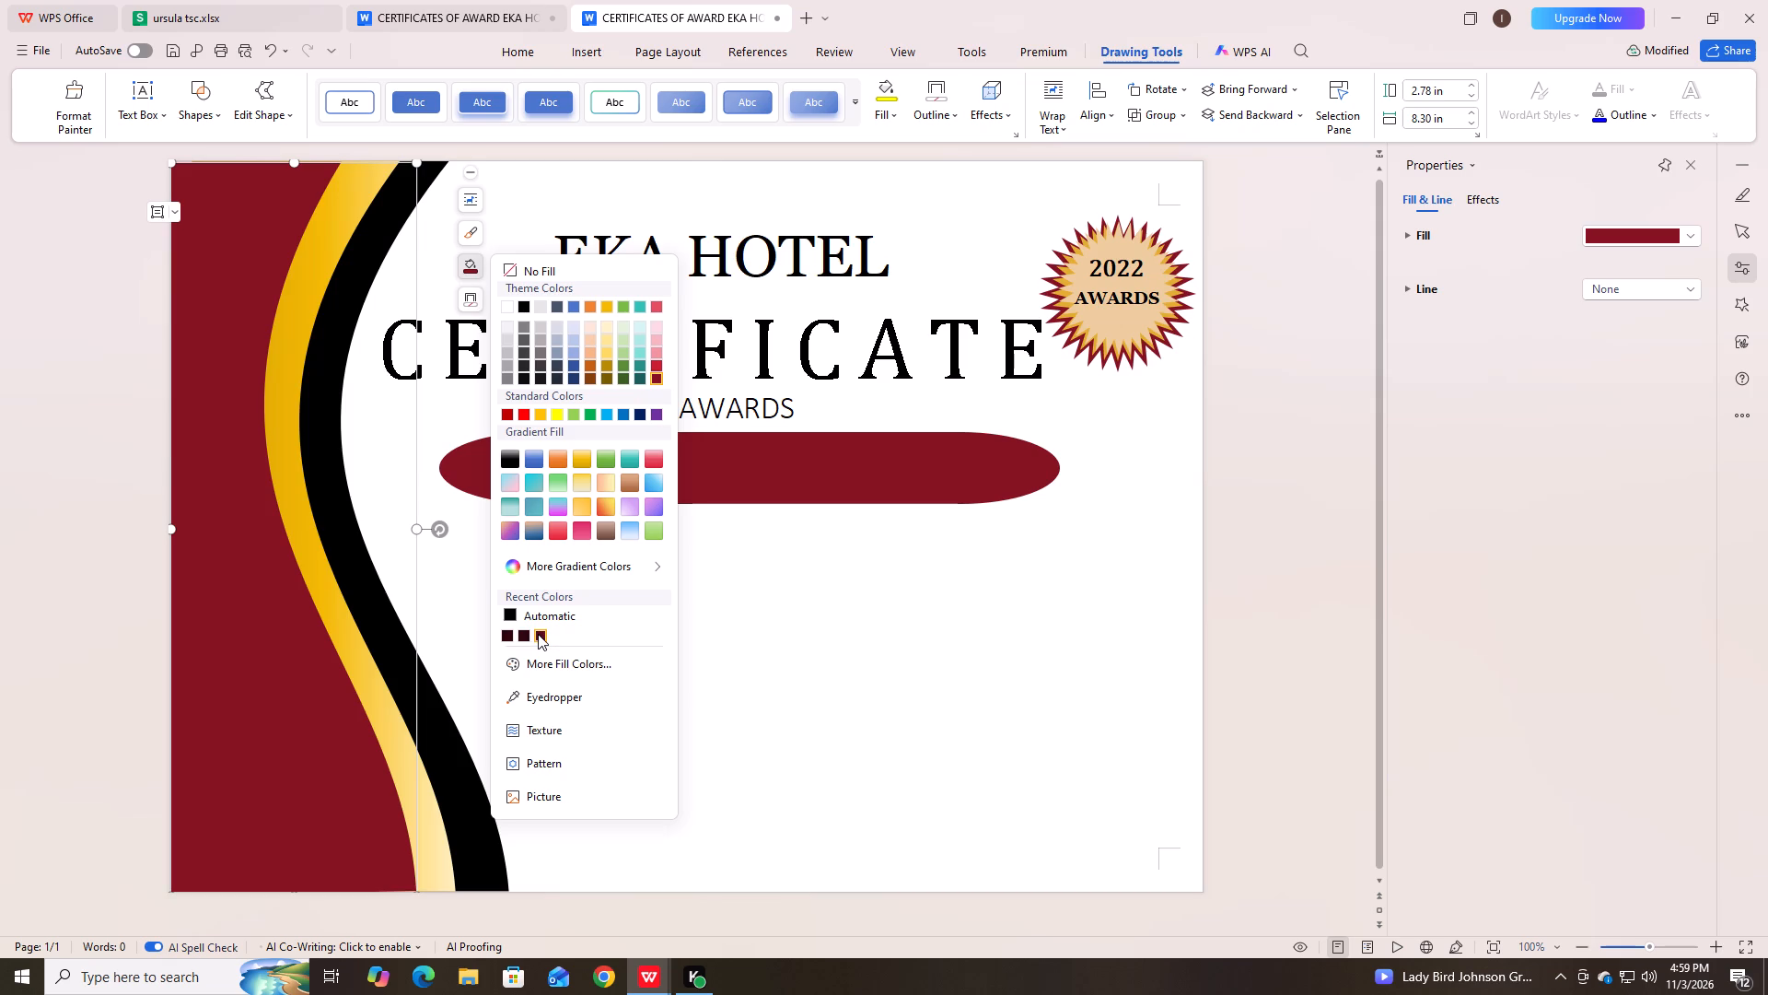
left_click(538, 635)
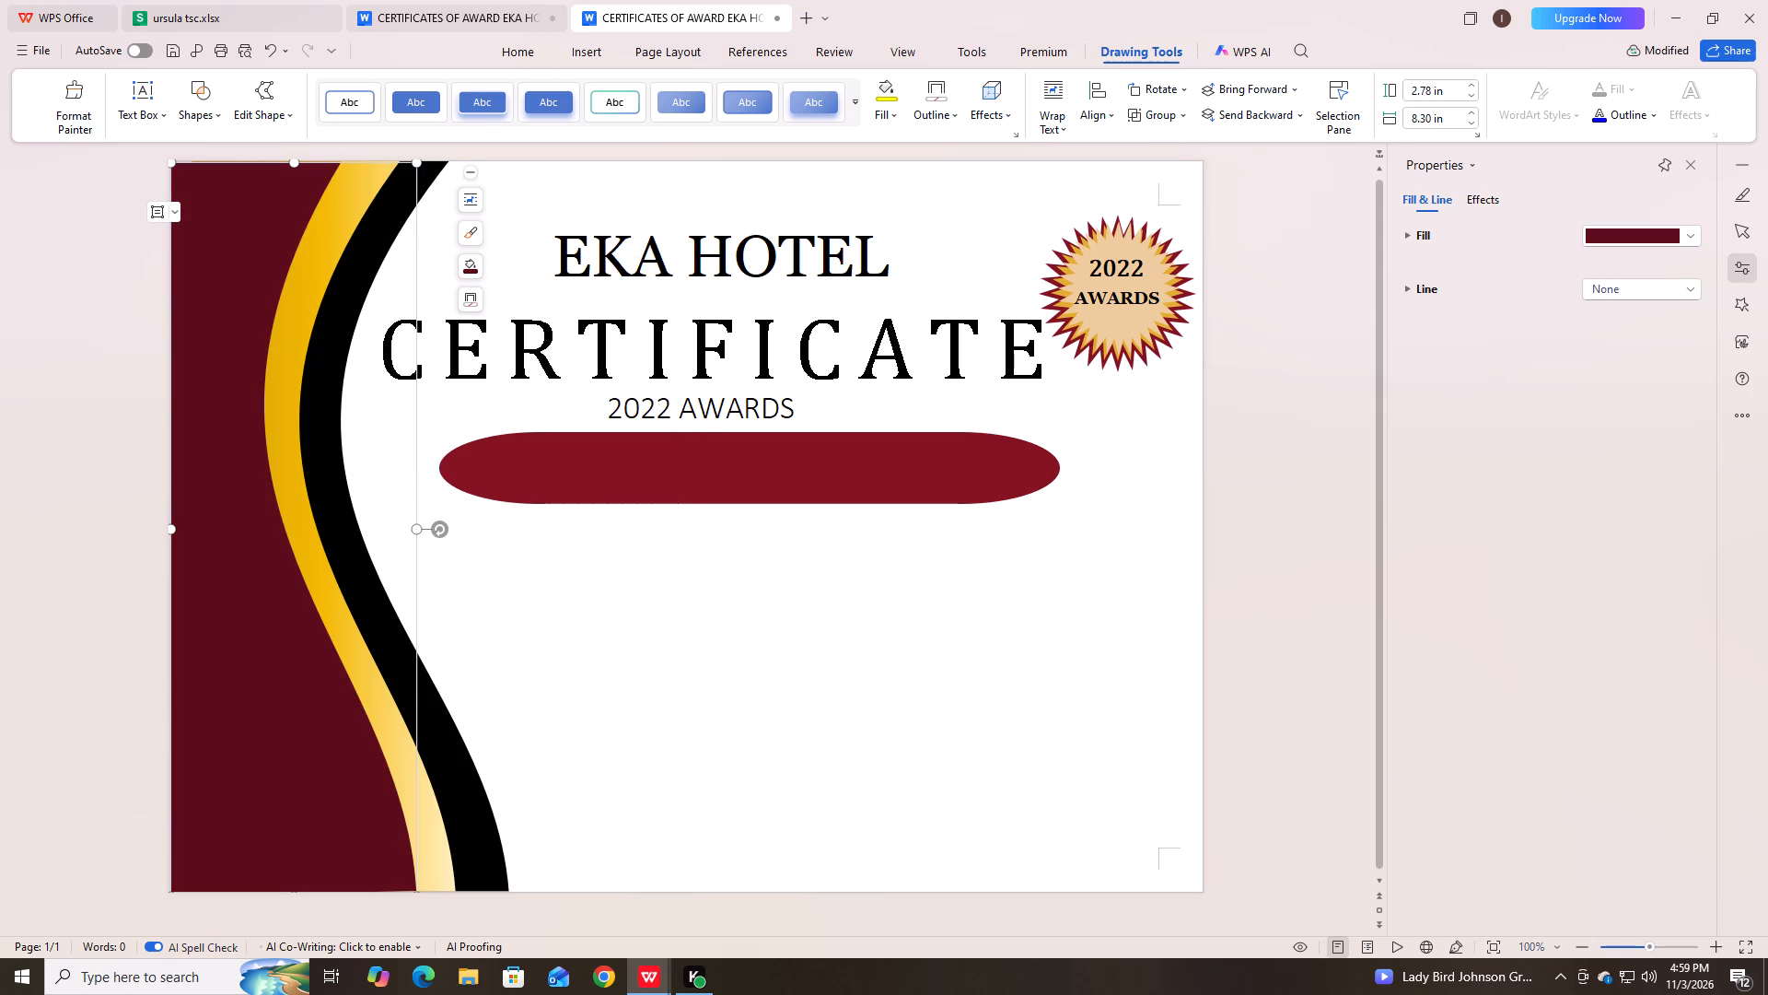
Fill the banner shape with the same dark maroon recent colour as the side panel.
left_click(623, 497)
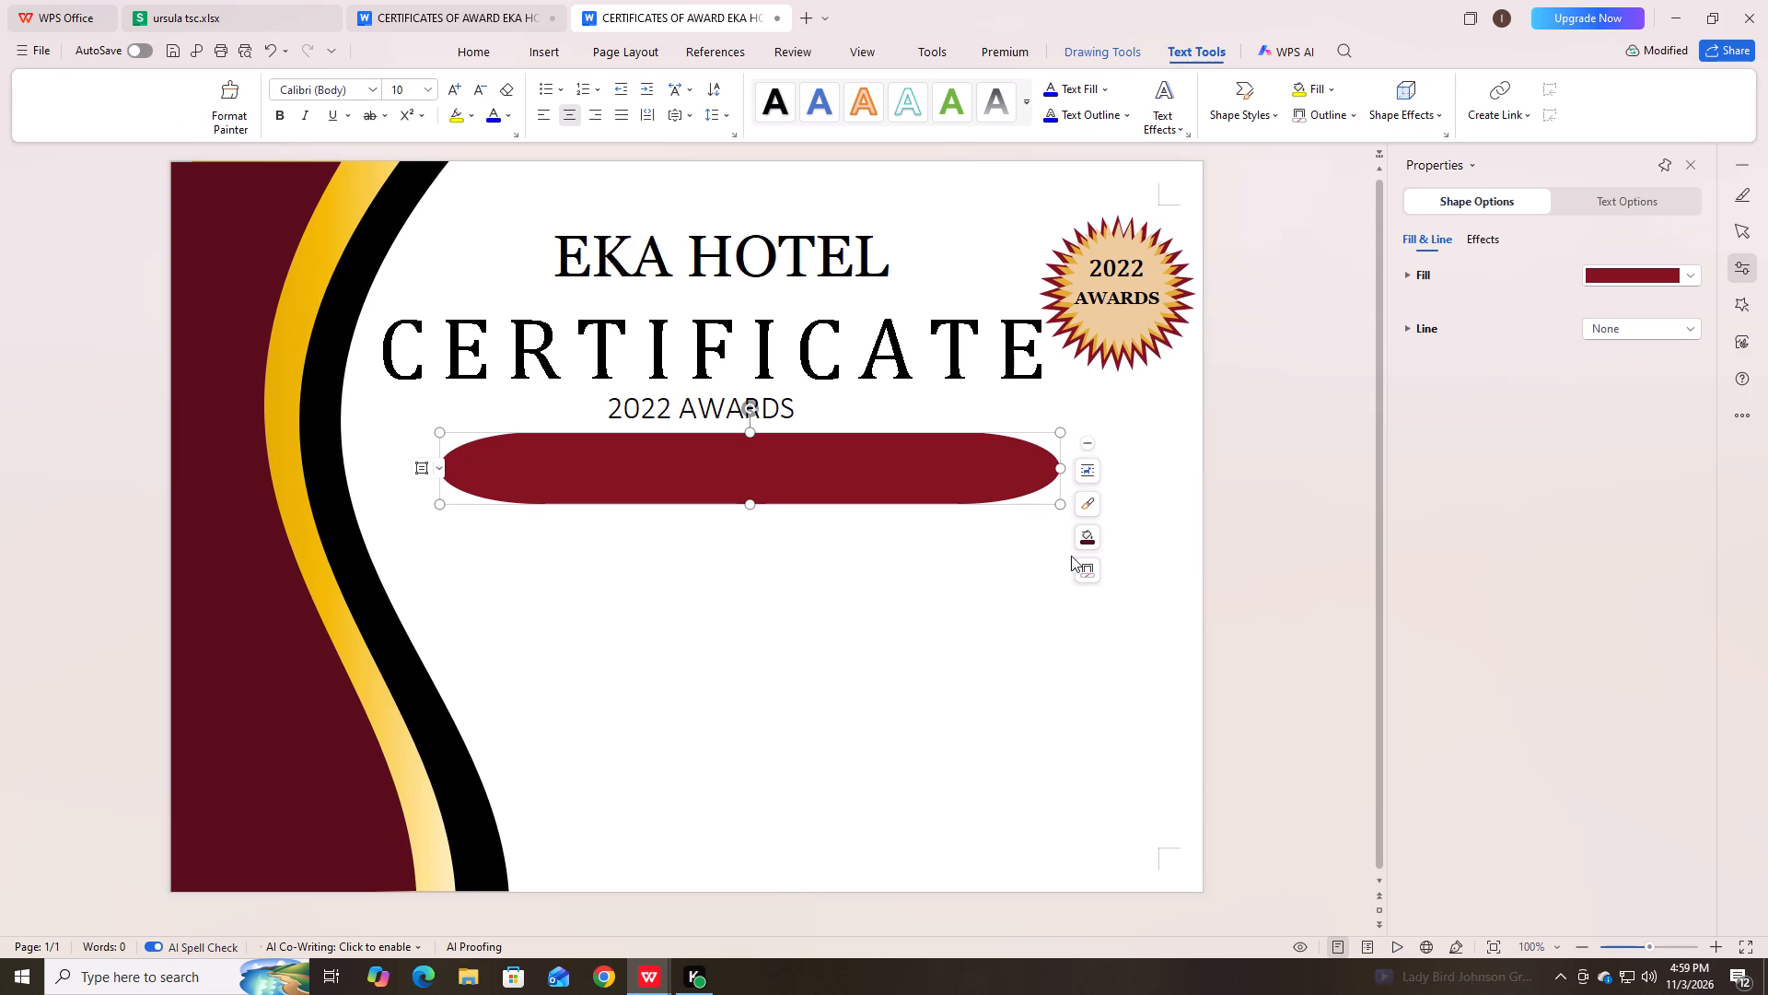
left_click(1090, 542)
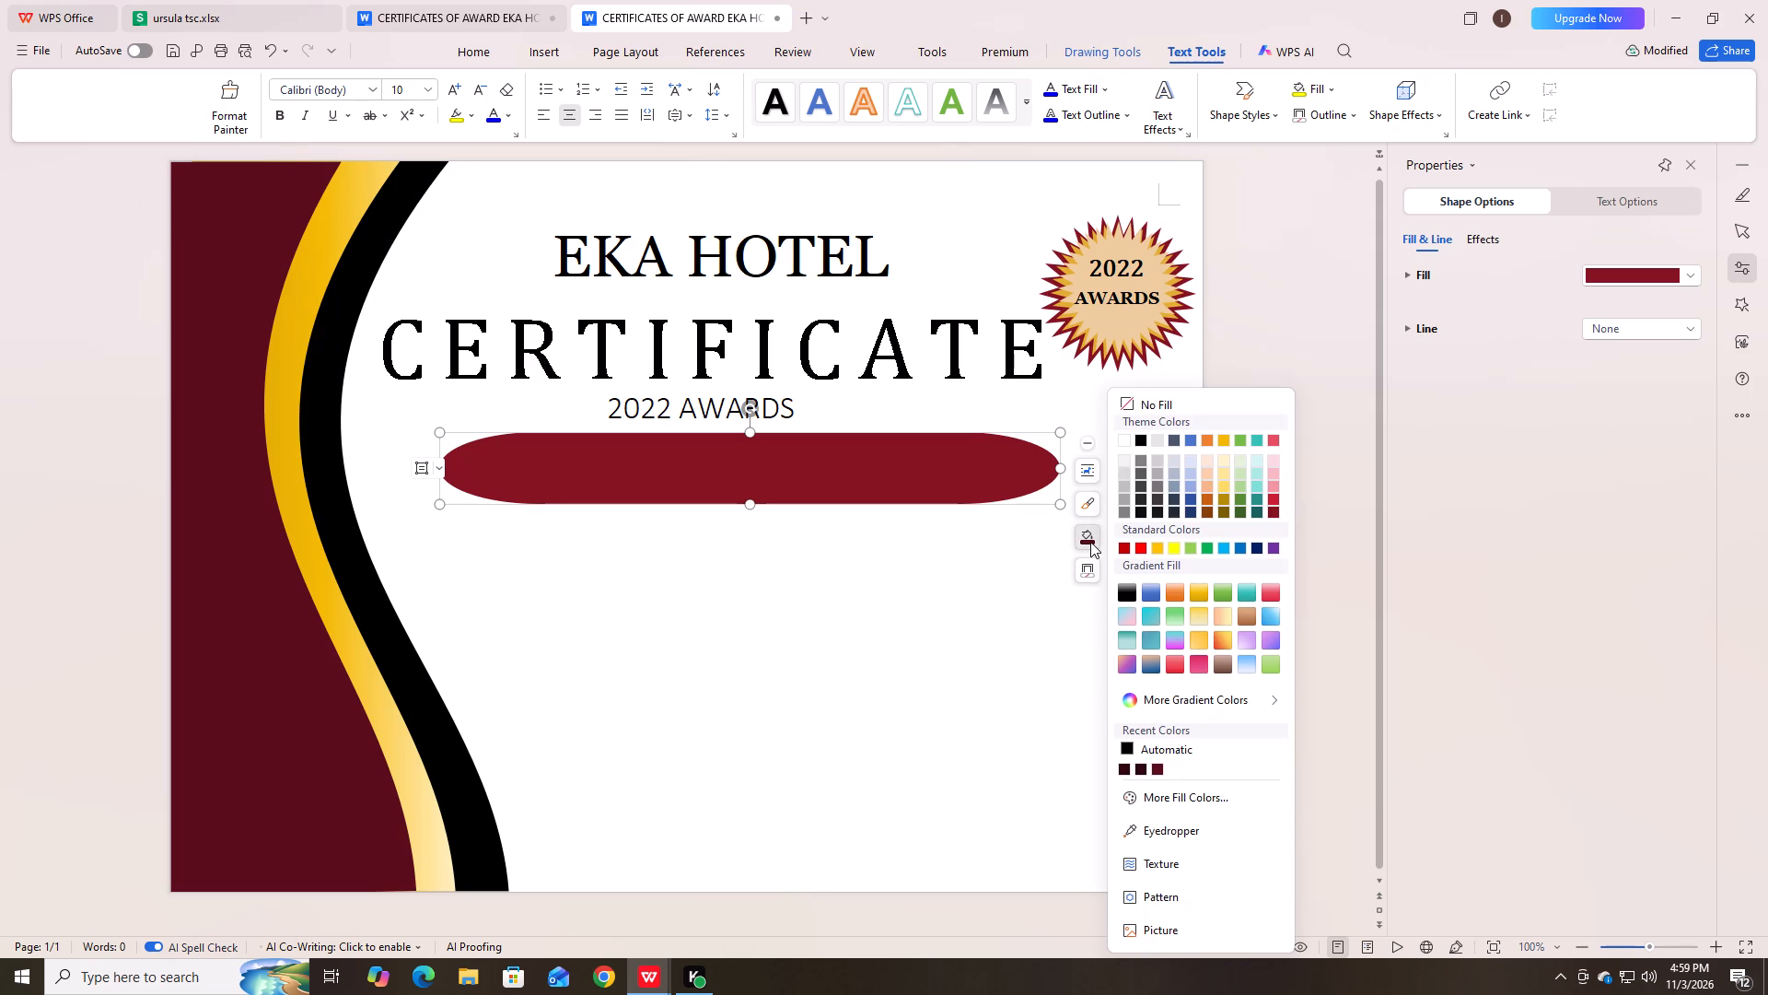
left_click(1155, 767)
left_click(925, 697)
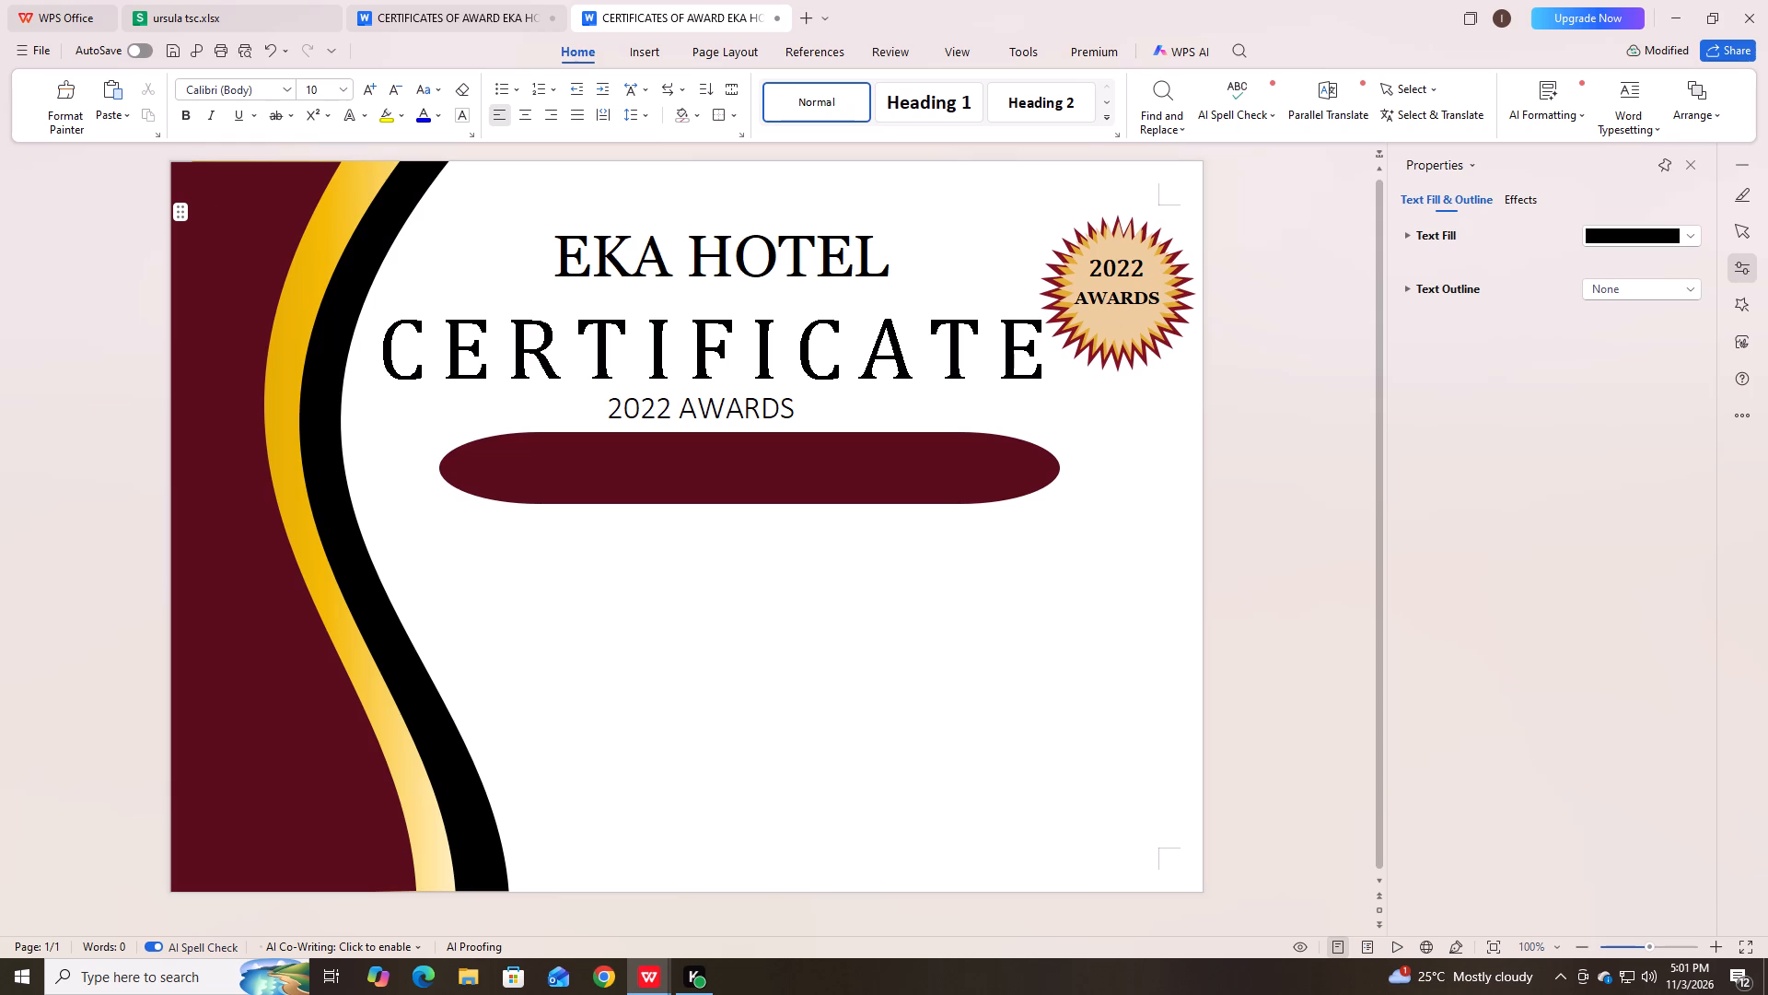
Enter the text "THIS CERTIFICATE" inside the dark maroon banner below the 2022 AWARDS line.
left_click(564, 457)
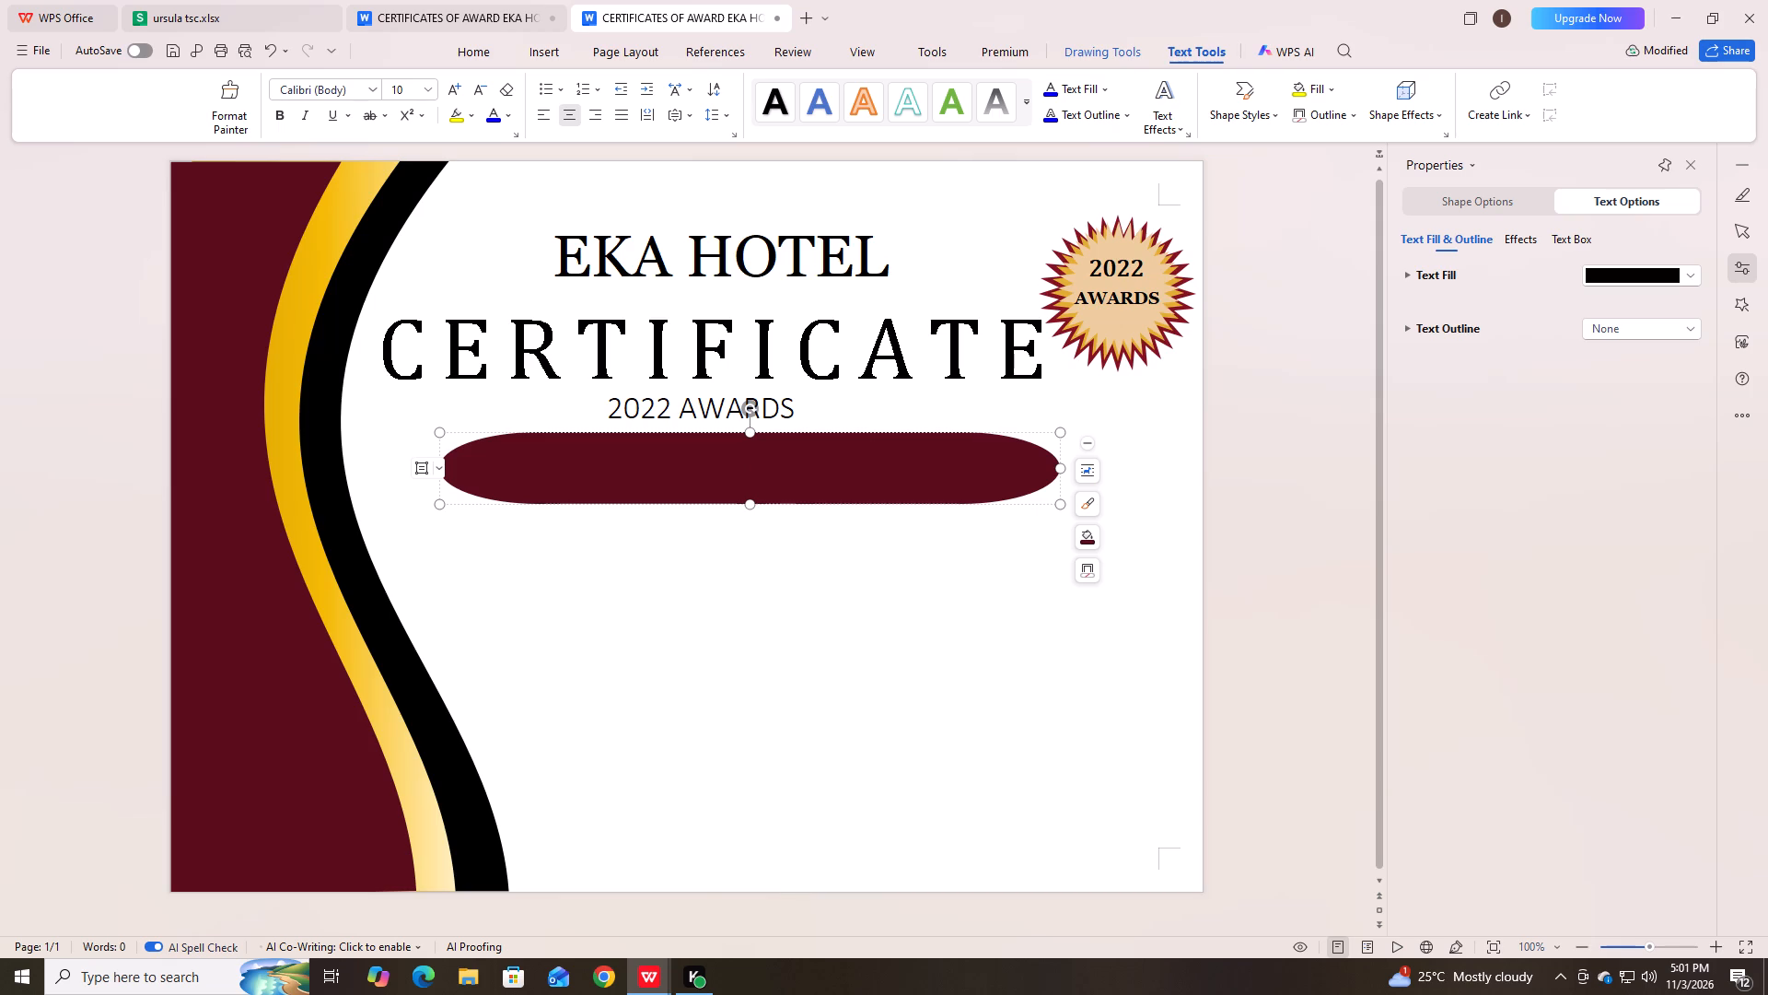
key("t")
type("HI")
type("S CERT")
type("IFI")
Complete the banner text to read "THIS CERTIFICATE OF ACHIEVMENT IS PRESENTED TO".
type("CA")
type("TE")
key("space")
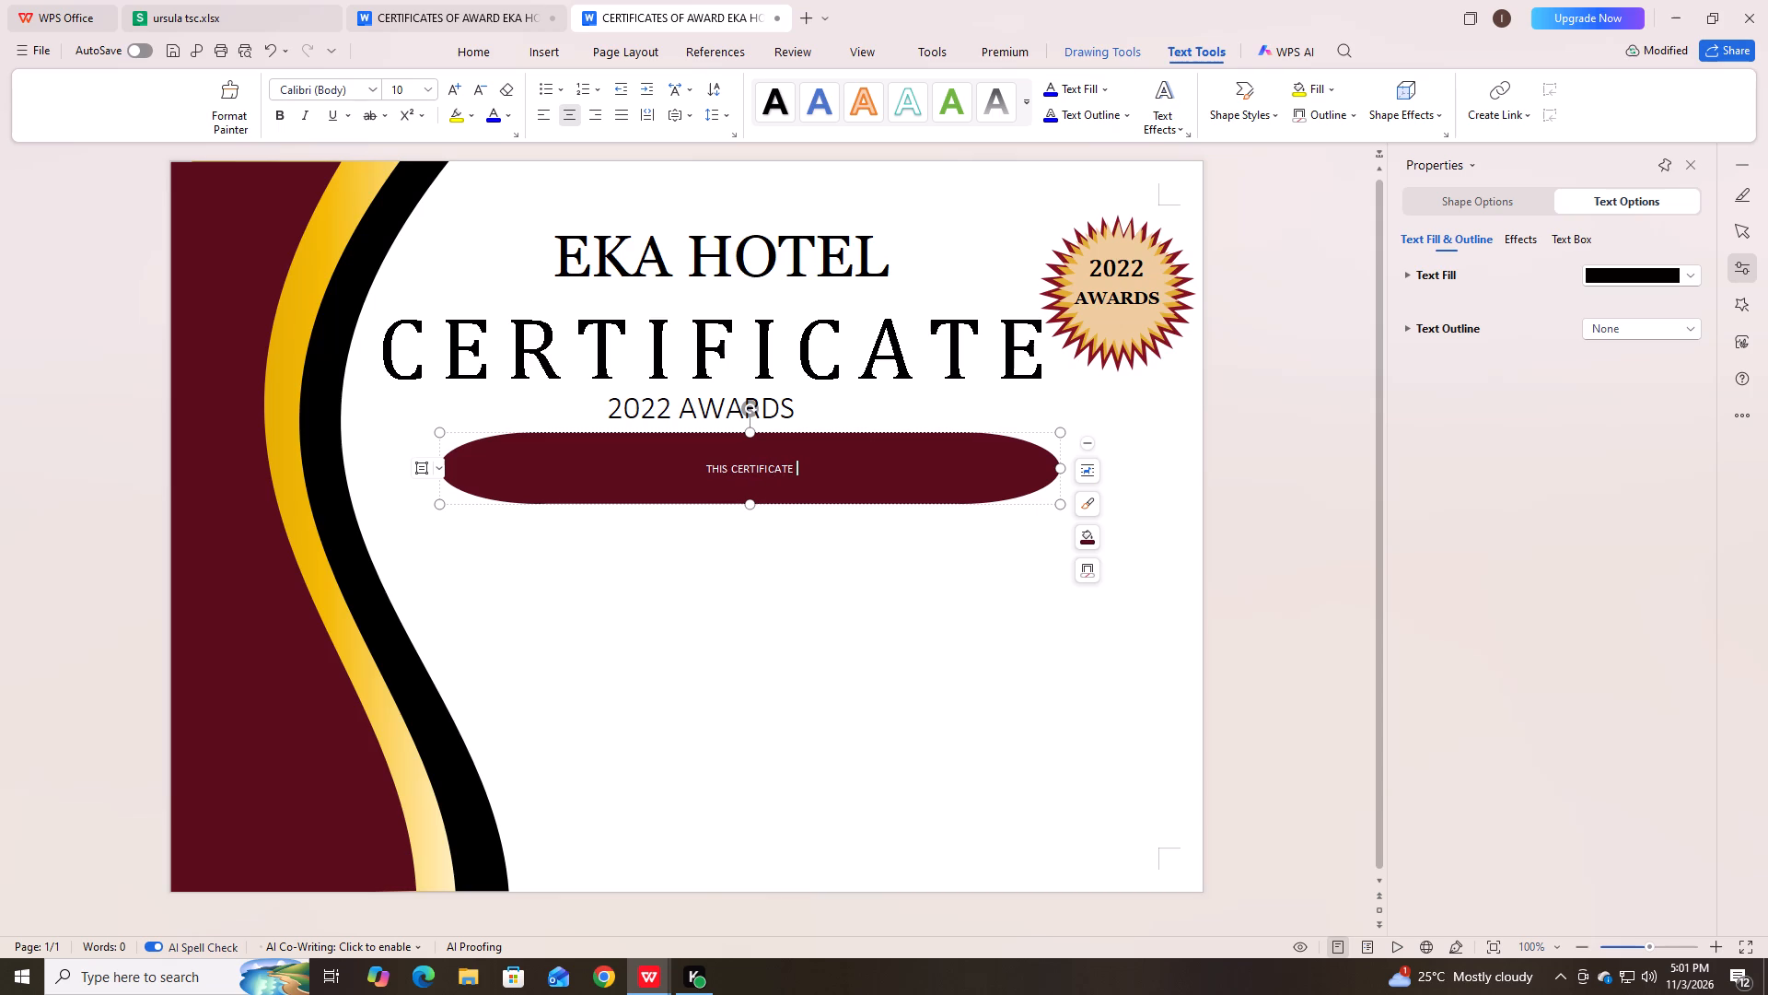
type("OF ACHIEV")
type("ME")
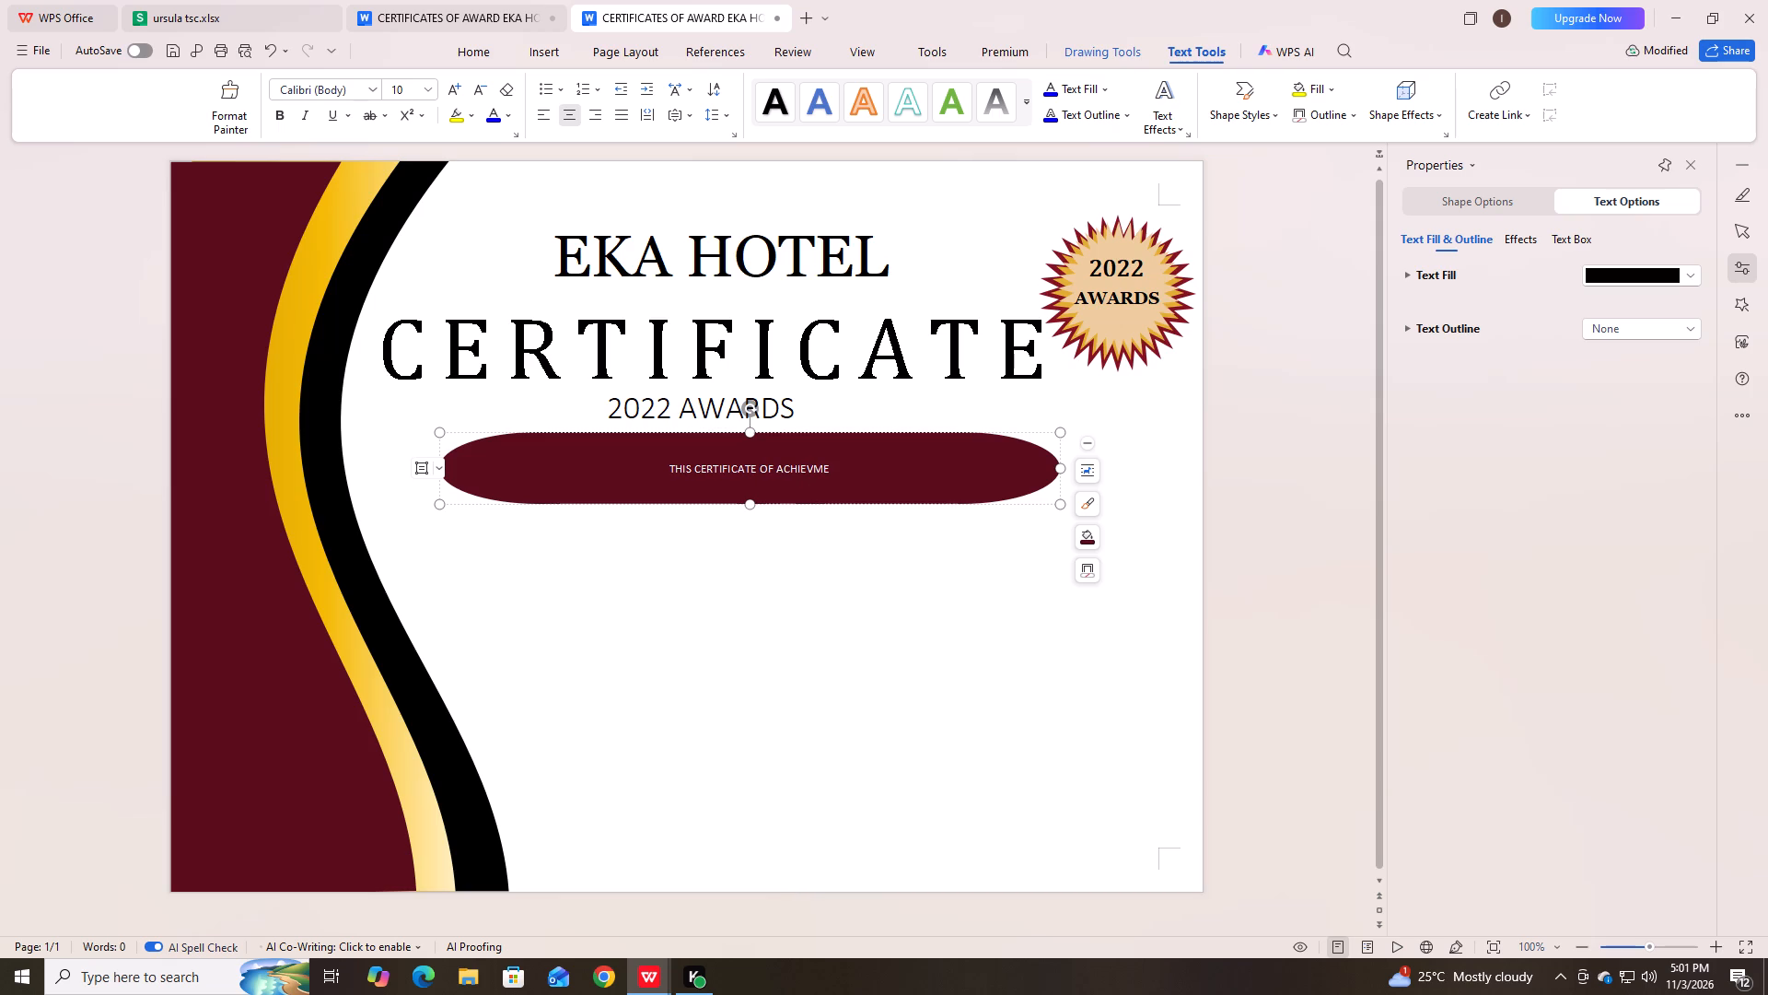
type("NT")
key("space")
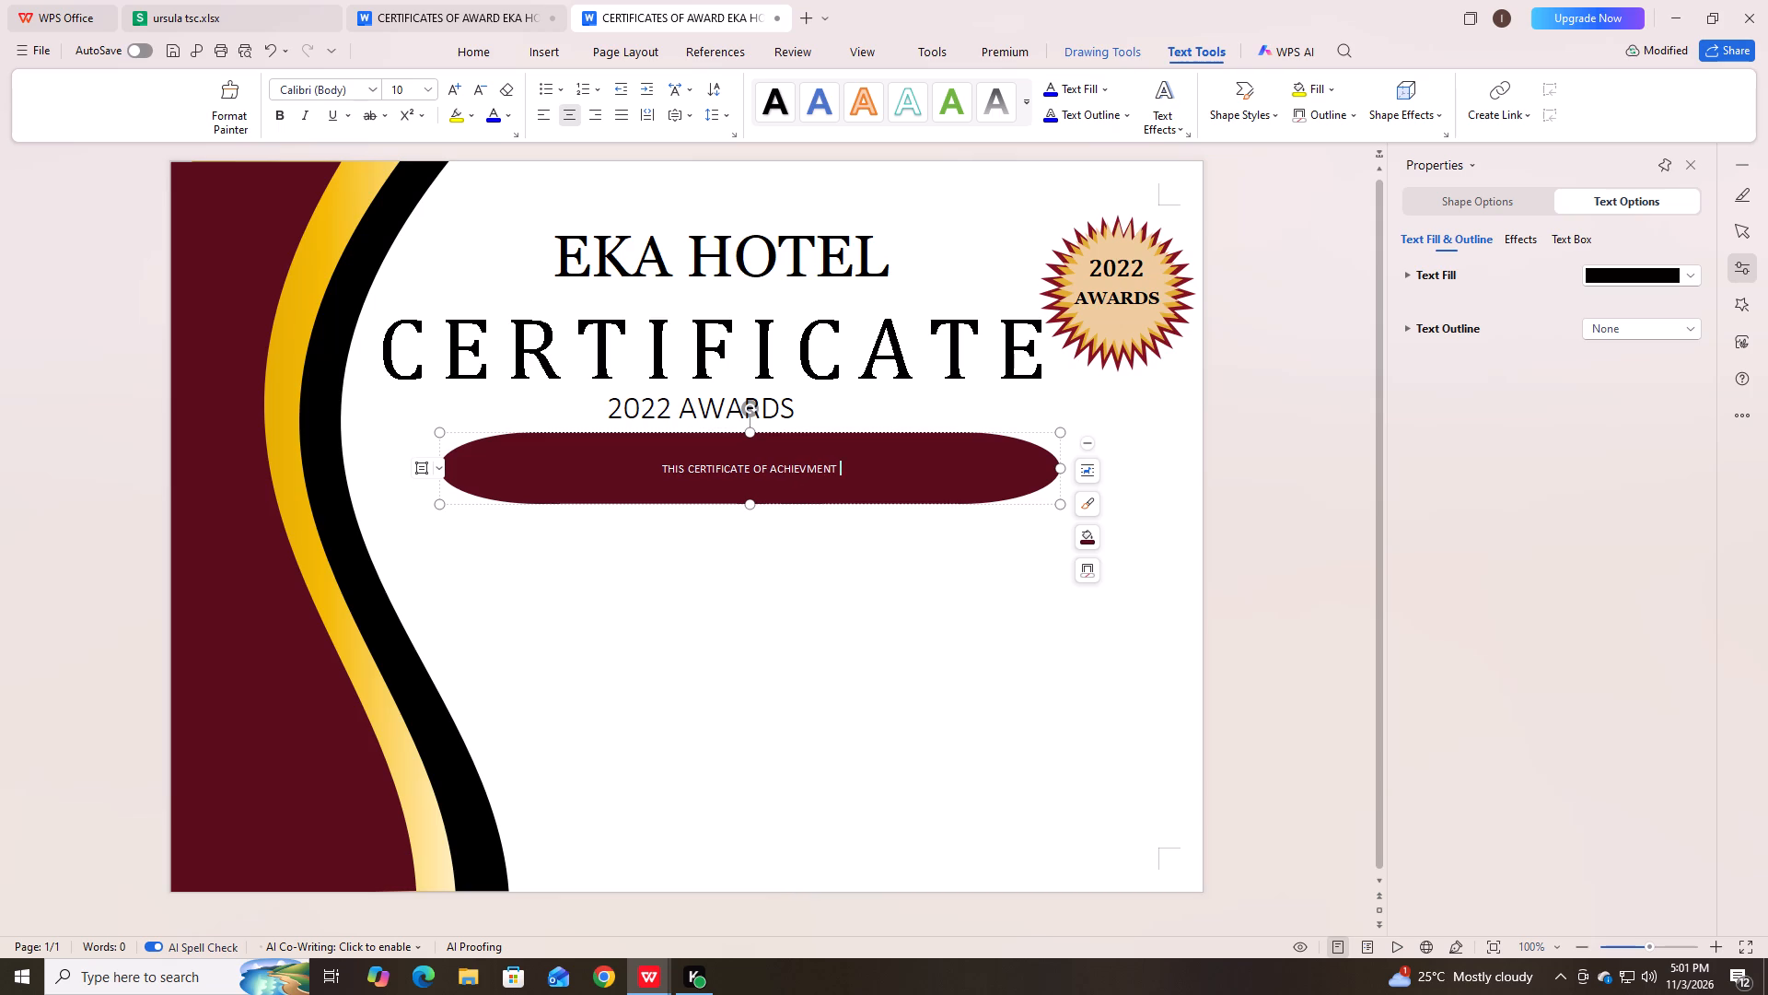
type("IS")
key("space")
type("PRESE")
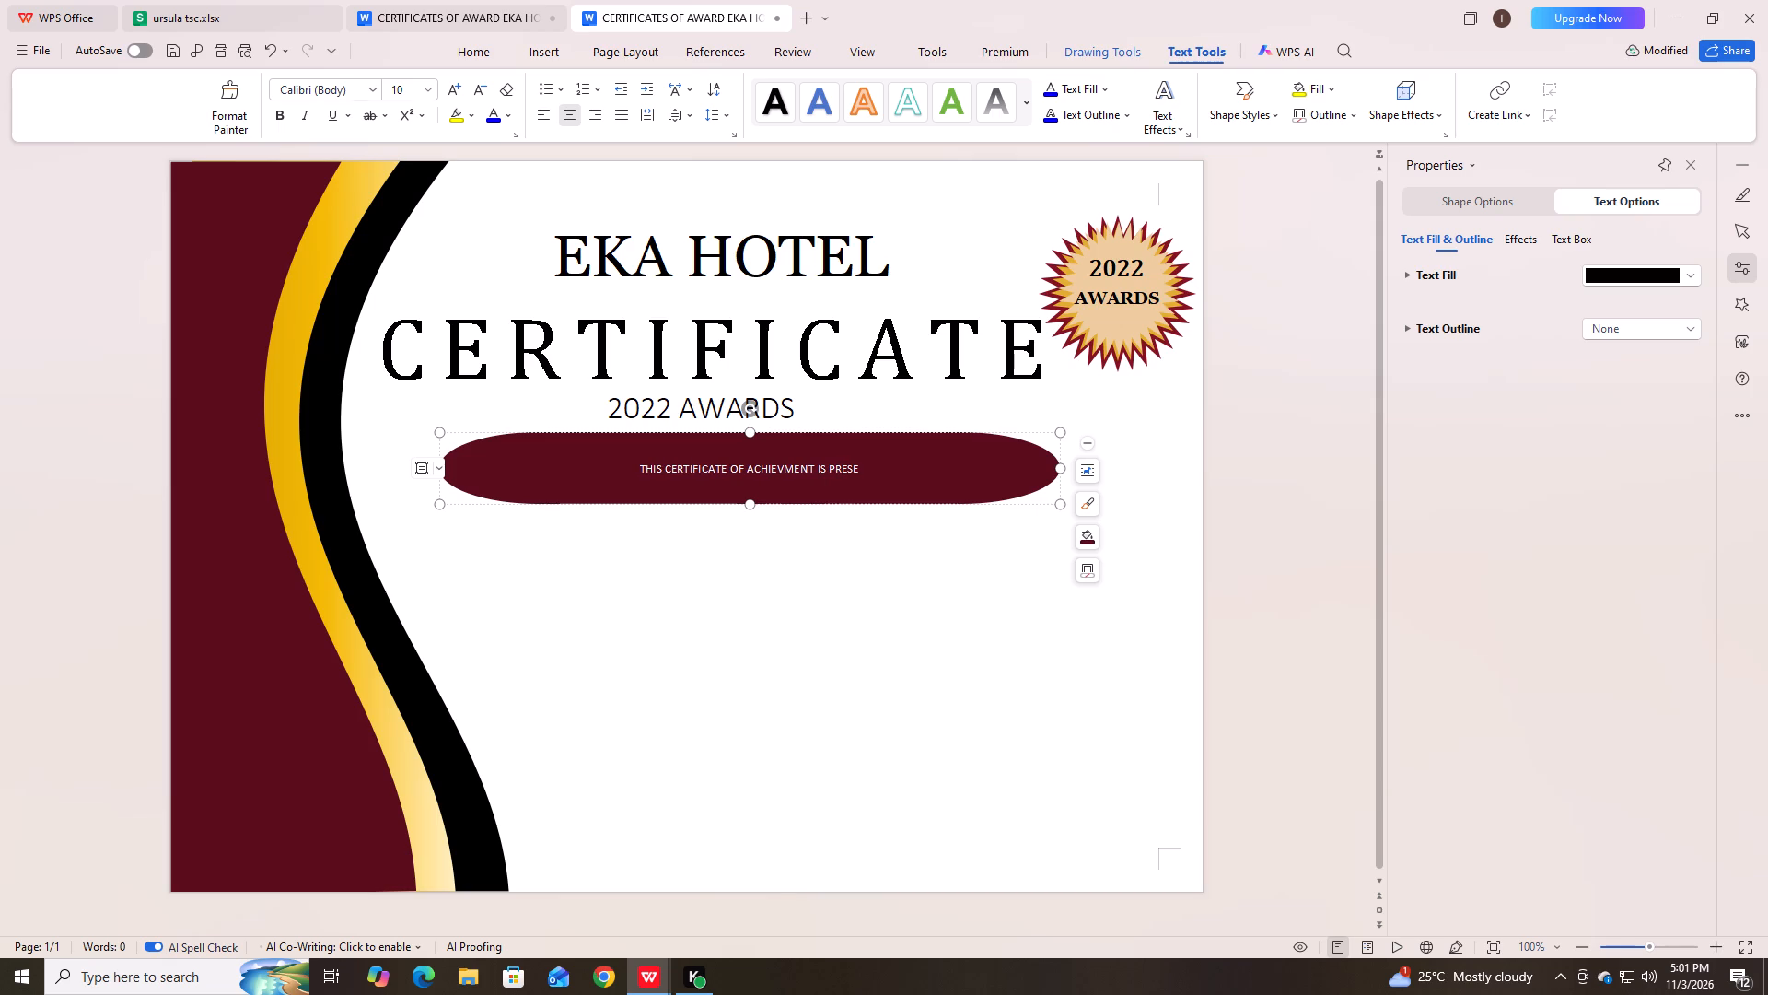
type("NTED")
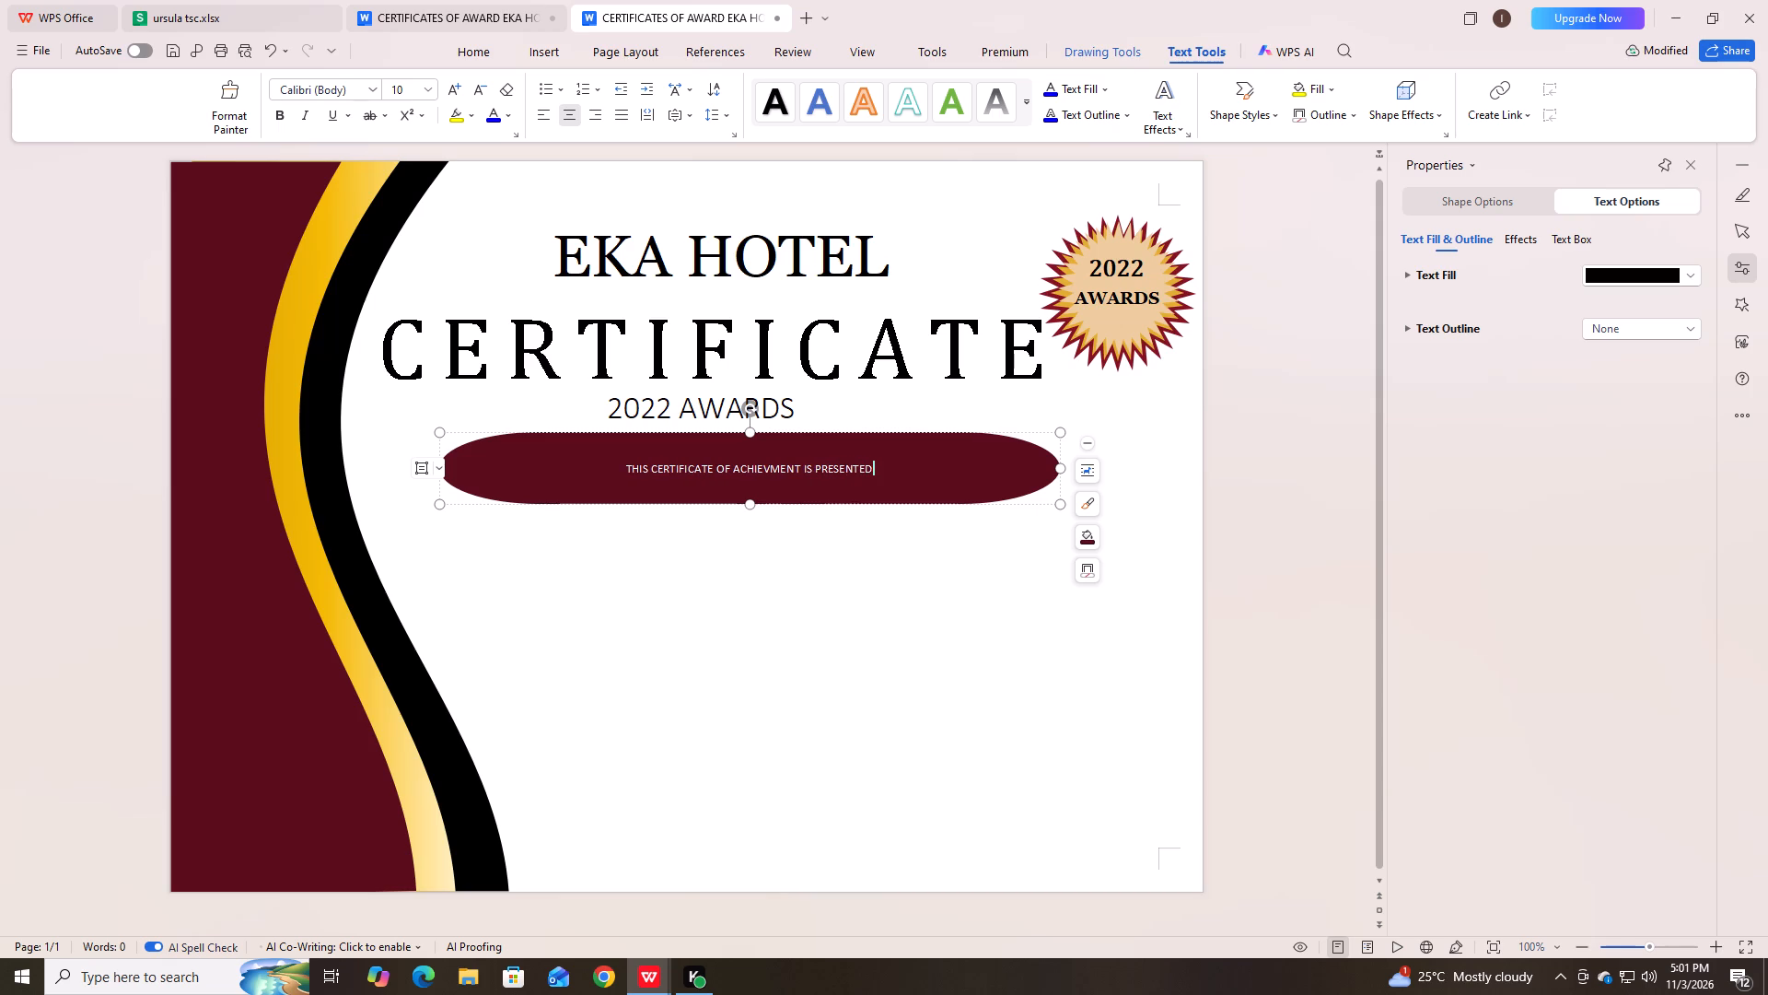
key("space")
type("TO")
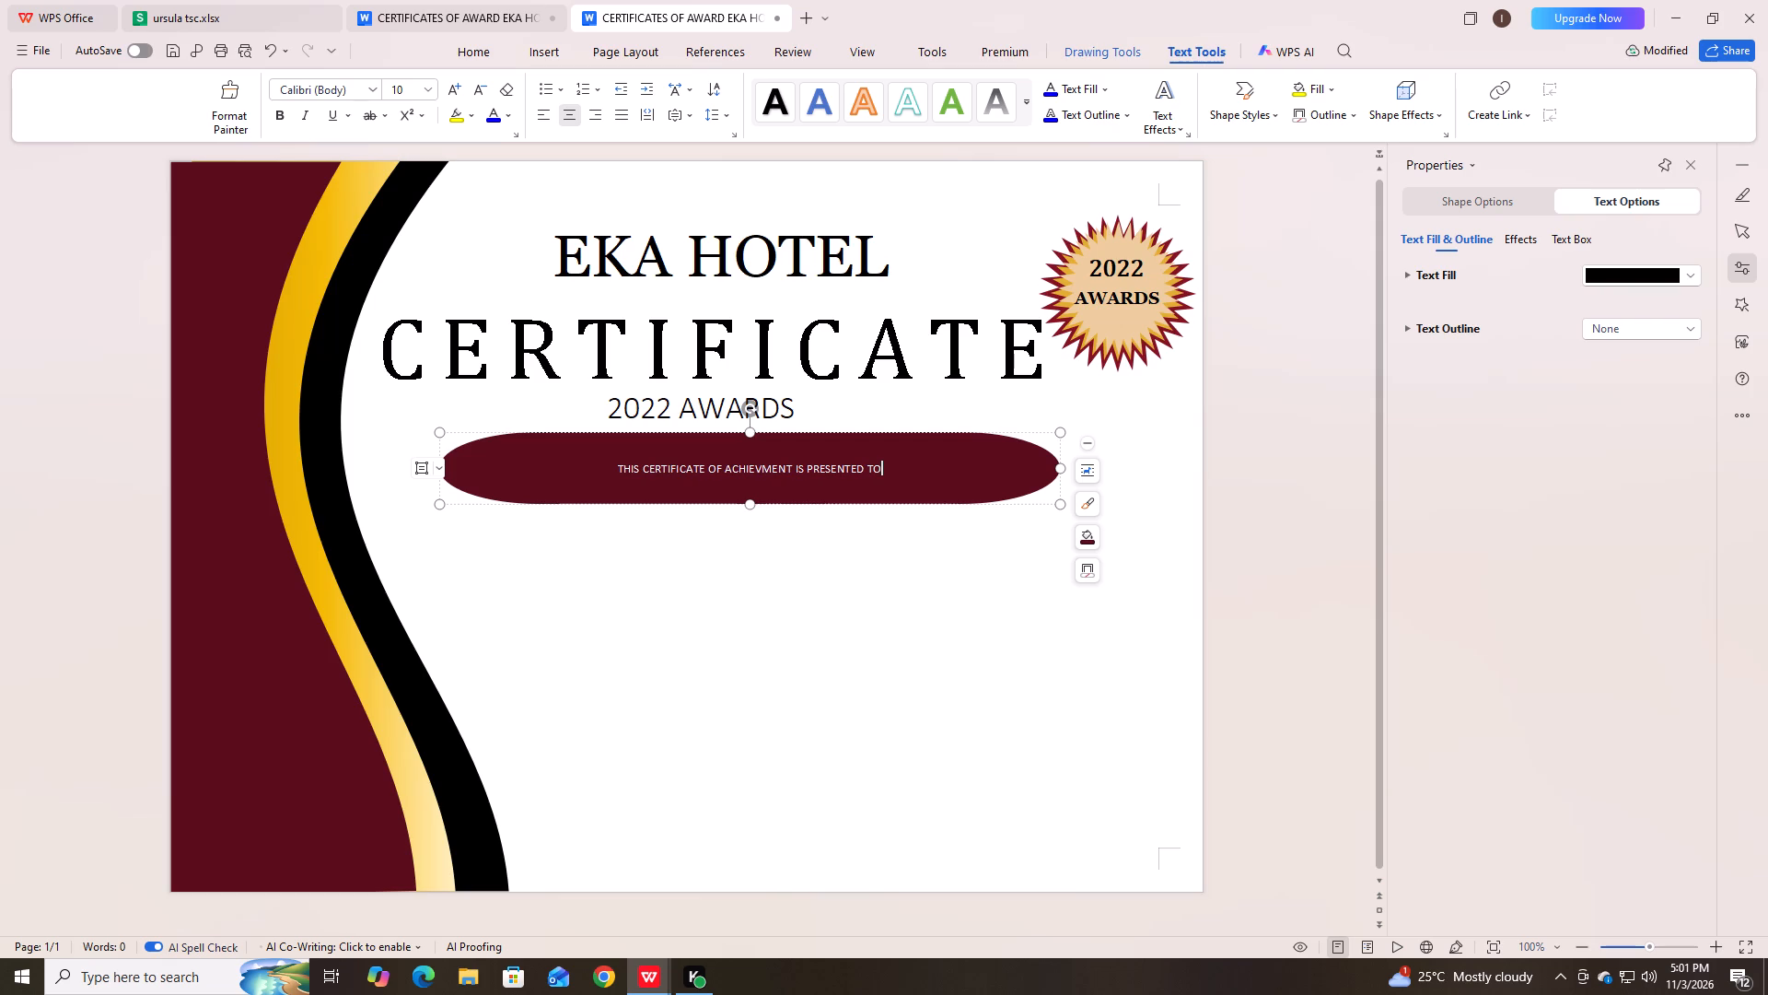
Correct the misspelled word in the banner text to "ACHIEVEMENT".
left_click(759, 468)
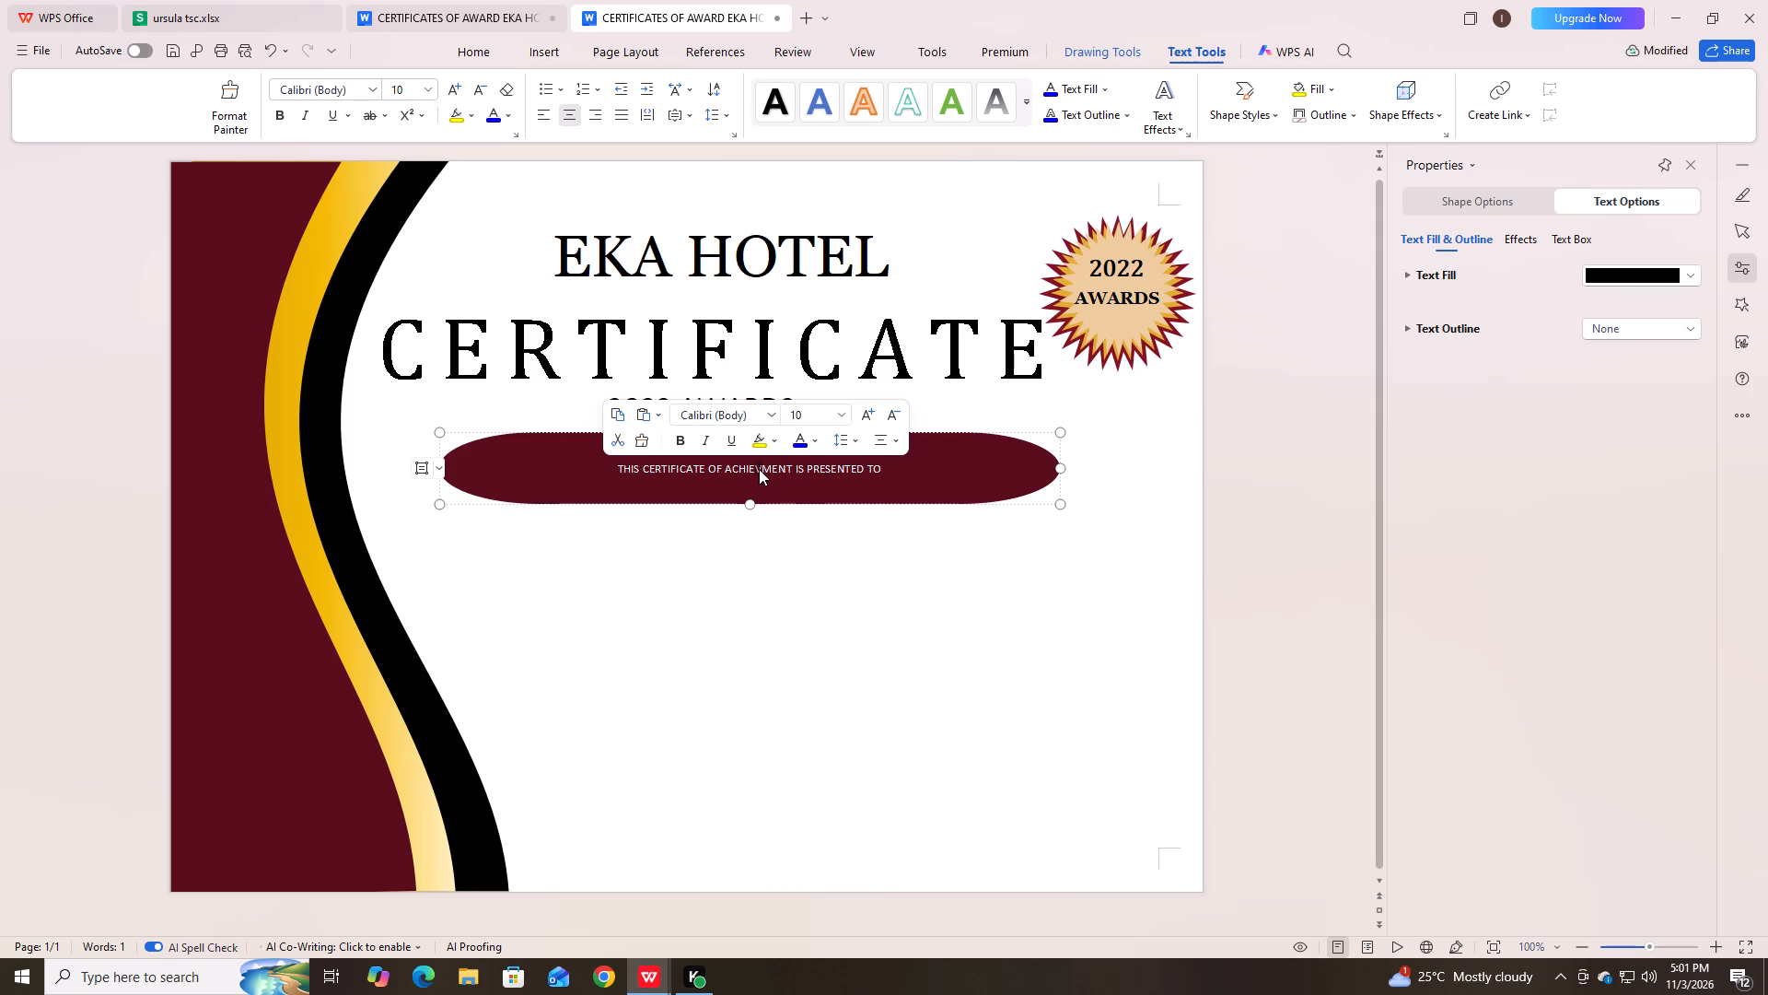
left_click(762, 473)
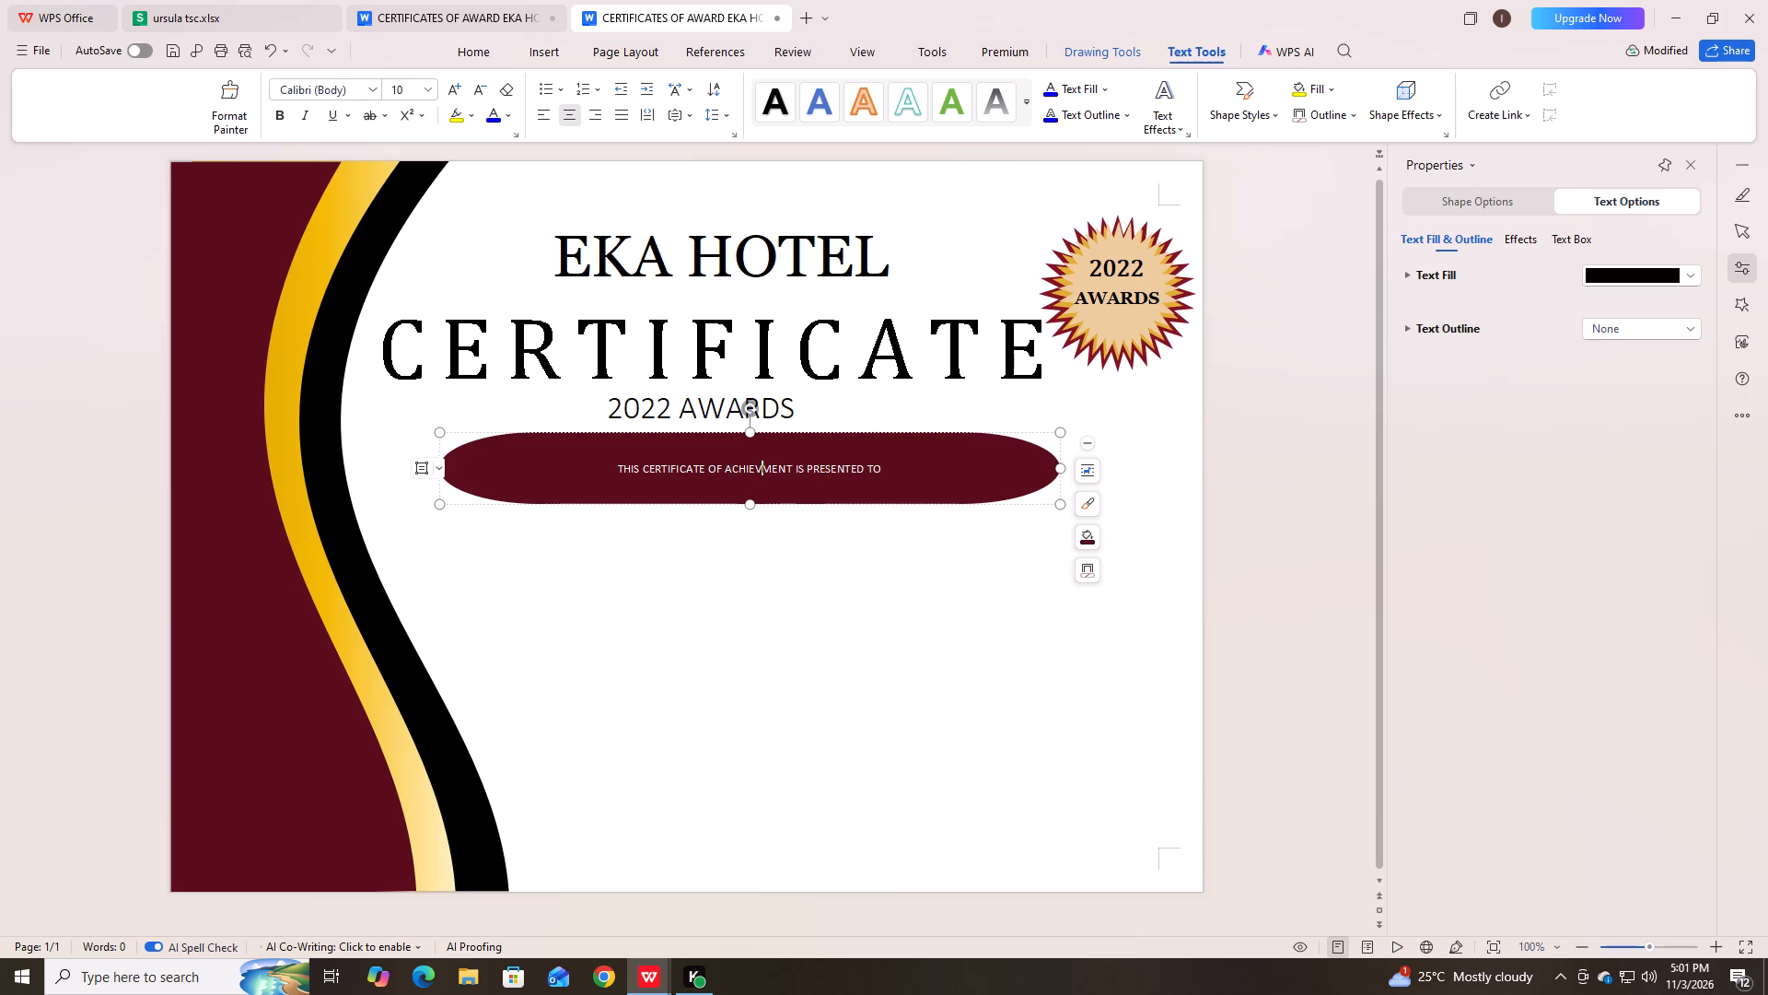
key("e")
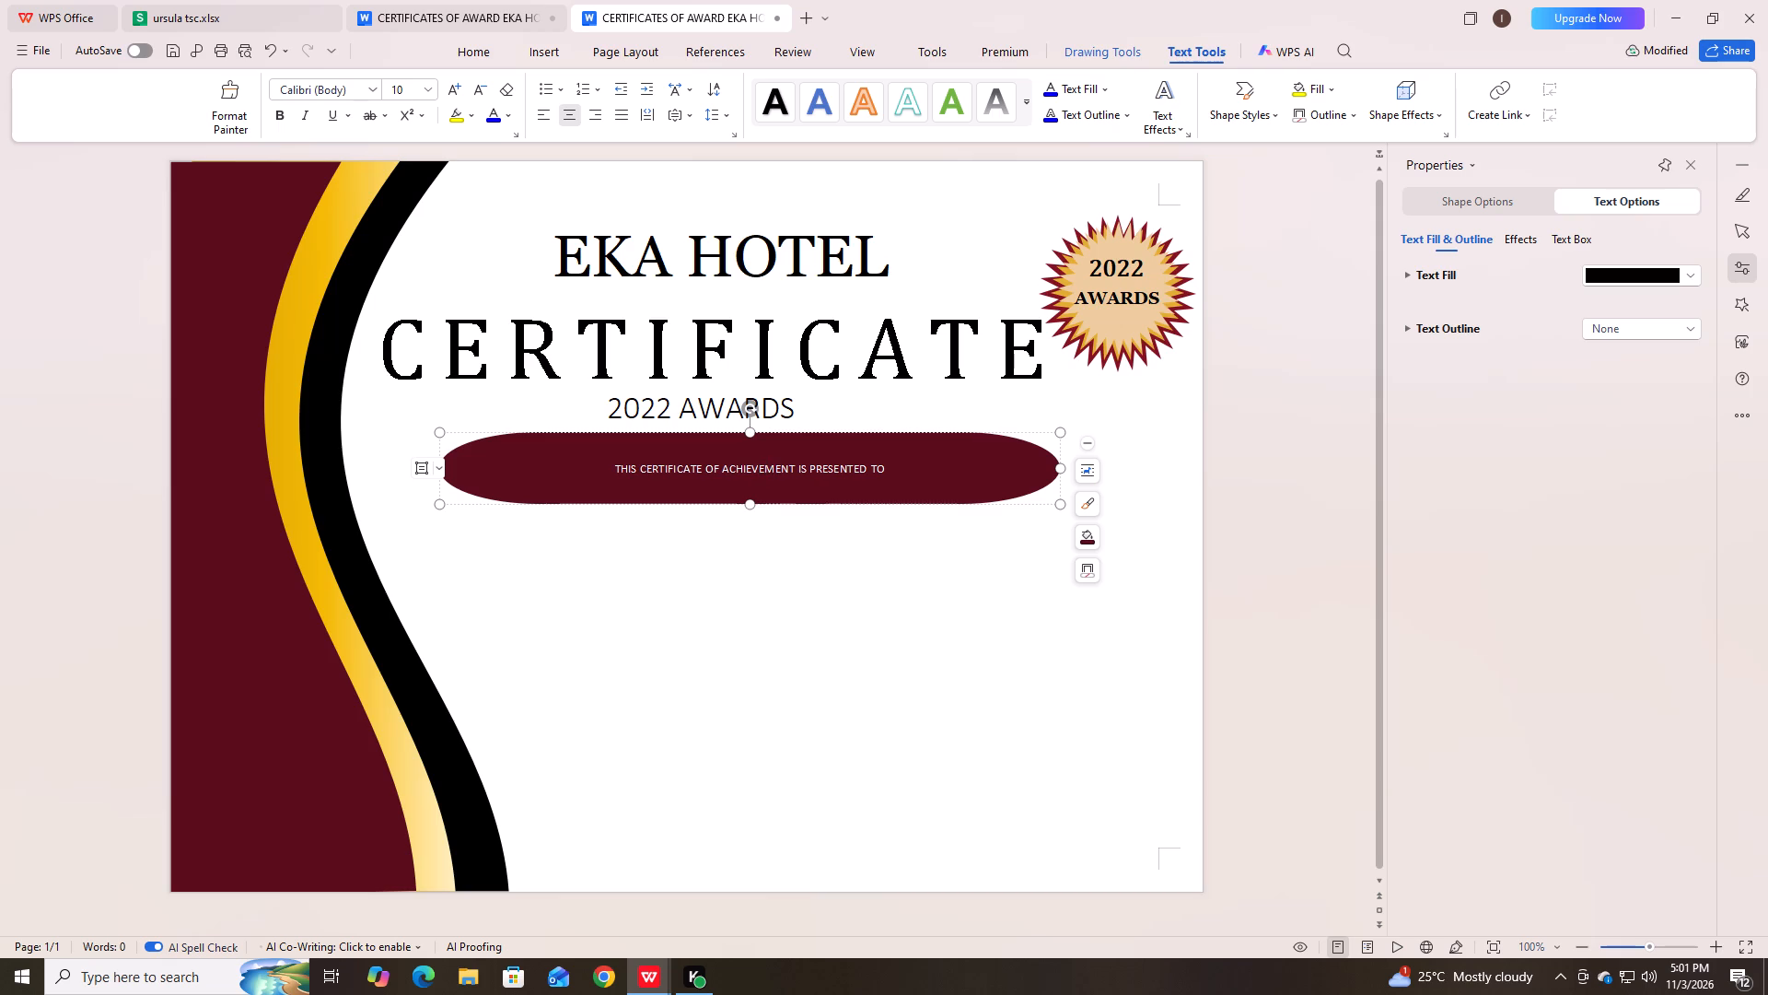
Set the whole banner text "THIS CERTIFICATE OF ACHIEVEMENT IS PRESENTED TO" to size 20 and make it bold.
left_click_drag(888, 468, 864, 467)
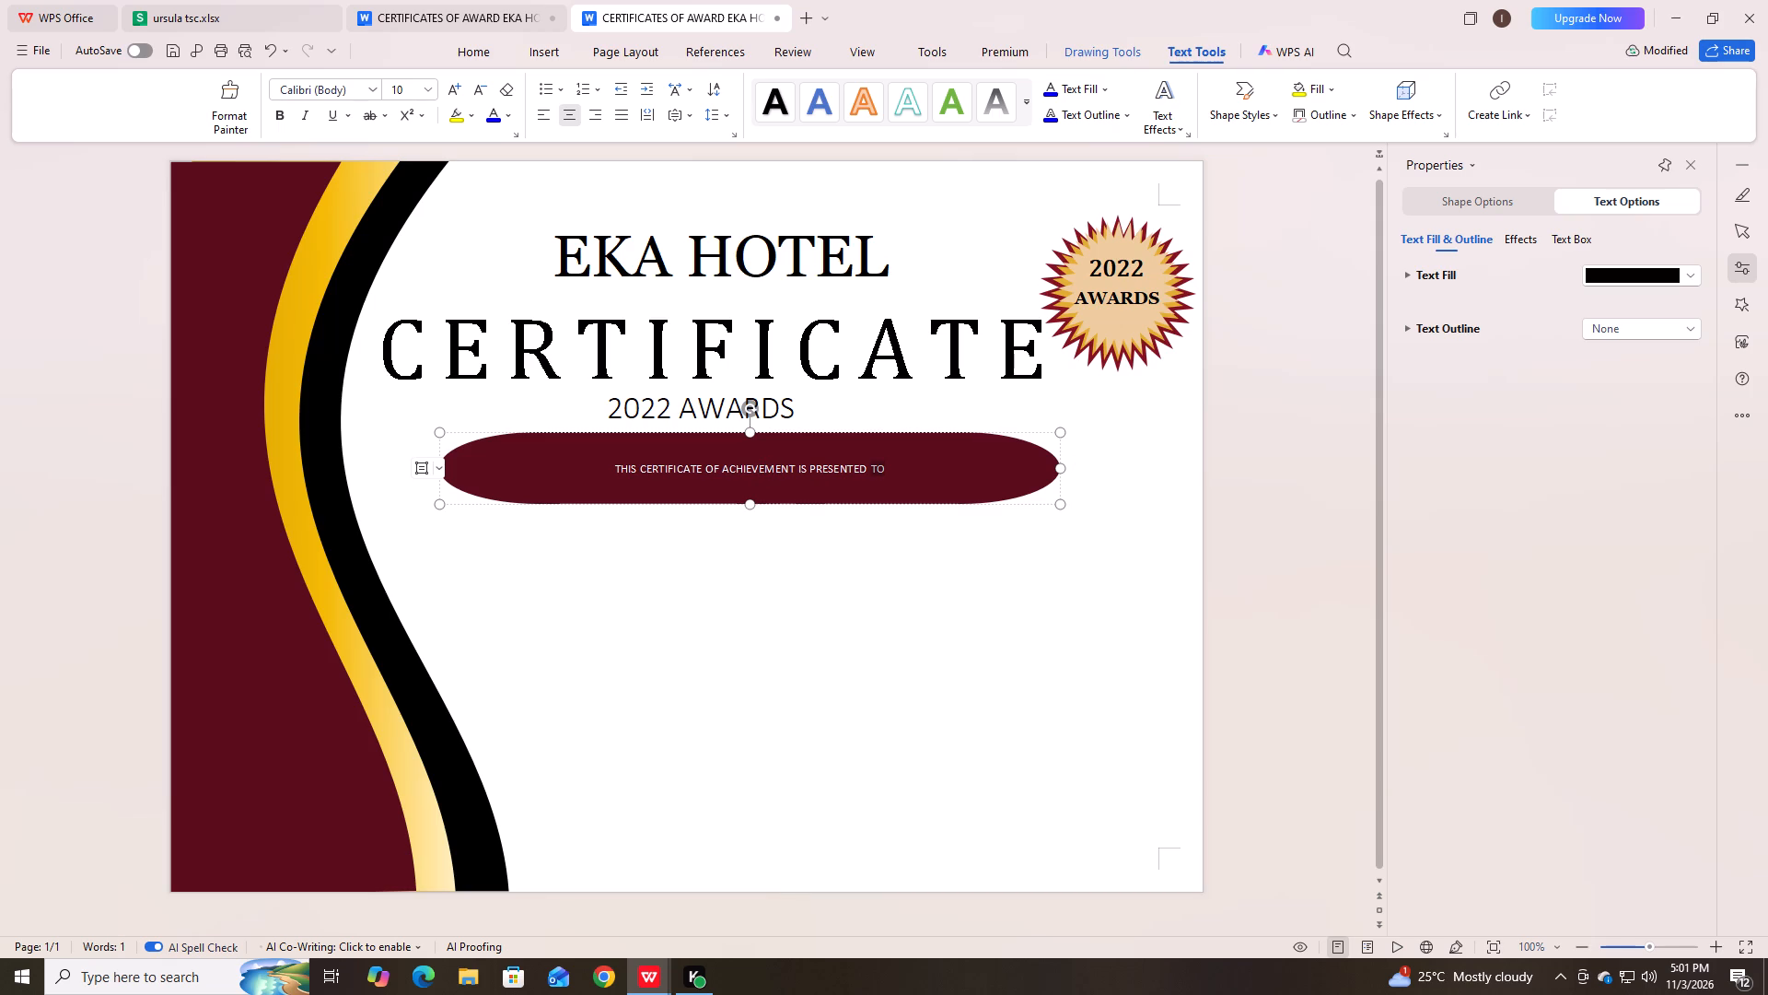
left_click_drag(864, 467, 615, 469)
left_click_drag(615, 469, 602, 471)
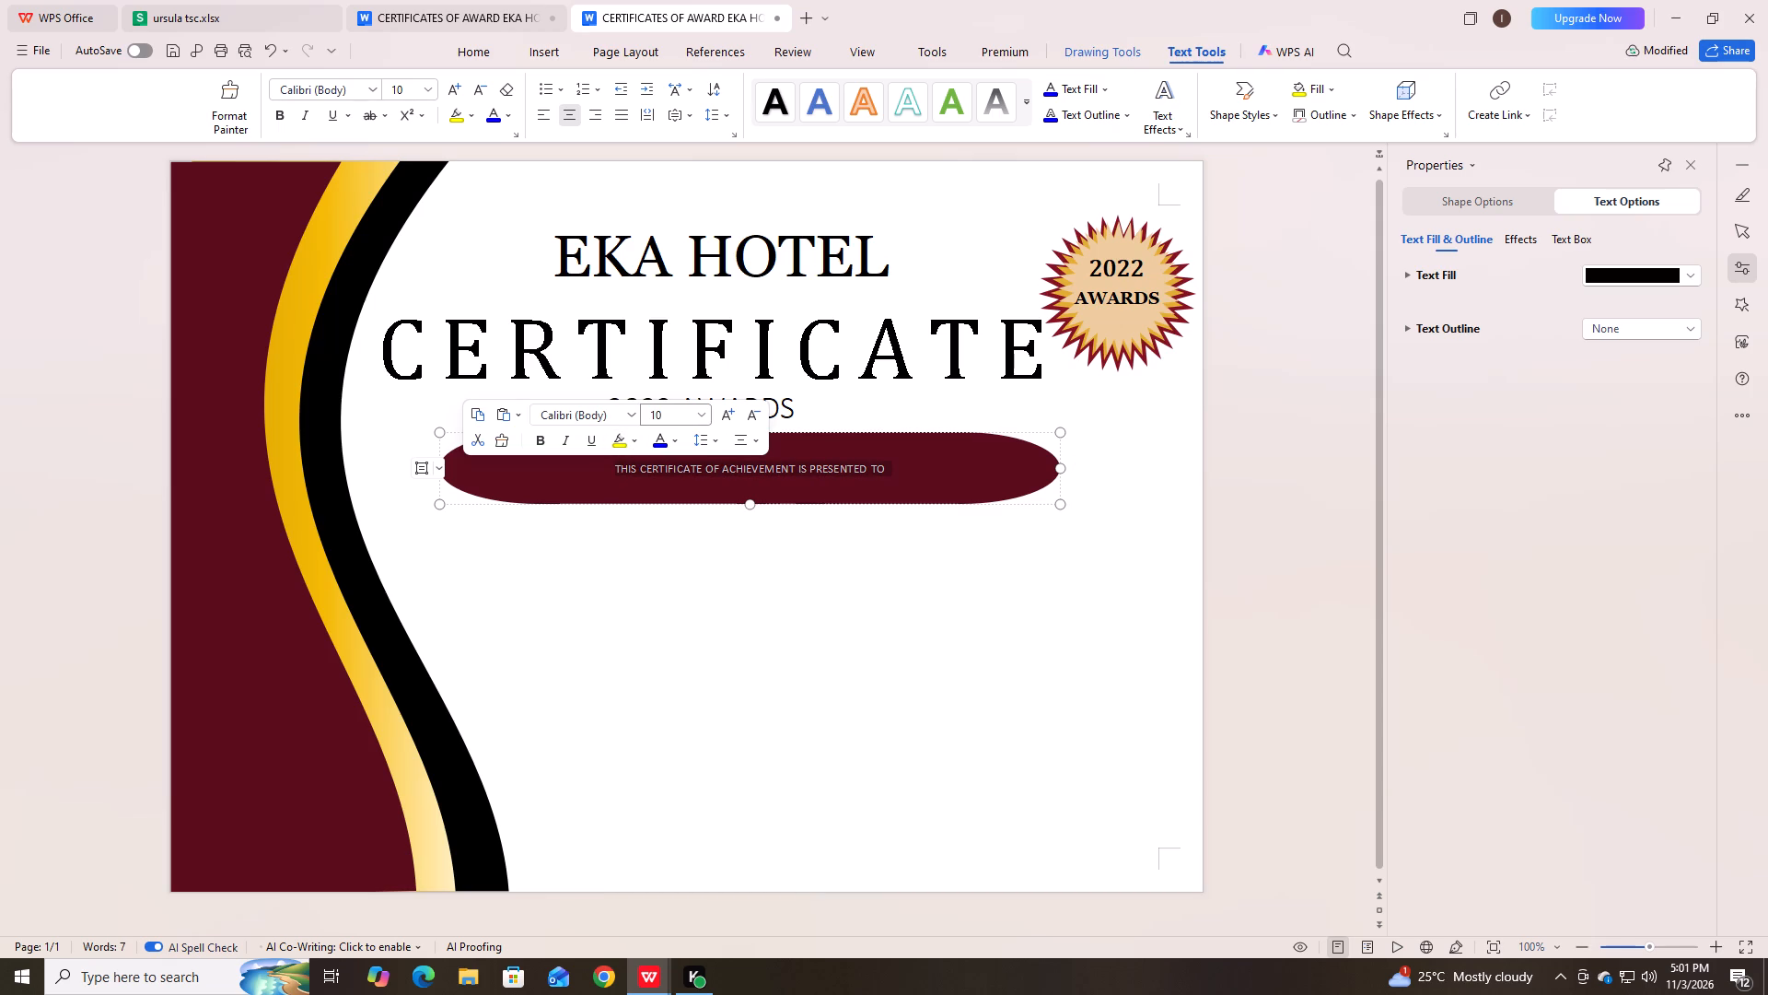
left_click(701, 413)
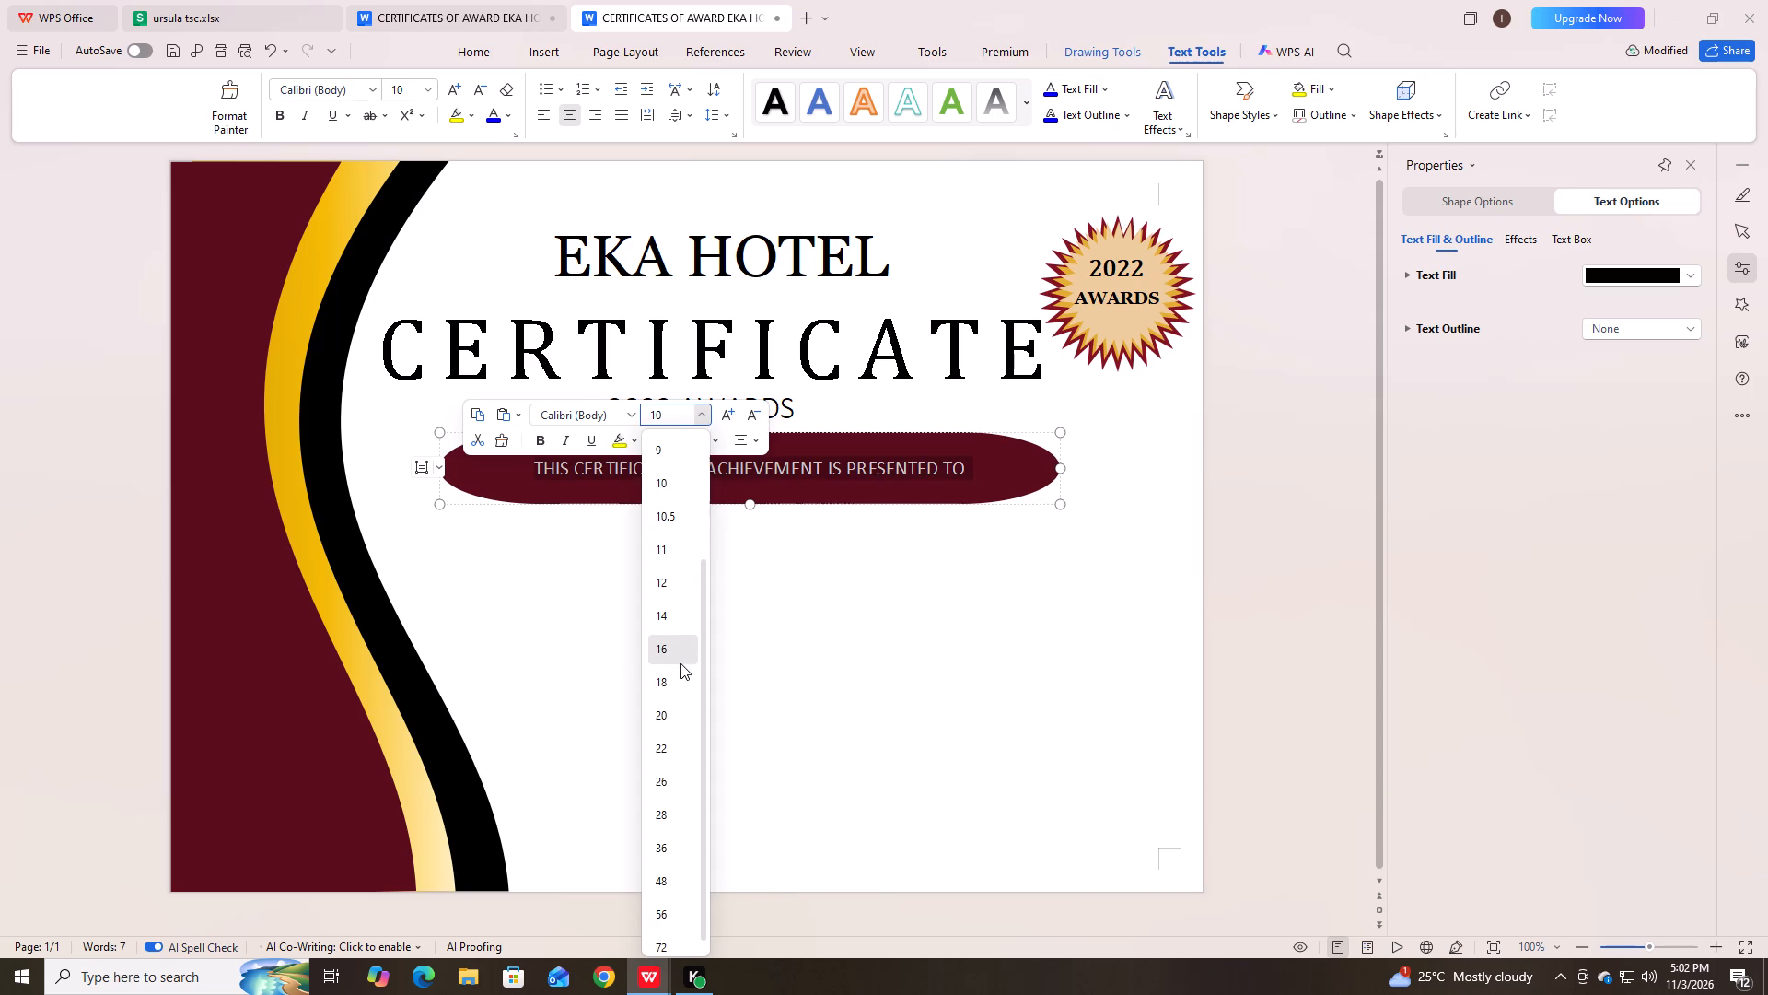
left_click(667, 710)
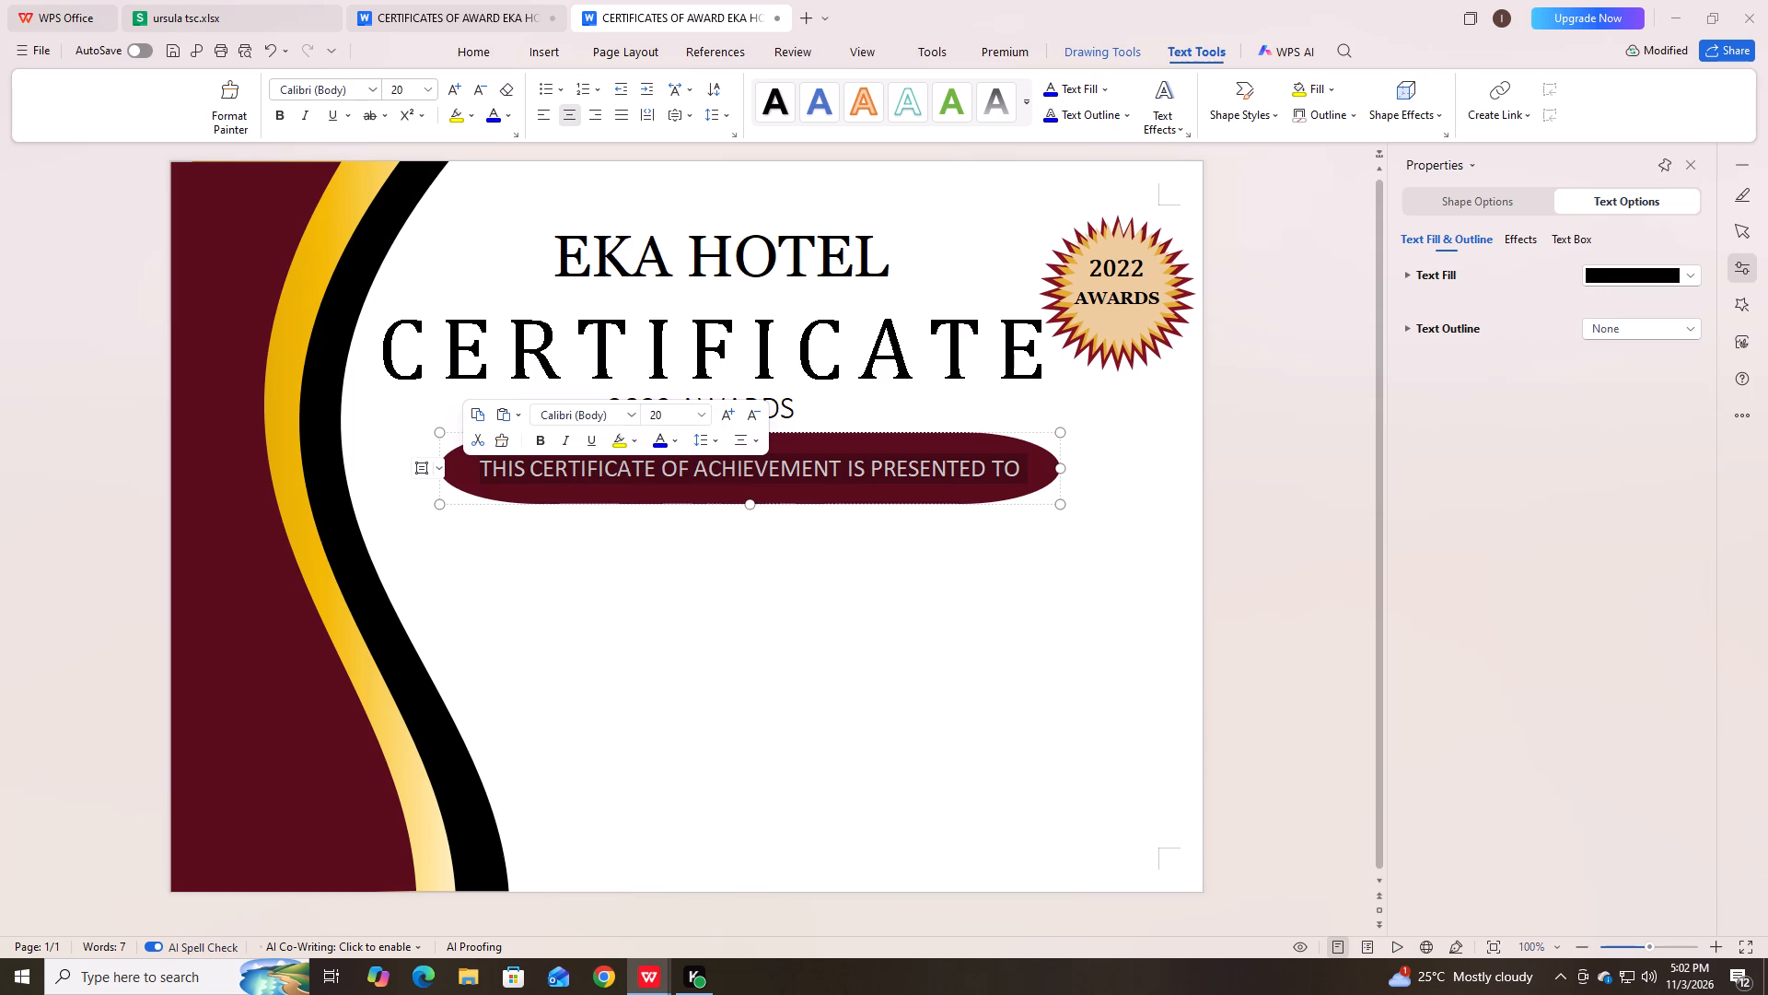
left_click(539, 439)
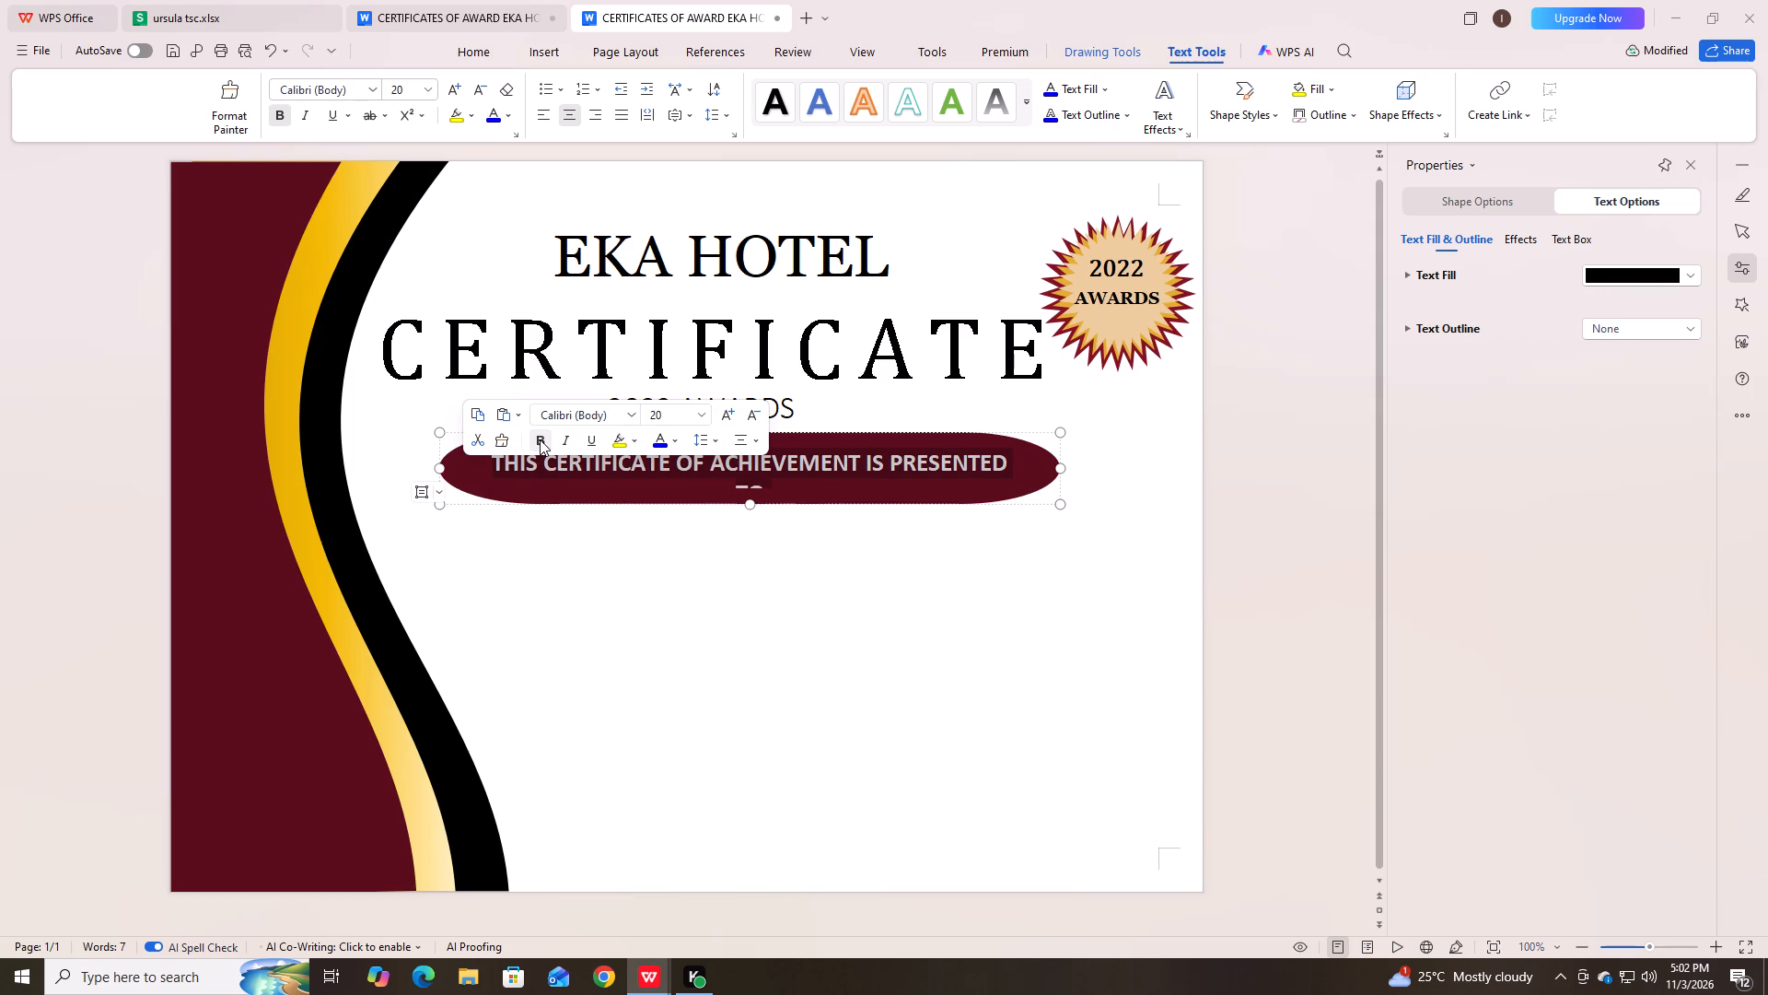
left_click(785, 602)
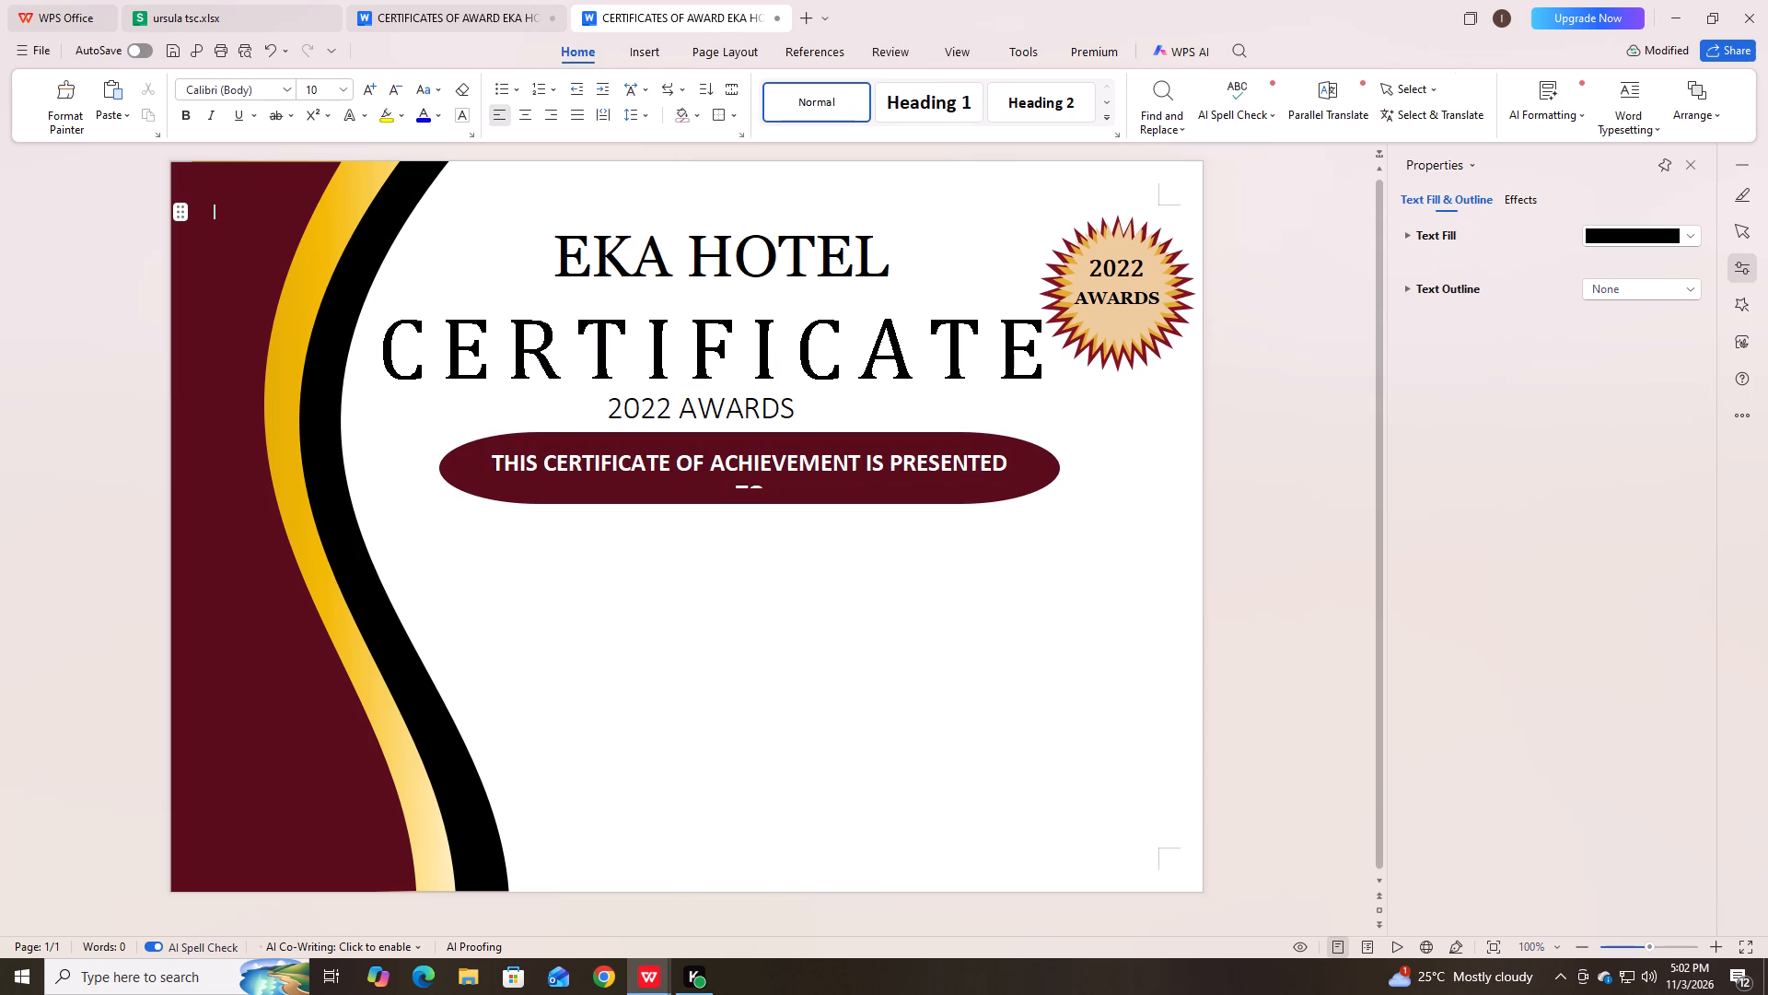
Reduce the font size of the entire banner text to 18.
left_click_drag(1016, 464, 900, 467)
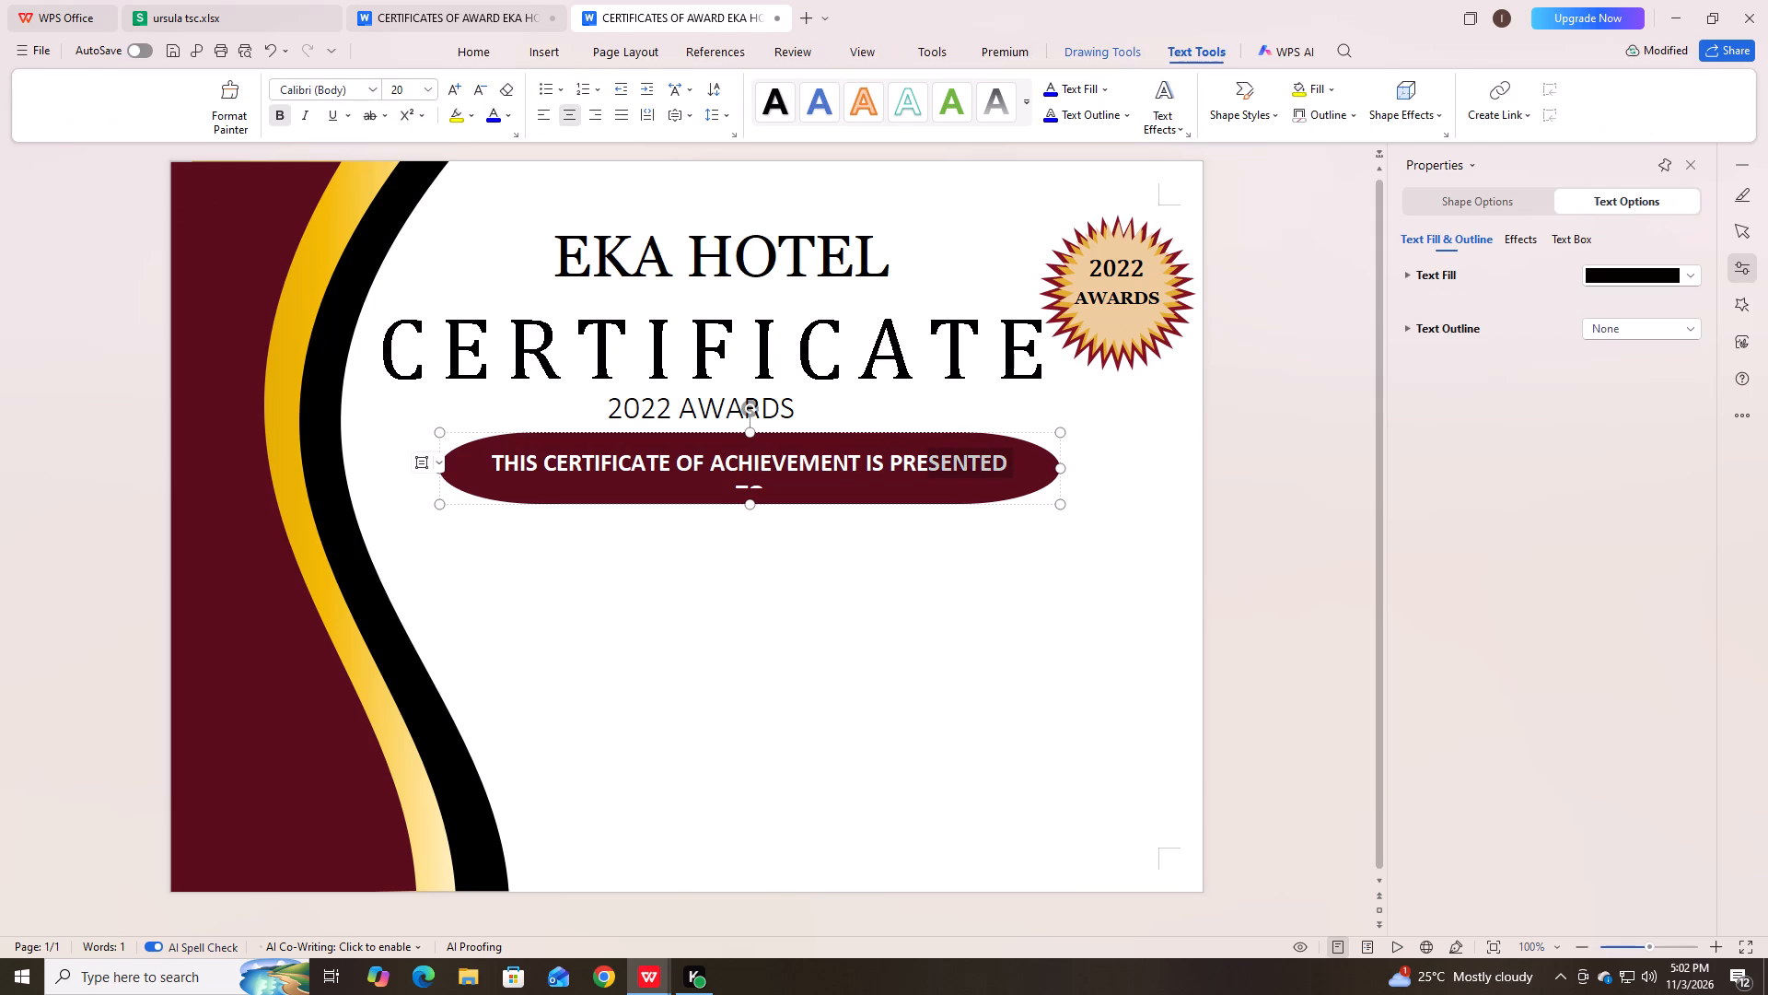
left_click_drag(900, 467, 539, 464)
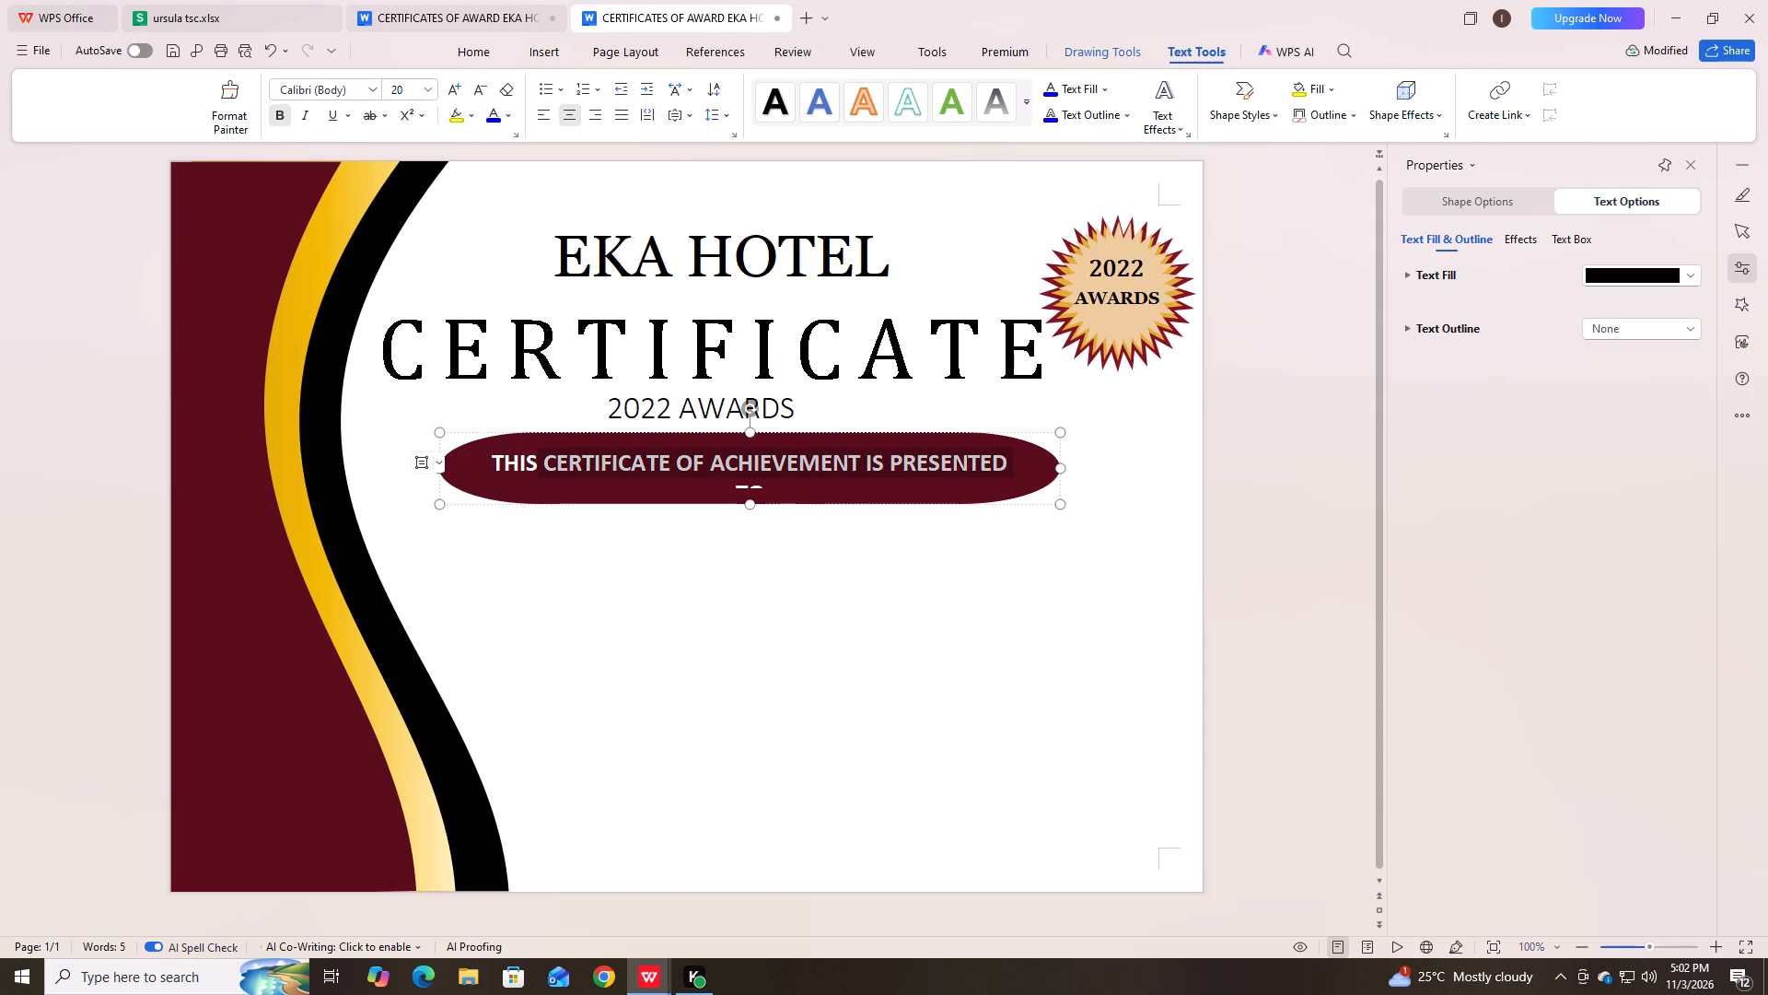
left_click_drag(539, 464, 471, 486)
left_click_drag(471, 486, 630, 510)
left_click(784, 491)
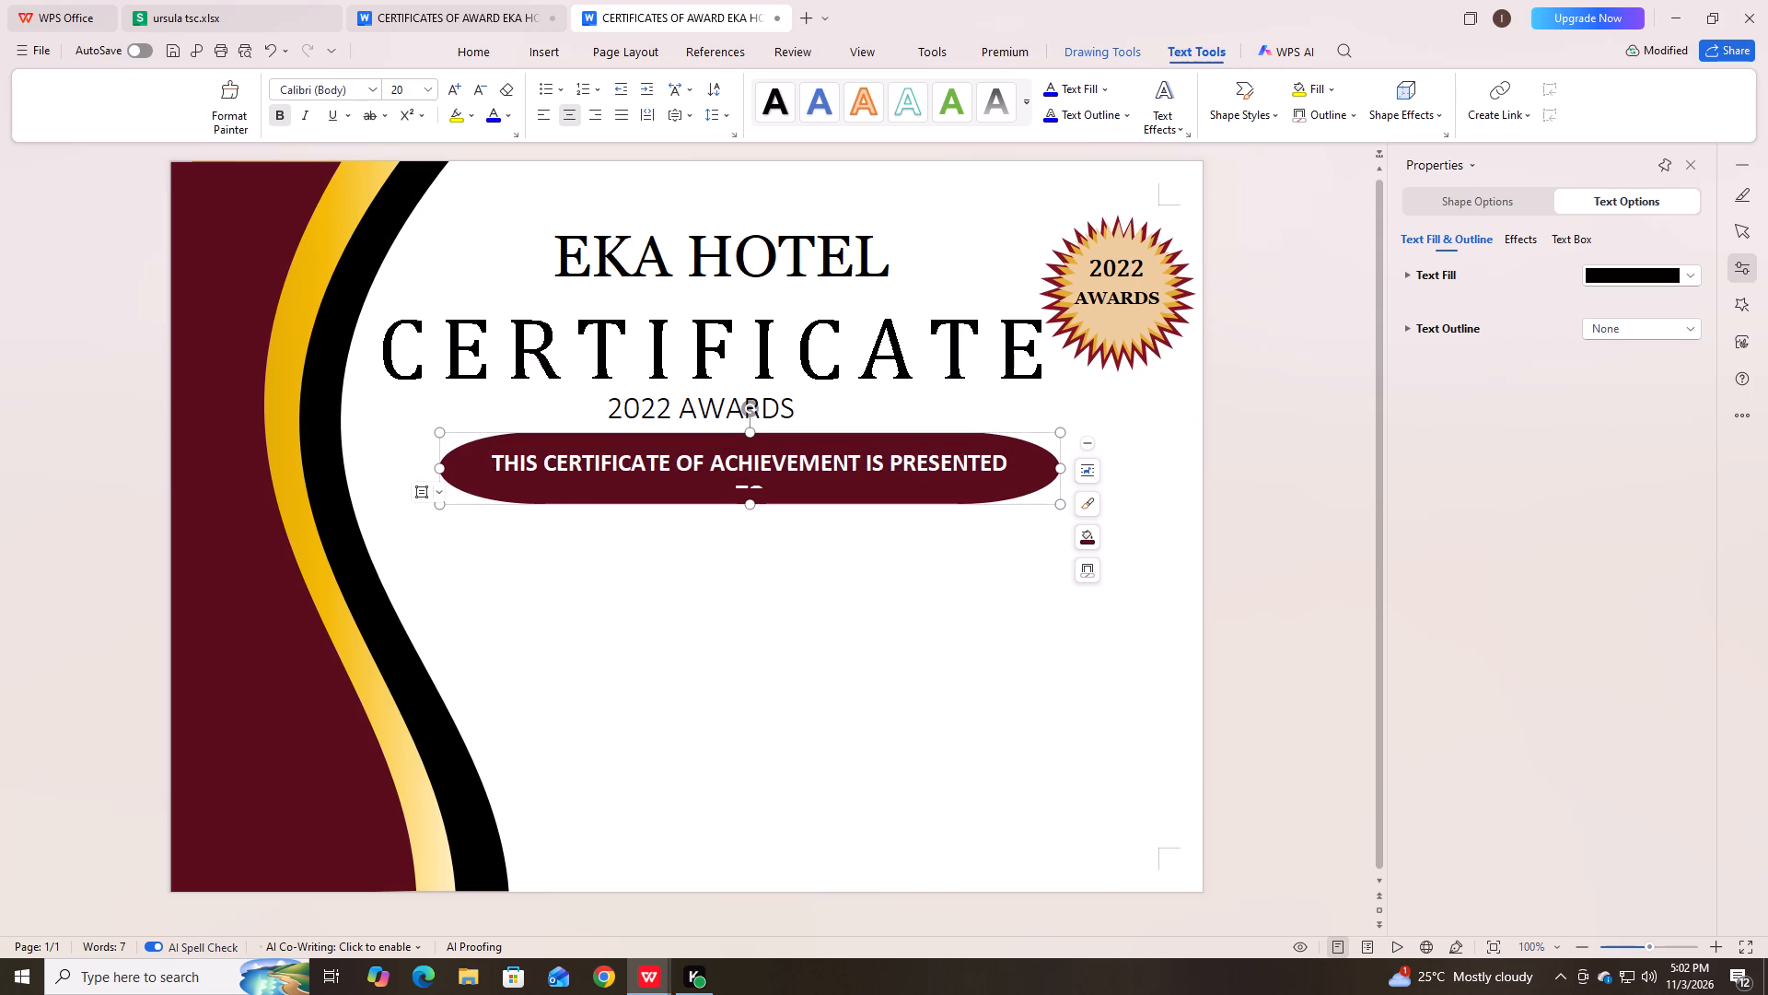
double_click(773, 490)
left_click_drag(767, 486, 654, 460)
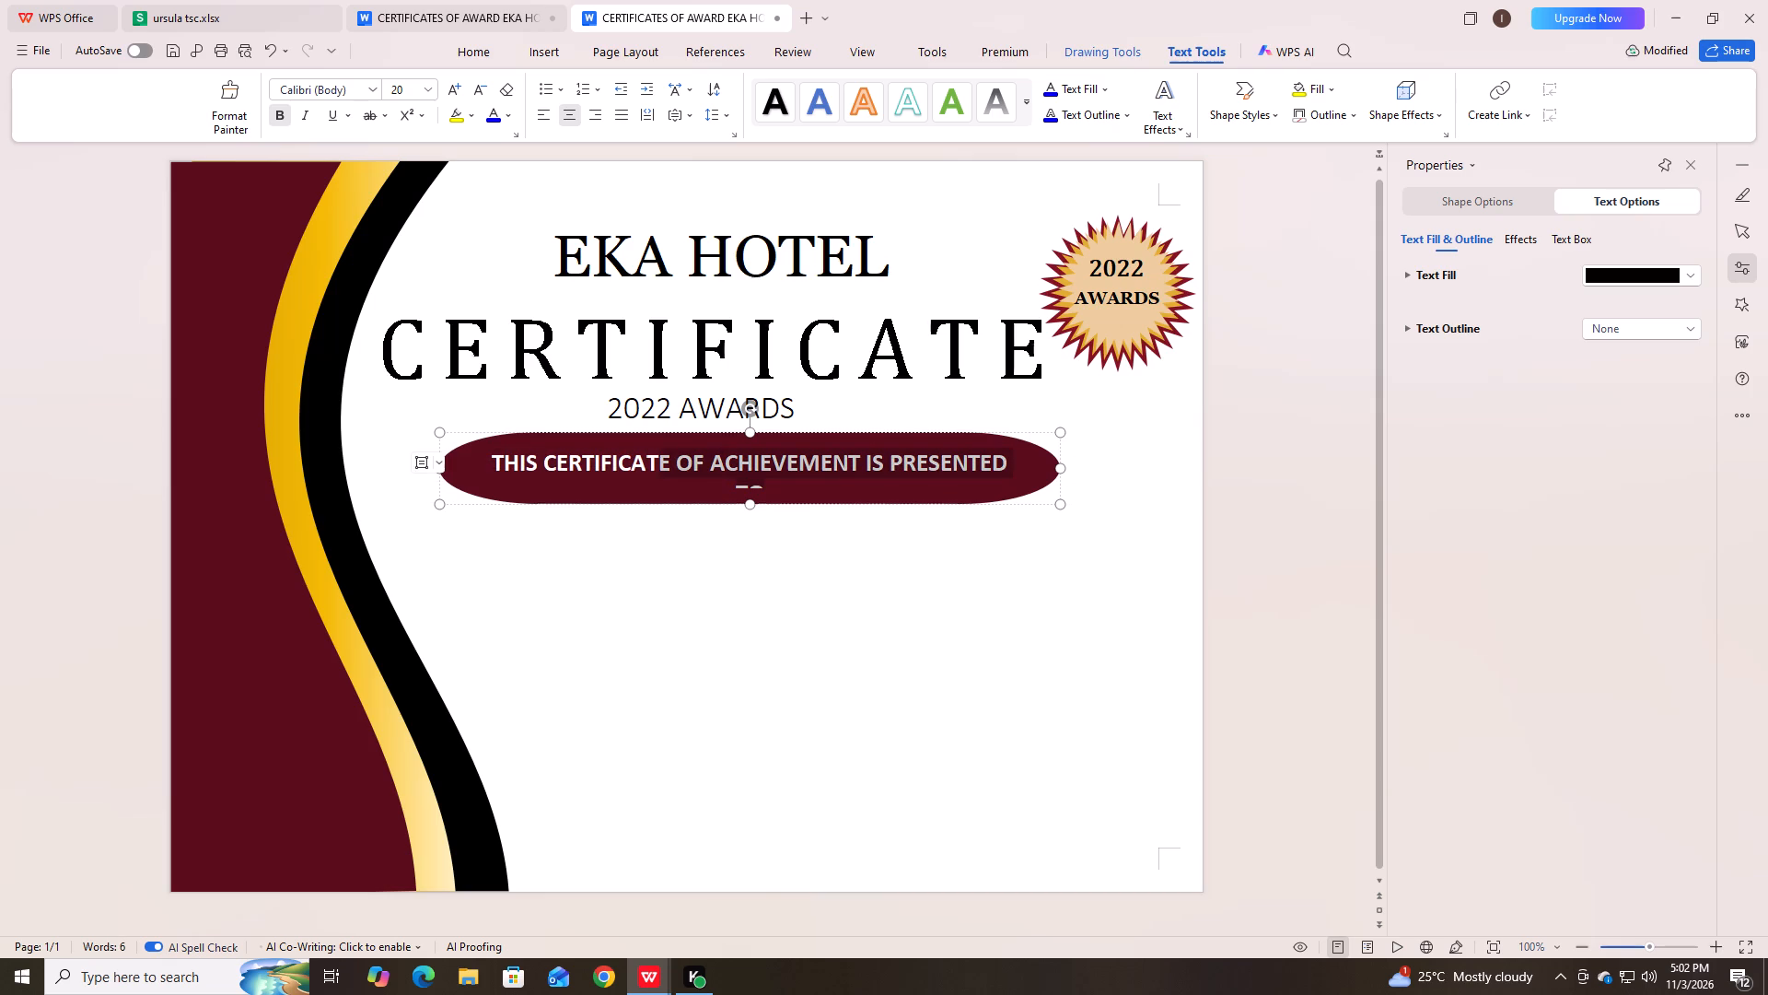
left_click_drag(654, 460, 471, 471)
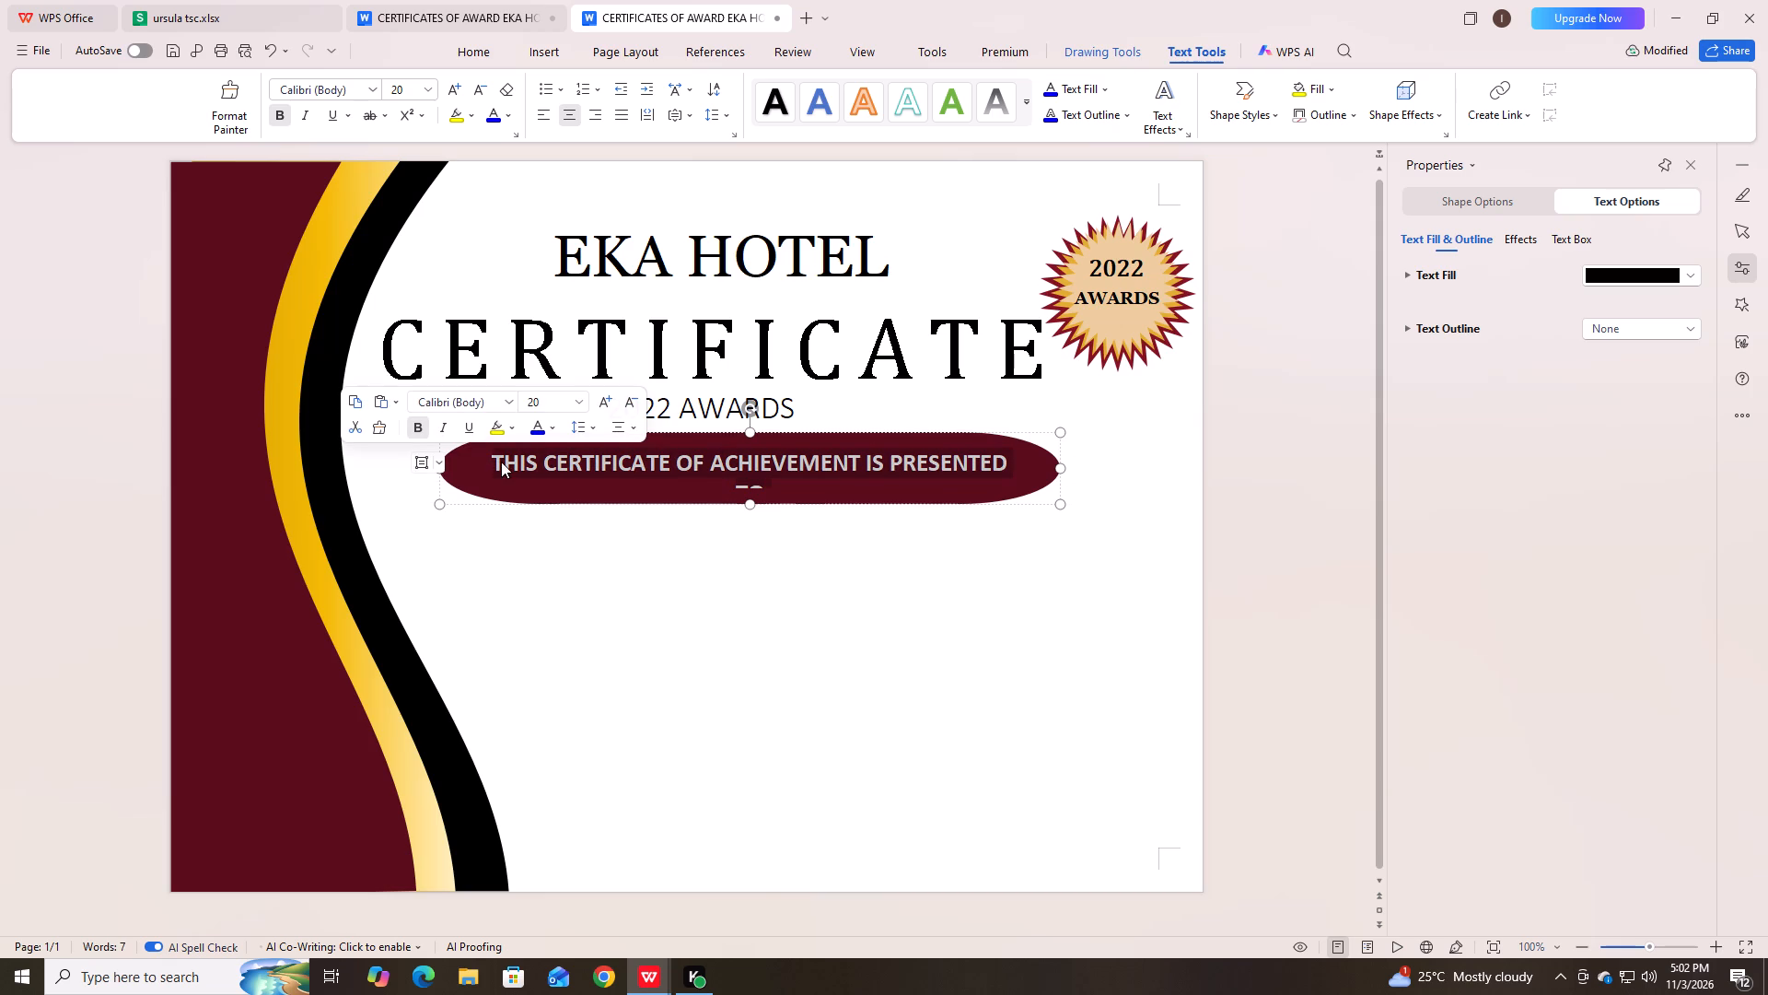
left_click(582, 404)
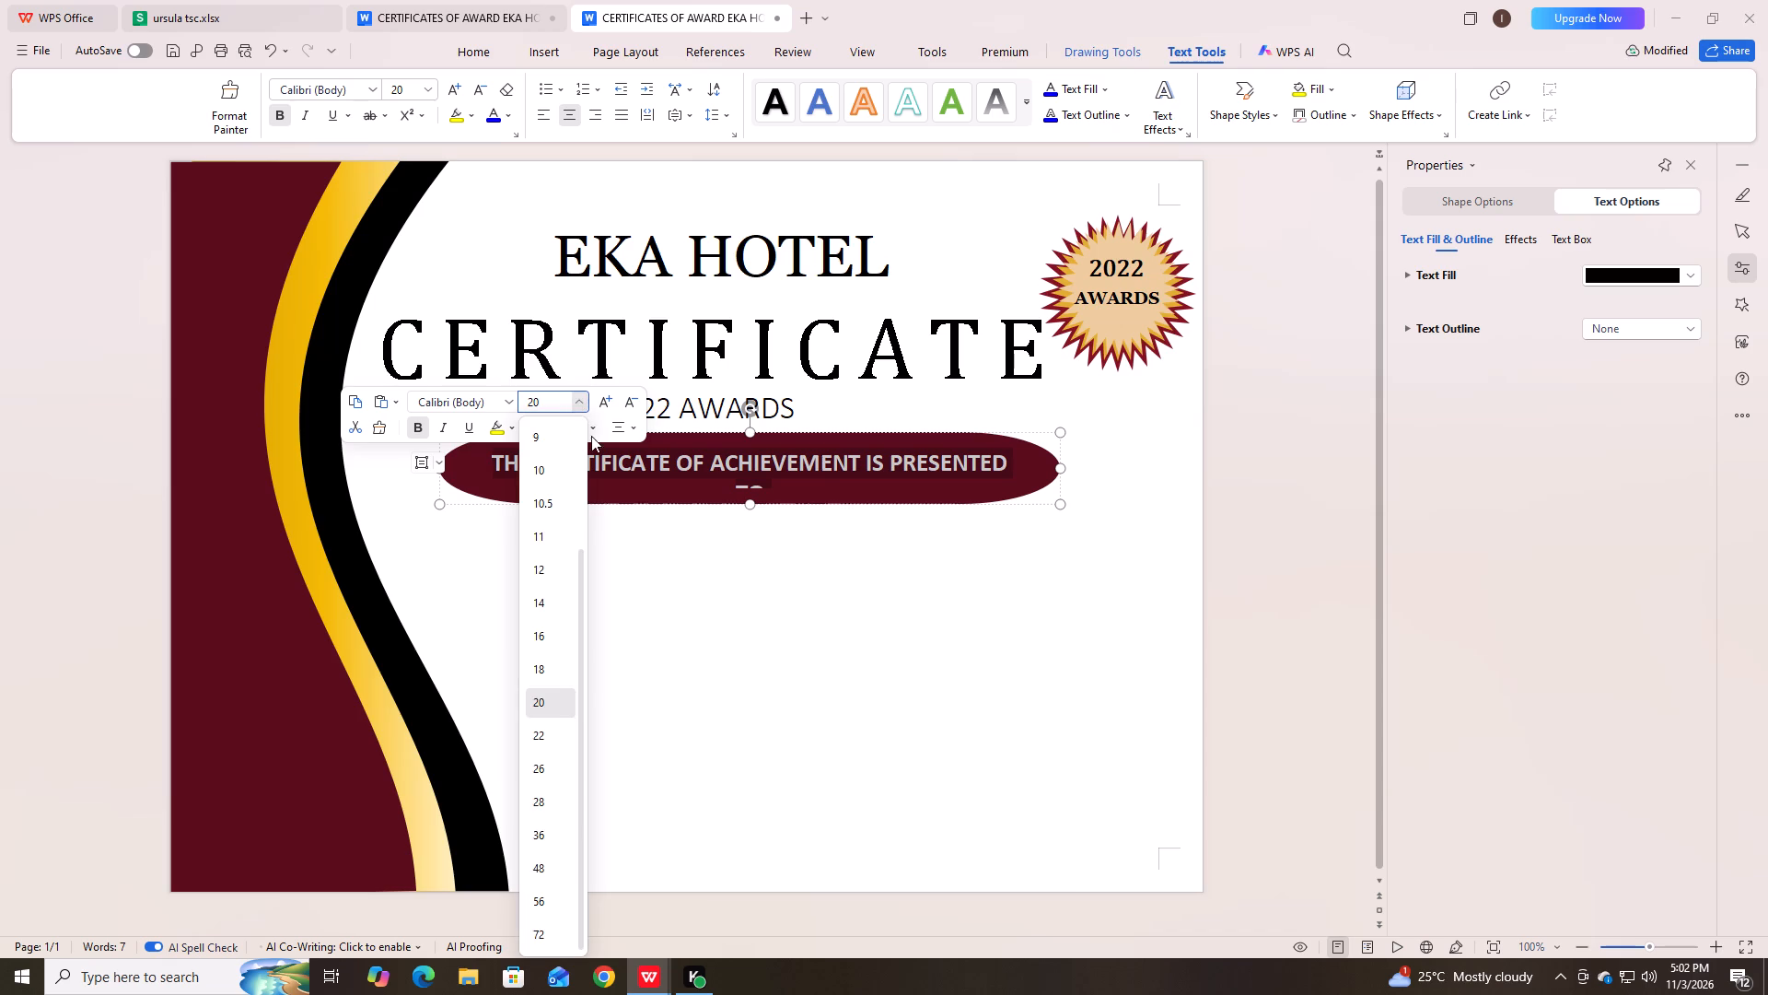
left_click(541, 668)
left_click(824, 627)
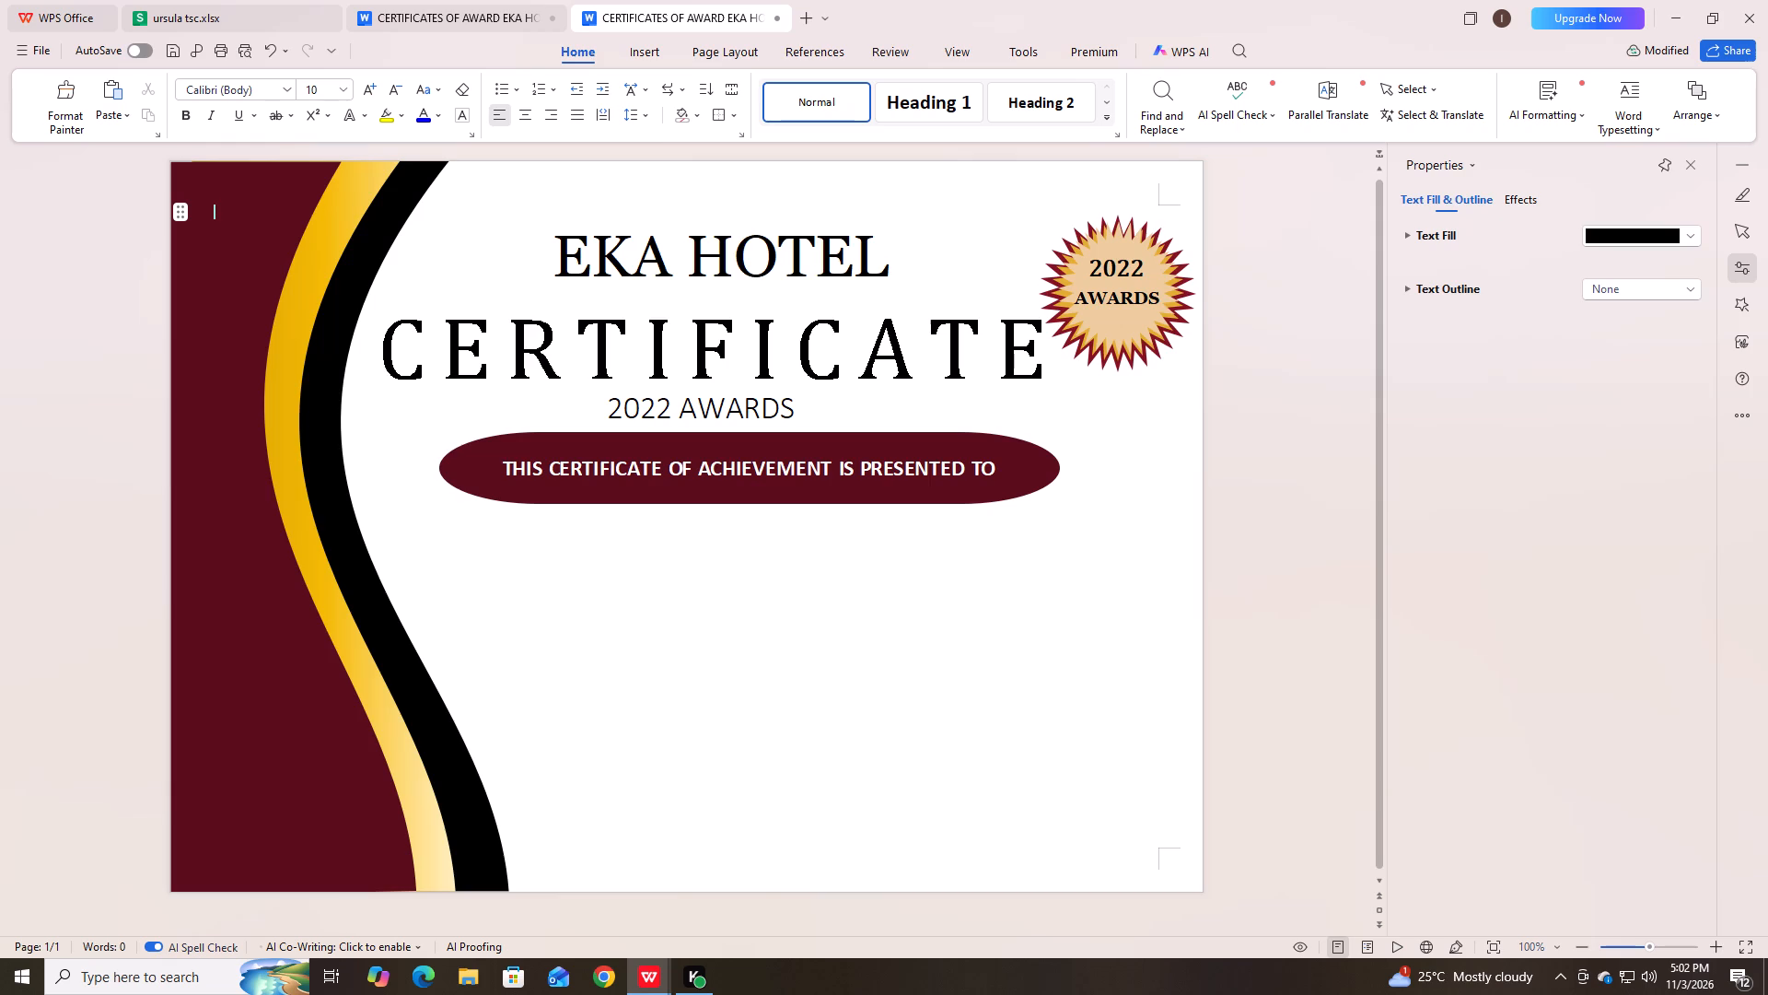
Change the font of the whole banner text "THIS CERTIFICATE OF ACHIEVEMENT IS PRESENTED TO" to Microsoft YaHei.
left_click_drag(998, 469, 891, 460)
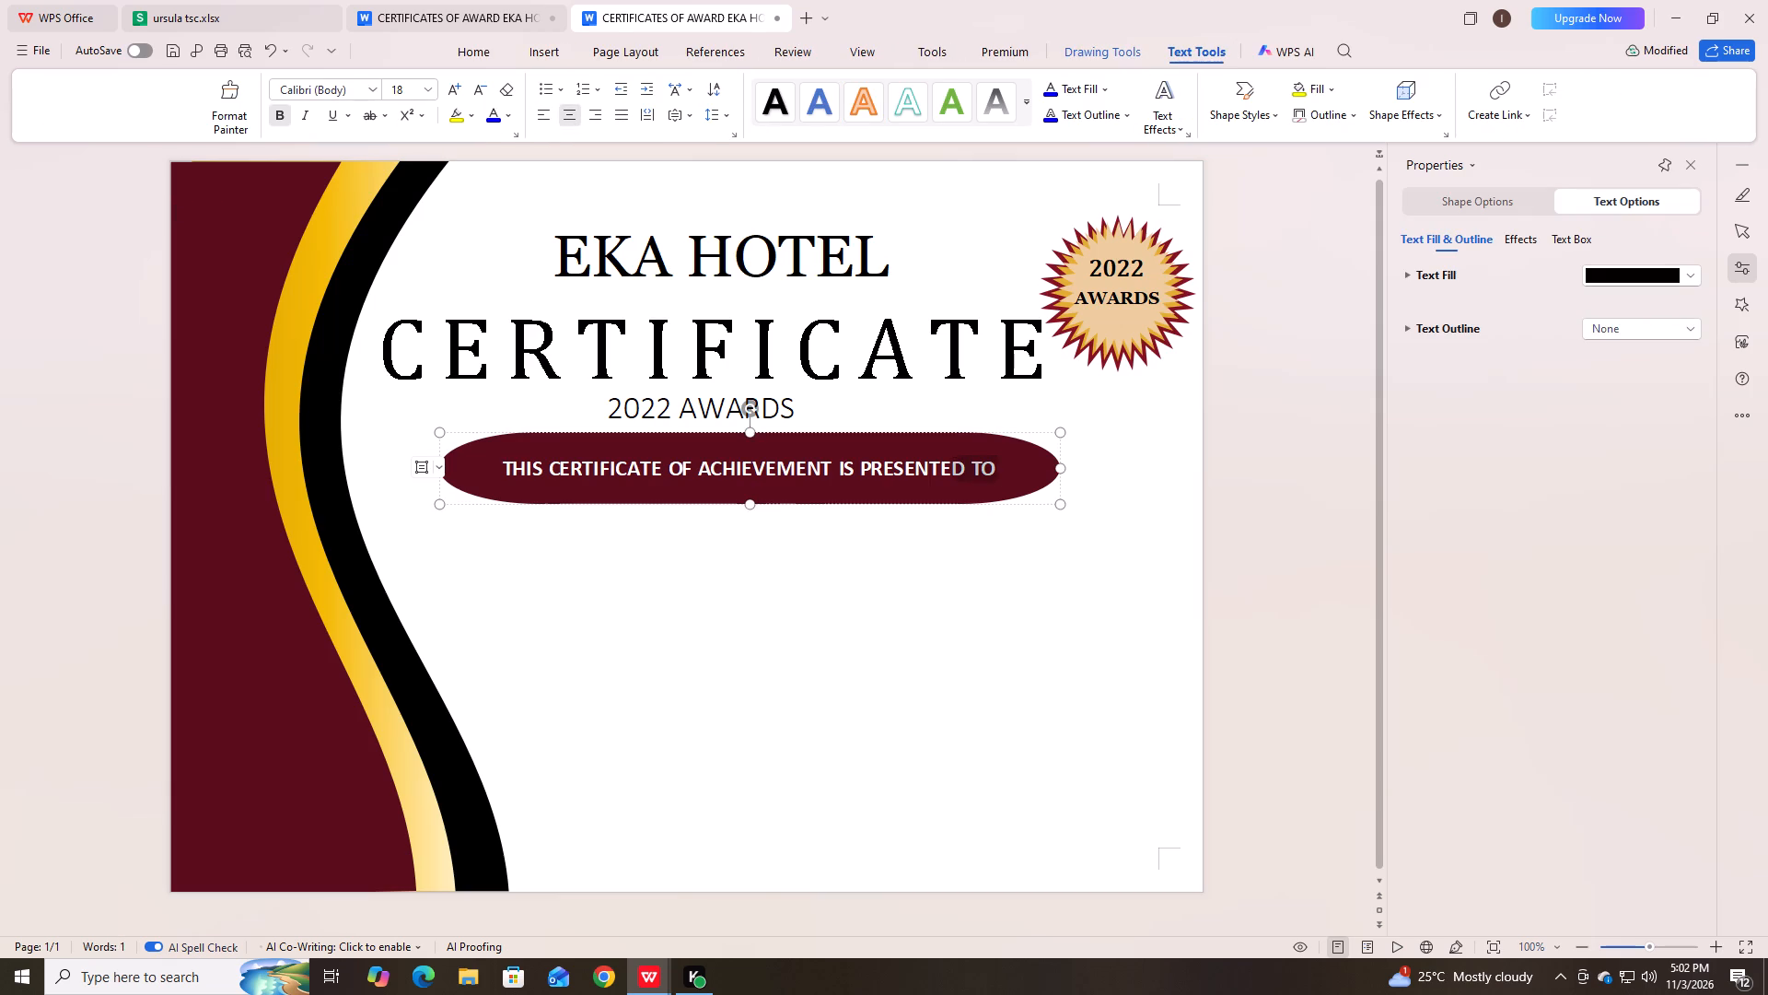
left_click_drag(891, 460, 500, 452)
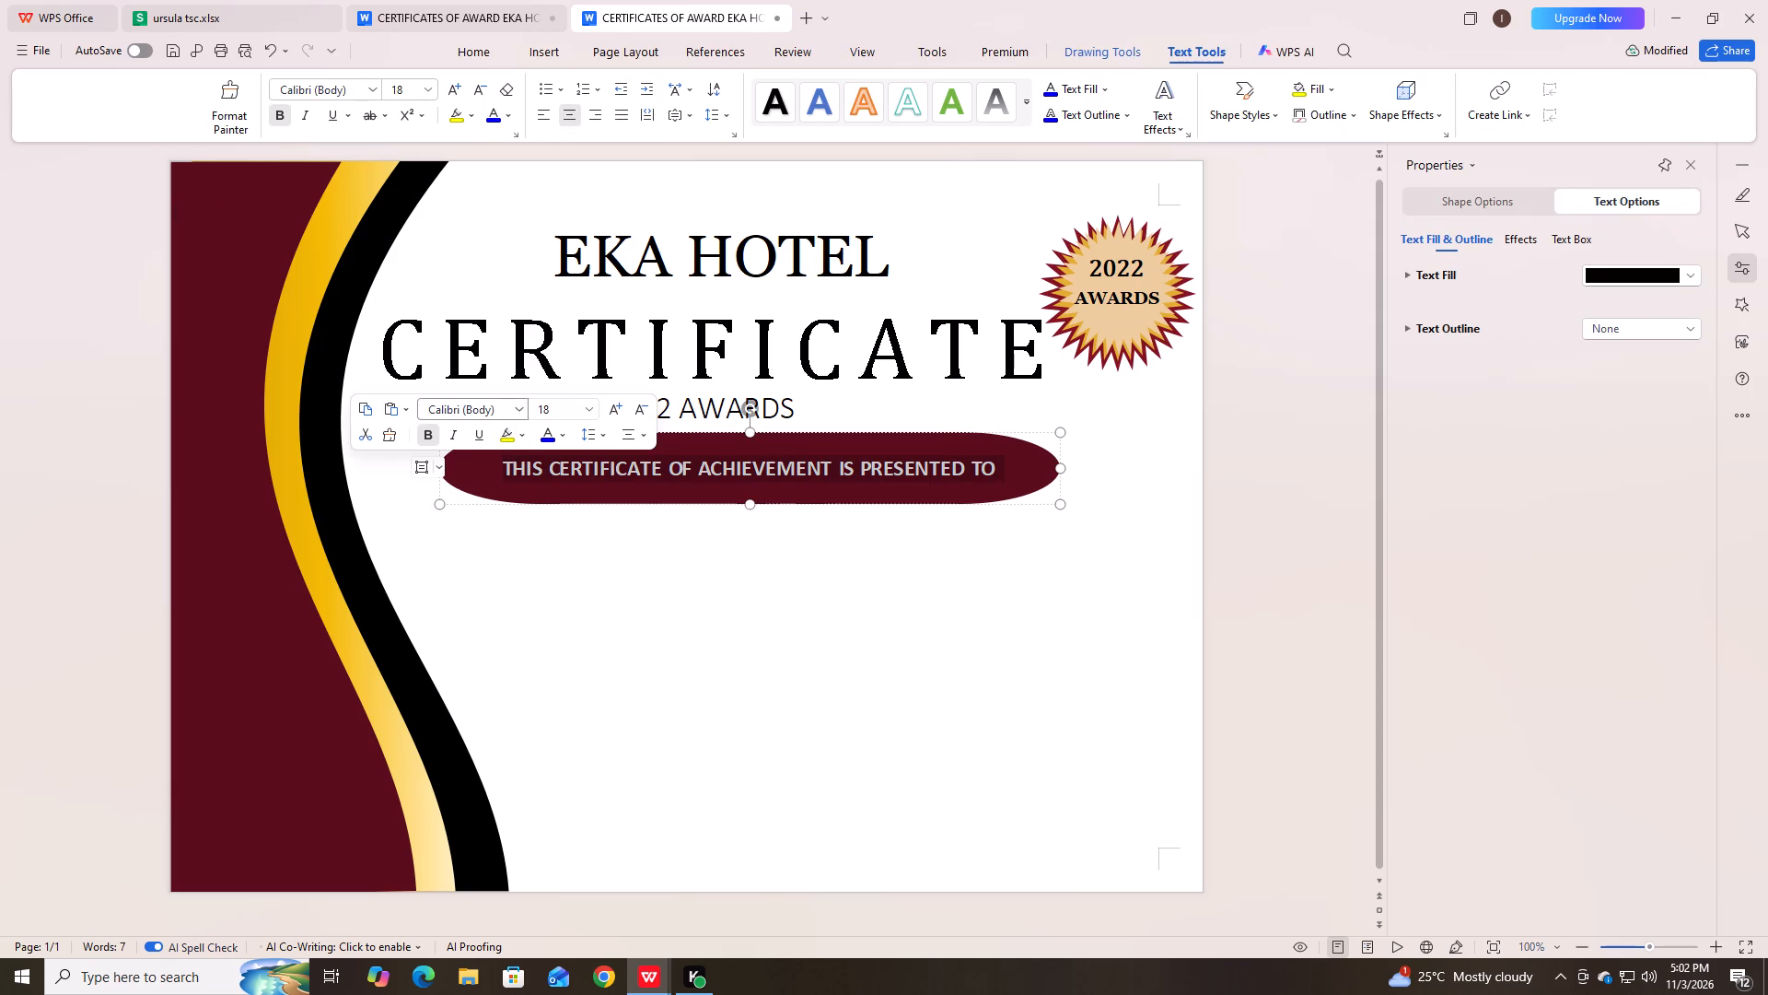
left_click(374, 86)
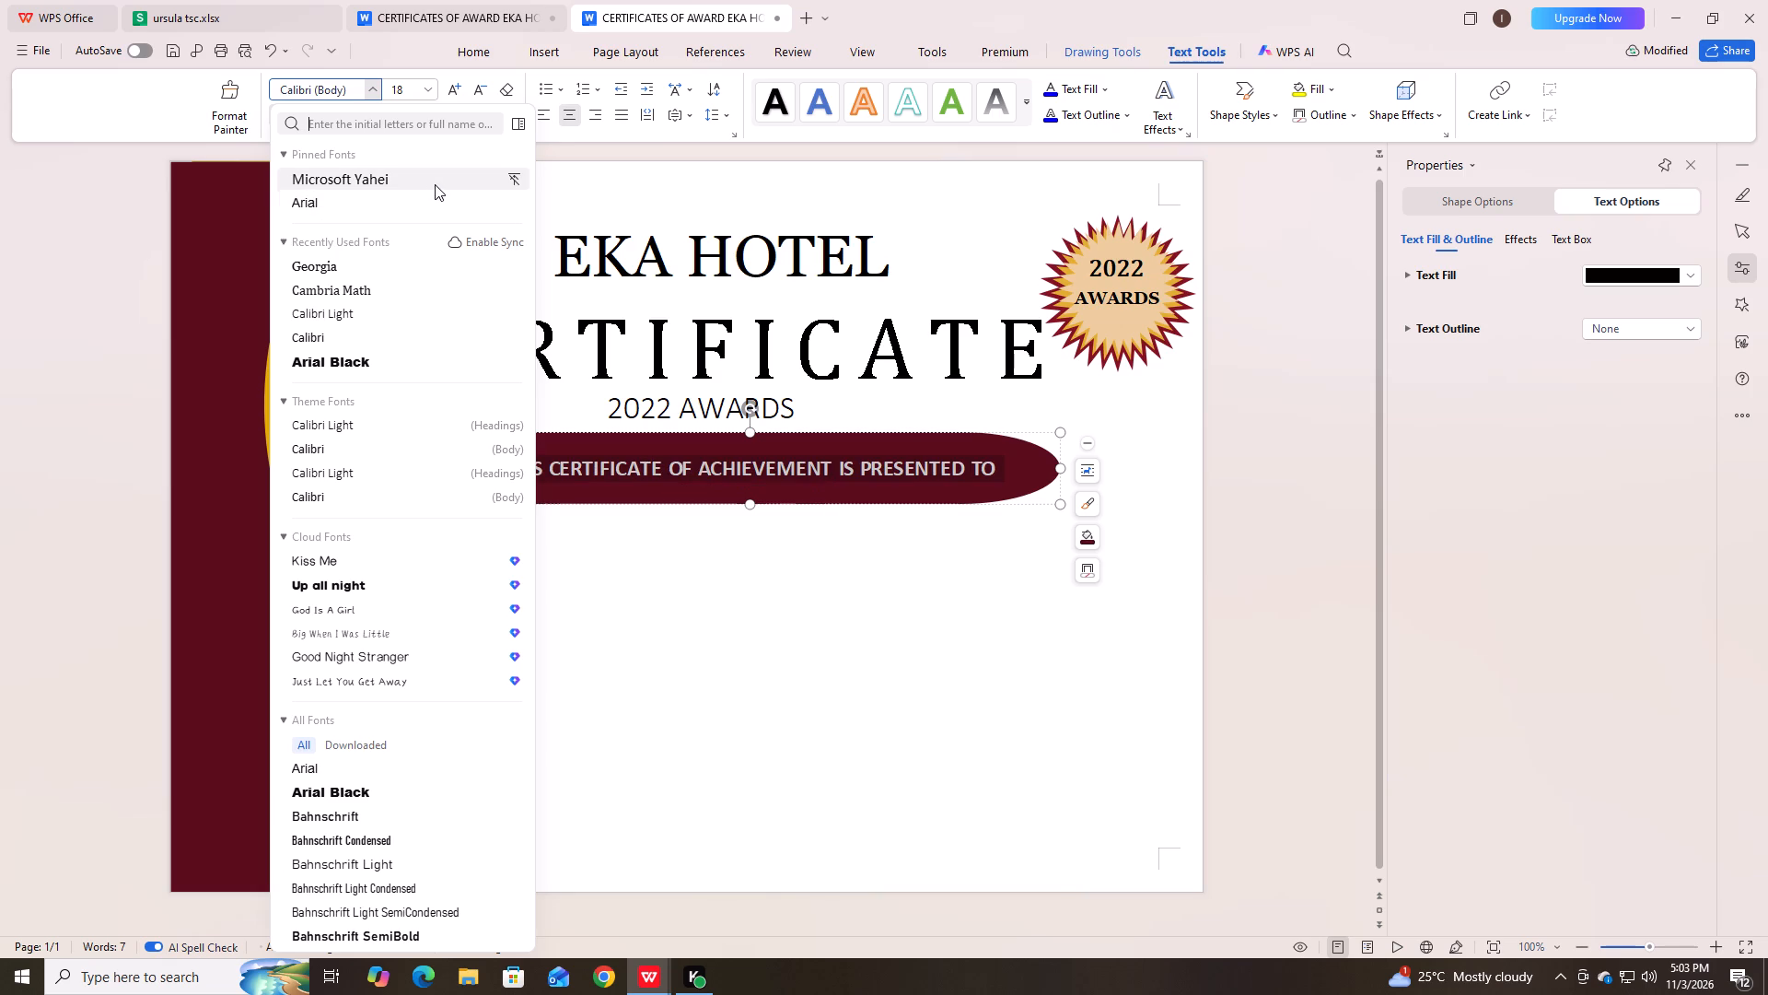
left_click(435, 184)
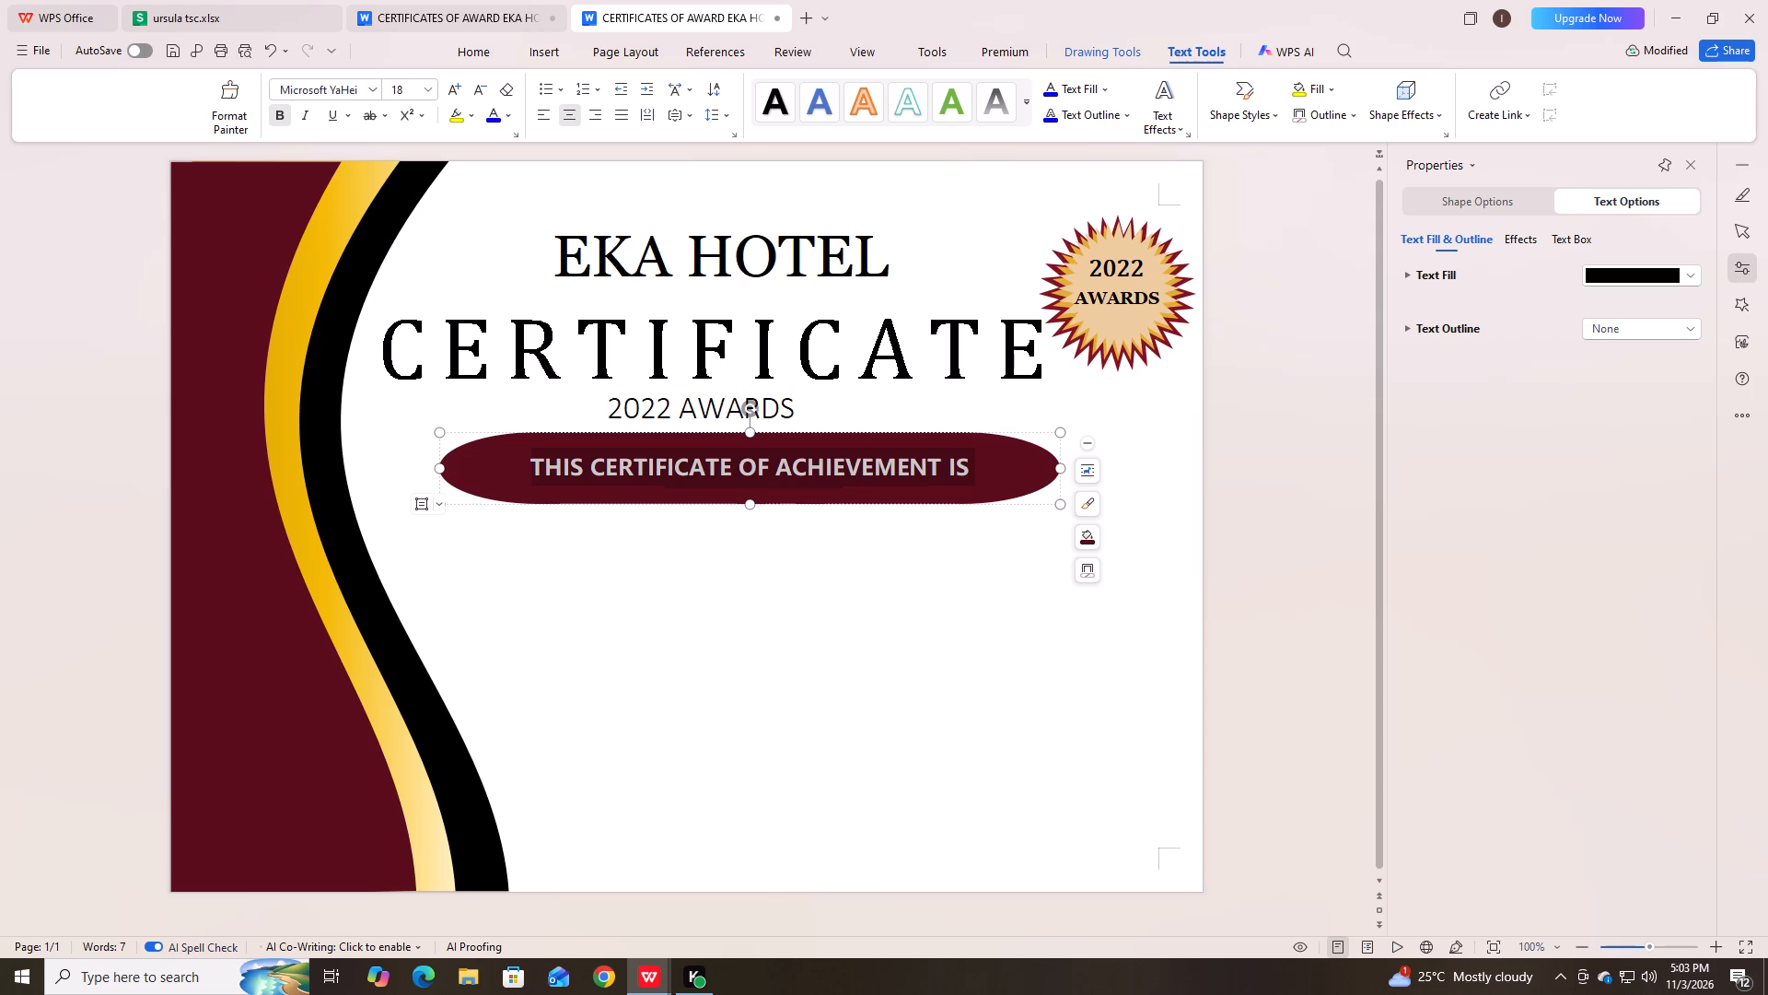
left_click(705, 594)
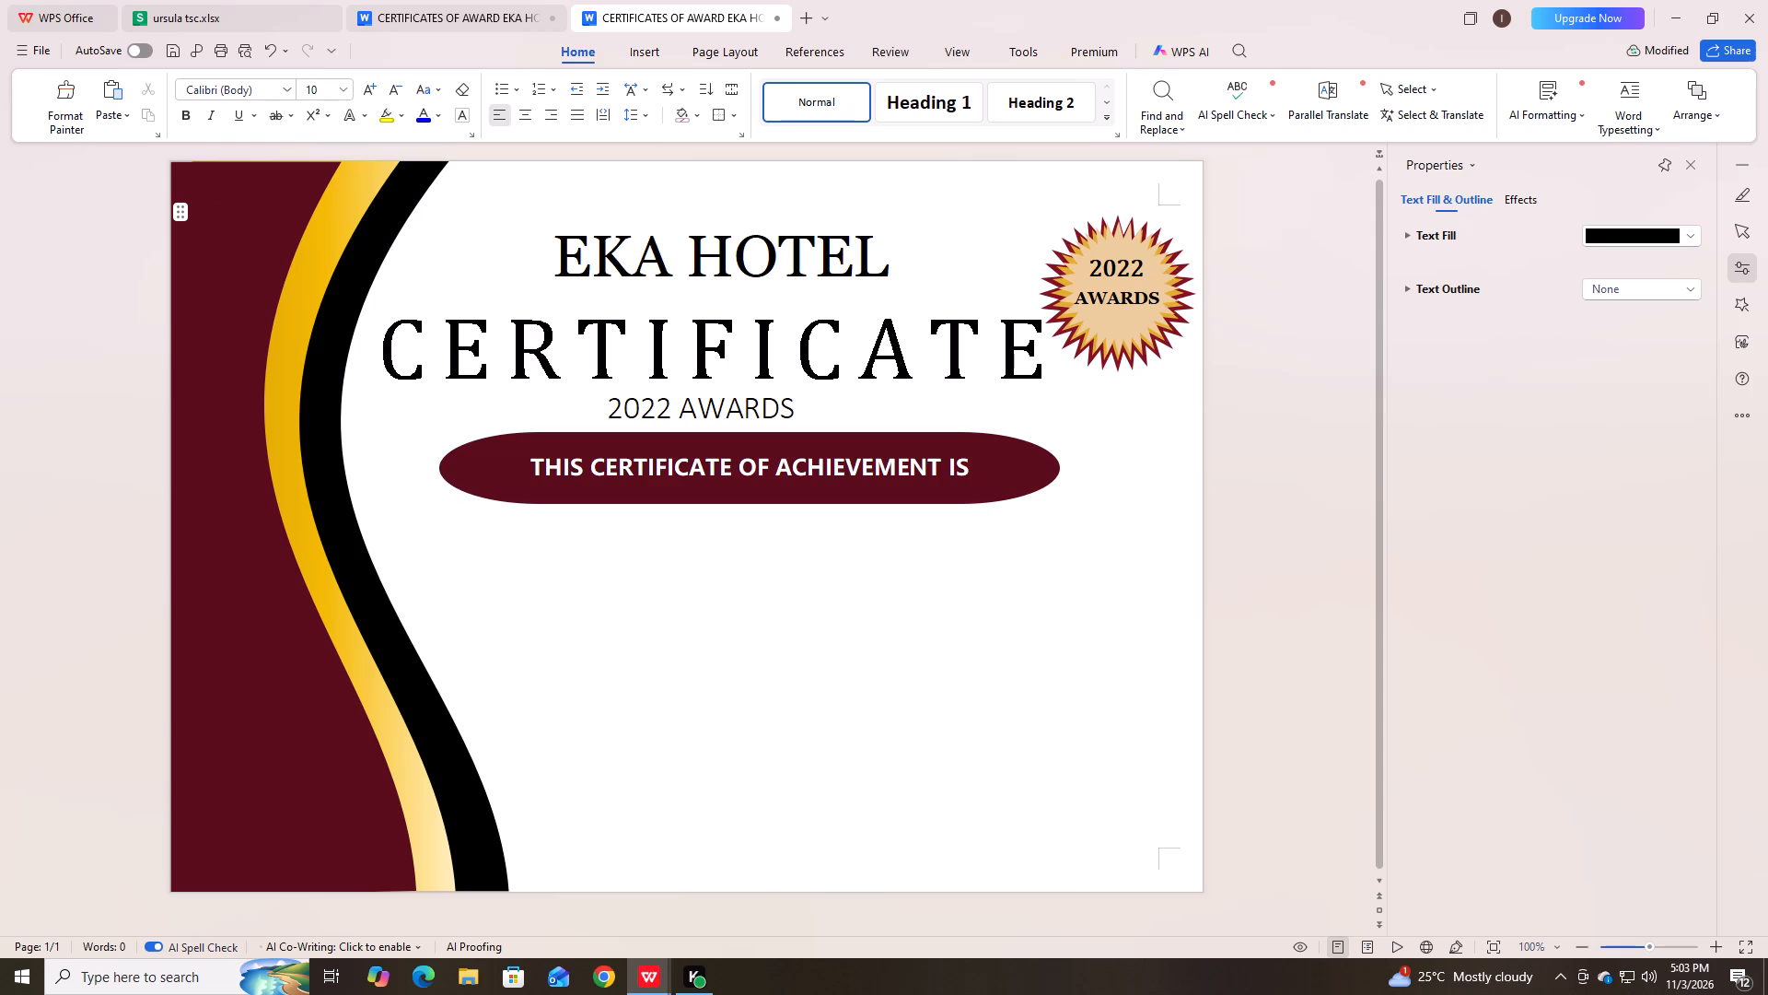
Make the maroon banner shape slightly taller by extending its lower edge.
left_click(754, 481)
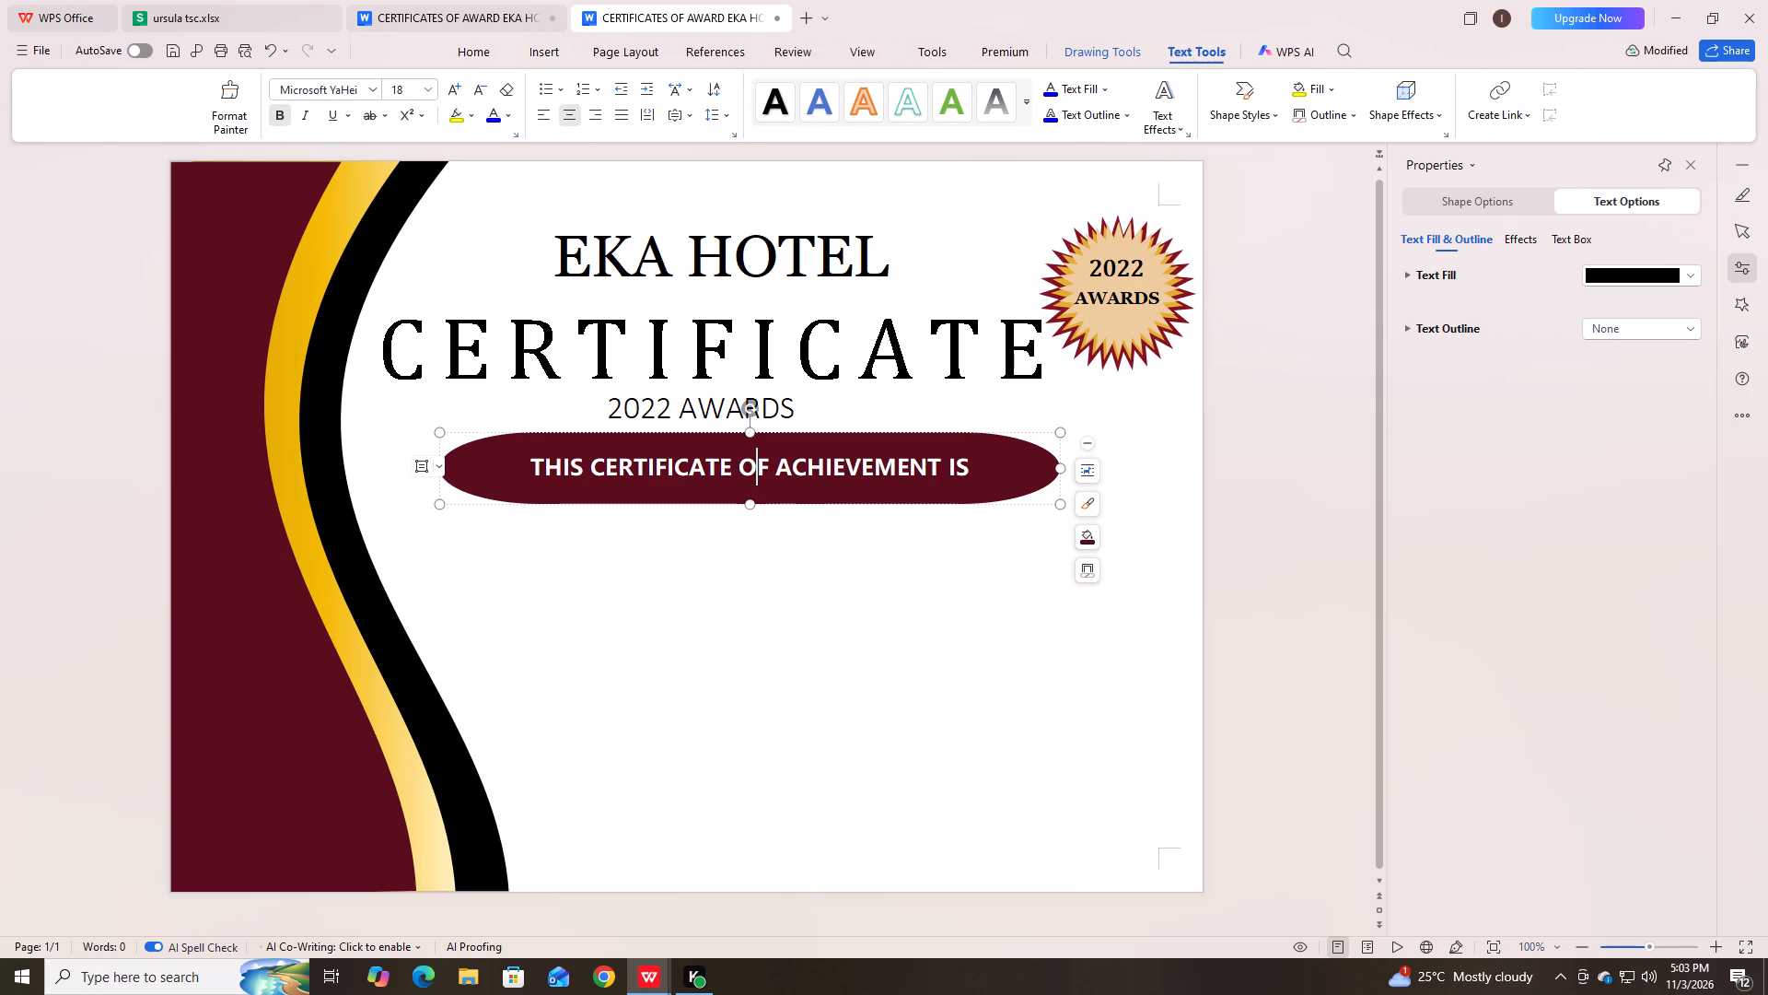
left_click_drag(749, 503, 749, 514)
left_click(836, 588)
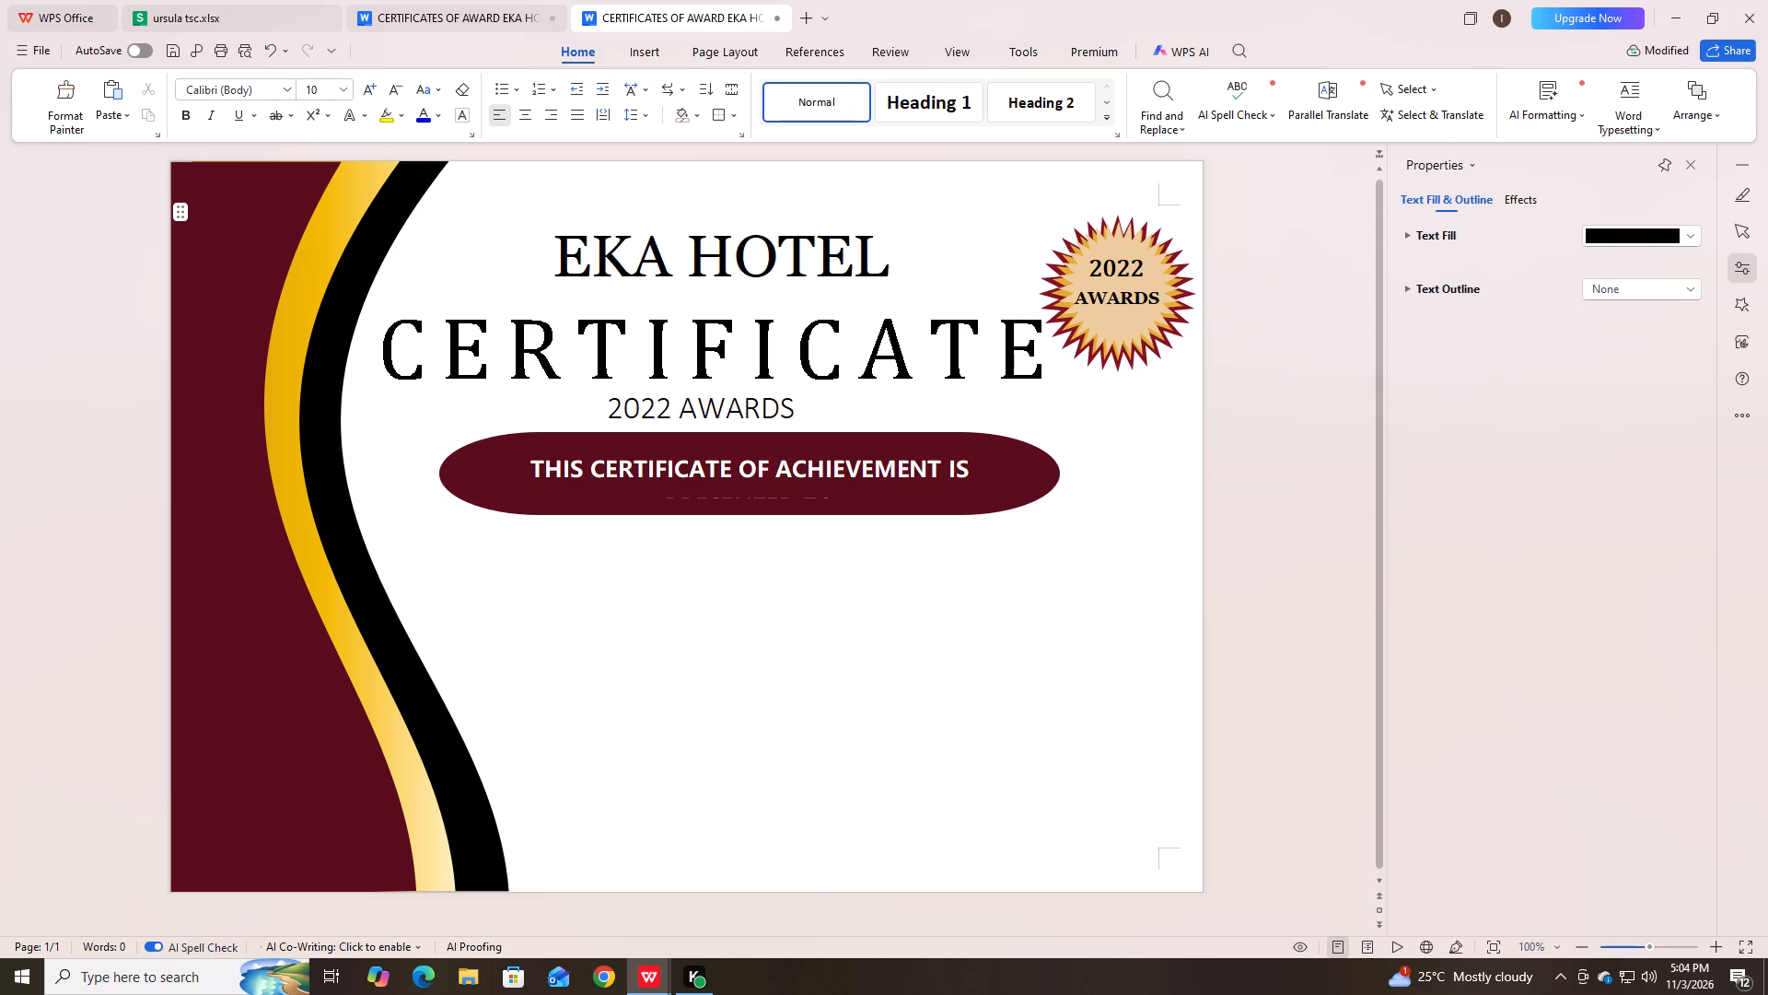
Set the font size of the whole banner text, including its cut-off second line, to 14.
left_click_drag(980, 469, 935, 470)
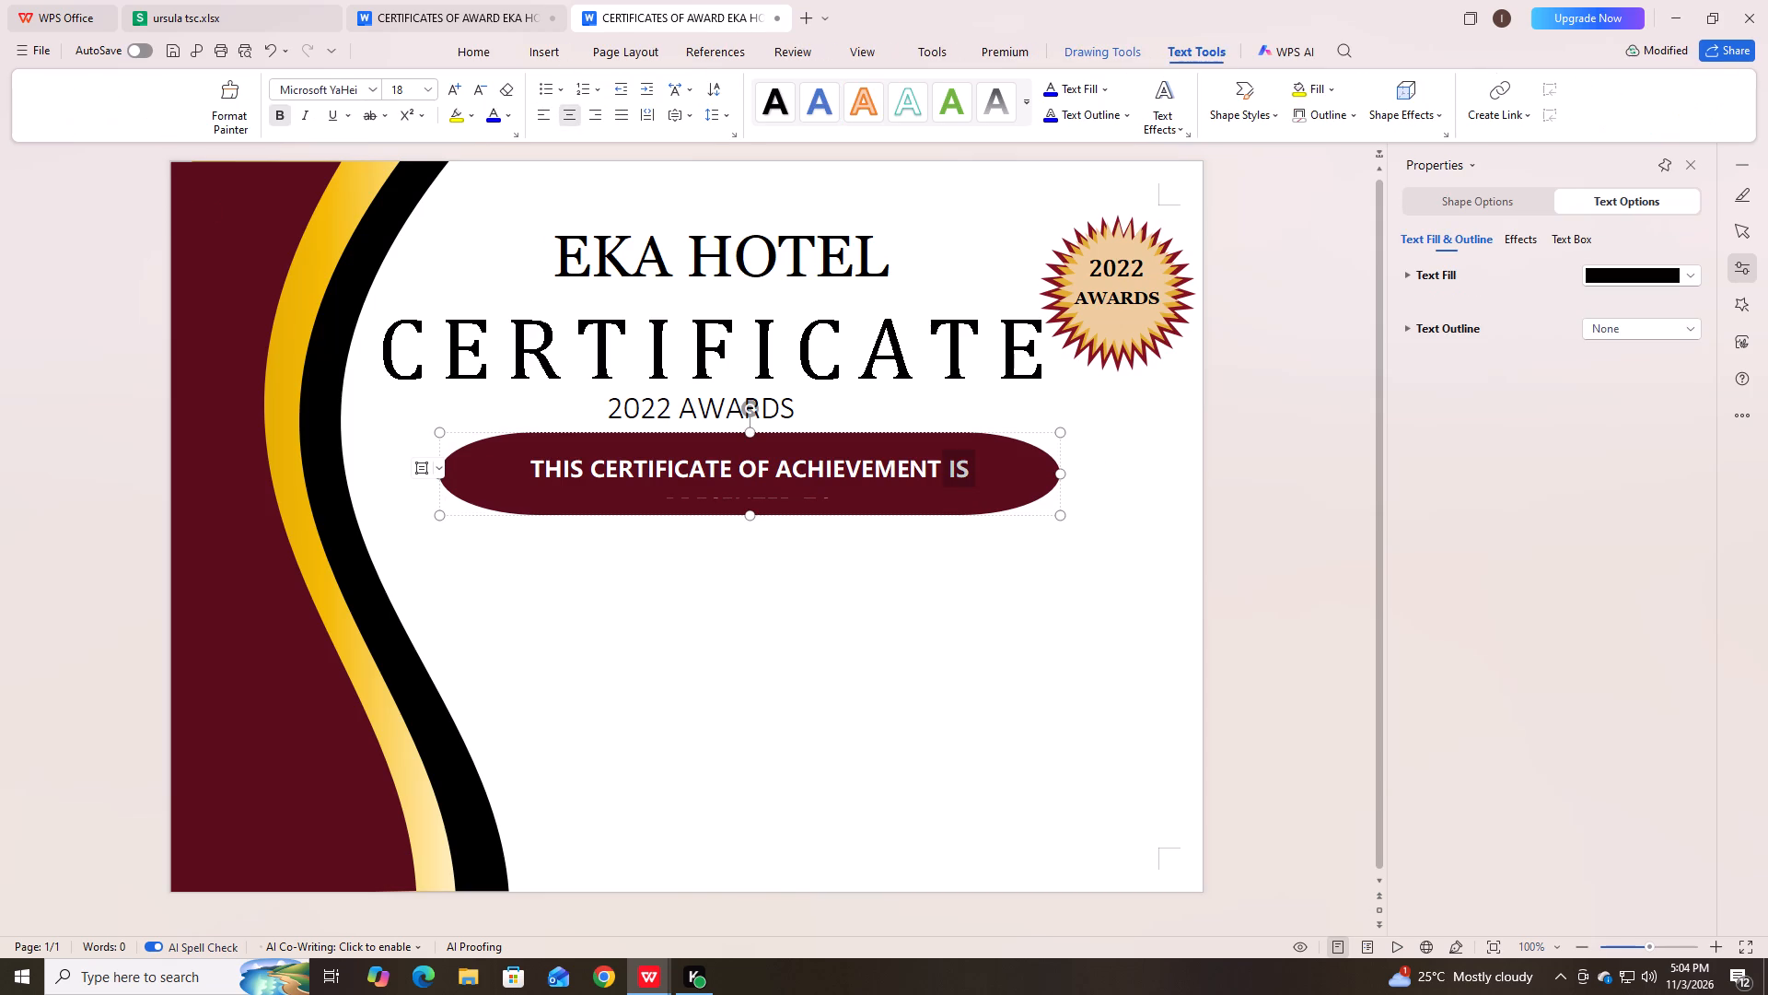
left_click_drag(935, 470, 771, 489)
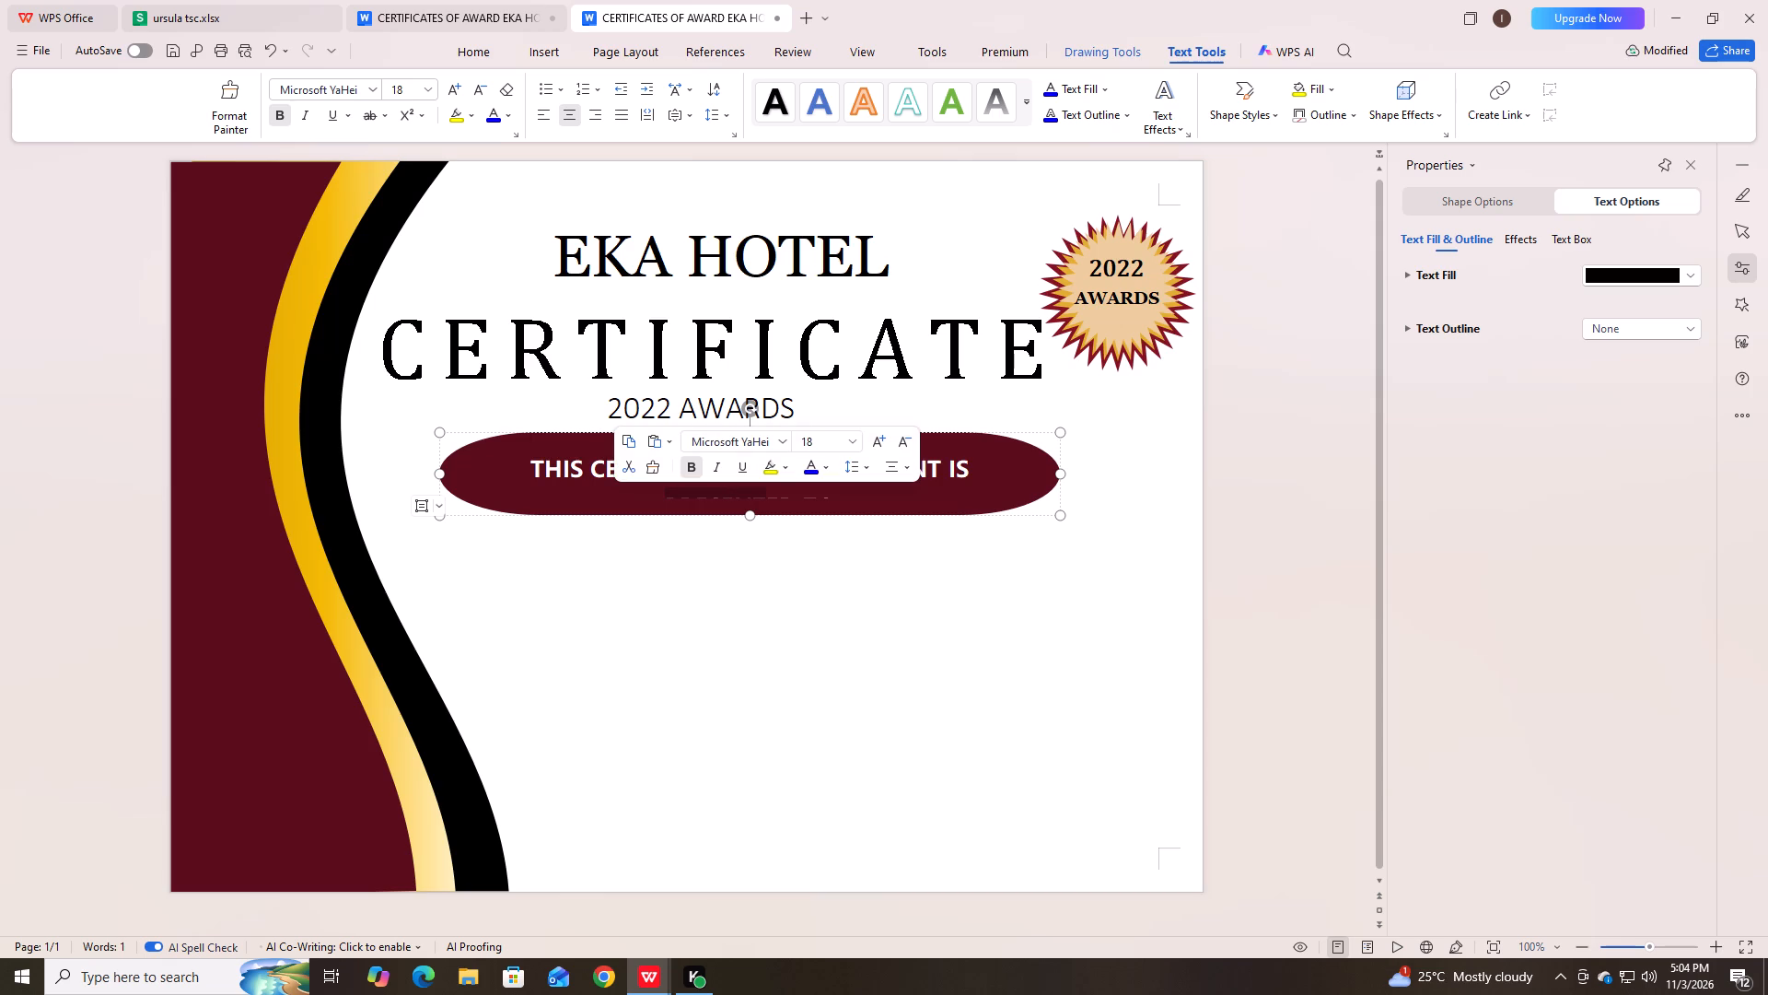
left_click(837, 492)
left_click_drag(837, 492, 722, 478)
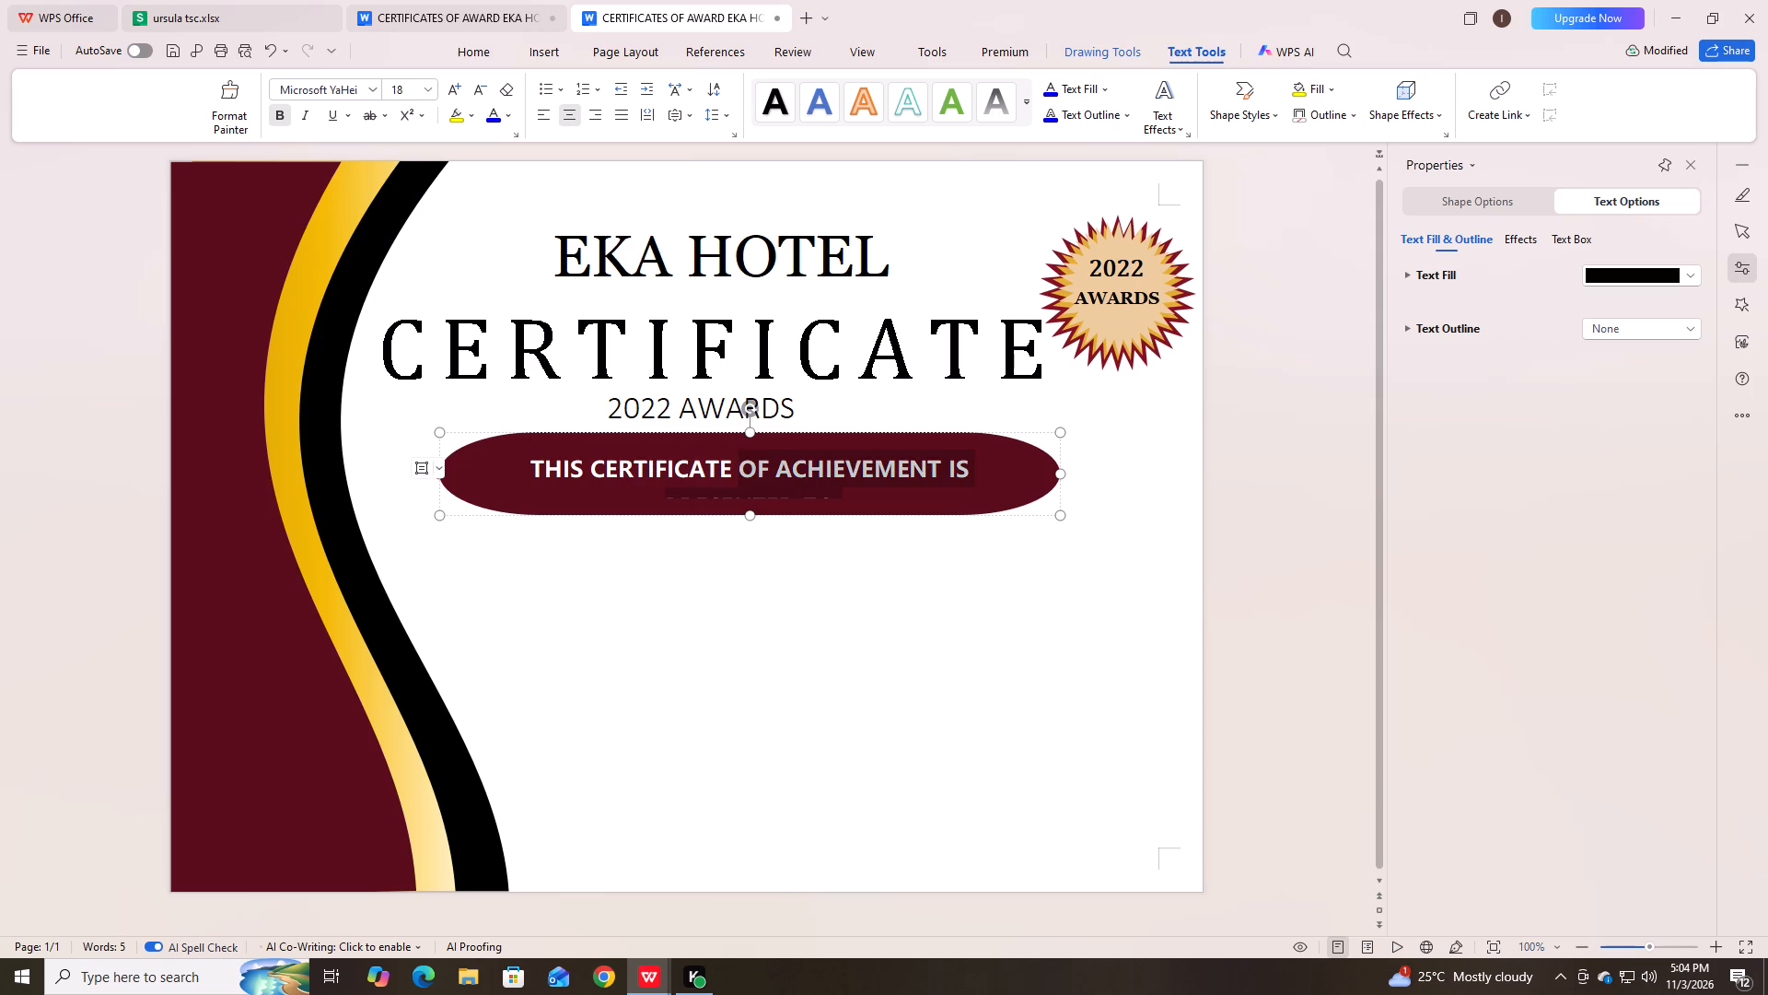
left_click_drag(722, 478, 547, 483)
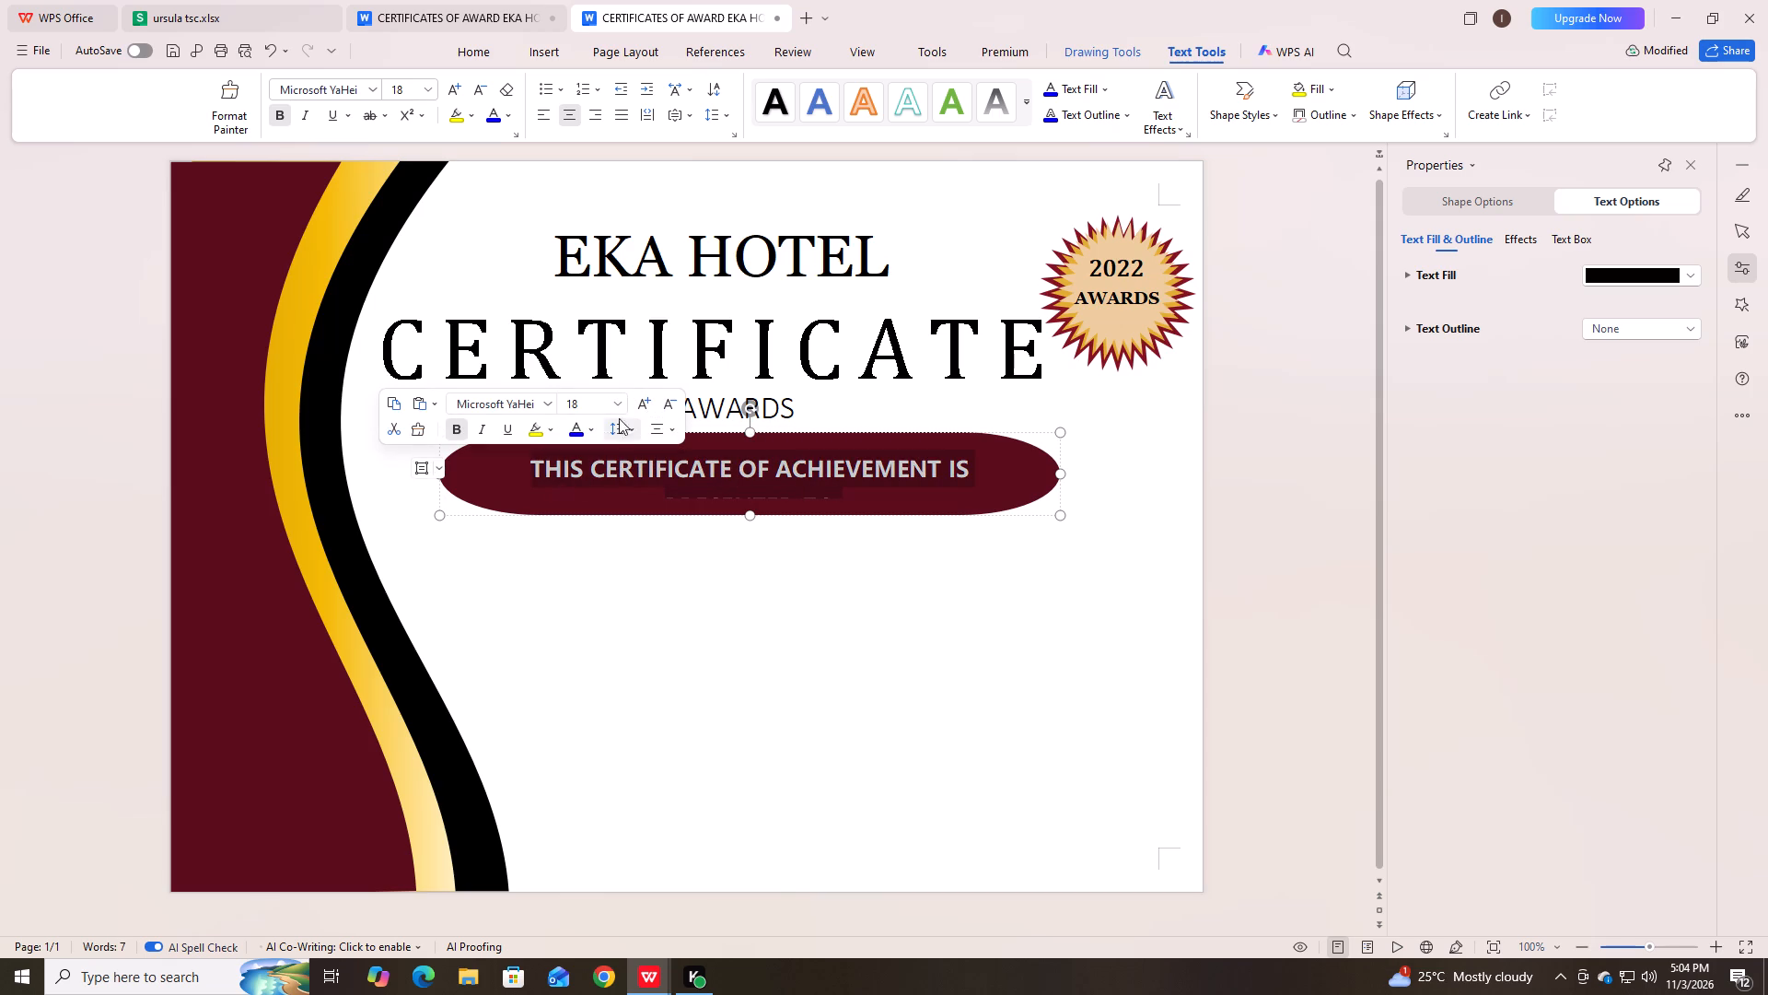
left_click(620, 404)
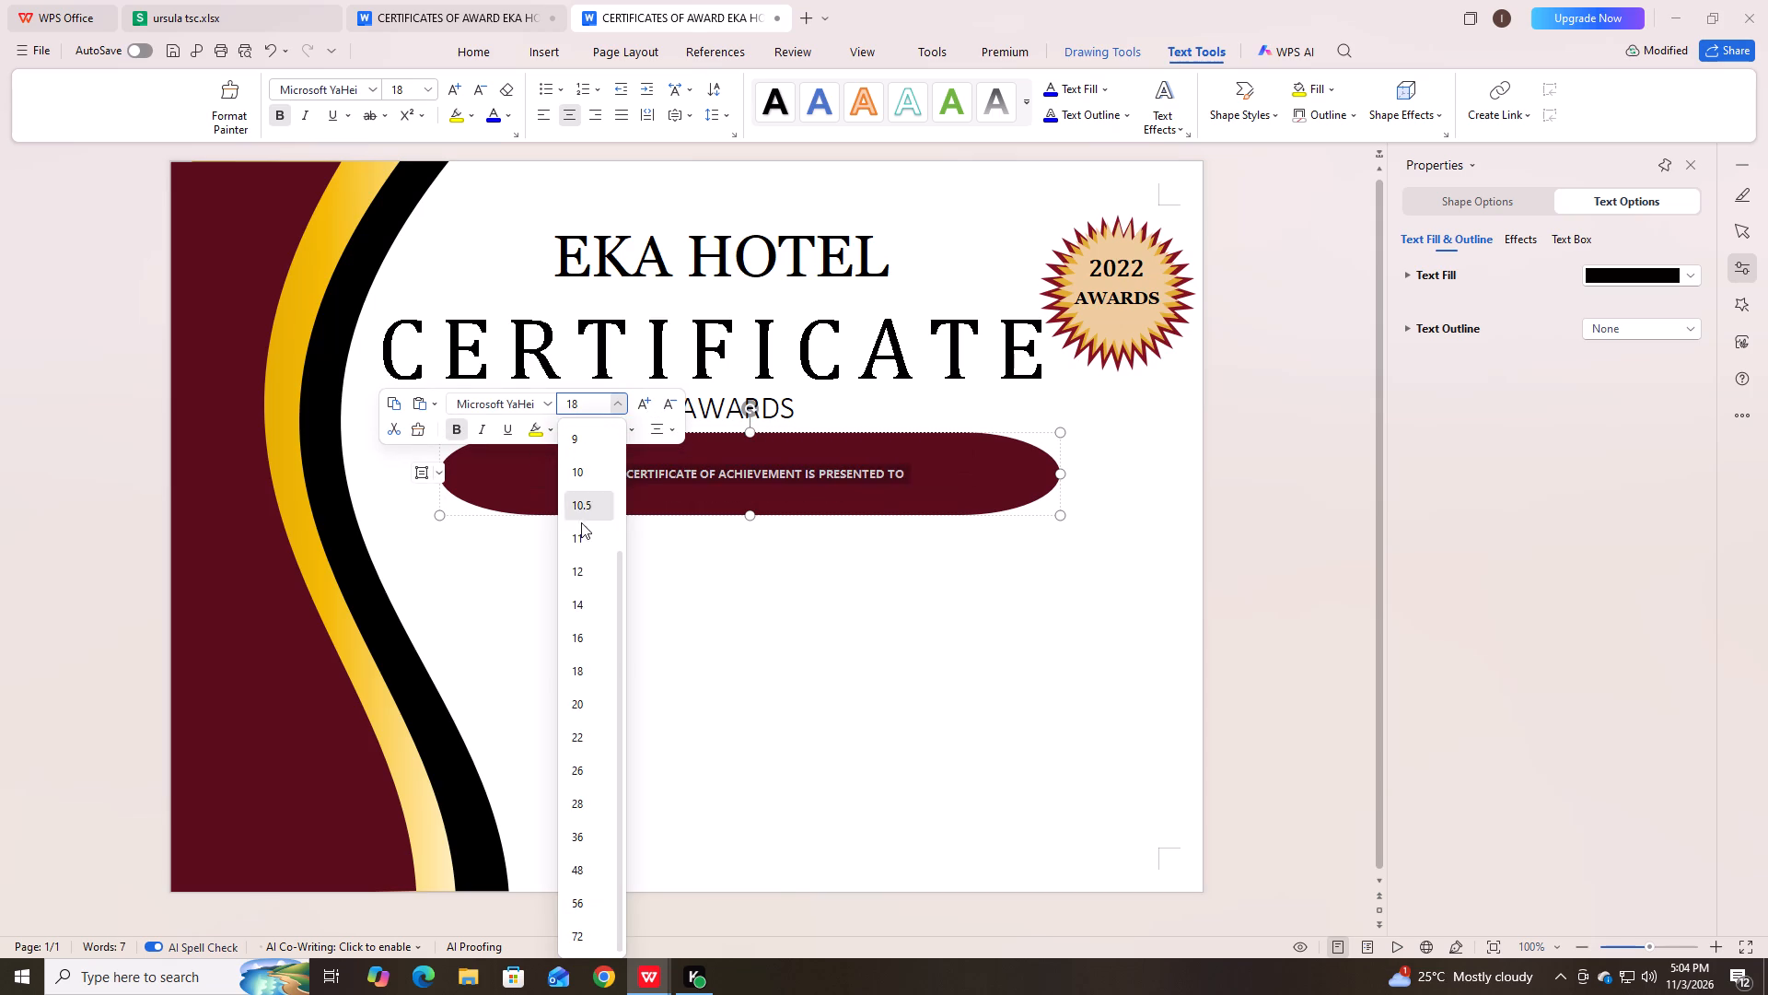
left_click(589, 606)
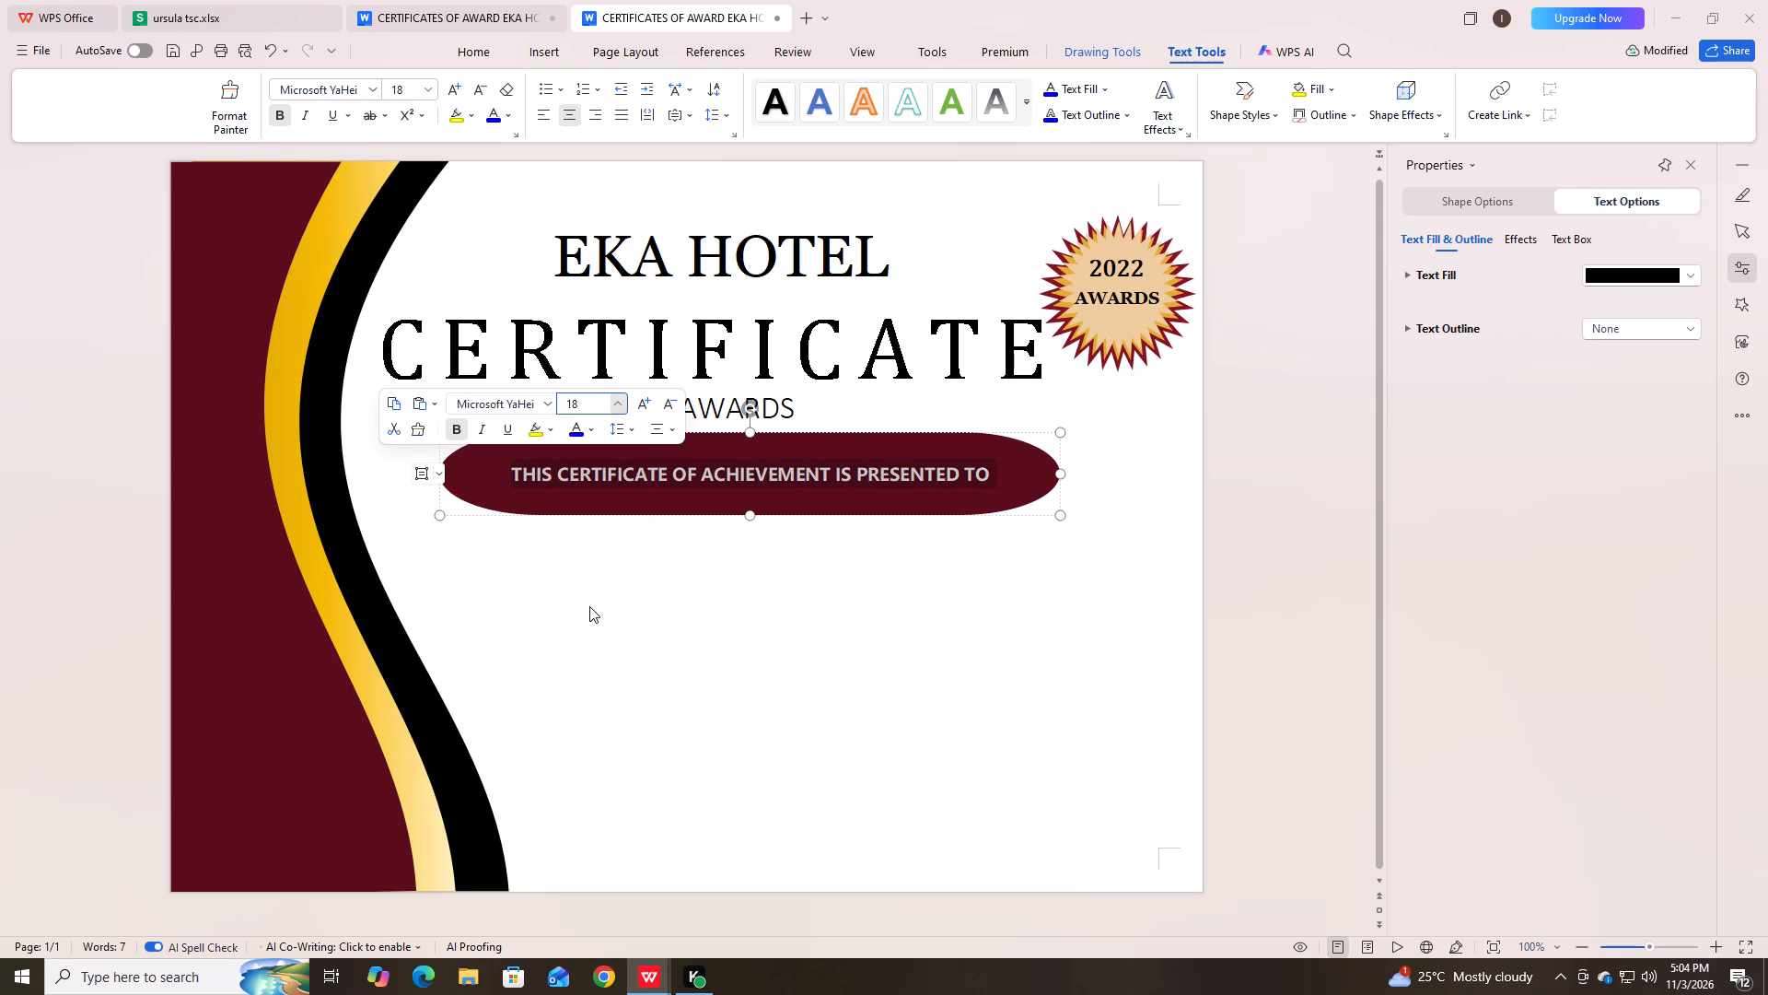
left_click(738, 598)
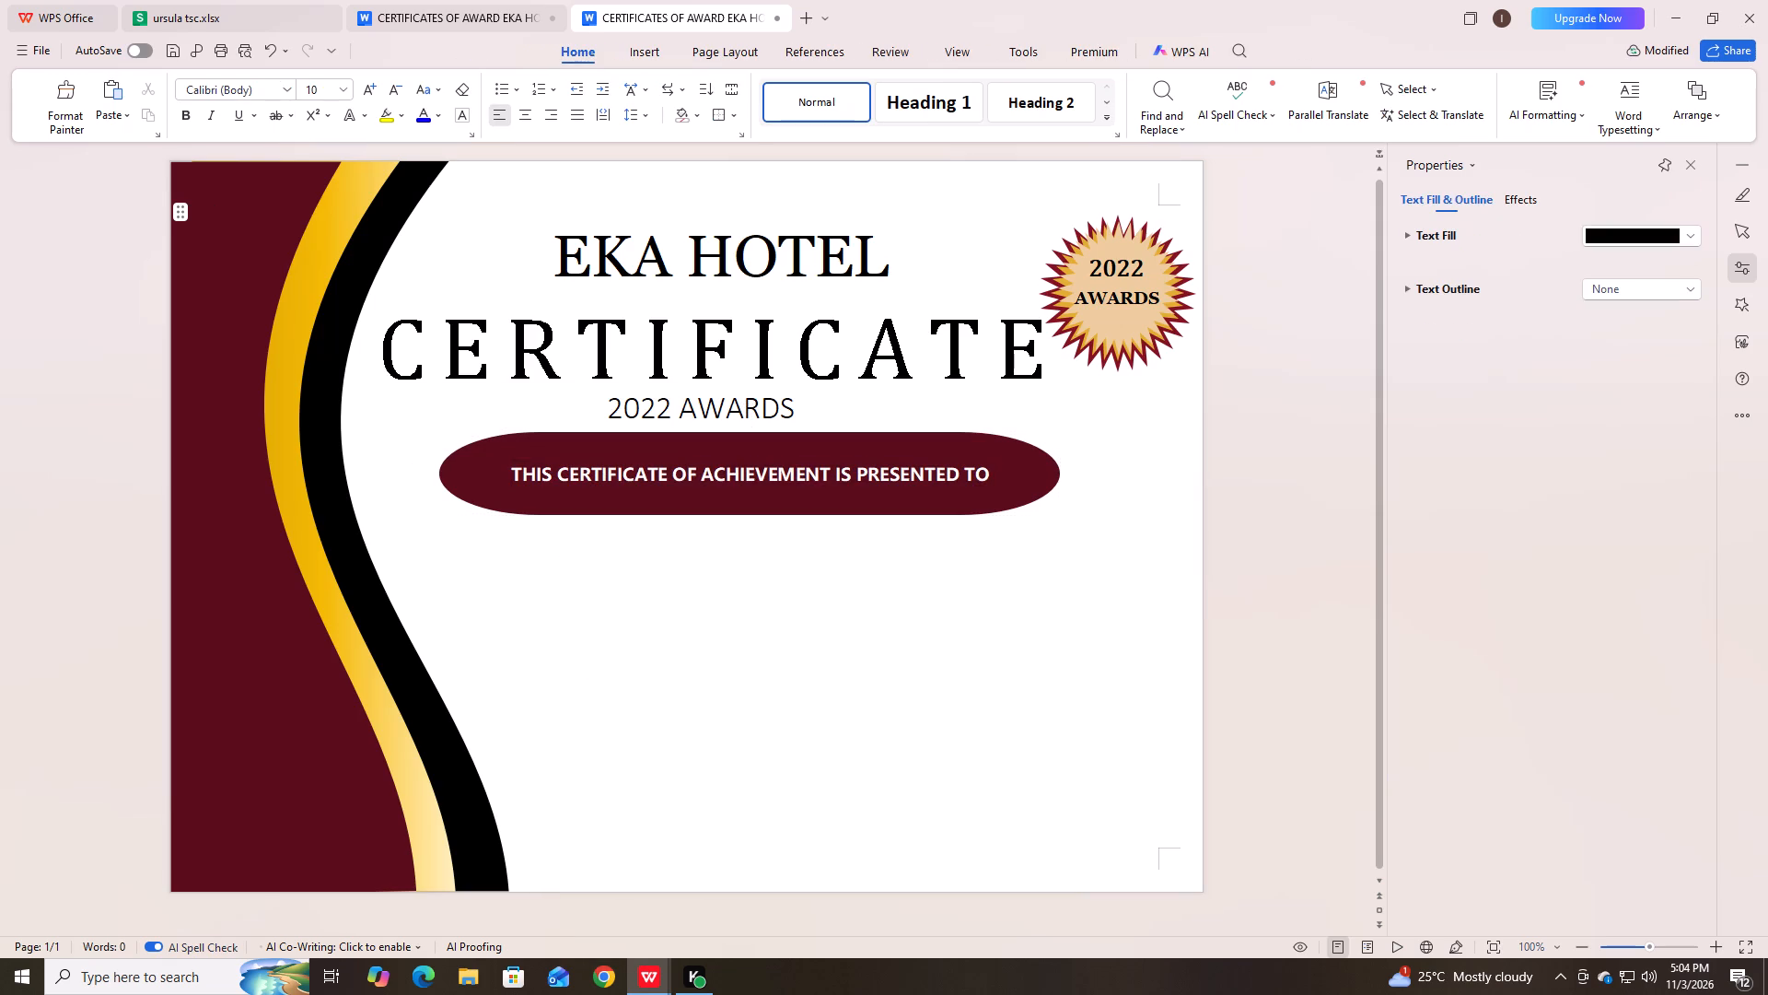
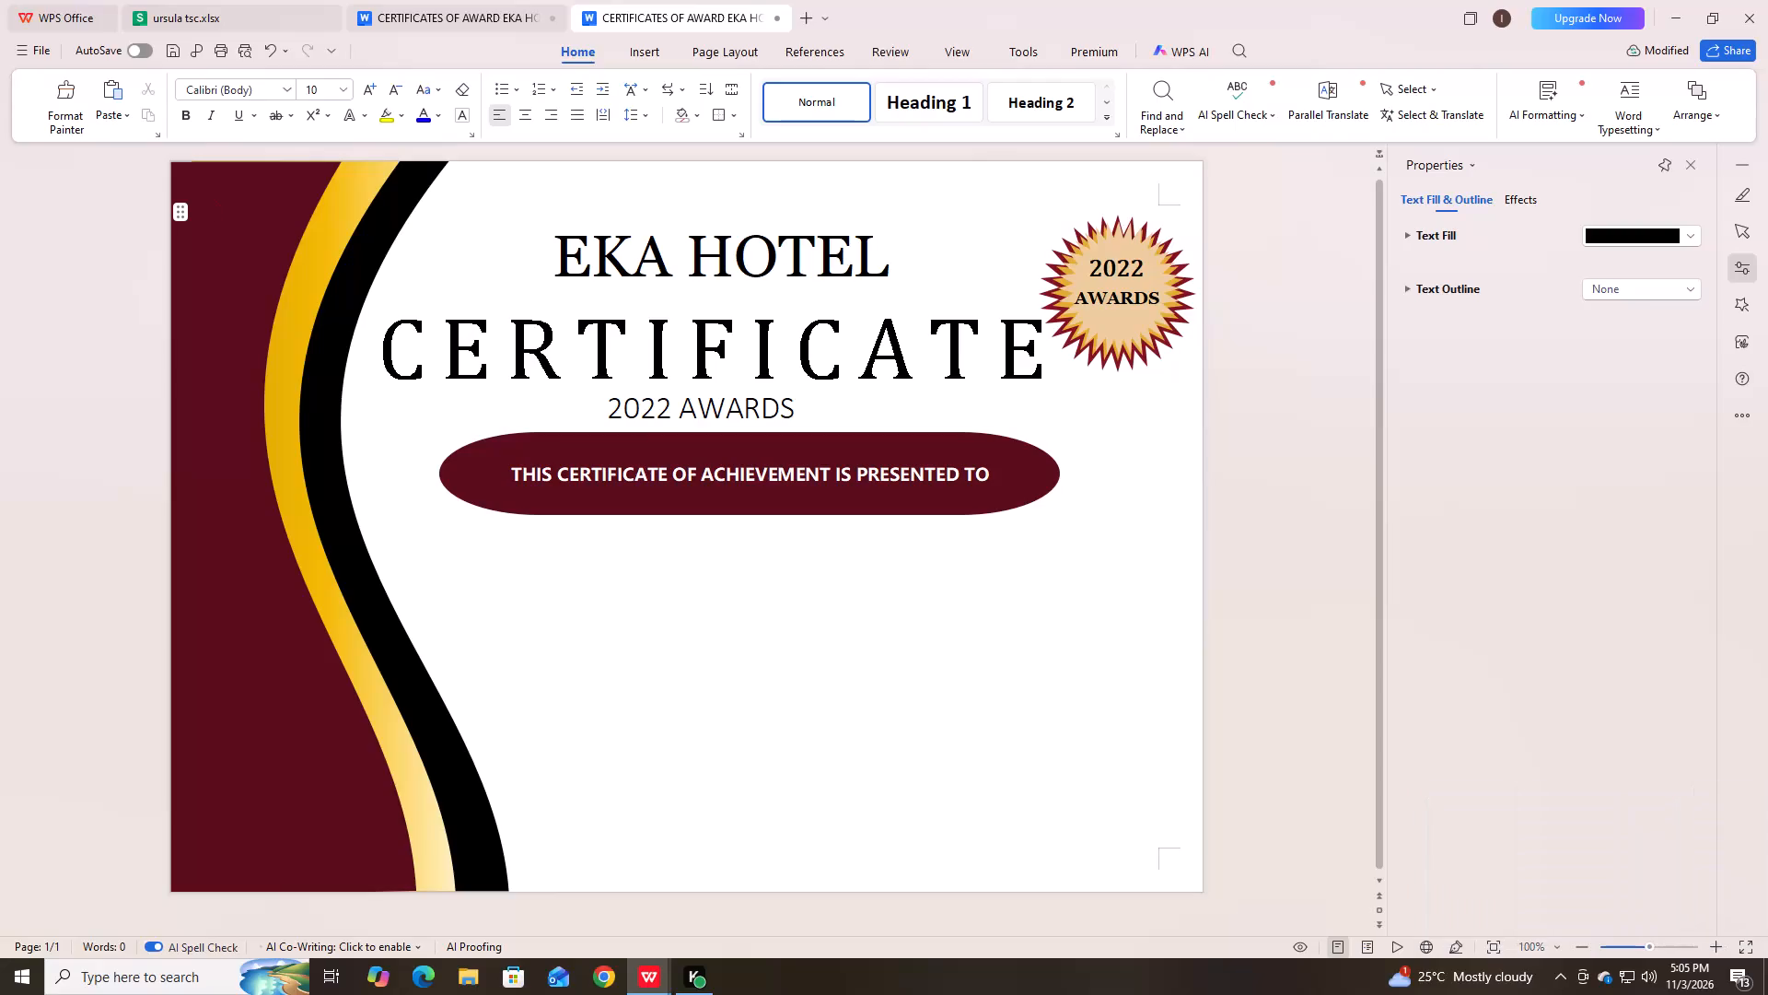
Save the EKA Hotel award certificate document.
key("ctrl+s")
key("ctrl+s")
key("ctrl+s")
key("ctrl+s")
key("ctrl+s")
key("ctrl+s")
key("ctrl+s")
key("ctrl+s")
key("ctrl+s")
key("ctrl+s")
key("ctrl+s")
key("ctrl+s")
key("ctrl+s")
key("ctrl+s")
key("ctrl+s")
key("ctrl+s")
key("ctrl+s")
key("ctrl+s")
key("ctrl+s")
key("ctrl+s")
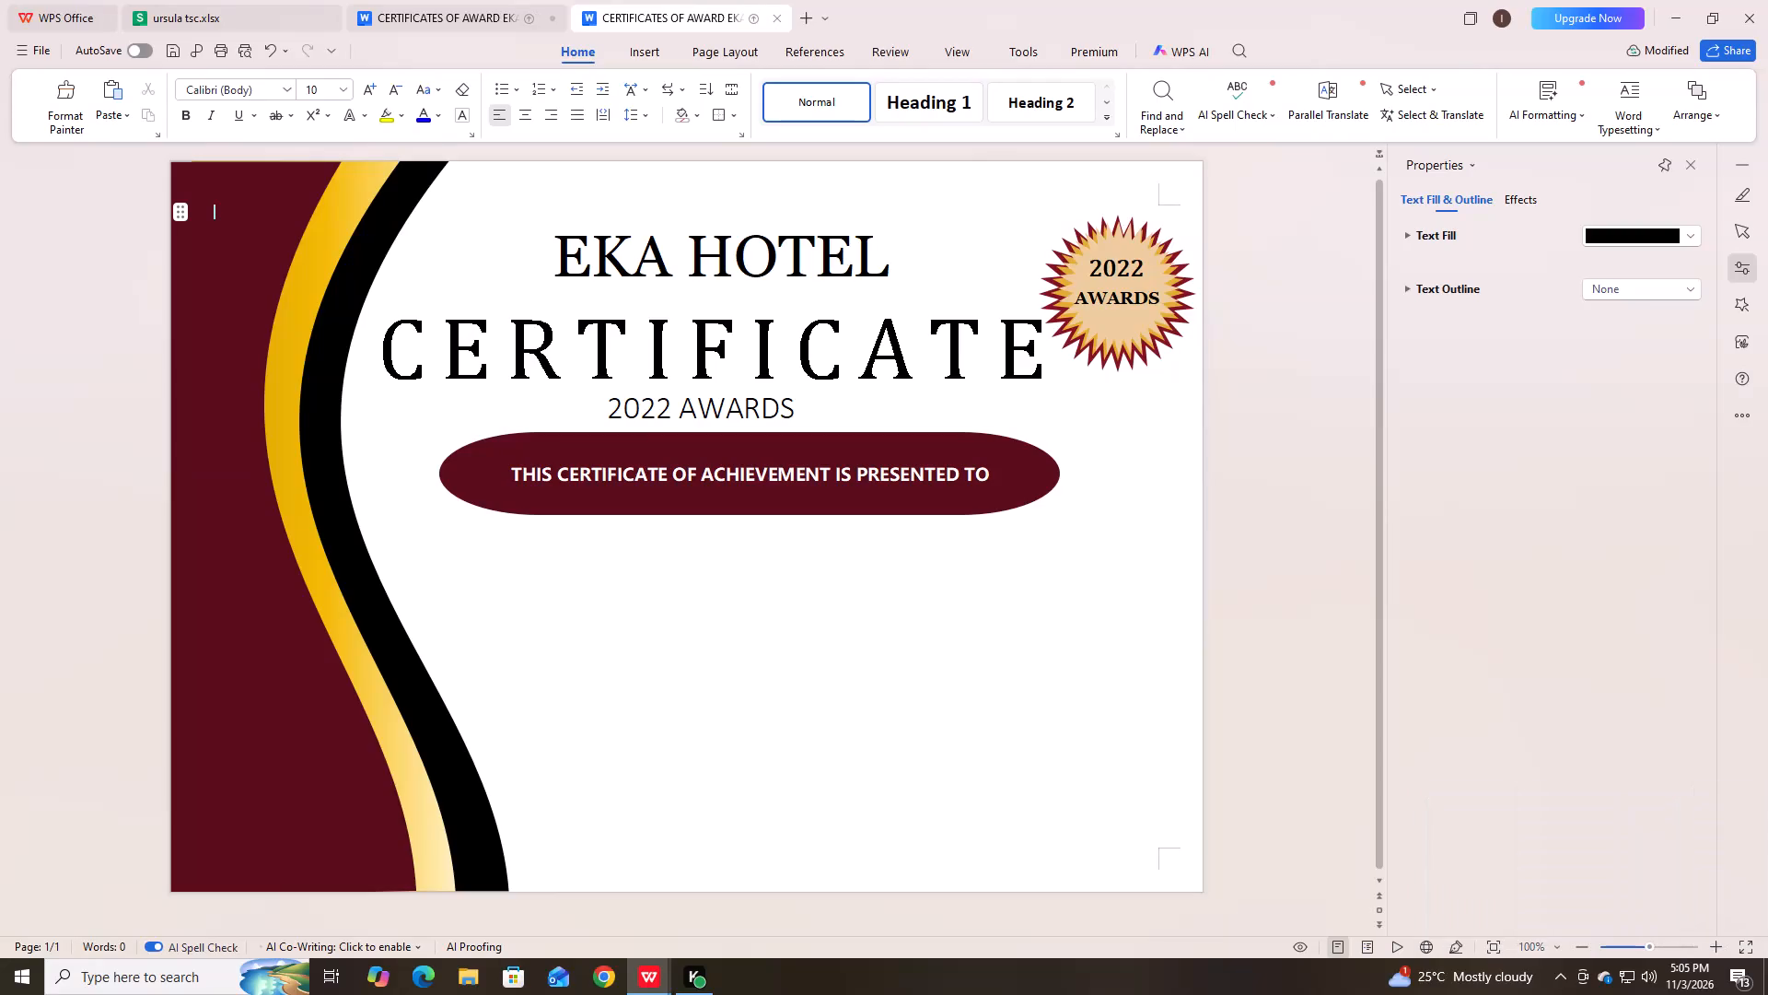
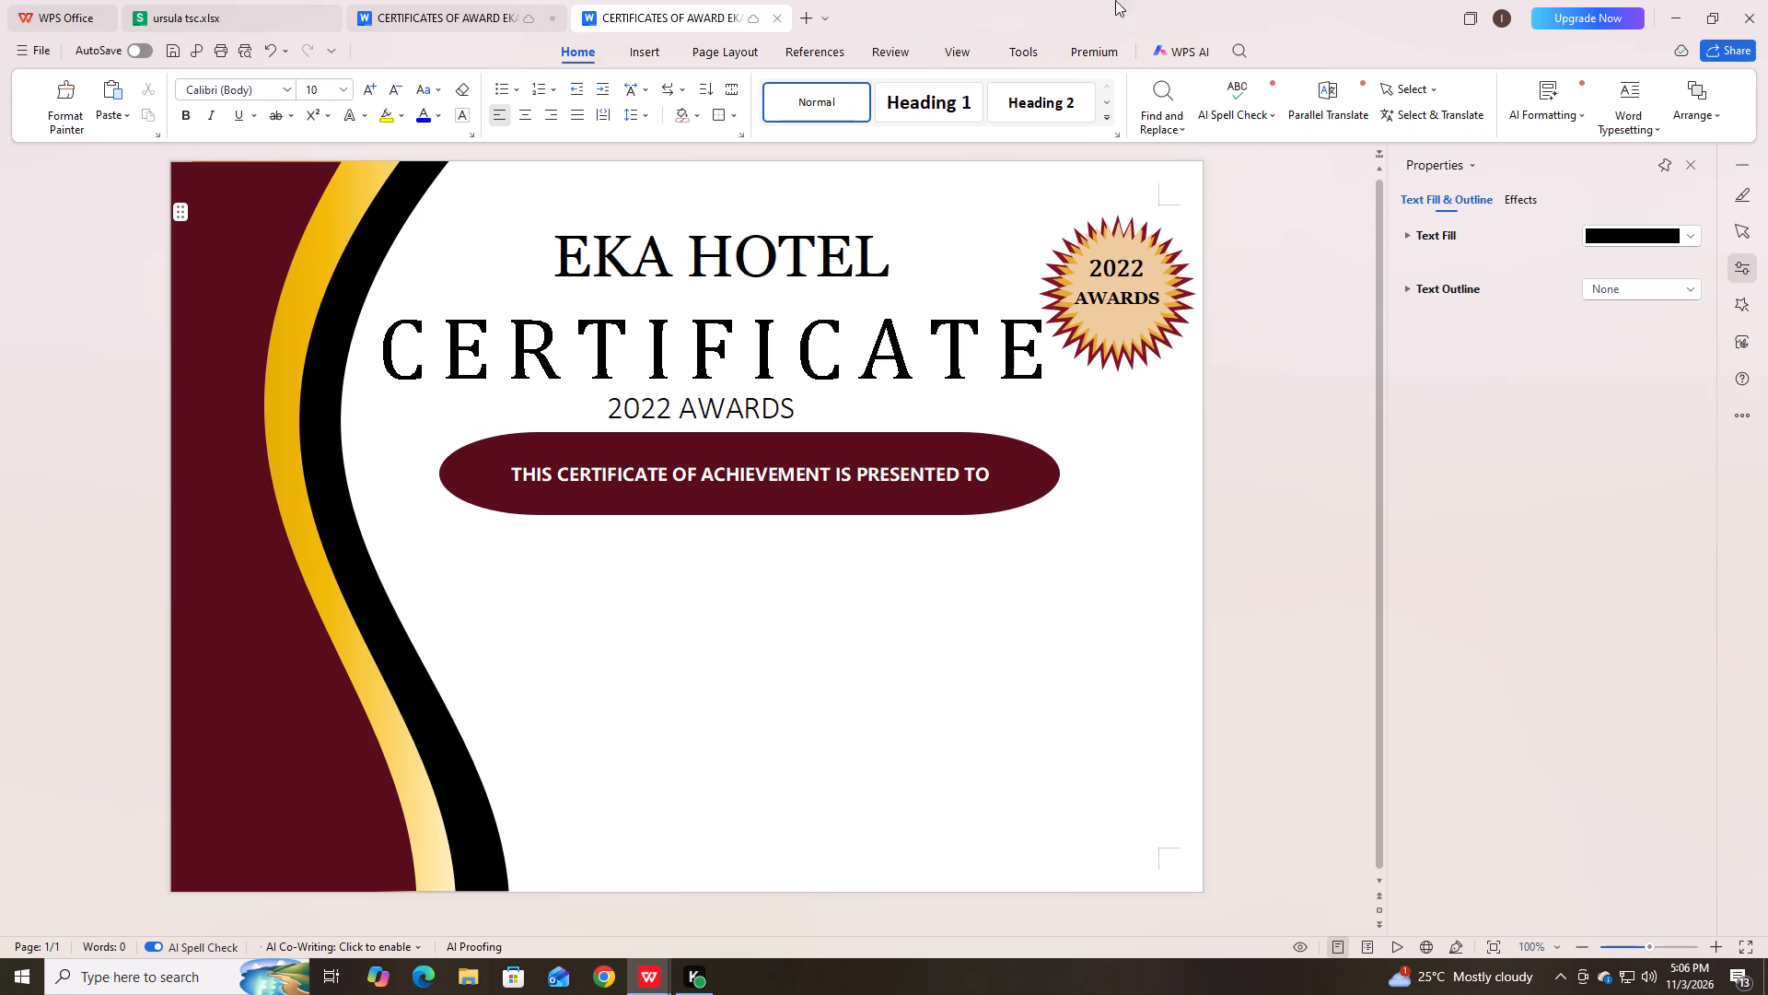
Draw a horizontal text box just below the maroon presentation banner for the recipient's name.
left_click(634, 54)
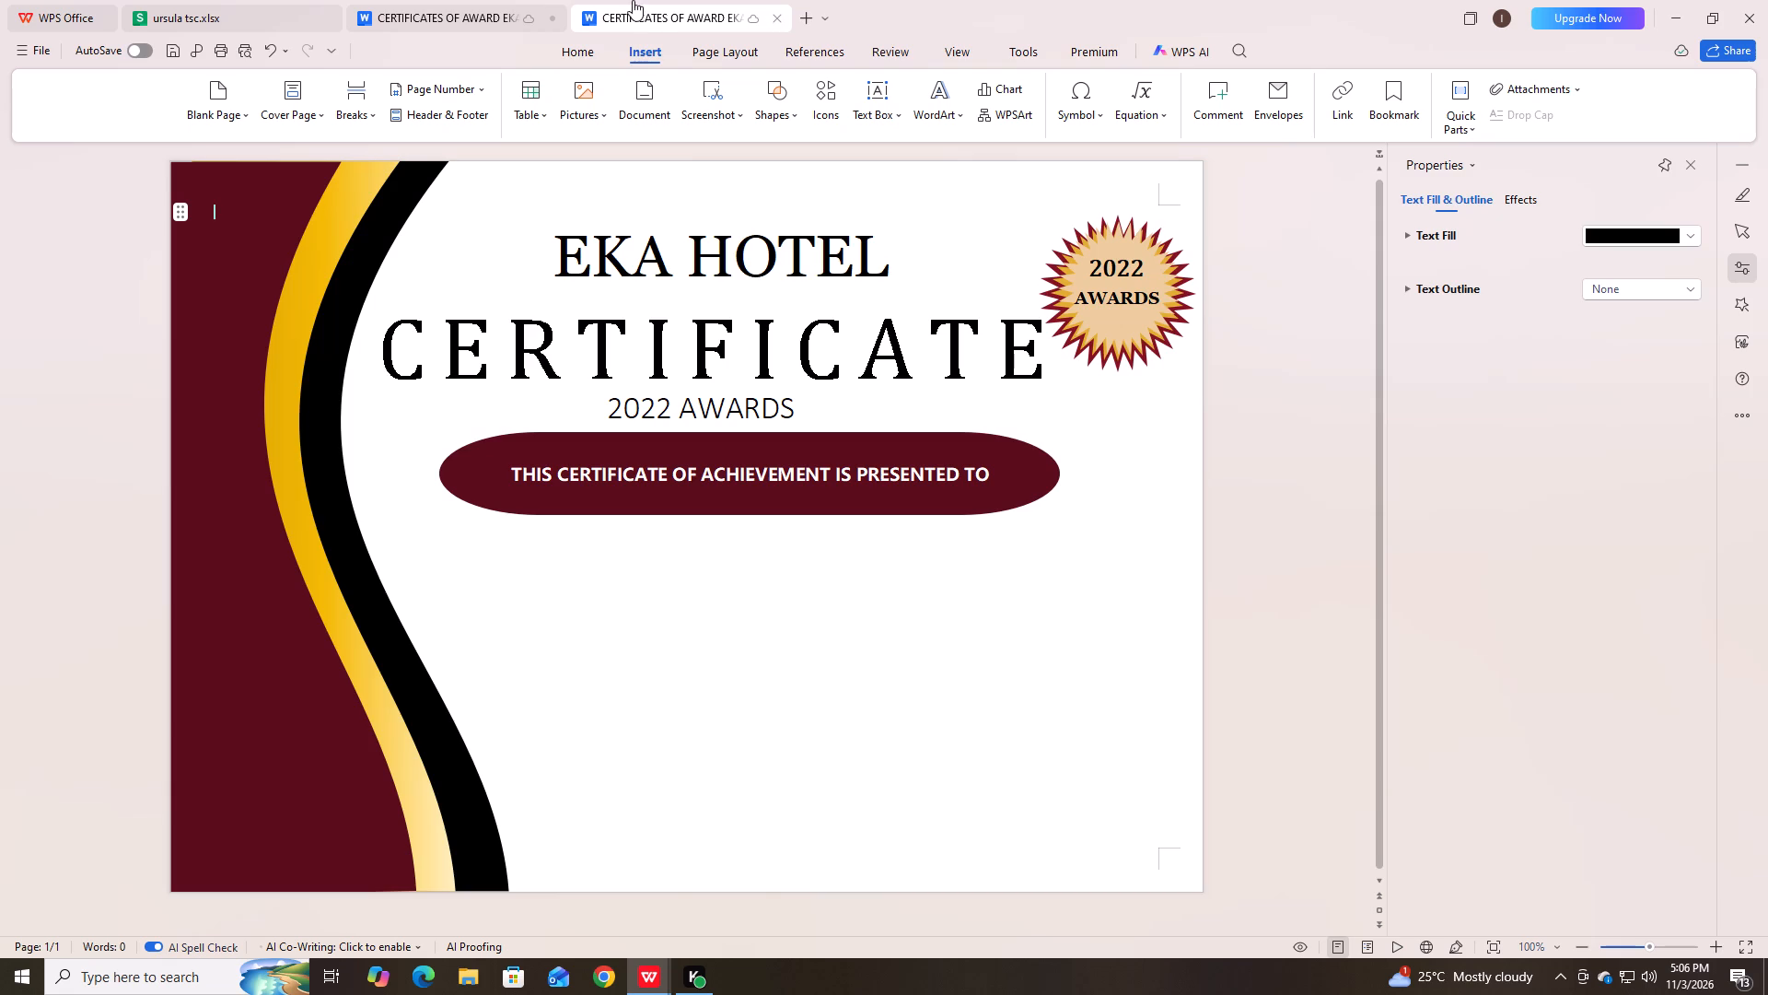
left_click(874, 99)
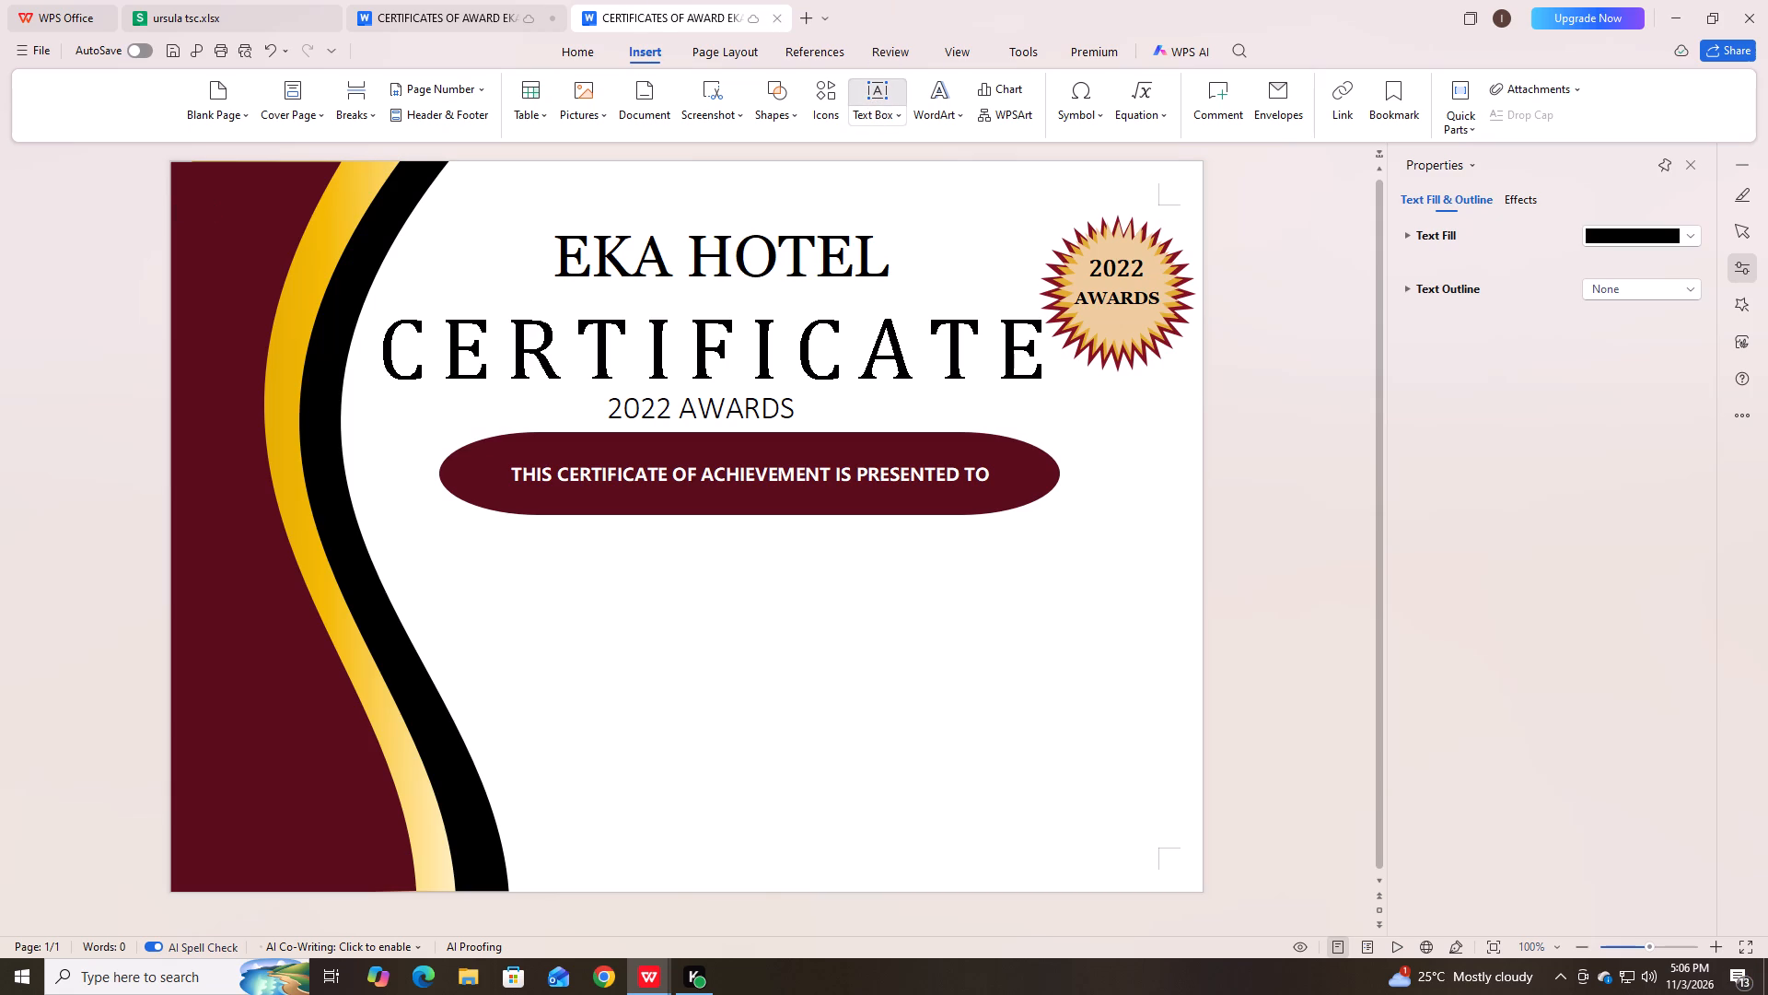
left_click_drag(570, 521, 880, 591)
left_click_drag(880, 591, 912, 605)
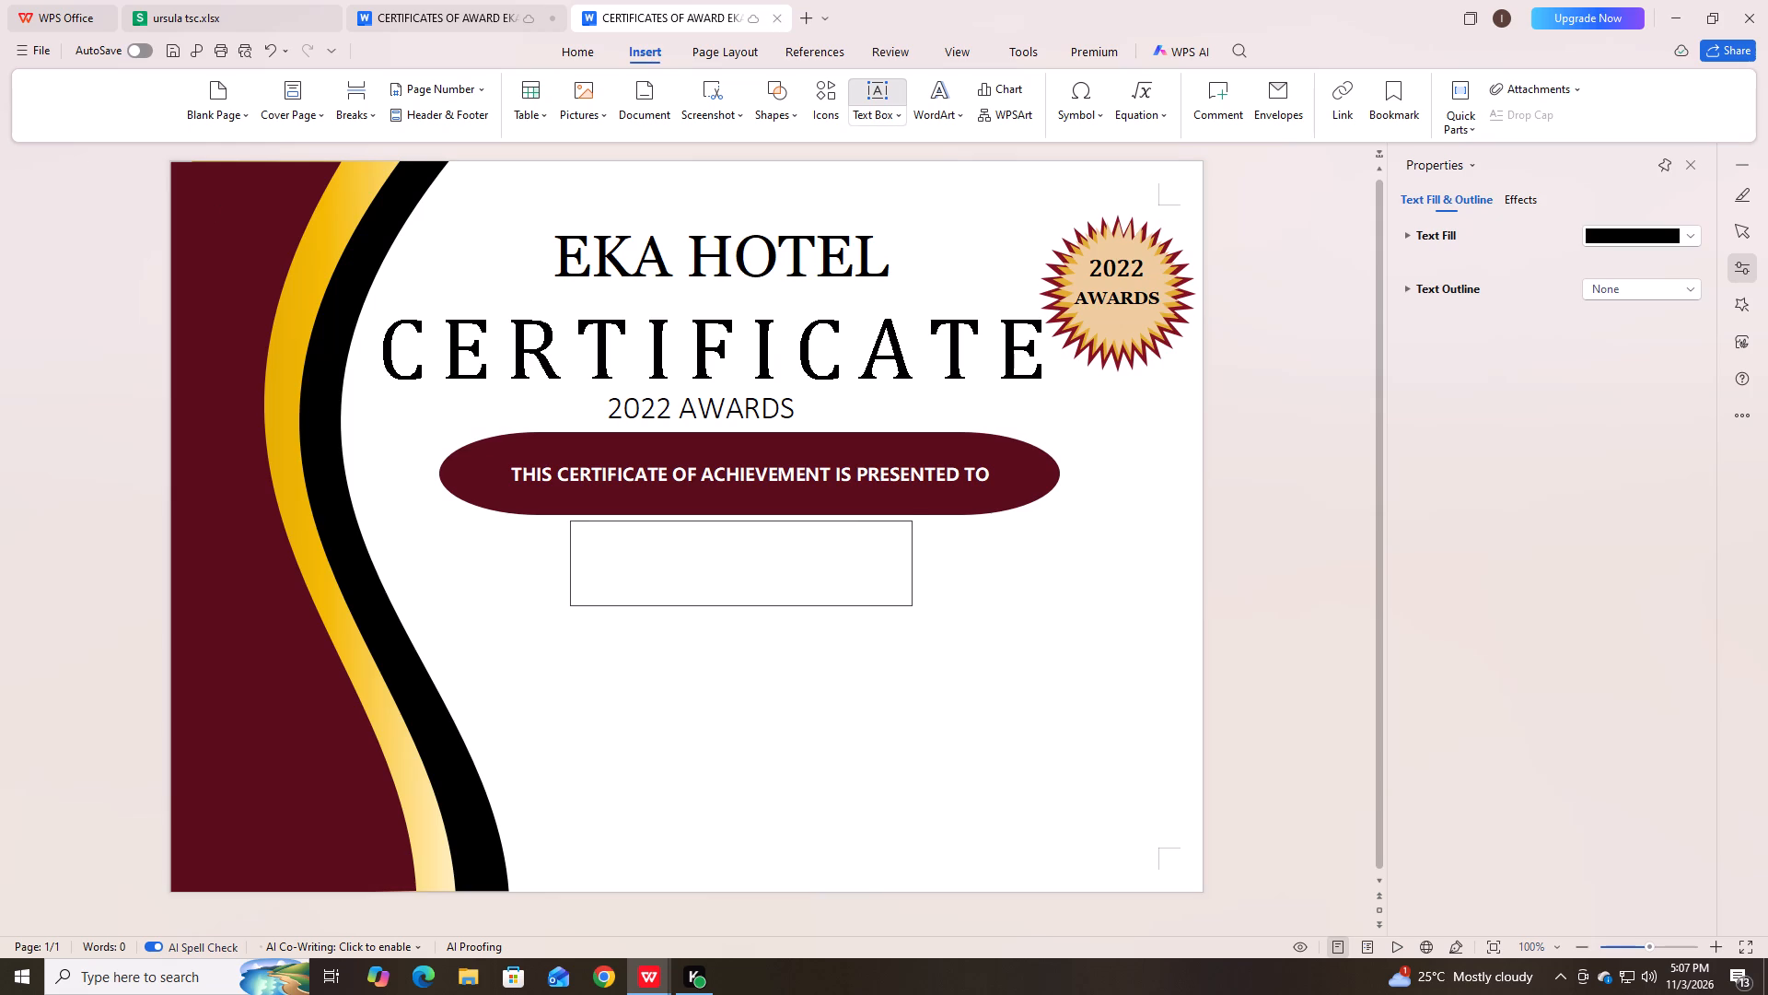
left_click_drag(912, 605, 912, 606)
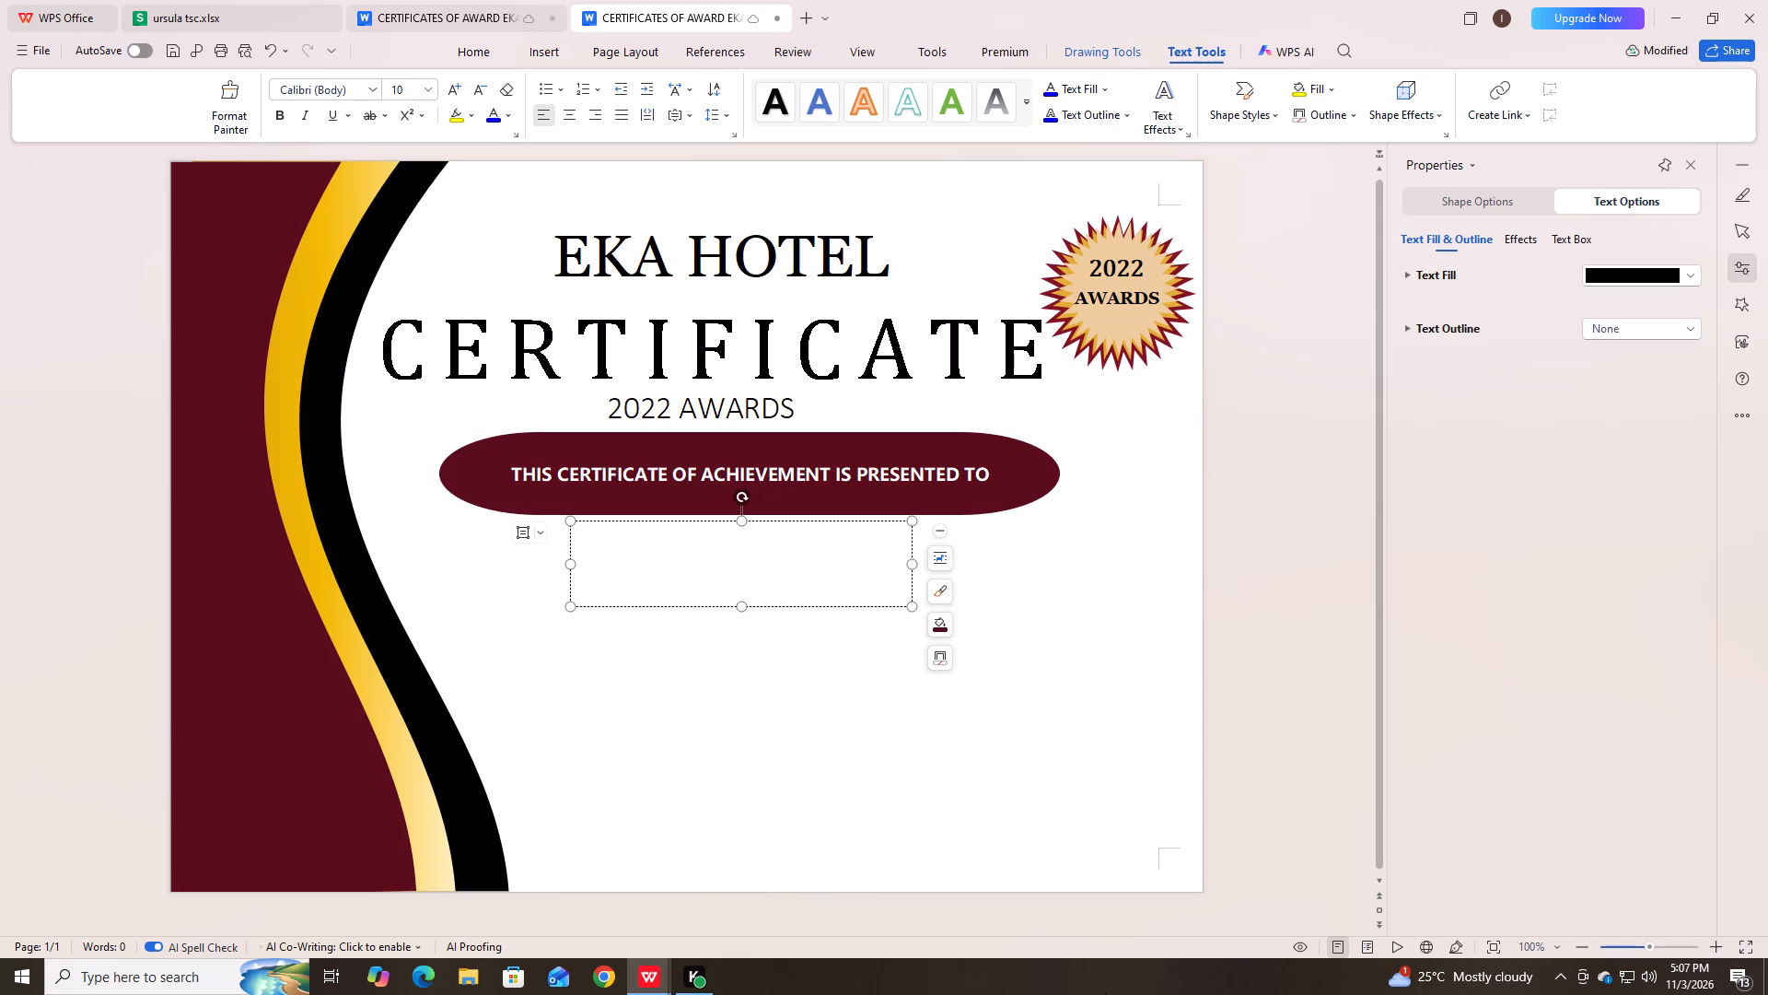
Enter the recipient's first name, middle name and the start of the surname in capitals in the new text box.
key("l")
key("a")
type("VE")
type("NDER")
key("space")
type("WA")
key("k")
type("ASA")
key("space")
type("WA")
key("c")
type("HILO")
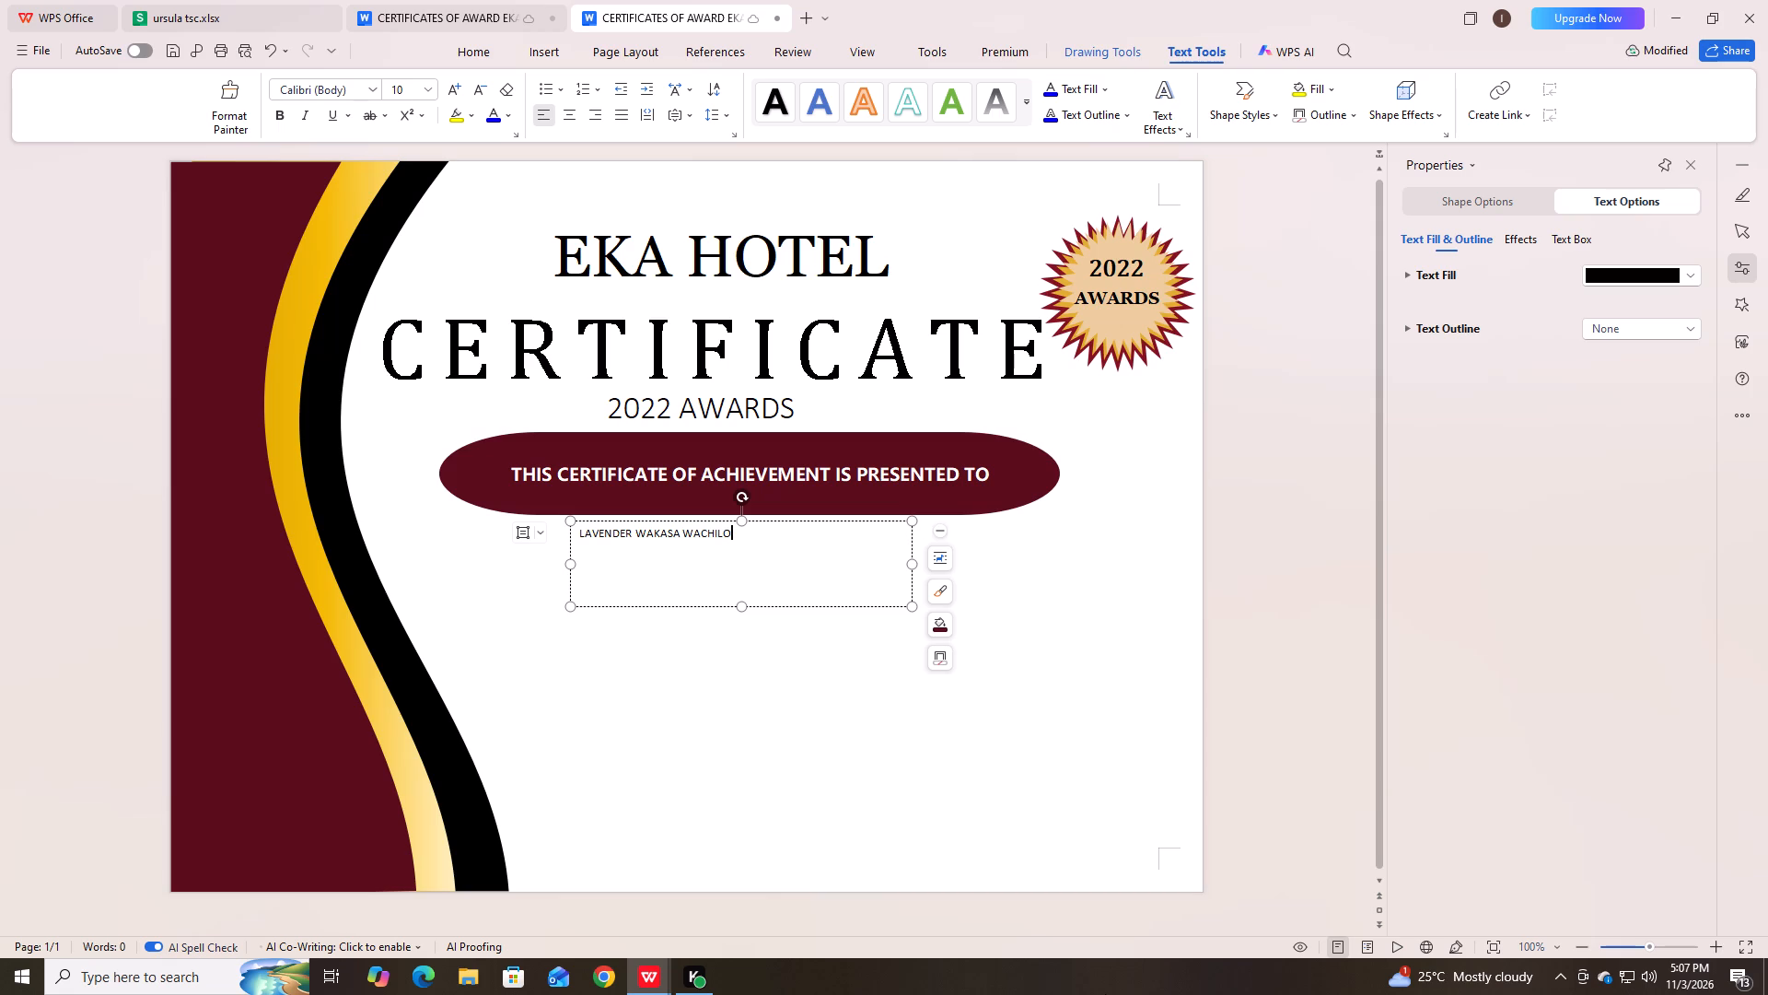
Shorten the recipient's middle name to its initial between periods and enter the full surname after it in capitals.
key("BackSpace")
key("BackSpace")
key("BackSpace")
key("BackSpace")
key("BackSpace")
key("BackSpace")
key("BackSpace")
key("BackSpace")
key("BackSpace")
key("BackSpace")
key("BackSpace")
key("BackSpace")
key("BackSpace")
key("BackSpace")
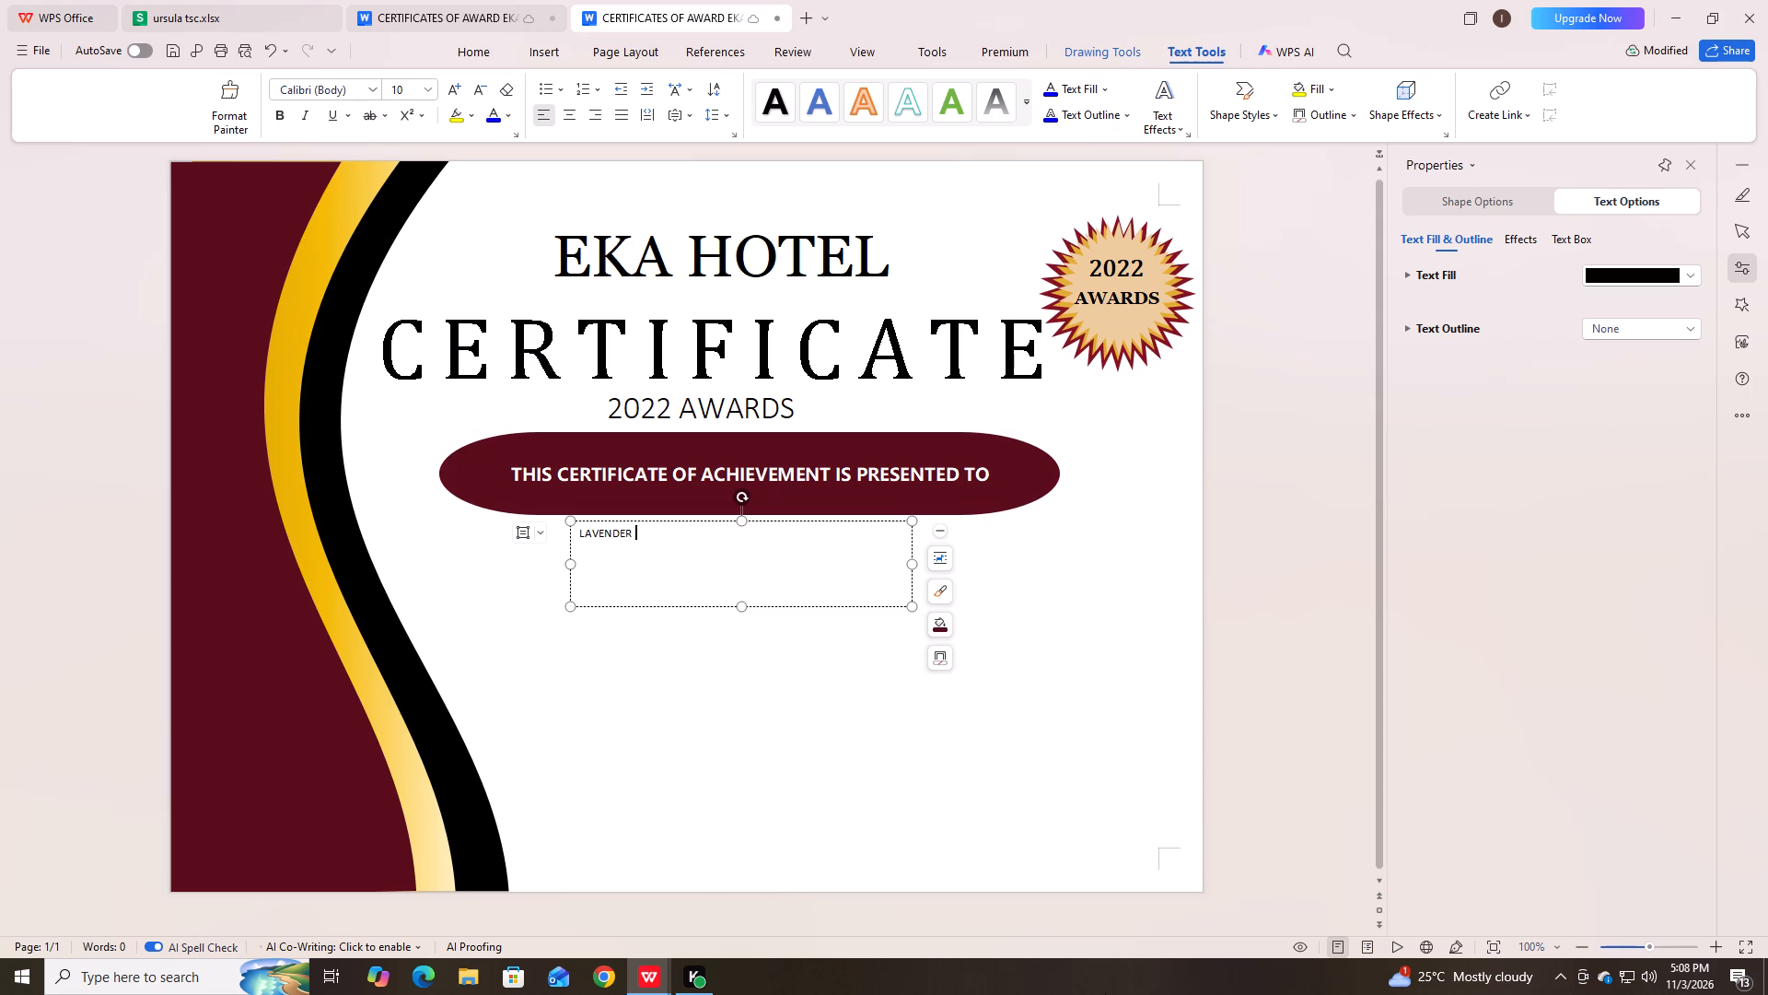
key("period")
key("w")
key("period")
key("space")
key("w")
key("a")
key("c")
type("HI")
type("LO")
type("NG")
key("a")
Set the font of the recipient's full name in the text box below the maroon banner to Gabriola.
left_click_drag(732, 532, 681, 536)
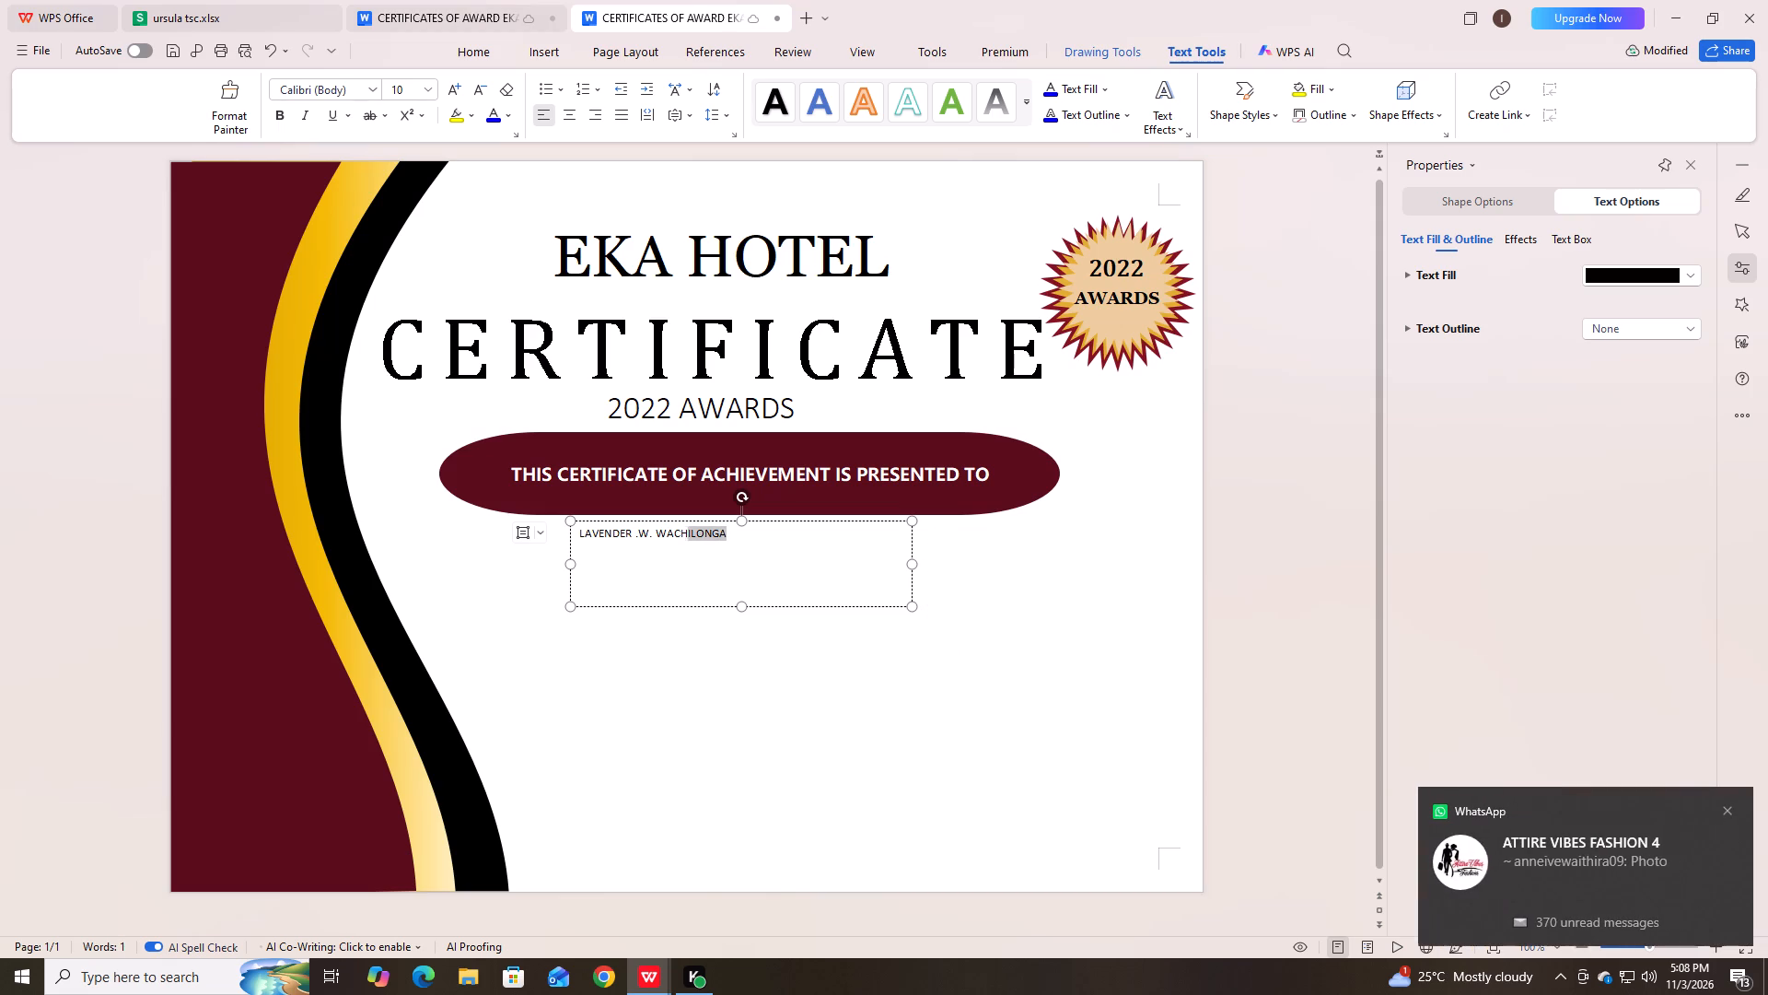
left_click_drag(681, 536, 585, 535)
left_click_drag(585, 535, 567, 543)
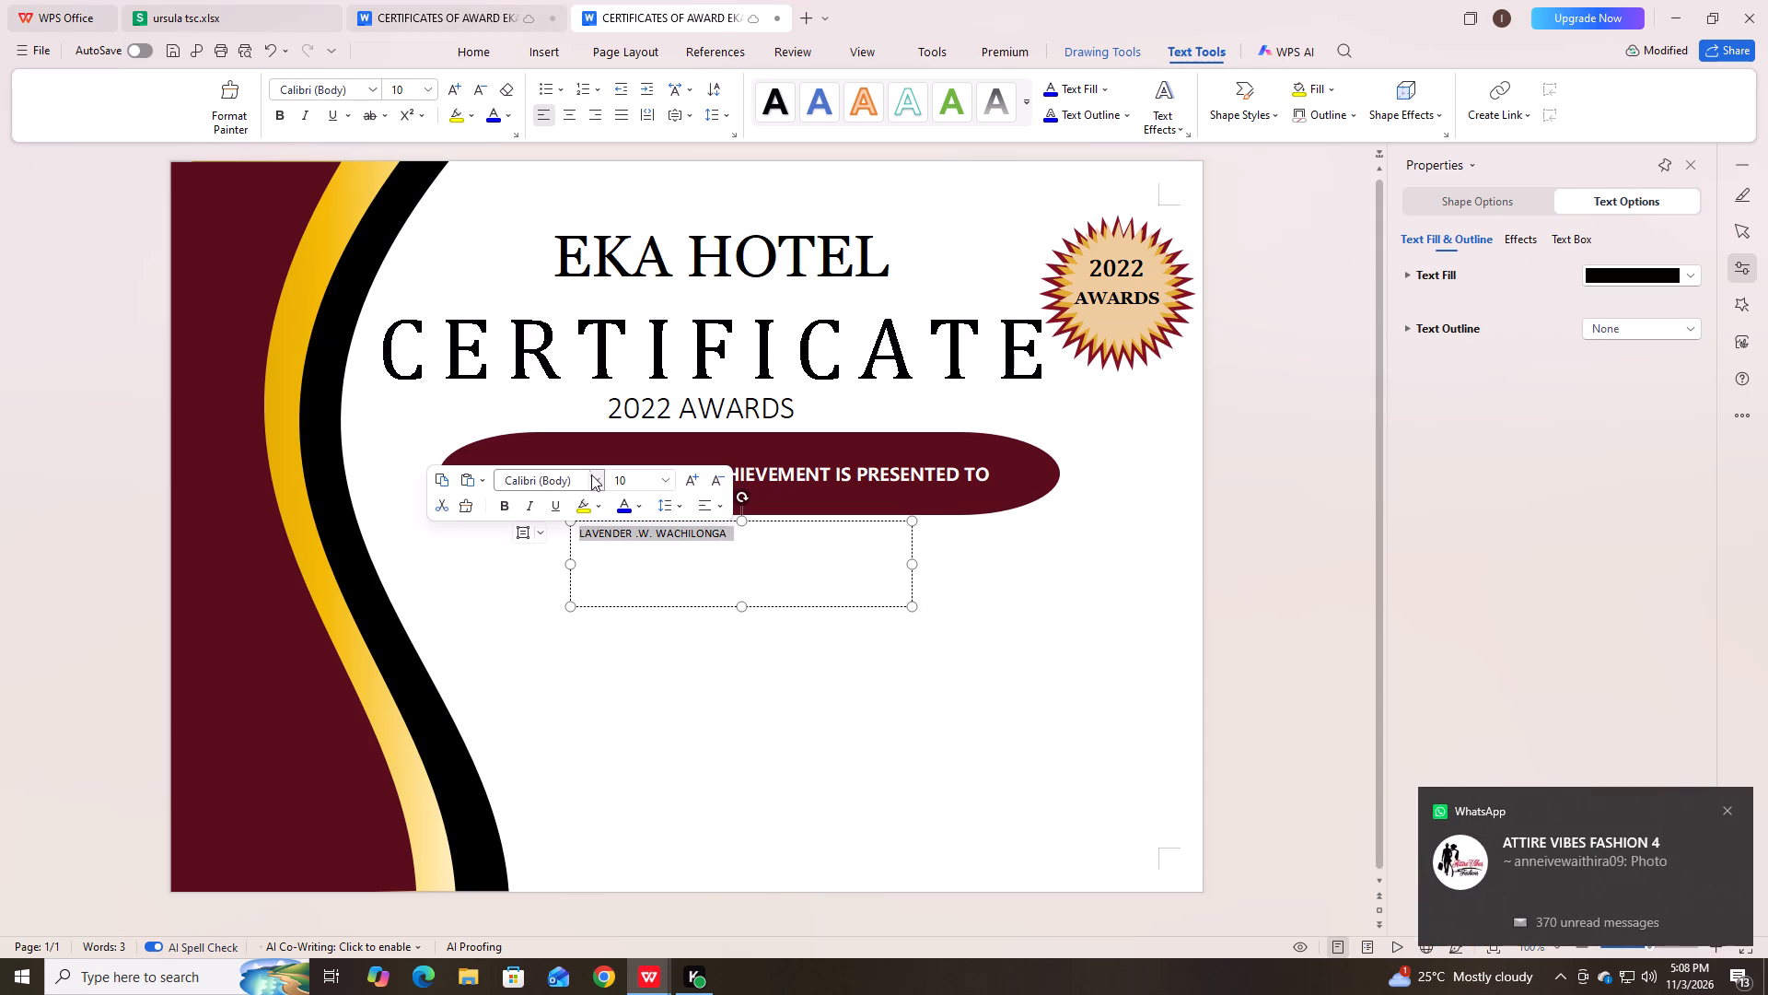
left_click(591, 481)
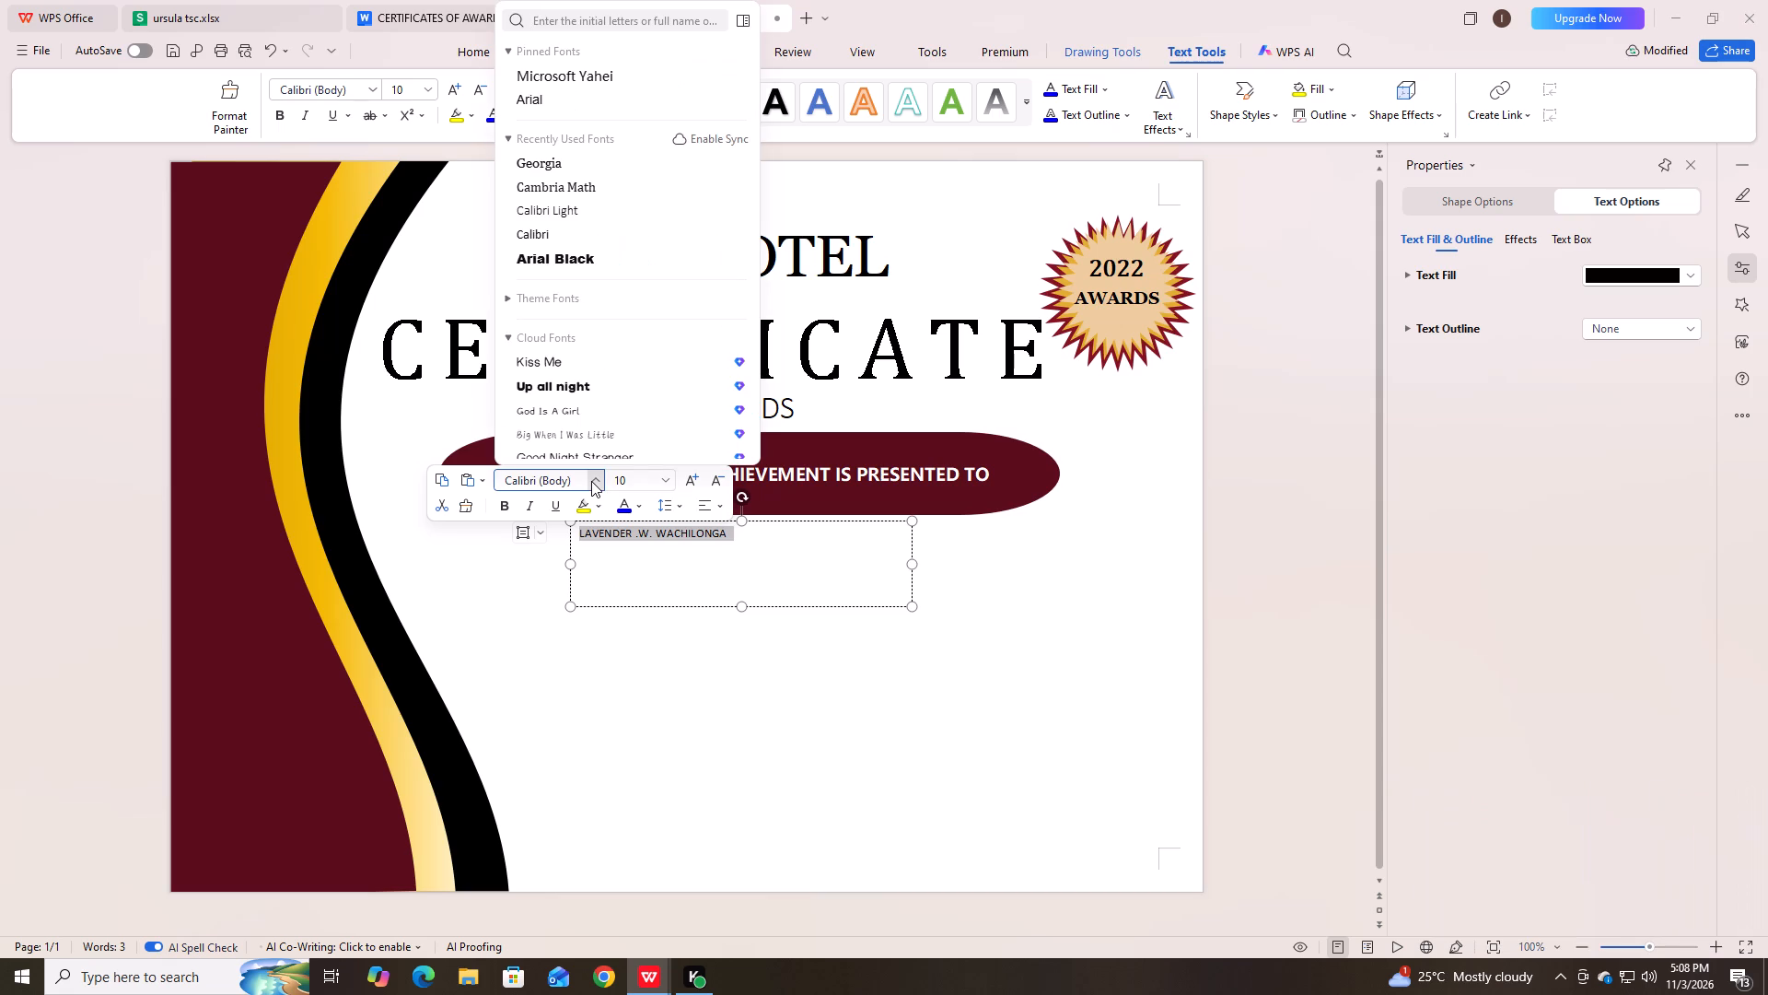
scroll(678, 293, "down", 1)
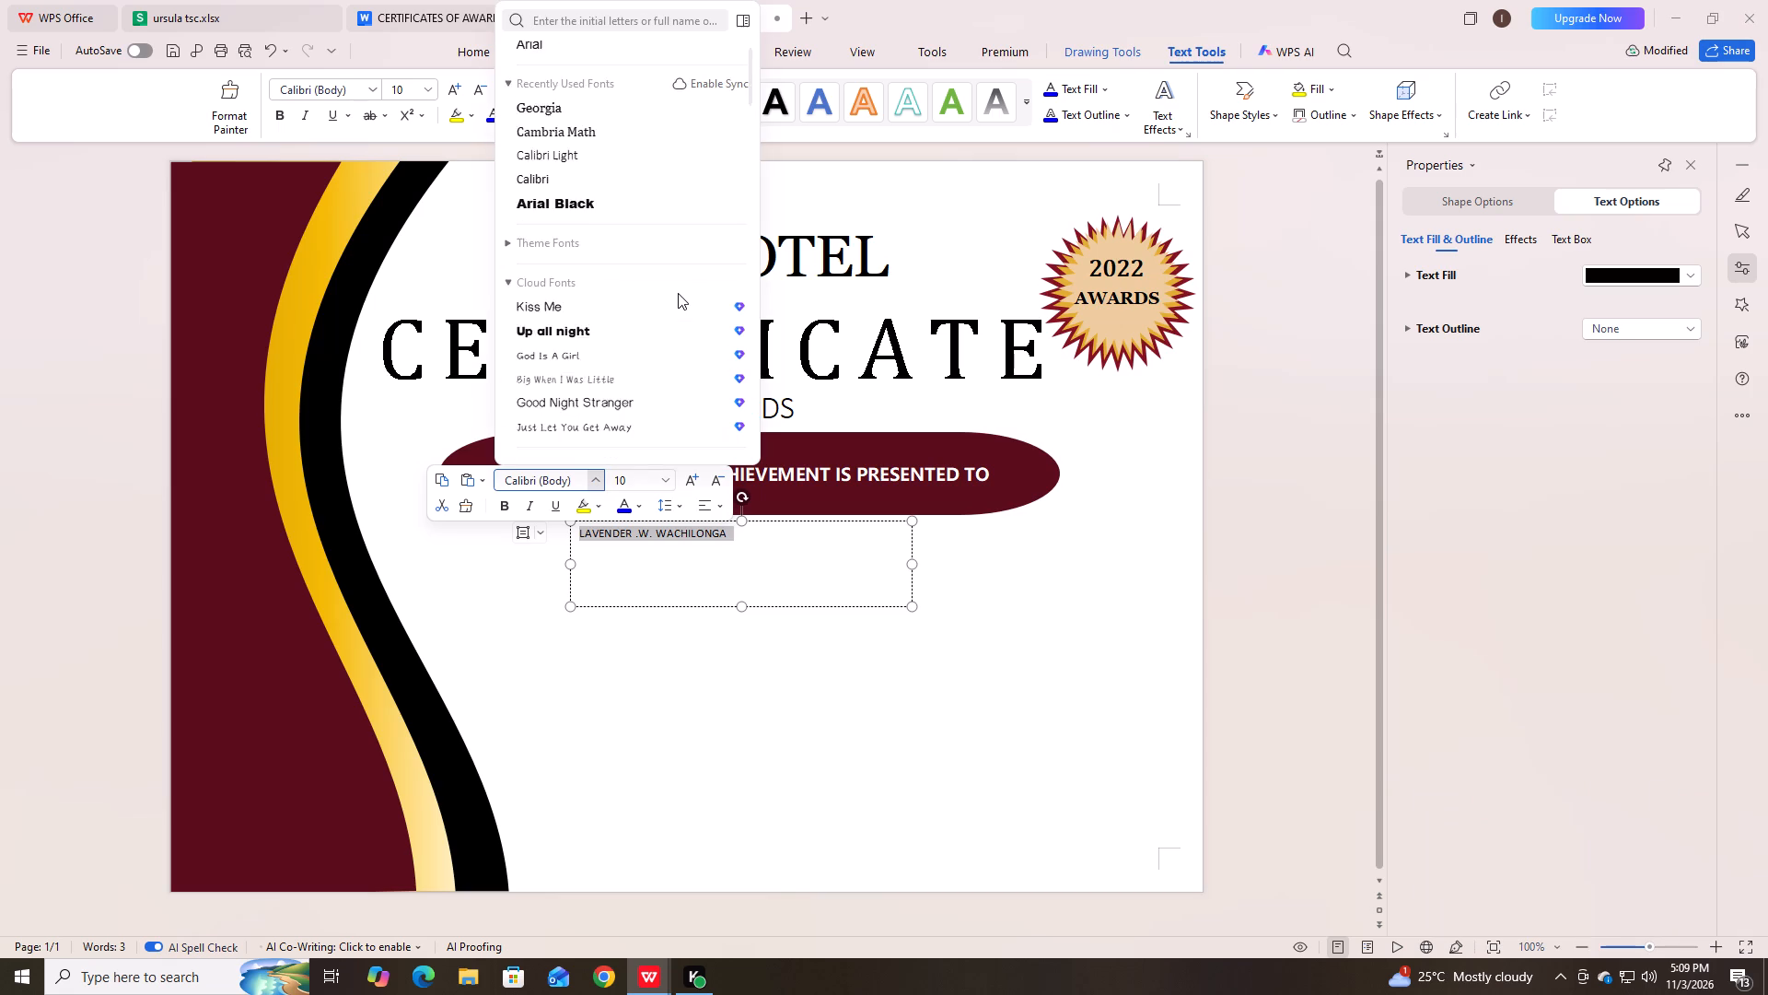
scroll(678, 293, "down", 6)
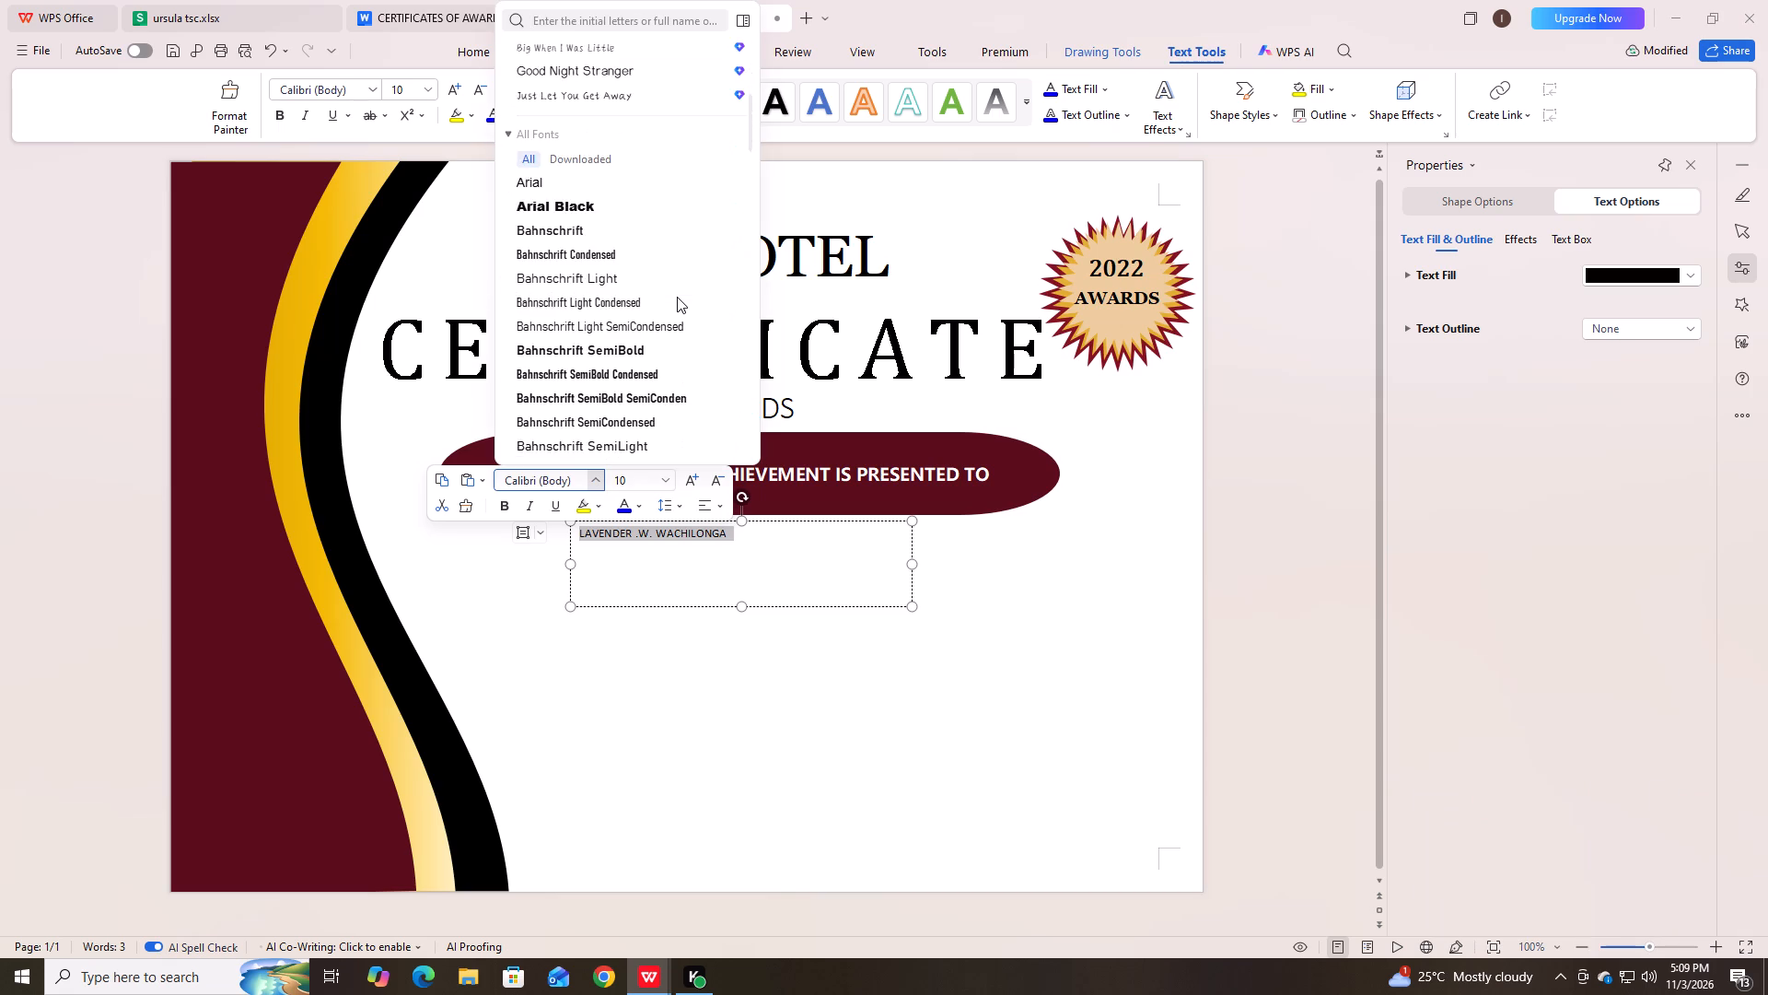
scroll(676, 301, "down", 5)
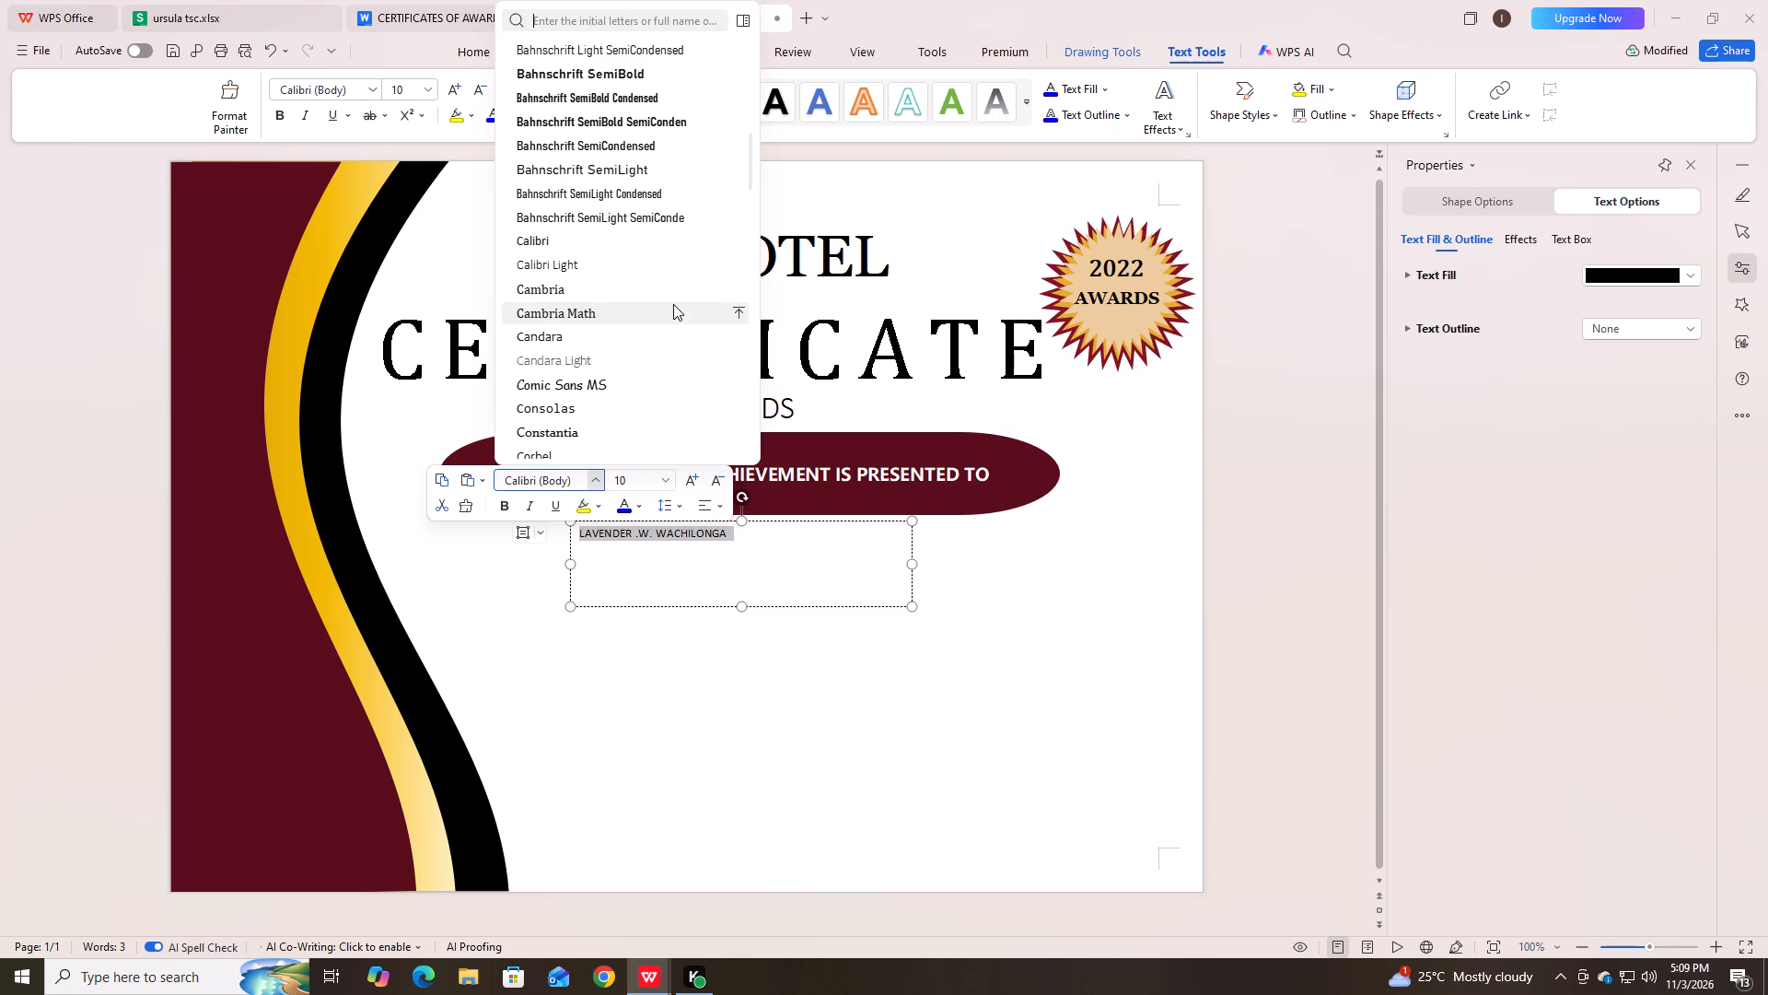
scroll(671, 310, "down", 3)
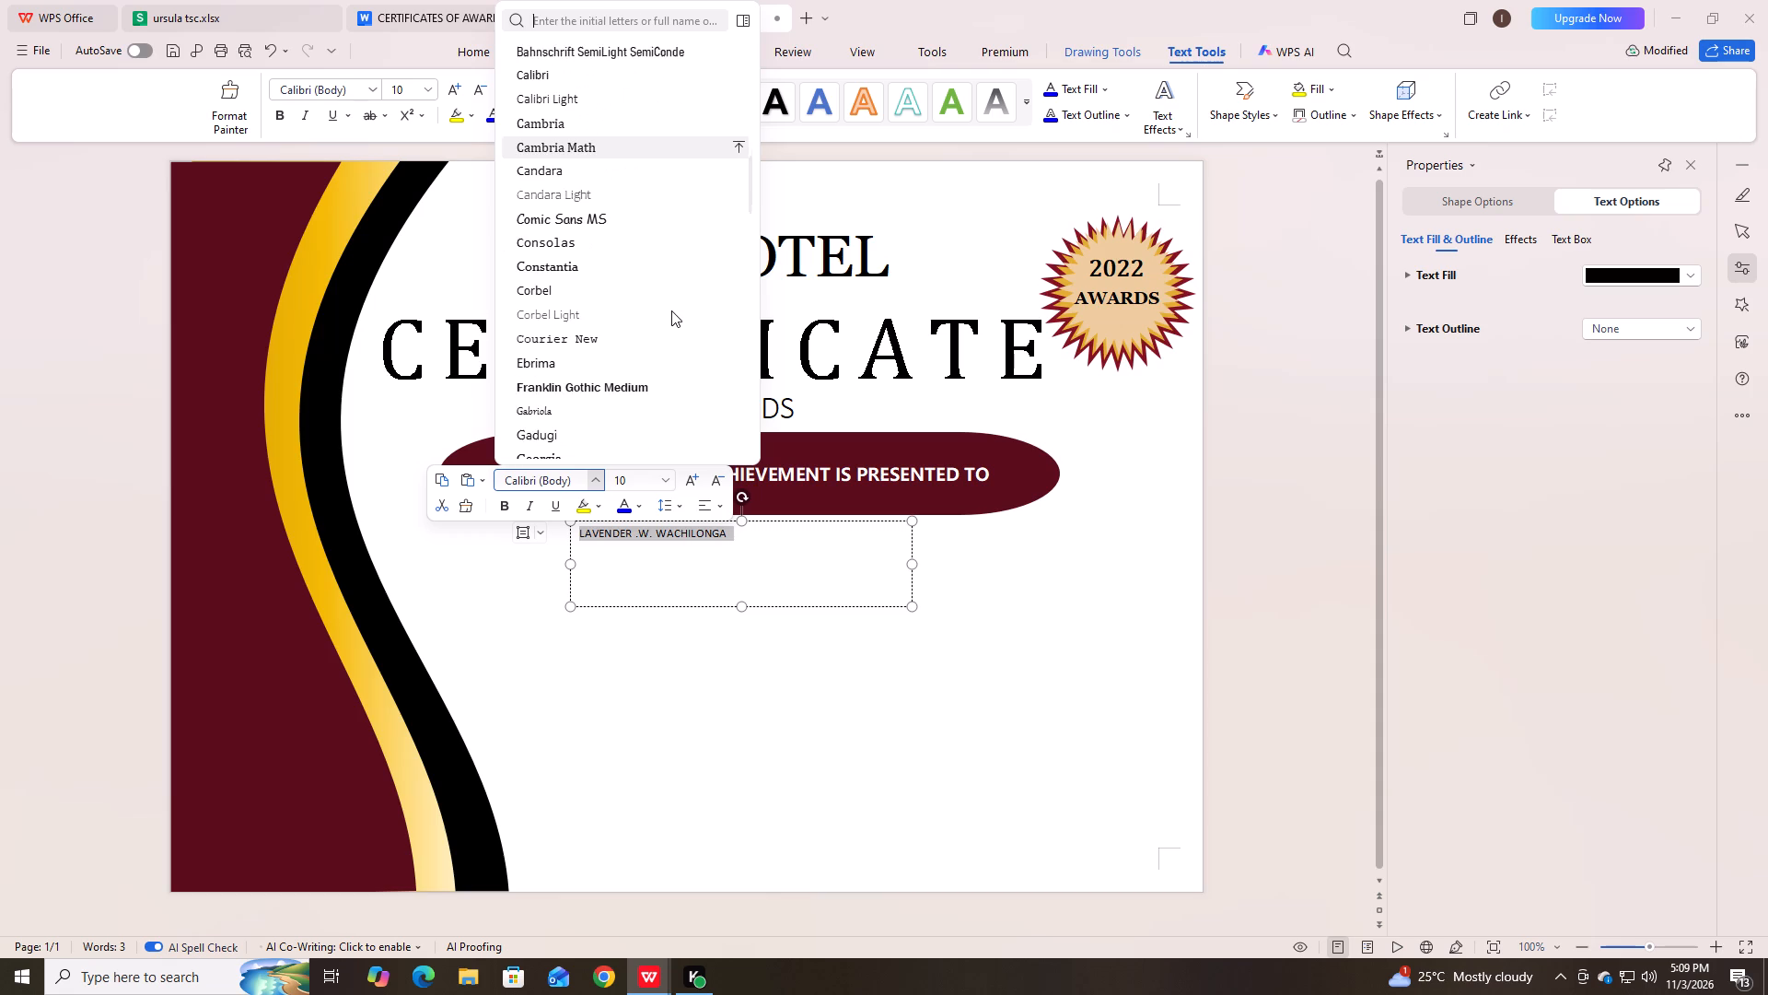
scroll(671, 310, "down", 3)
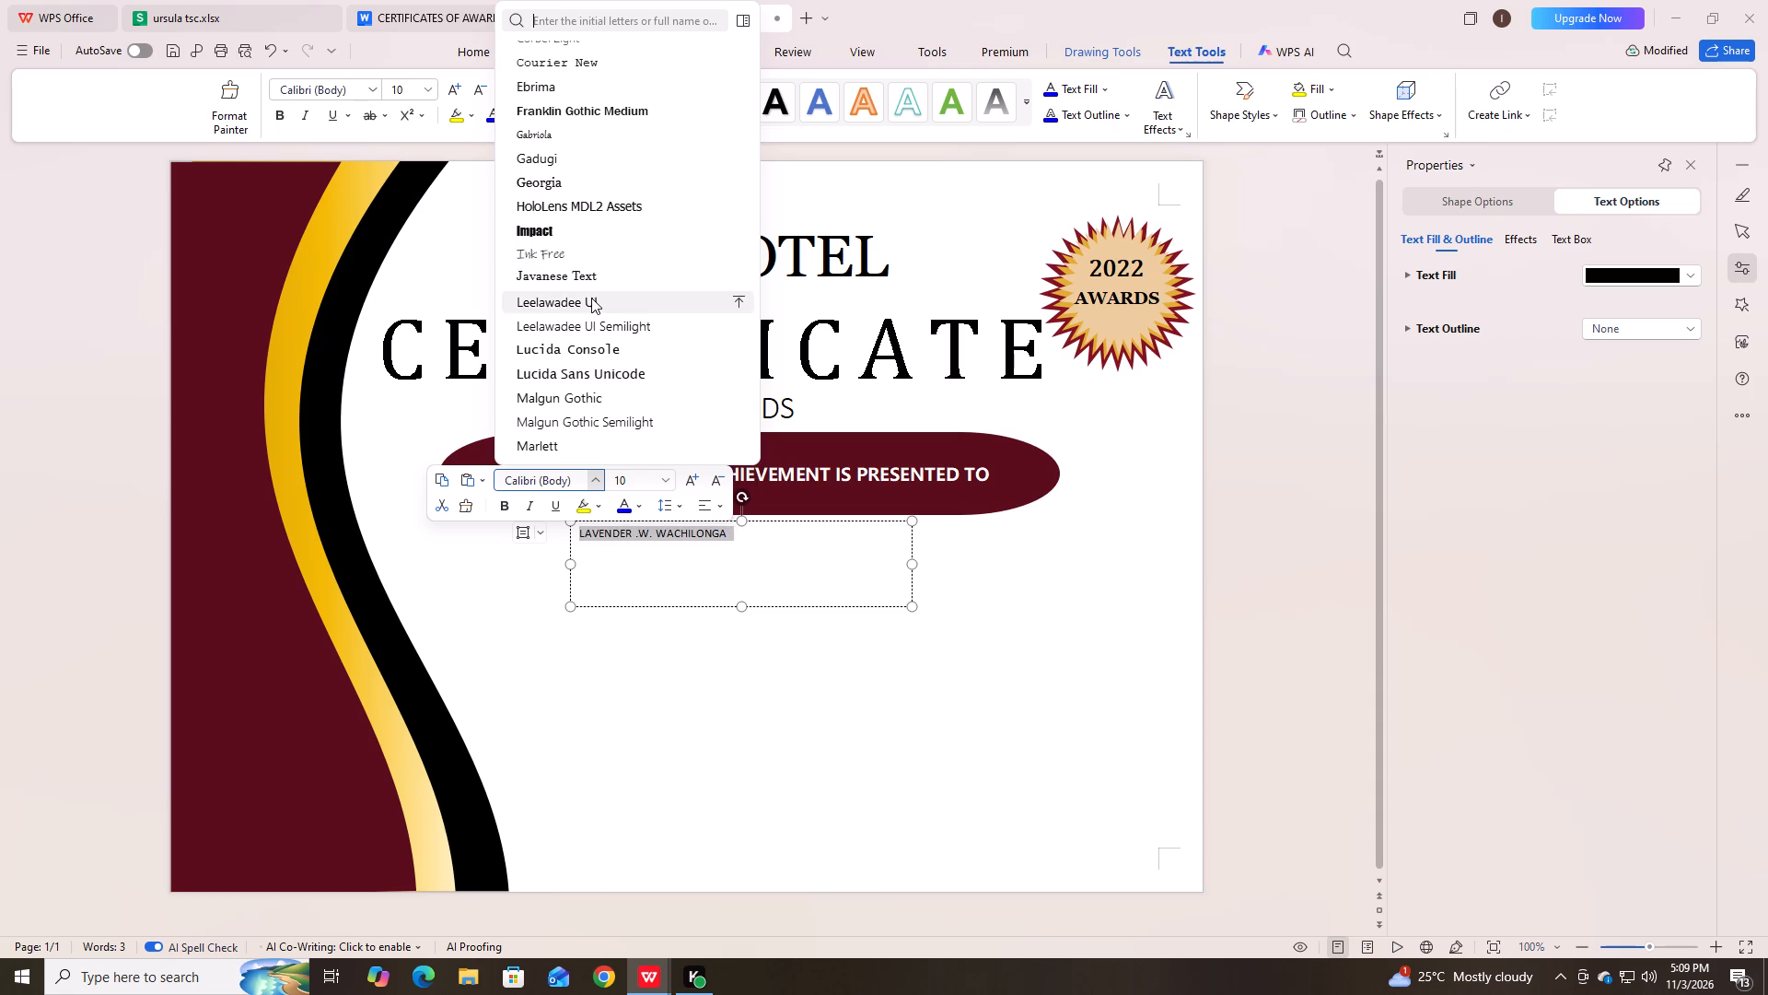
scroll(591, 298, "down", 7)
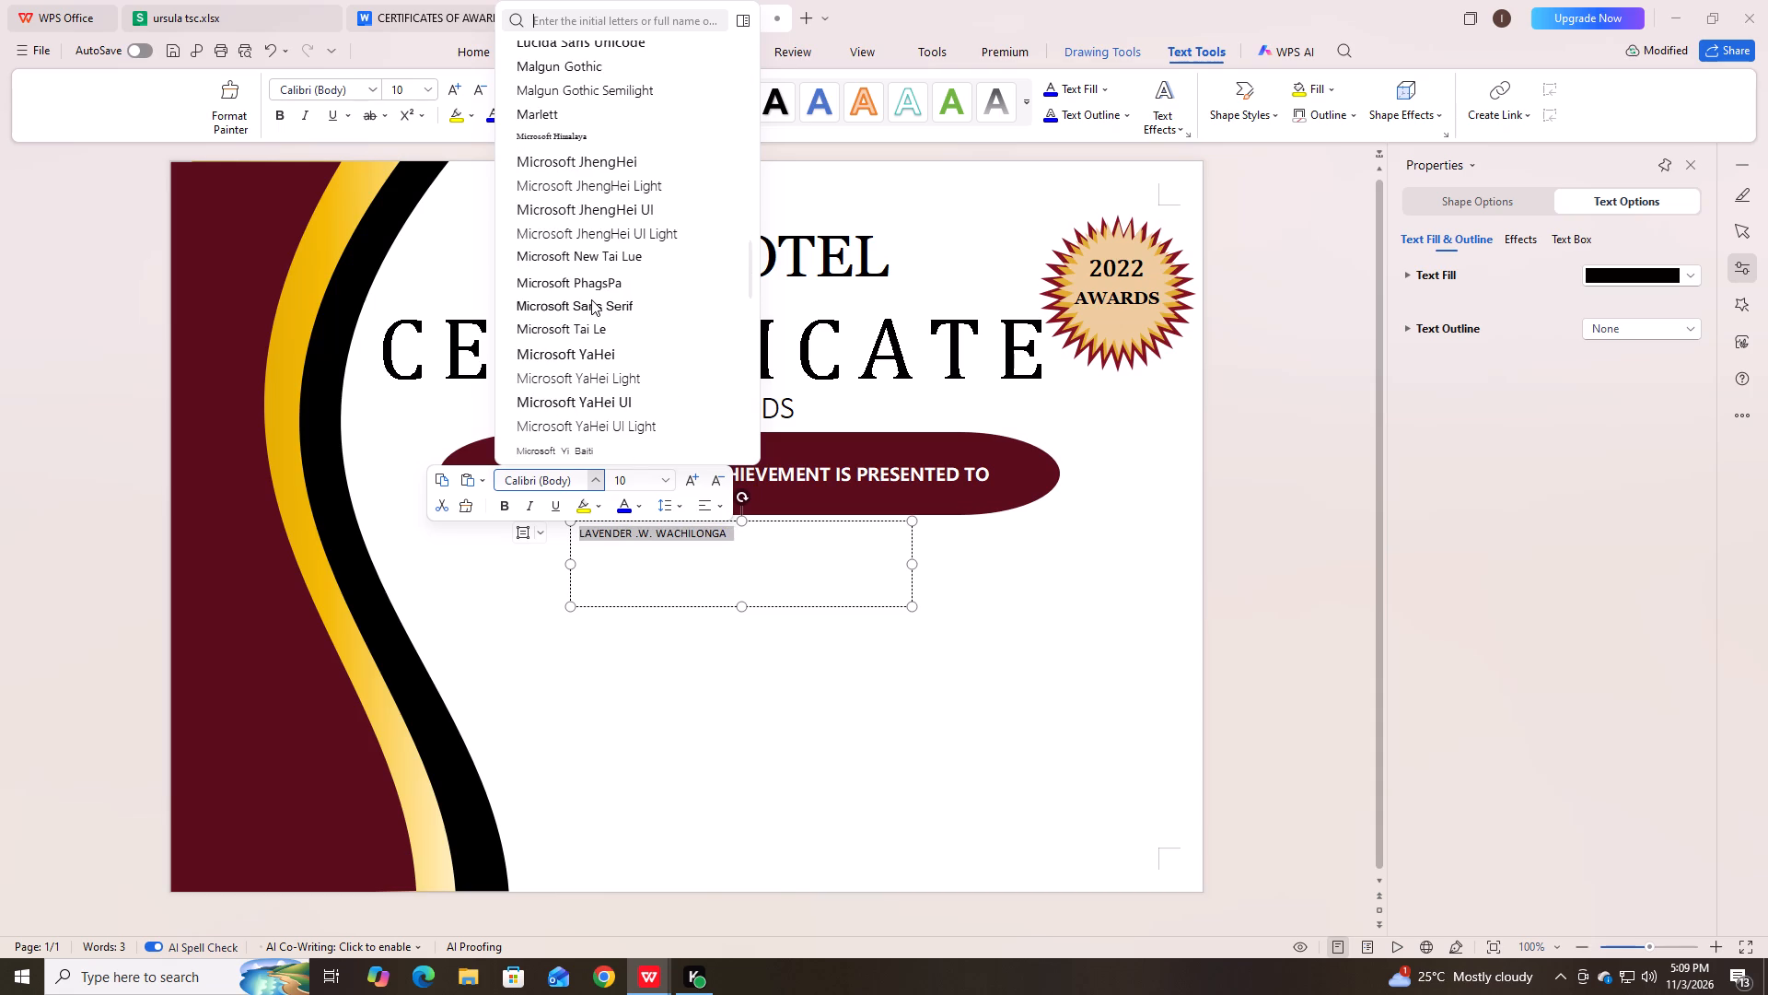
scroll(591, 299, "down", 4)
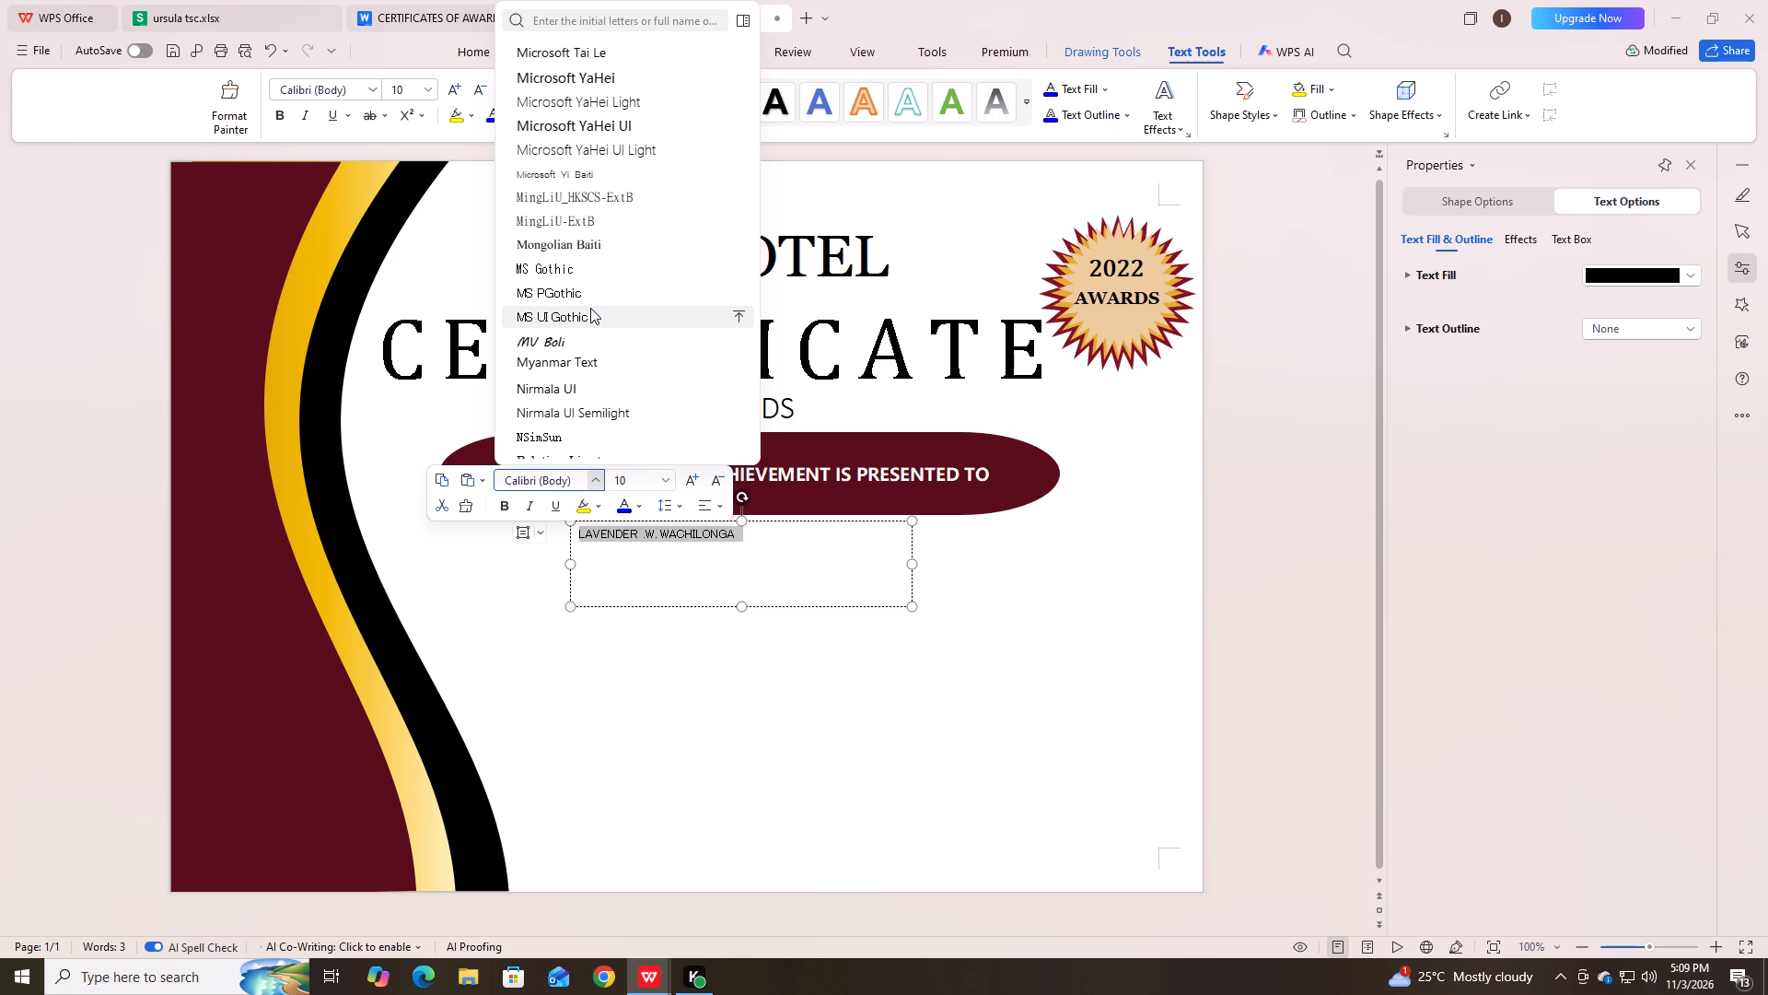
scroll(590, 308, "down", 3)
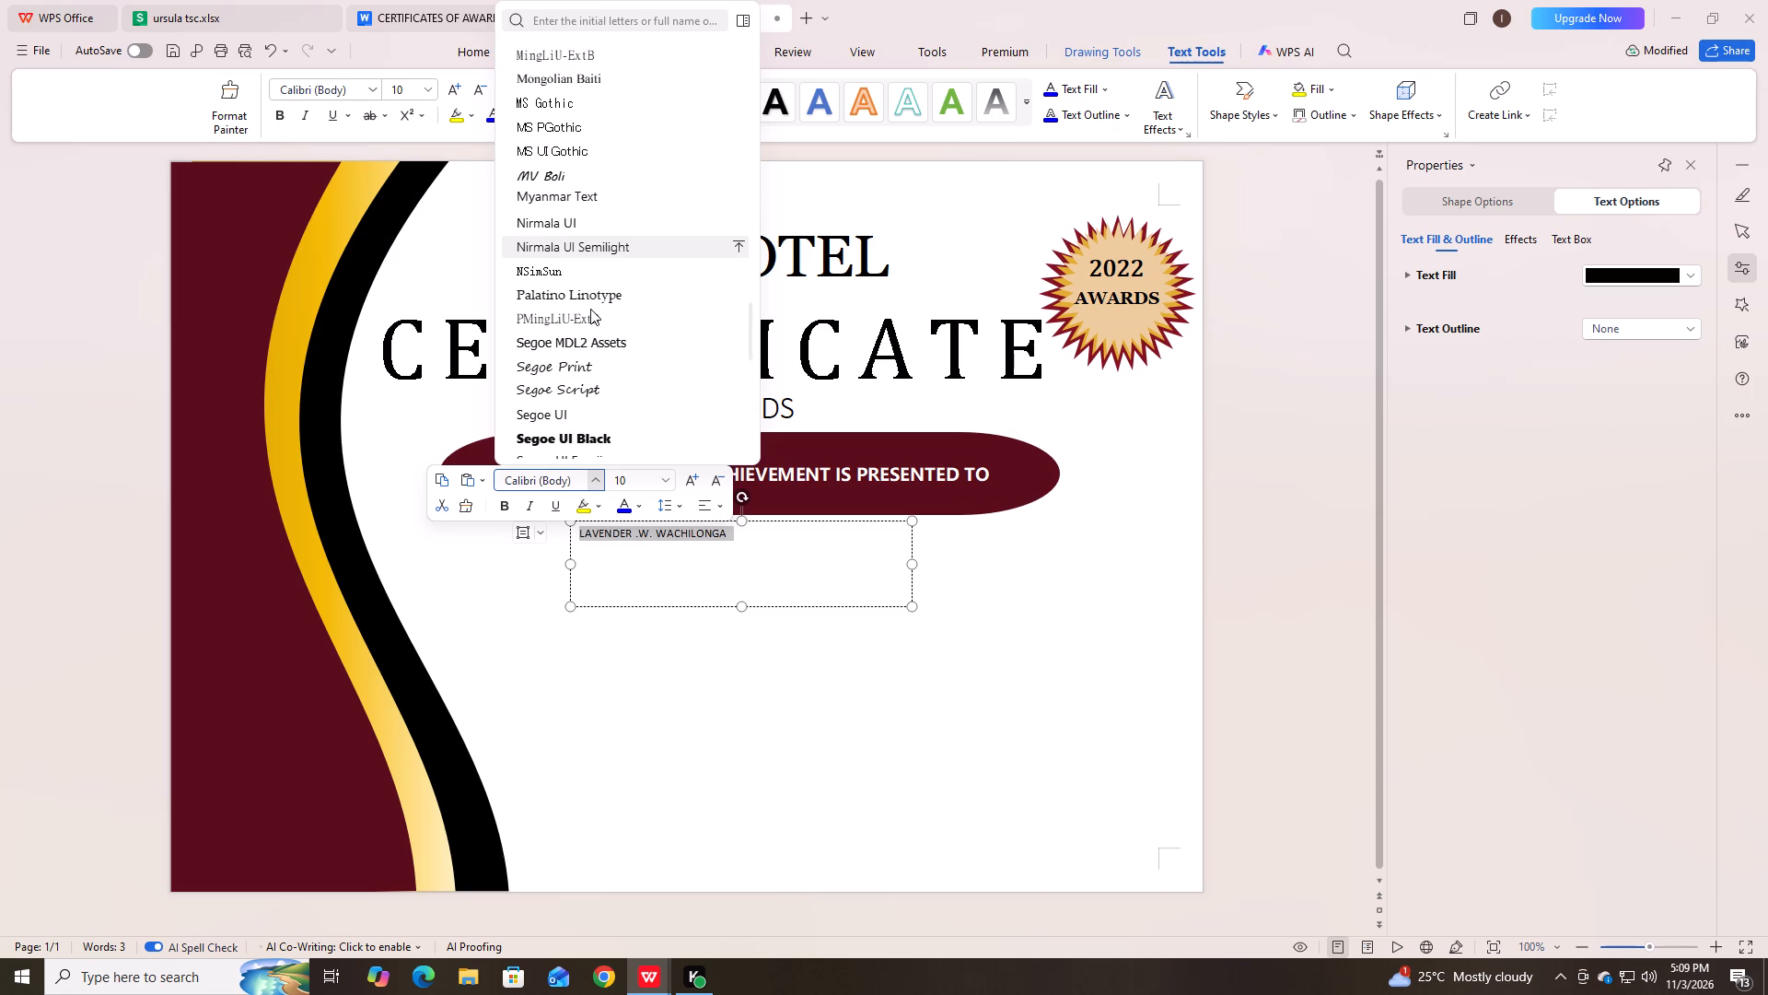
scroll(590, 309, "down", 5)
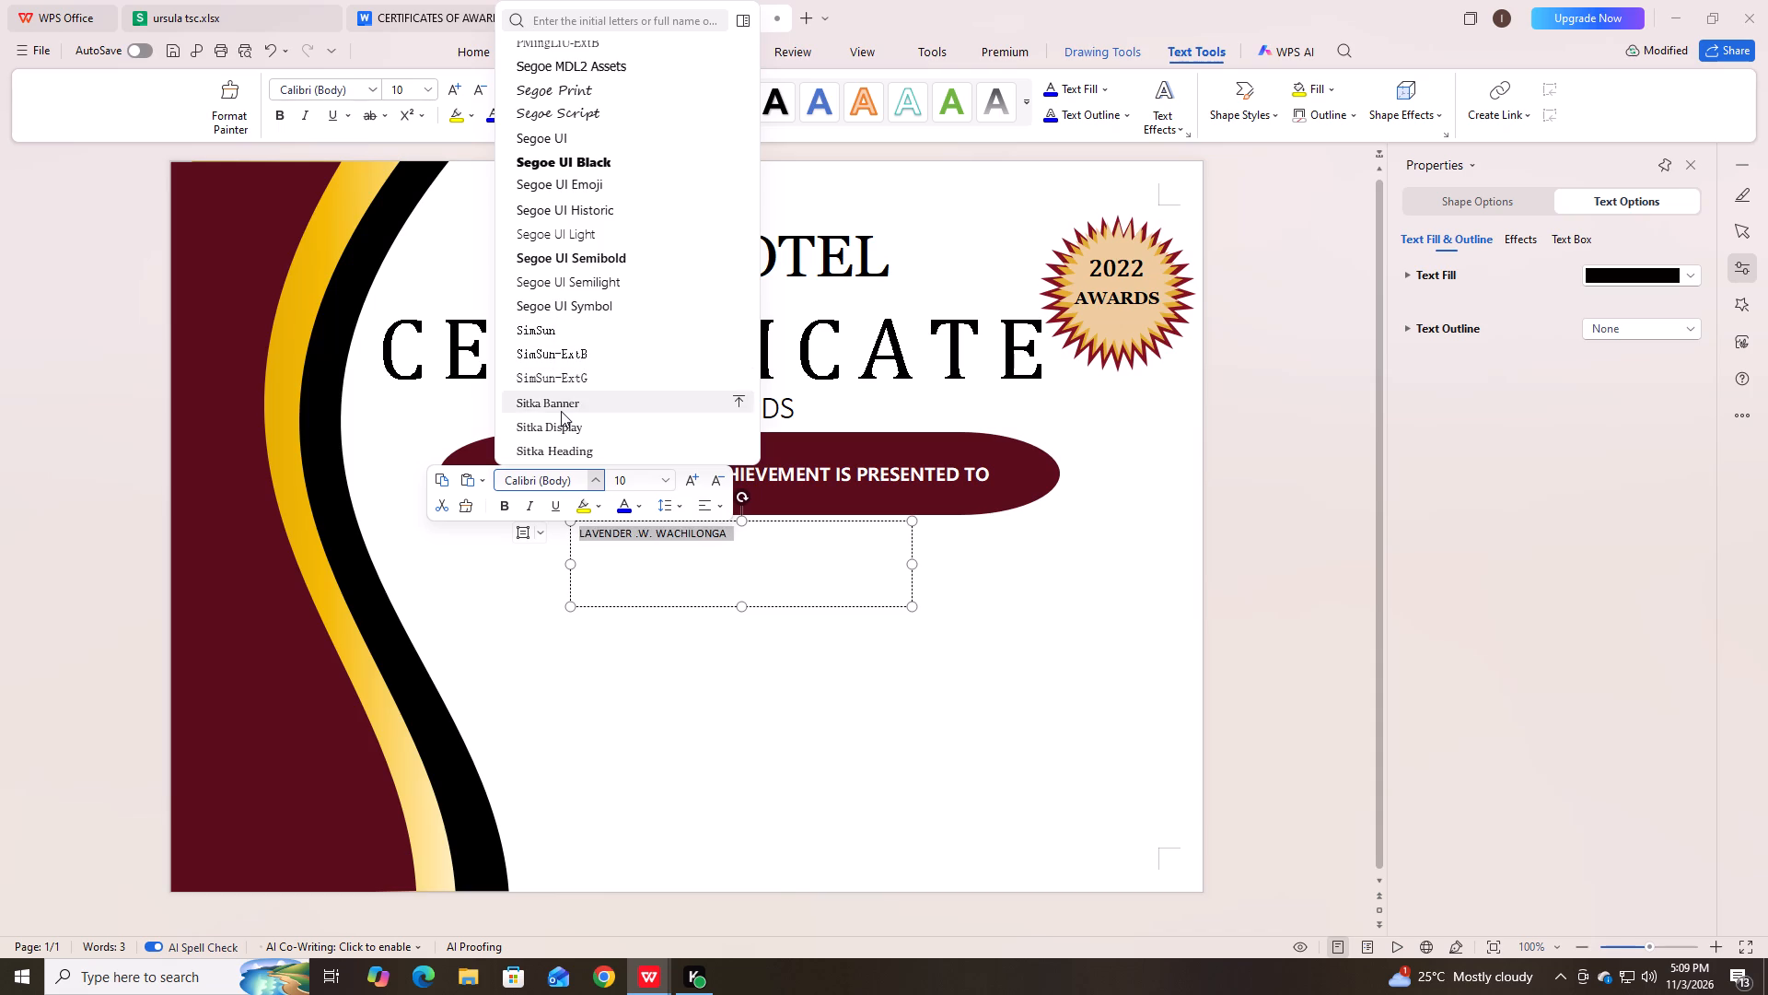
scroll(561, 412, "down", 6)
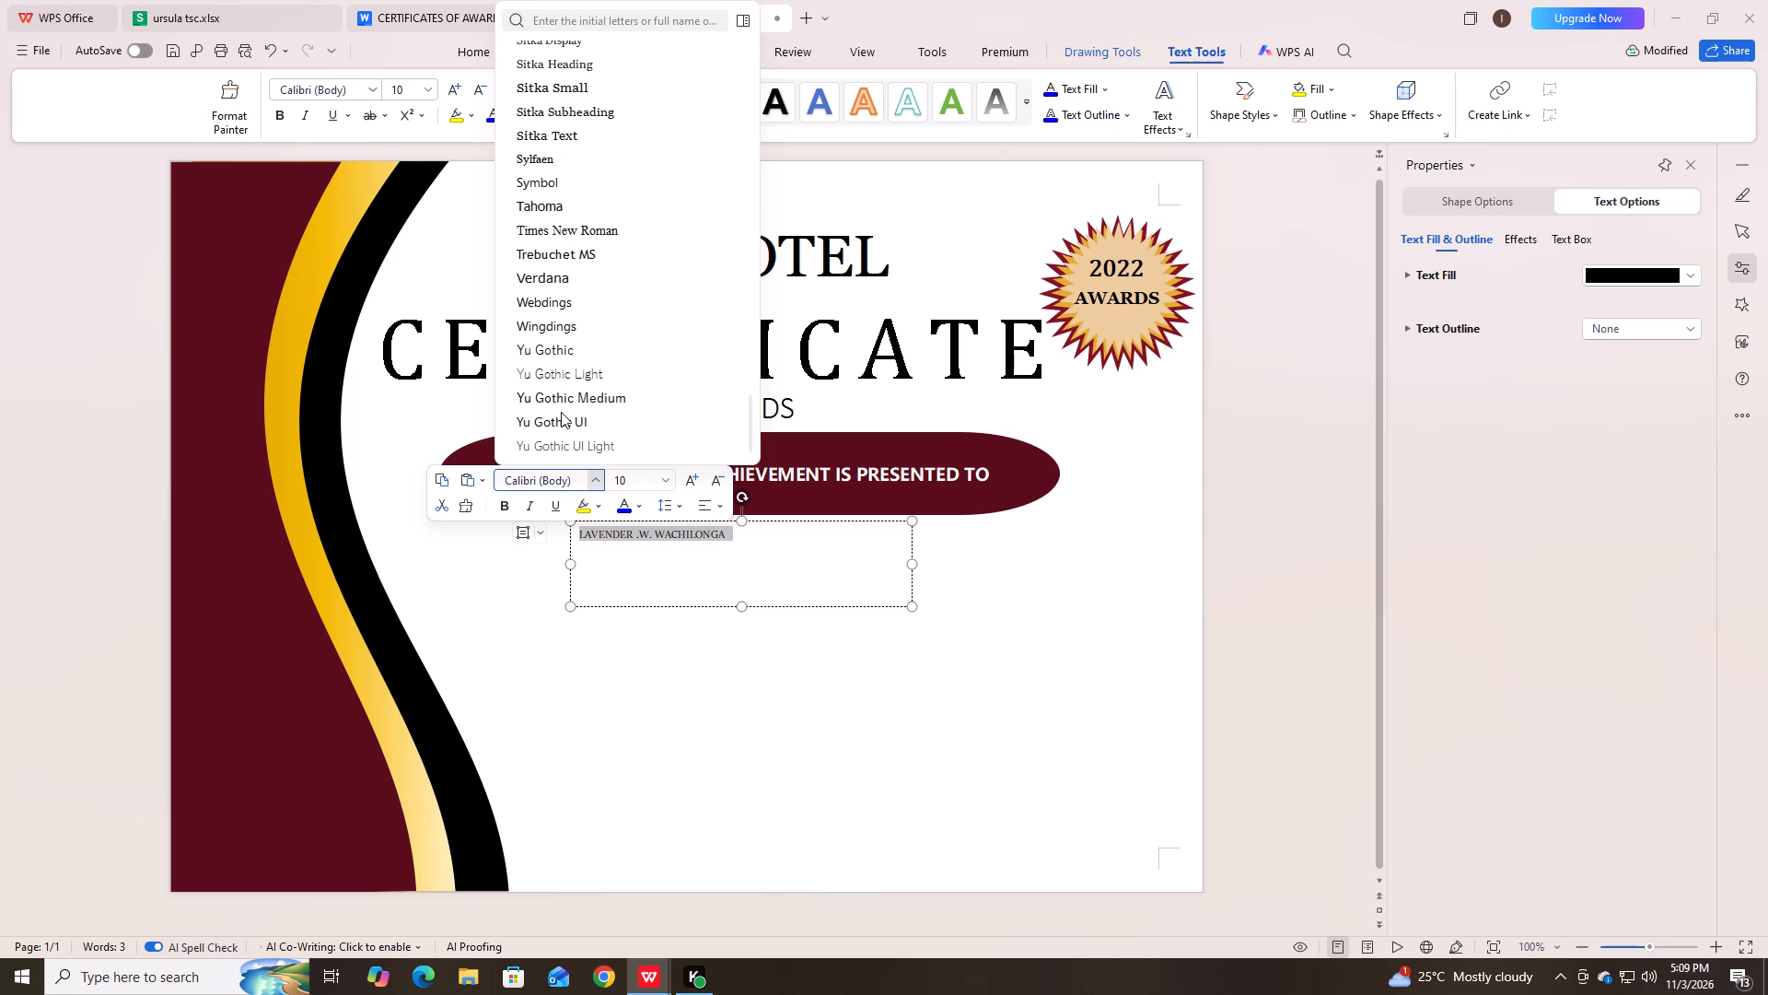
scroll(561, 412, "down", 3)
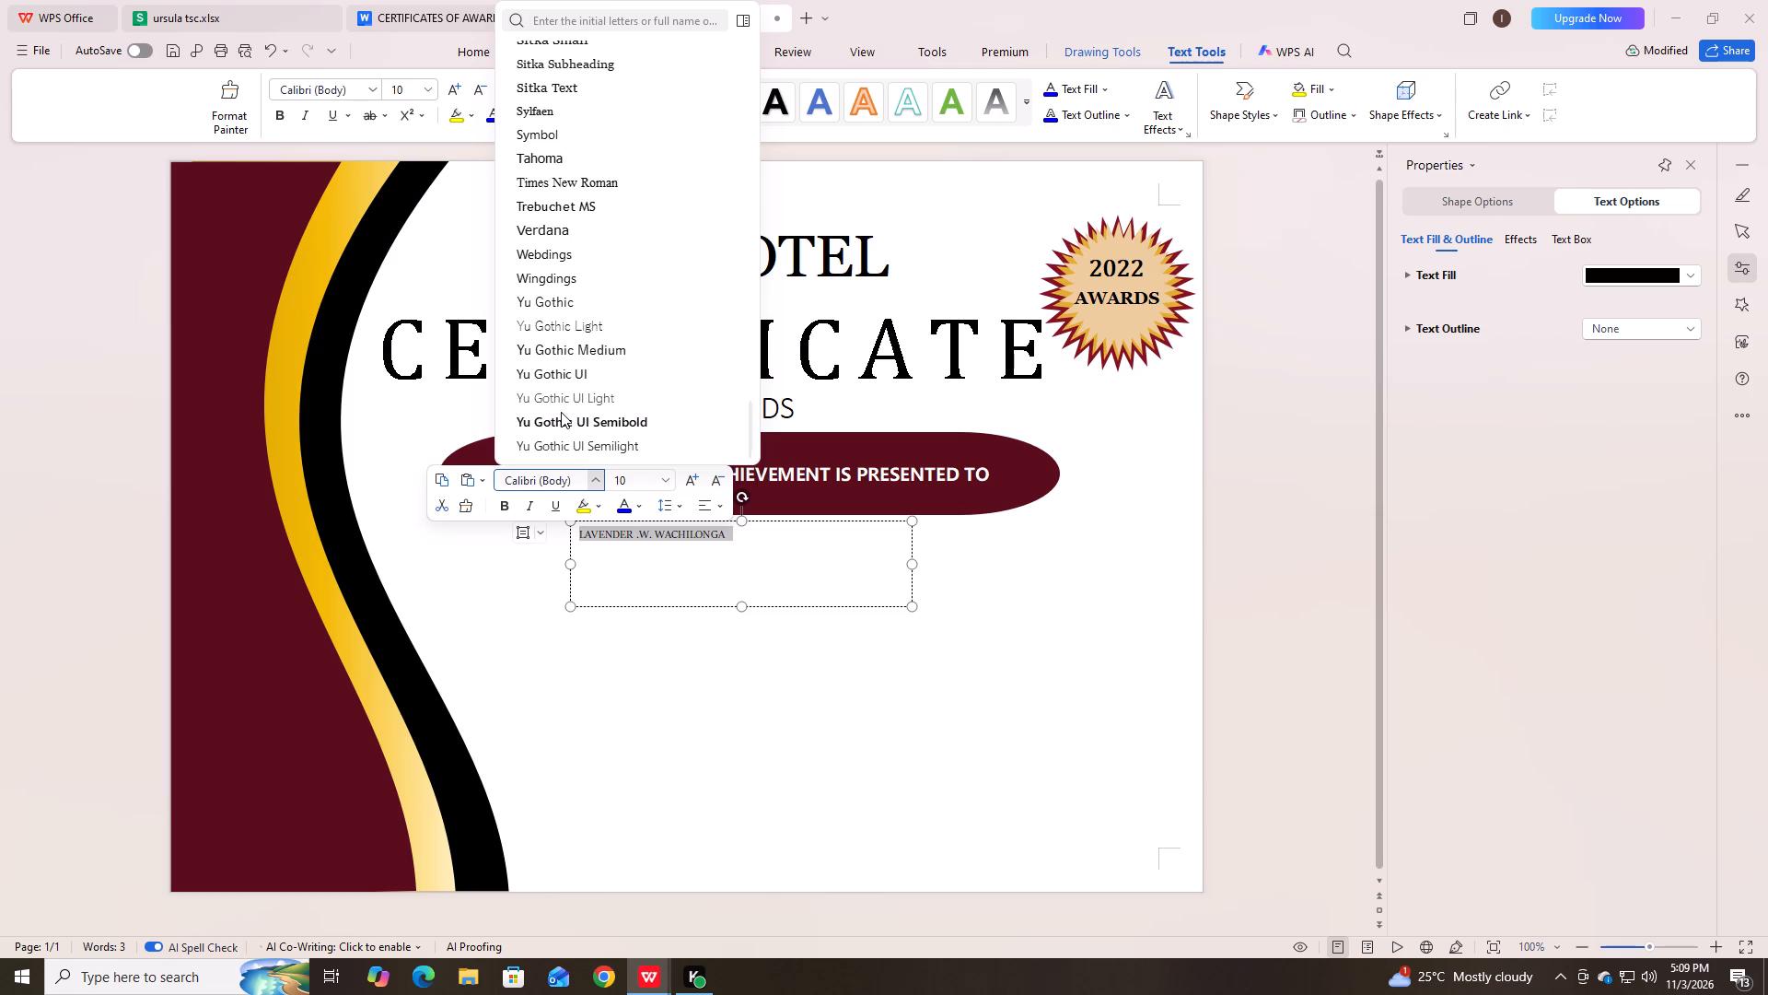
scroll(561, 412, "down", 9)
scroll(576, 389, "up", 11)
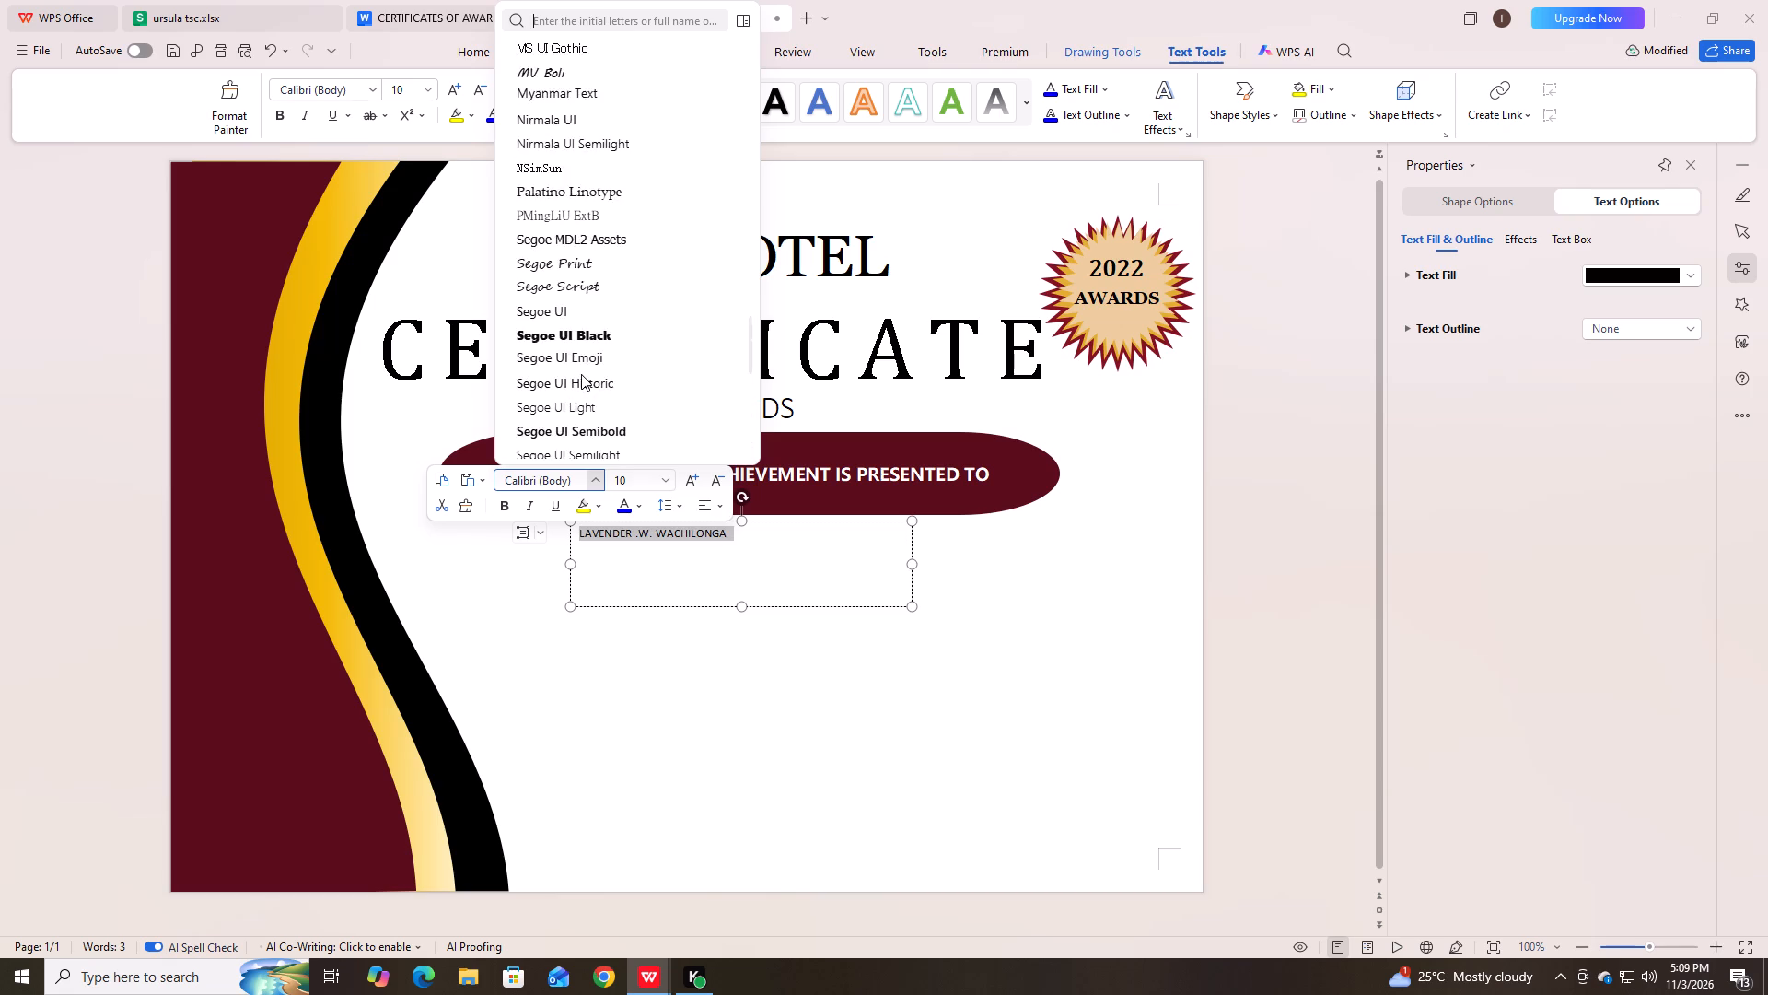
scroll(581, 374, "up", 13)
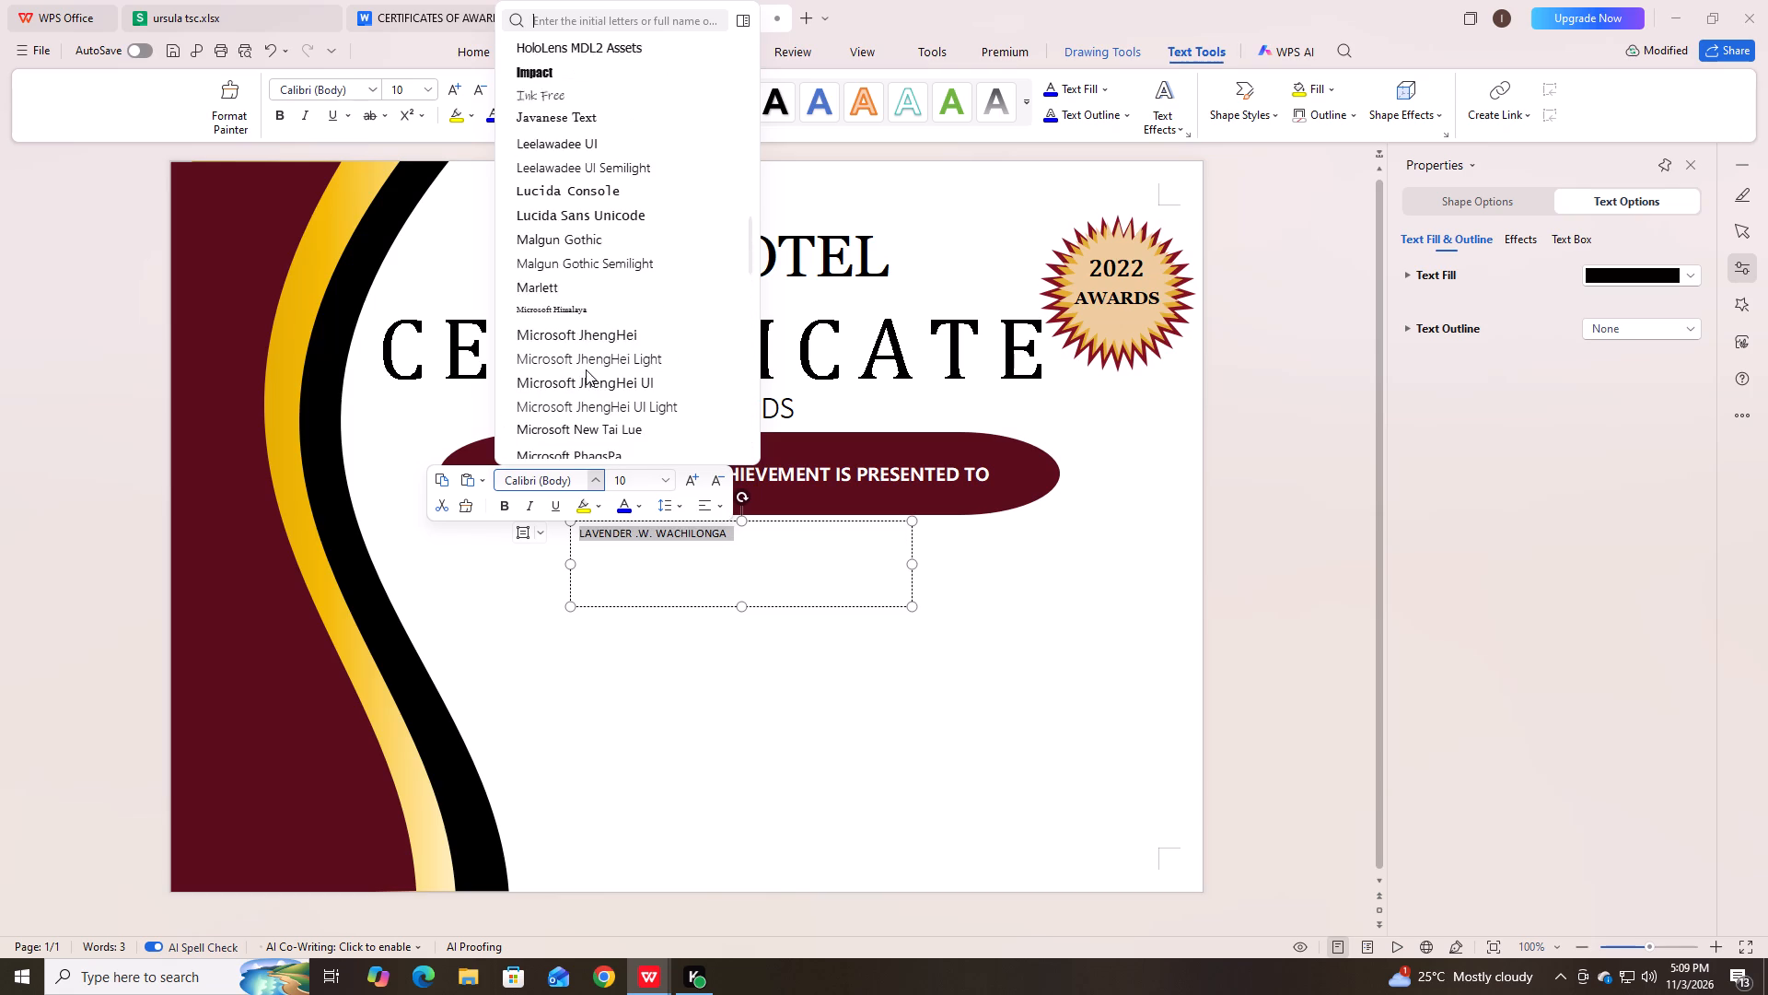
scroll(586, 369, "up", 15)
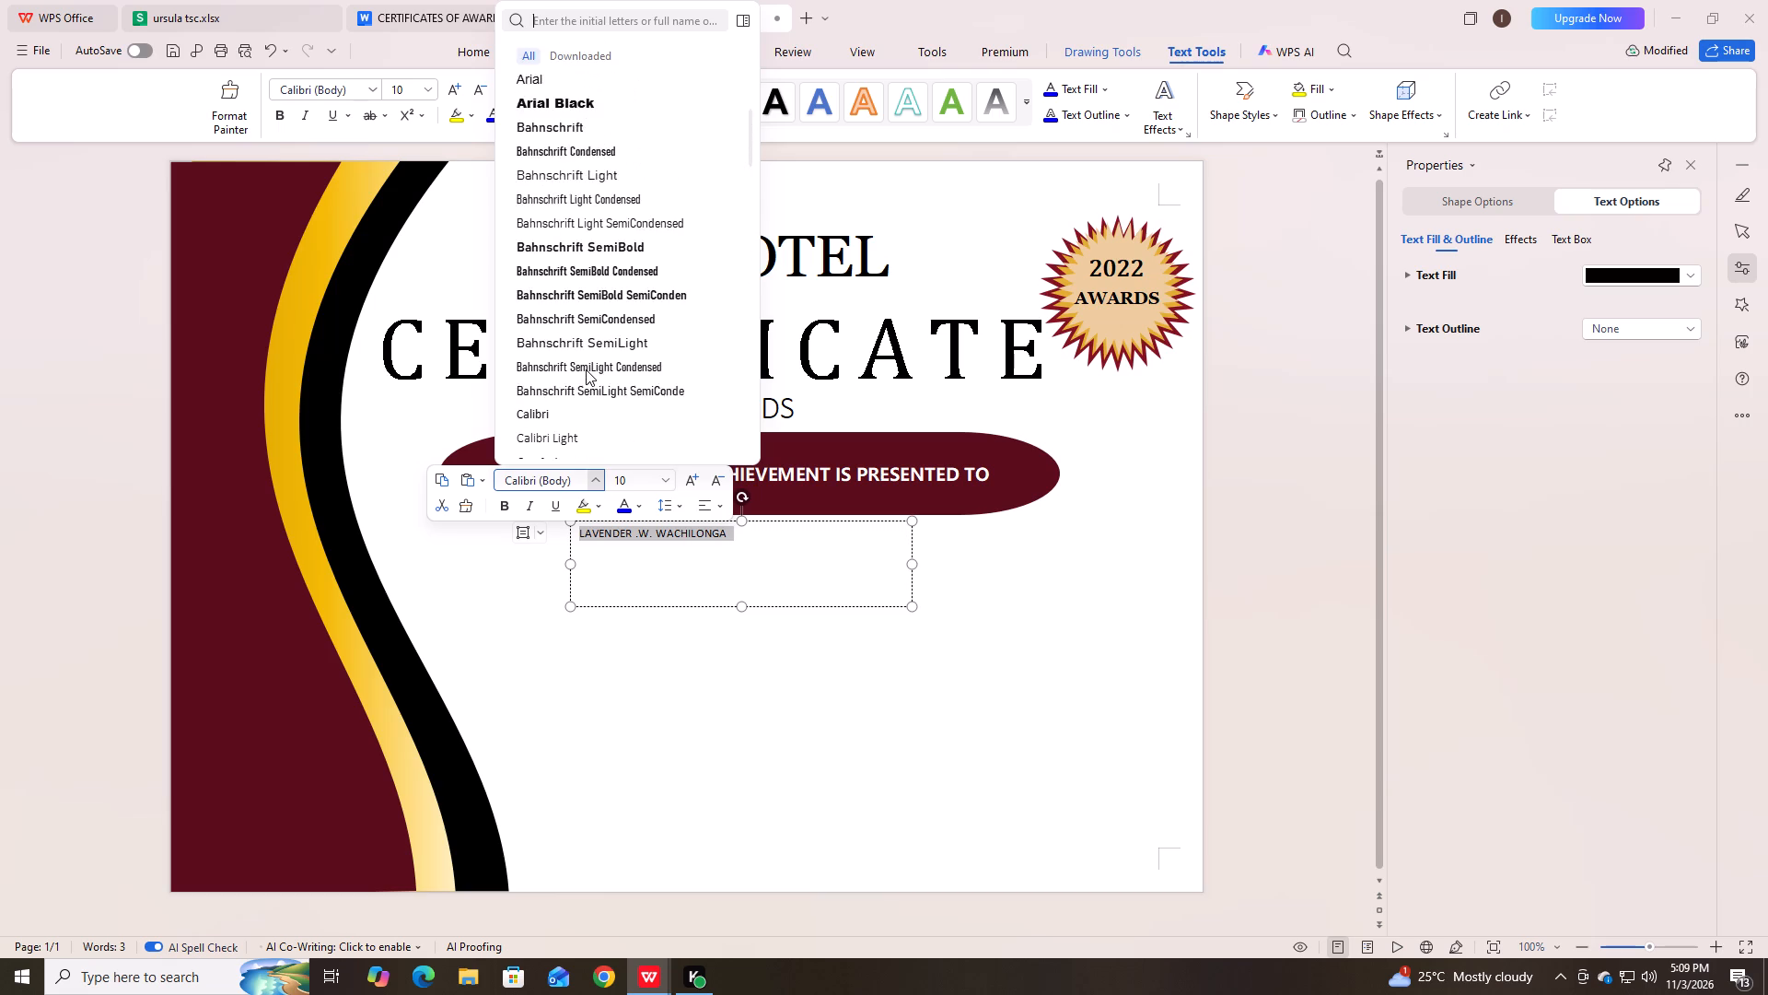
scroll(586, 369, "up", 13)
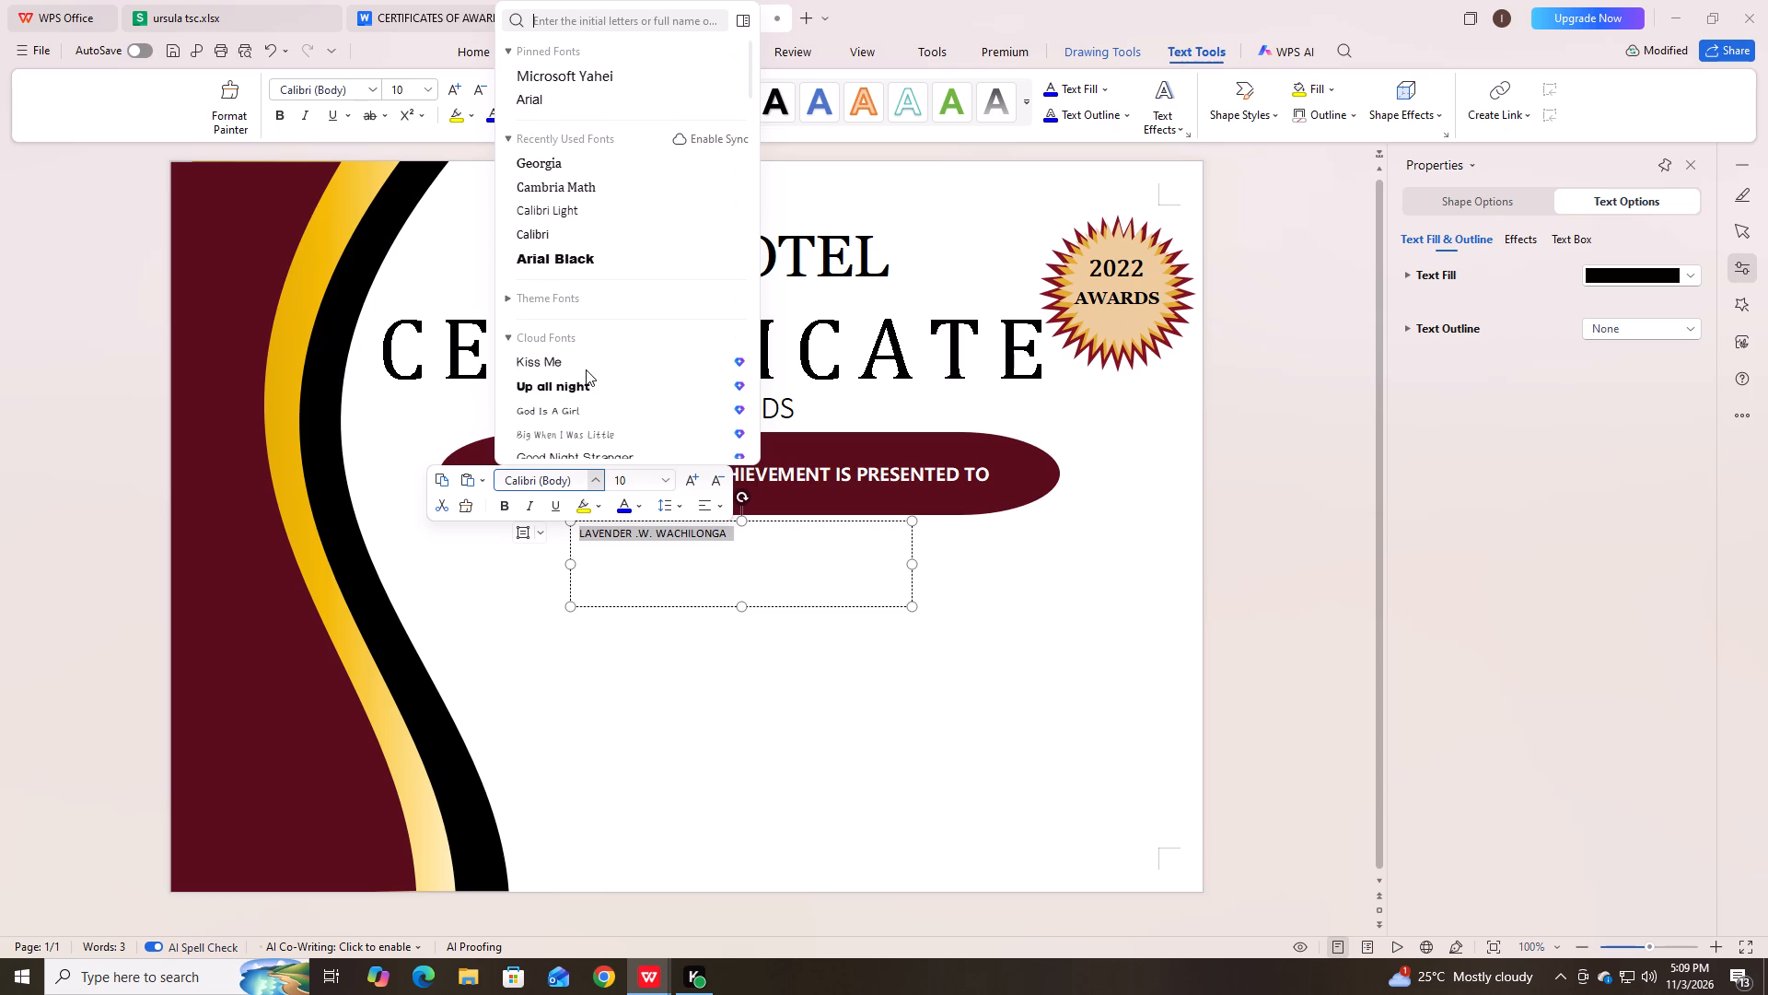
scroll(578, 254, "down", 3)
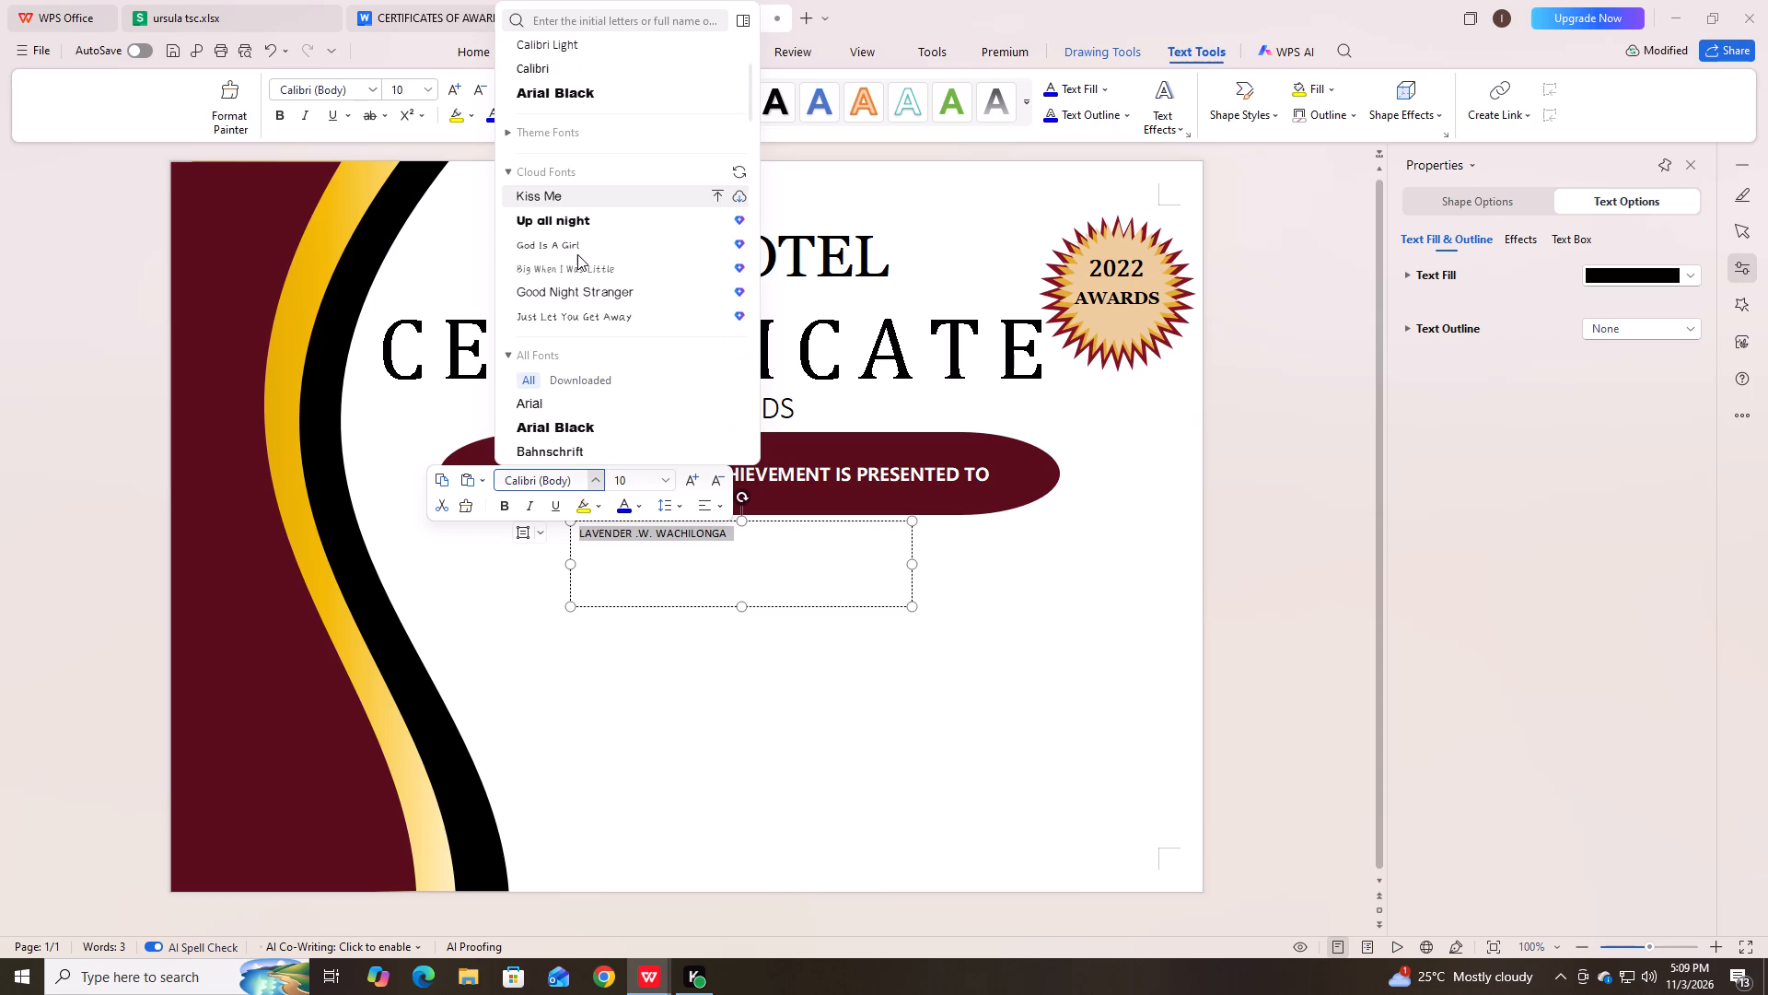
scroll(577, 254, "down", 2)
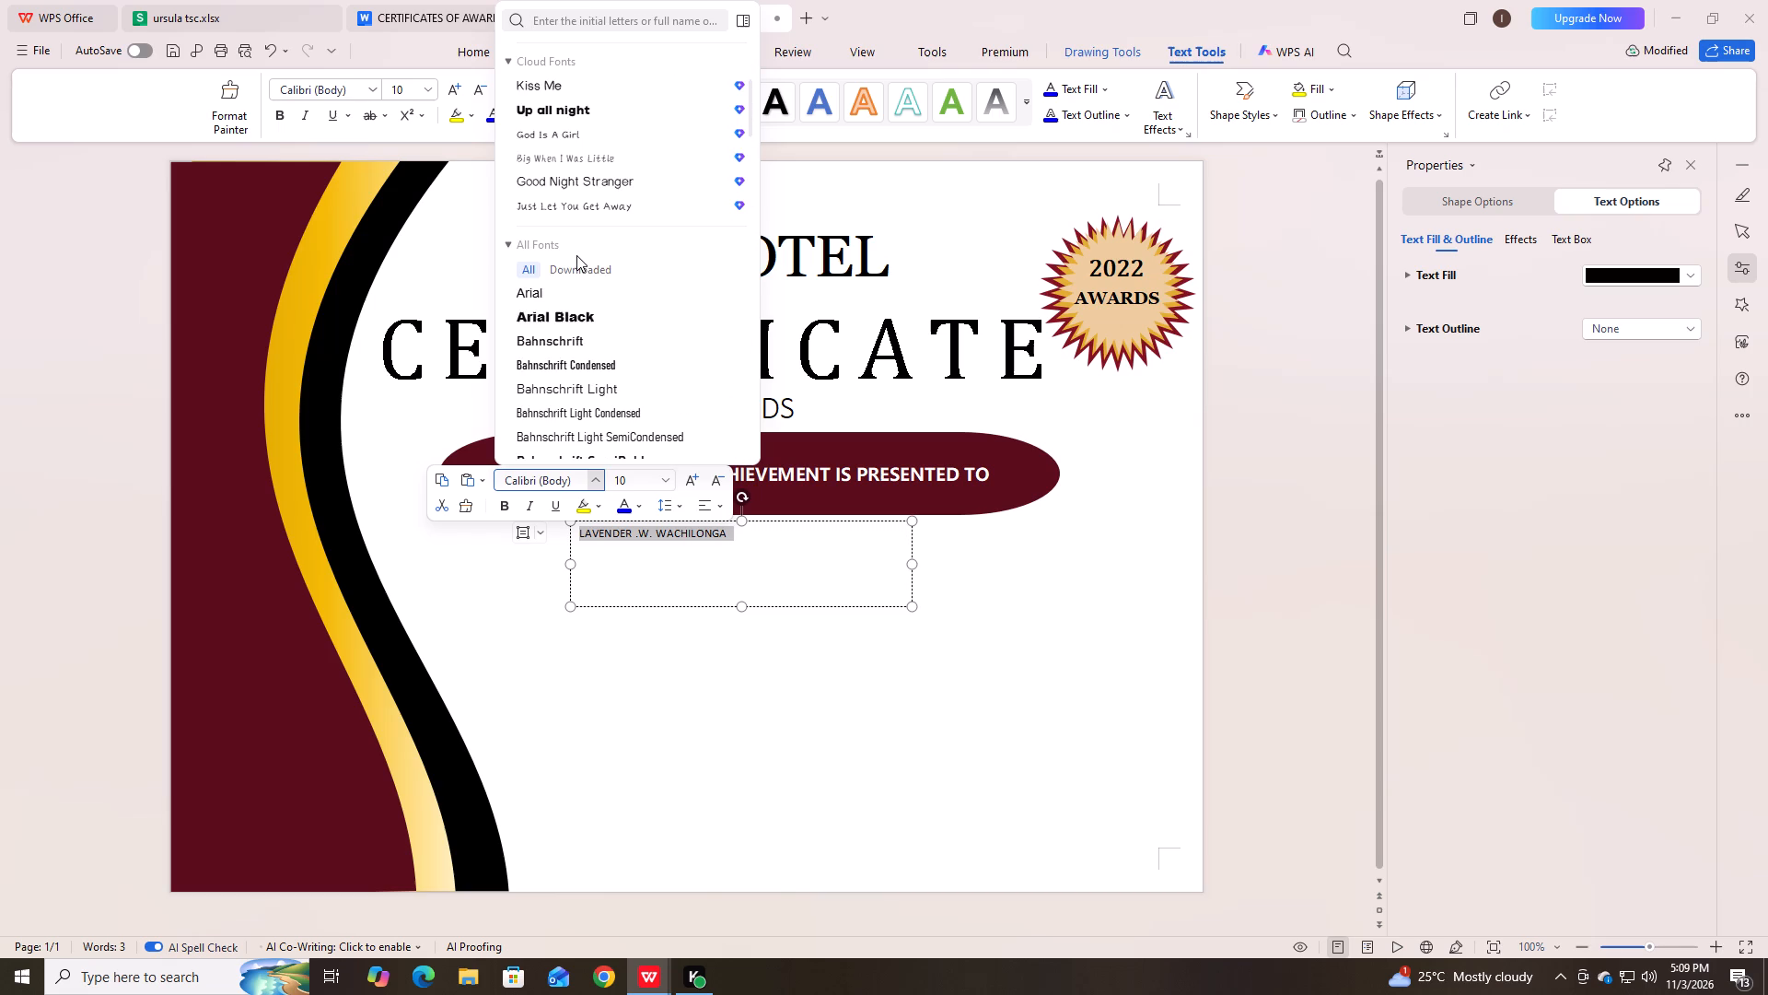
scroll(576, 256, "down", 2)
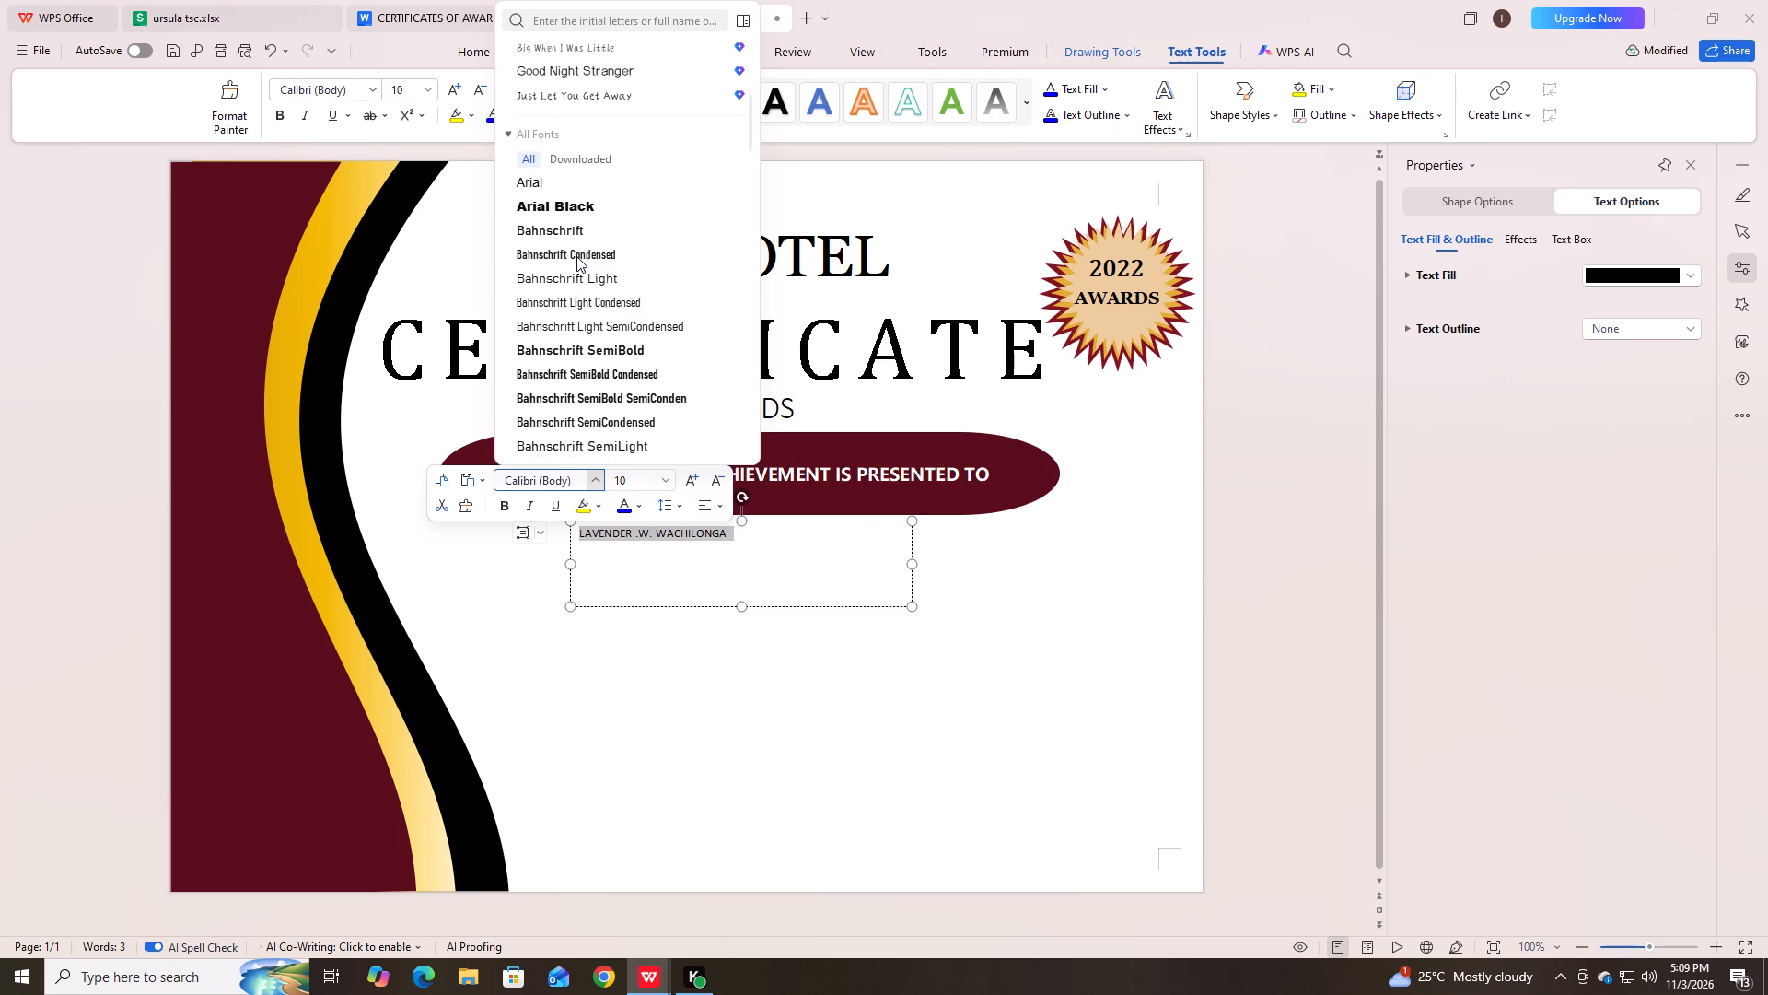
scroll(576, 256, "down", 4)
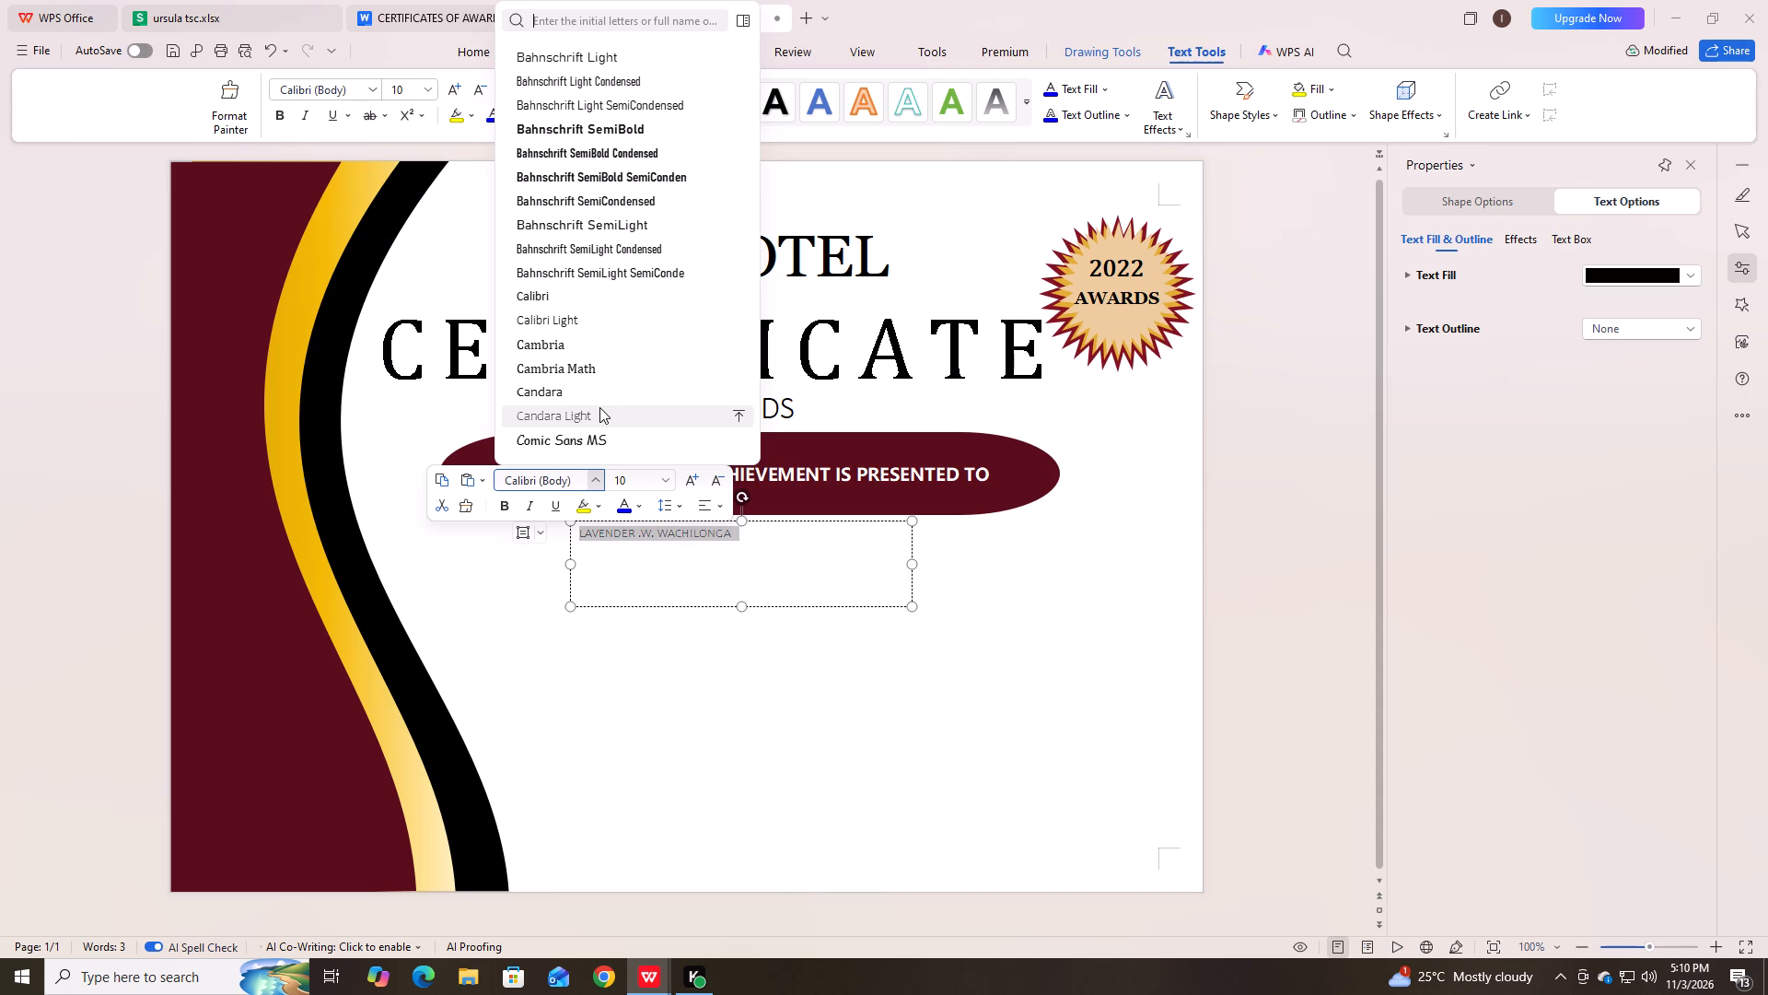
scroll(599, 407, "down", 1)
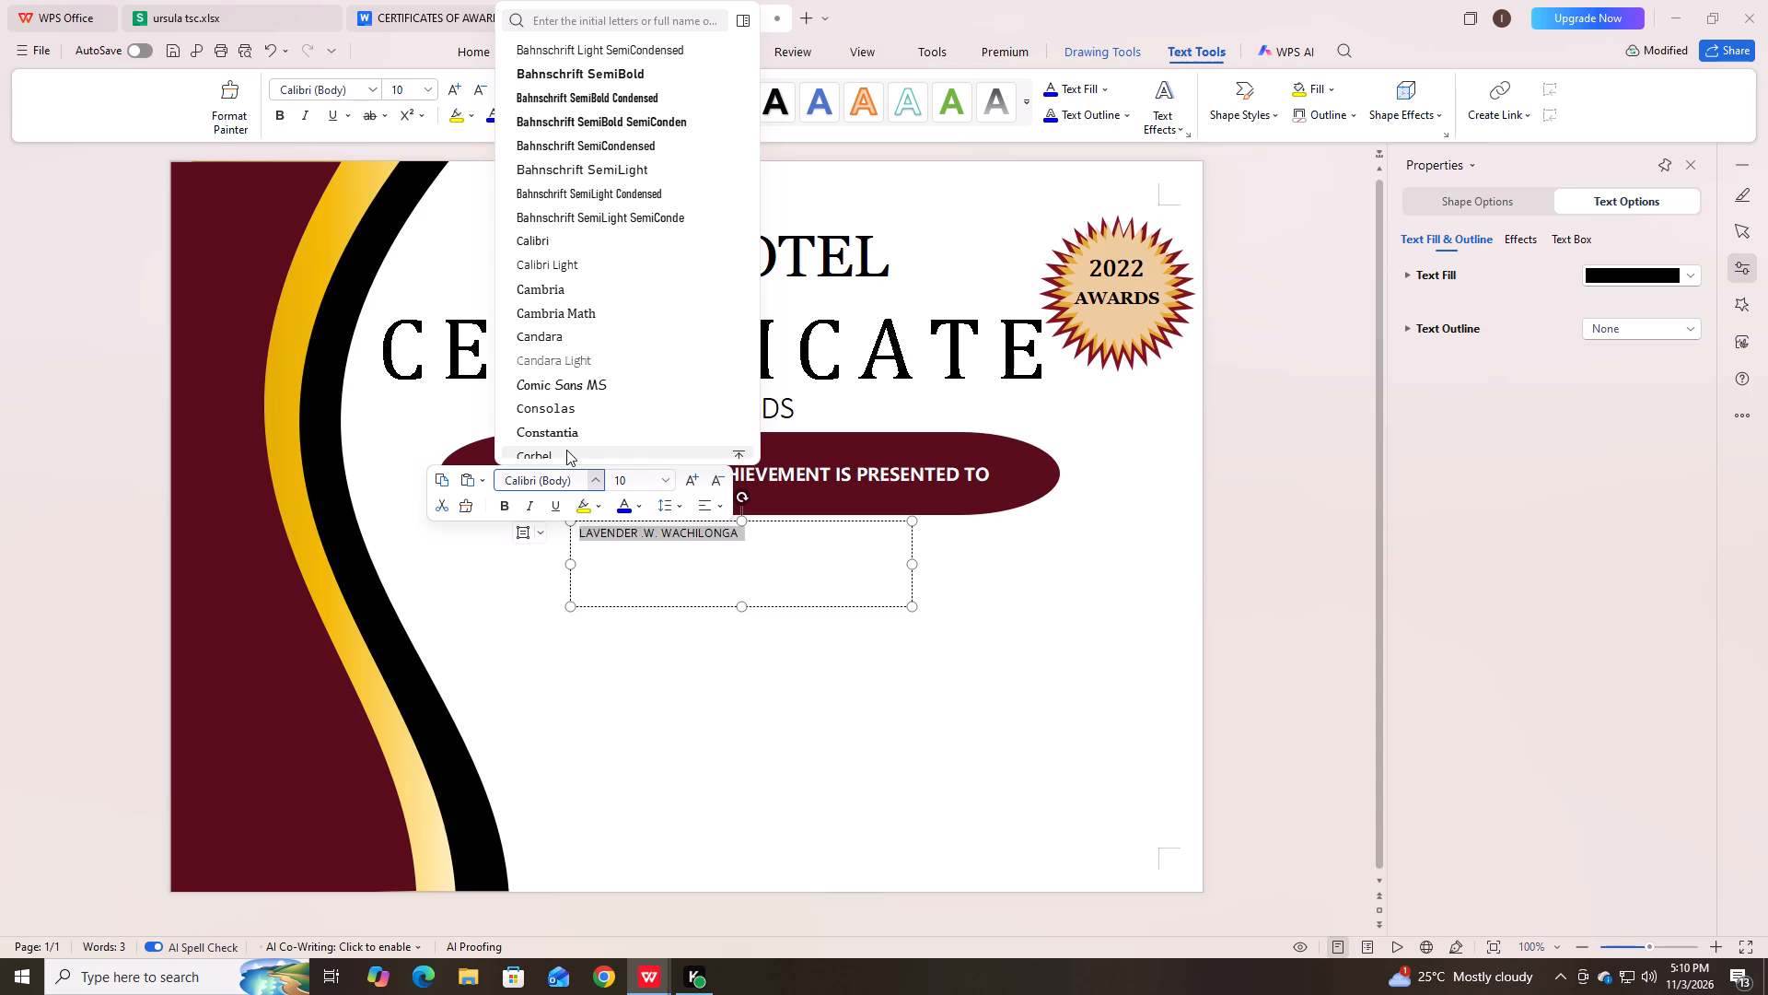
scroll(566, 450, "down", 3)
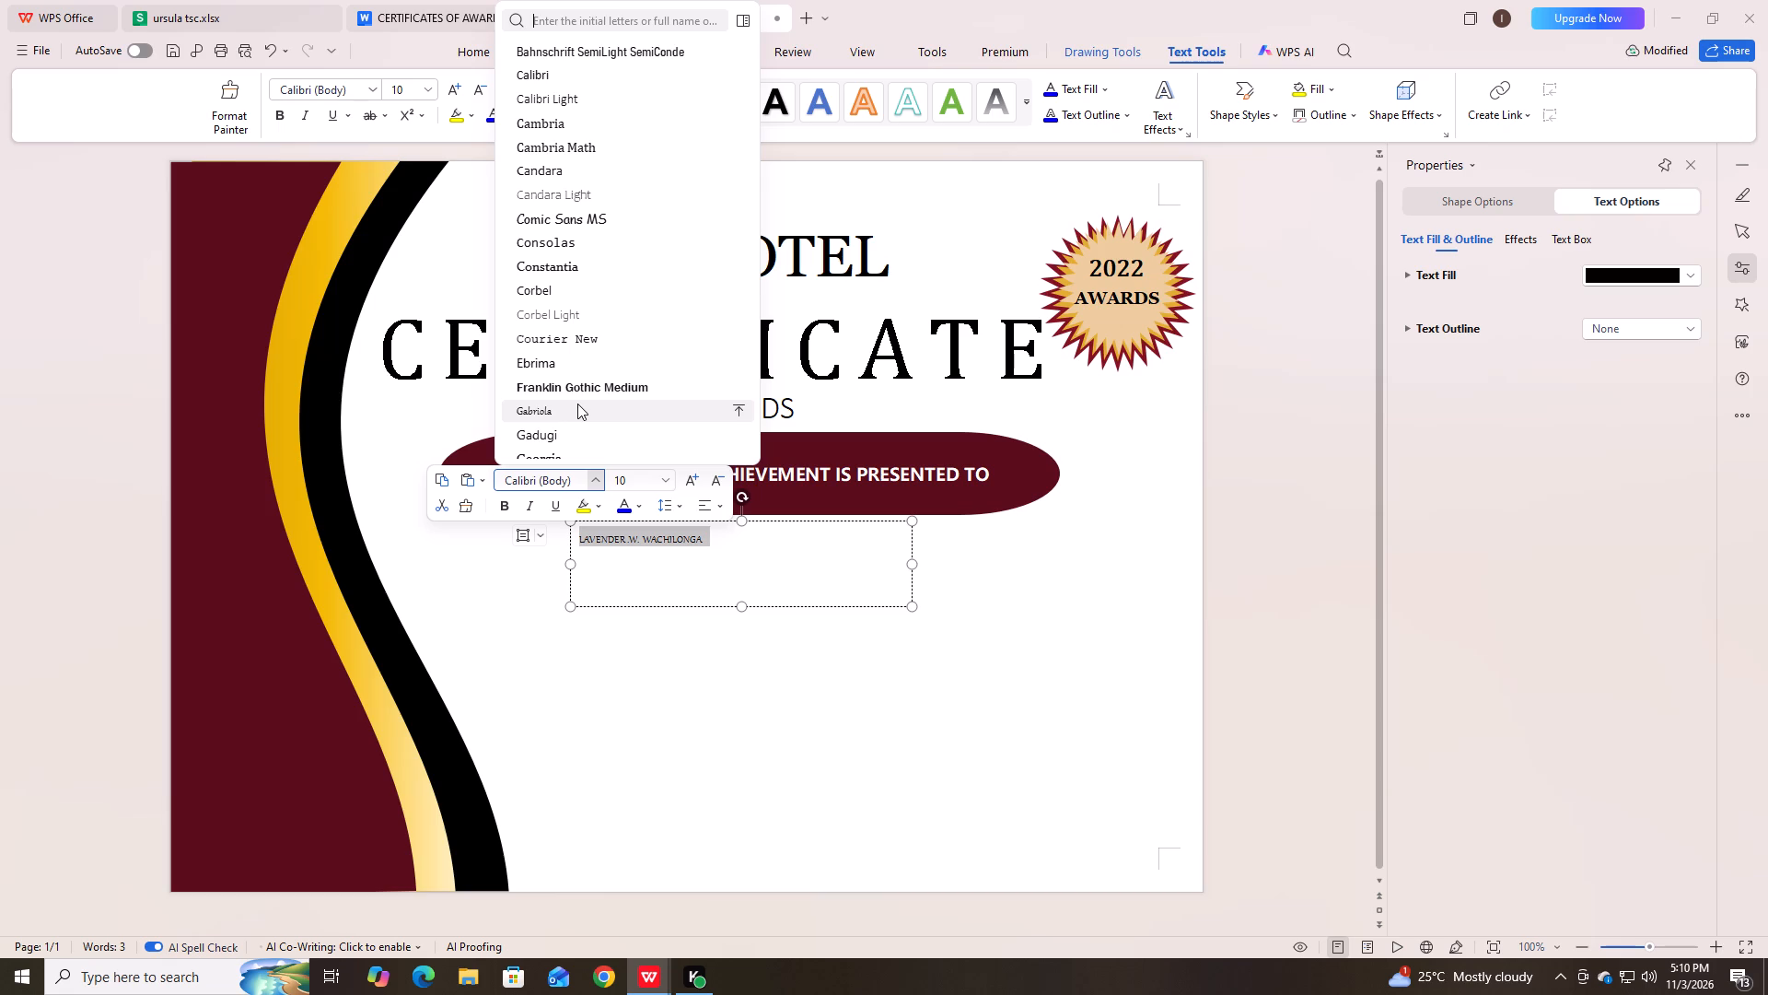
left_click(577, 404)
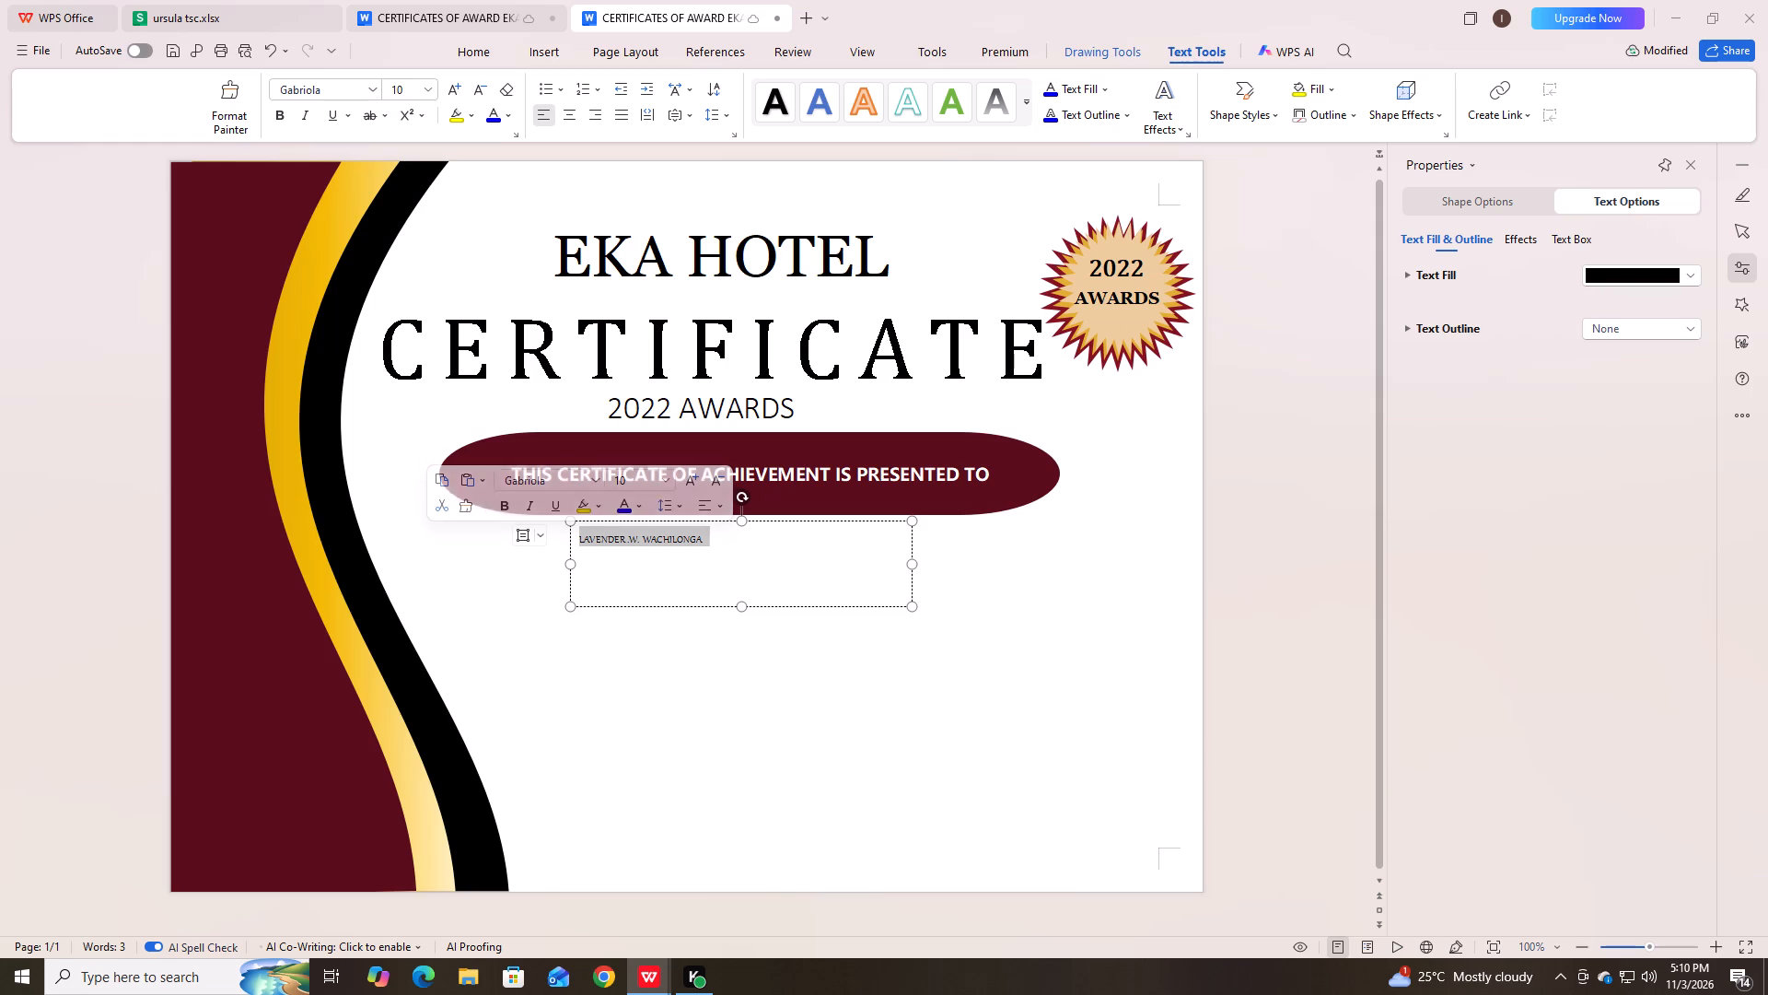
Set the recipient's name to font size 14 and make it bold, italic and underlined.
left_click(668, 479)
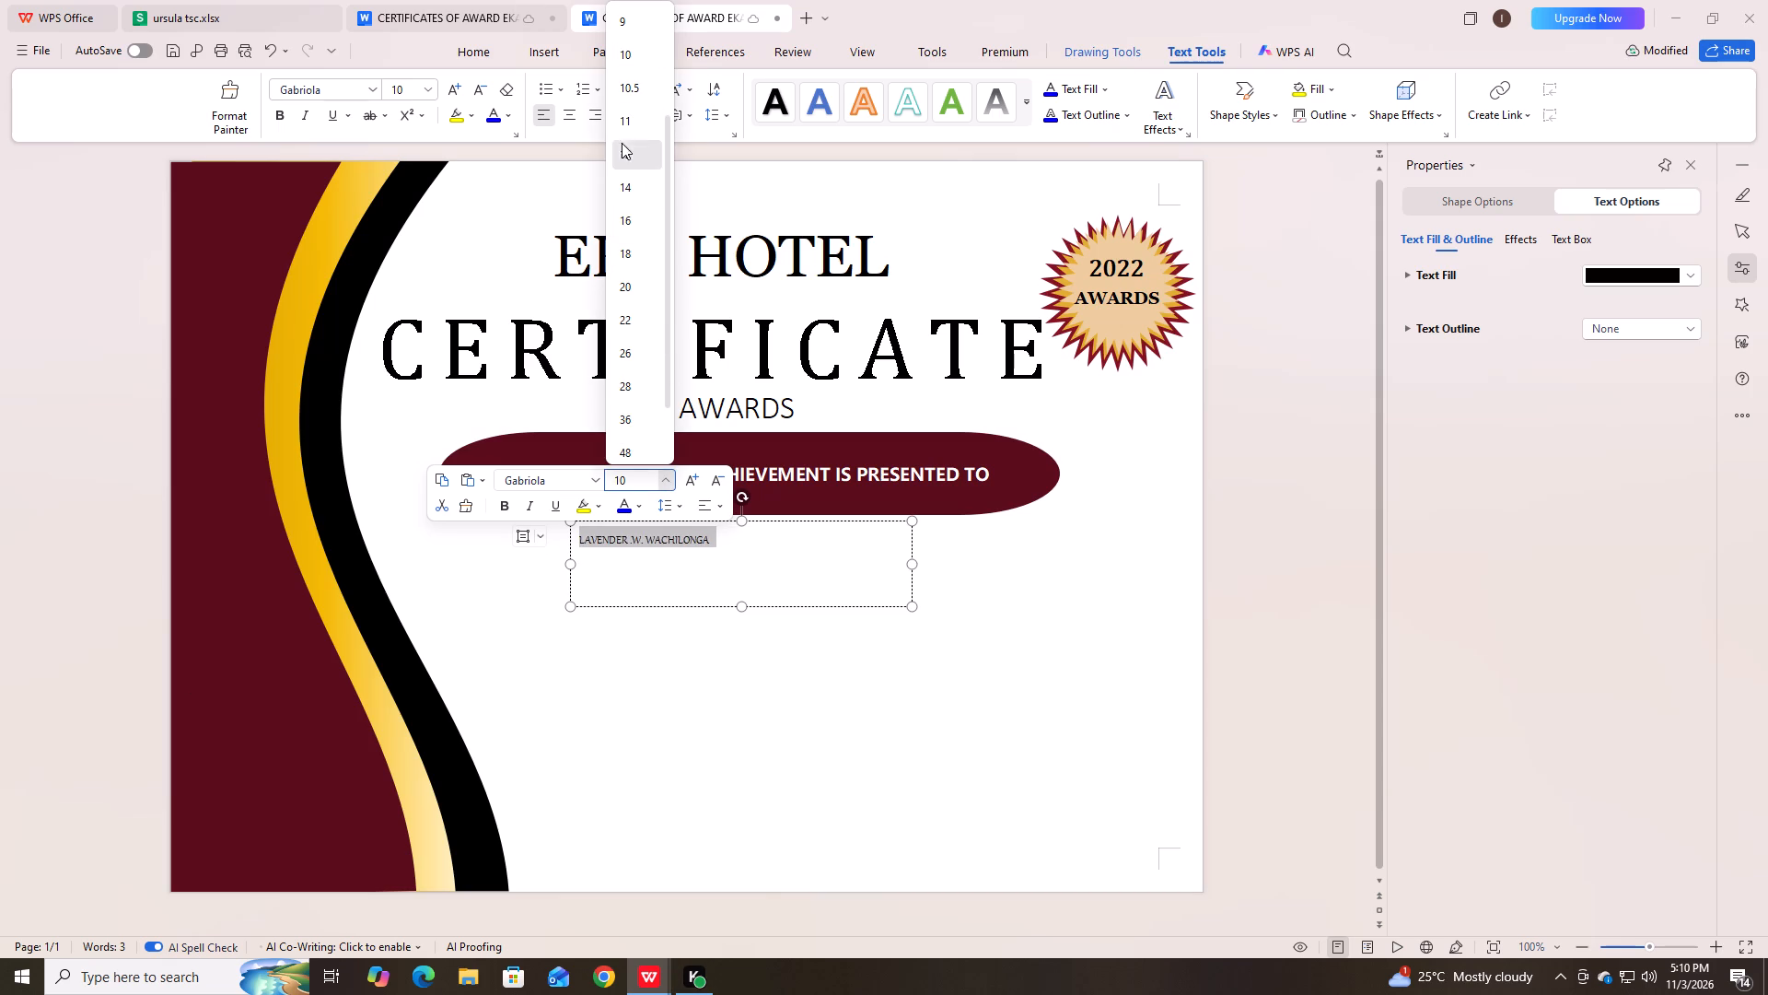
left_click(638, 199)
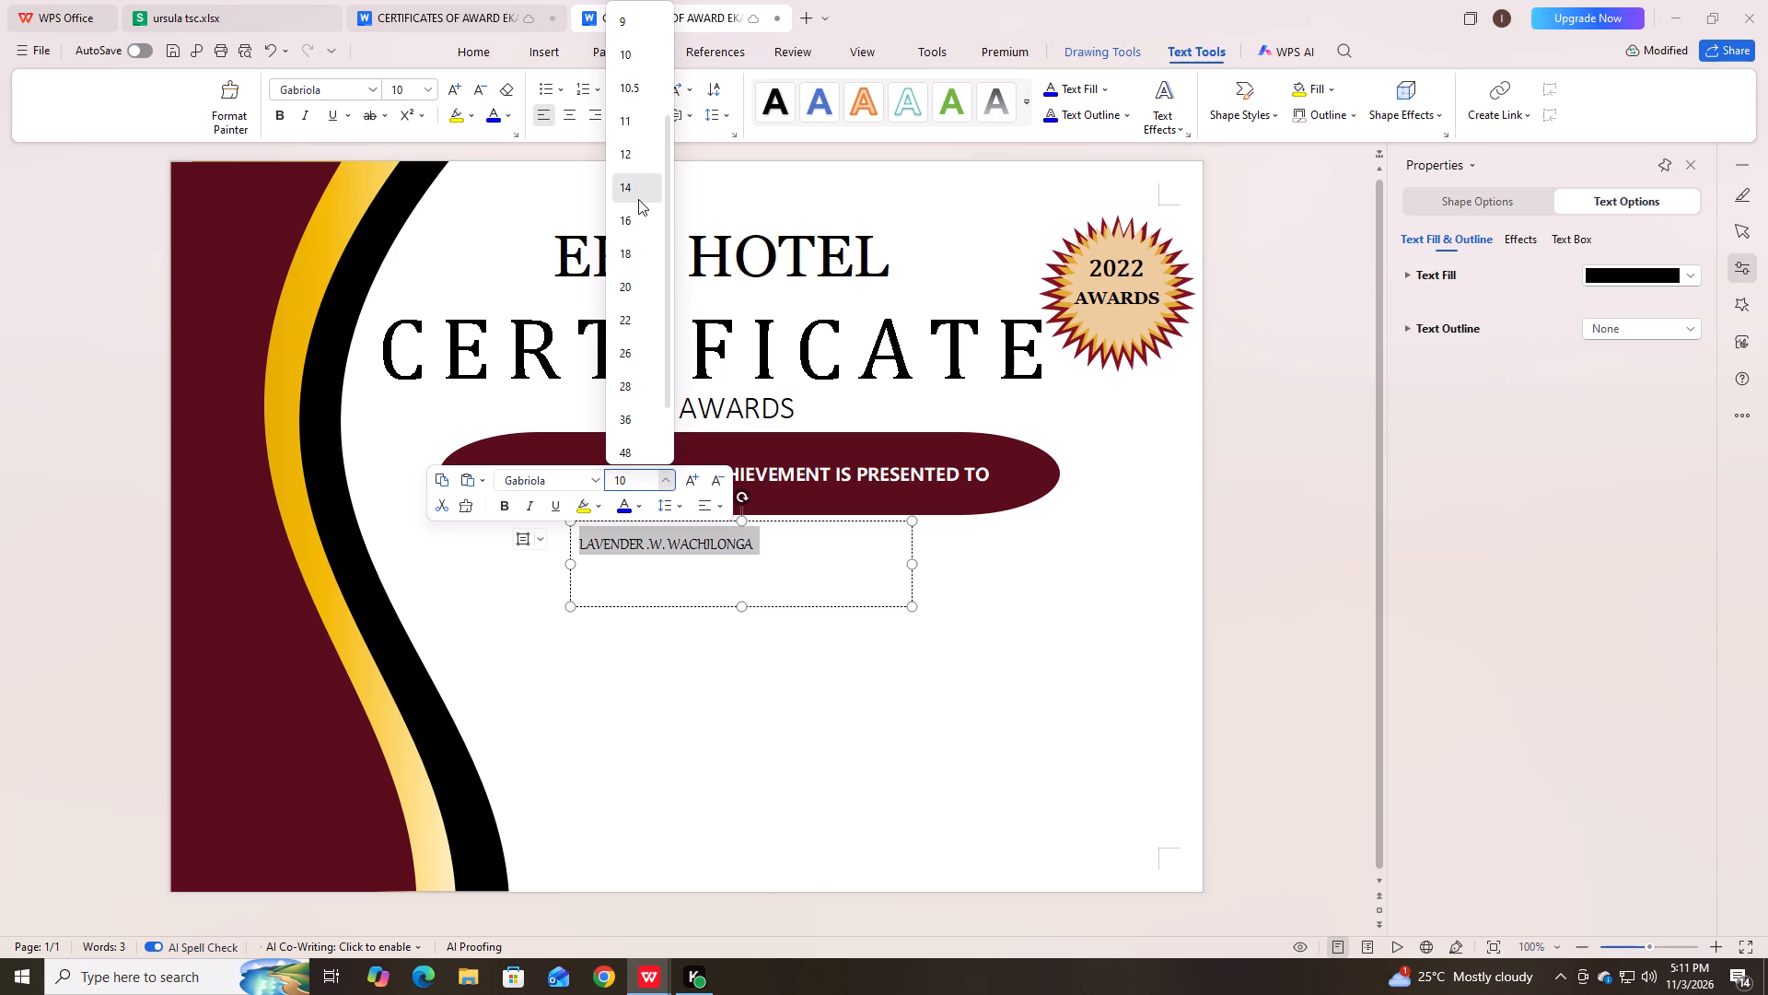
left_click(506, 507)
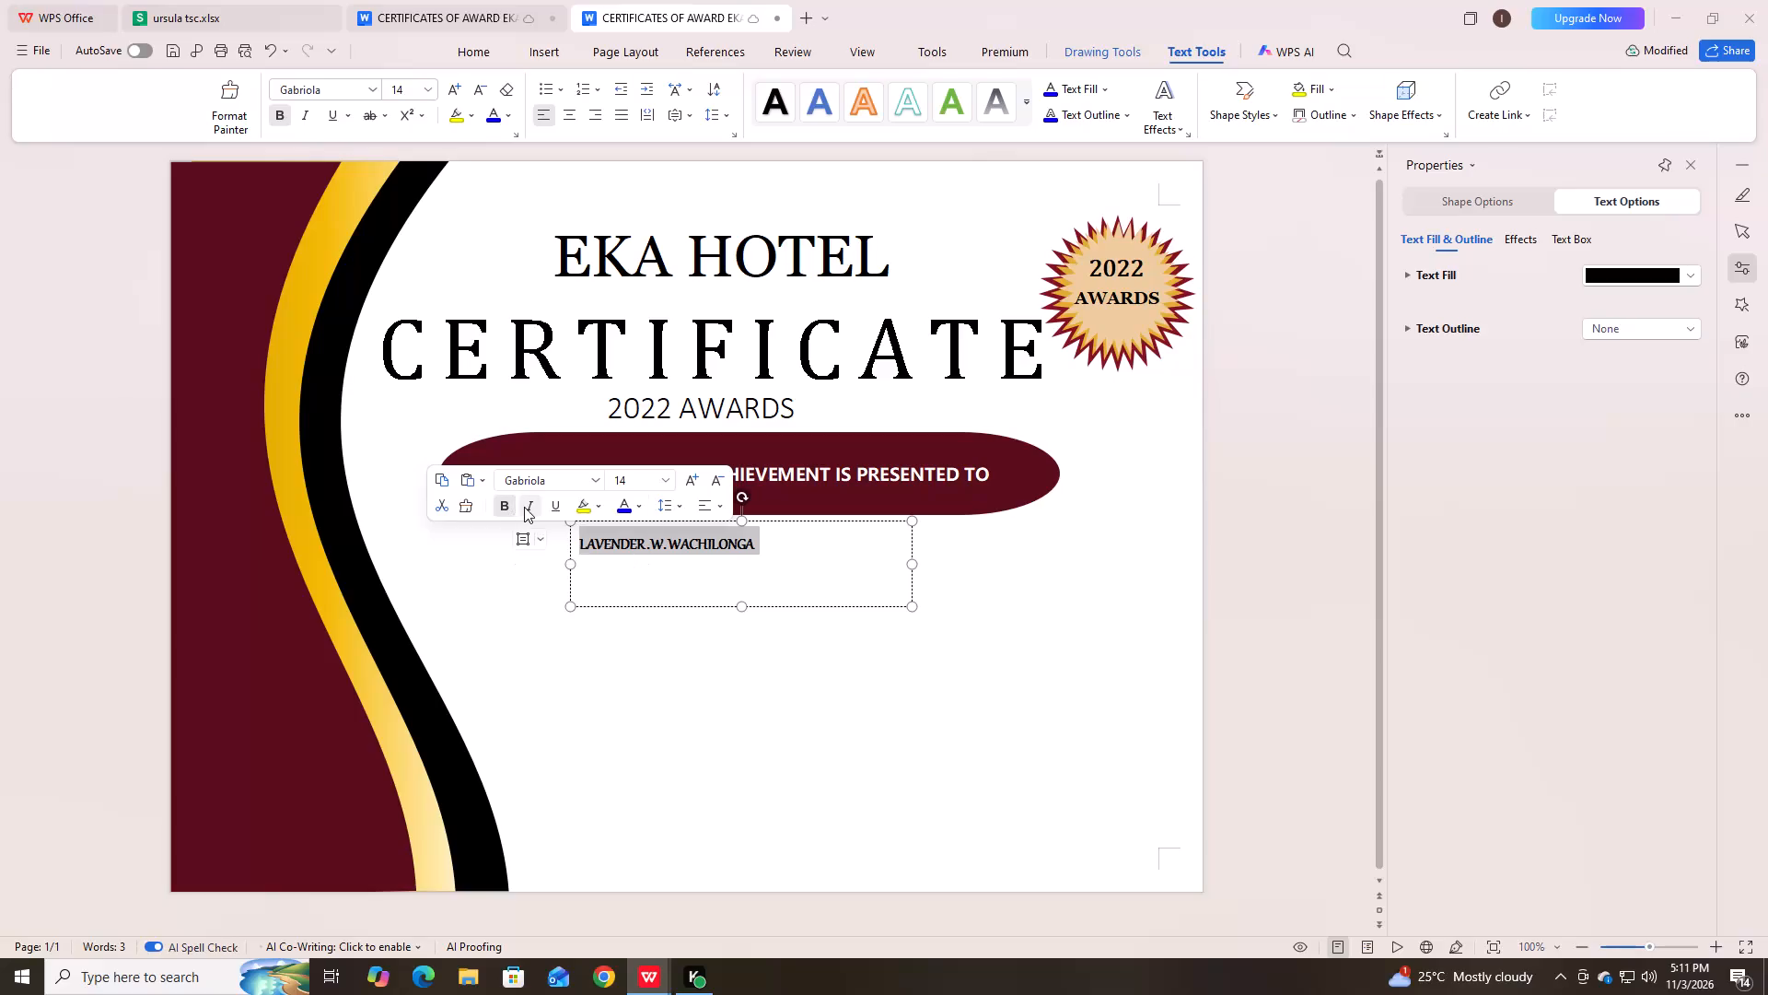
left_click(525, 507)
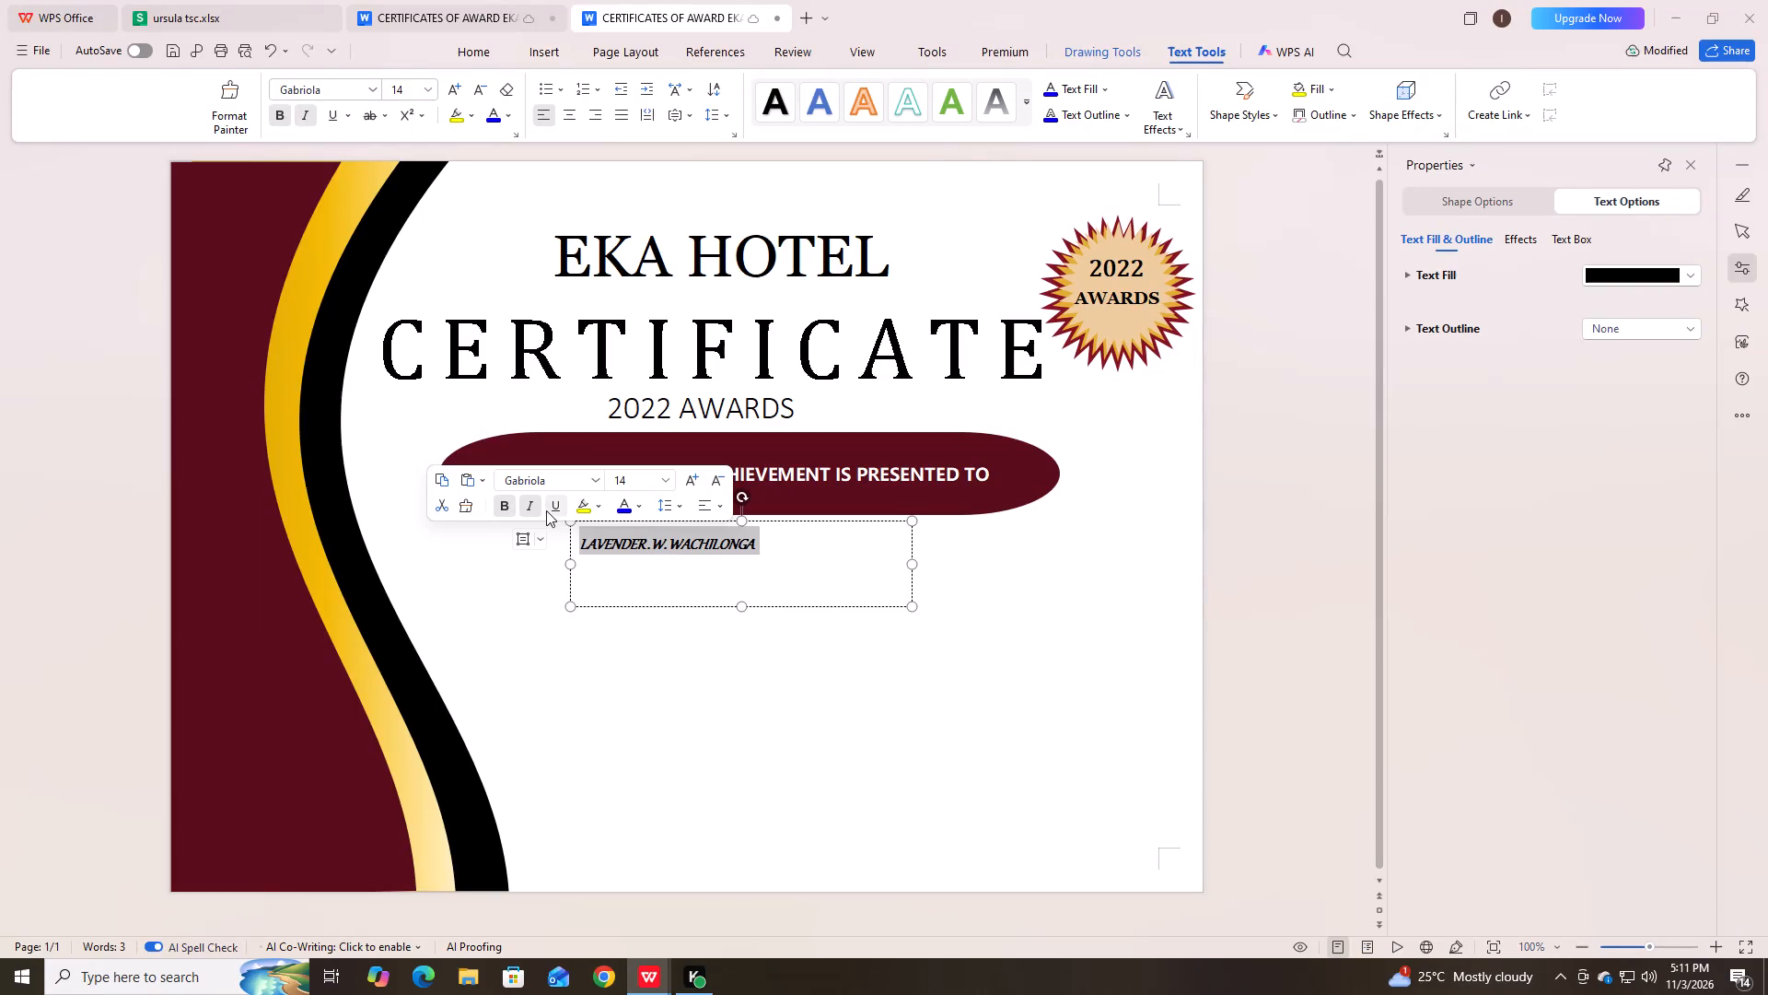
left_click(559, 510)
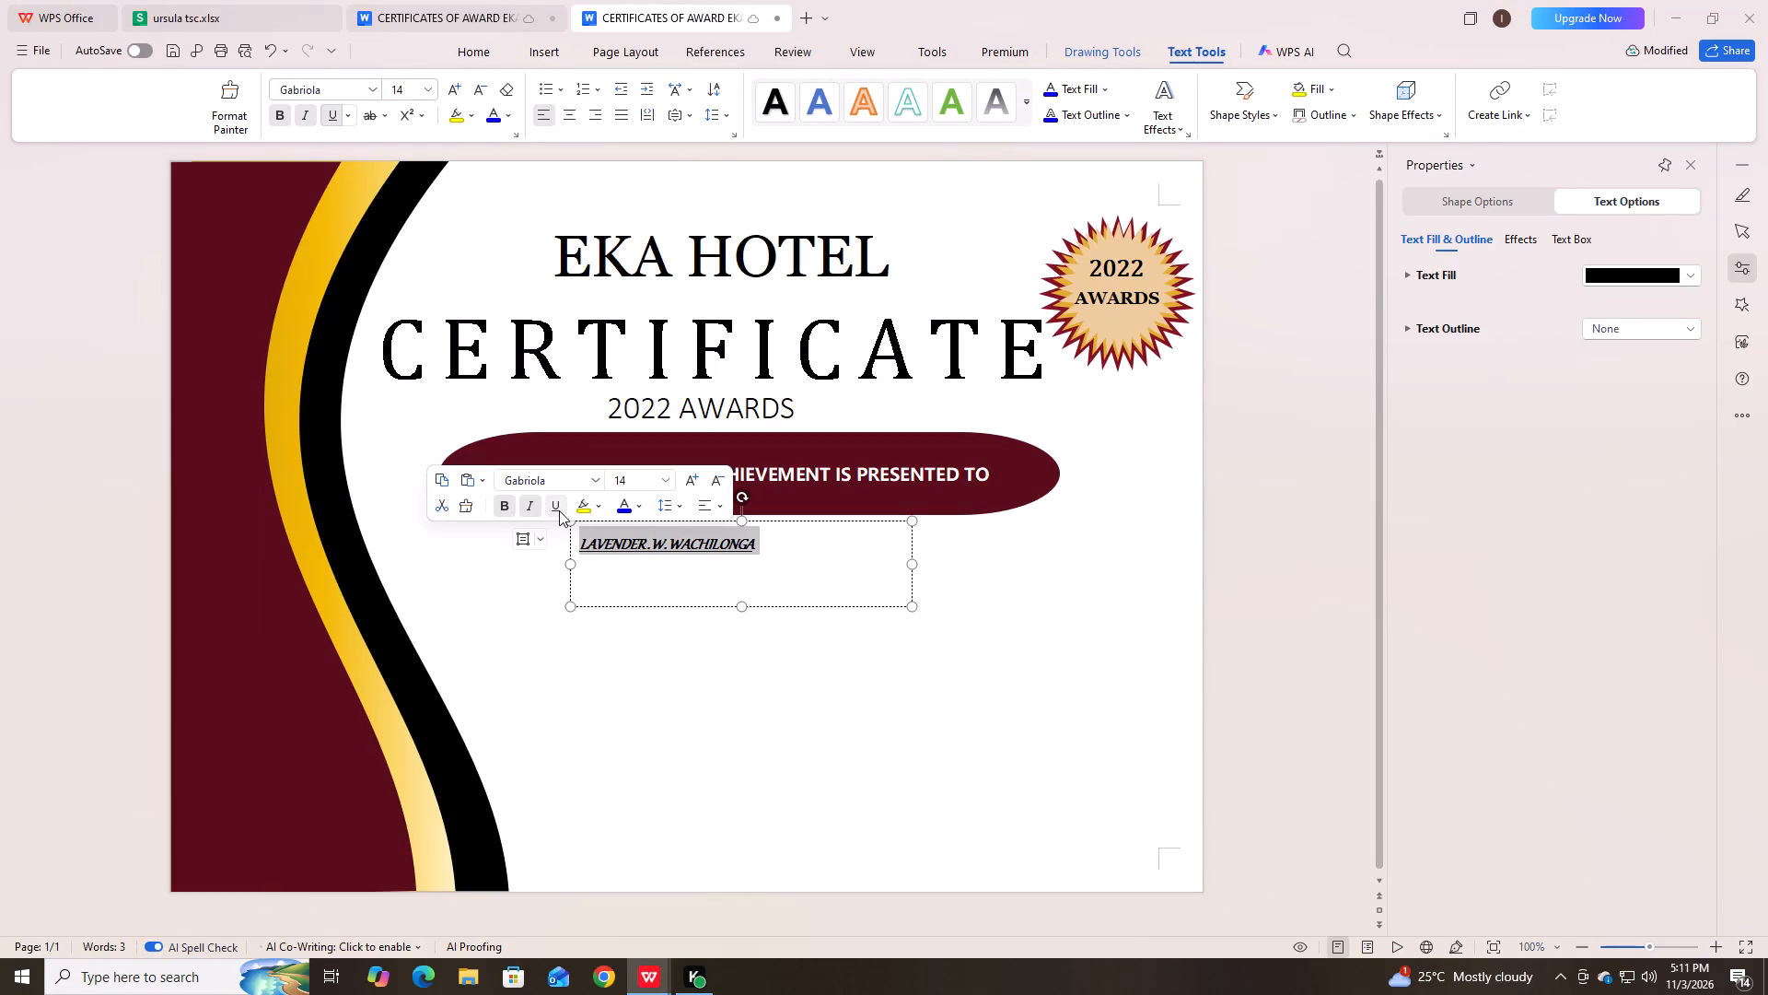
left_click(524, 624)
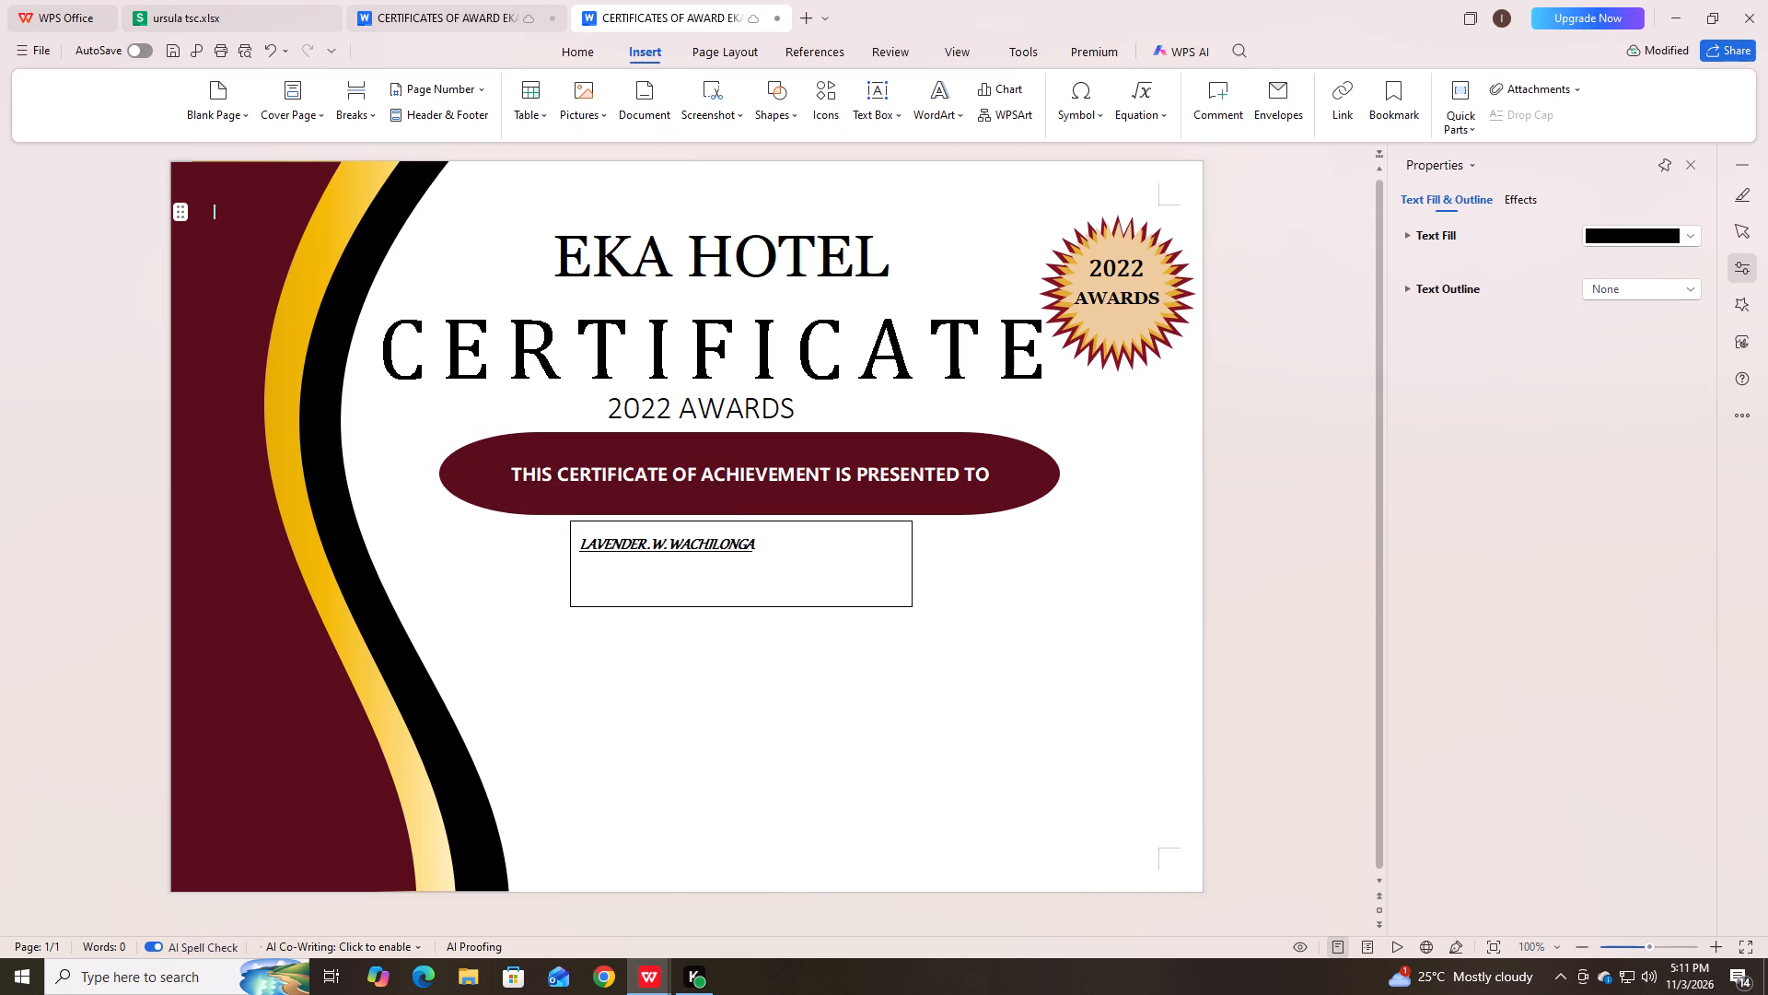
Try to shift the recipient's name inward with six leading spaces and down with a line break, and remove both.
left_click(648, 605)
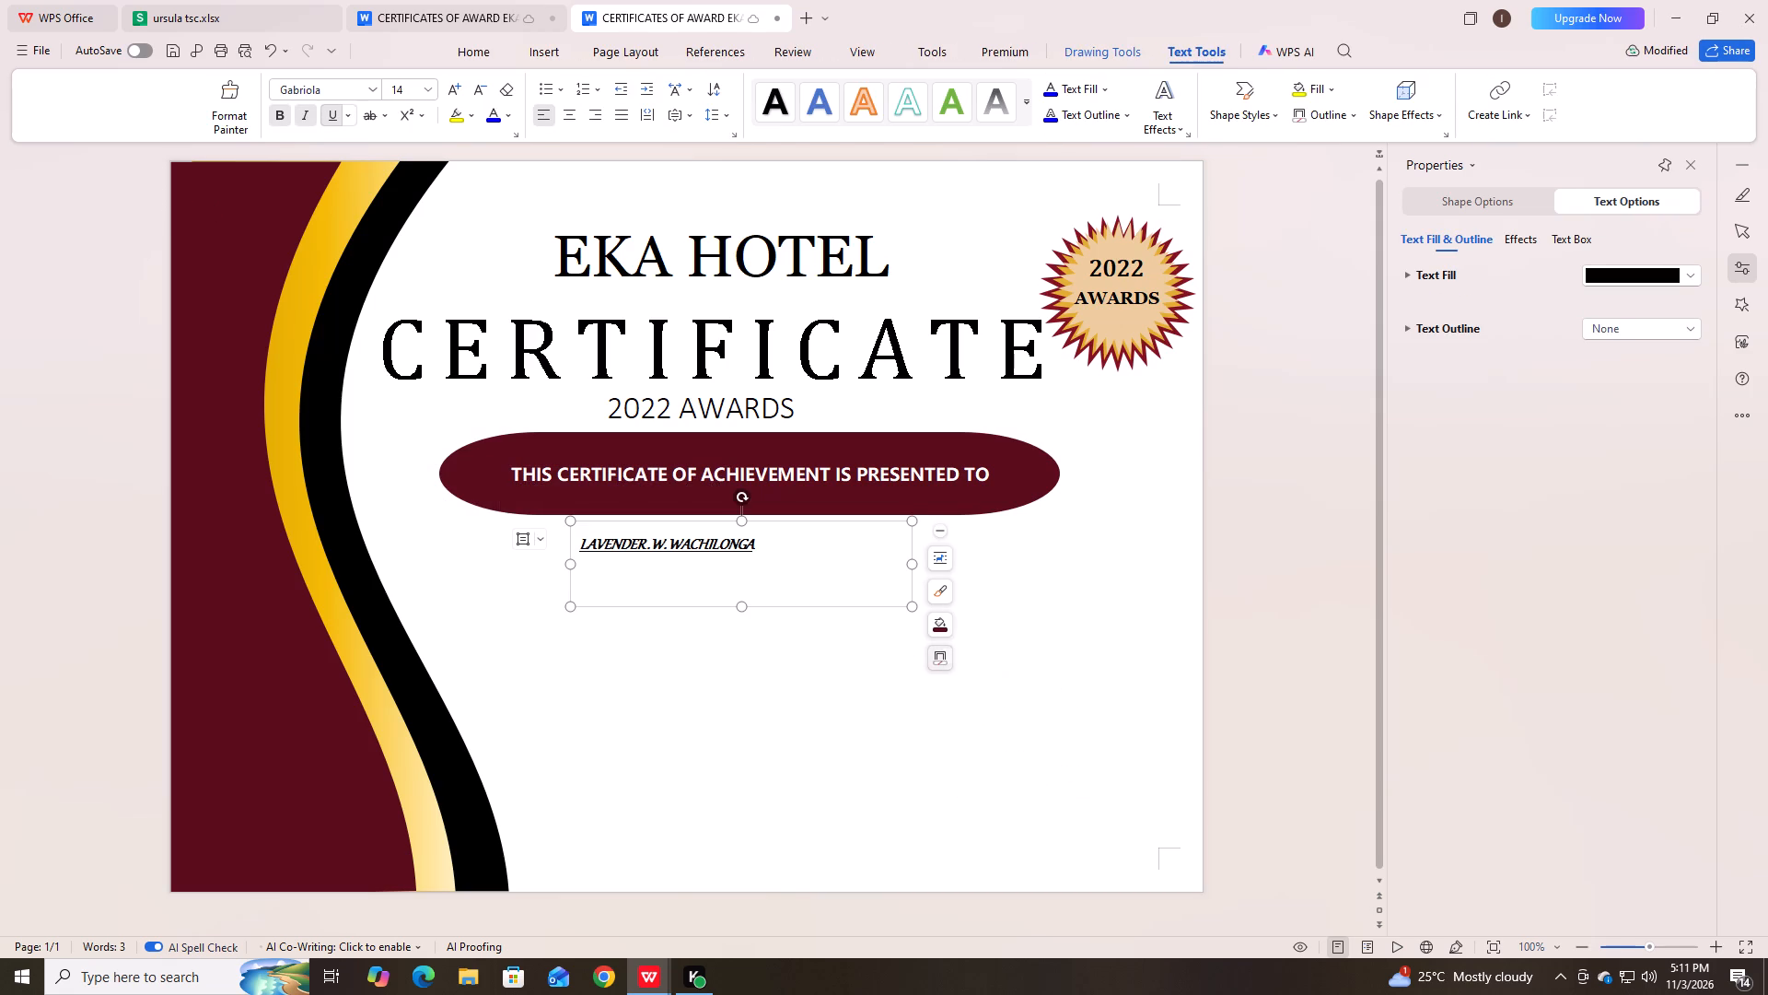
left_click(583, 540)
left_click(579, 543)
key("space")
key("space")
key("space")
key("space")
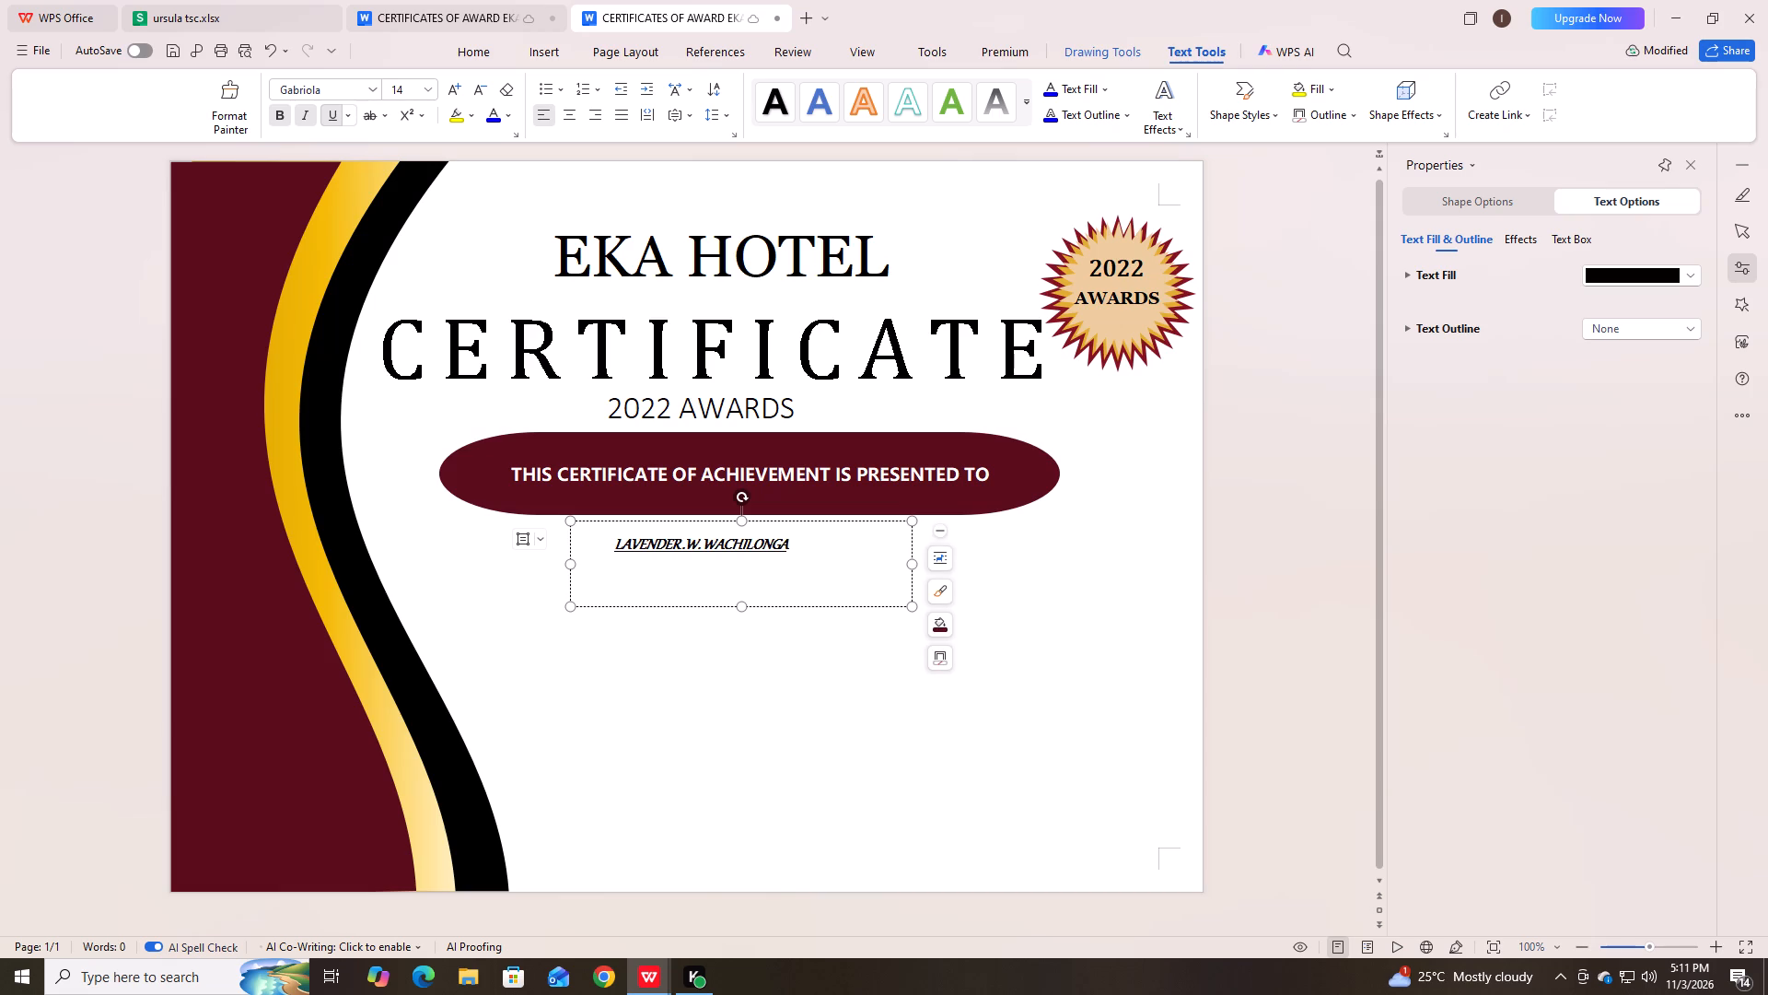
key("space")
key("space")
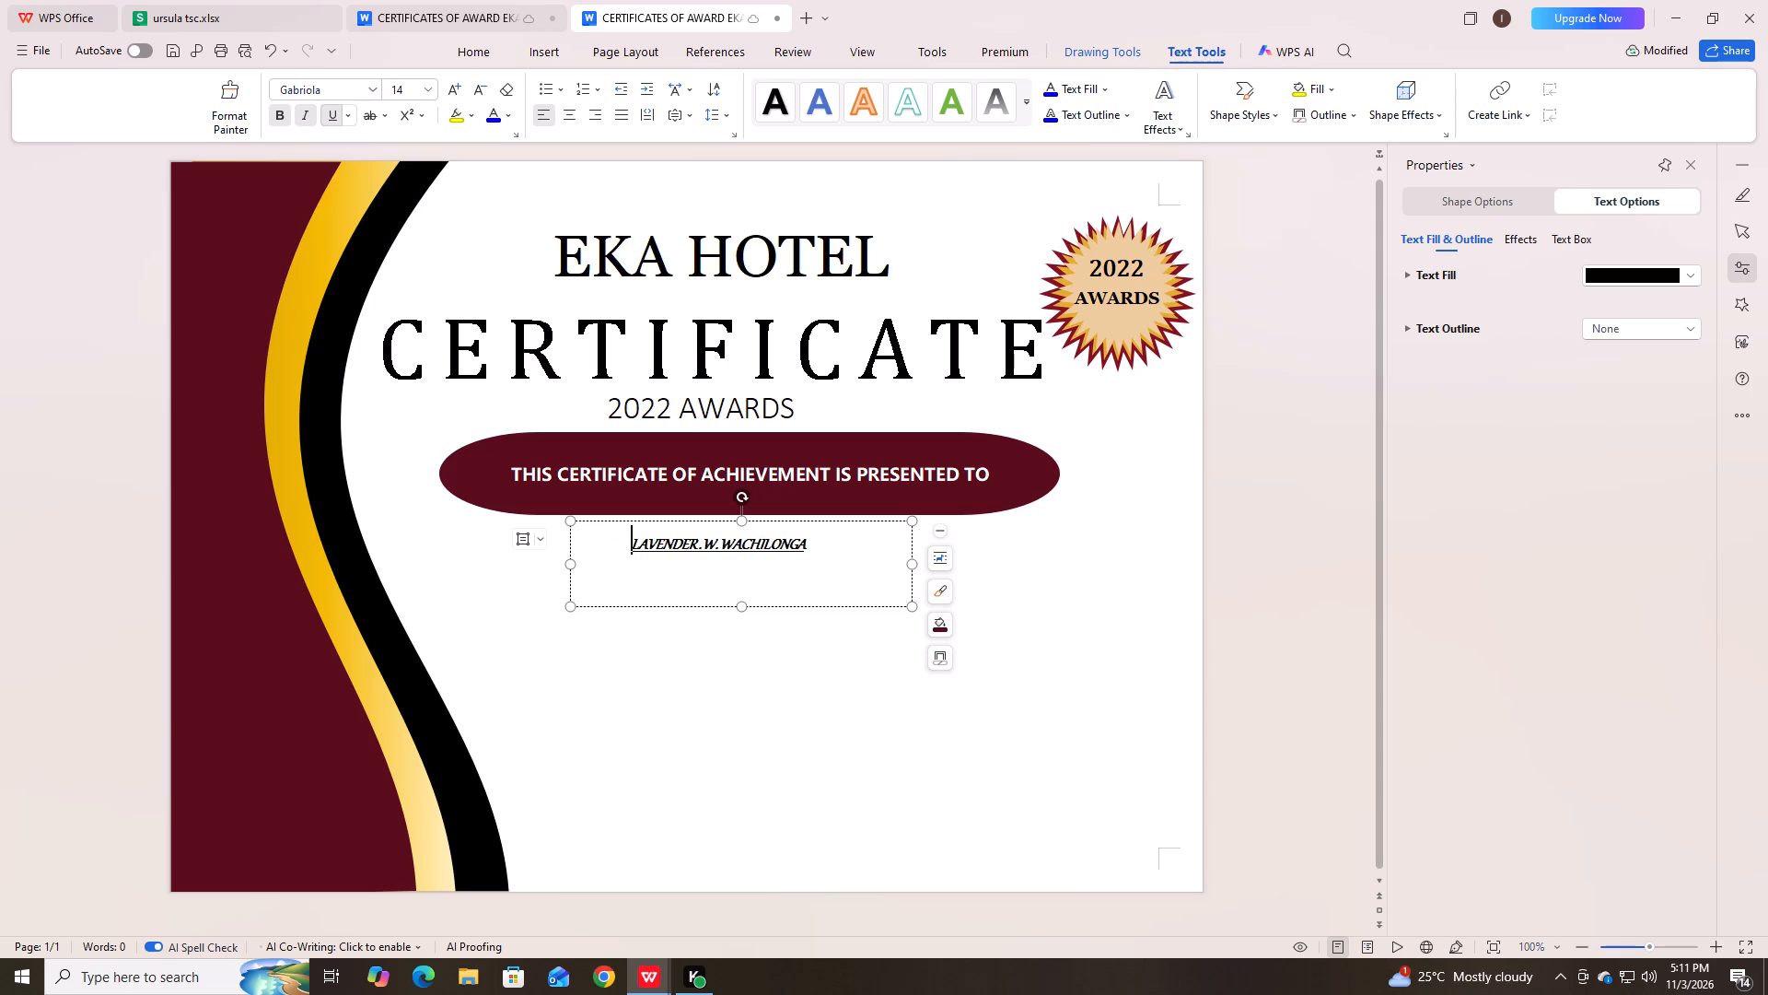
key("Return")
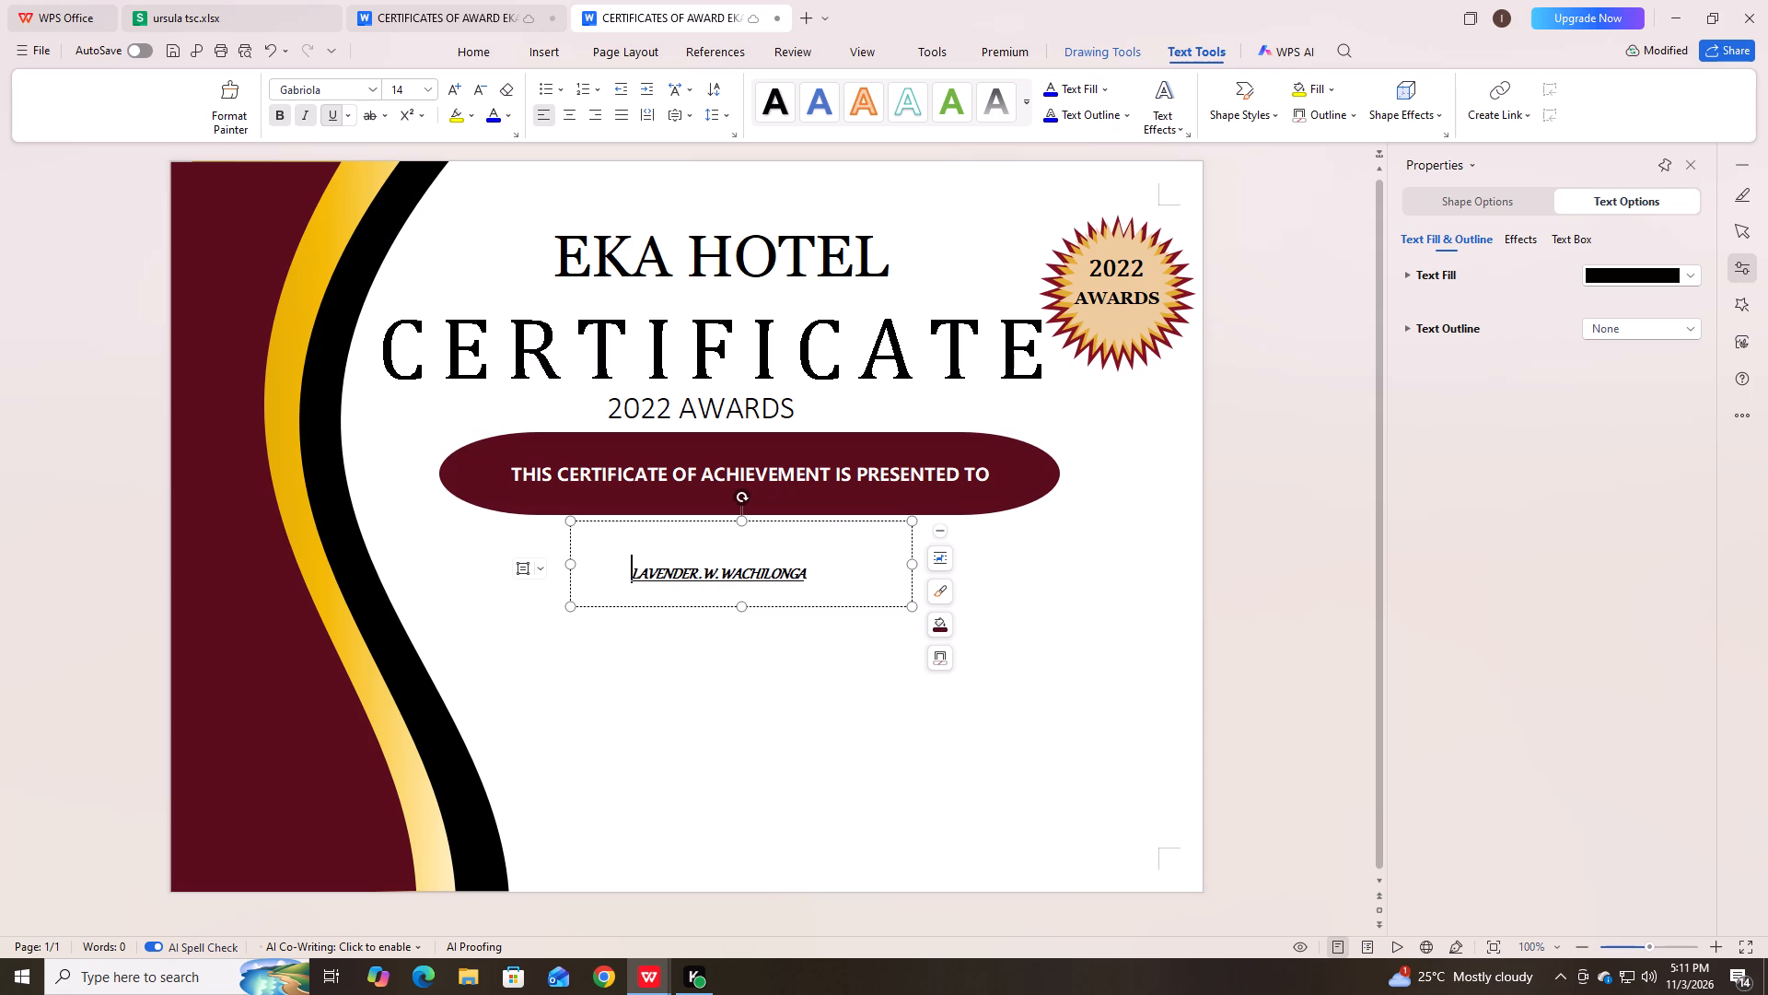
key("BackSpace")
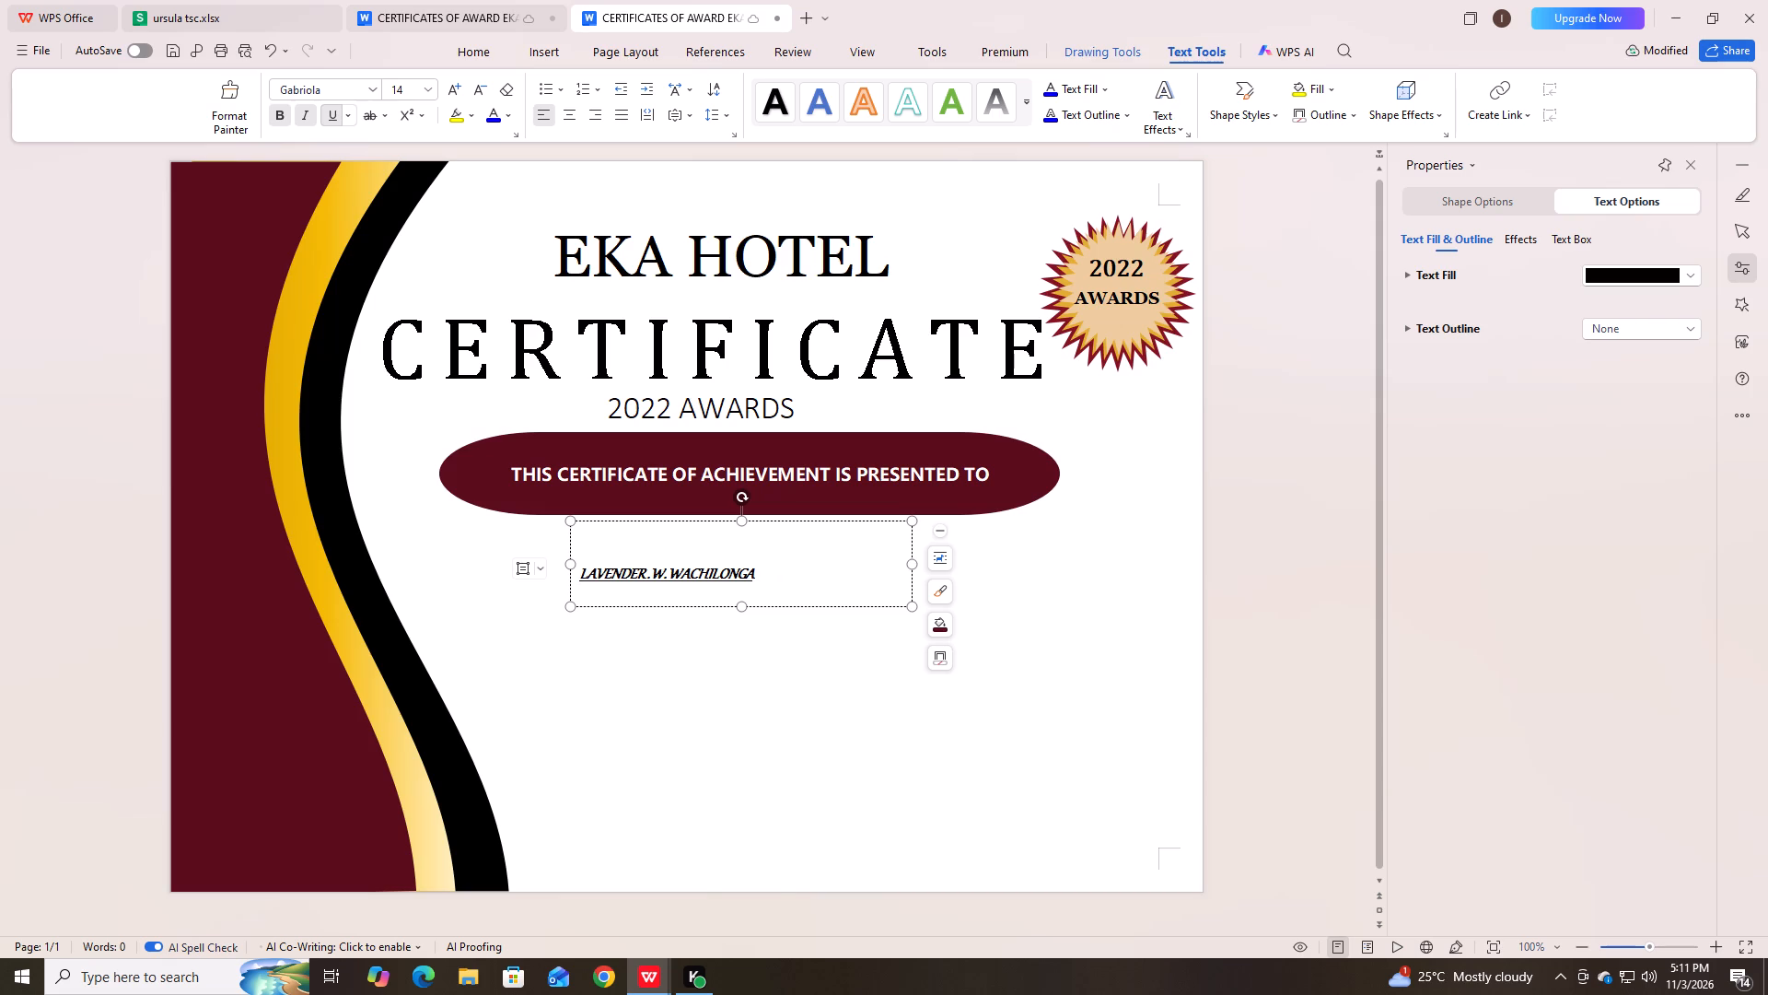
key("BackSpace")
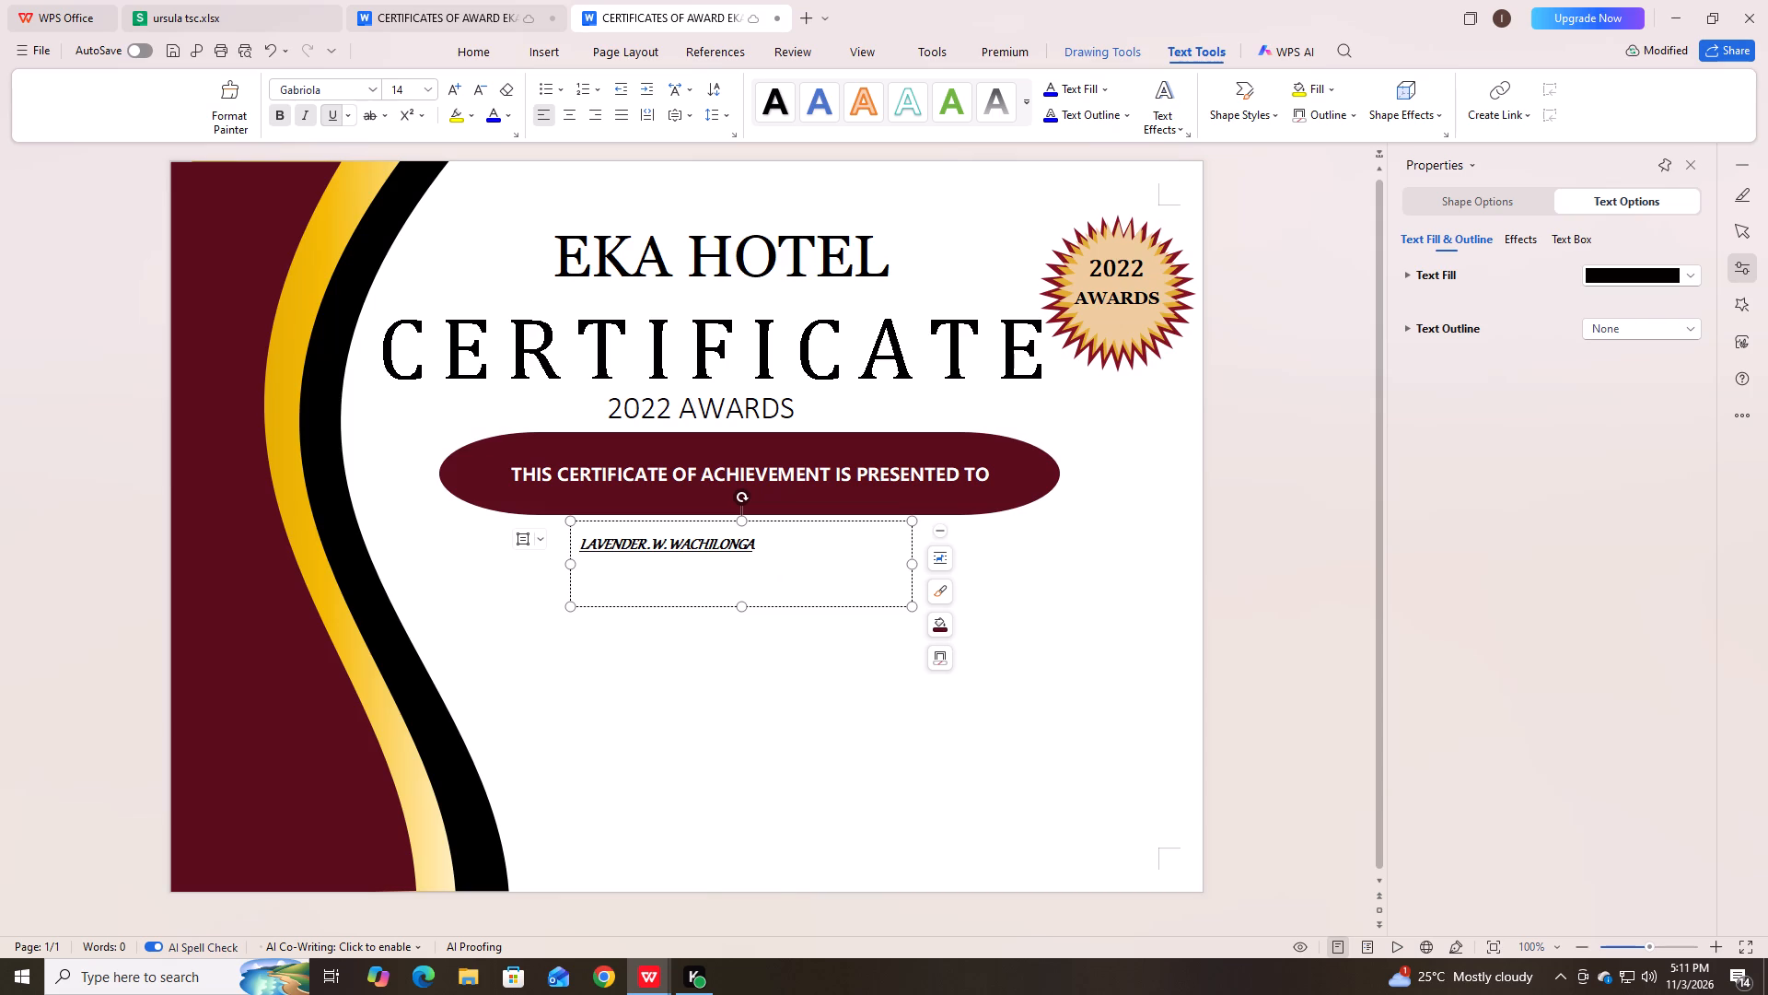
Indent the recipient's name with two leading spaces.
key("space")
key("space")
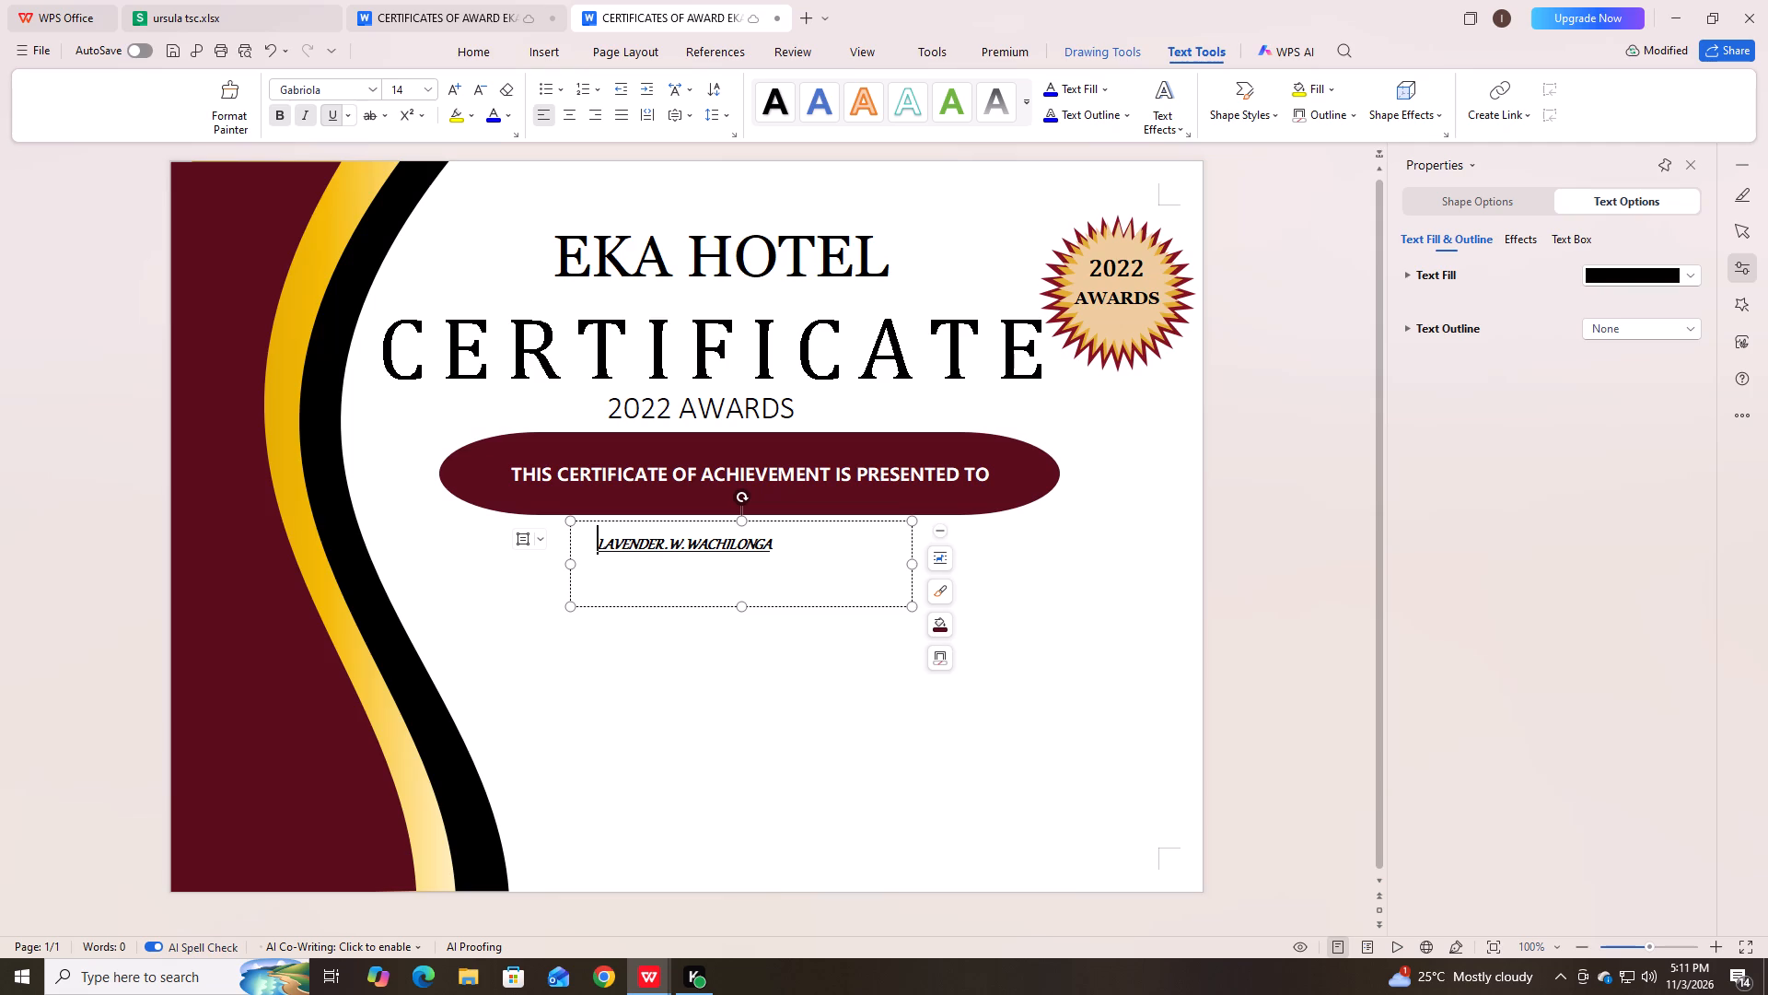
Shrink the recipient's text box in height and width so it fits closely around the single-line name.
left_click_drag(744, 613, 738, 614)
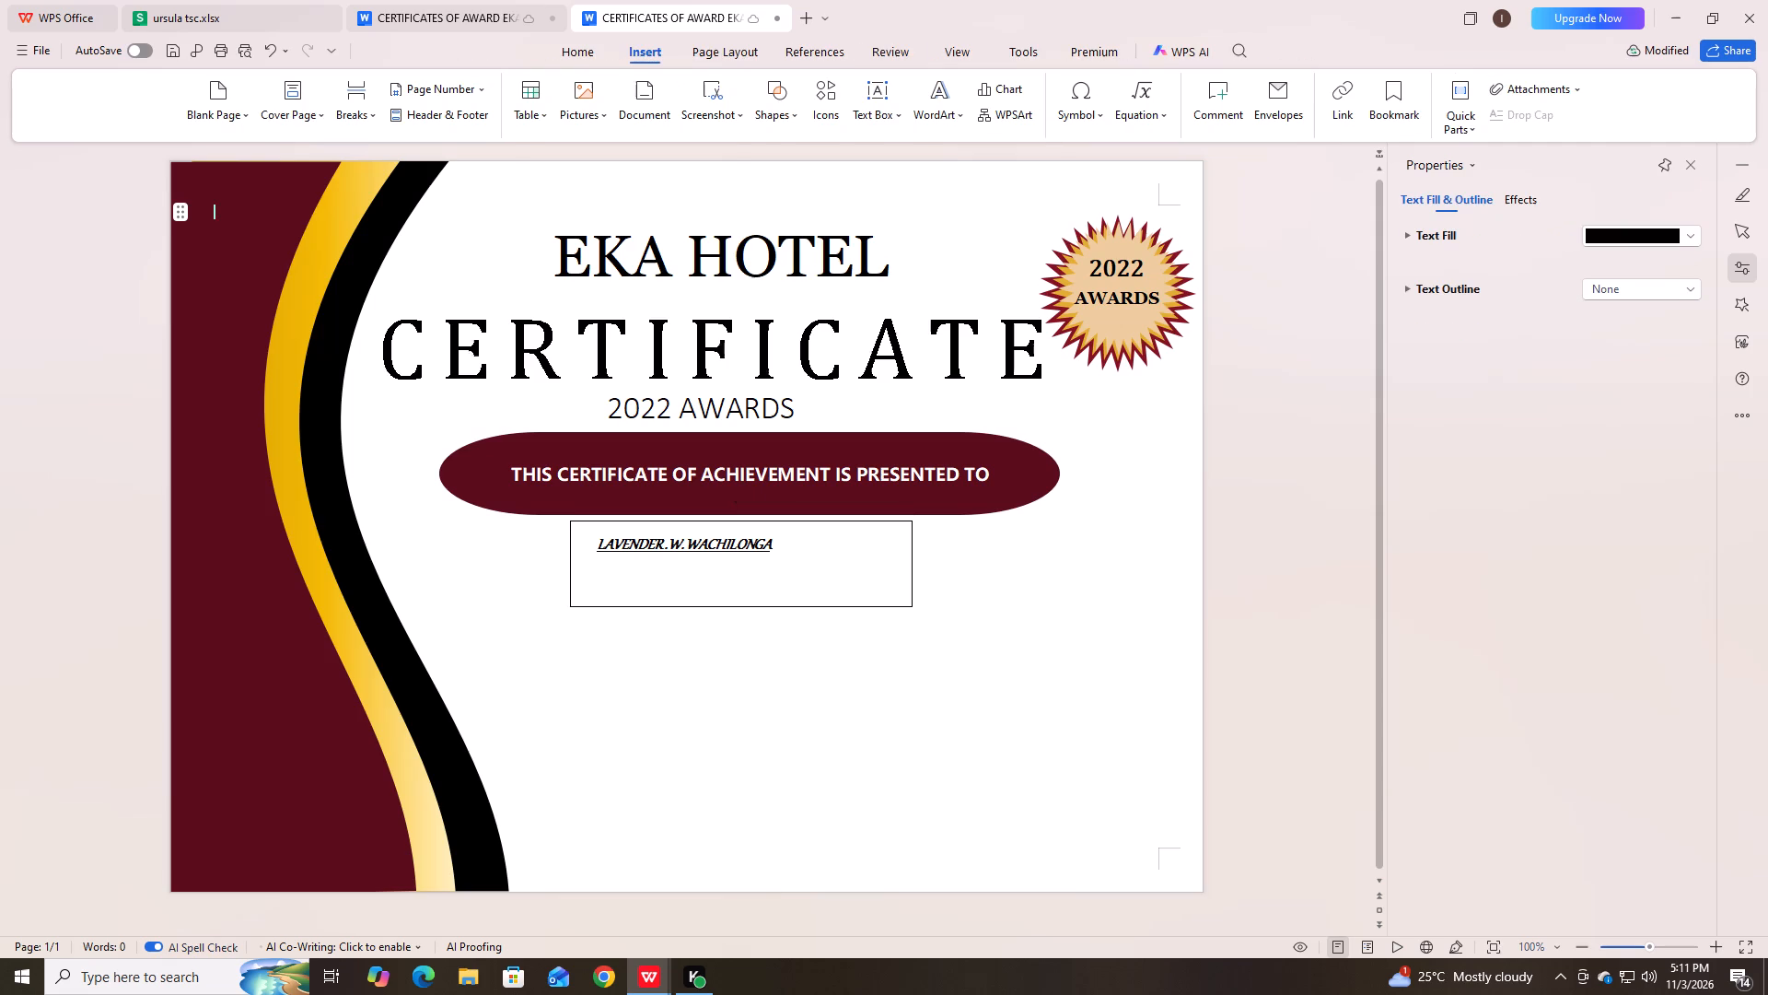
left_click_drag(738, 614, 726, 591)
left_click(733, 606)
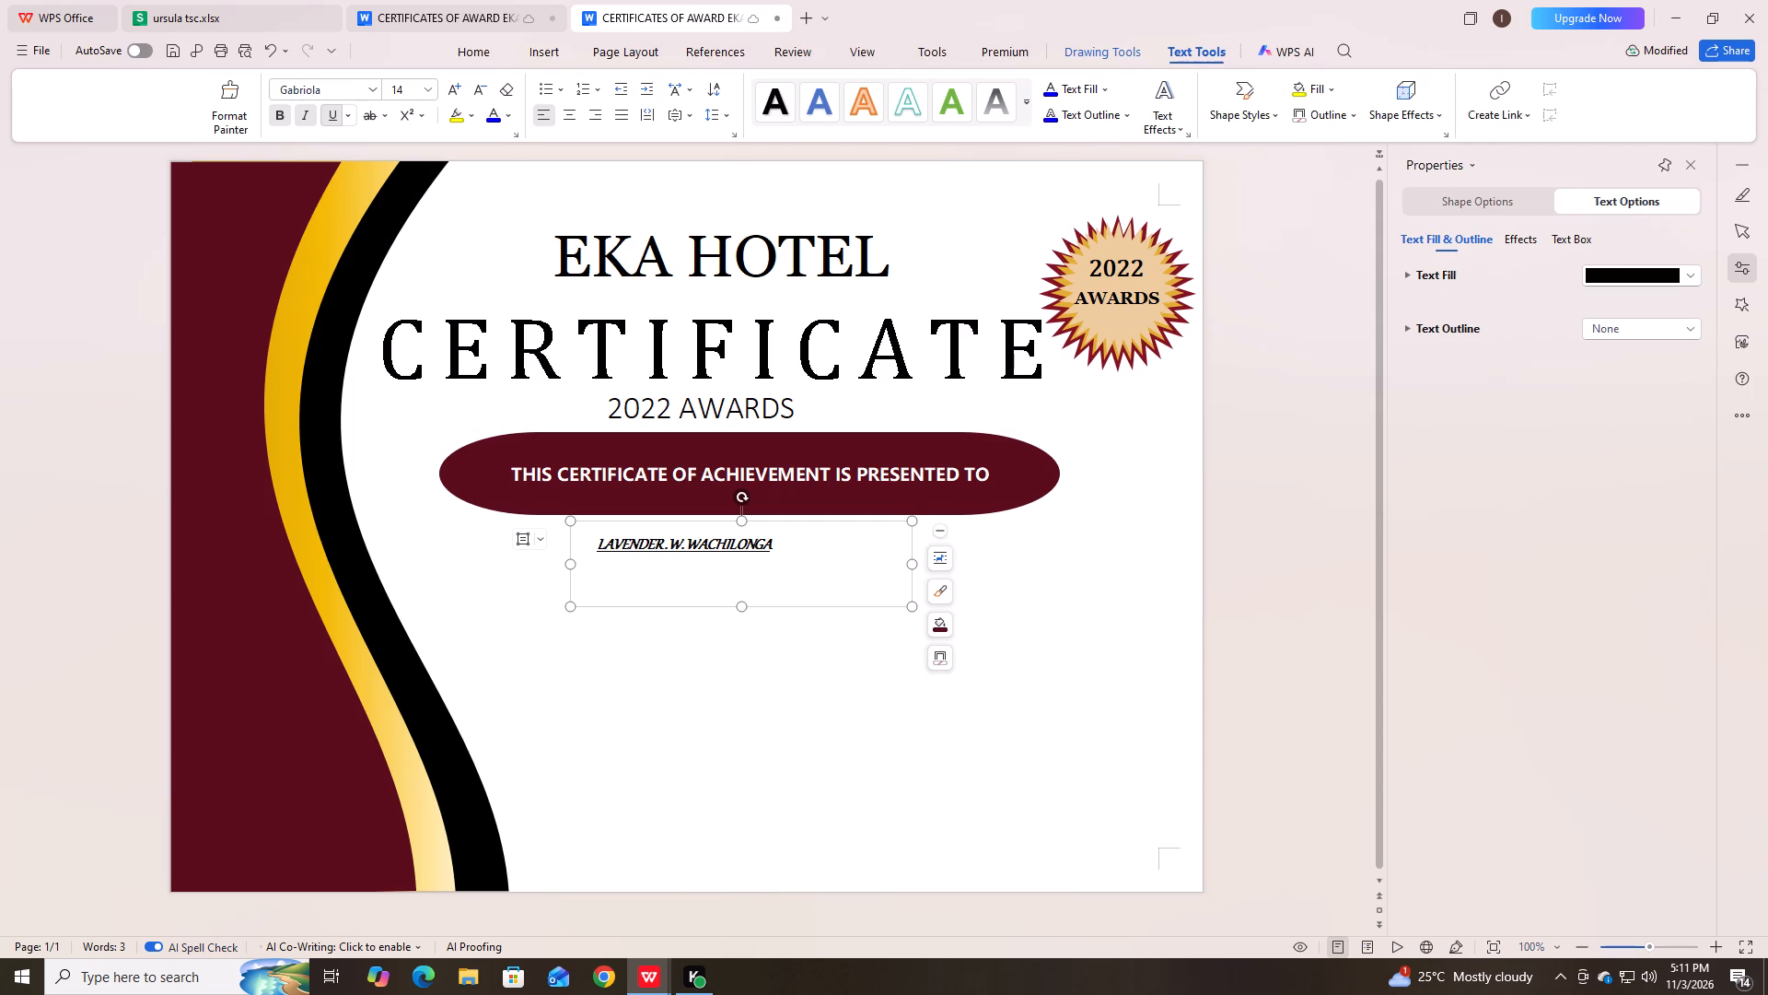
left_click_drag(741, 606, 742, 591)
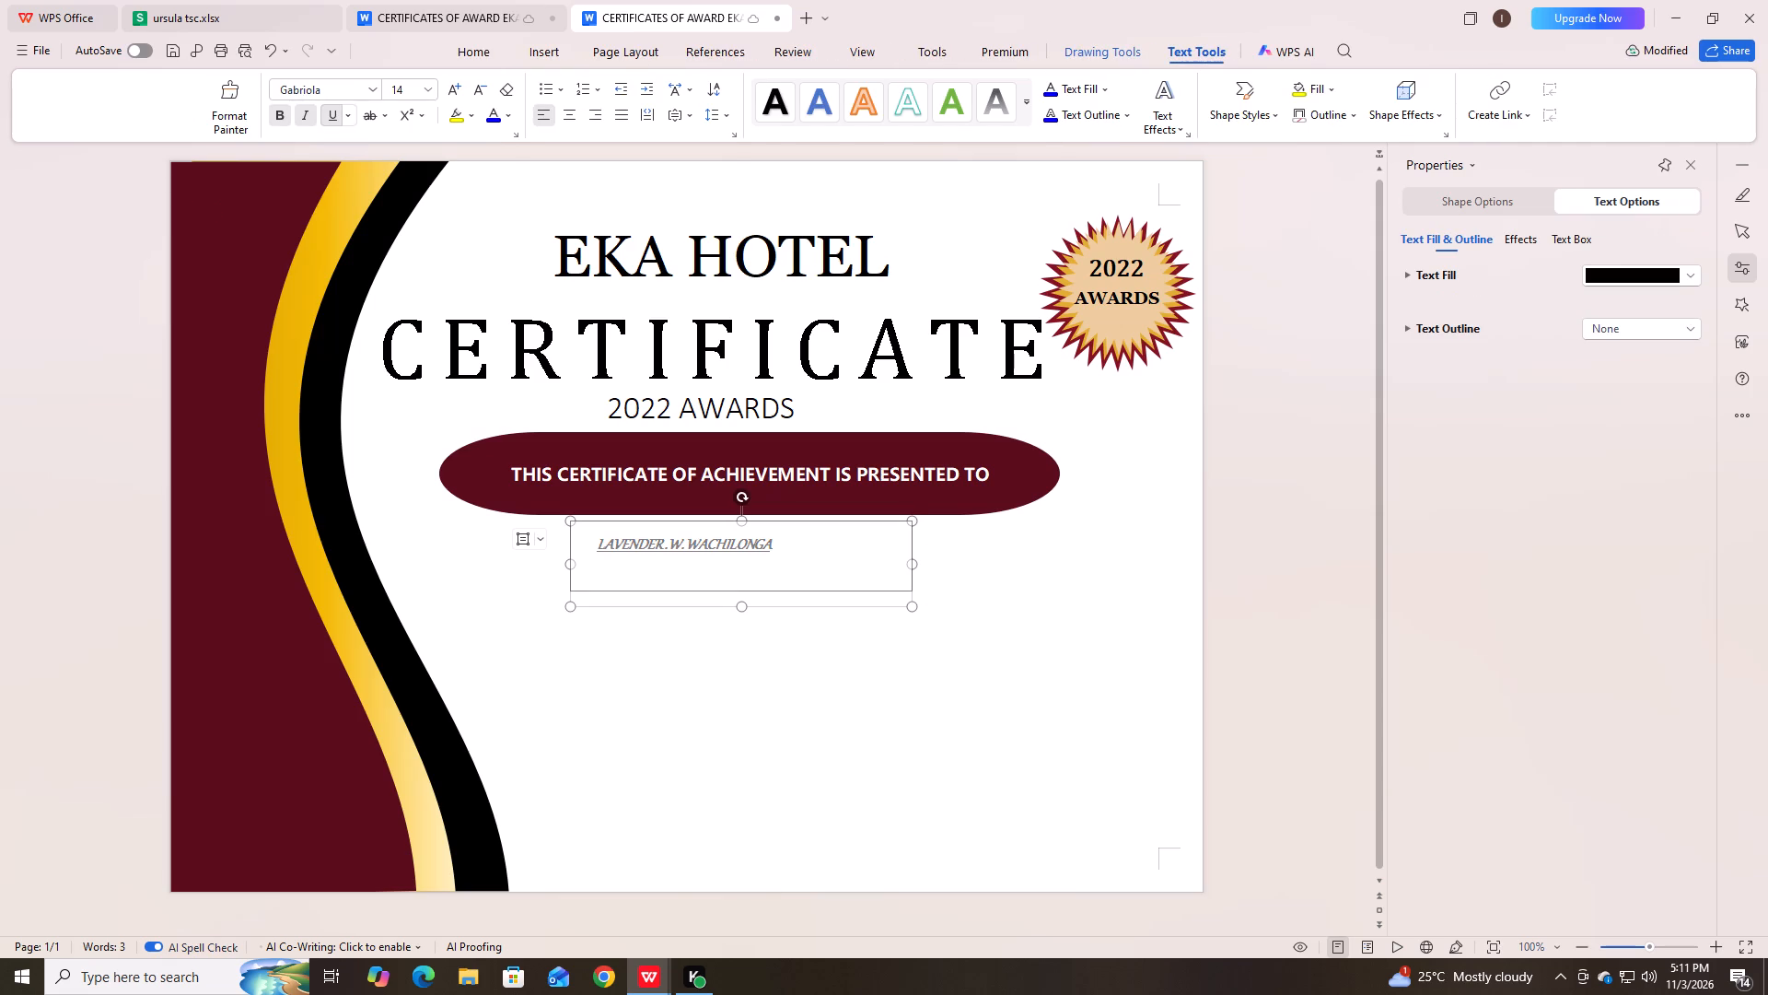
left_click_drag(742, 591, 745, 566)
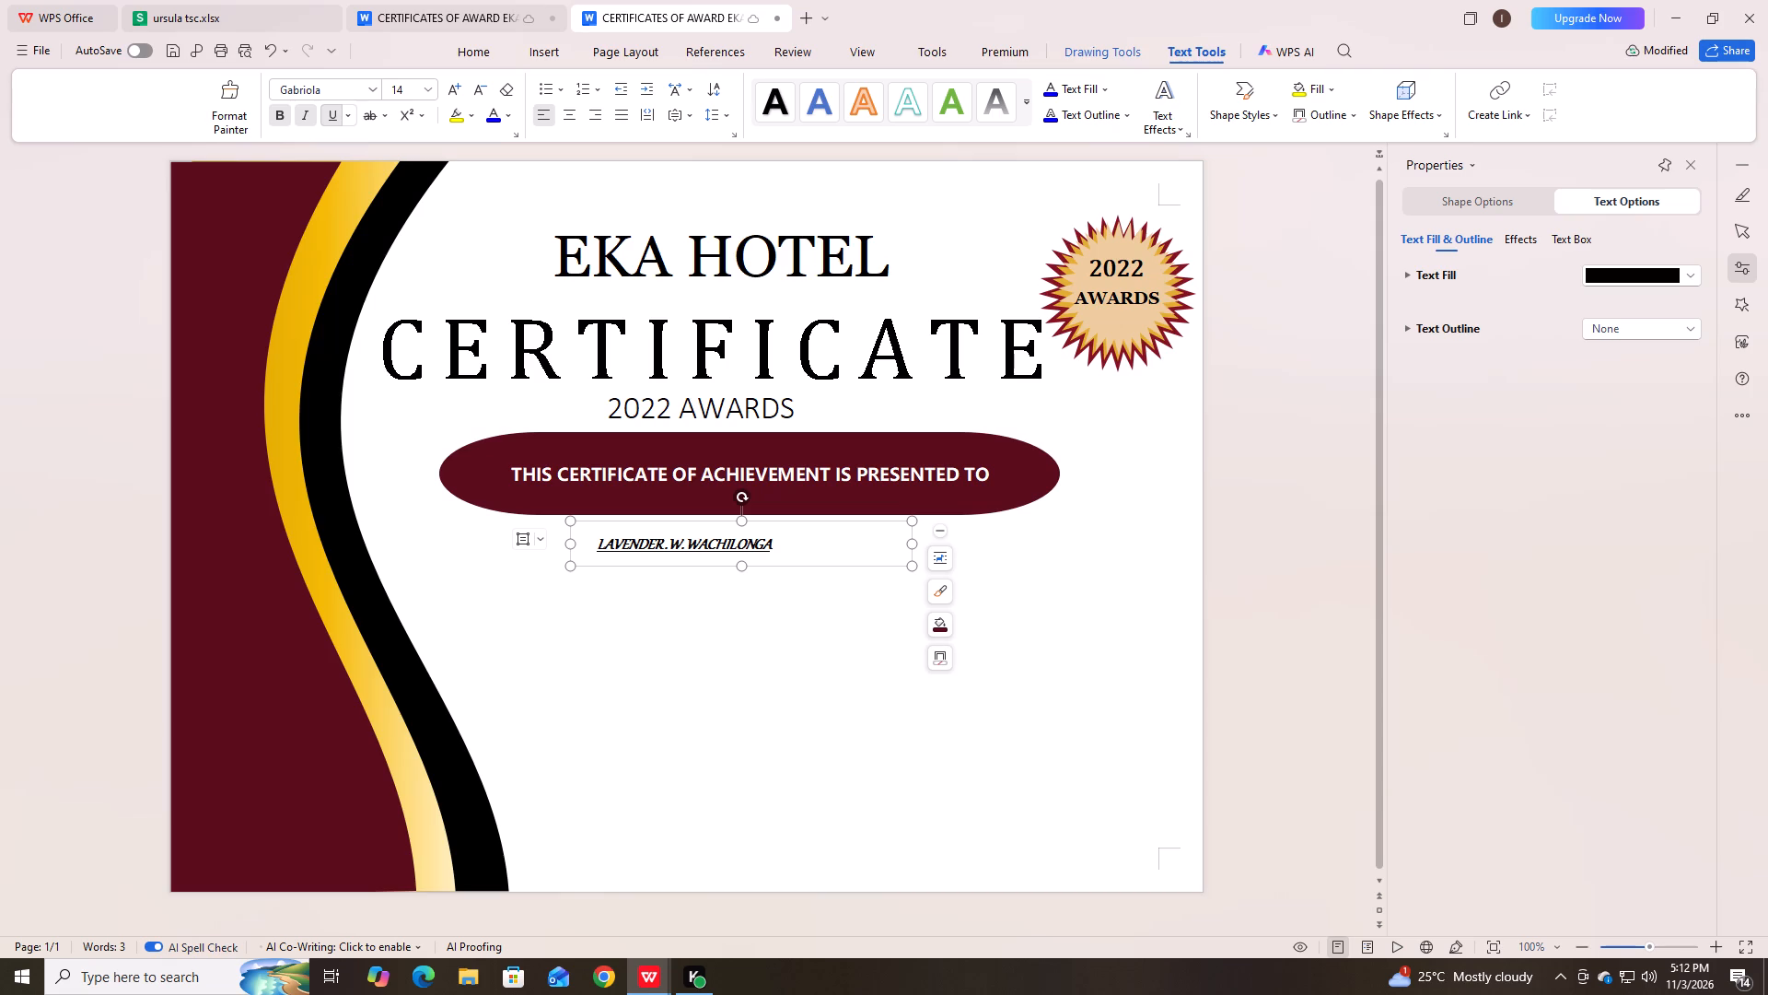
left_click_drag(909, 543, 840, 560)
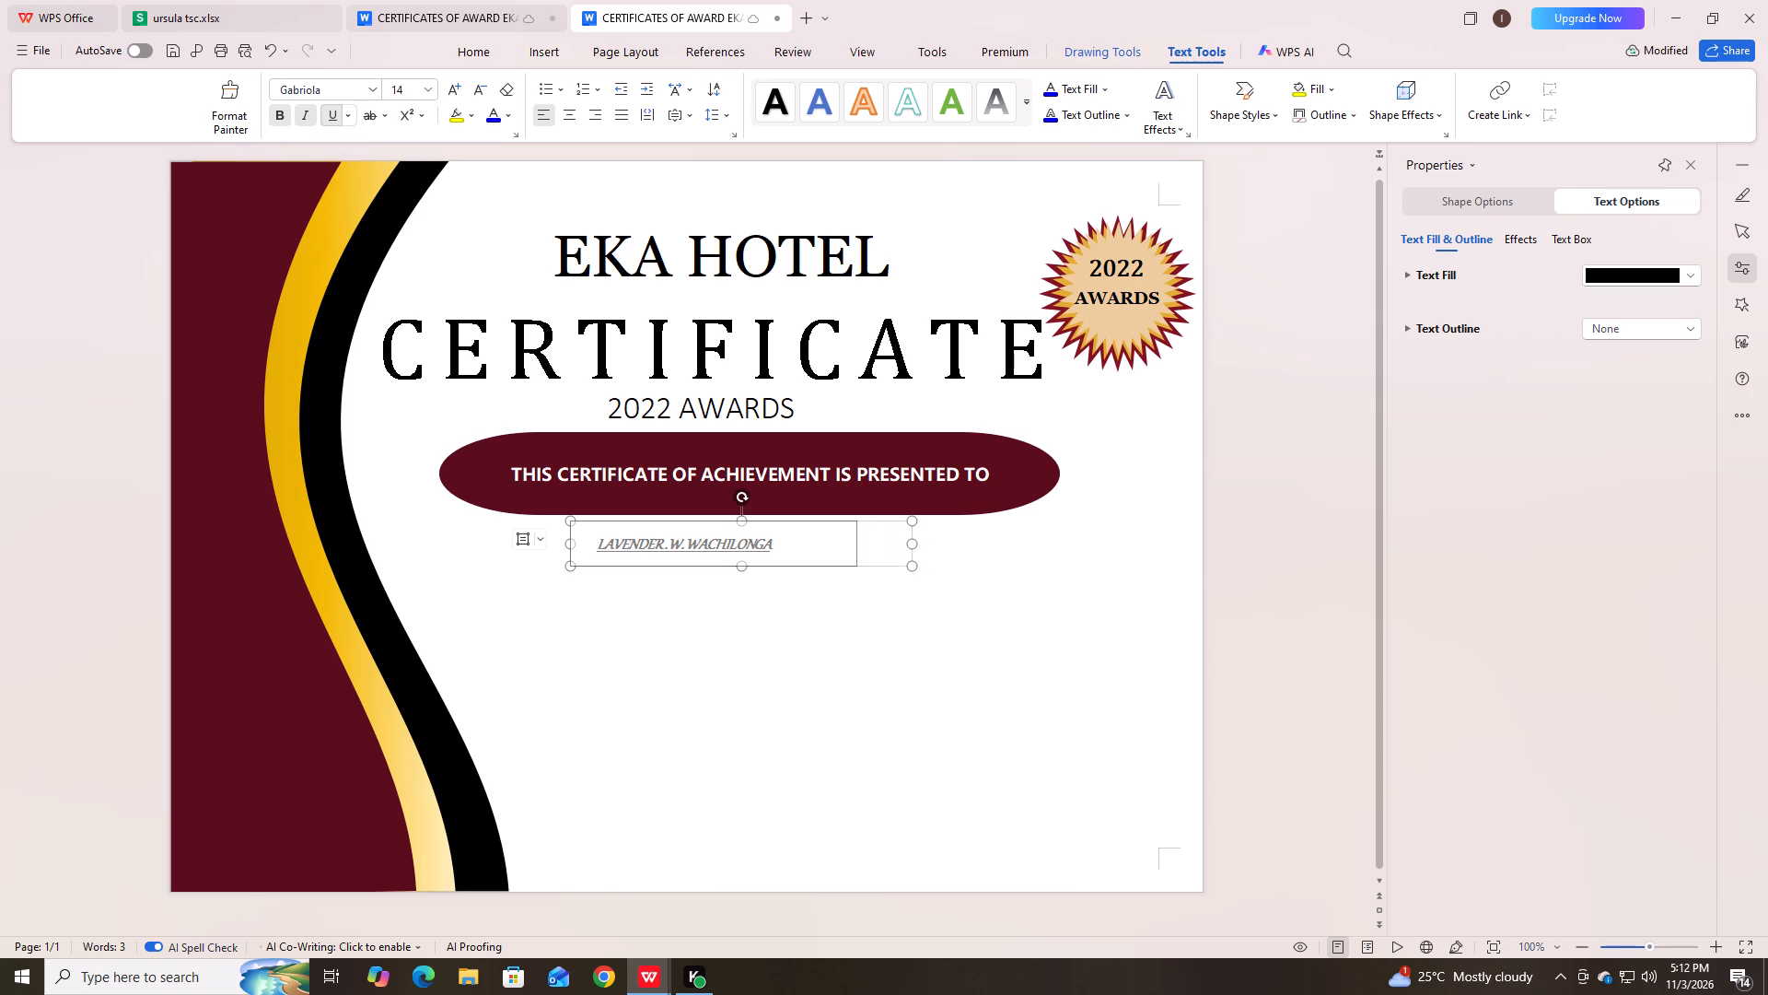
left_click_drag(840, 560, 803, 560)
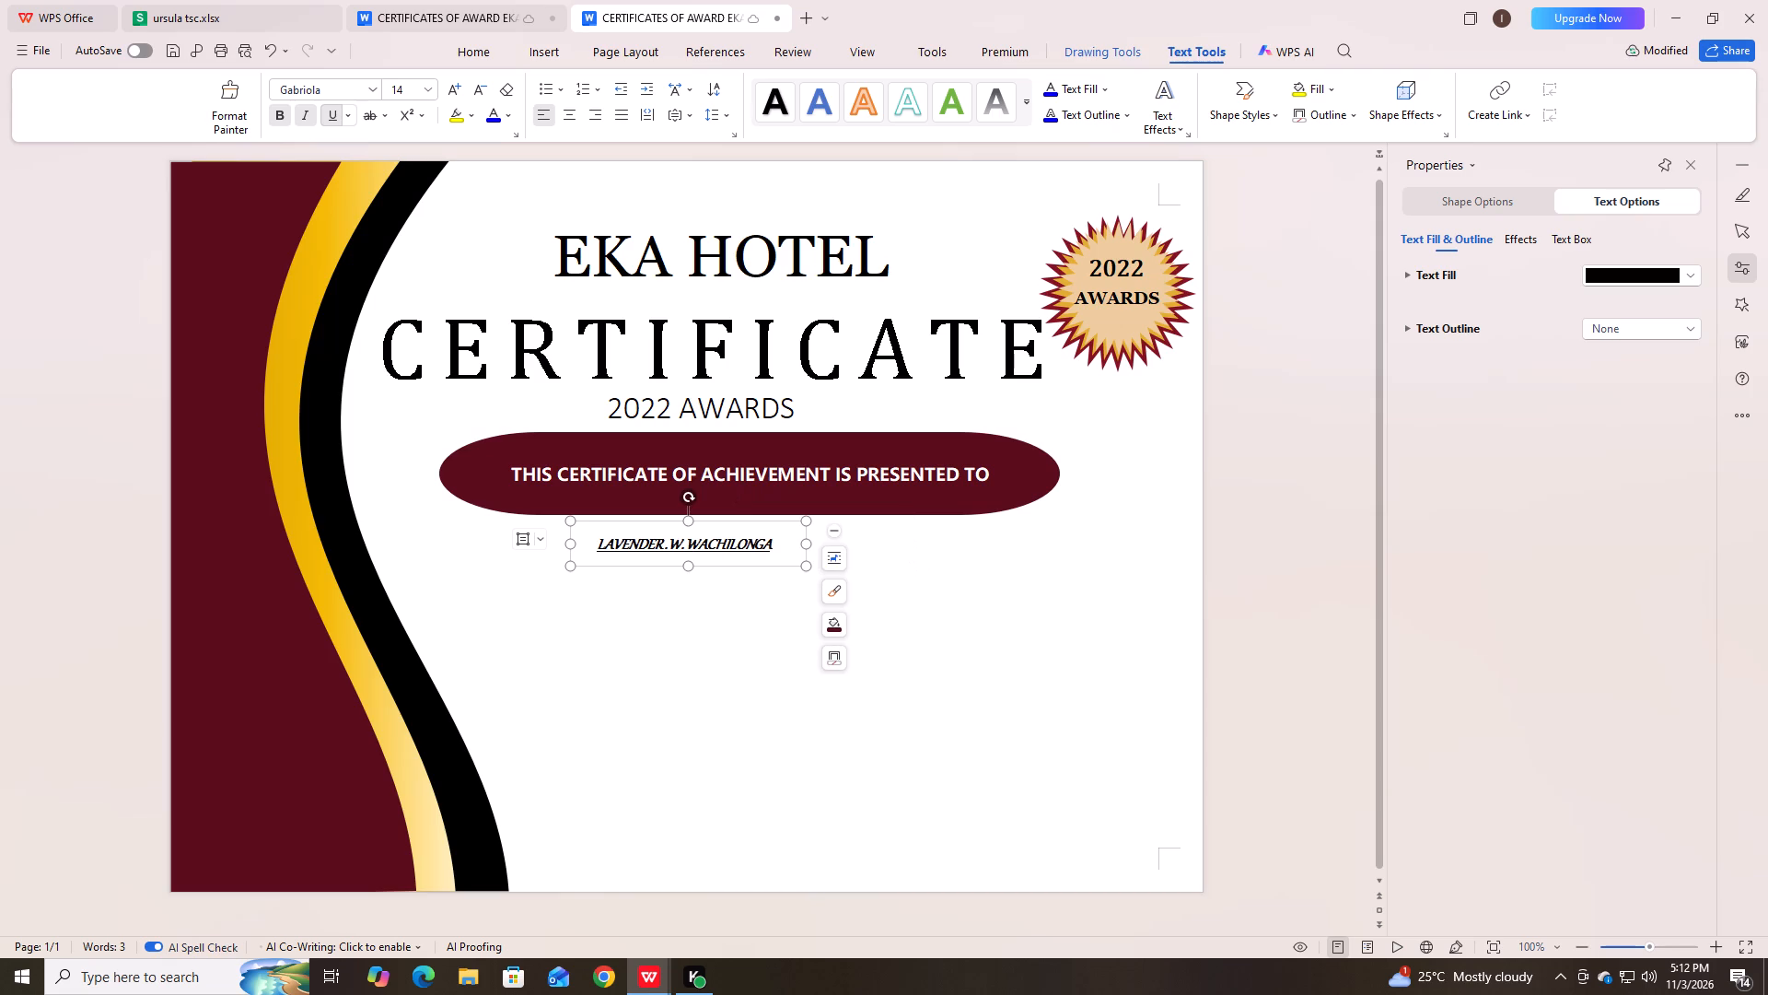
Set the recipient's name text box to no fill and no outline, and deselect it.
left_click(839, 621)
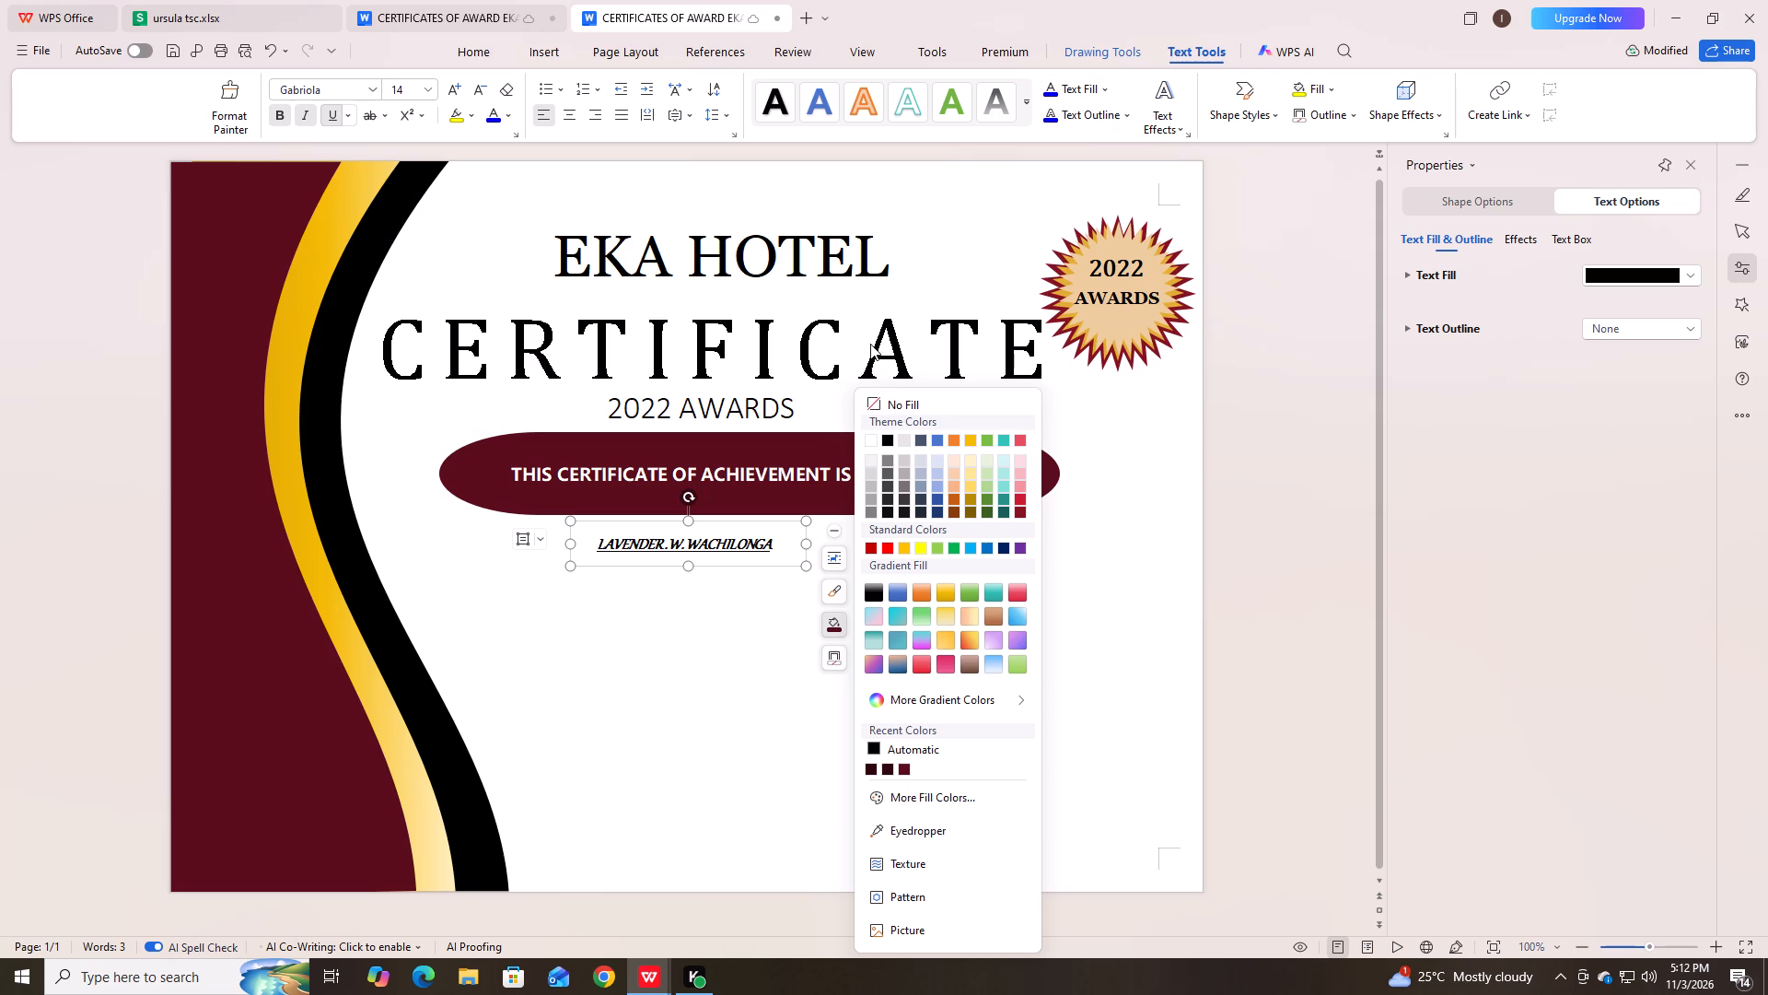
left_click(877, 401)
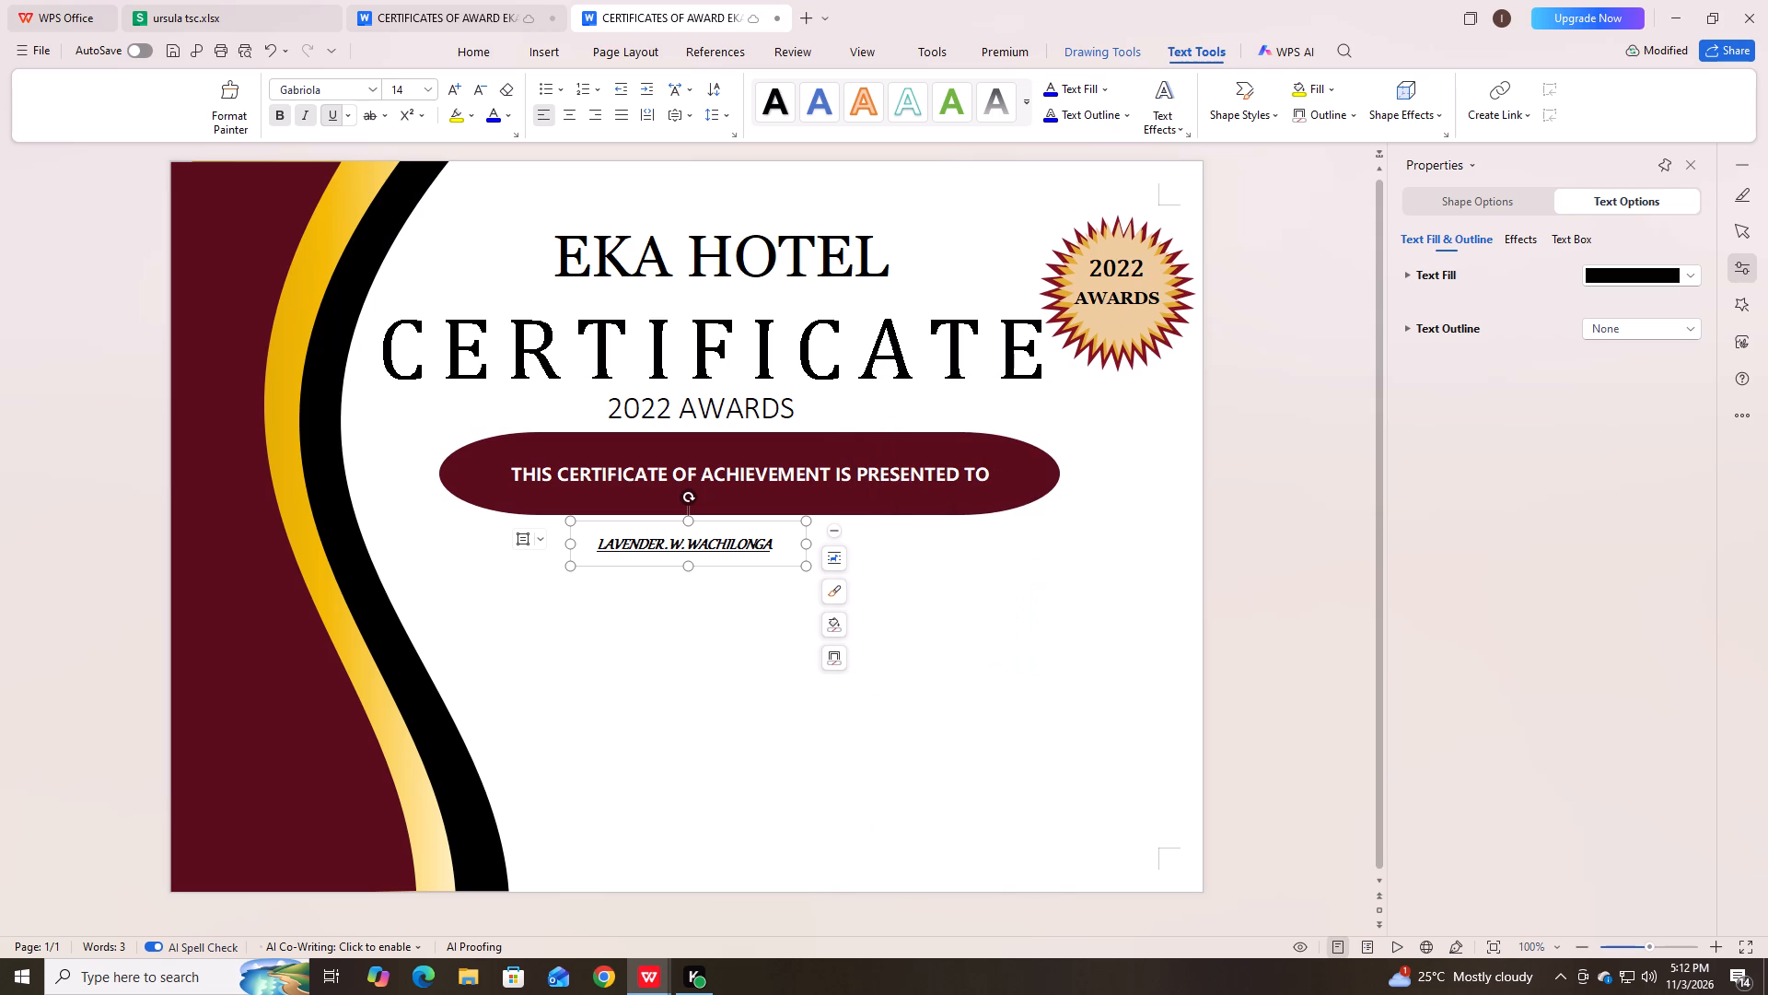
left_click(833, 656)
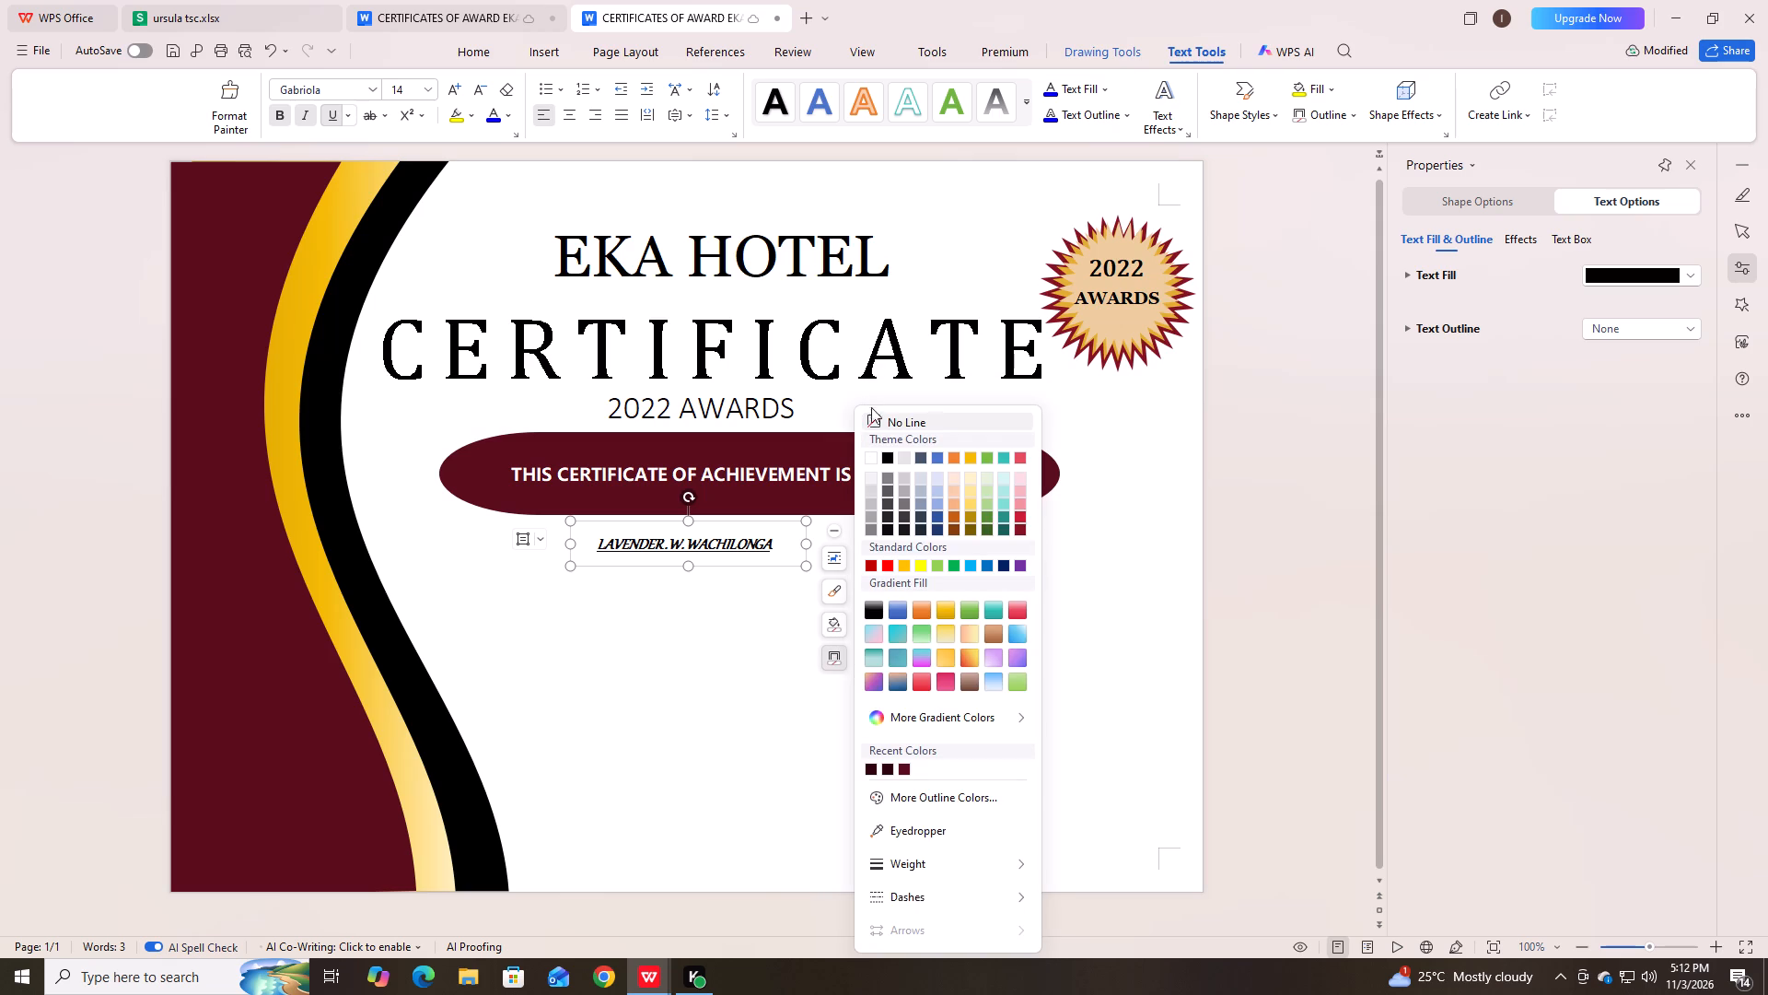
left_click(875, 419)
left_click(1053, 656)
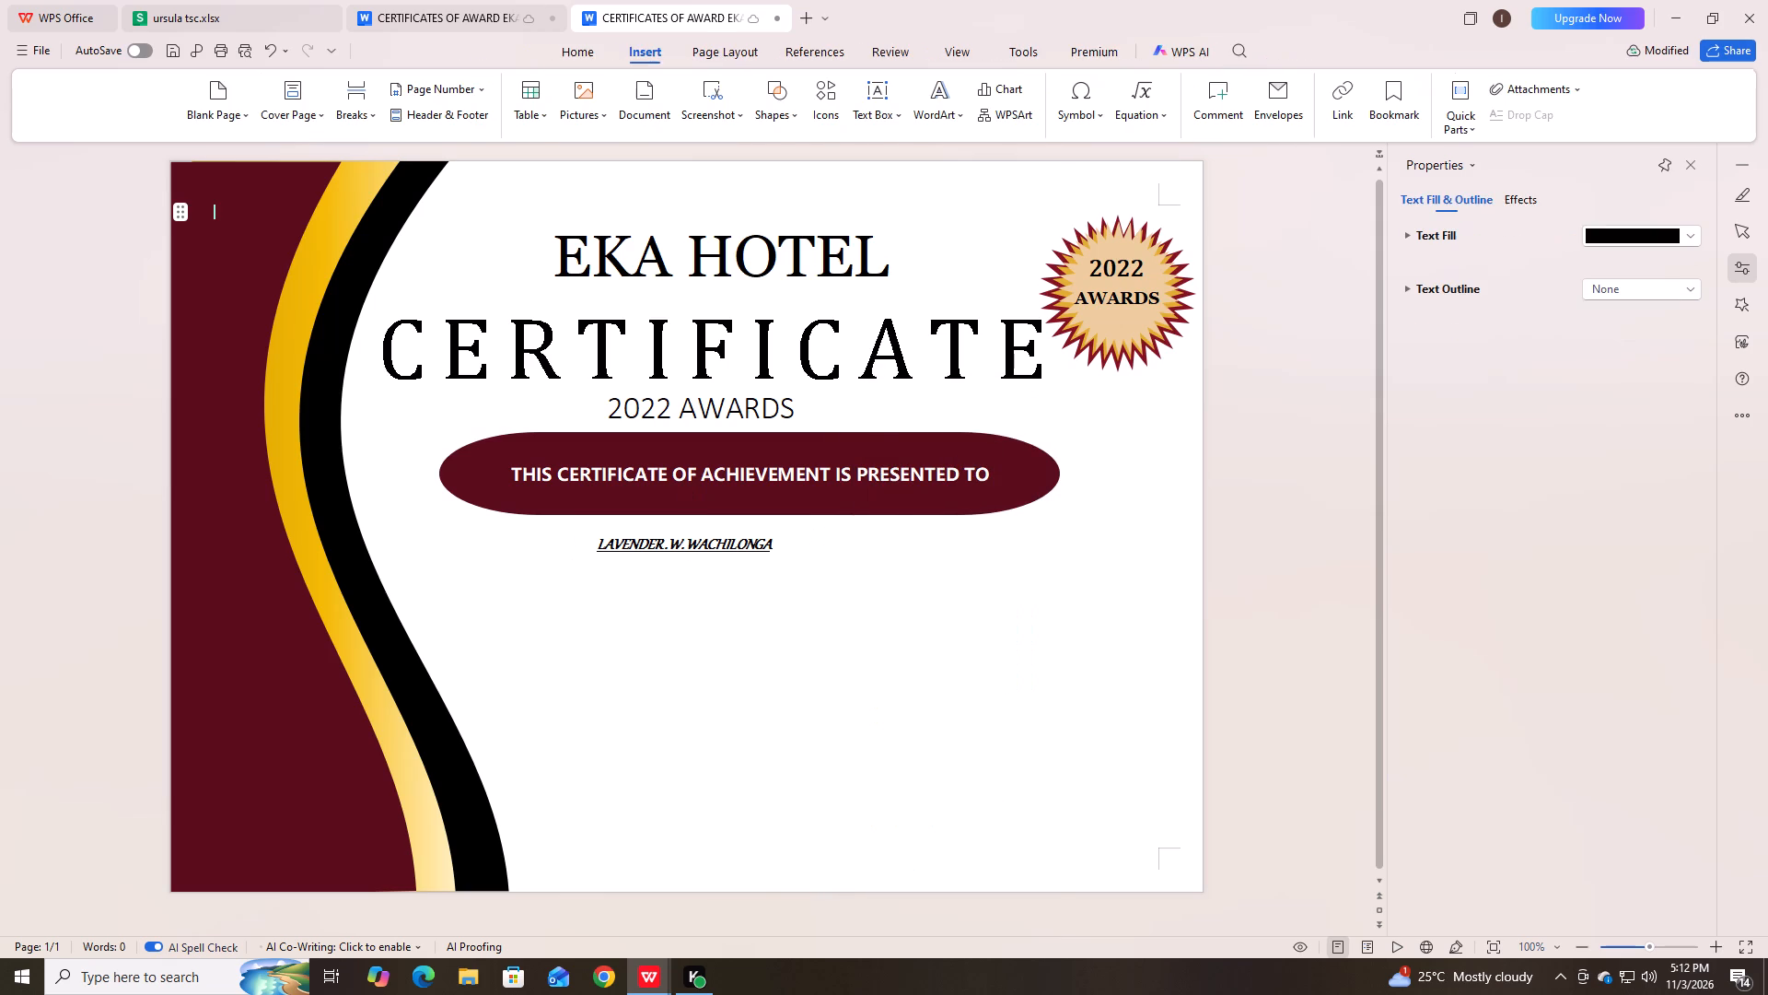
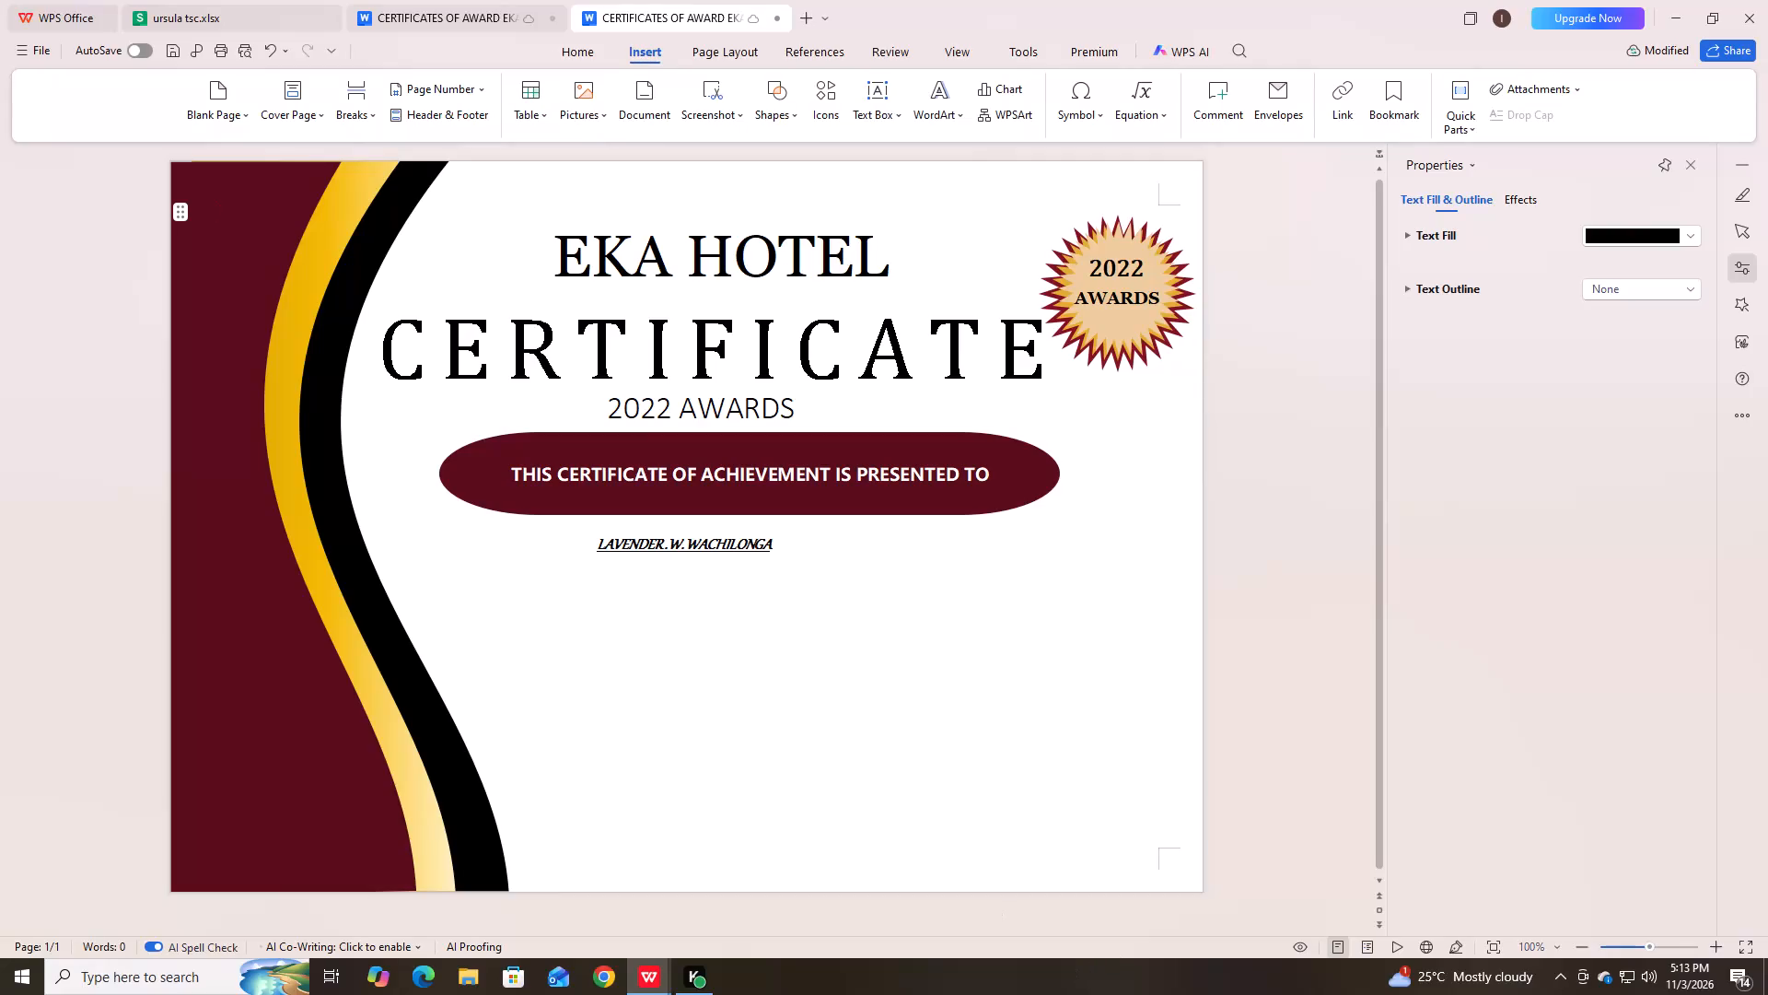
Remove the underline from the recipient's name, keeping it bold and italic.
left_click(714, 551)
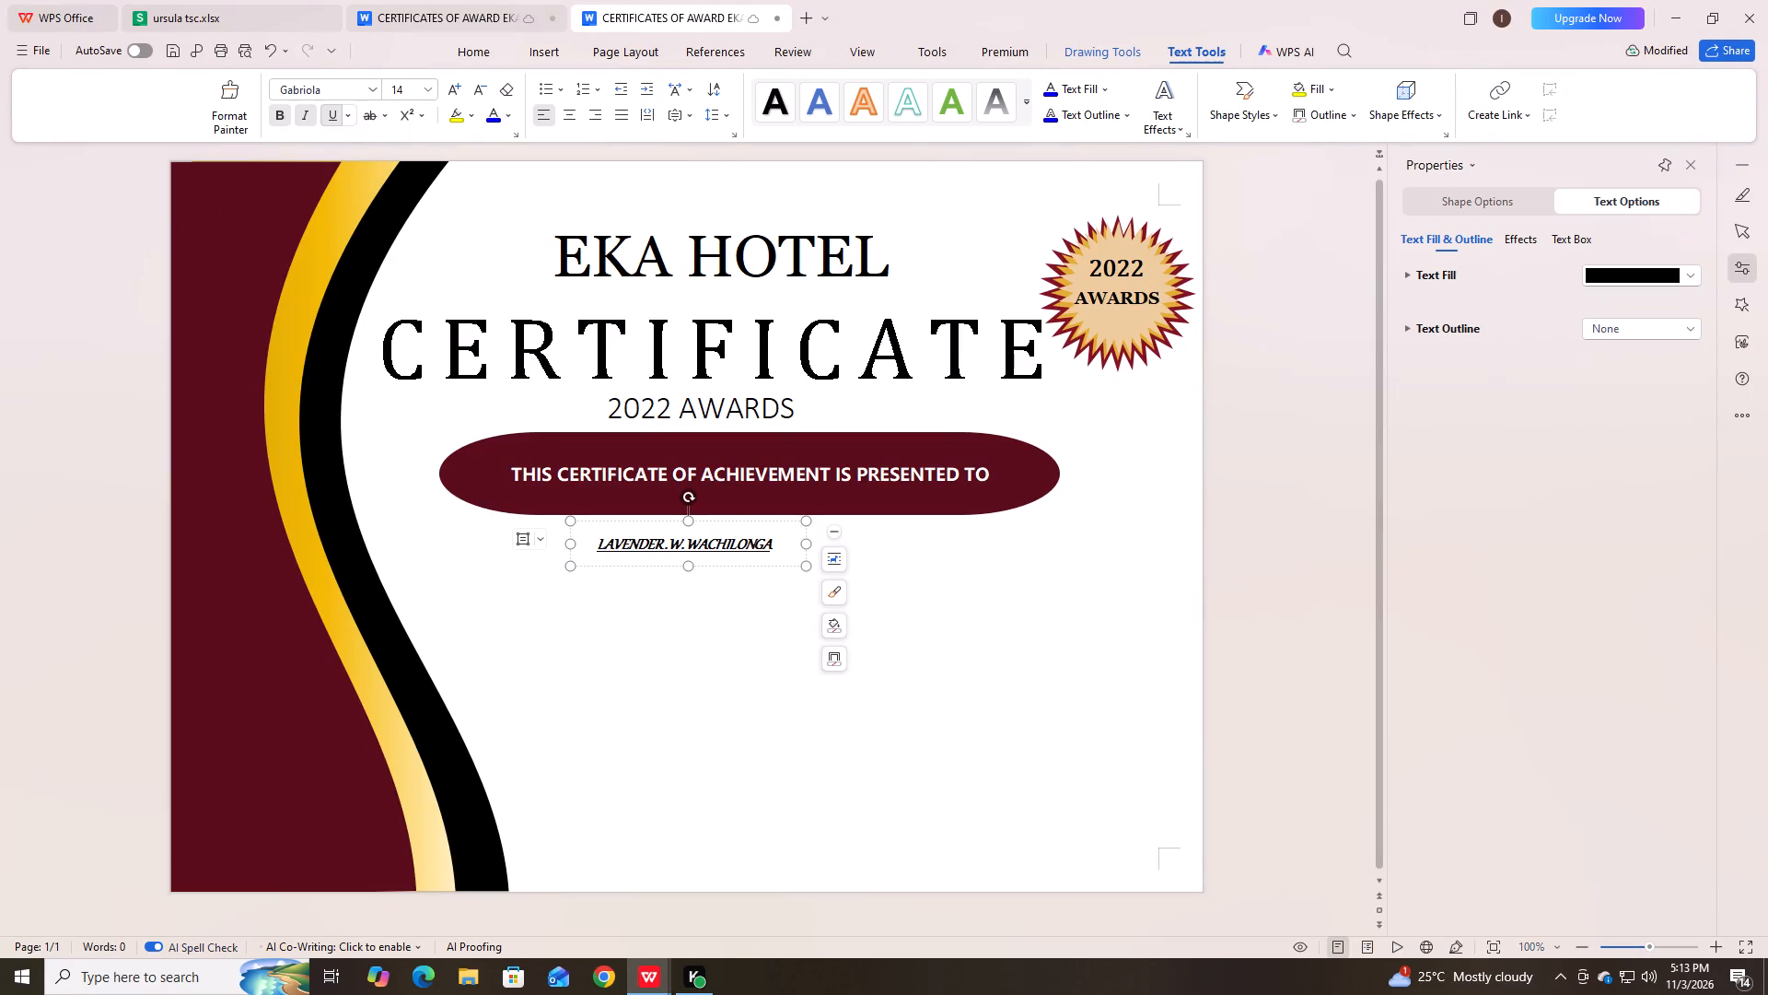
left_click_drag(783, 547, 615, 555)
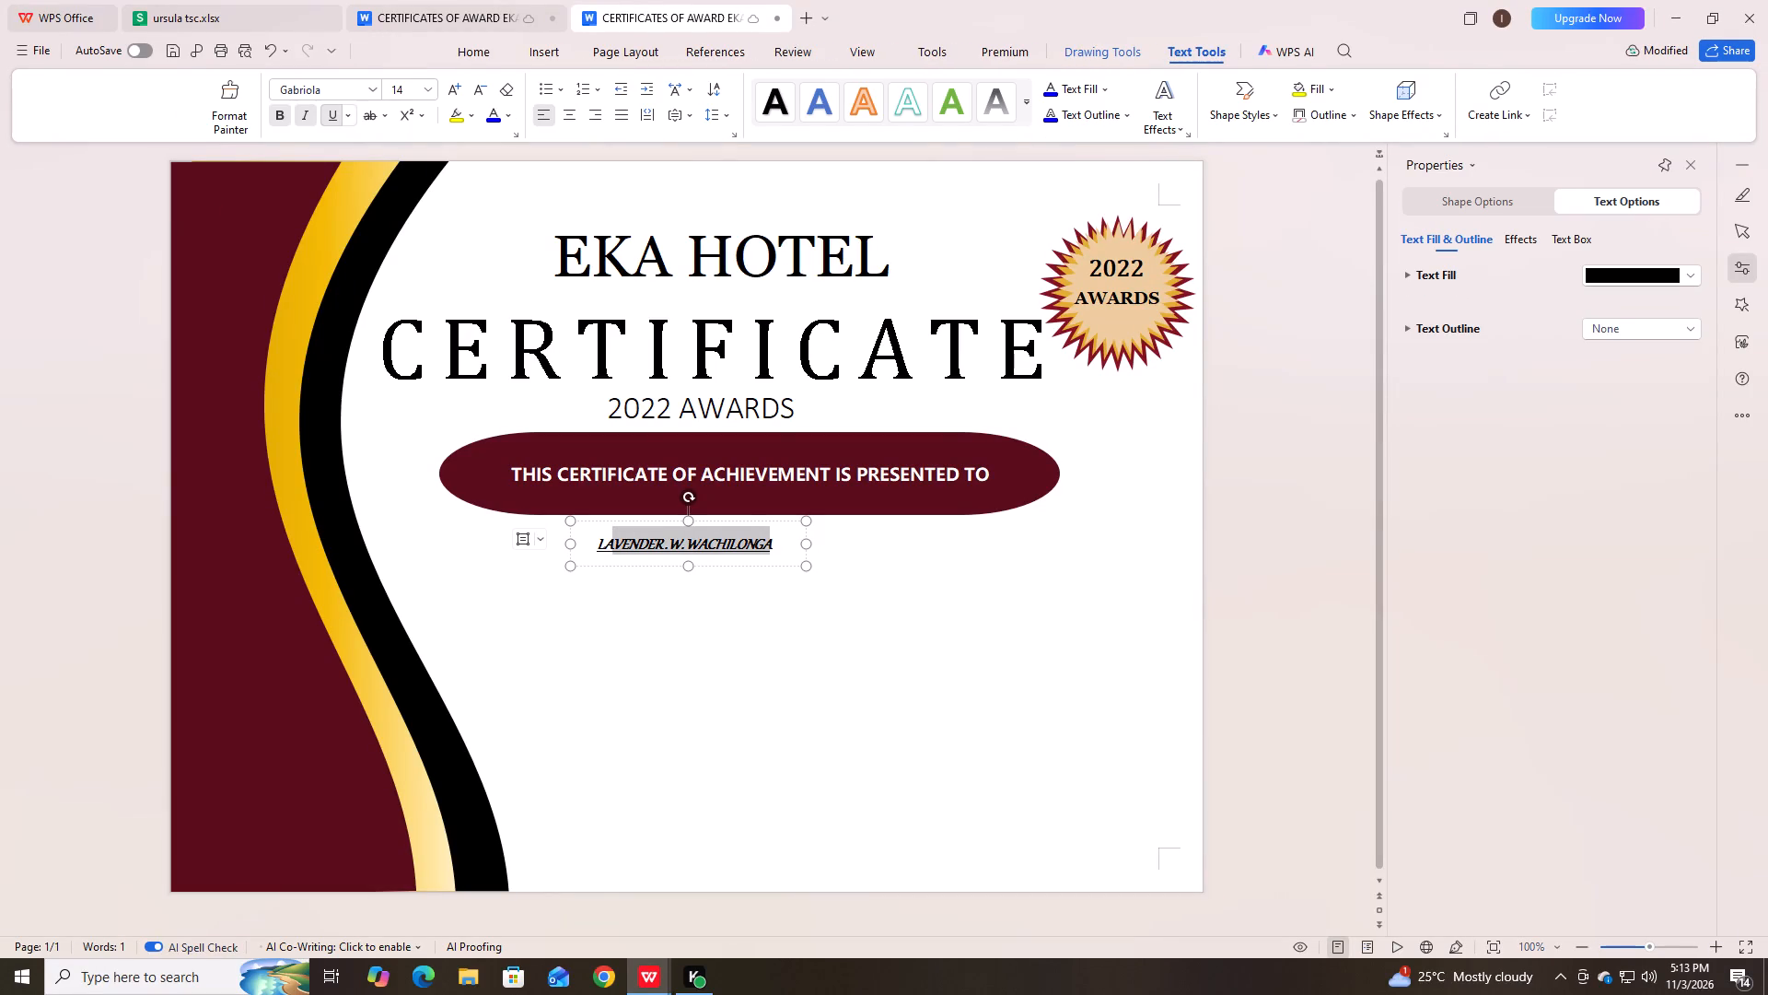
left_click_drag(615, 555, 587, 553)
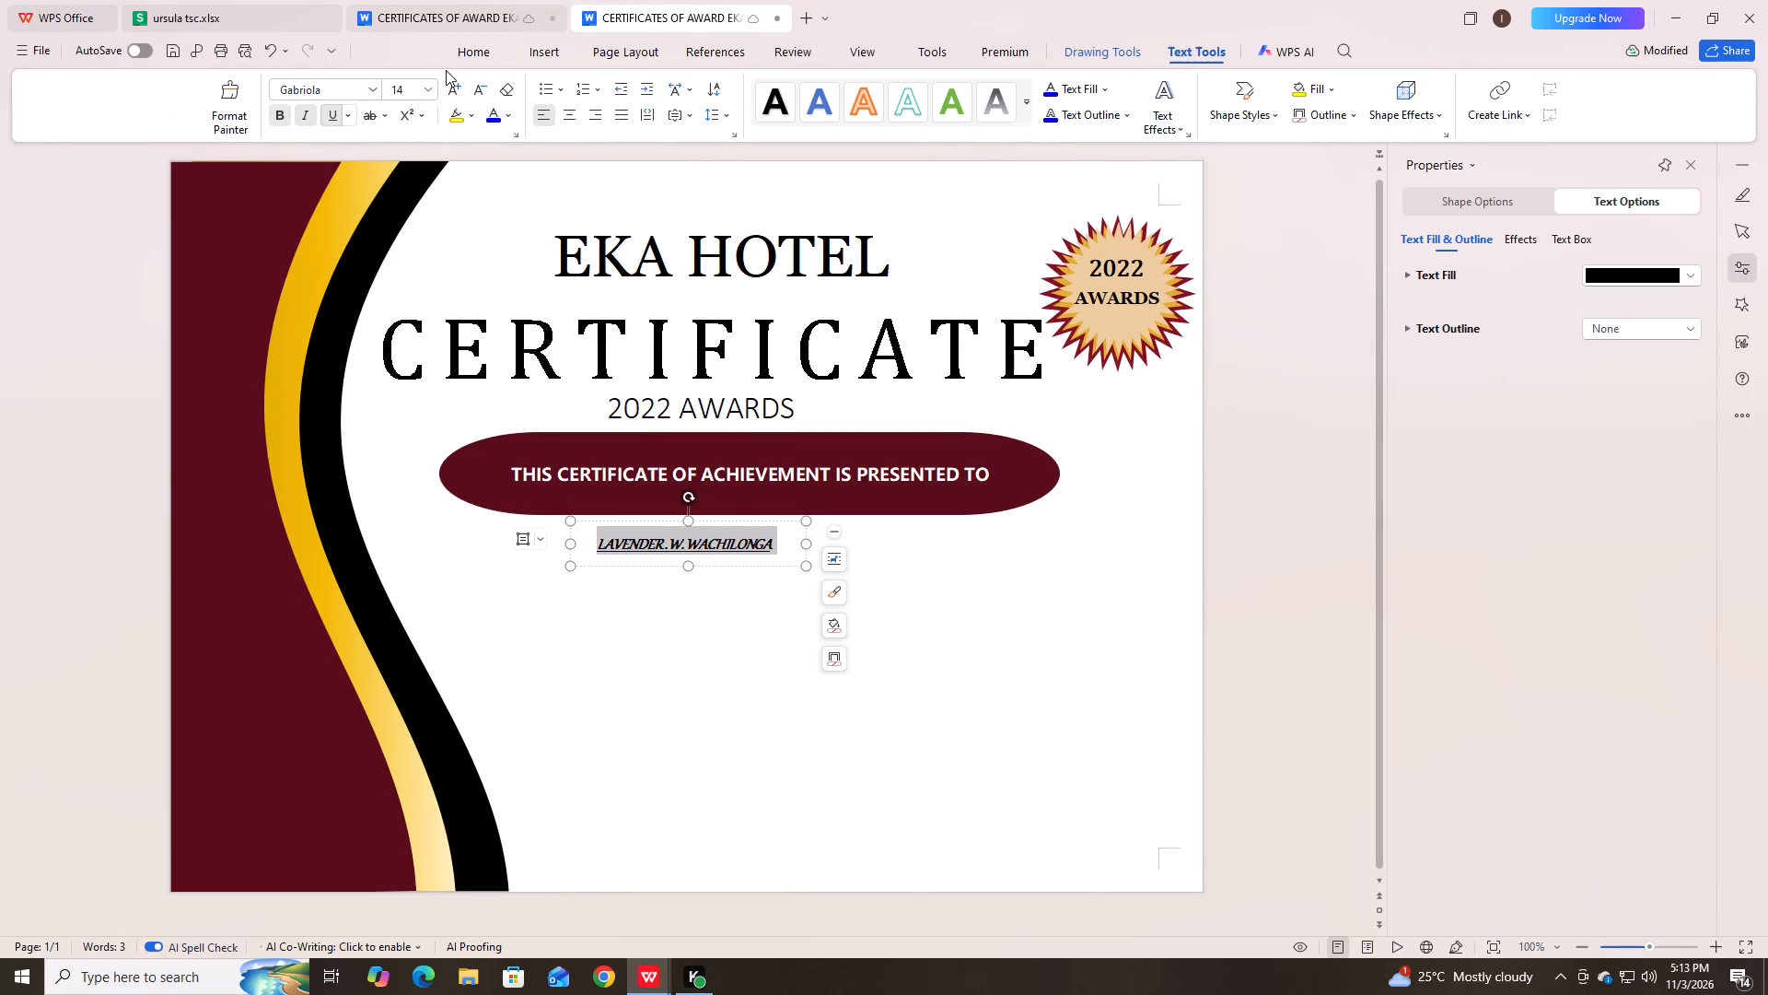
left_click(329, 120)
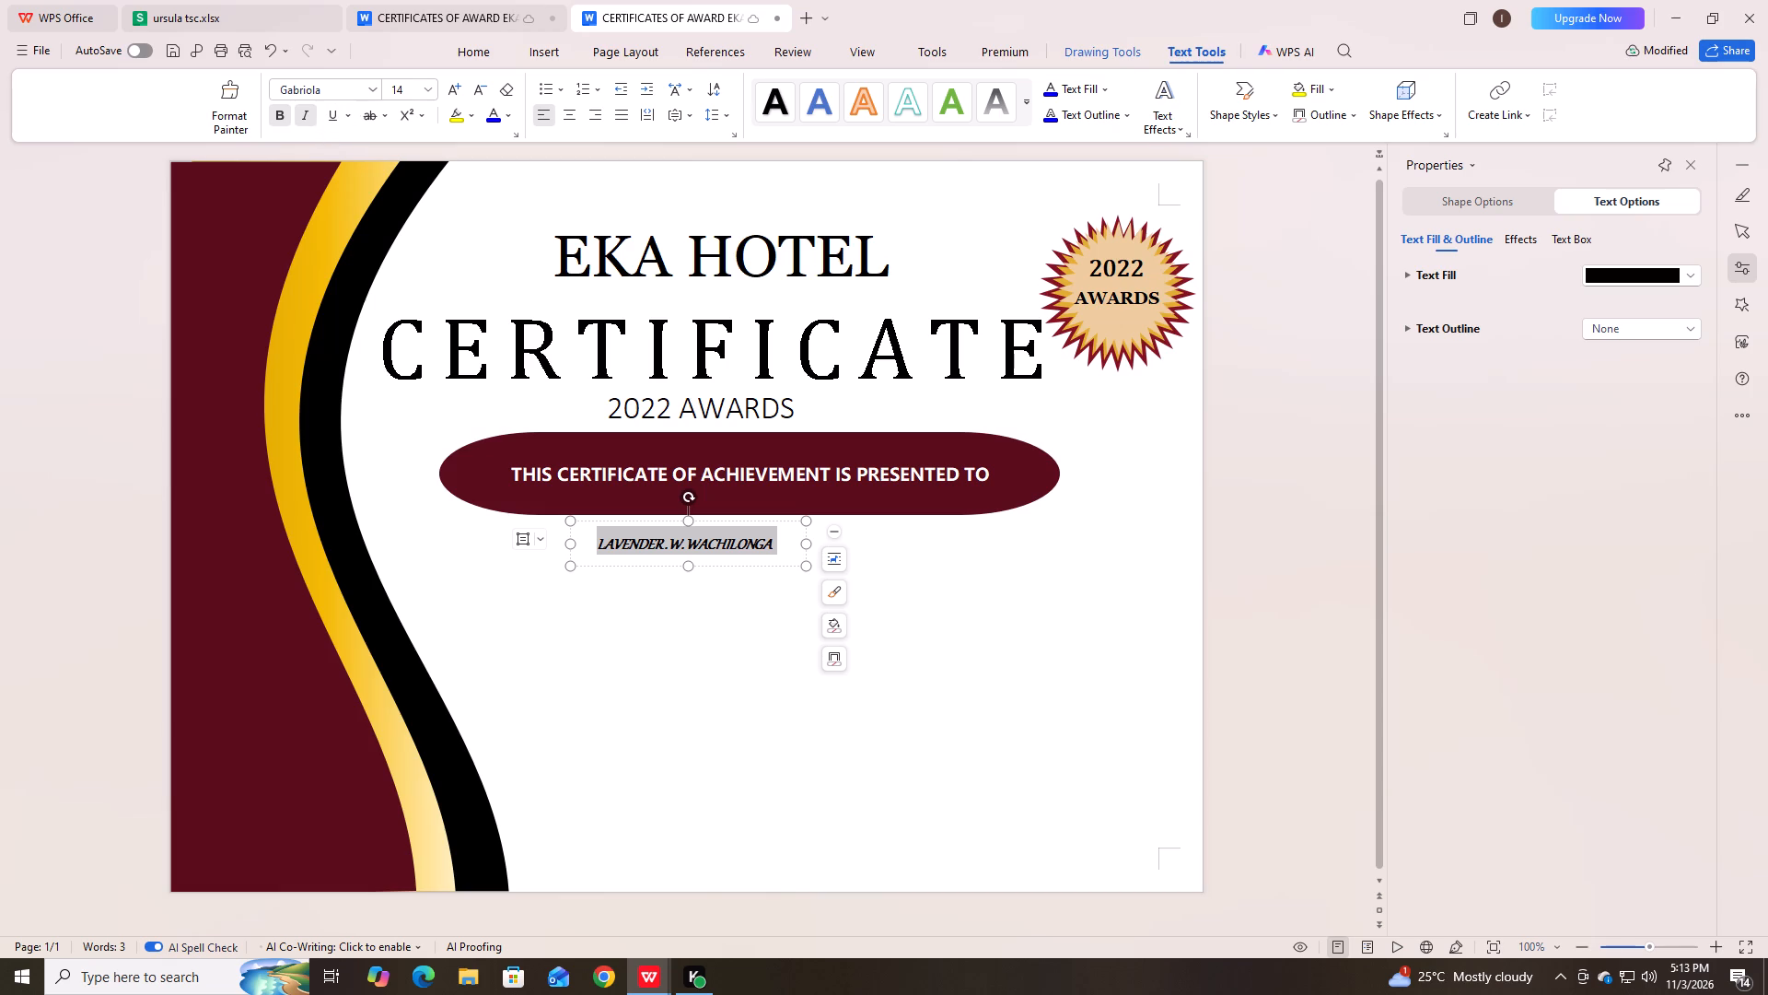
left_click(722, 601)
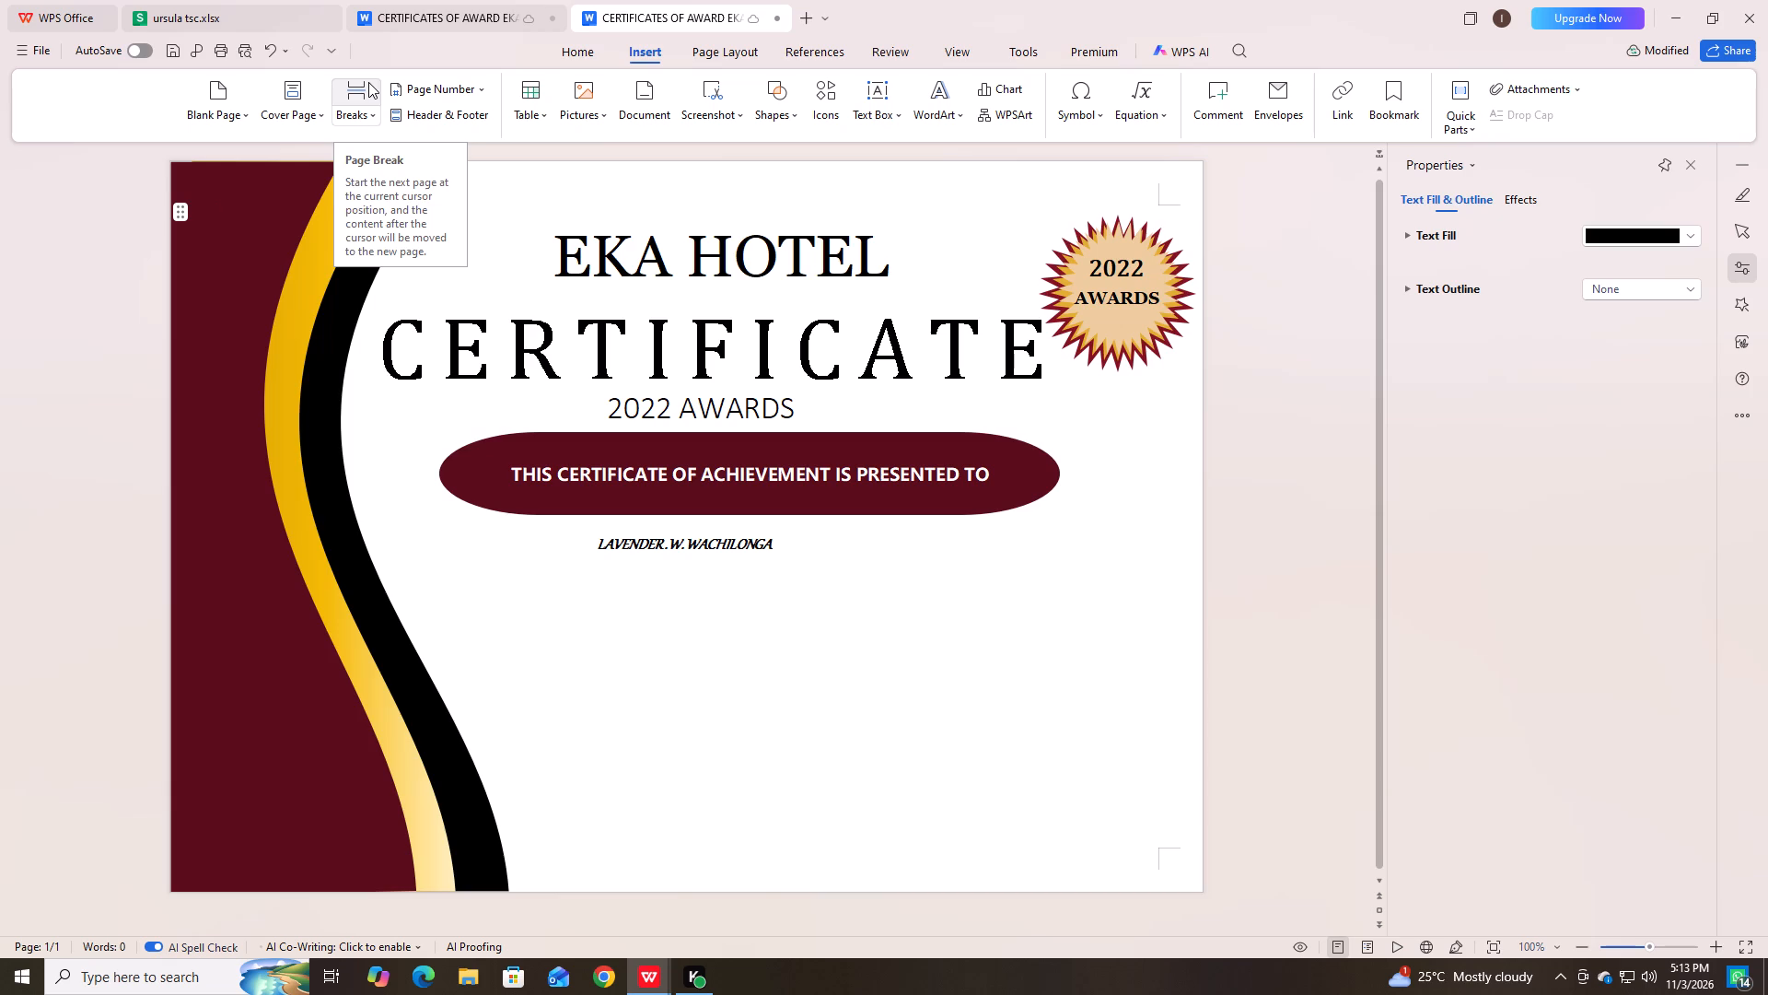
Draw a nearly horizontal line about 5.81 in long just beneath the recipient's name and colour its outline black.
left_click(794, 115)
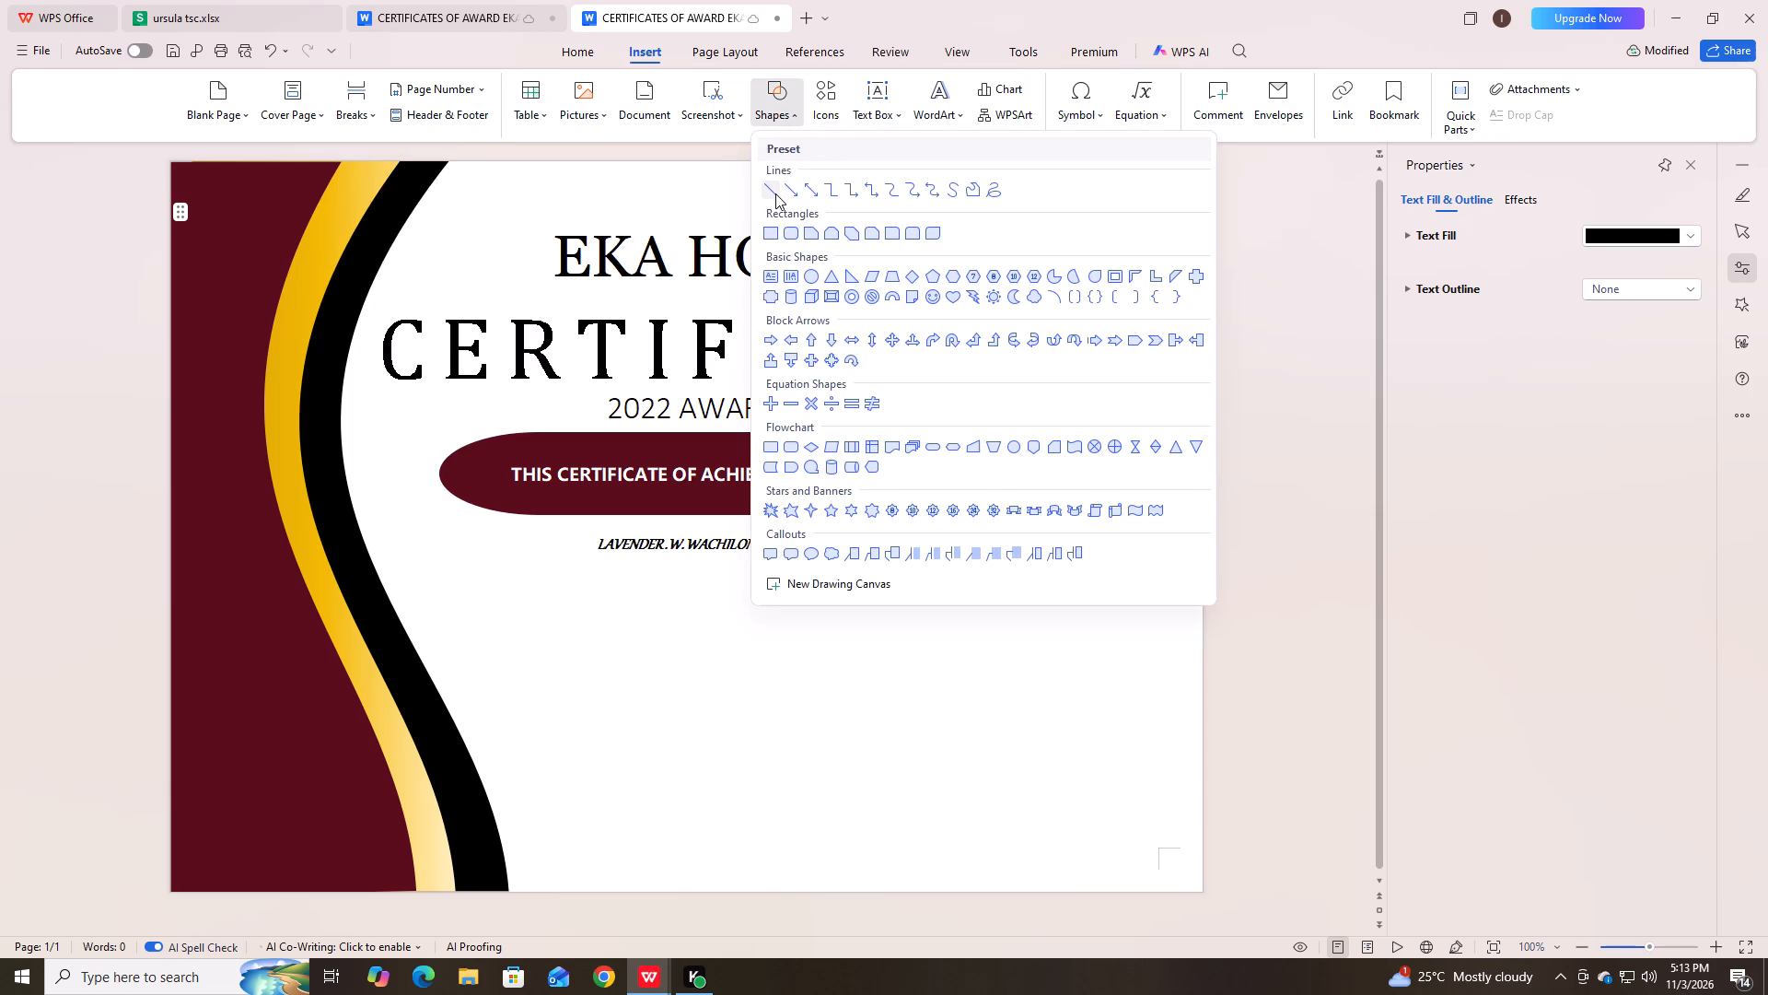
left_click(774, 191)
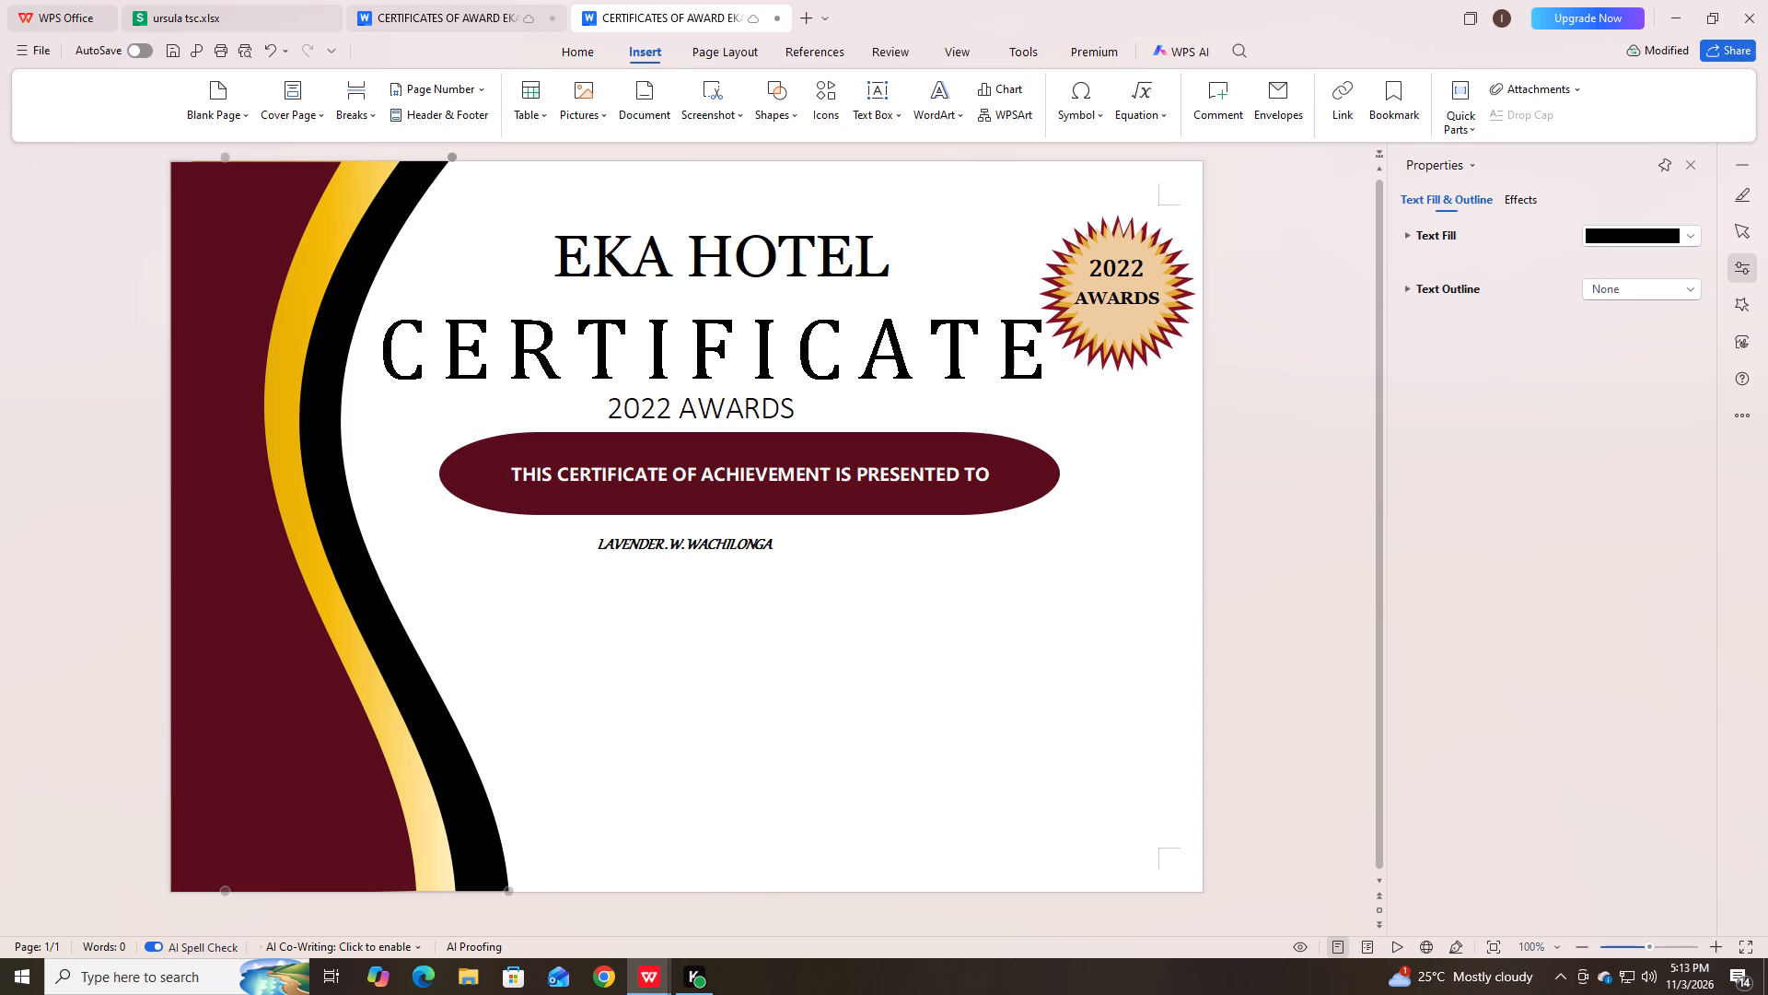
left_click_drag(501, 553, 902, 565)
left_click_drag(902, 565, 943, 555)
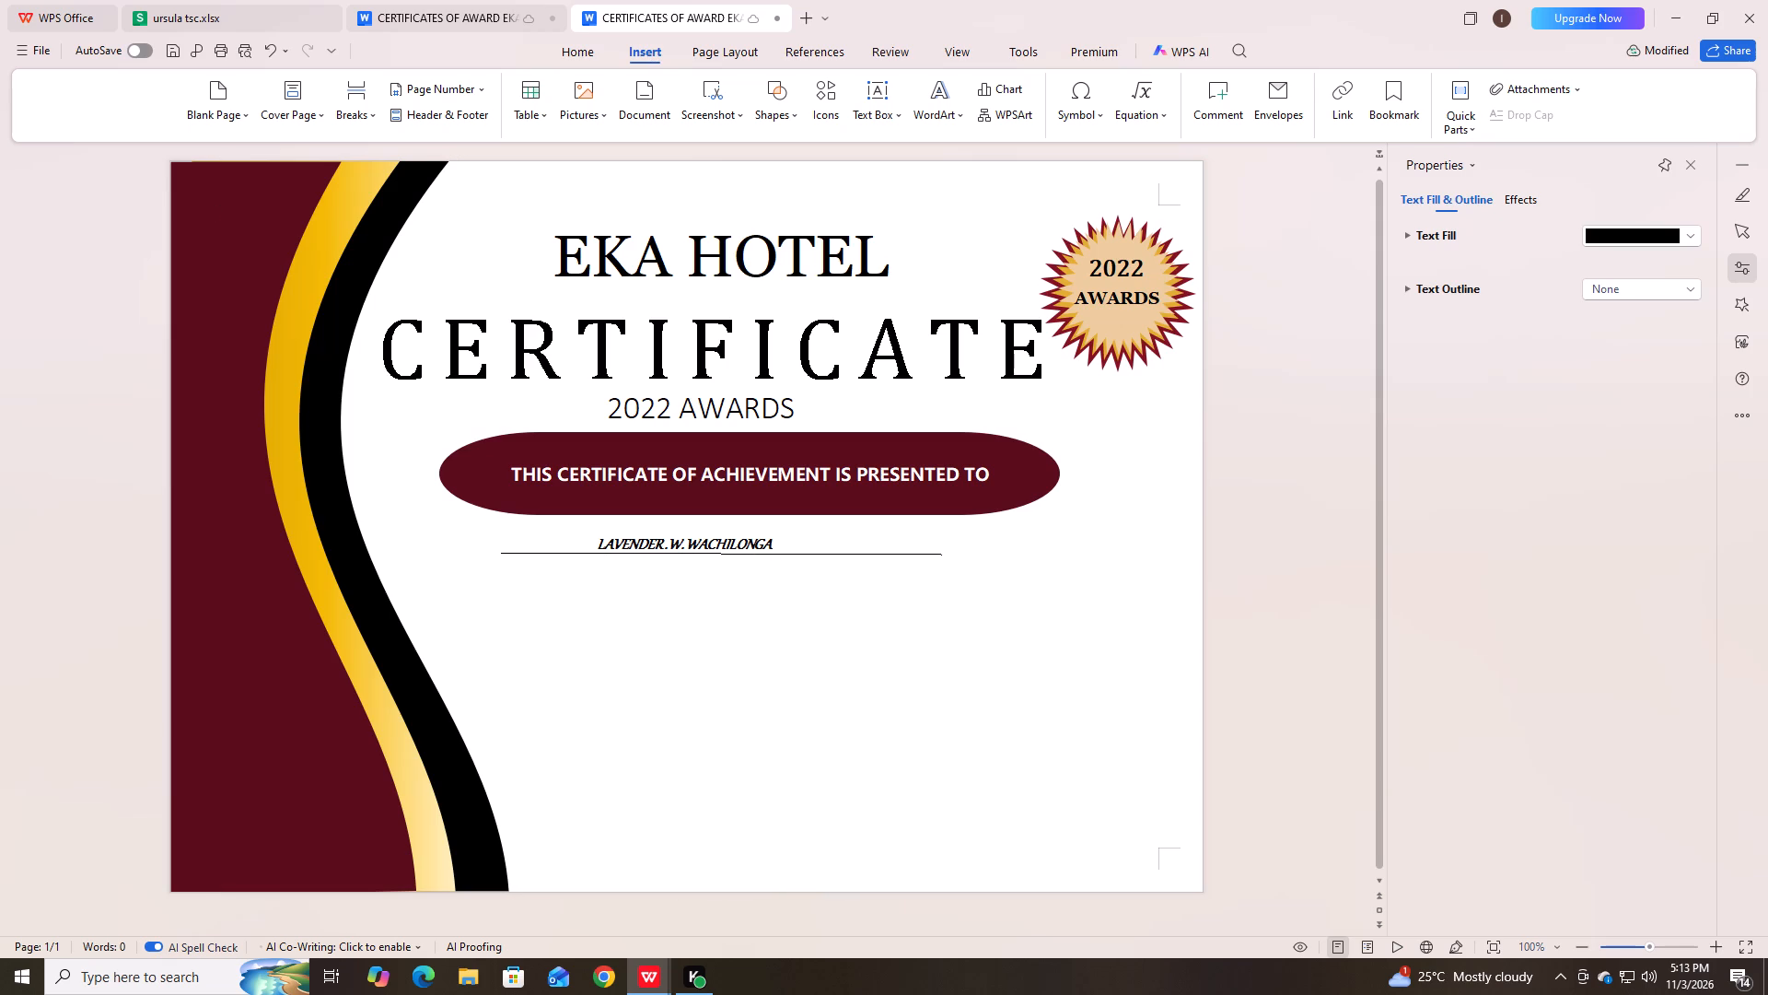
left_click_drag(943, 555, 1013, 545)
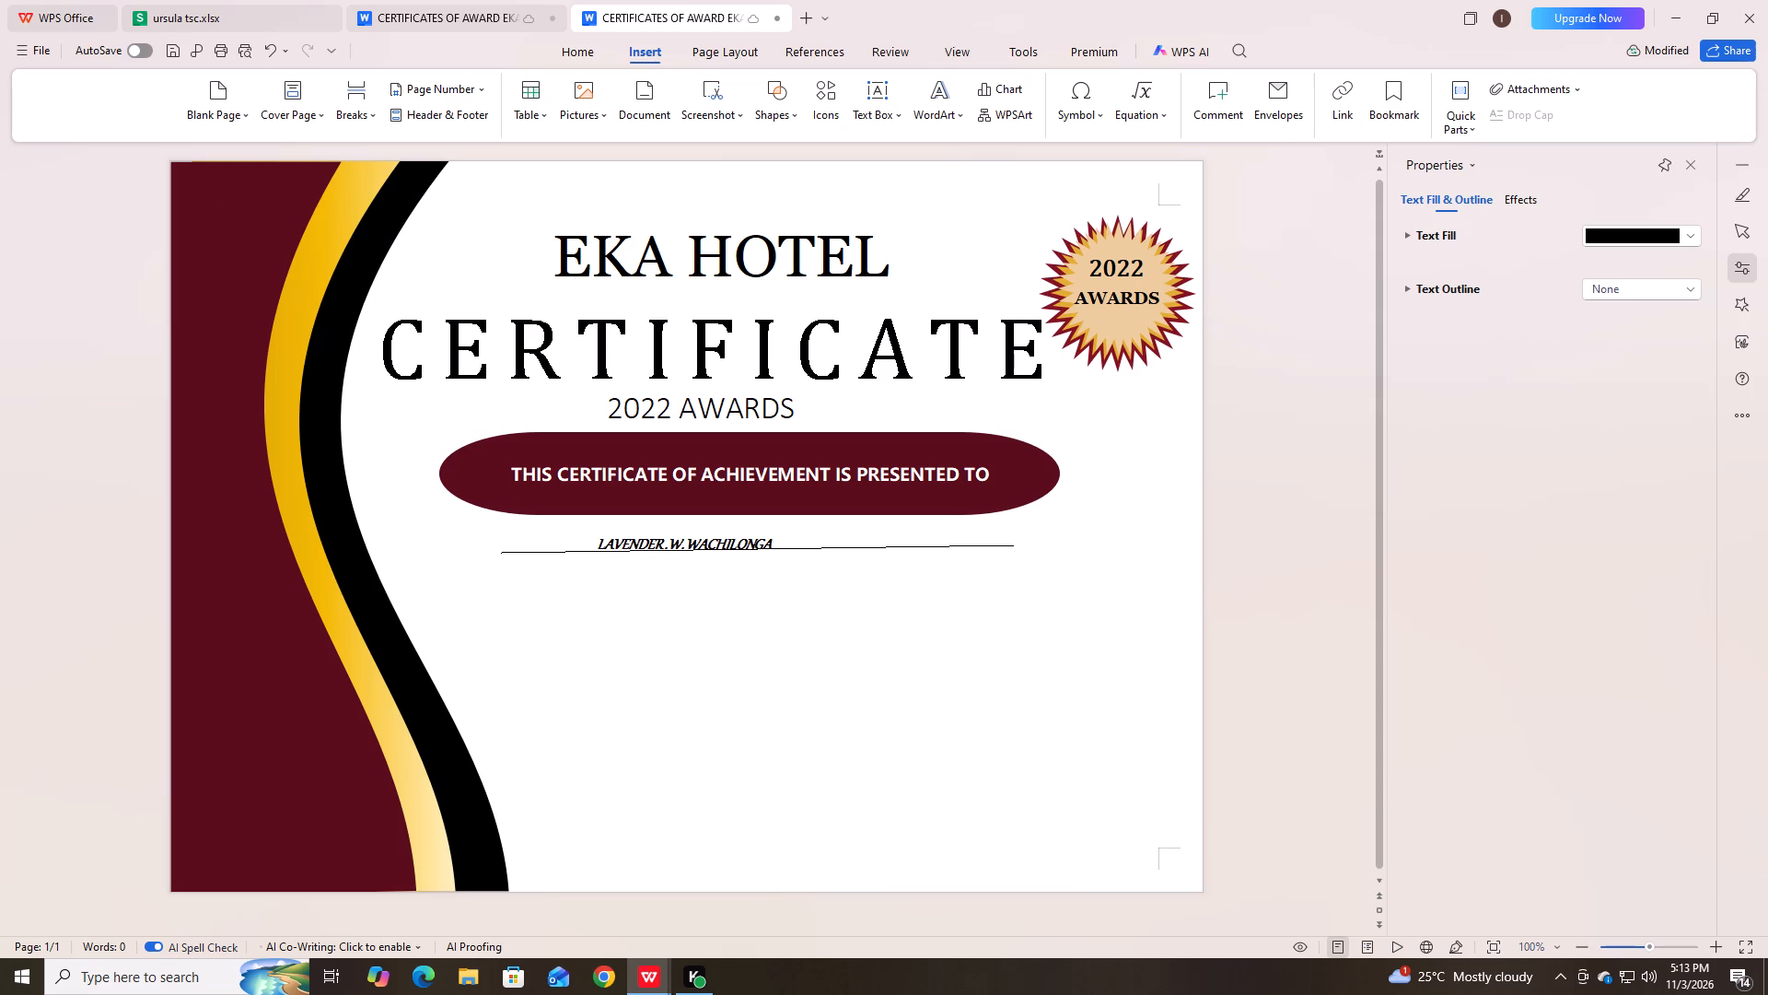
left_click_drag(1013, 545, 1015, 551)
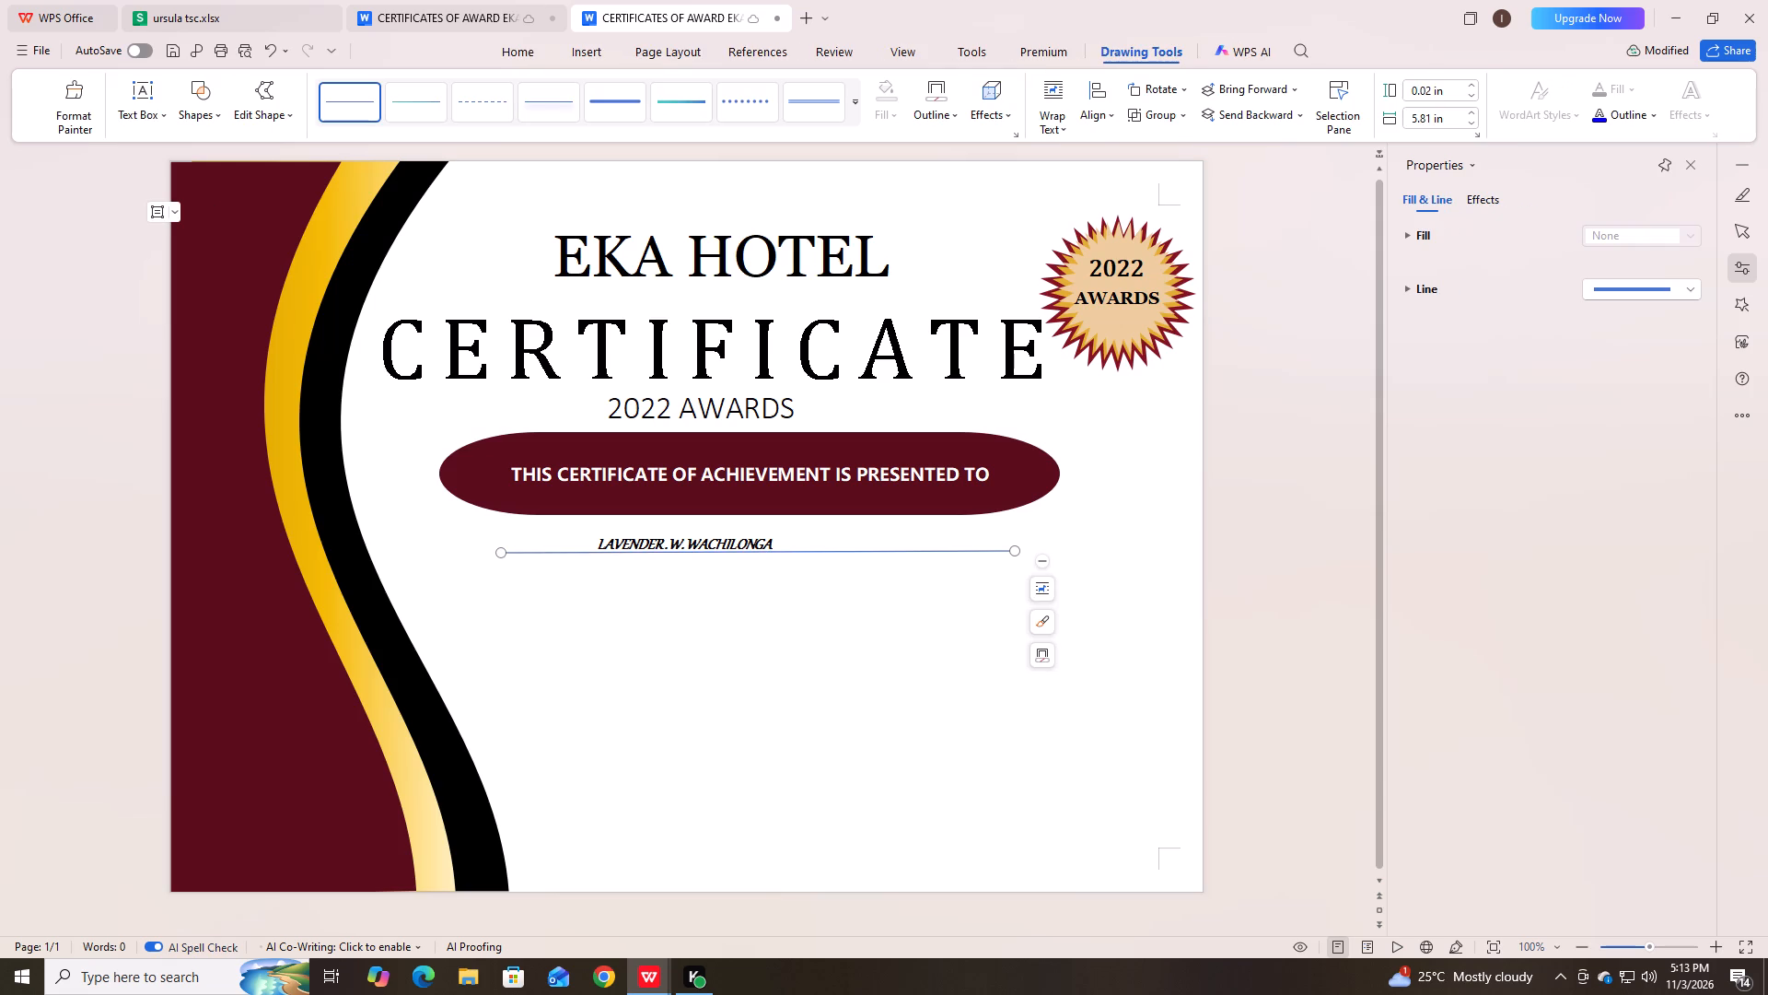
left_click(1046, 644)
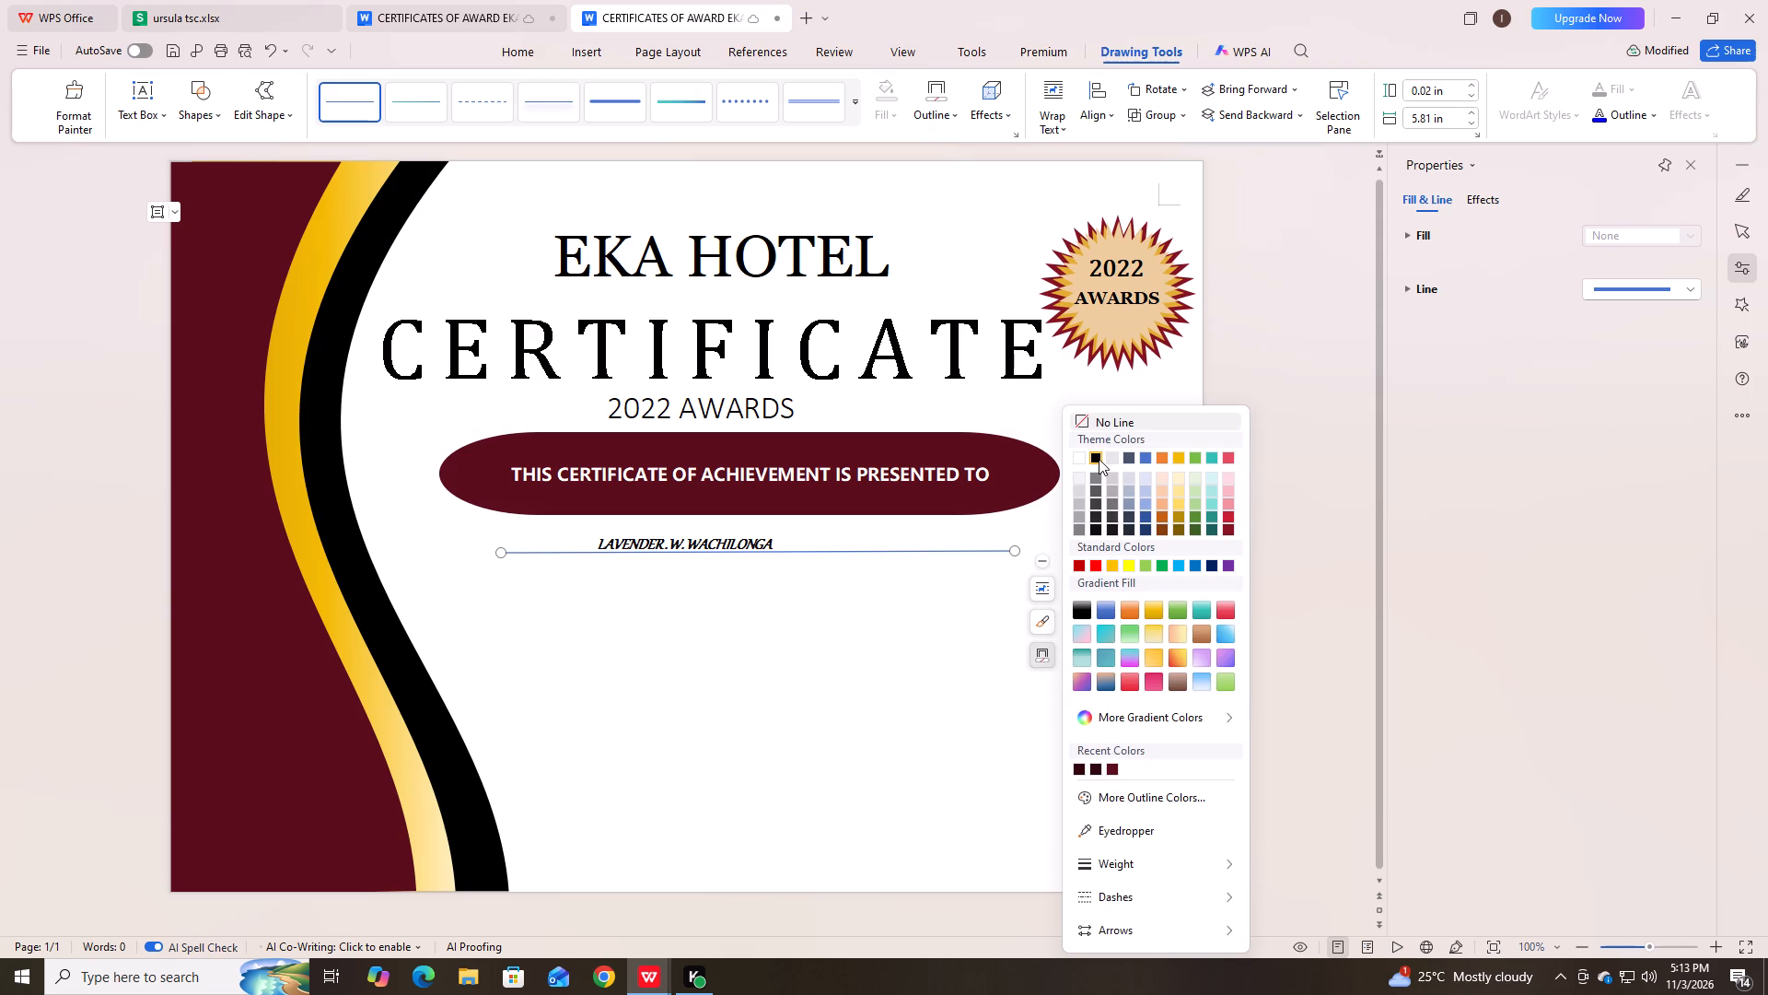
left_click(1098, 458)
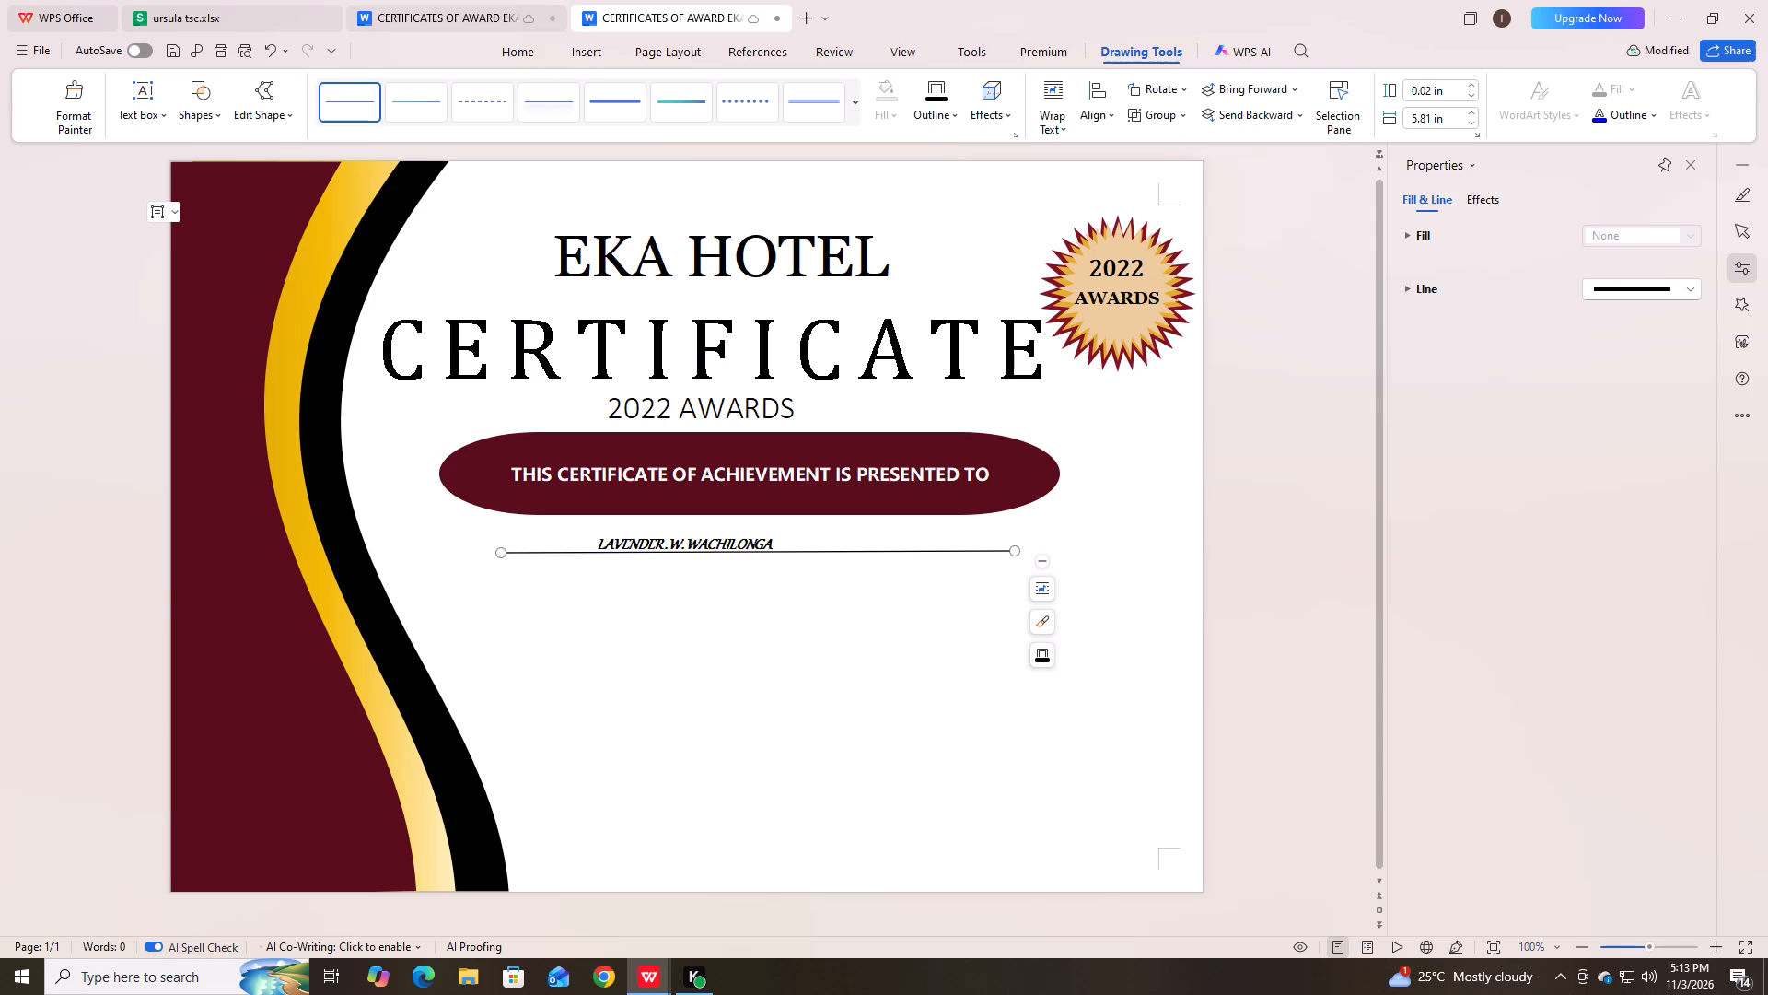
Shift the recipient's name inward with five more leading spaces and widen its text box so the name fits on one line.
left_click(592, 536)
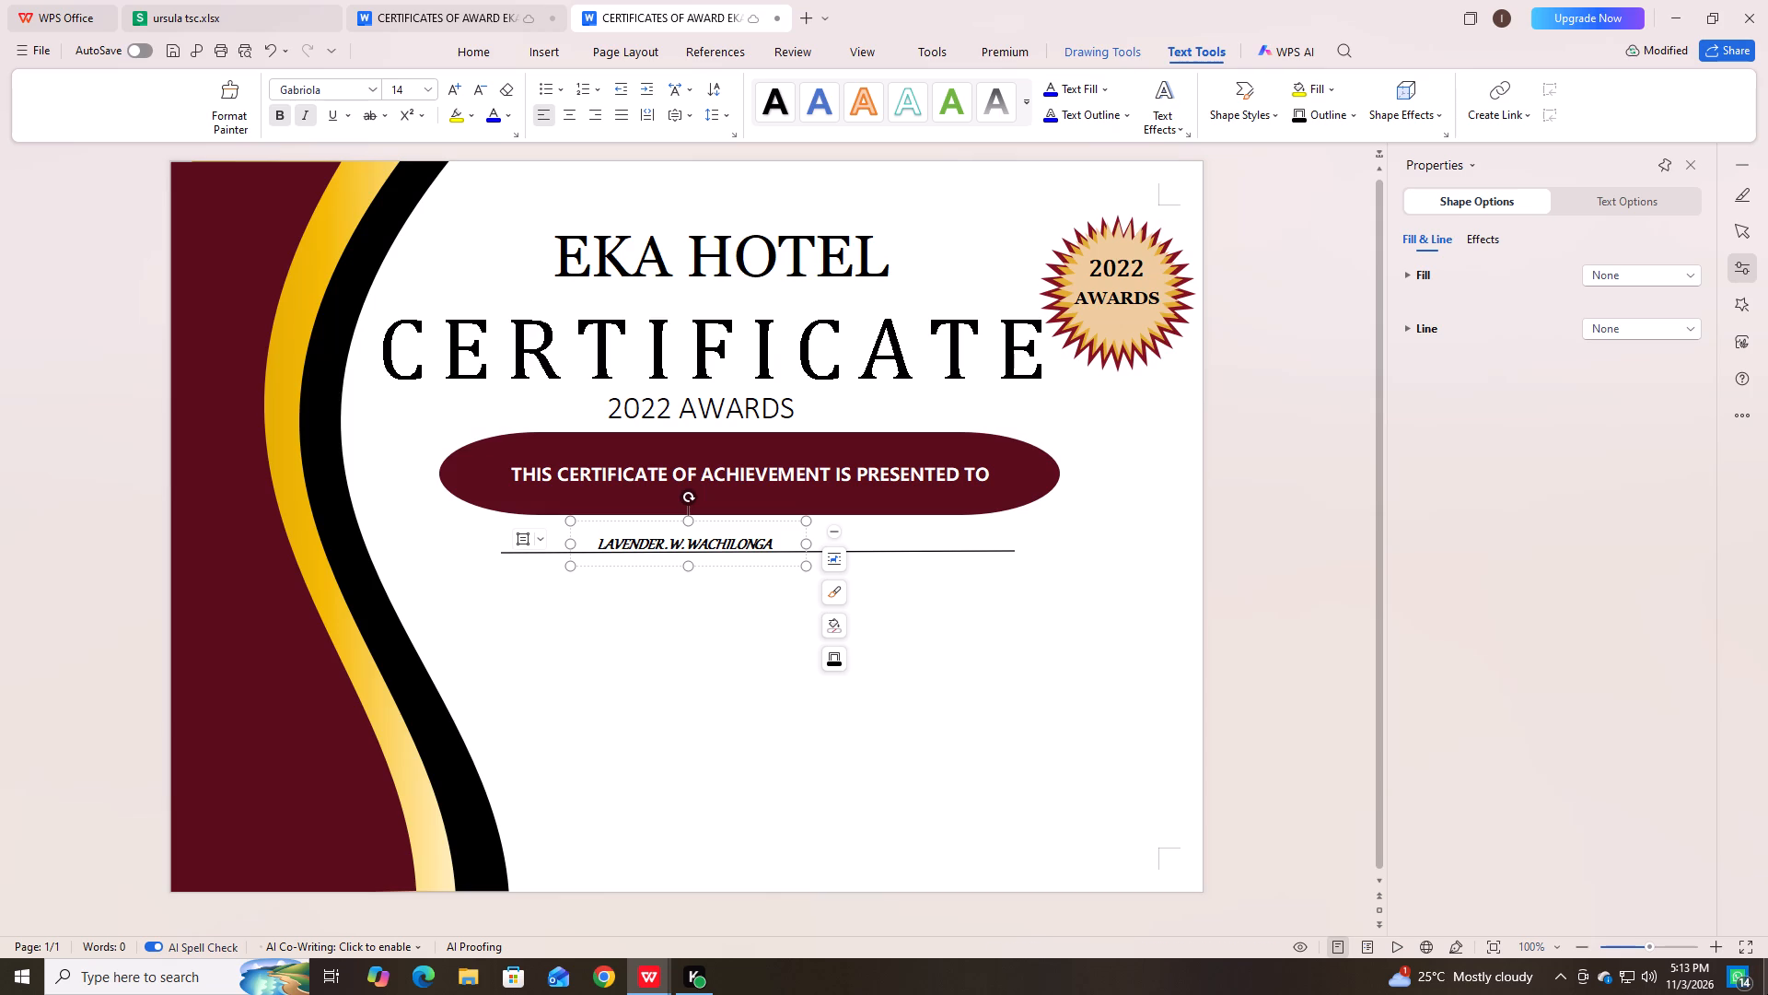
key("space")
key("space")
key("space")
key("space")
key("space")
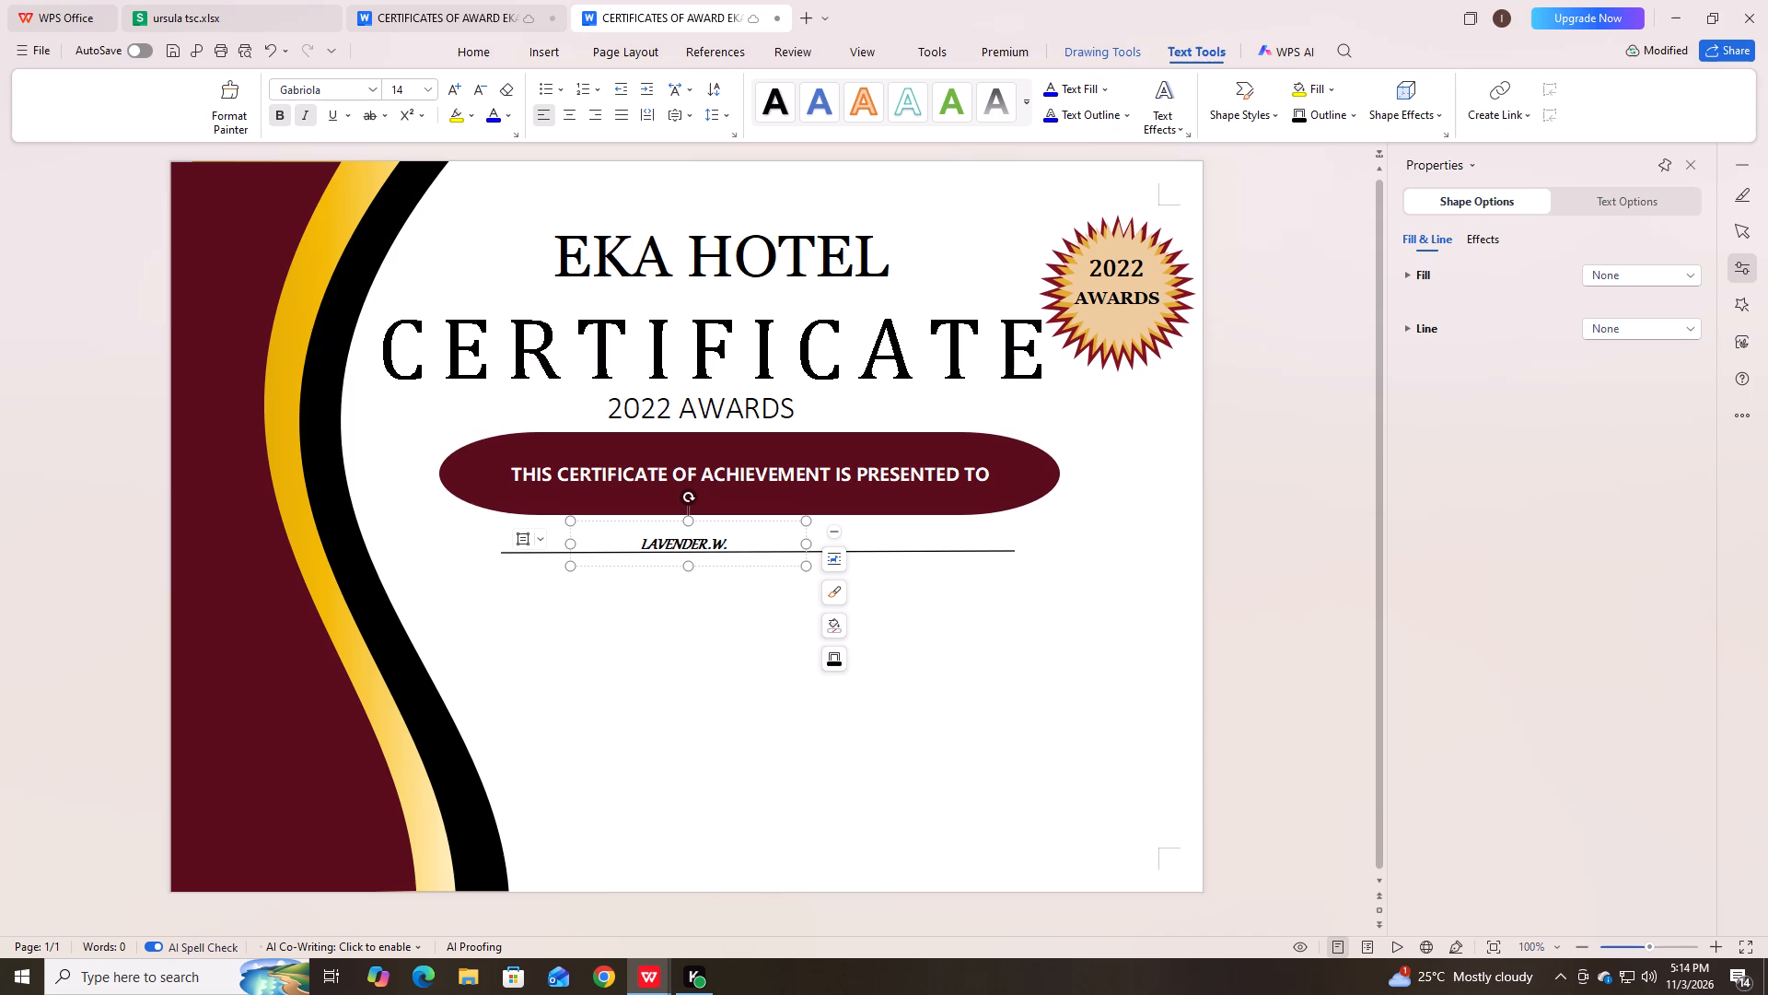
left_click_drag(808, 543, 878, 547)
left_click(751, 685)
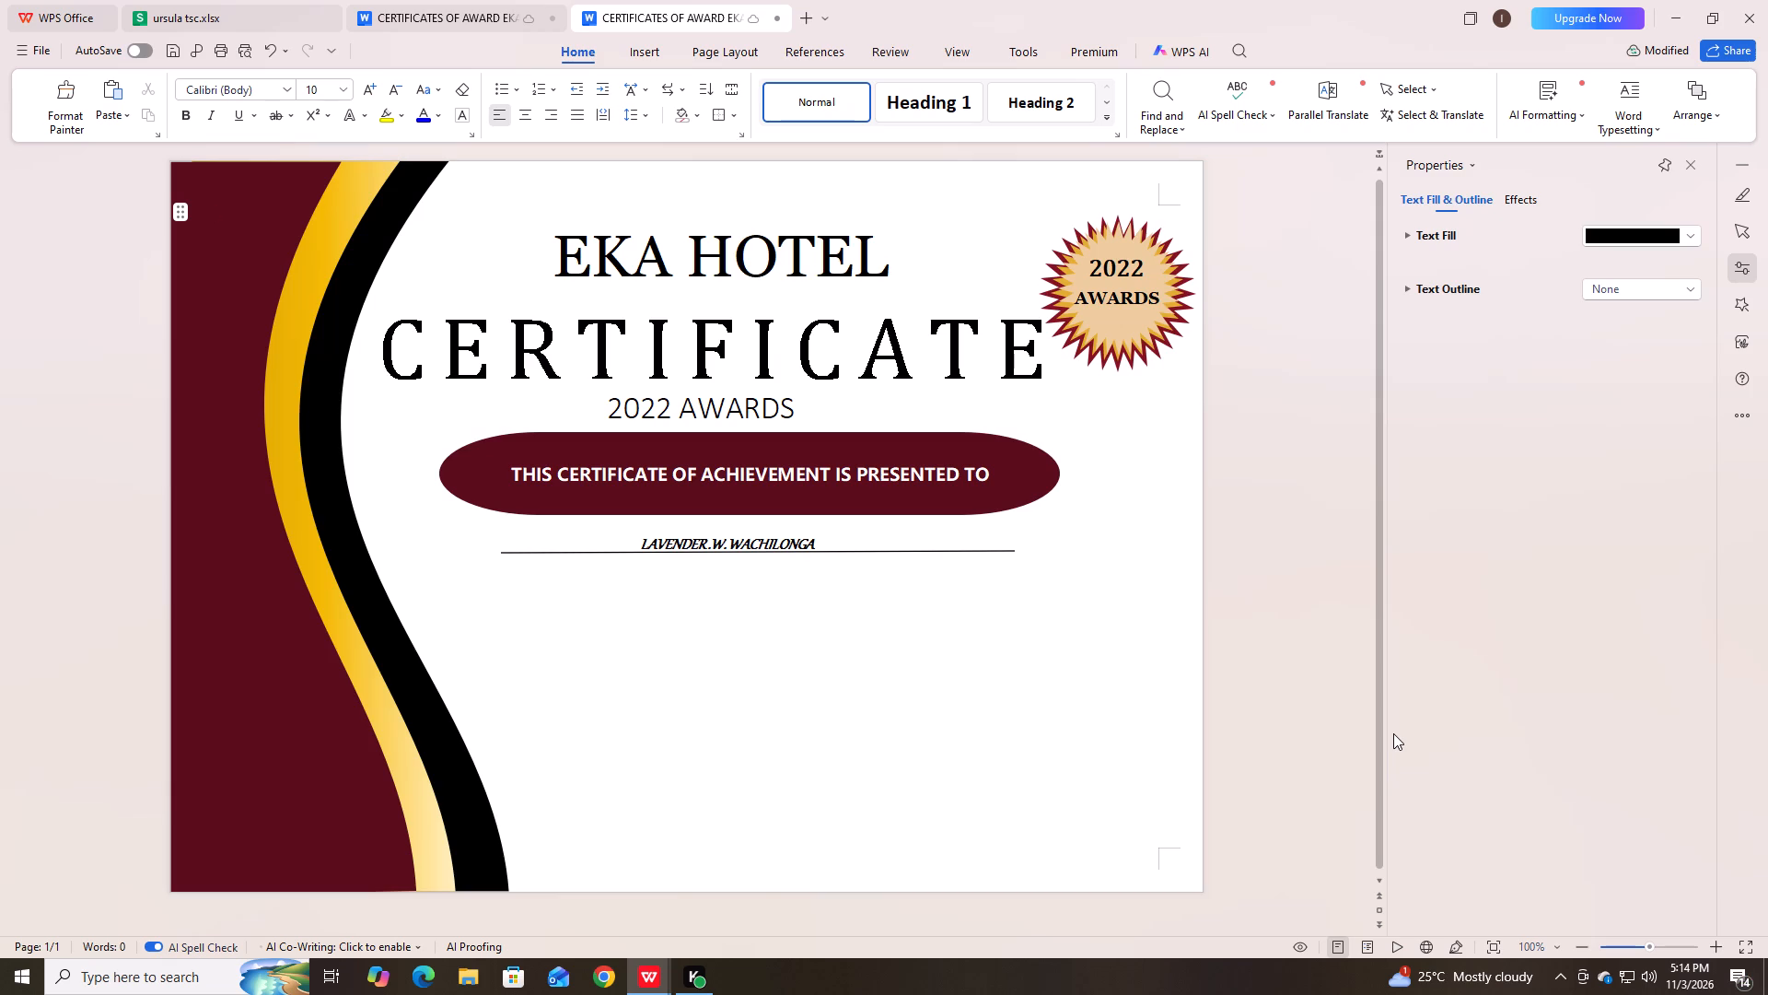
Save the certificate document.
key("ctrl+s")
key("ctrl+s")
key("ctrl+s")
key("ctrl+s")
key("ctrl+s")
key("ctrl+s")
key("ctrl+s")
key("ctrl+s")
key("ctrl+s")
key("ctrl+s")
key("ctrl+s")
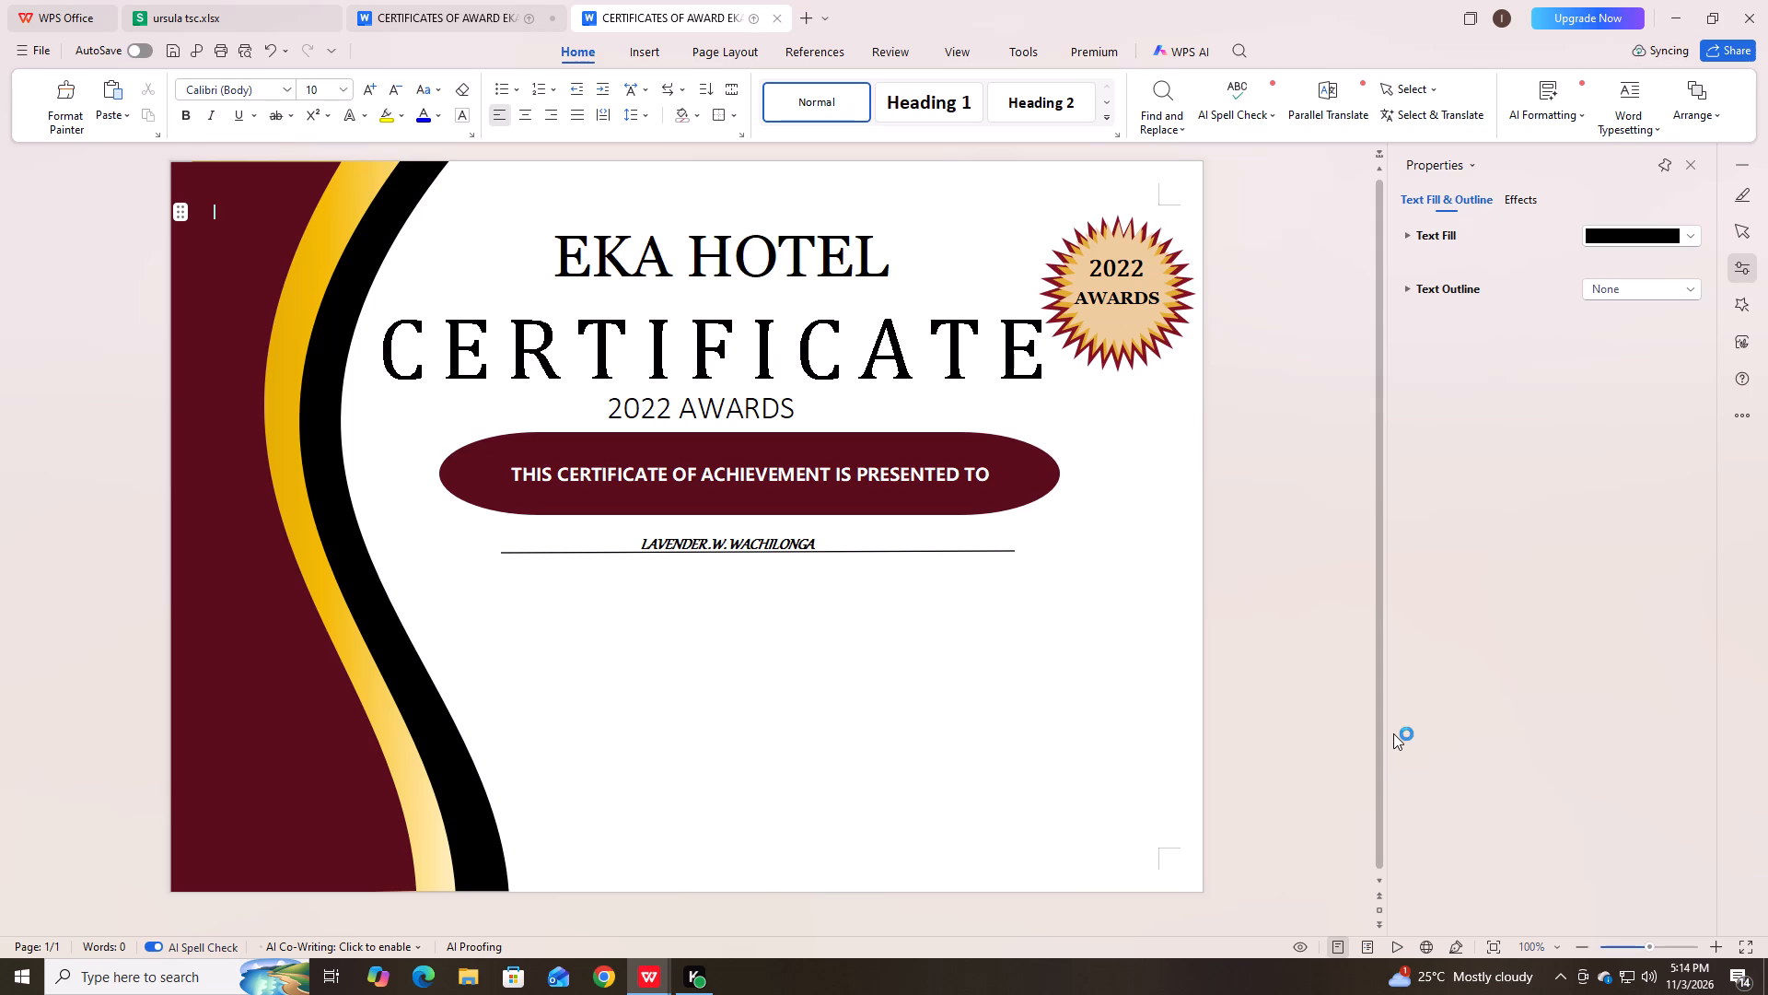
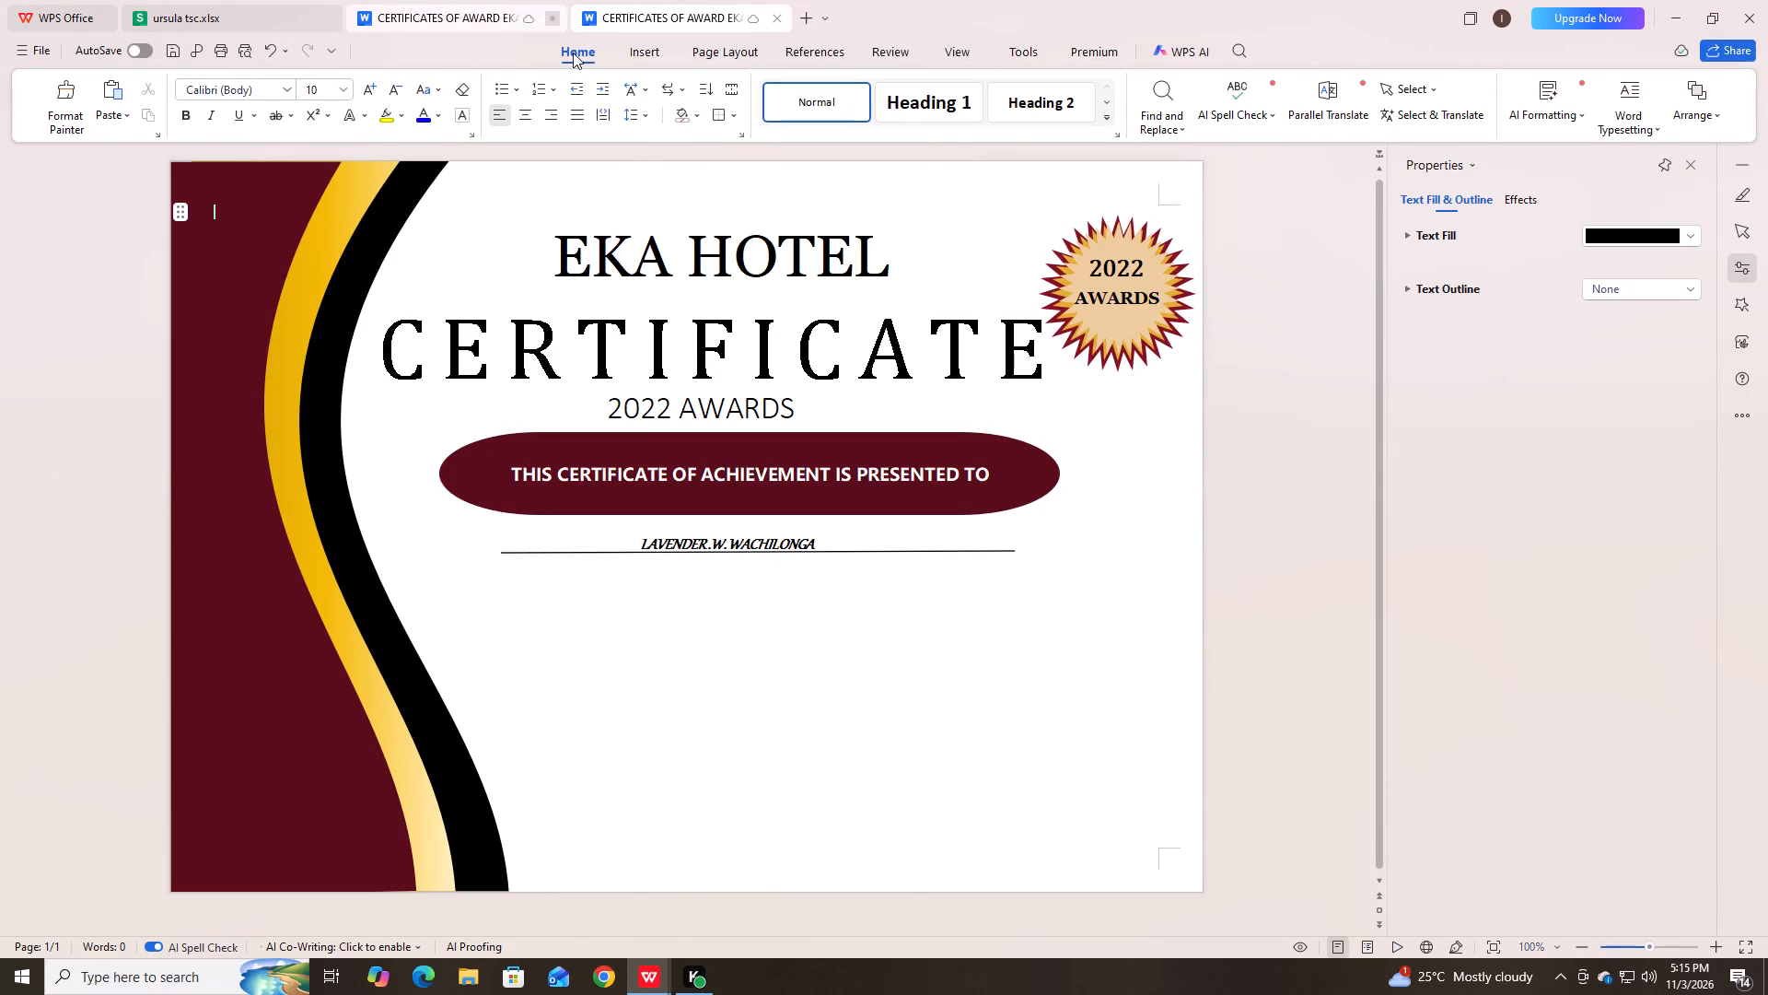
Start a new horizontal text box shape for the certificate page.
left_click(644, 53)
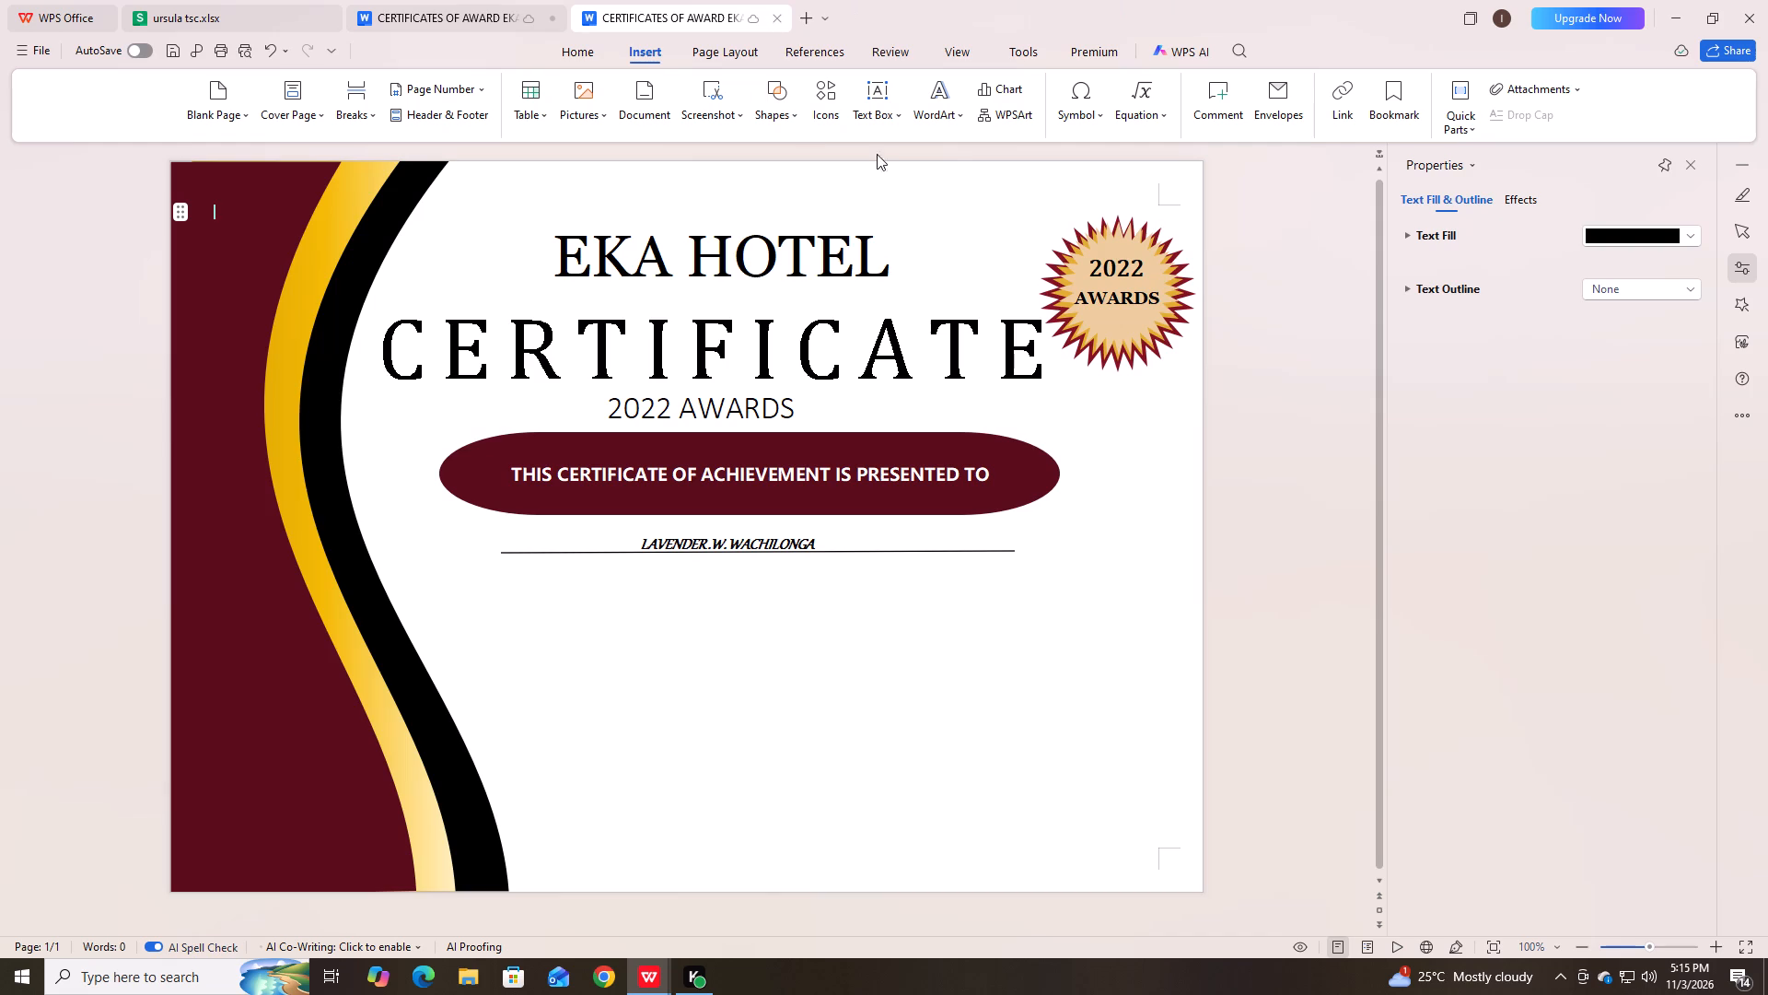
left_click(797, 110)
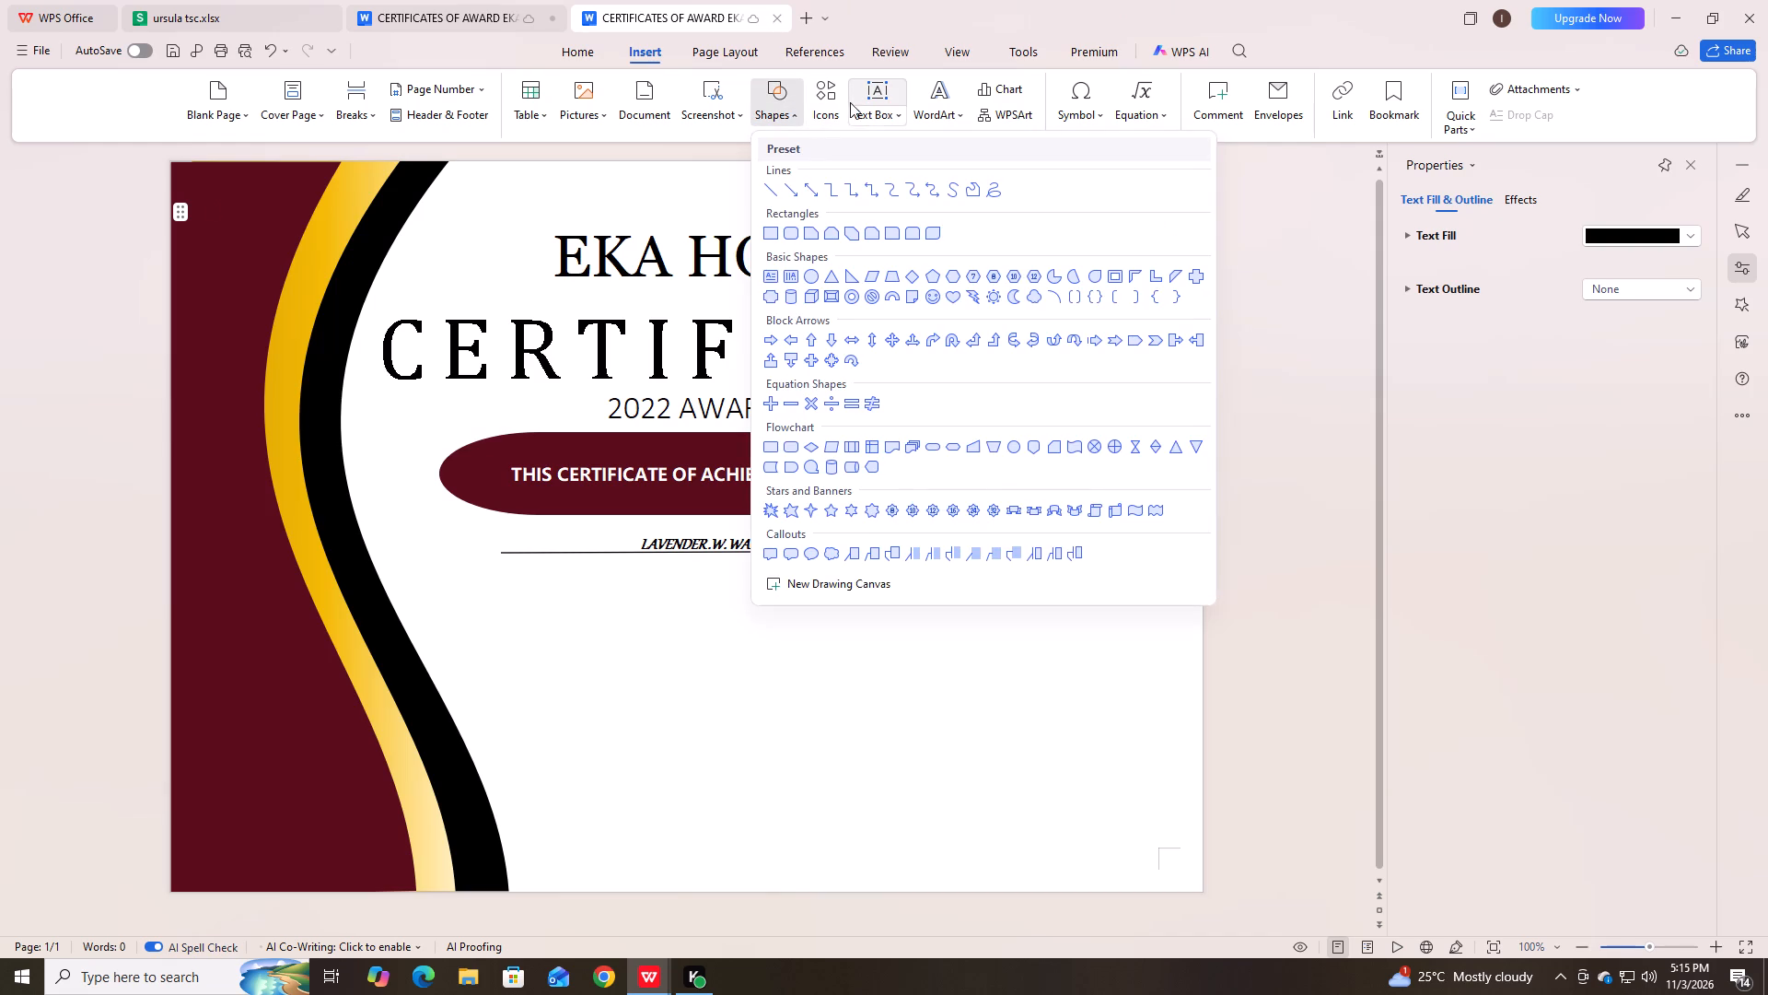
left_click(773, 275)
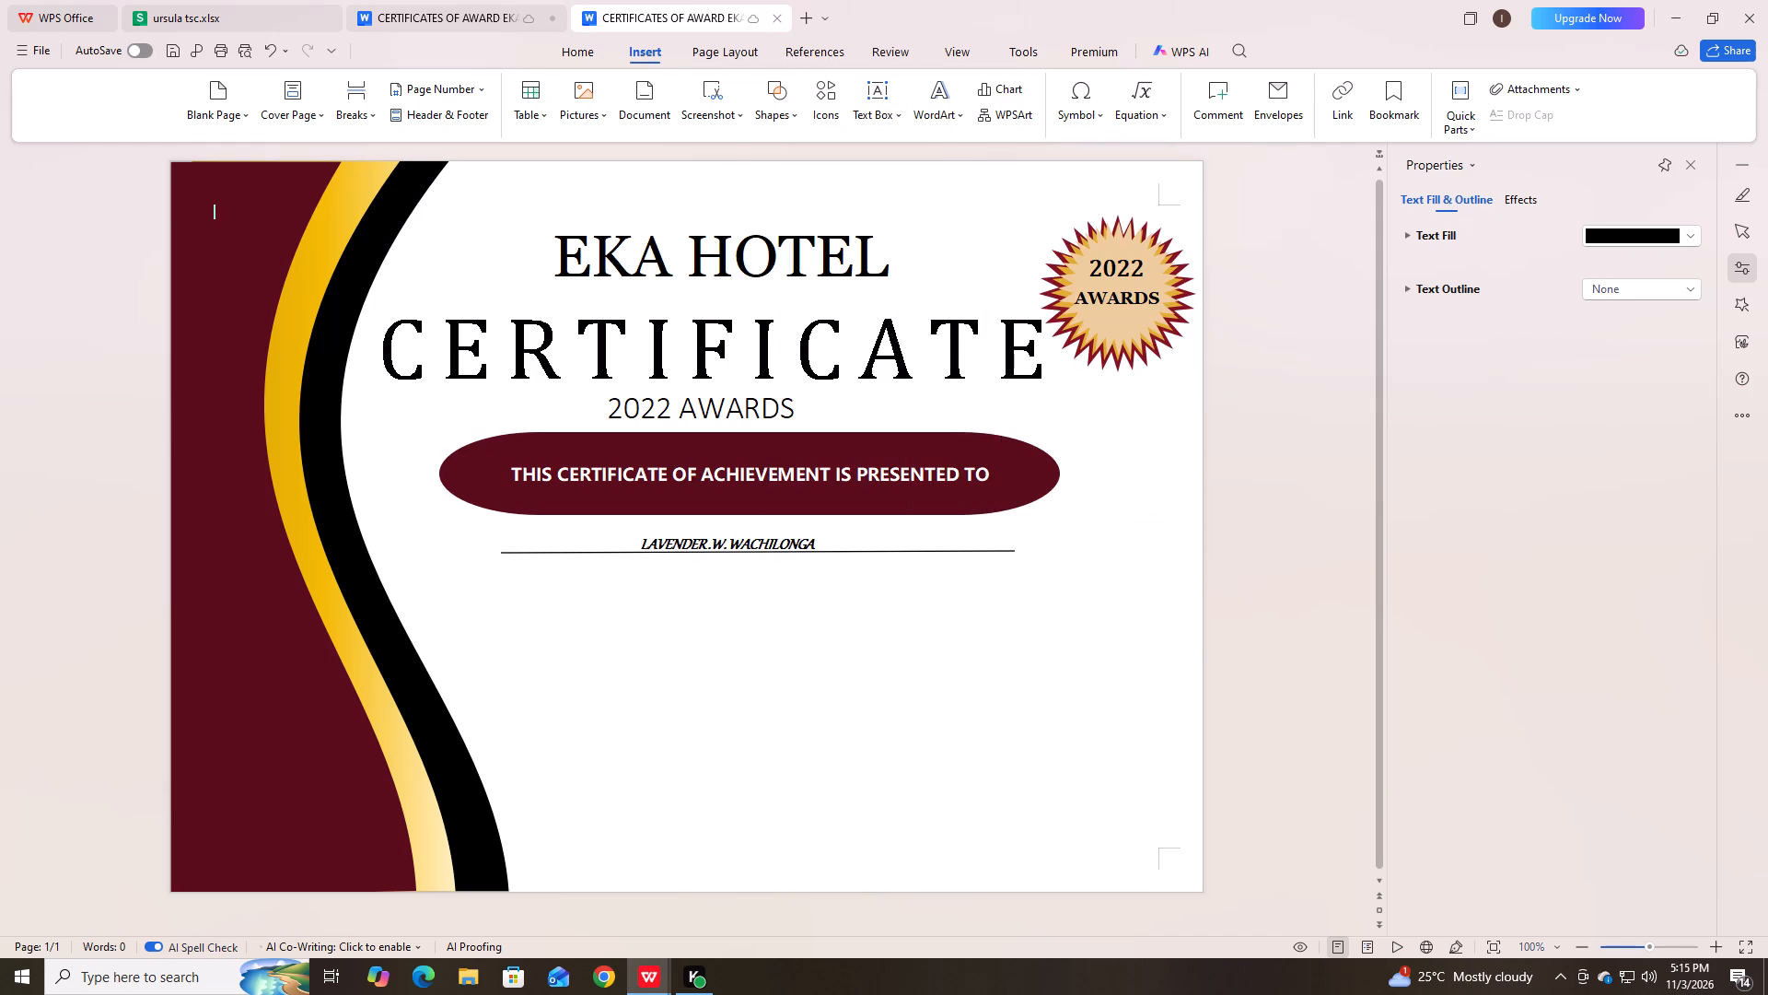
Draw a wide text box below the recipient's name line, spanning about the width of the maroon banner.
left_click_drag(471, 615, 958, 782)
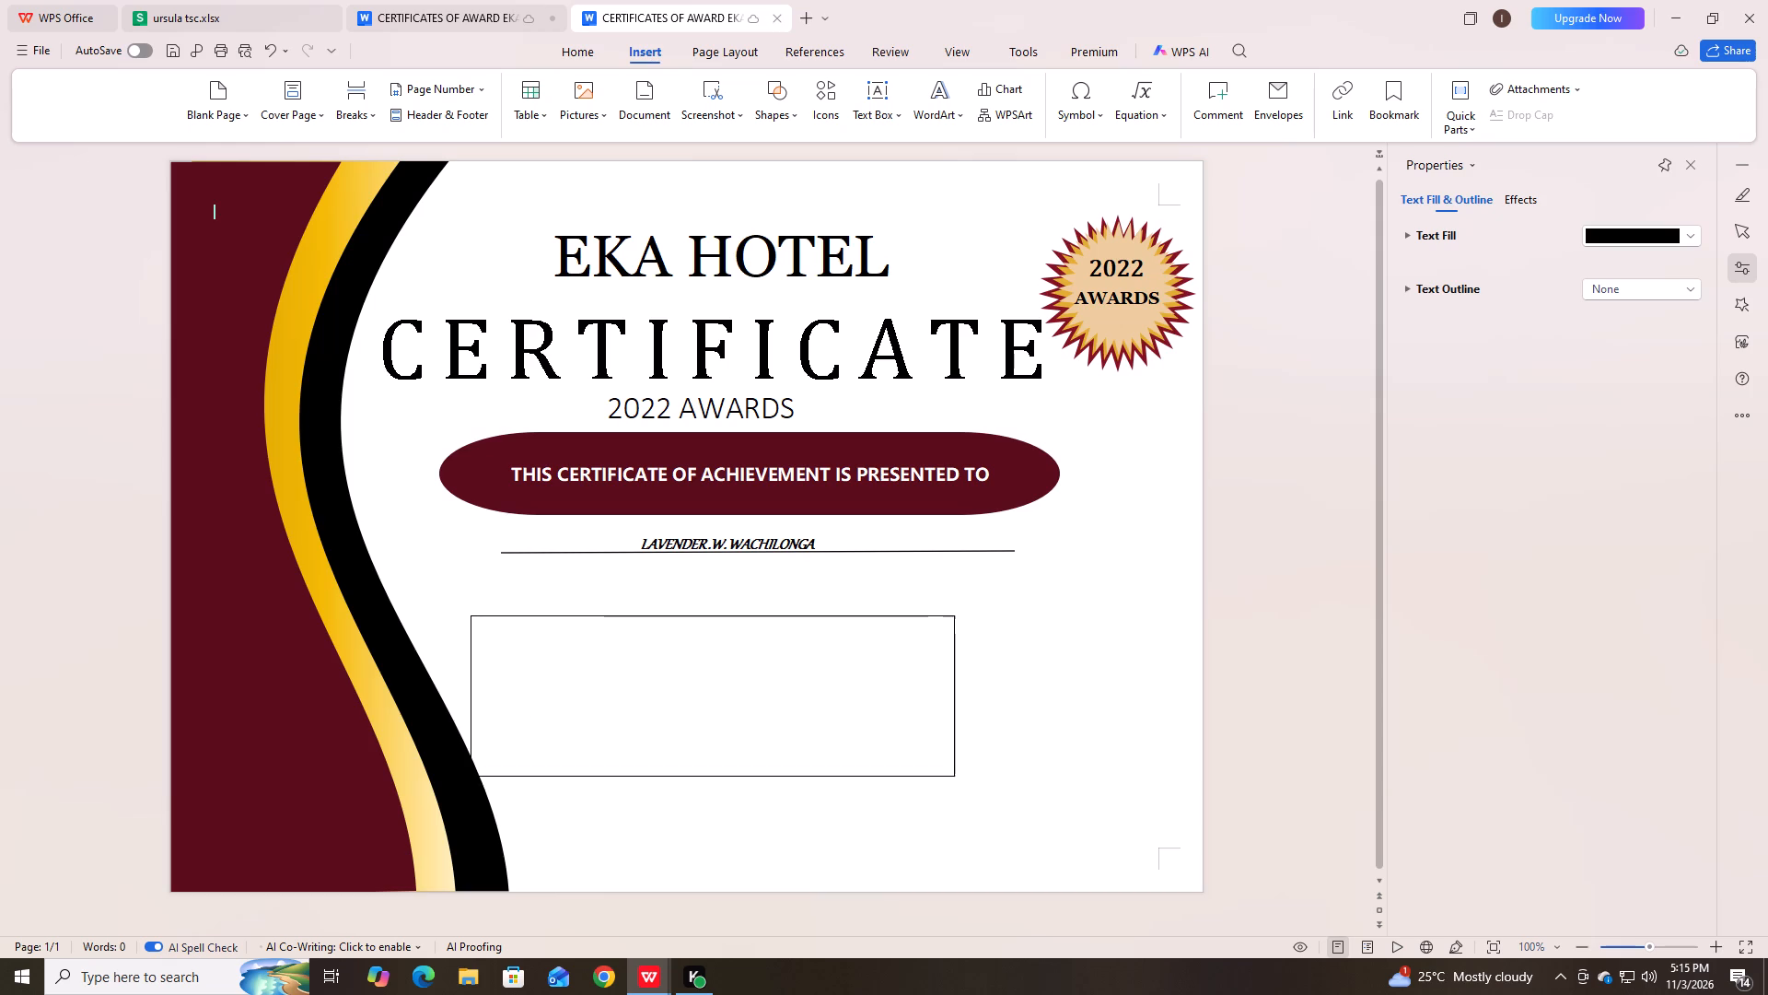
left_click_drag(958, 782, 1107, 765)
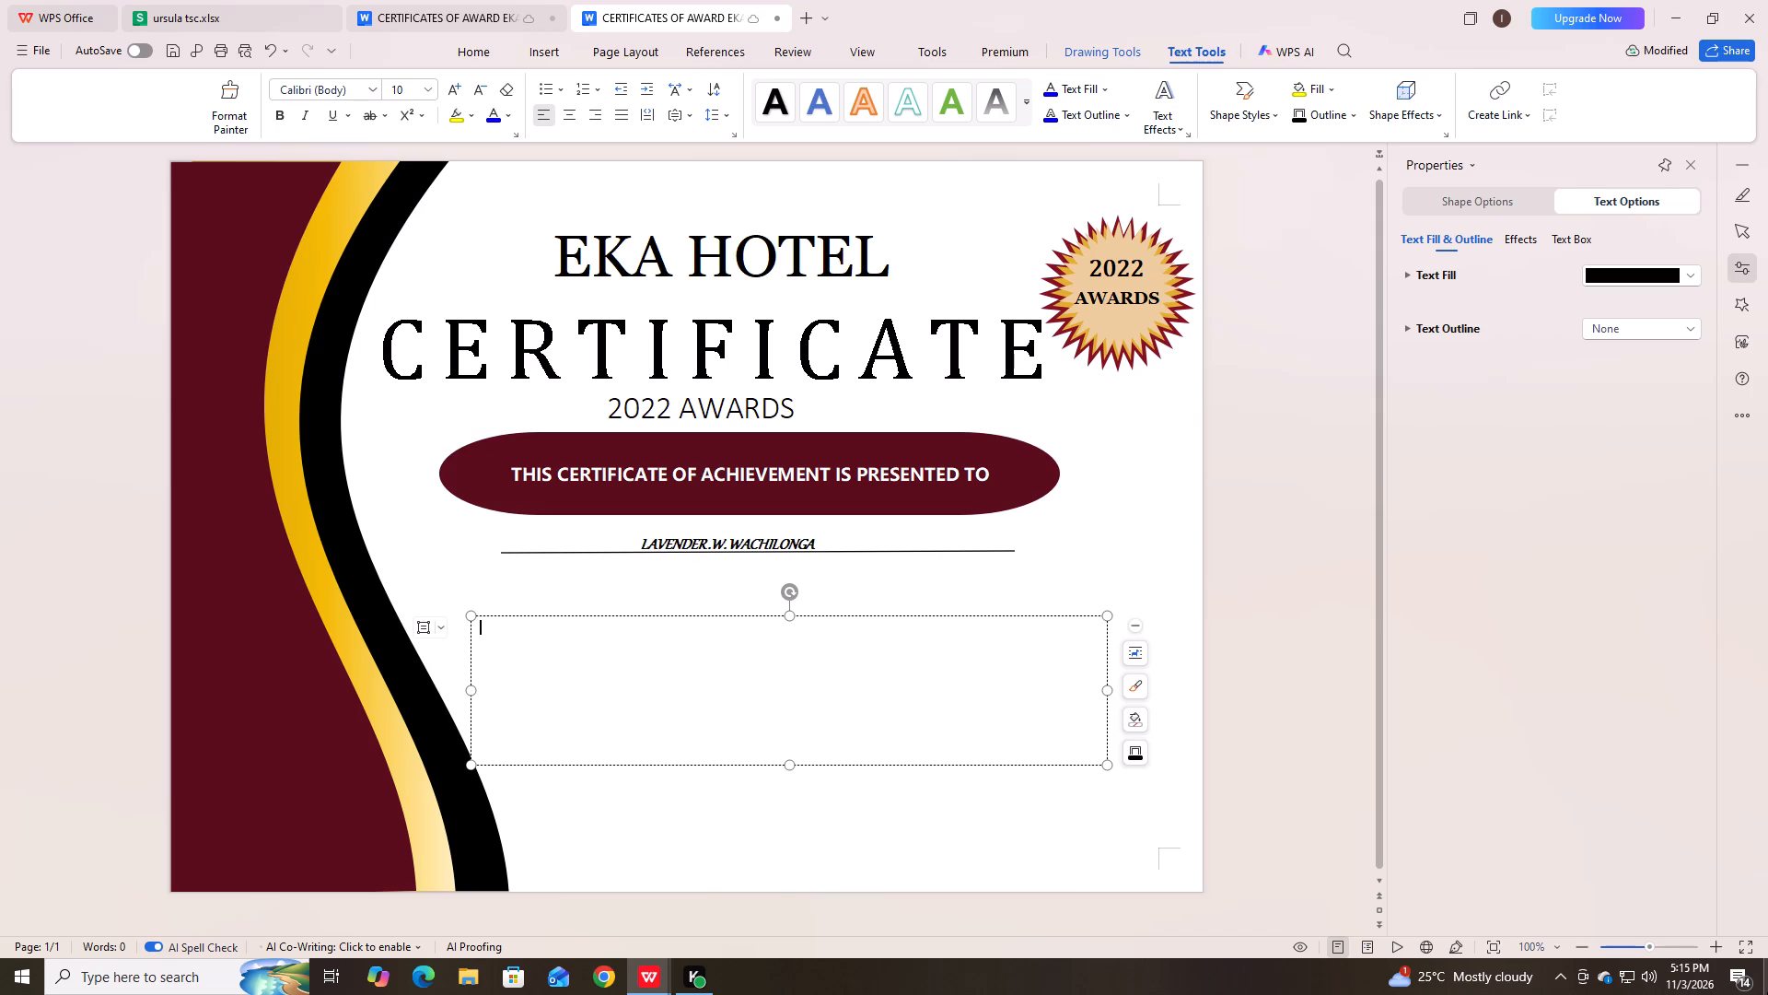
Enter the opening of the certification statement in the new text box: "This is to certify that the above name".
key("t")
key("BackSpace")
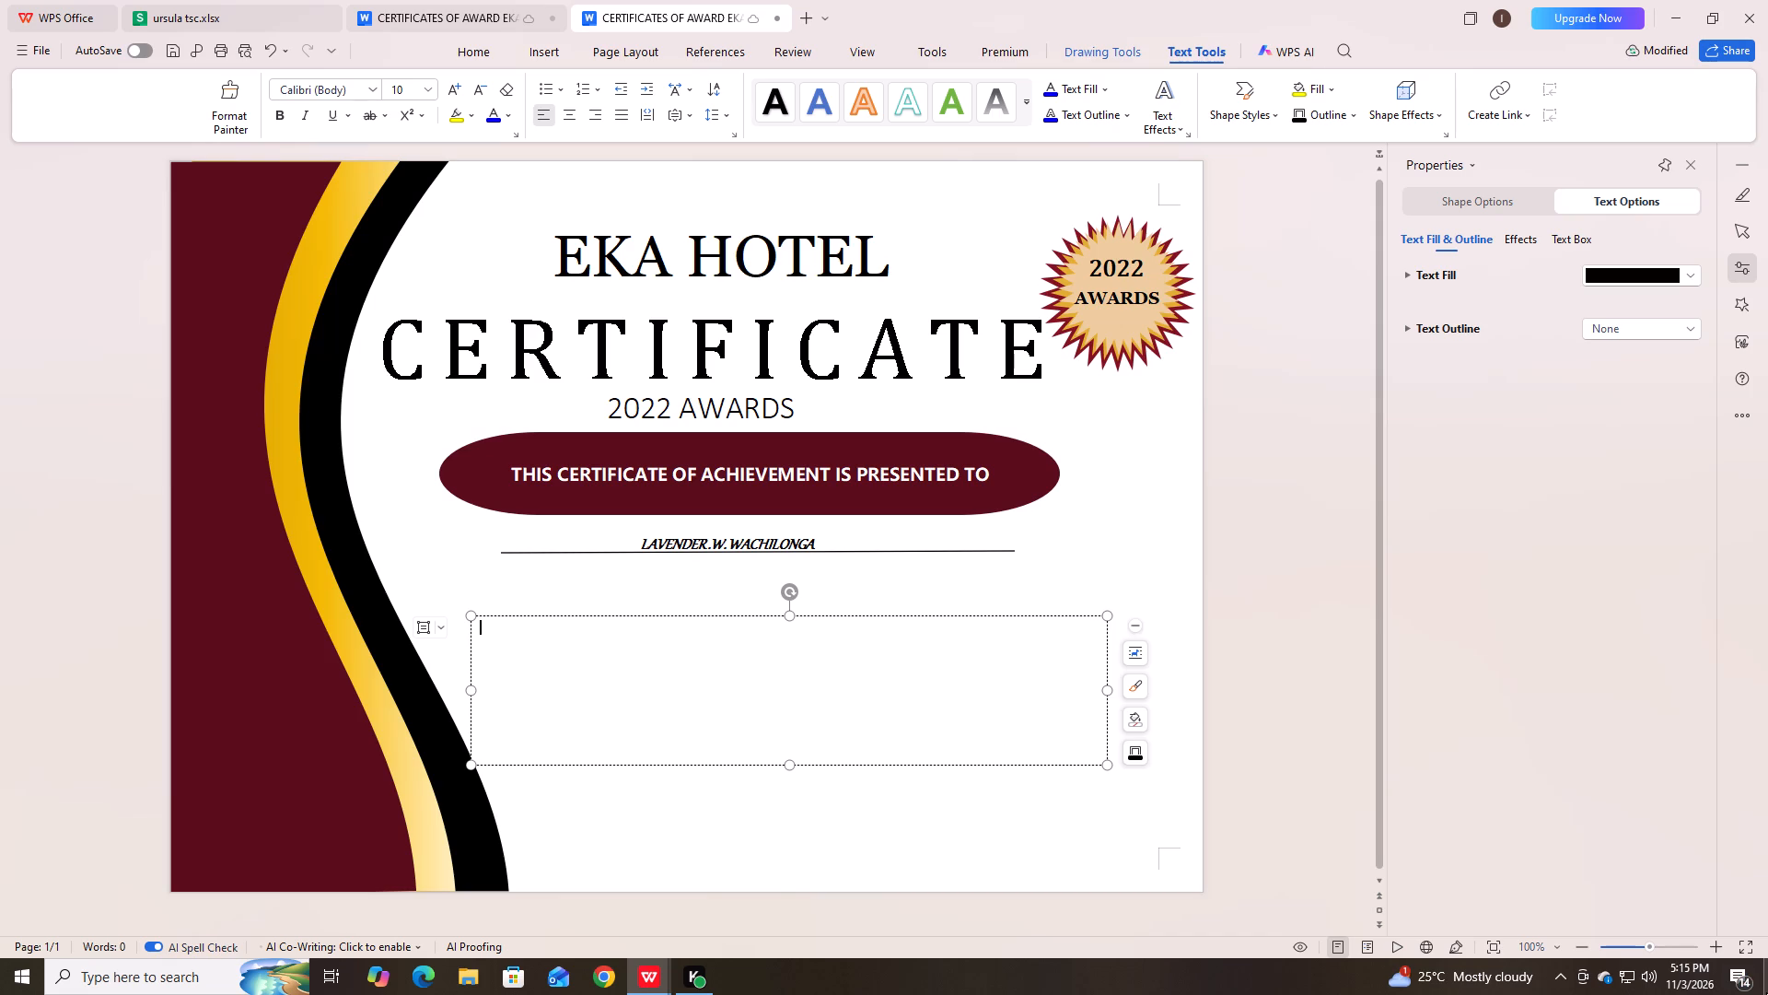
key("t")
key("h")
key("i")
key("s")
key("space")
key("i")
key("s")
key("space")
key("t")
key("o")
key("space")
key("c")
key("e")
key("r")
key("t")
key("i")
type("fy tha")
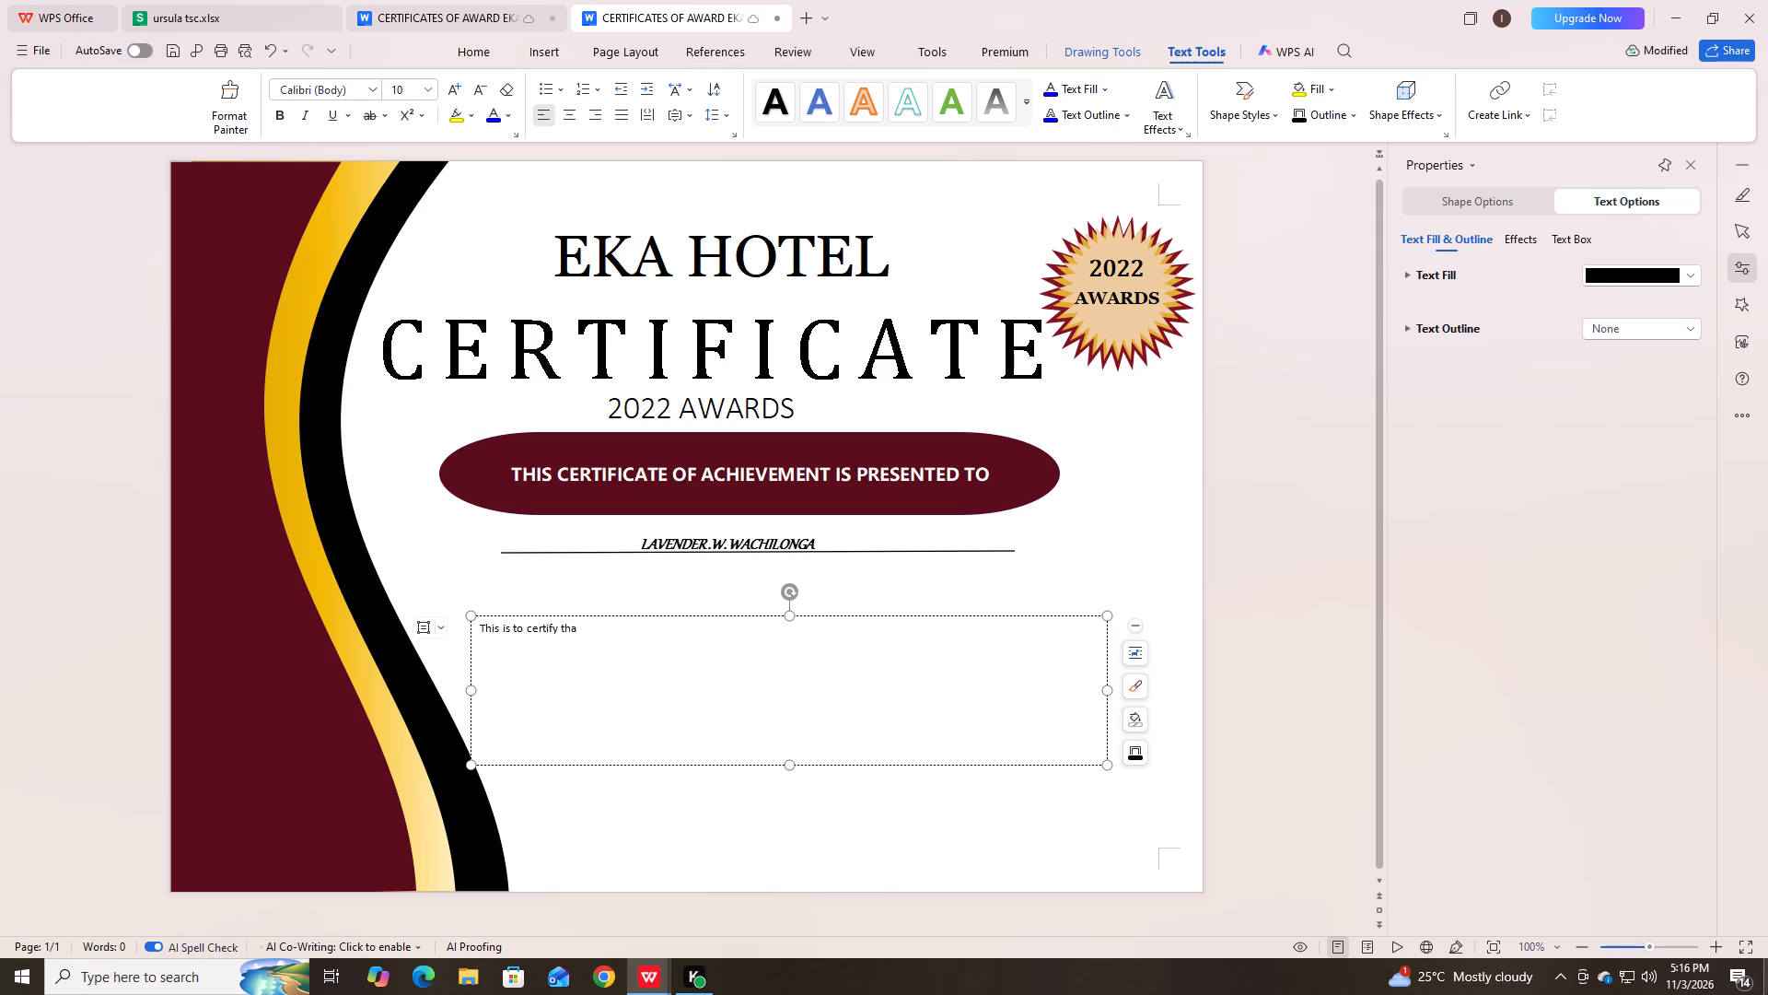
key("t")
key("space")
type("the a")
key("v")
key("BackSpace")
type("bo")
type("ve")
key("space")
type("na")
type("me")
Delete all of the drafted certification sentence from the text box below the recipient's name, leaving the box empty.
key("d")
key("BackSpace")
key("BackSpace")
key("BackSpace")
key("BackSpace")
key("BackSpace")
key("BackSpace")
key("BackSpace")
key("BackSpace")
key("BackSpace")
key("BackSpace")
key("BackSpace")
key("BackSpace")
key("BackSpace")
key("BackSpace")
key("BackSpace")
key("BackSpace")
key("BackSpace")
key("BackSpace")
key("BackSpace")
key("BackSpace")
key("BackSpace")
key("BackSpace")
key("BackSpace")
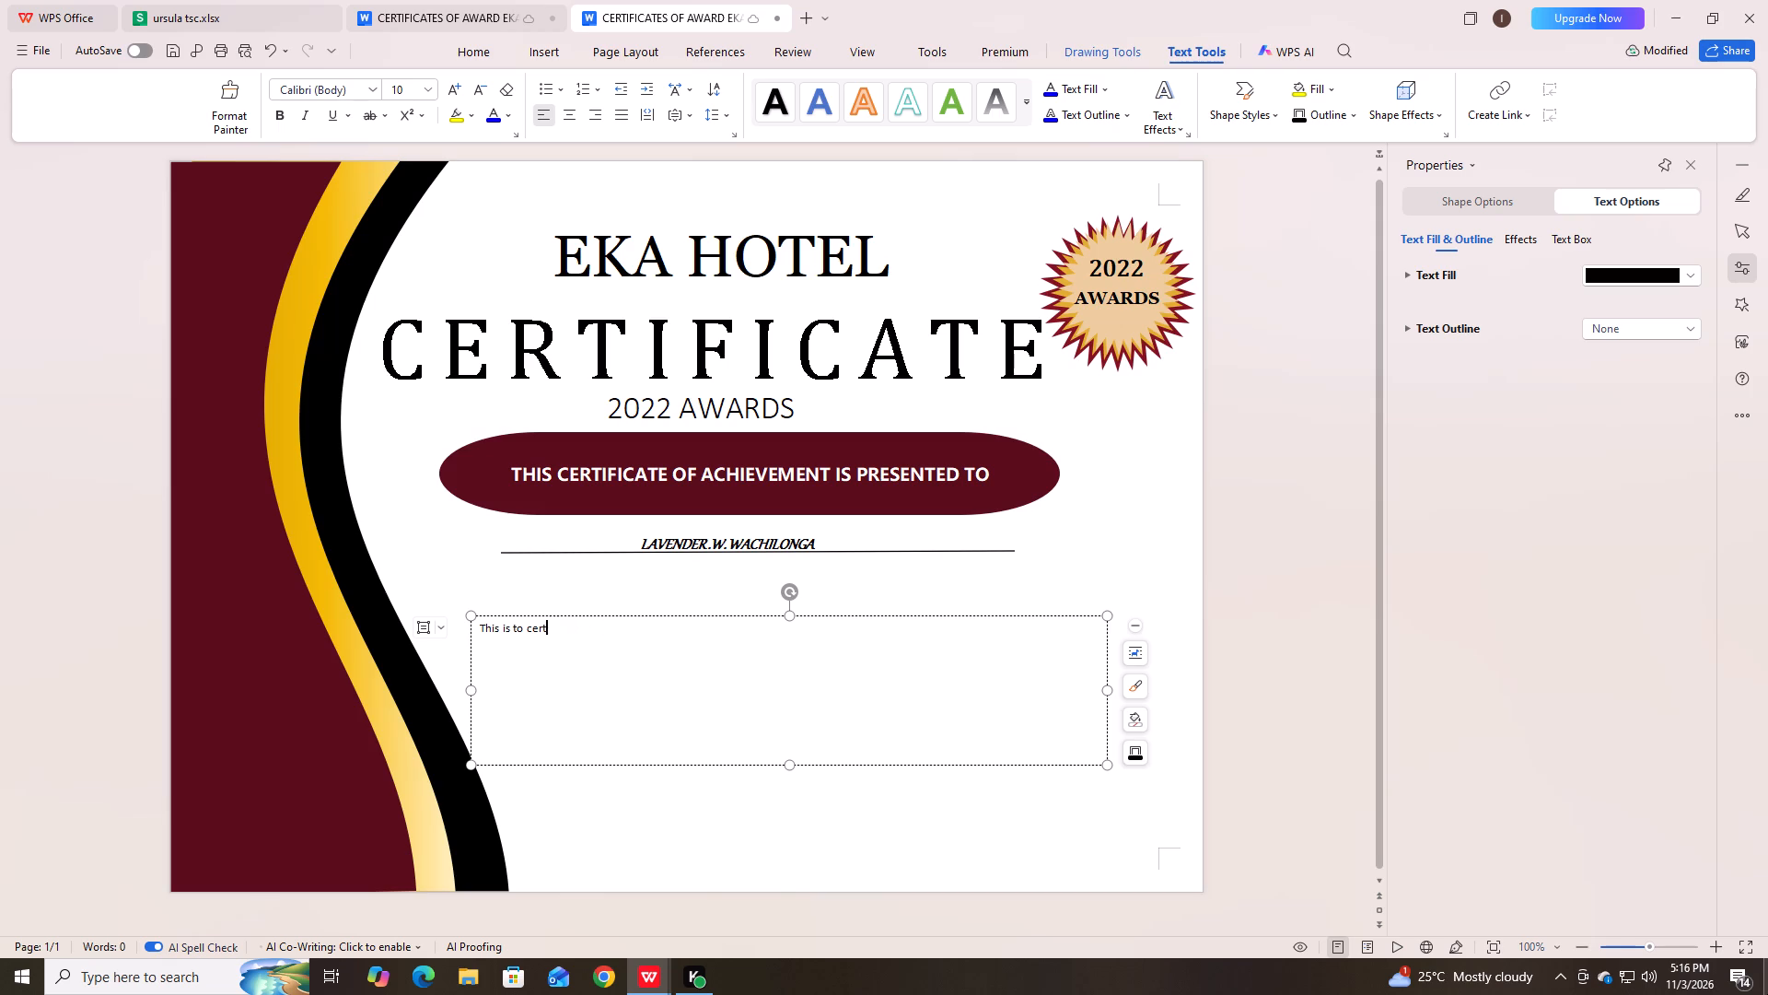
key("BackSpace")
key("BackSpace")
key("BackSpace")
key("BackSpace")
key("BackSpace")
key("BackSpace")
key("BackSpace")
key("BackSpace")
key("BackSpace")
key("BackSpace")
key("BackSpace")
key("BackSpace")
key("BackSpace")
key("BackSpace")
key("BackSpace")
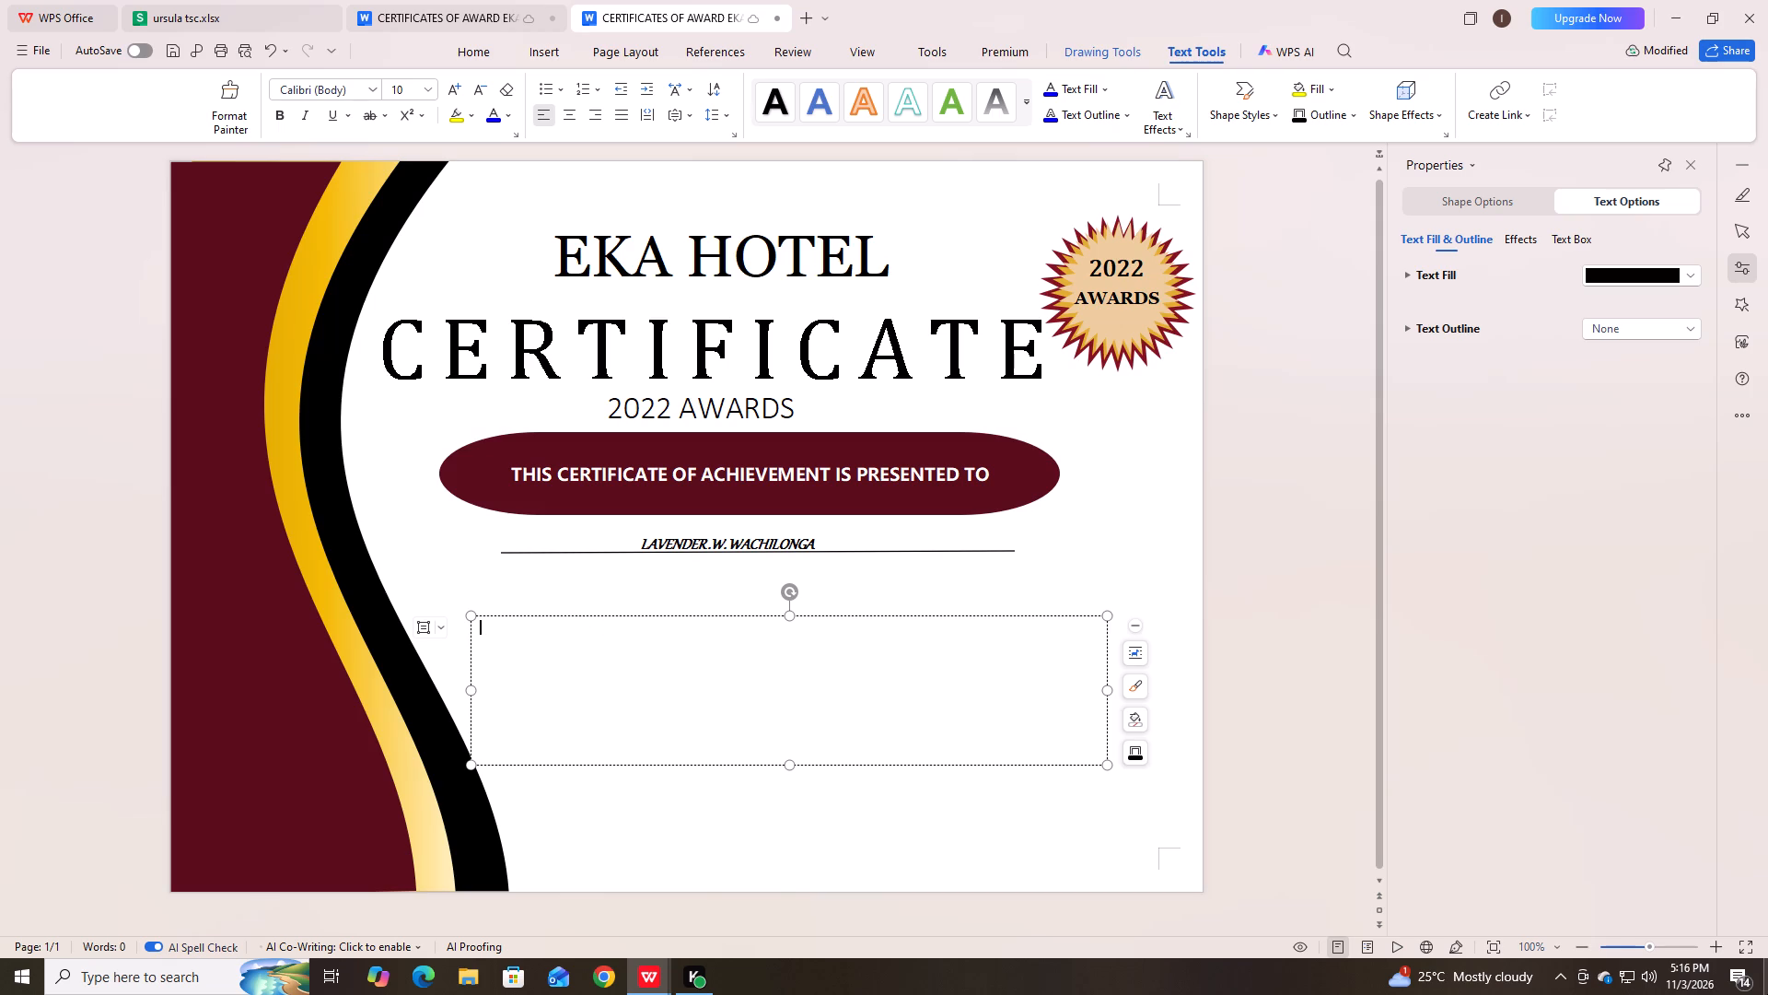
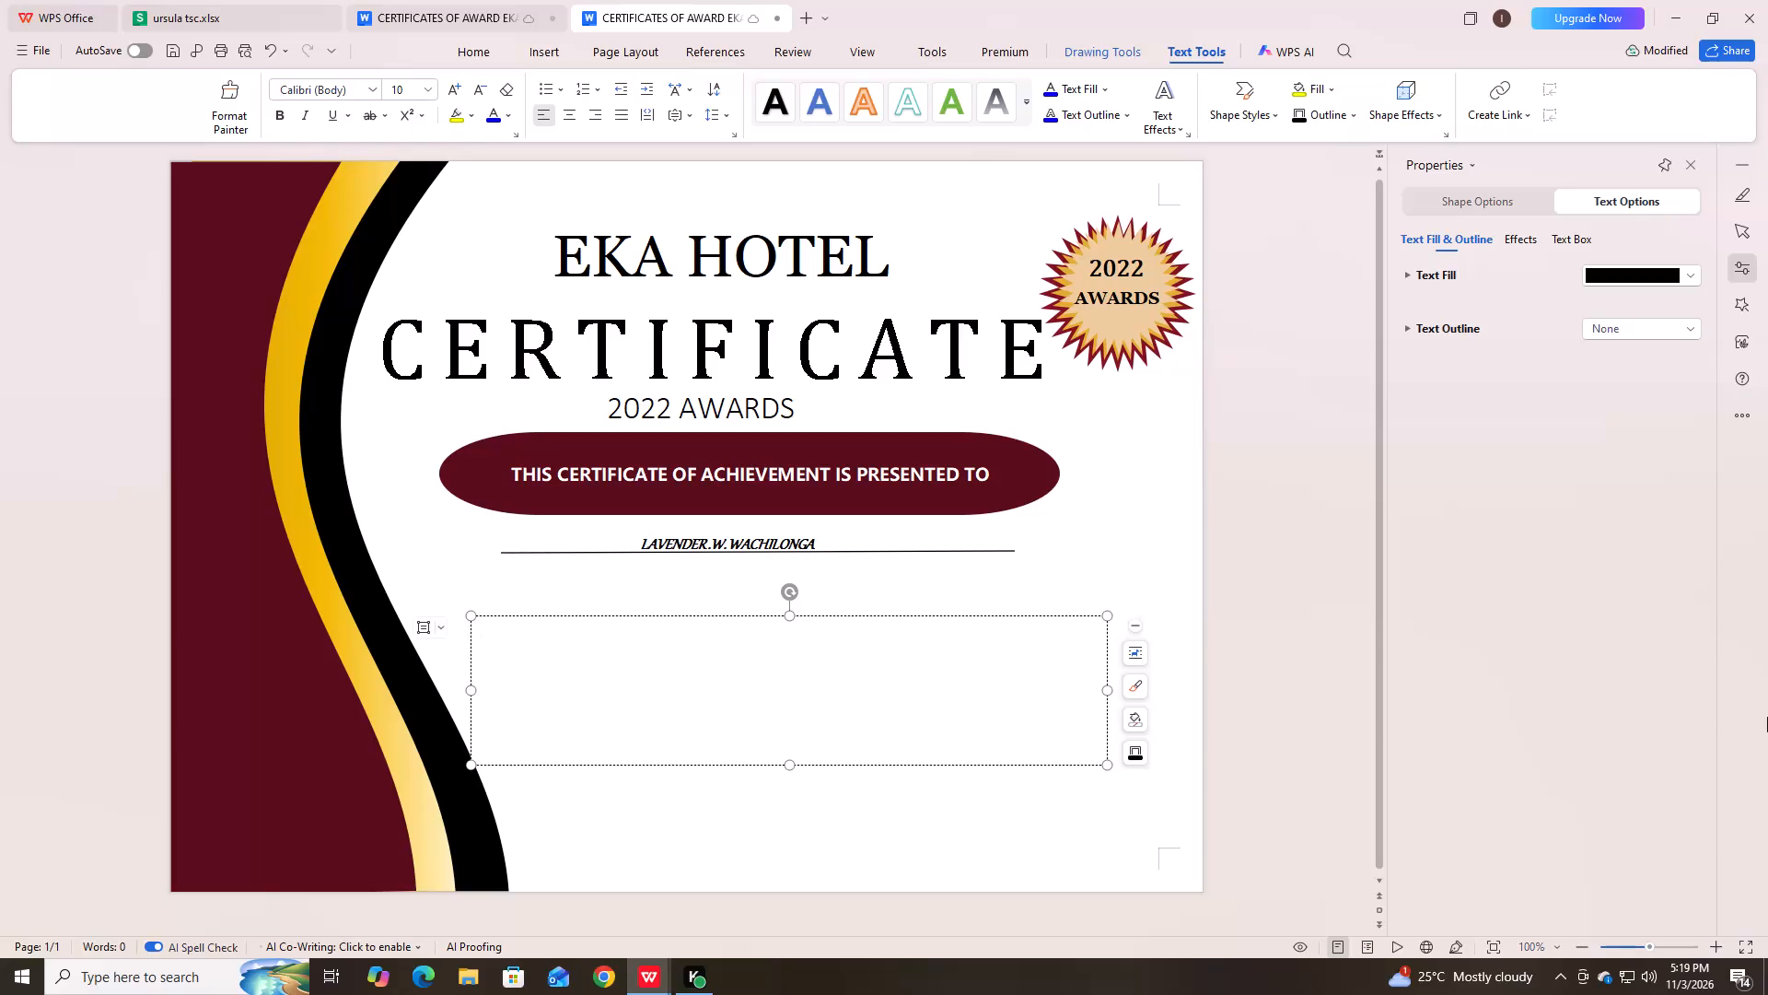
Begin the certification statement in the empty text box below the recipient's name with "This Certificate of Appreciation".
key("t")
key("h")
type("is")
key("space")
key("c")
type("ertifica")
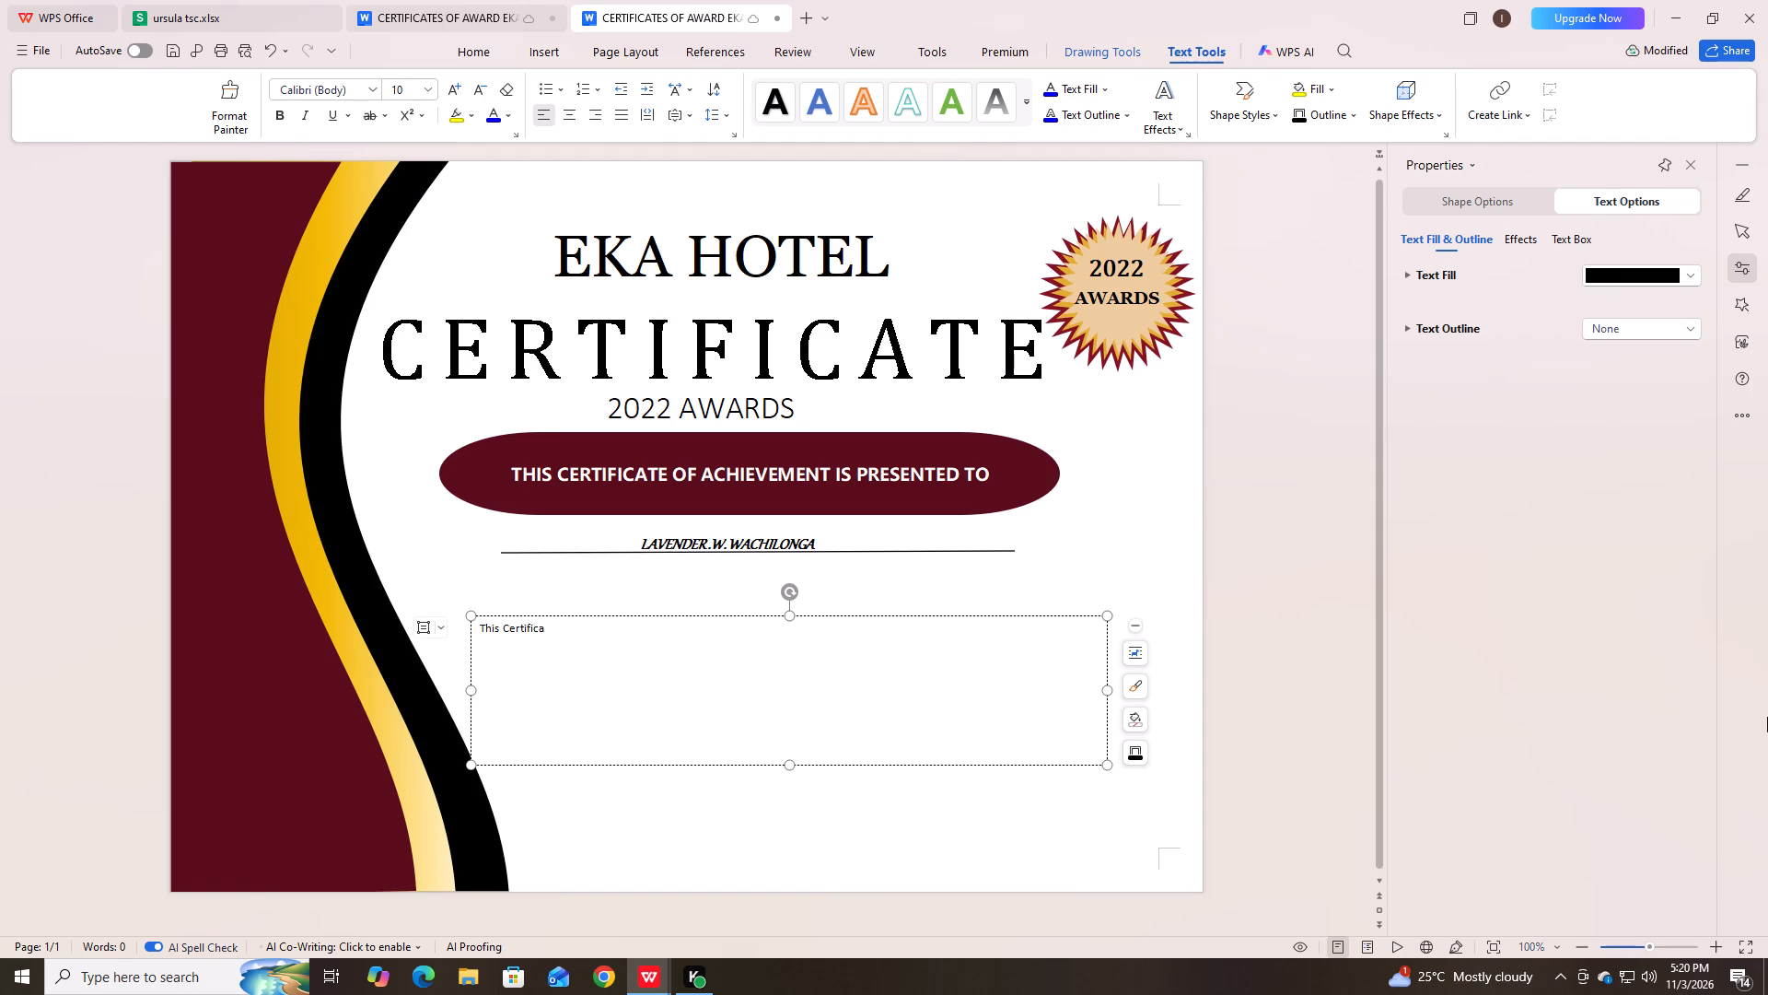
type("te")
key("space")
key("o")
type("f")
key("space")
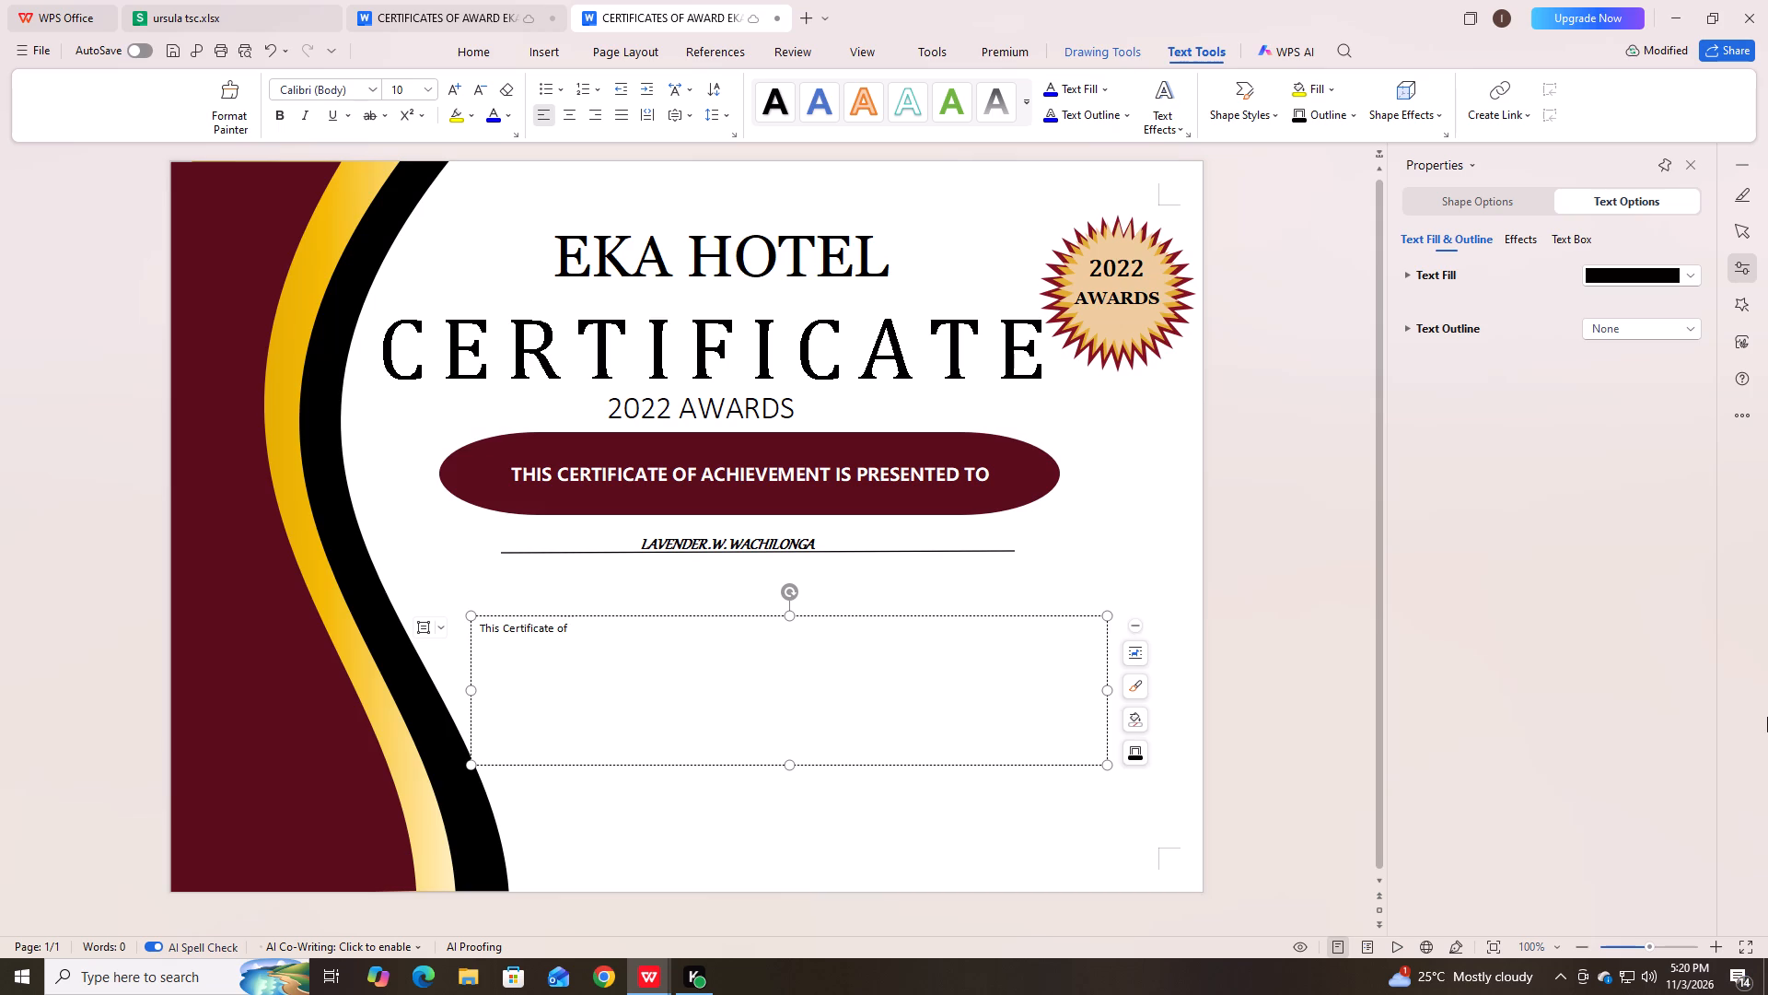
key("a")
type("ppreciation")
Continue the statement after "This Certificate of Appreciation" with "is proudly presented to".
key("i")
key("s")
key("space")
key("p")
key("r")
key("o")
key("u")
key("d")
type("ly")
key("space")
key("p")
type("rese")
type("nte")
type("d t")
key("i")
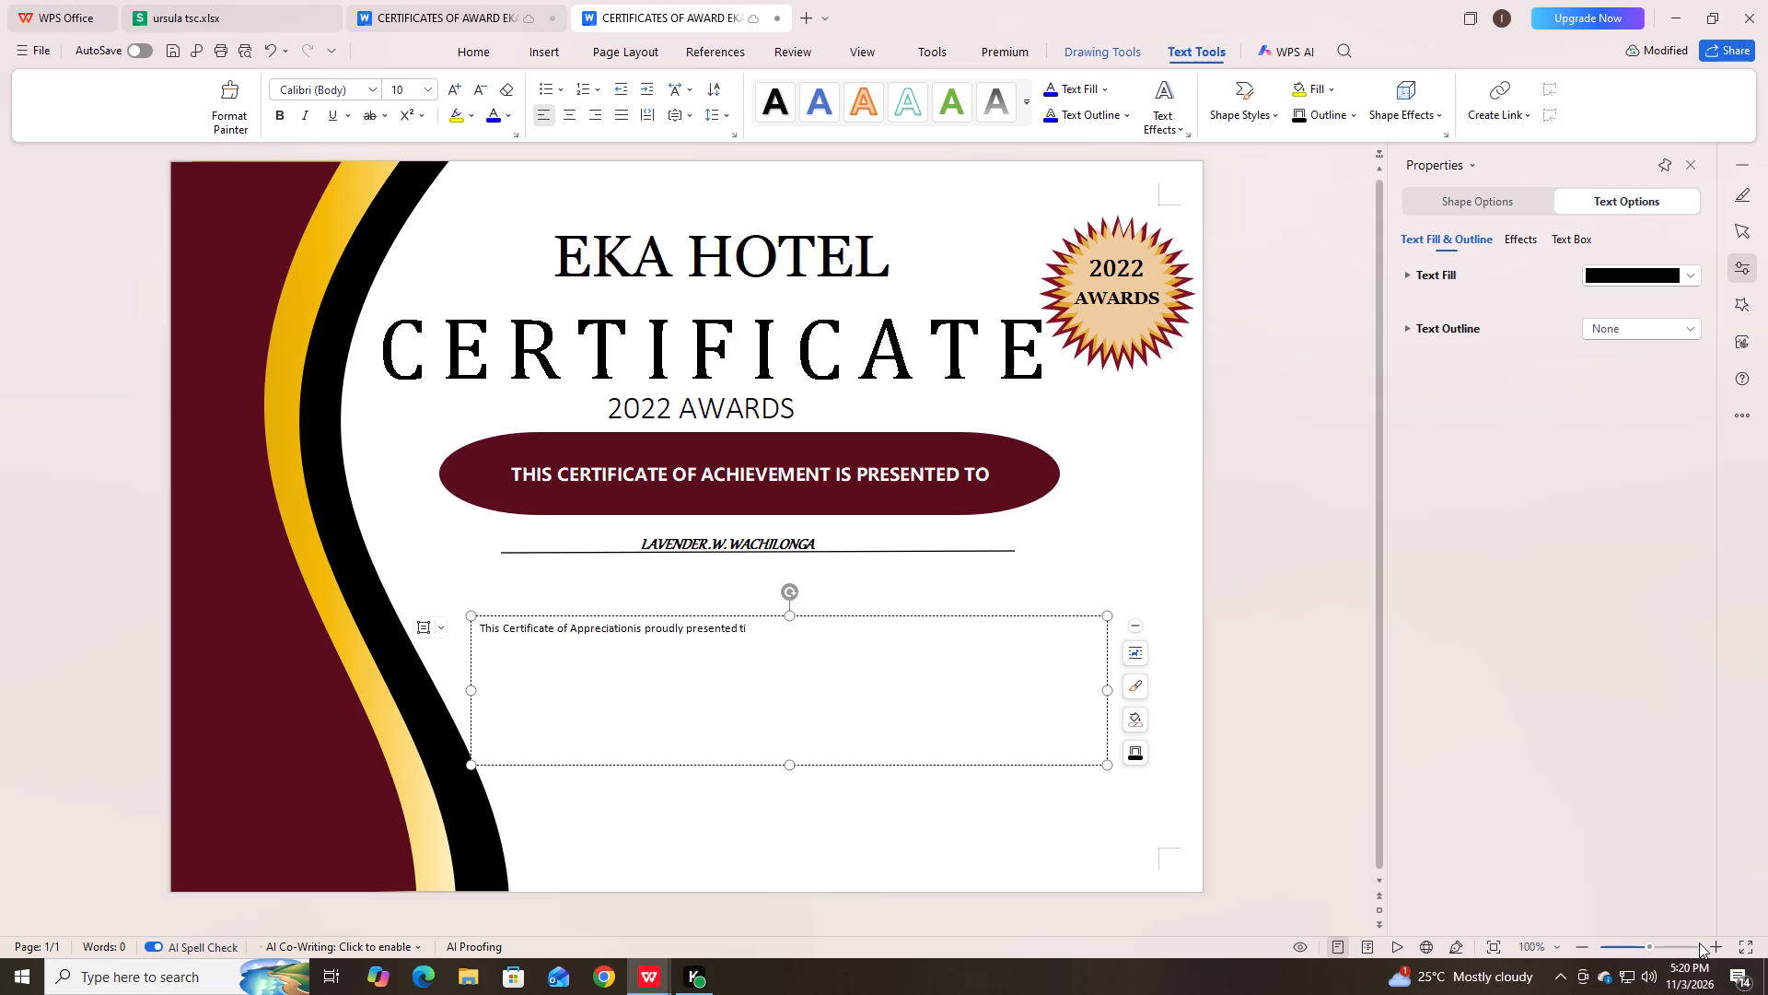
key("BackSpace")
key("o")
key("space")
Add the recipient's name to the statement after "presented to", matching the name on the line above.
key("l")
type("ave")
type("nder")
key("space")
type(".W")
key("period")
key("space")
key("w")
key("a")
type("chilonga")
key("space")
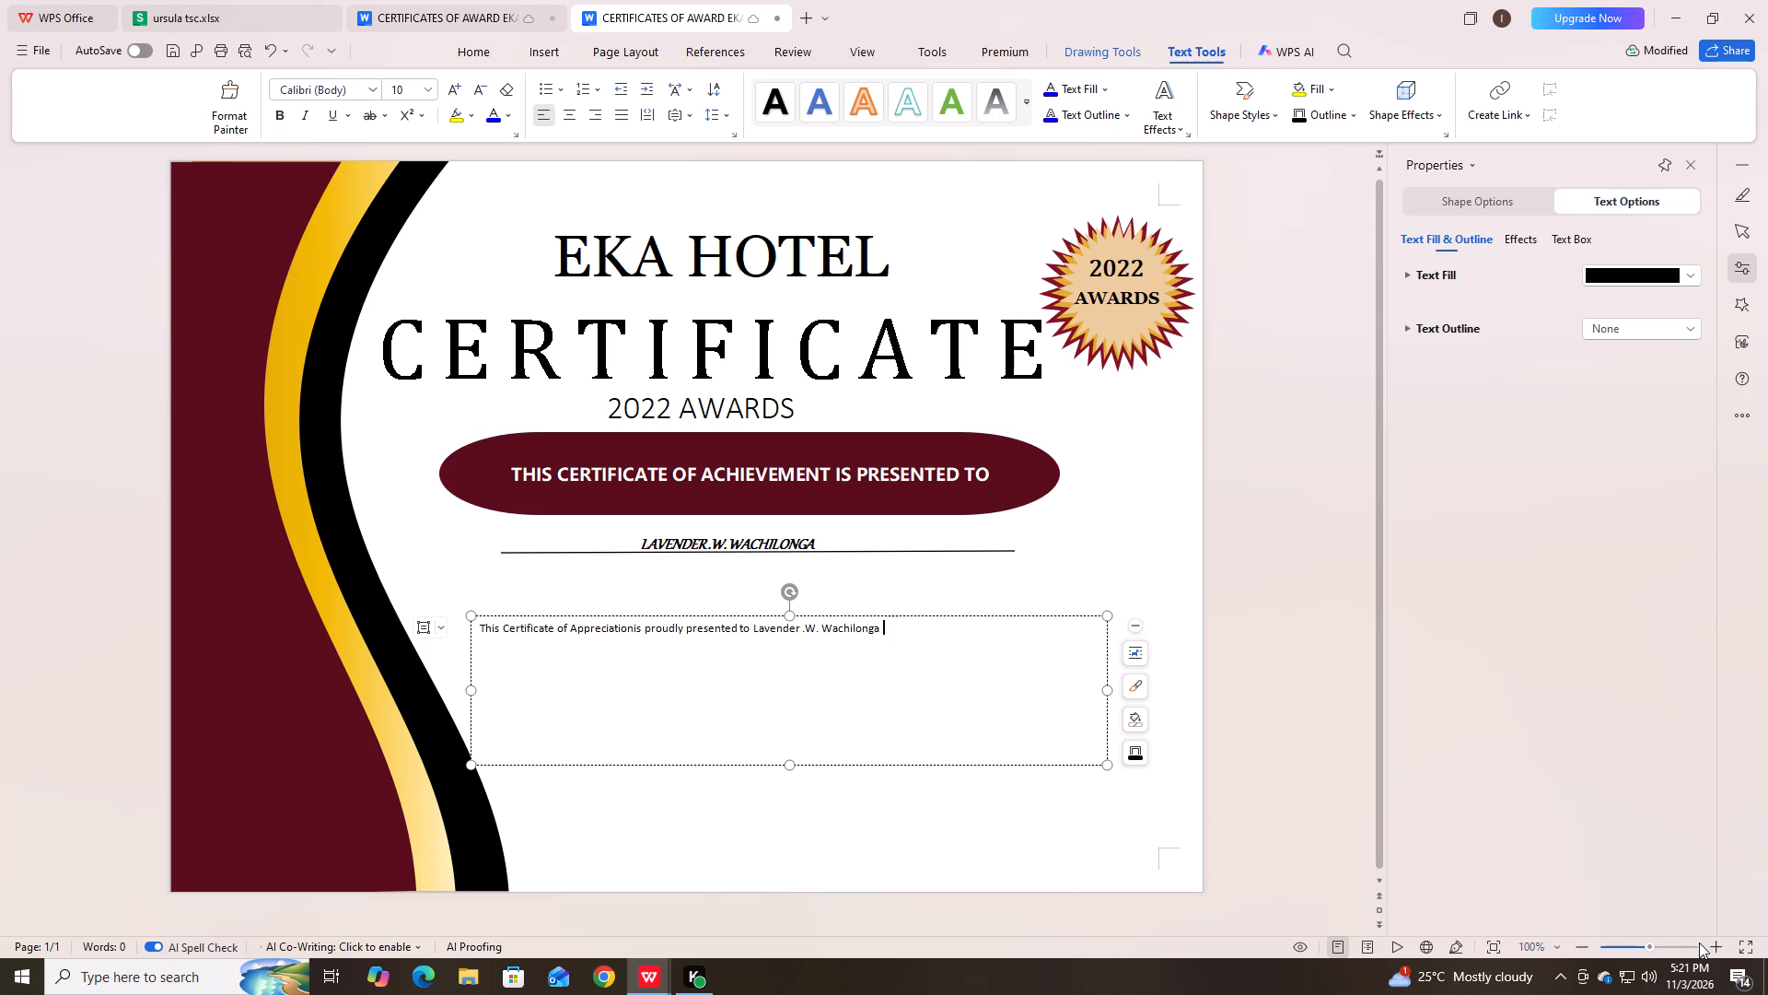
Continue the statement after the recipient's name with "in recognition of".
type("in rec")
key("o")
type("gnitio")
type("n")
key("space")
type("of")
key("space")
Start a second line in the statement text box with "Your valuable support".
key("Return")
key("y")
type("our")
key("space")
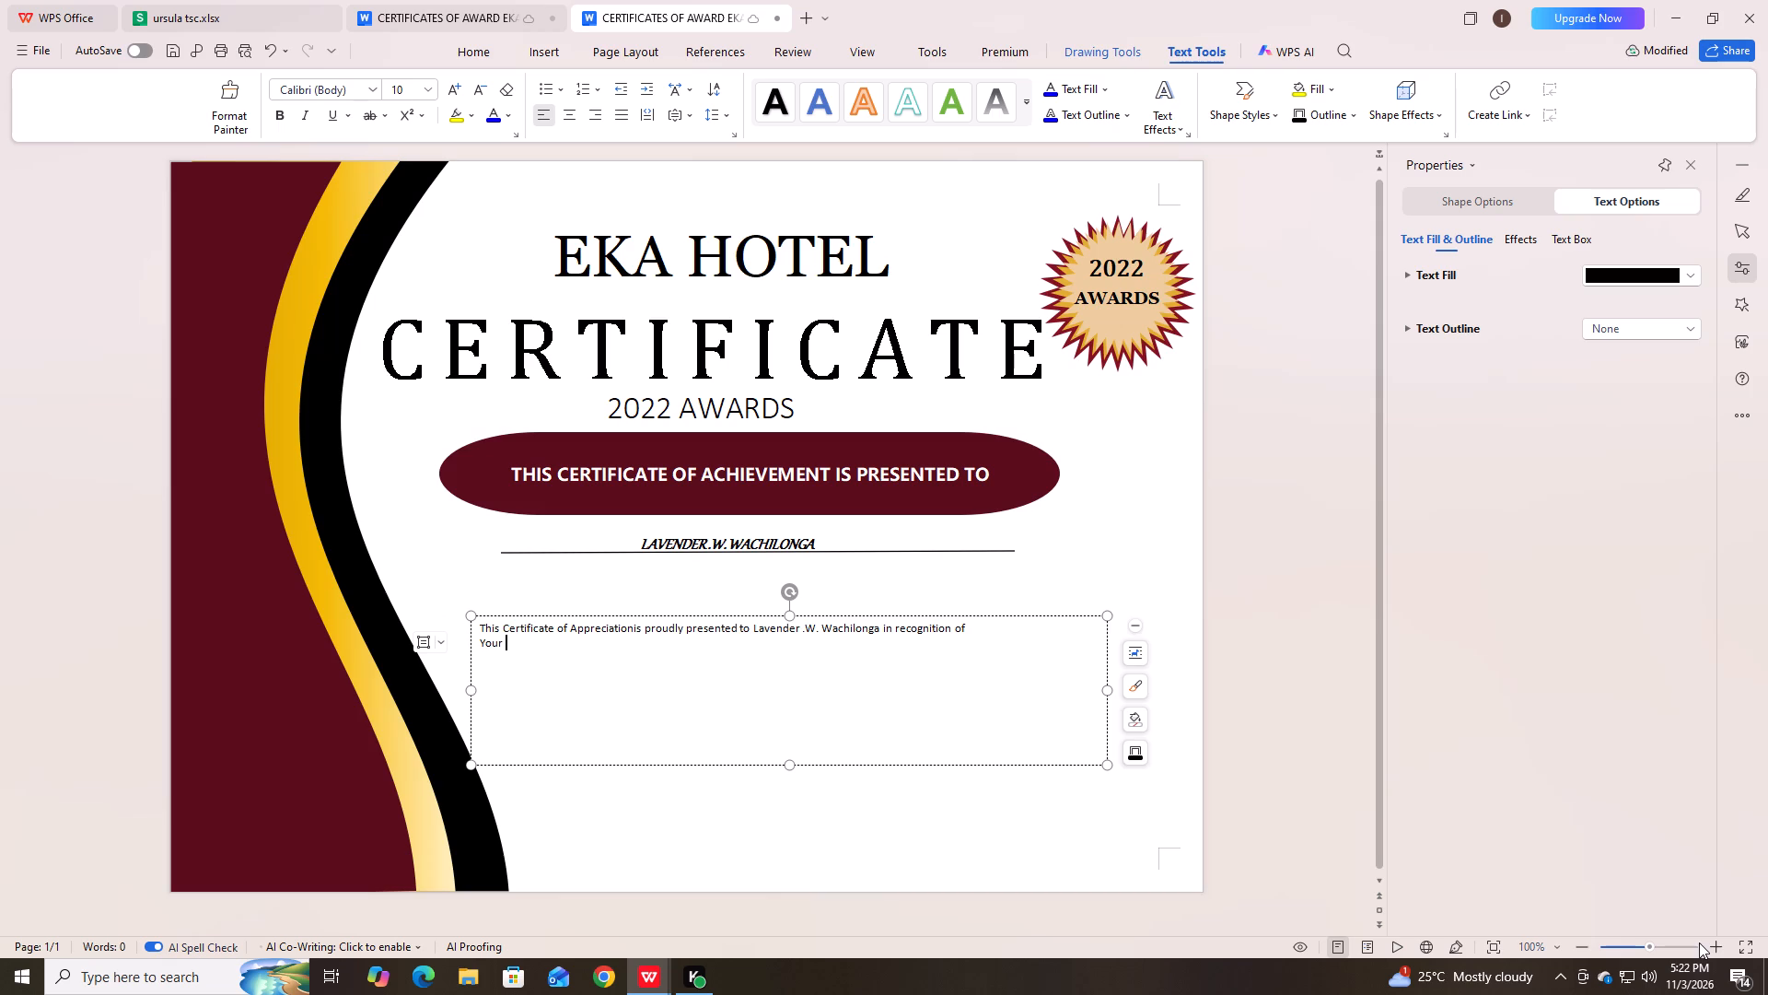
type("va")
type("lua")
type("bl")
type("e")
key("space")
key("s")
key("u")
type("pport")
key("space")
Complete the sentence on the second line with ", dedication and remarkable contributions.".
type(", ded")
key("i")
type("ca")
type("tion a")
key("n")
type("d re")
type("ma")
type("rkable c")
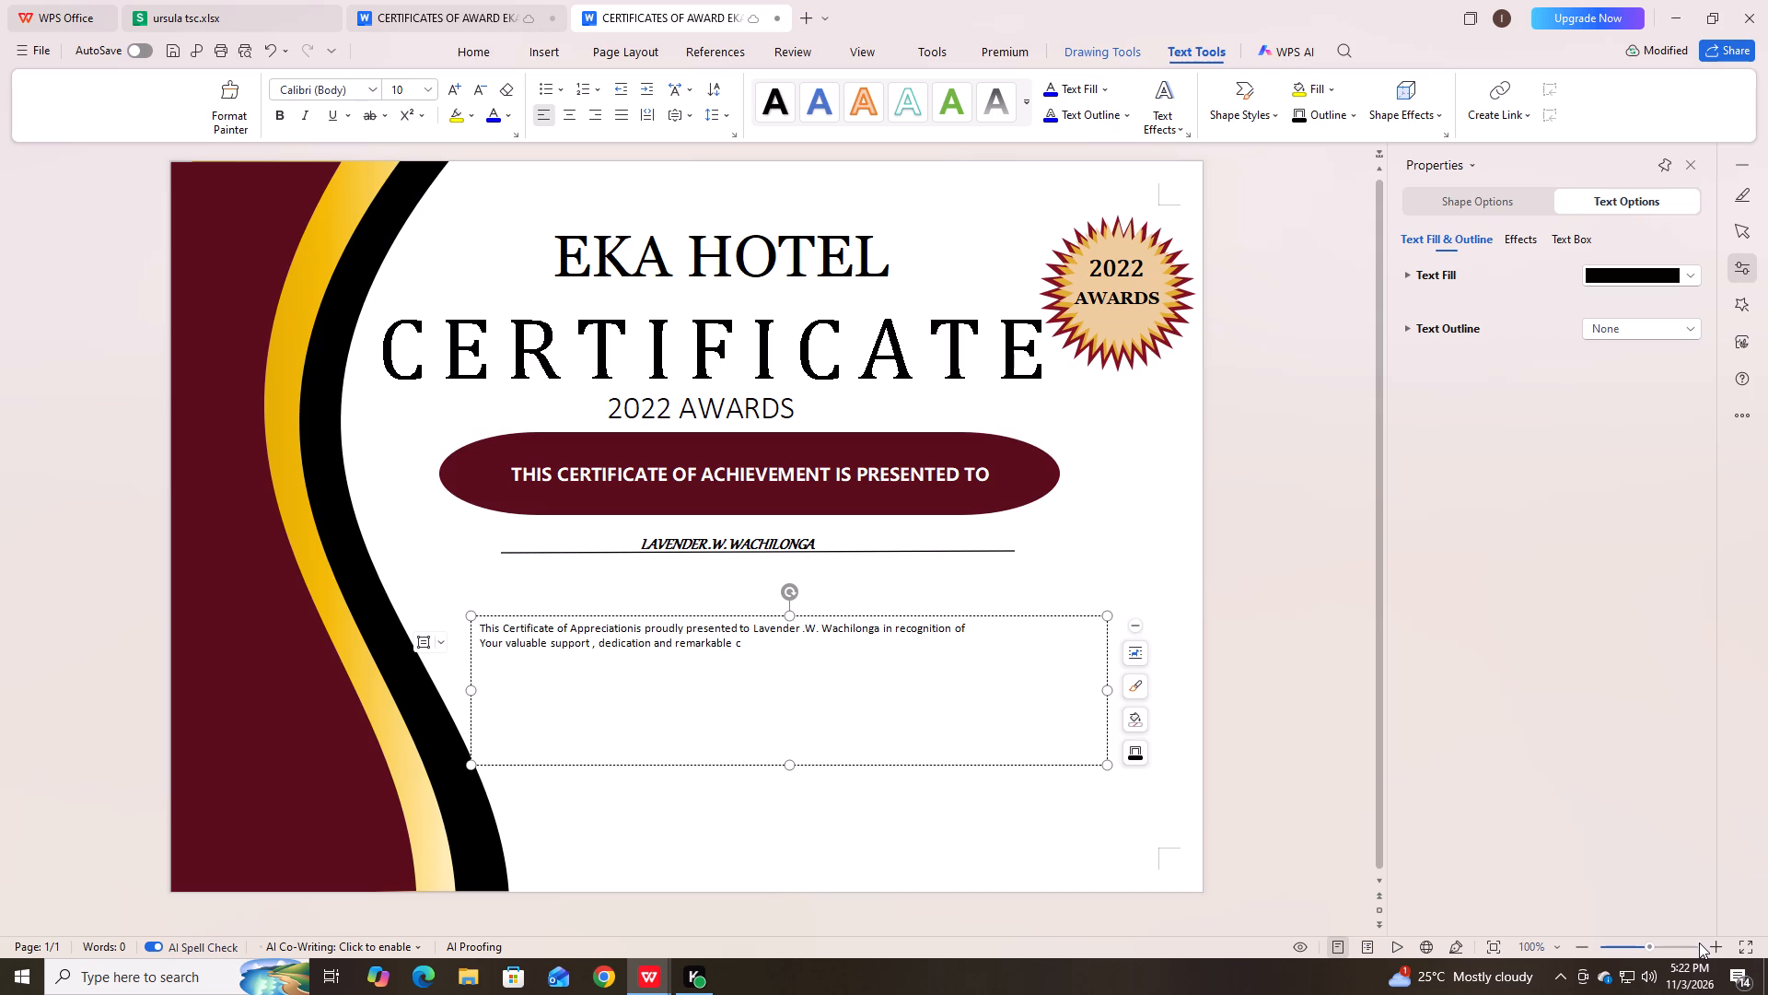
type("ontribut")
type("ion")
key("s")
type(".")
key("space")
Continue the second line of the appreciation statement with "Your efforts have created".
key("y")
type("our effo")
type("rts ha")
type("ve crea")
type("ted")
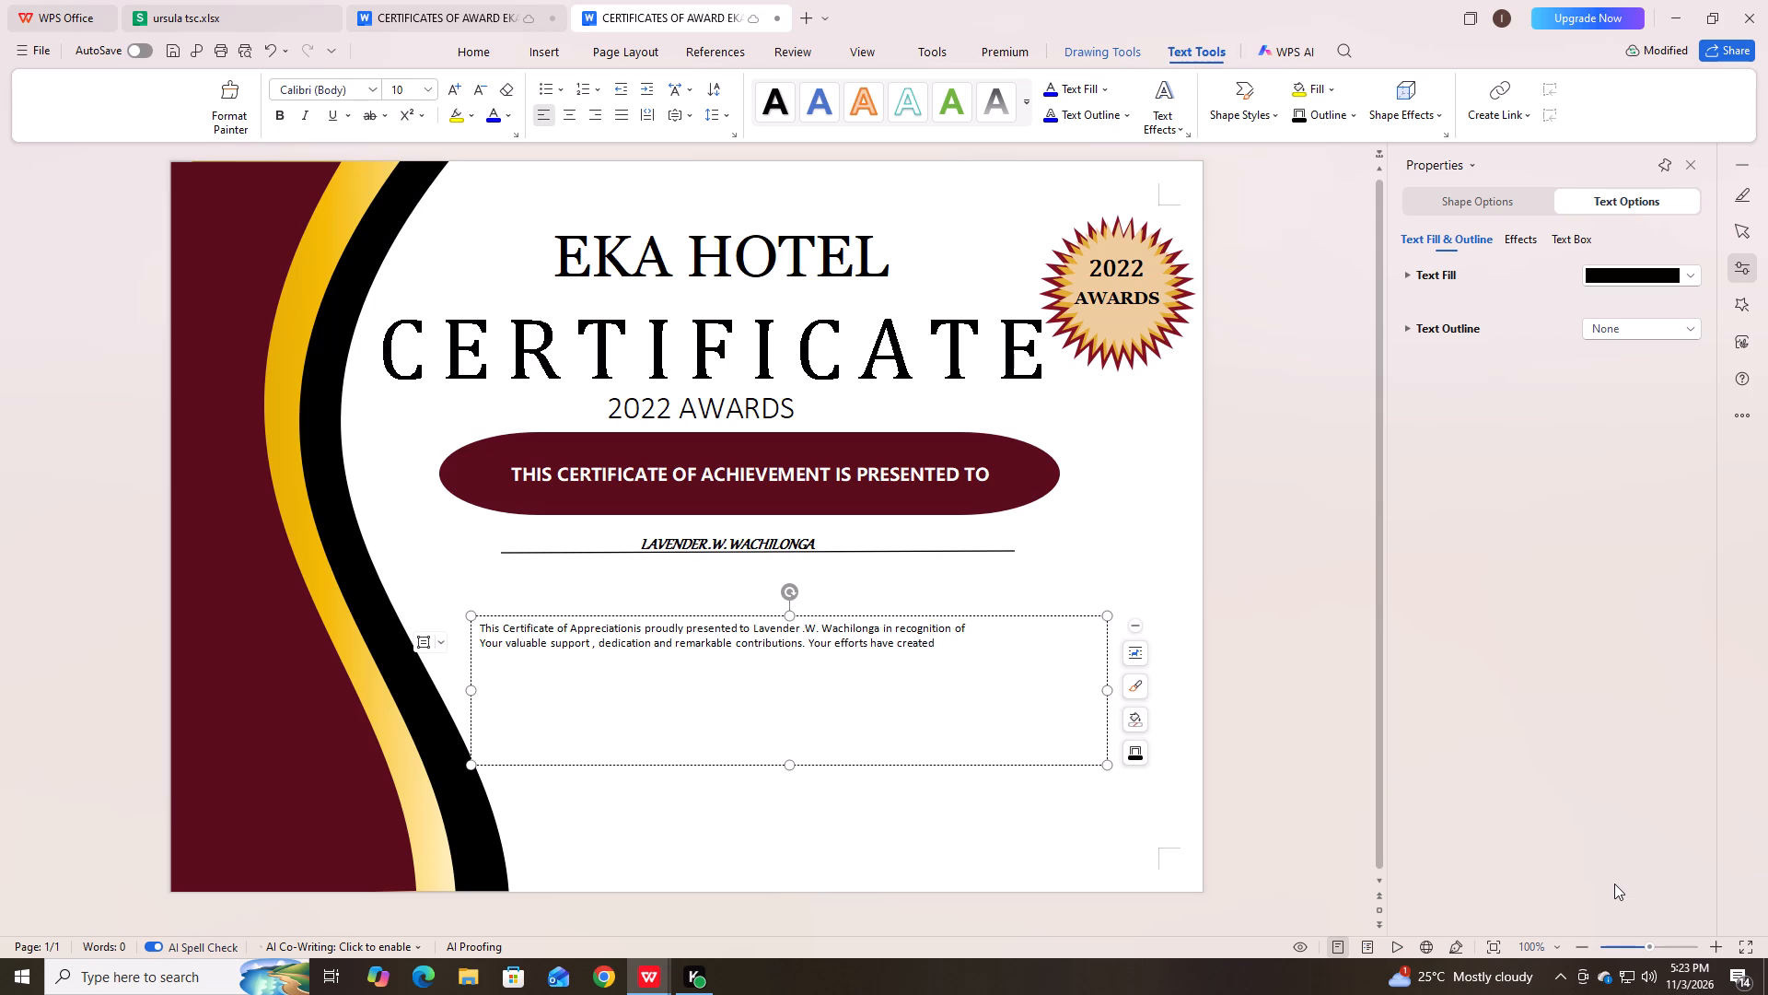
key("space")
Add a third line to the statement reading "A meaningful impact and are deeply appreciated".
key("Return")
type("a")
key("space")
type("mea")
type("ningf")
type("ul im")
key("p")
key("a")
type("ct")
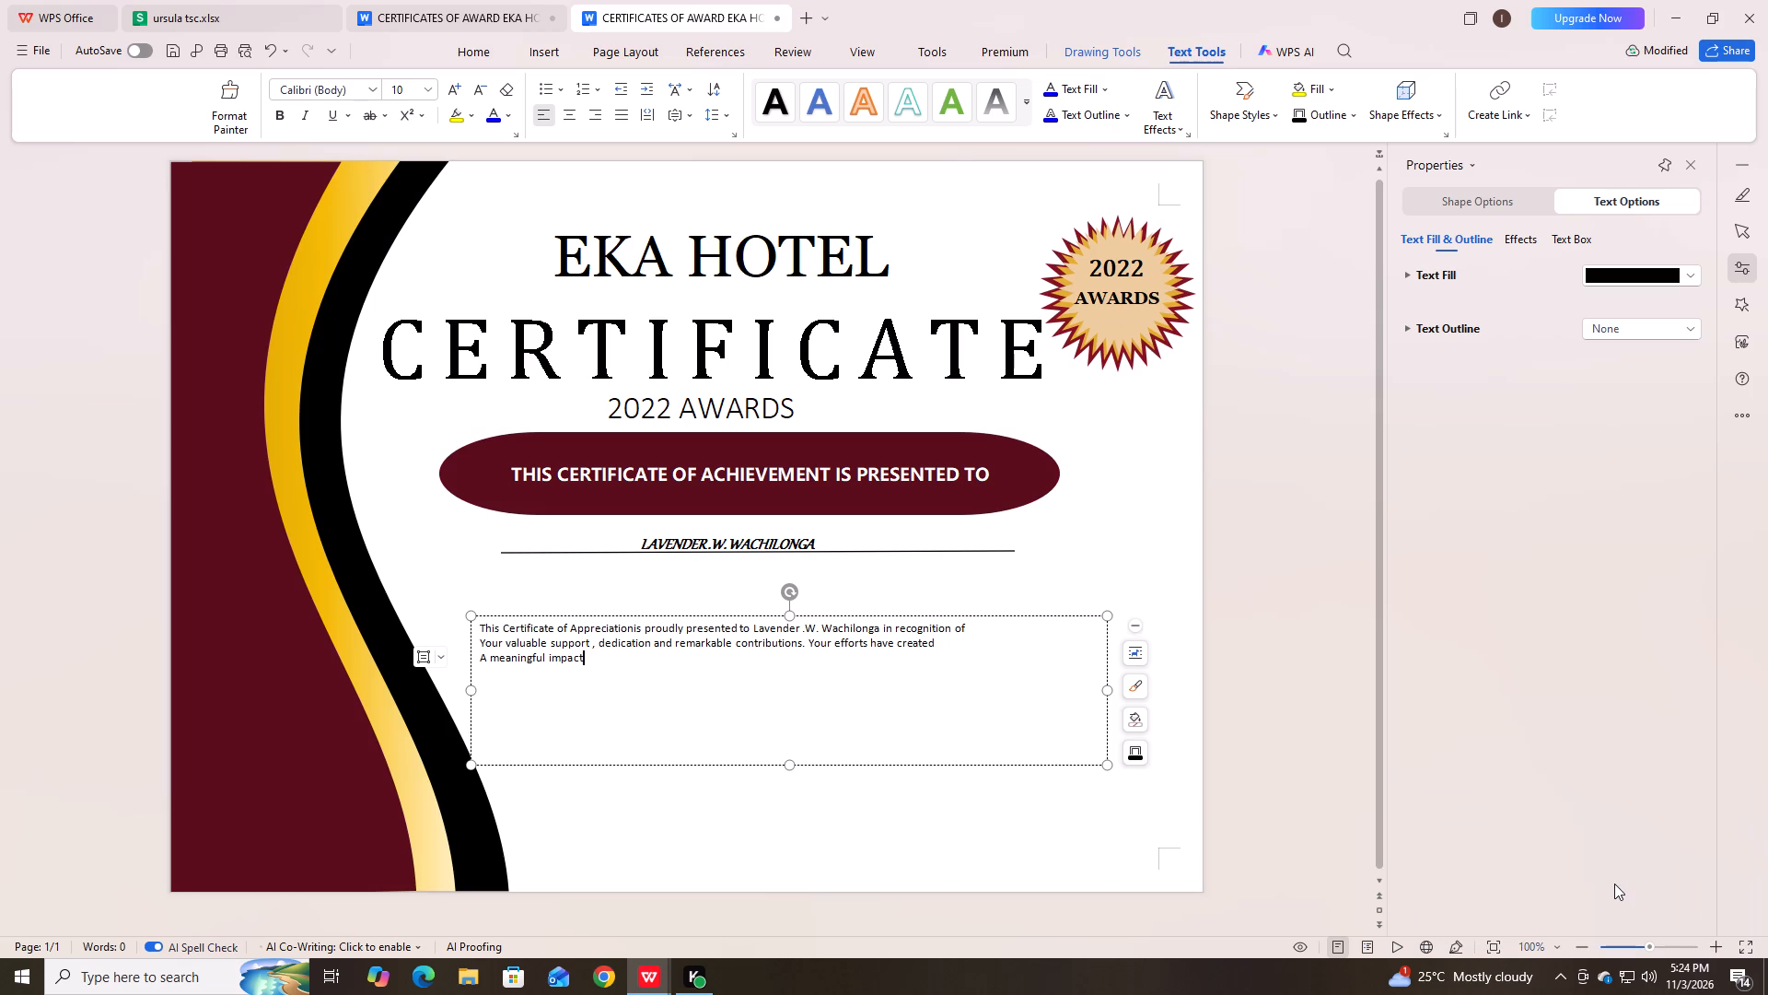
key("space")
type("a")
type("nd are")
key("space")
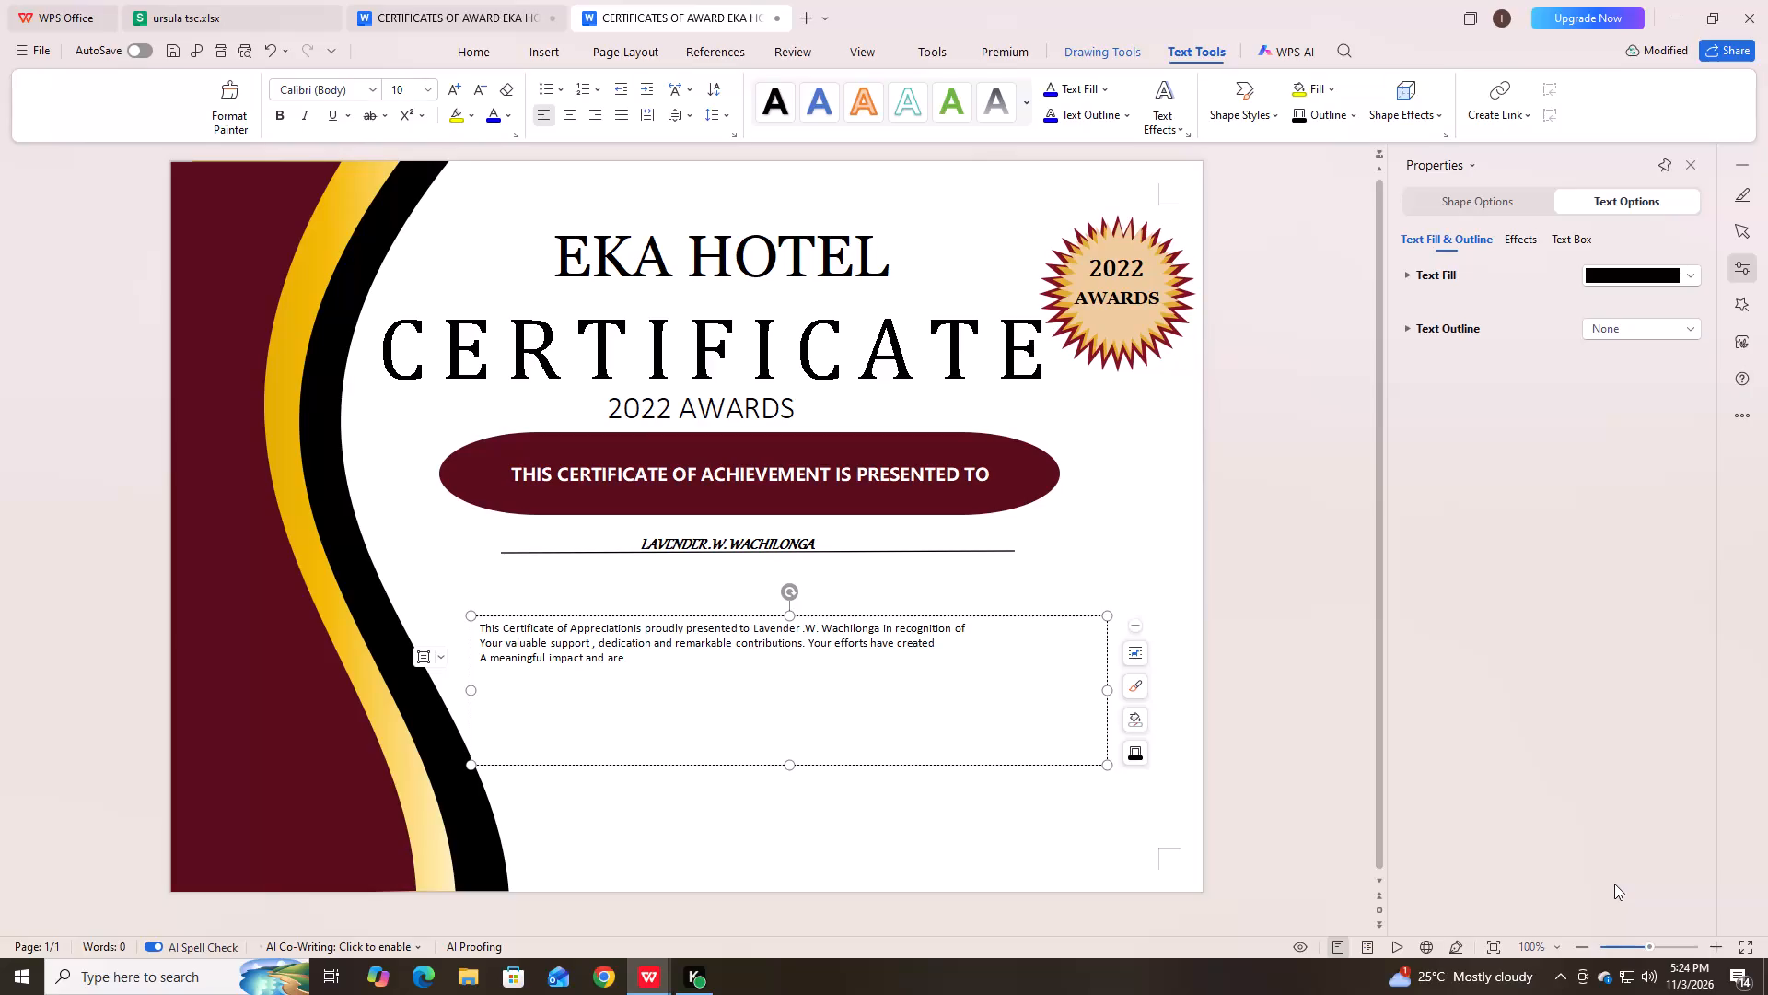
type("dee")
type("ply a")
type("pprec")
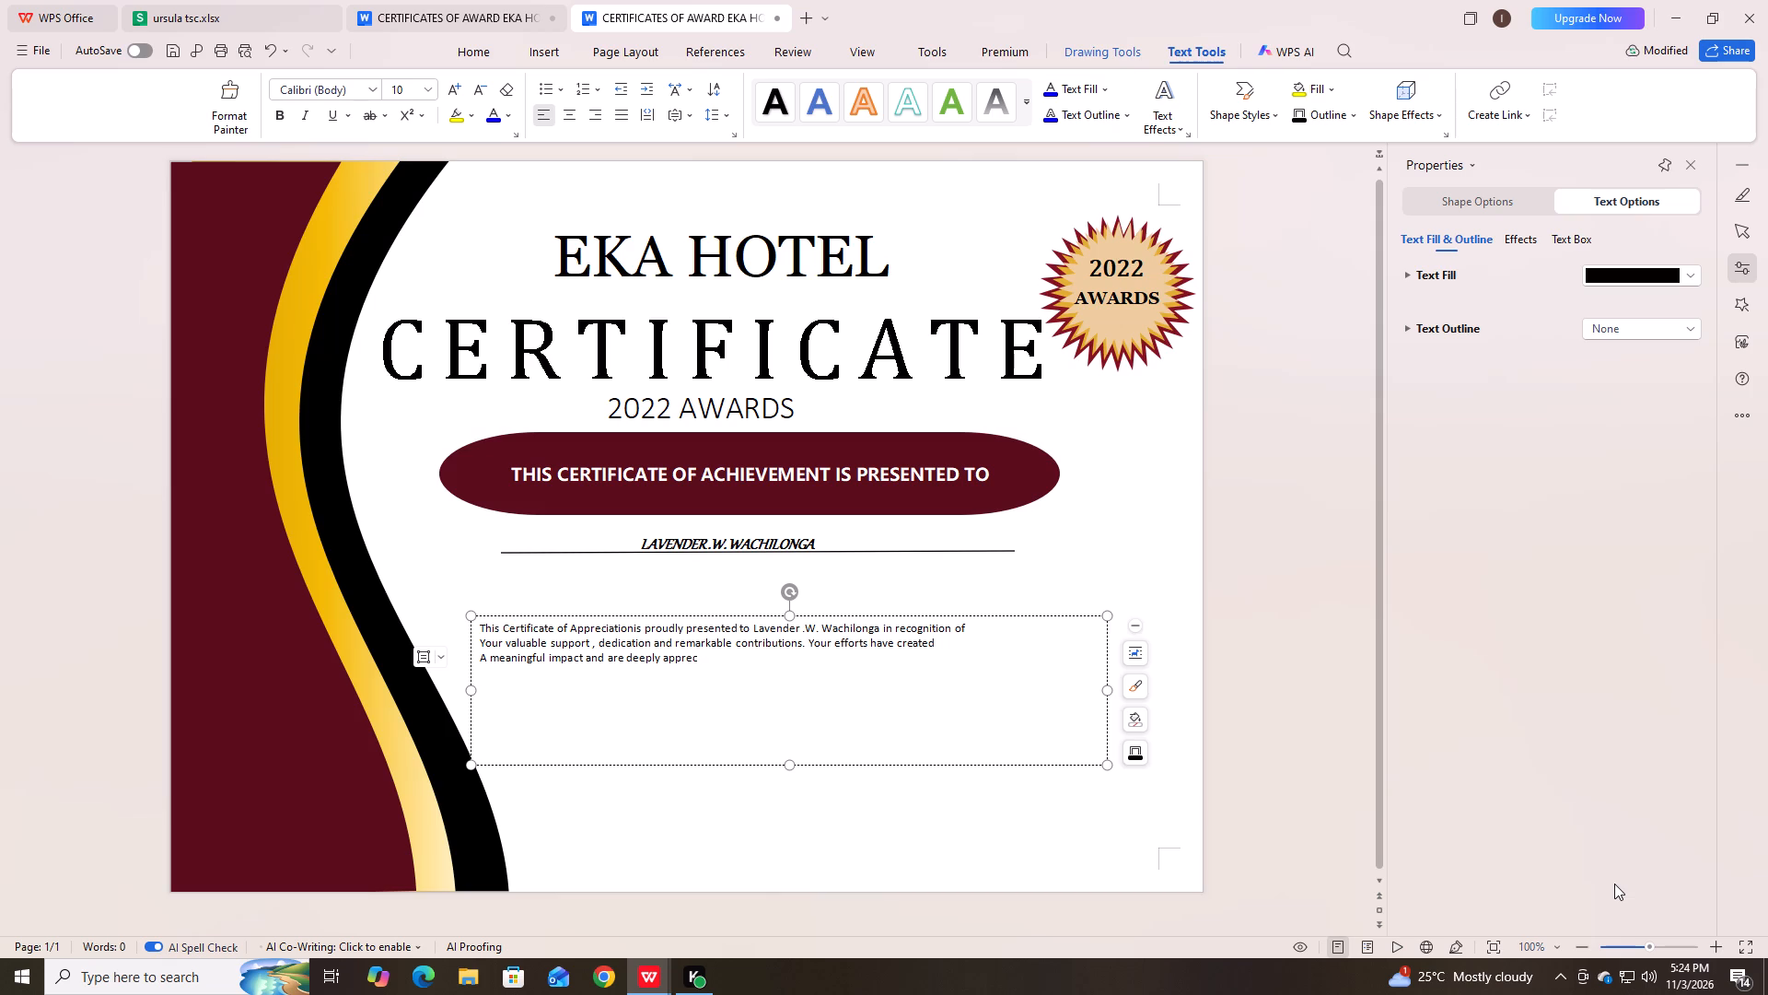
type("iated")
Centre-align all three lines of the appreciation statement within its text box.
left_click_drag(727, 661, 520, 638)
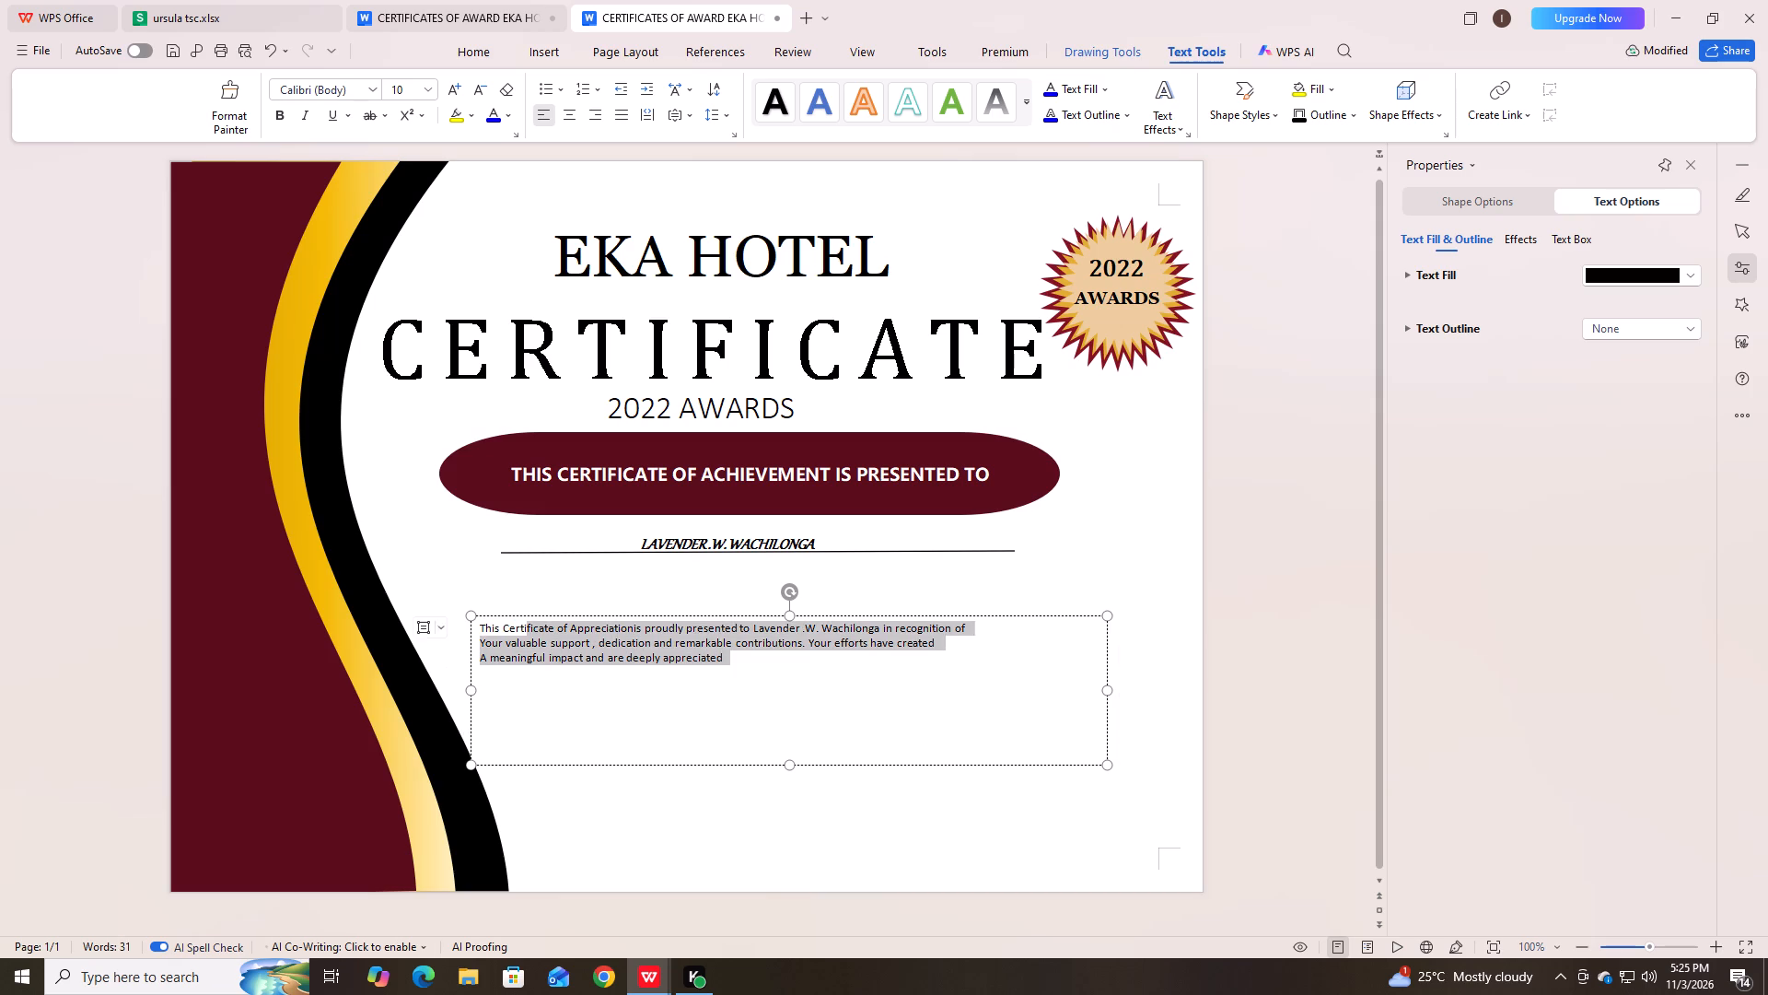
left_click_drag(520, 638, 477, 656)
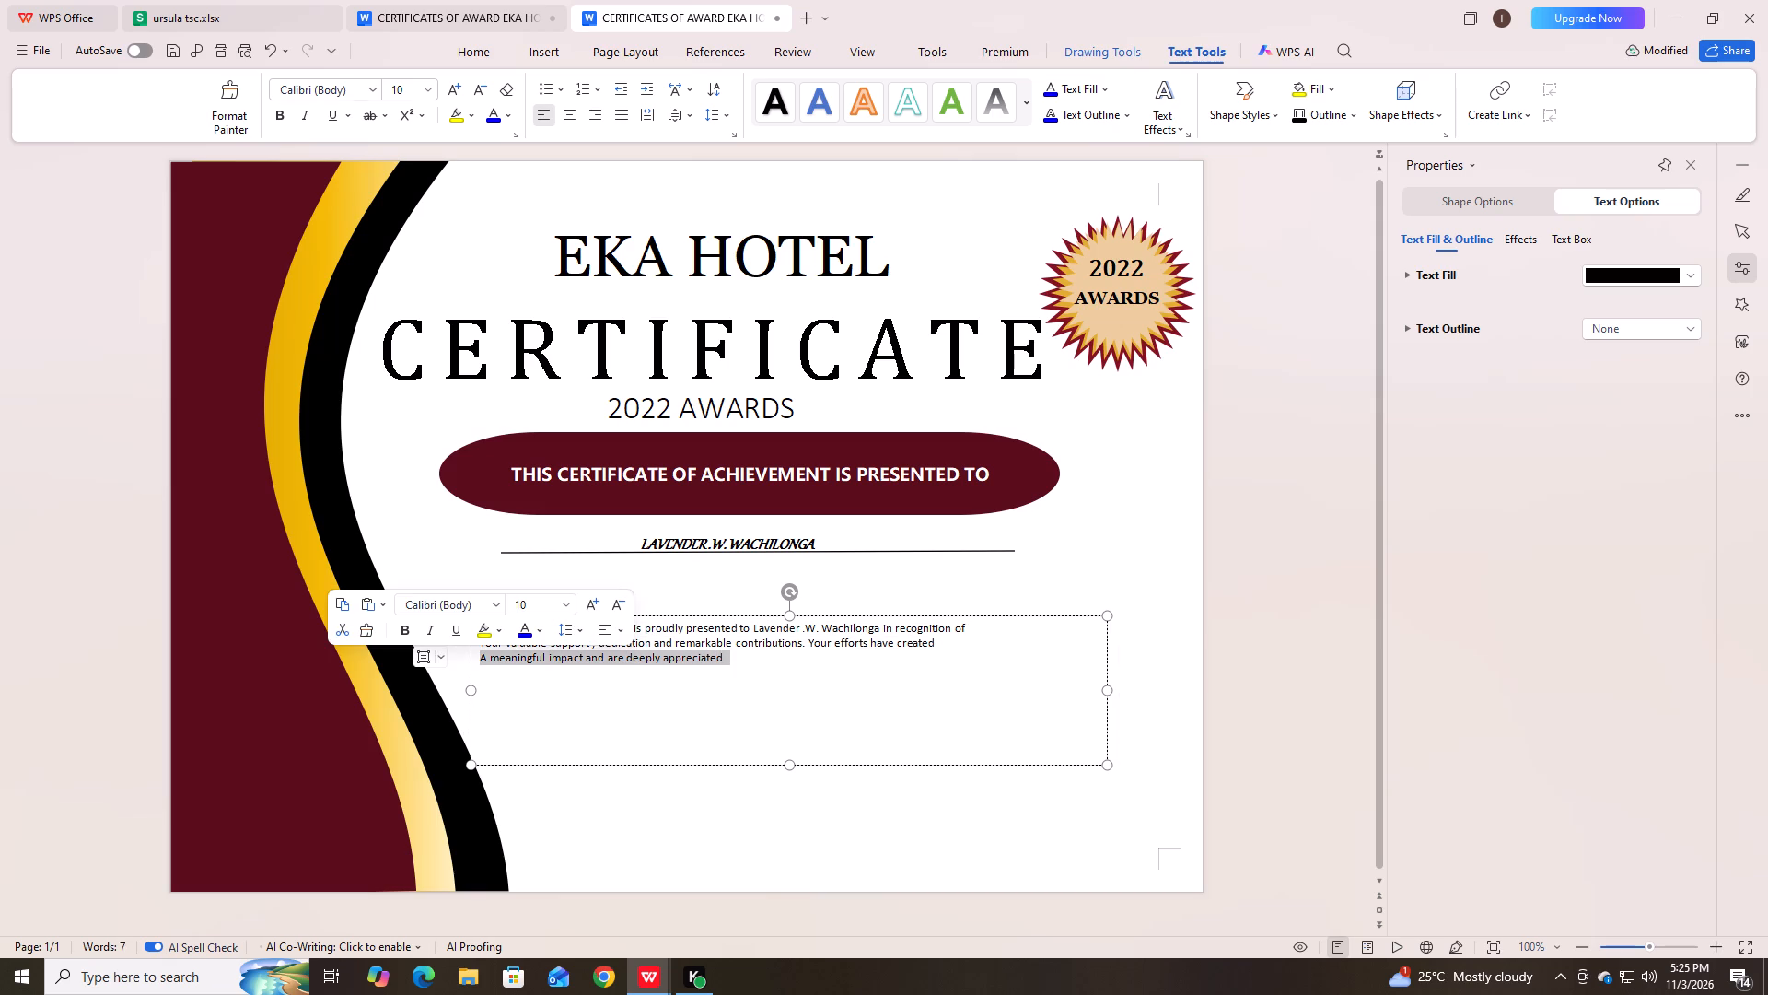
left_click(567, 117)
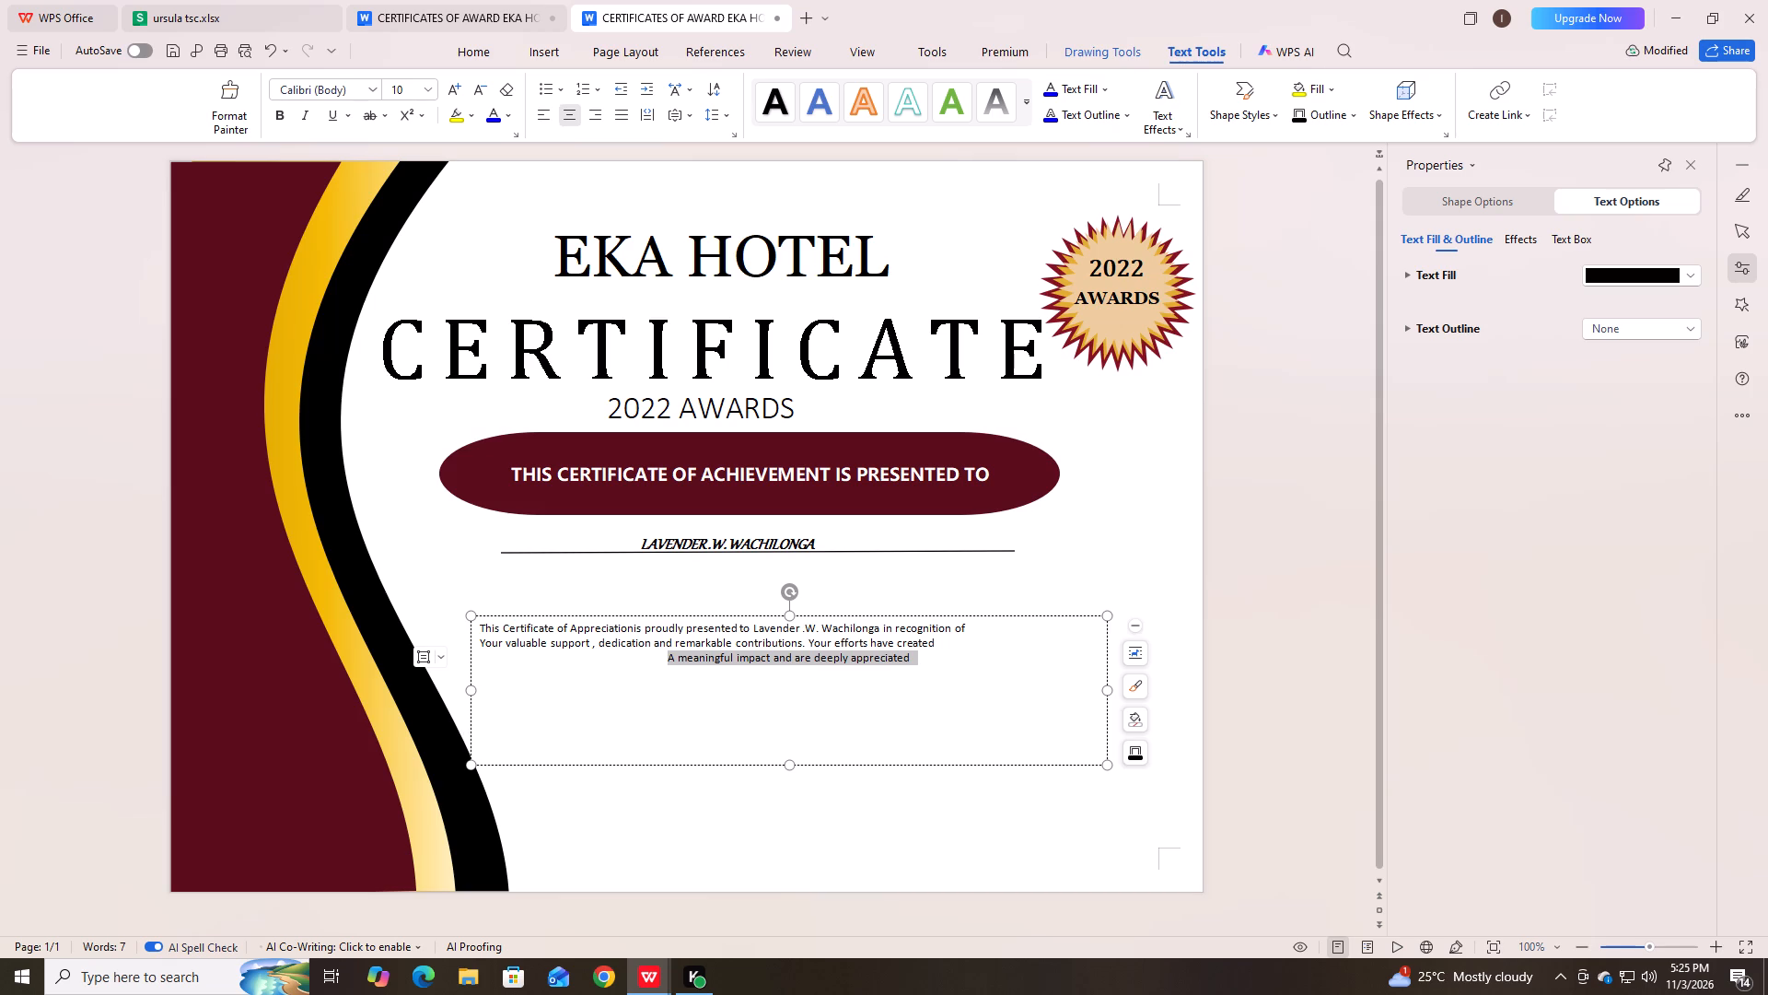
left_click_drag(480, 639, 782, 650)
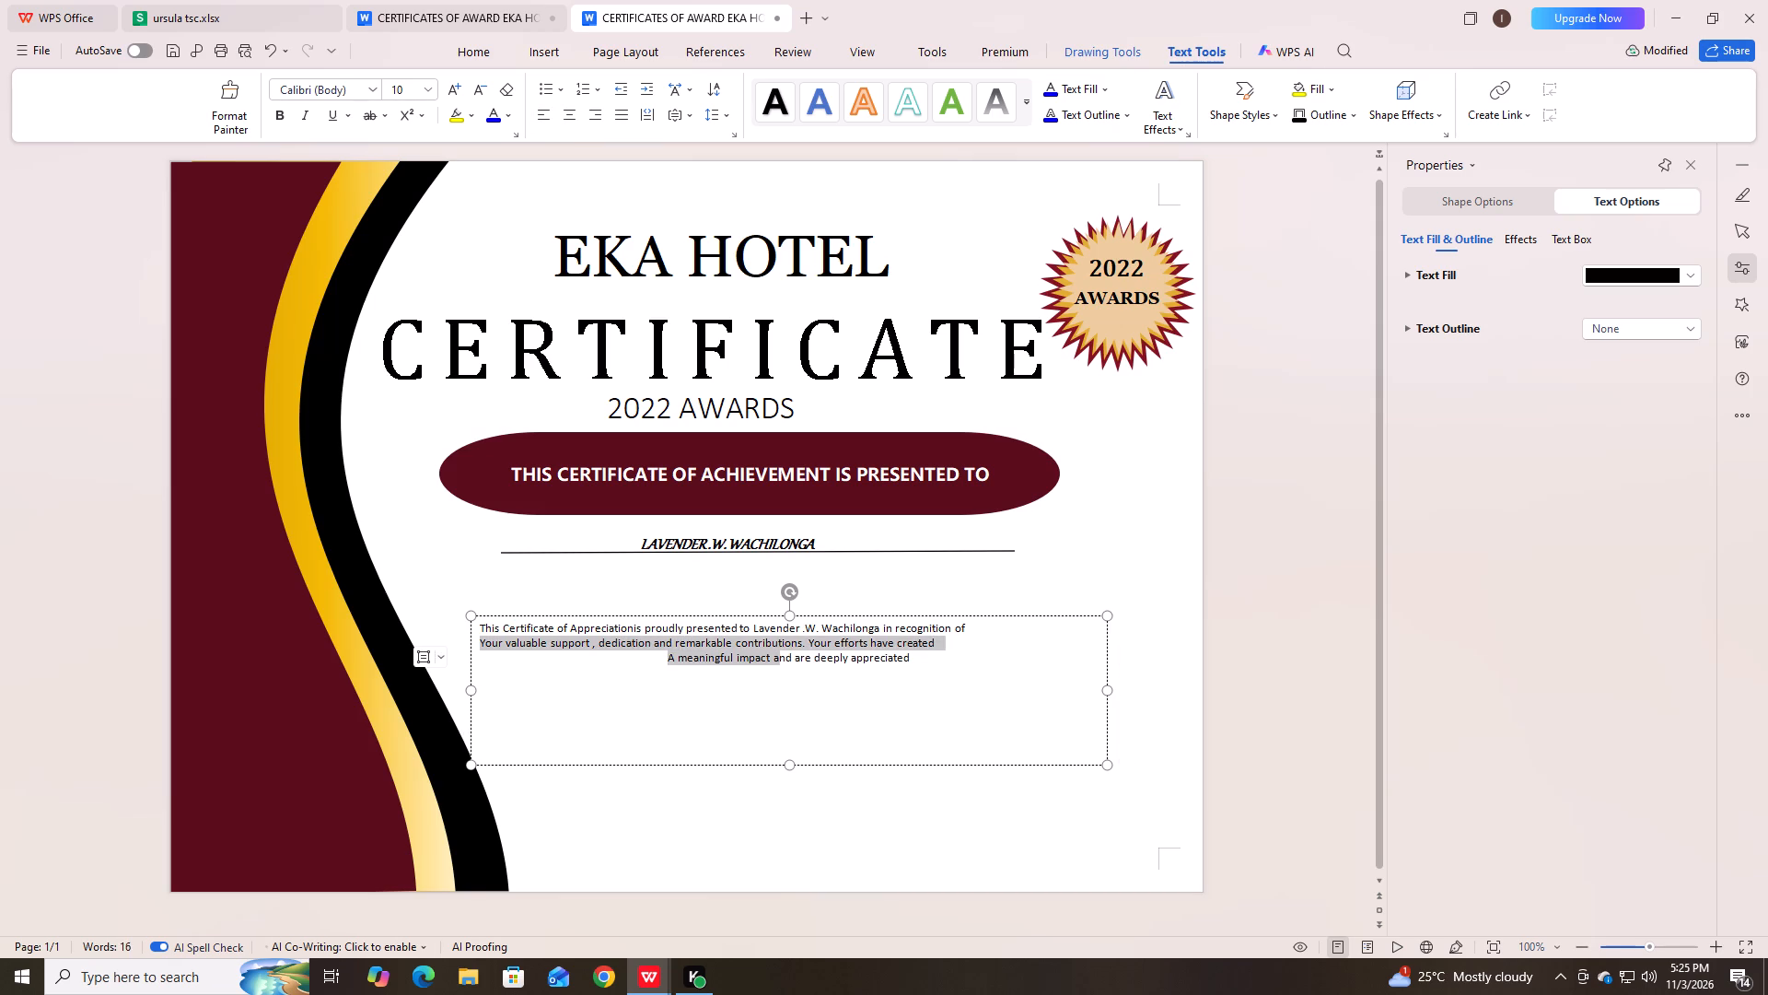
left_click_drag(782, 650, 921, 645)
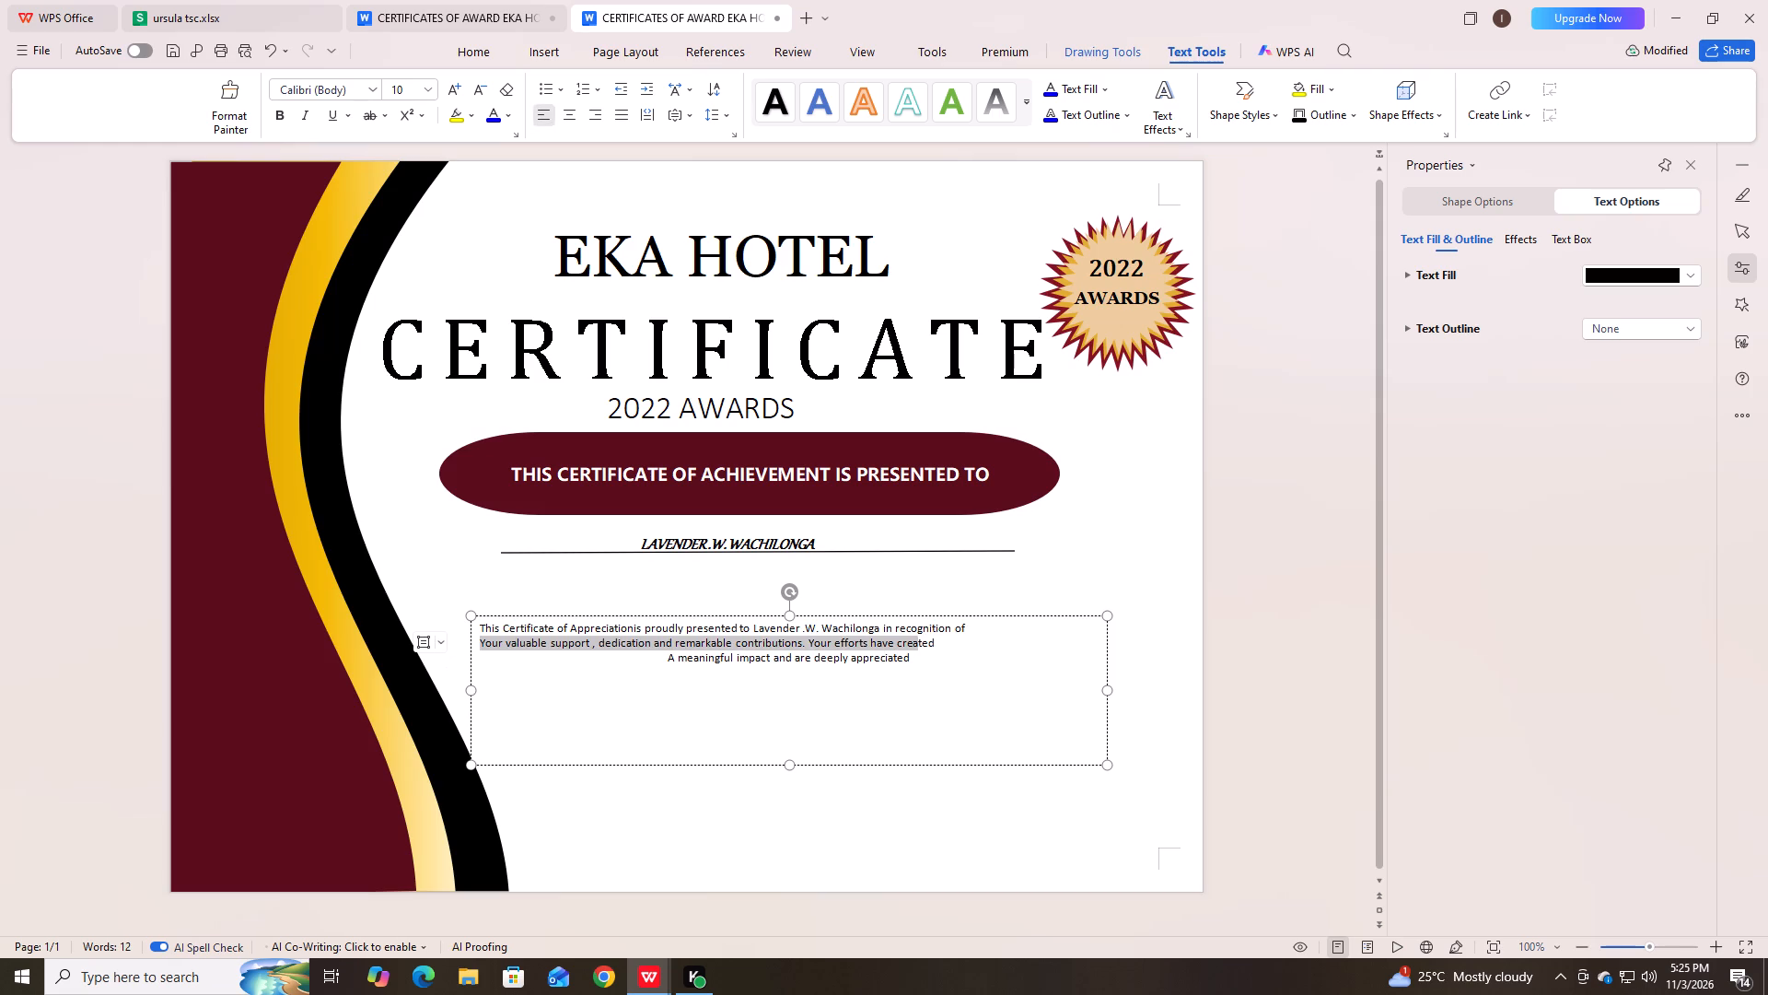
left_click_drag(921, 645, 936, 640)
left_click(571, 116)
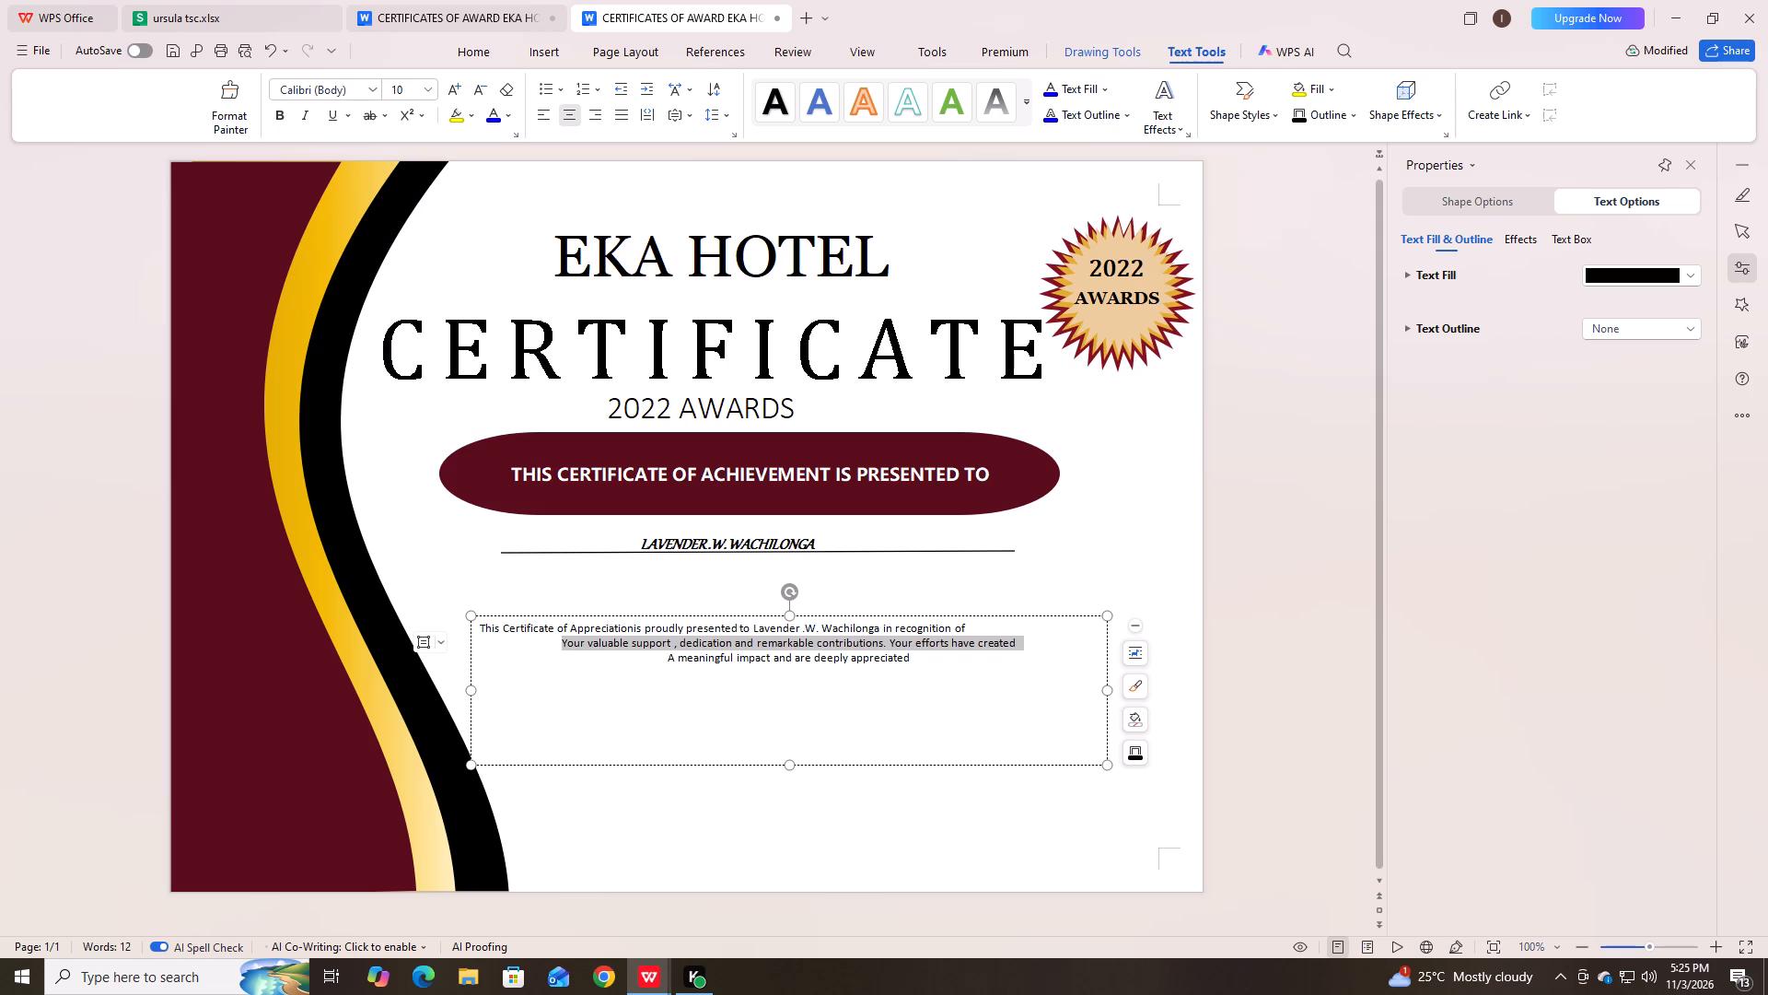
left_click_drag(480, 626, 575, 635)
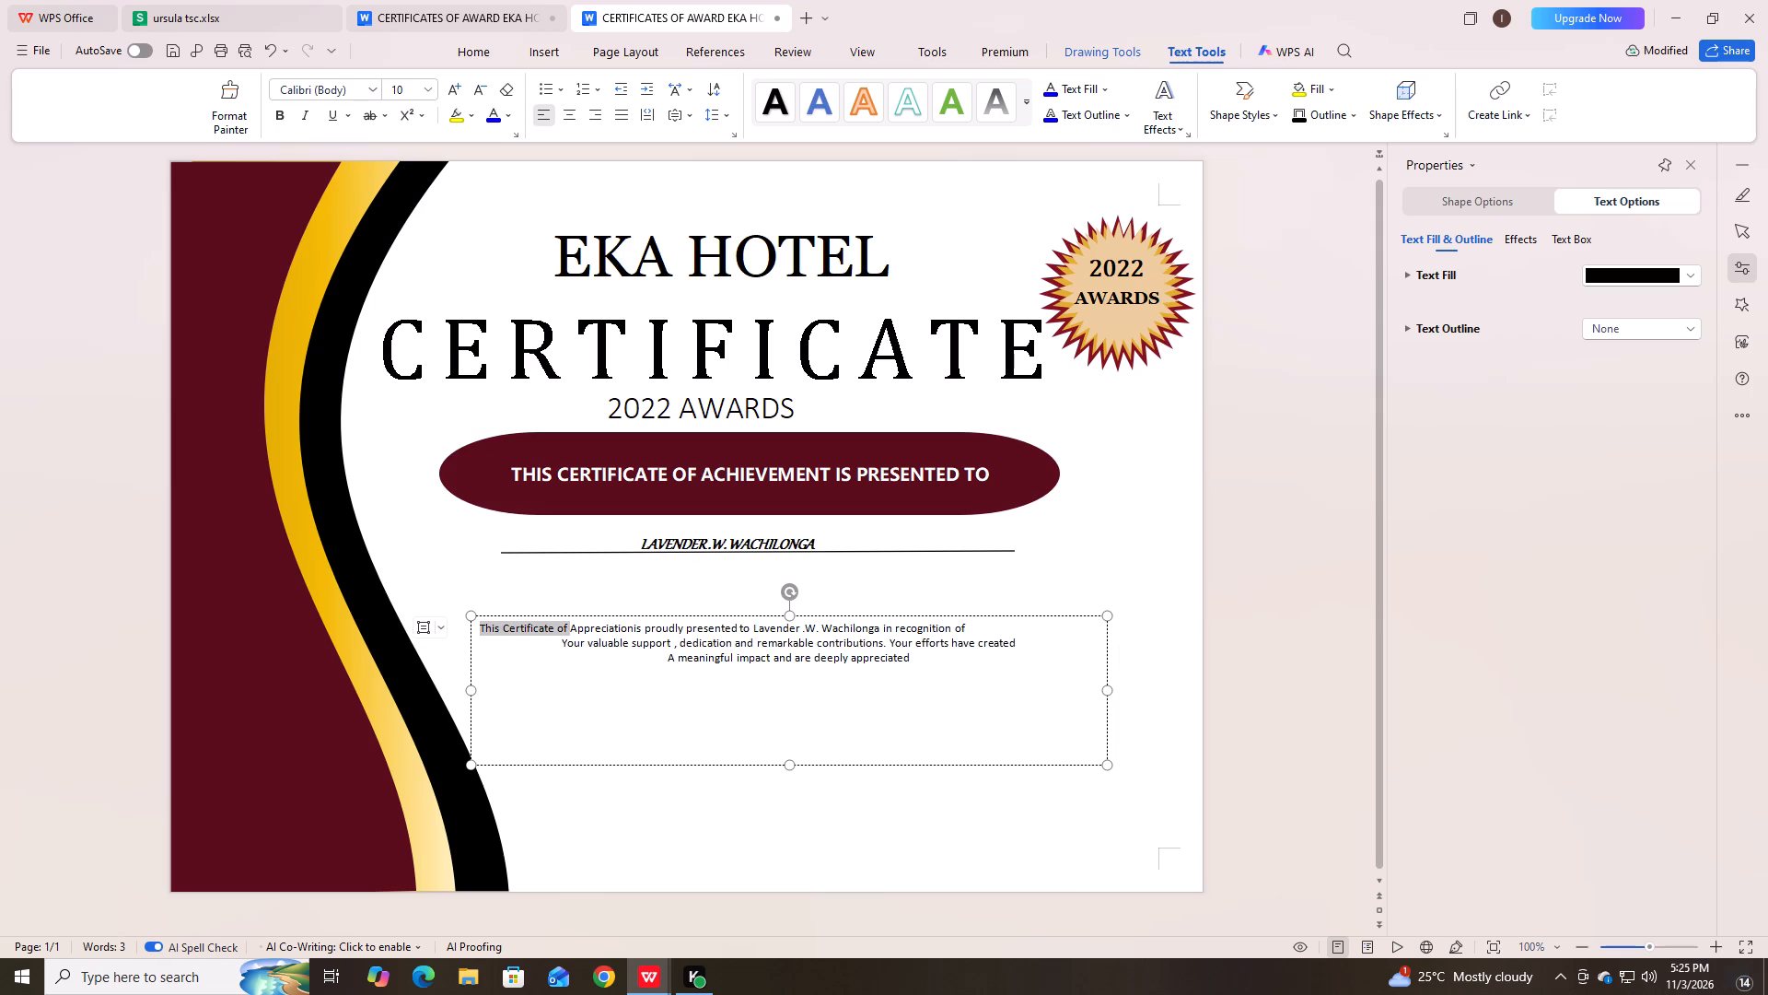
left_click_drag(575, 635, 887, 634)
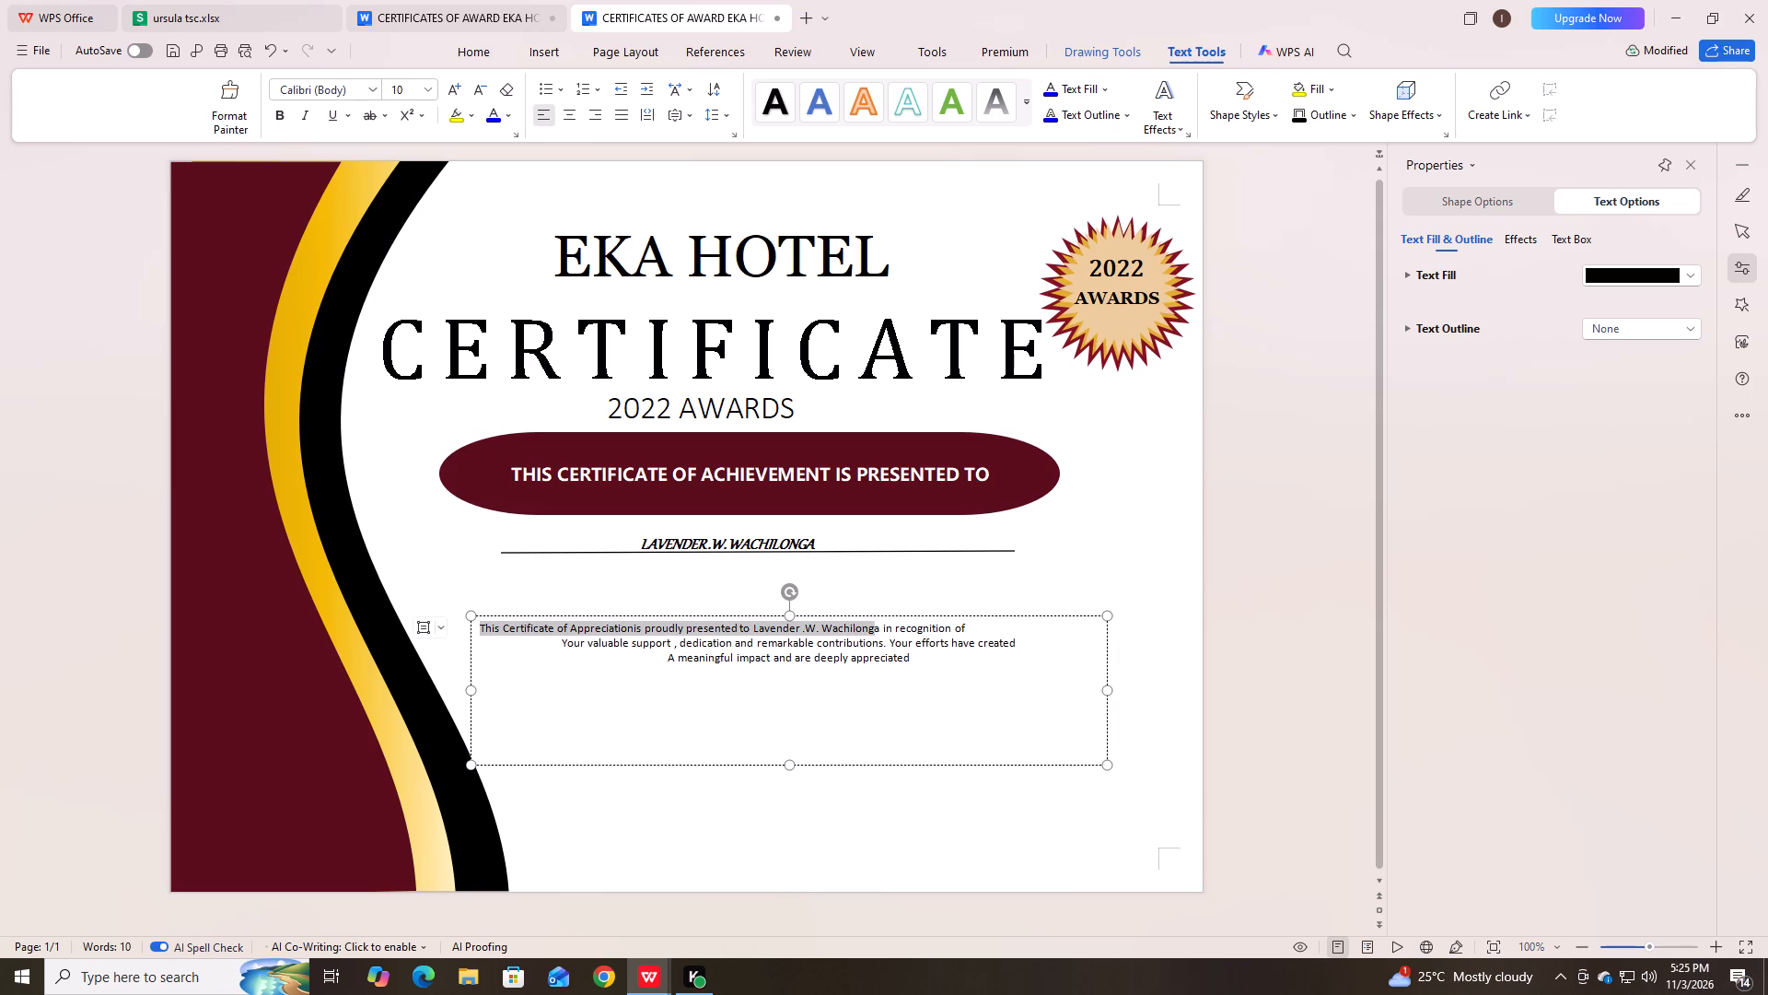
left_click_drag(887, 634, 971, 625)
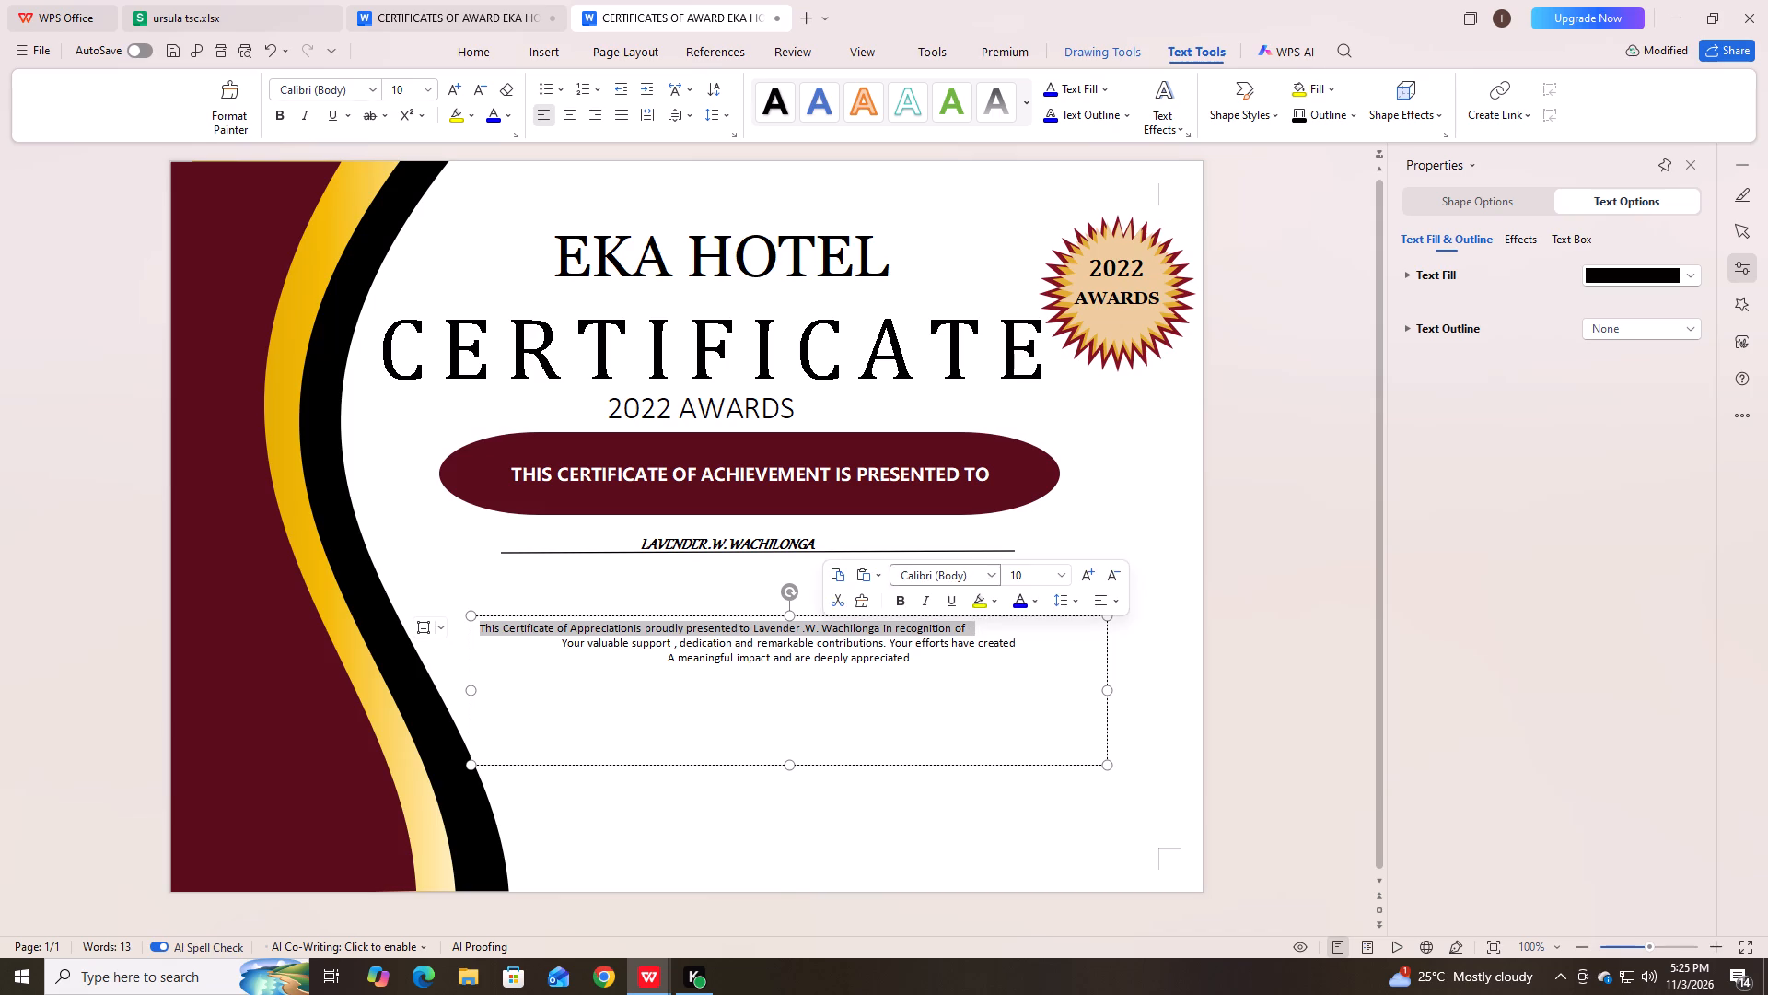
left_click(574, 115)
left_click(936, 665)
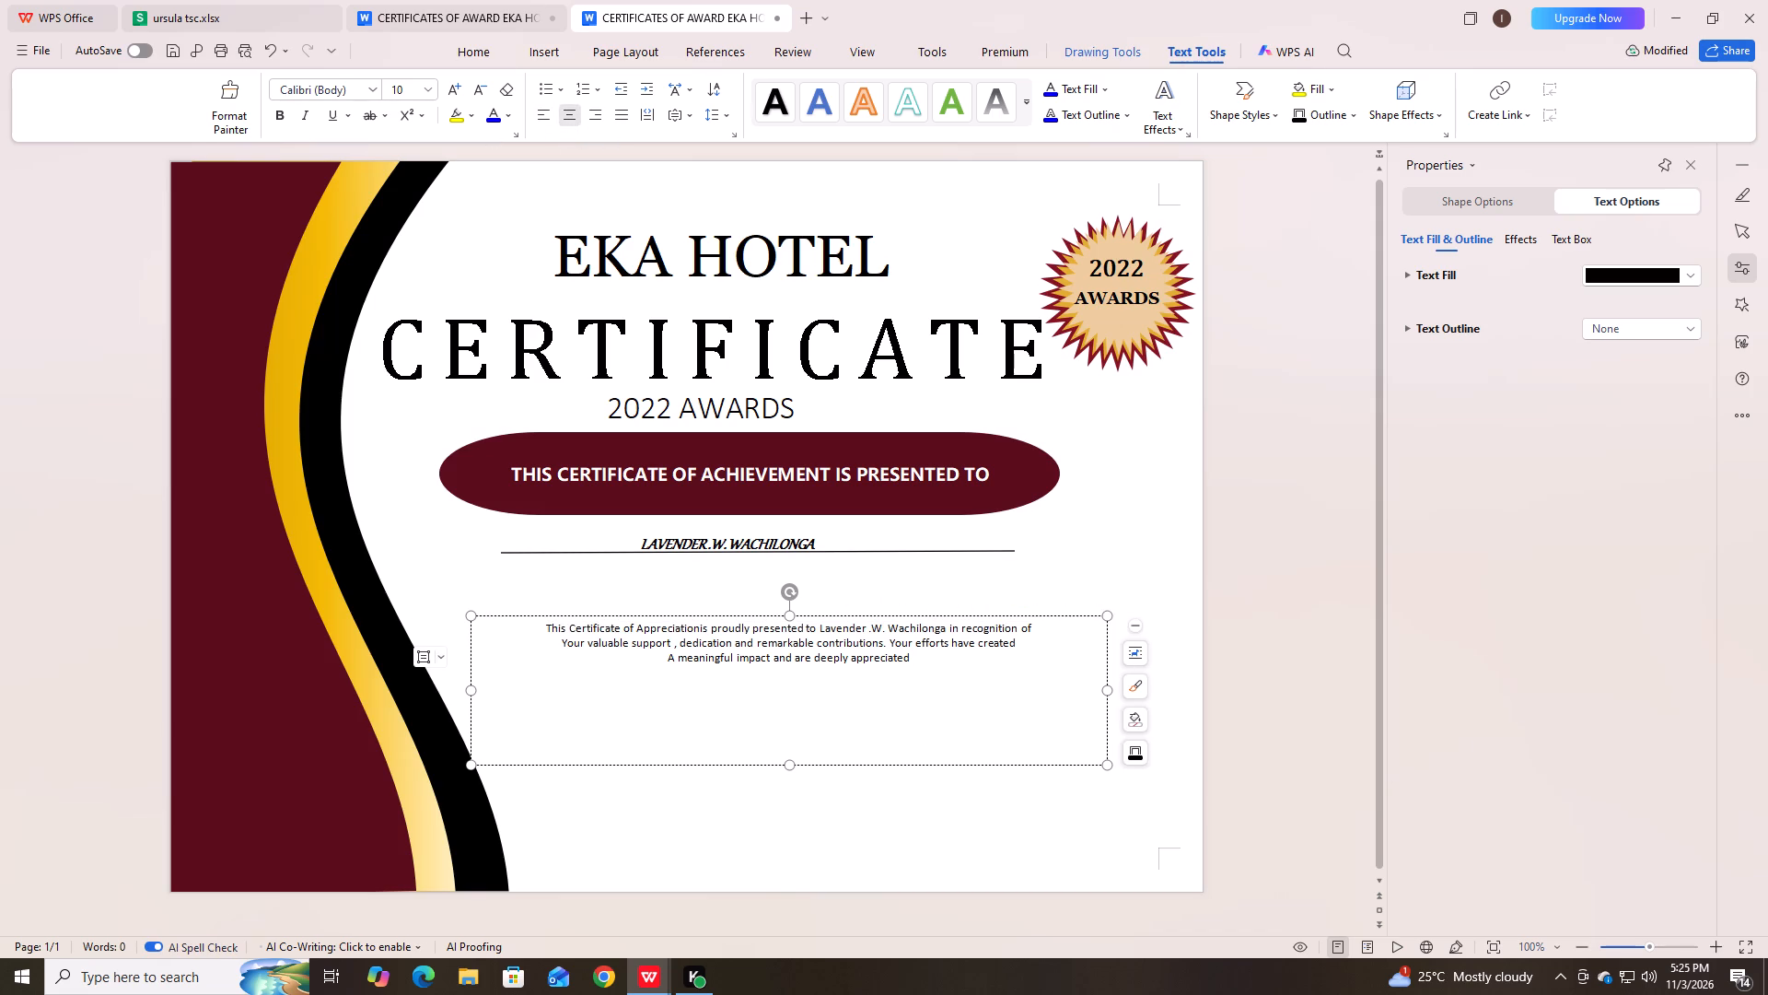
Shorten the statement text box from below and extend its top edge up to just under the recipient's name line.
left_click_drag(790, 766, 783, 707)
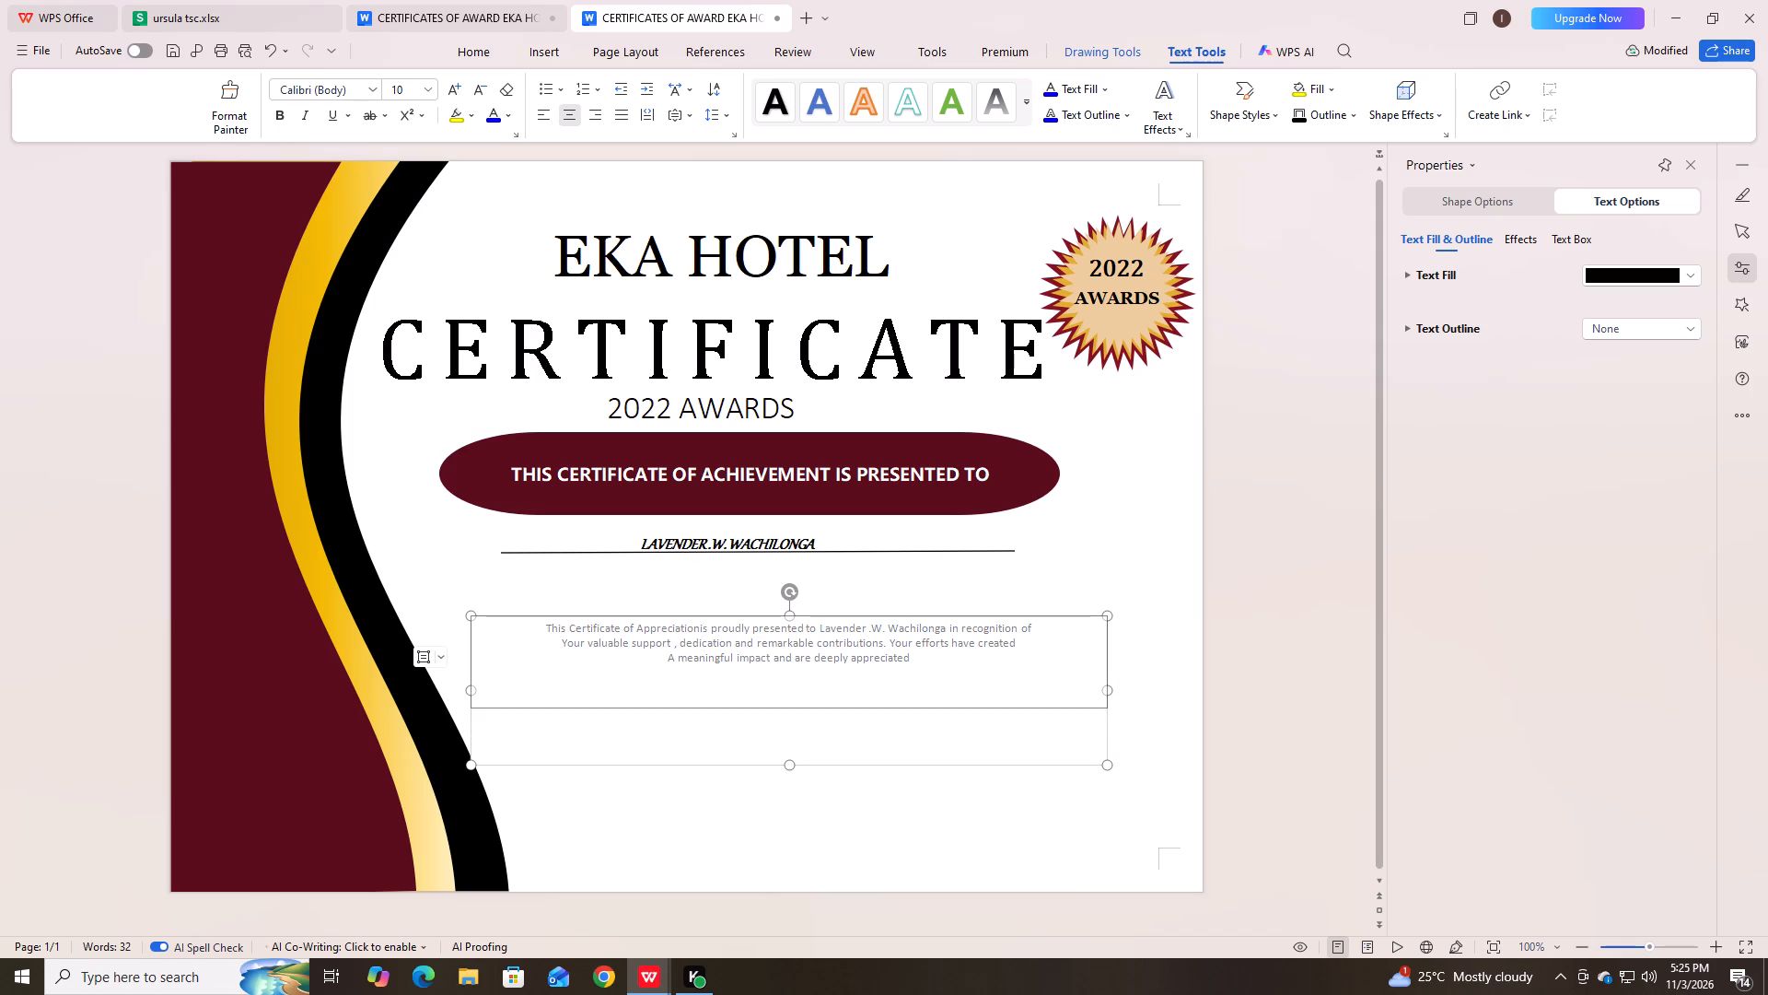
left_click_drag(783, 707, 788, 681)
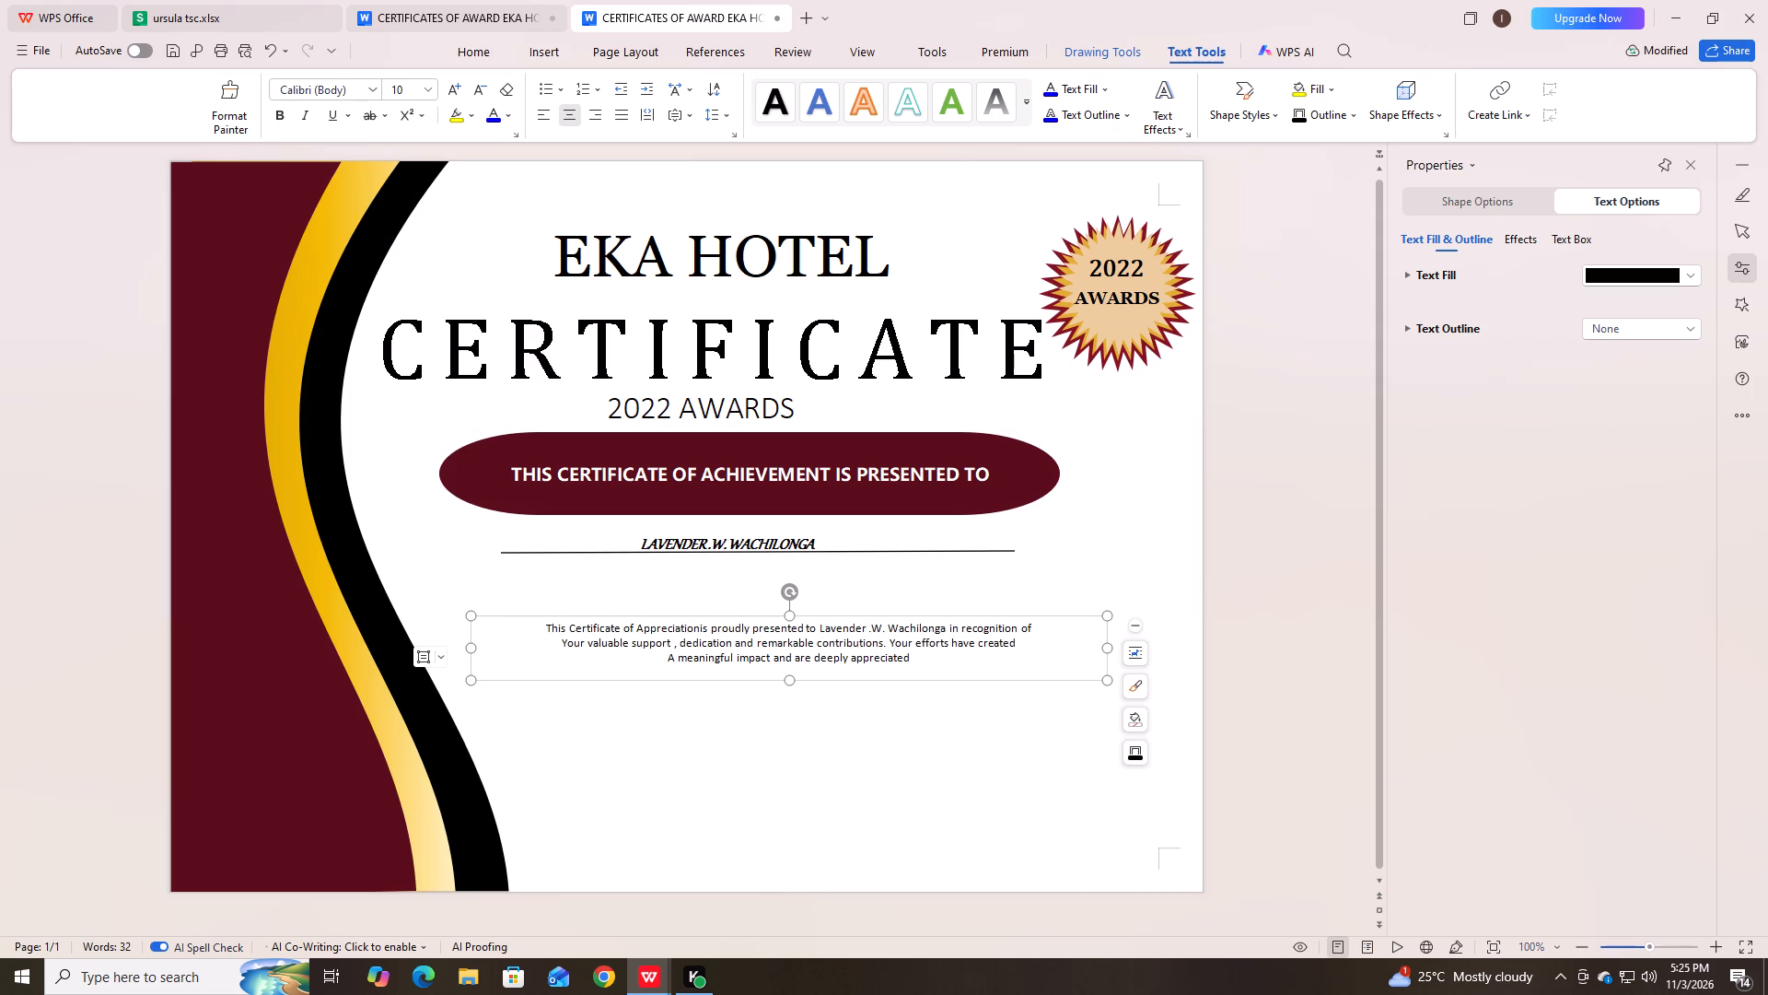
left_click_drag(791, 616, 797, 585)
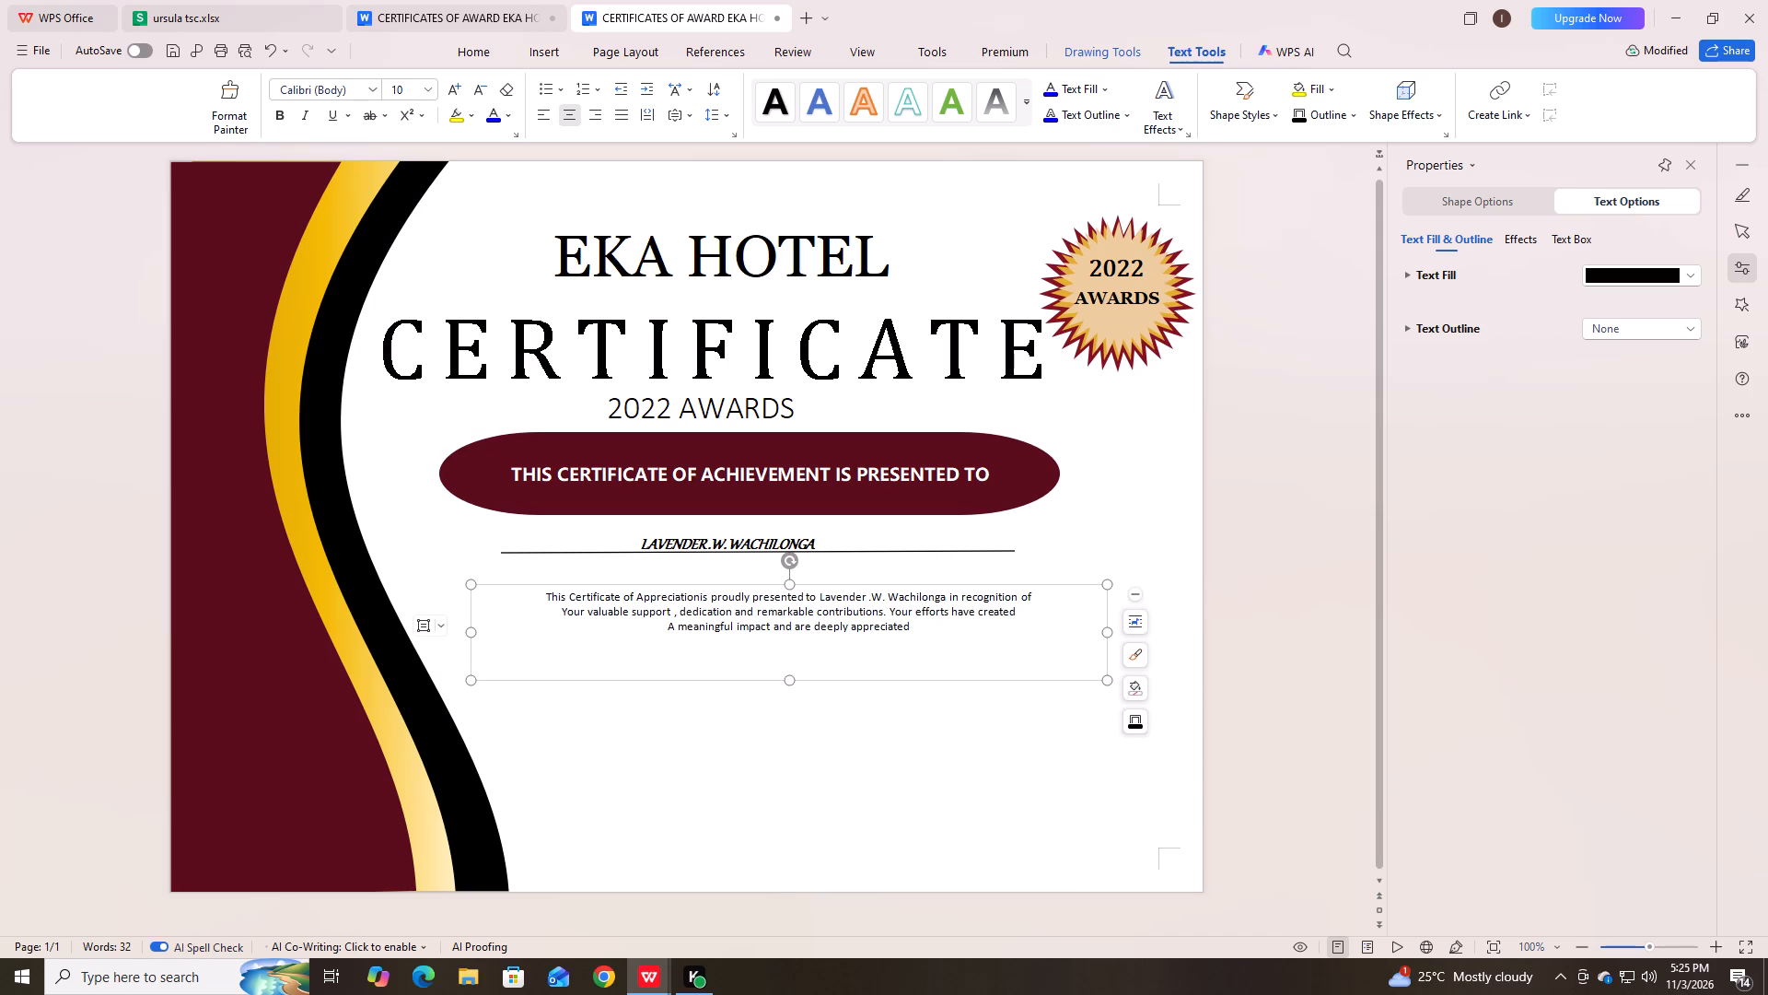
Format the whole appreciation statement as 12-point bold text.
left_click_drag(542, 595, 933, 638)
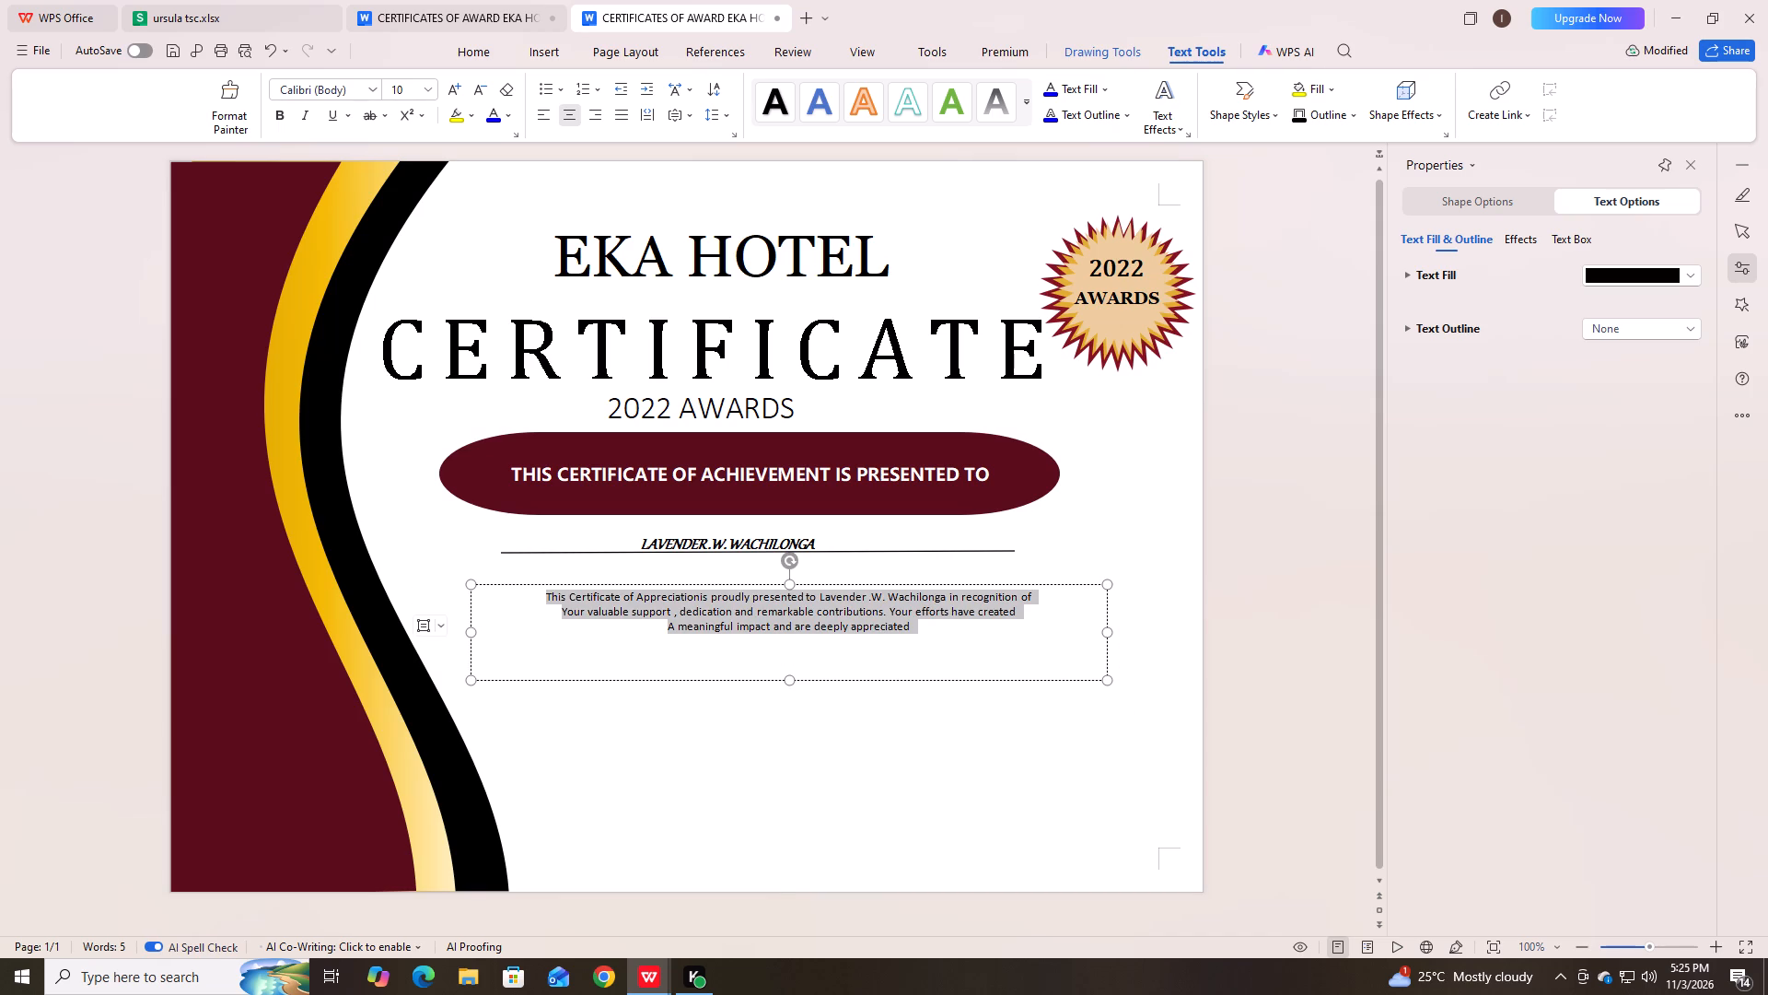
left_click_drag(933, 638, 935, 638)
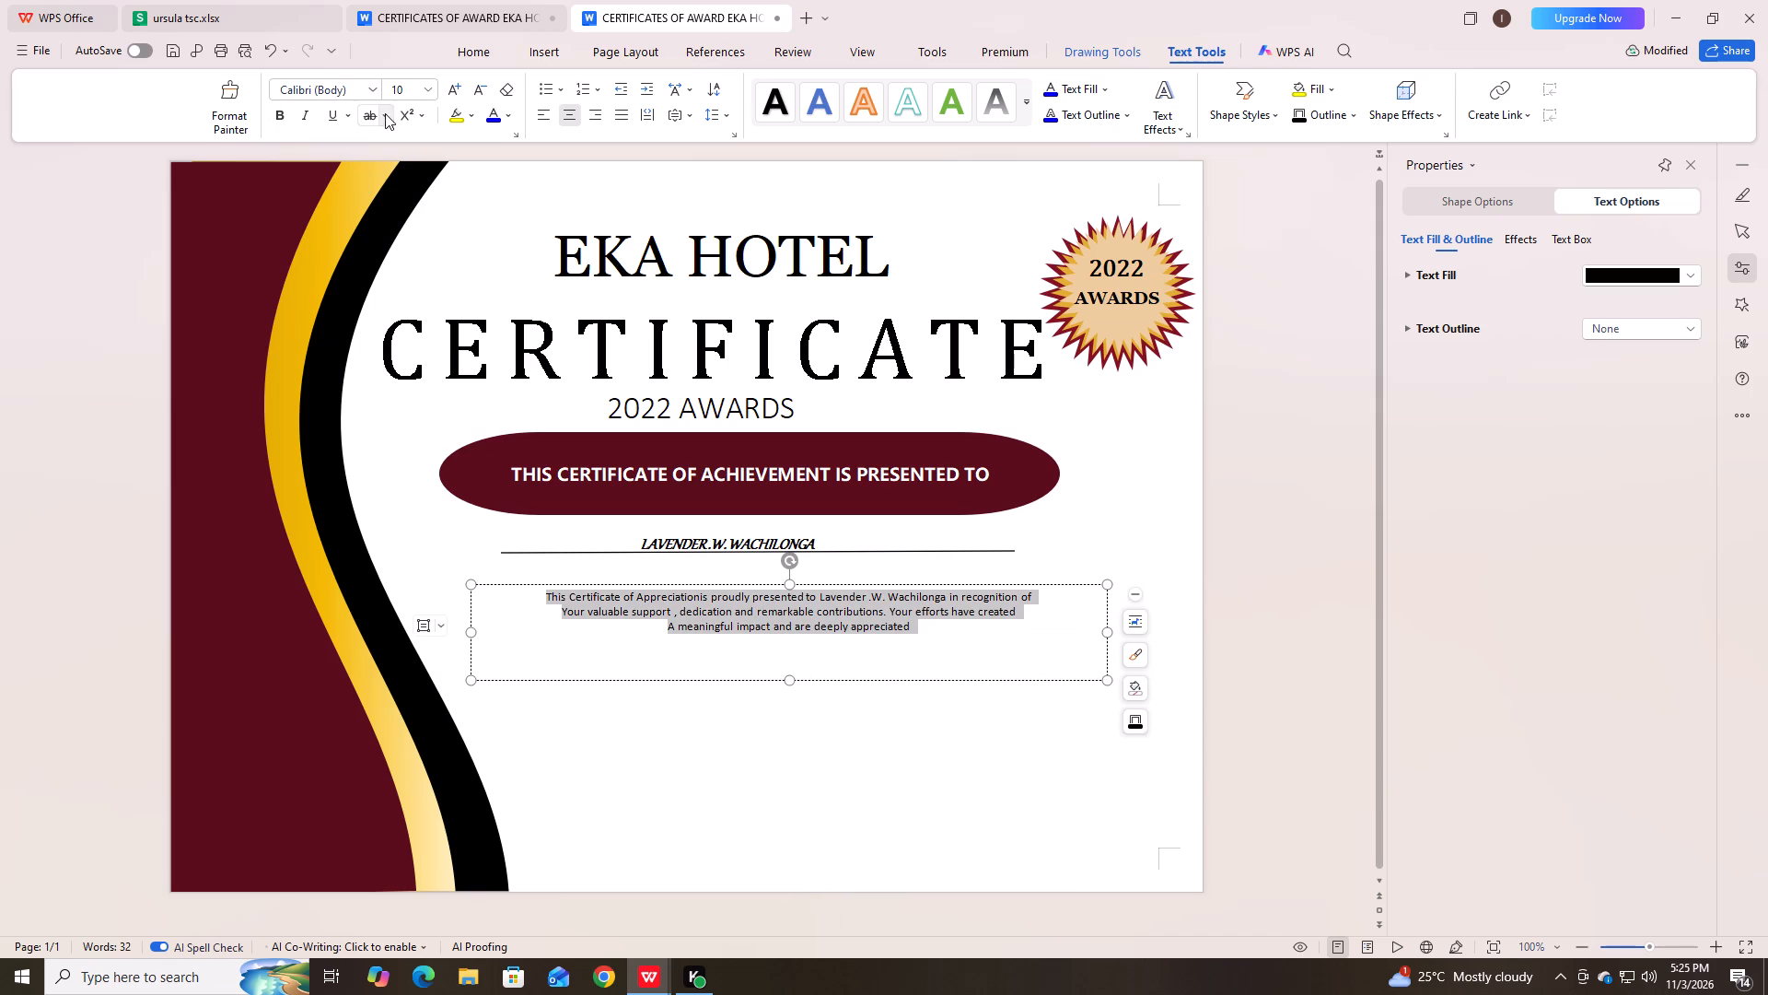
left_click(425, 89)
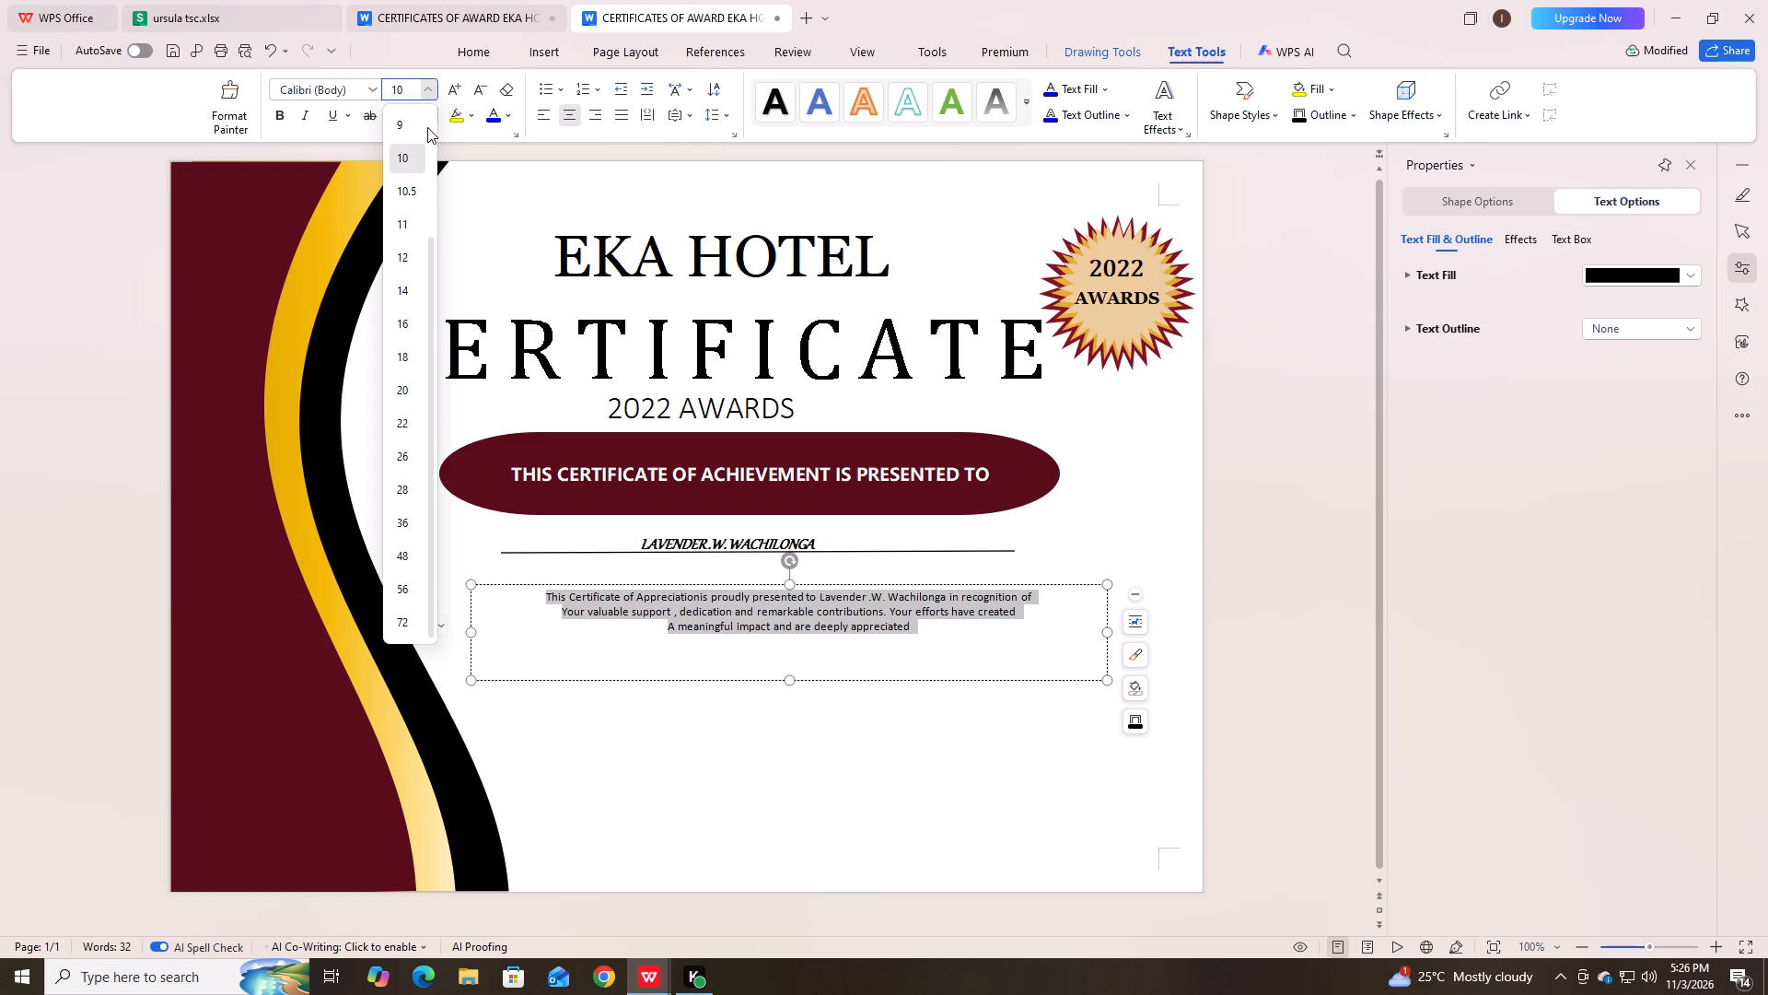
left_click(407, 262)
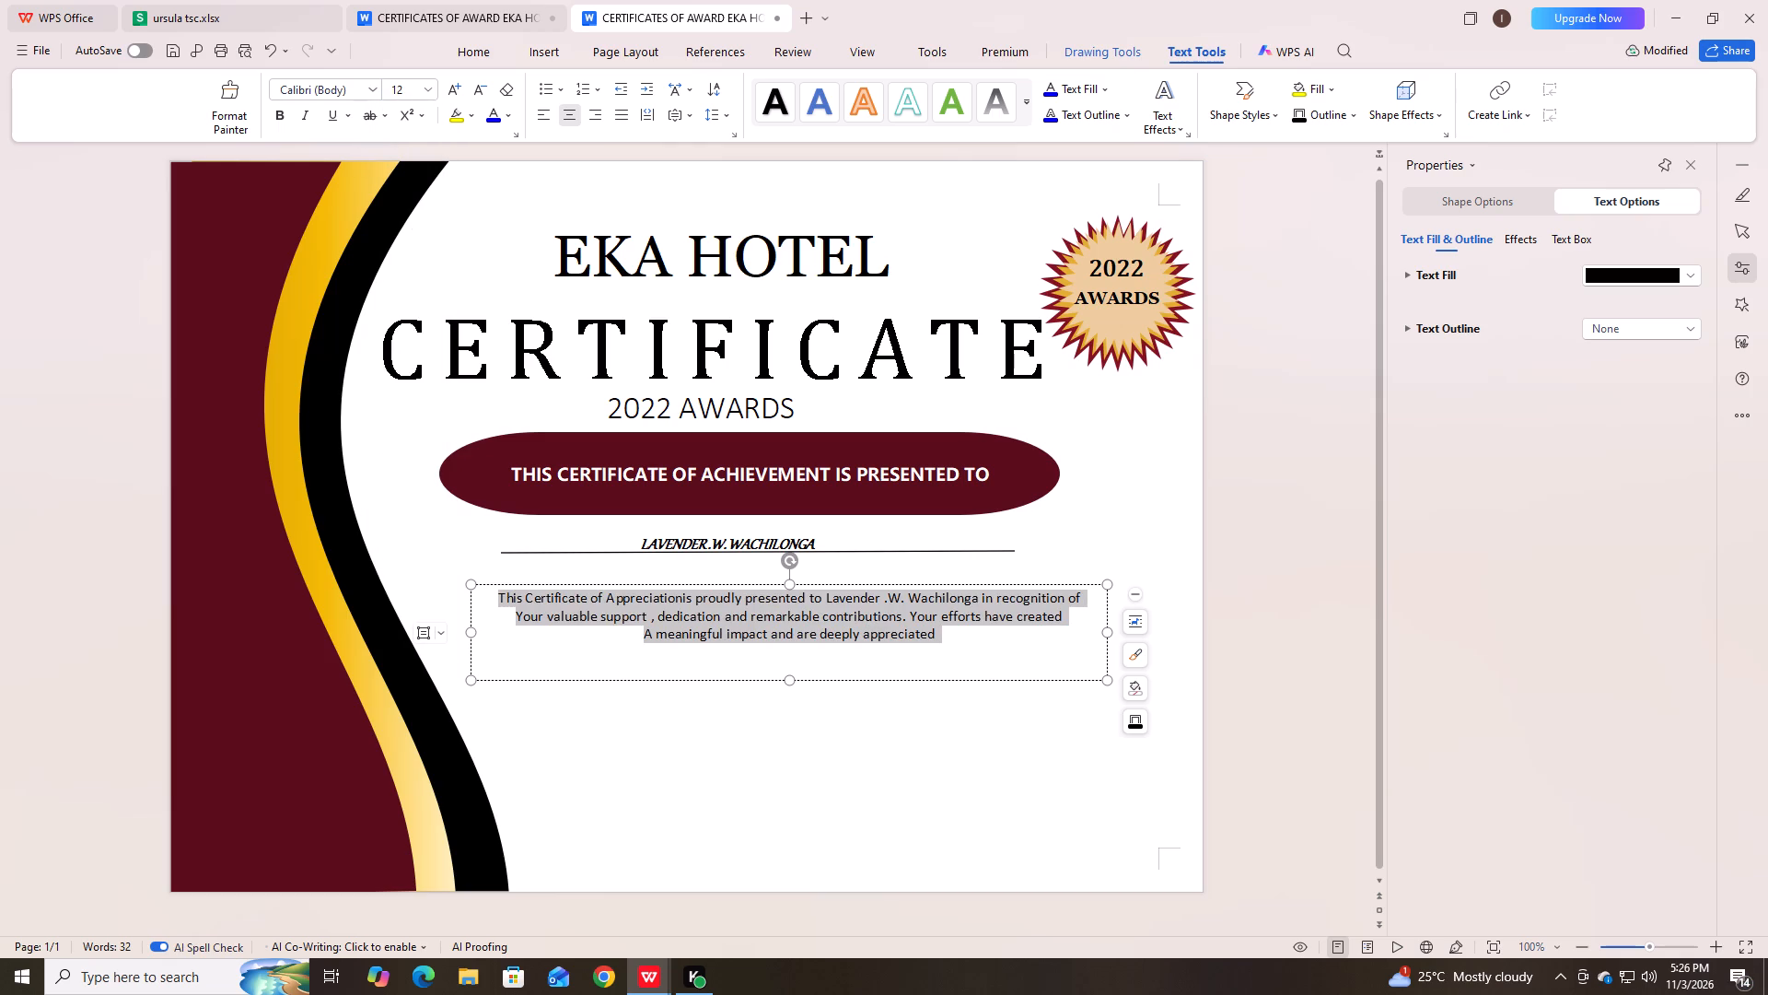
left_click(281, 122)
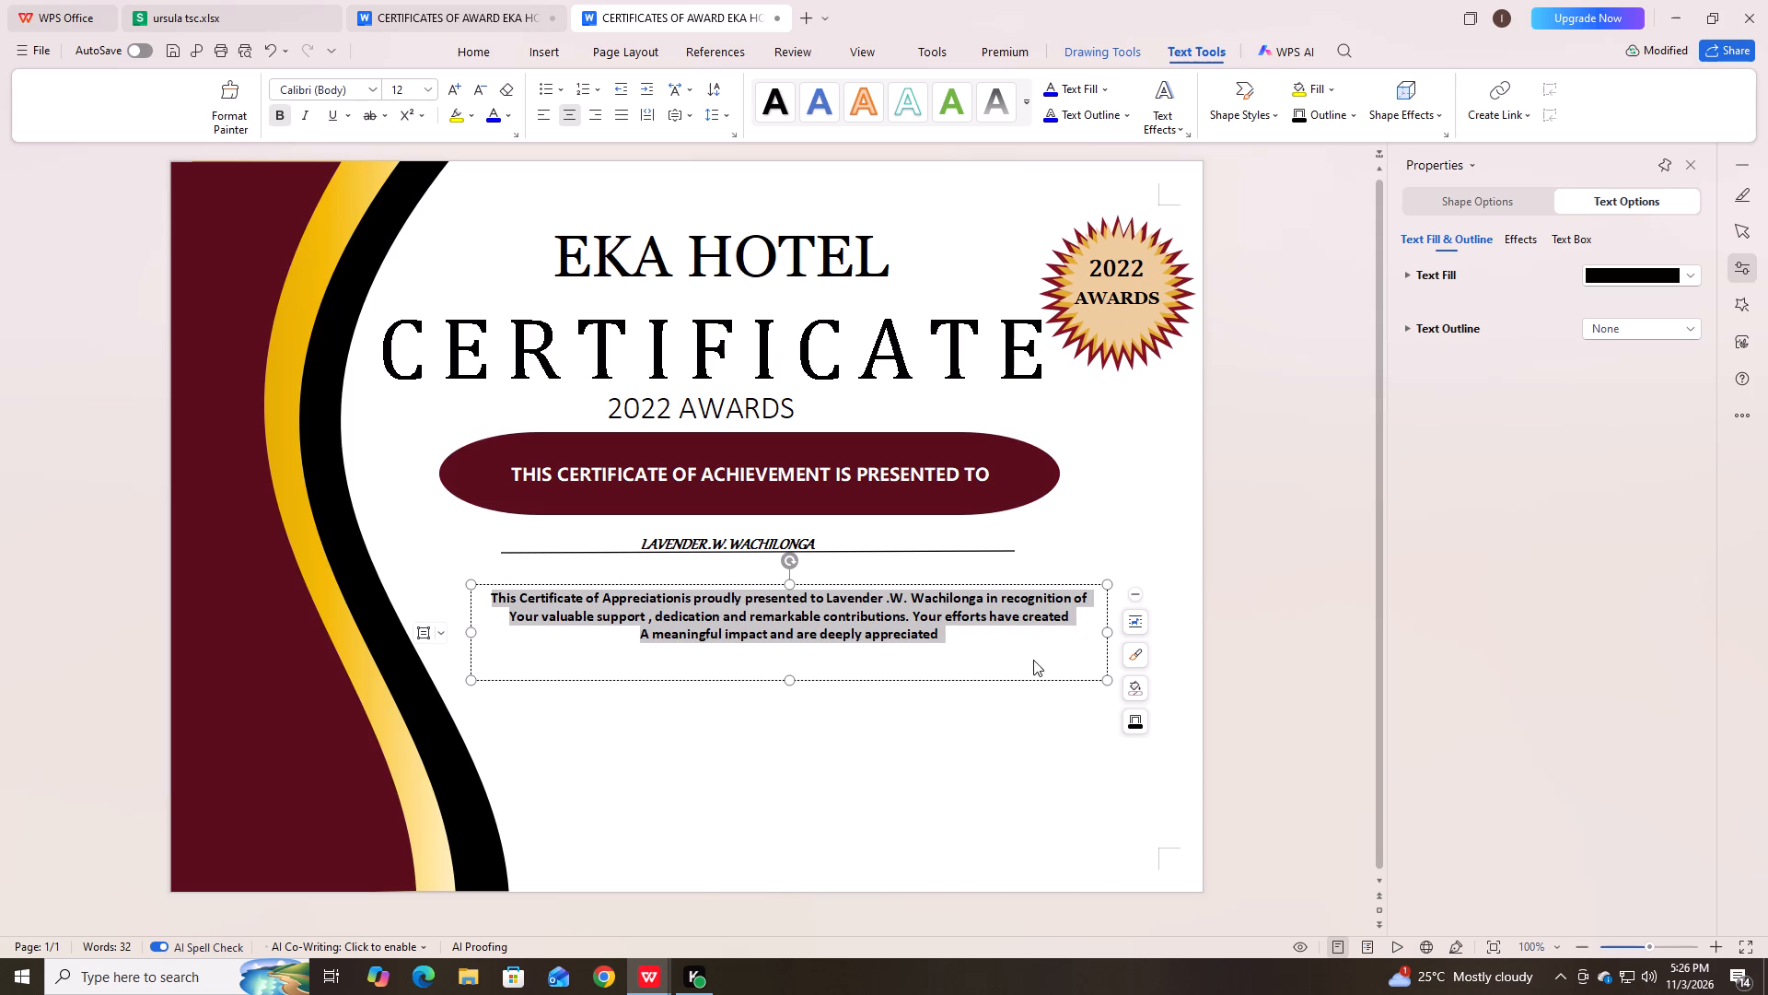
left_click(1023, 782)
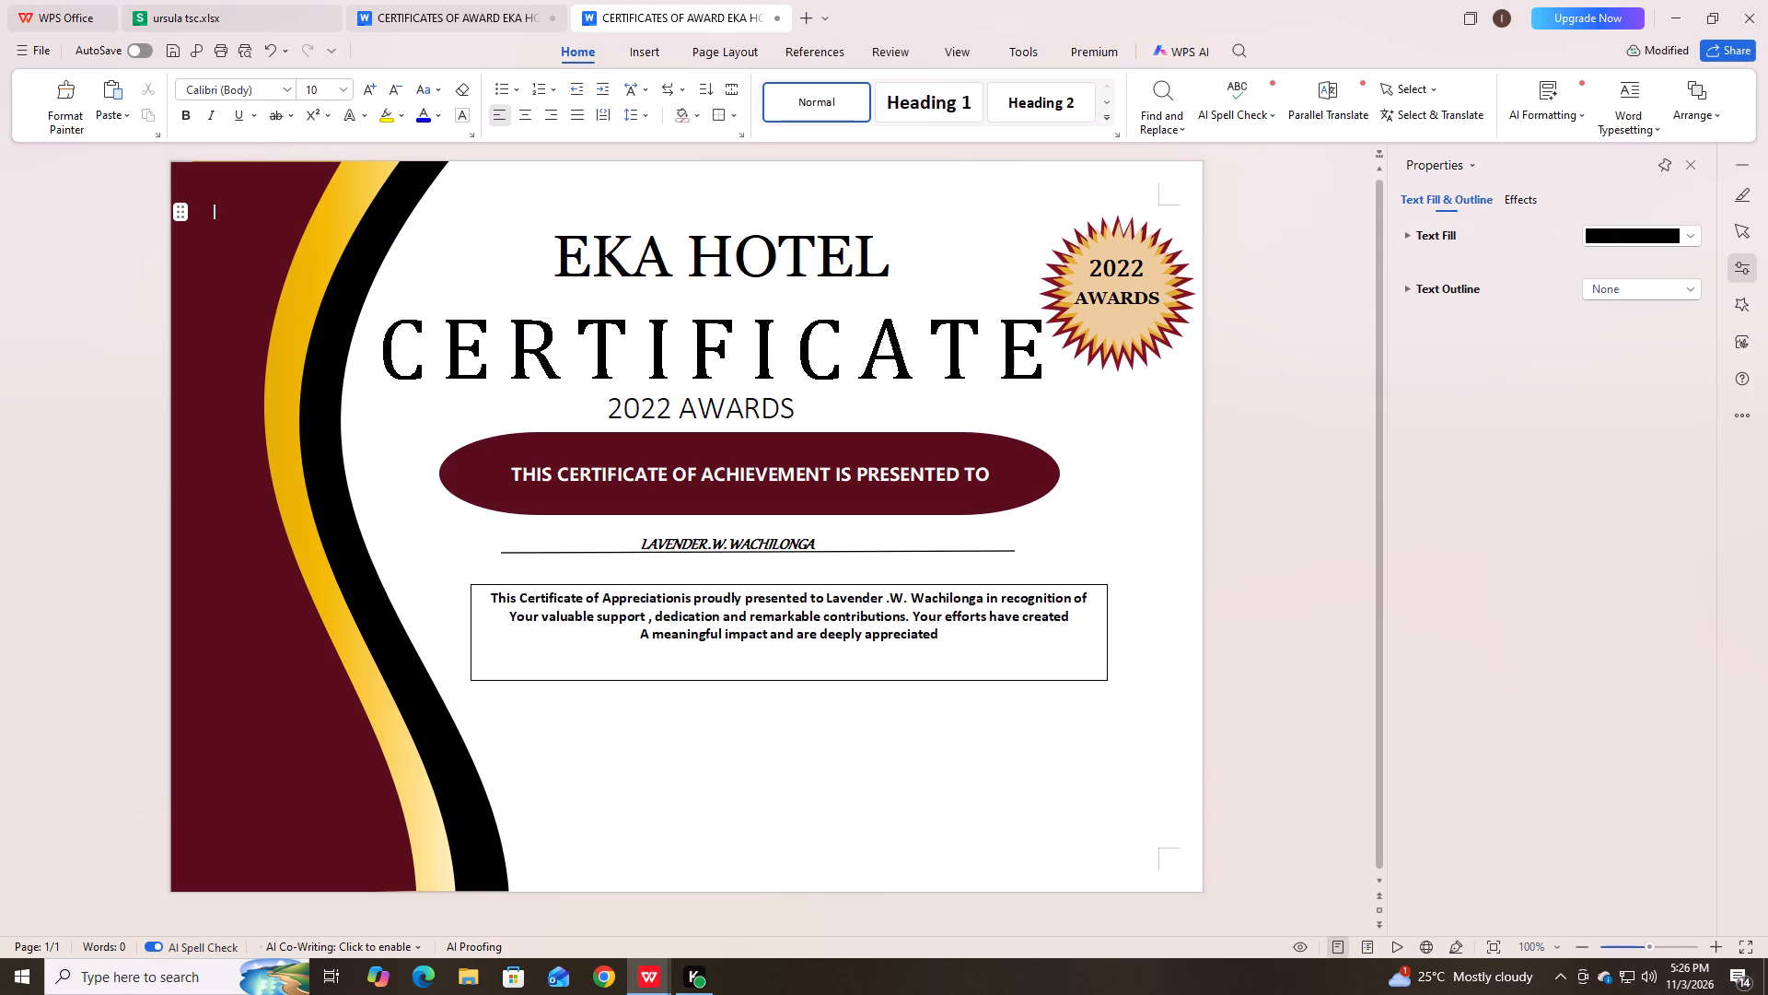
Remove the outline and the fill from the appreciation statement's text box.
left_click(781, 686)
left_click(788, 678)
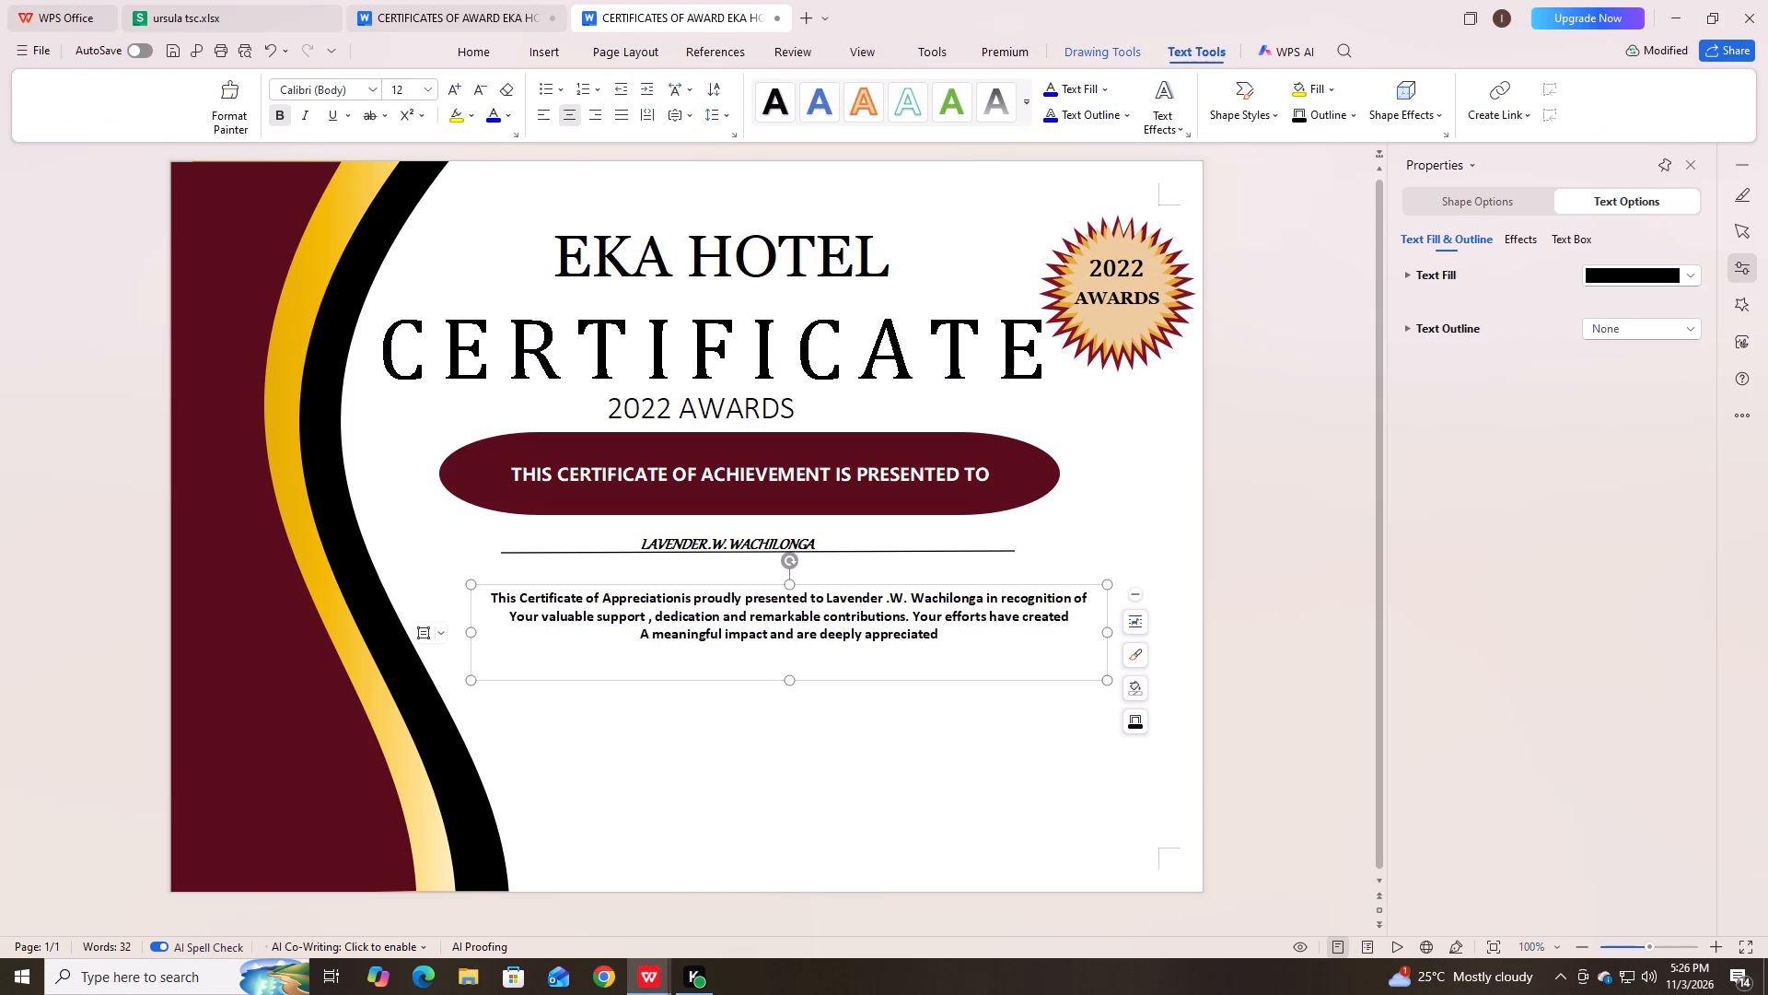
left_click(1137, 726)
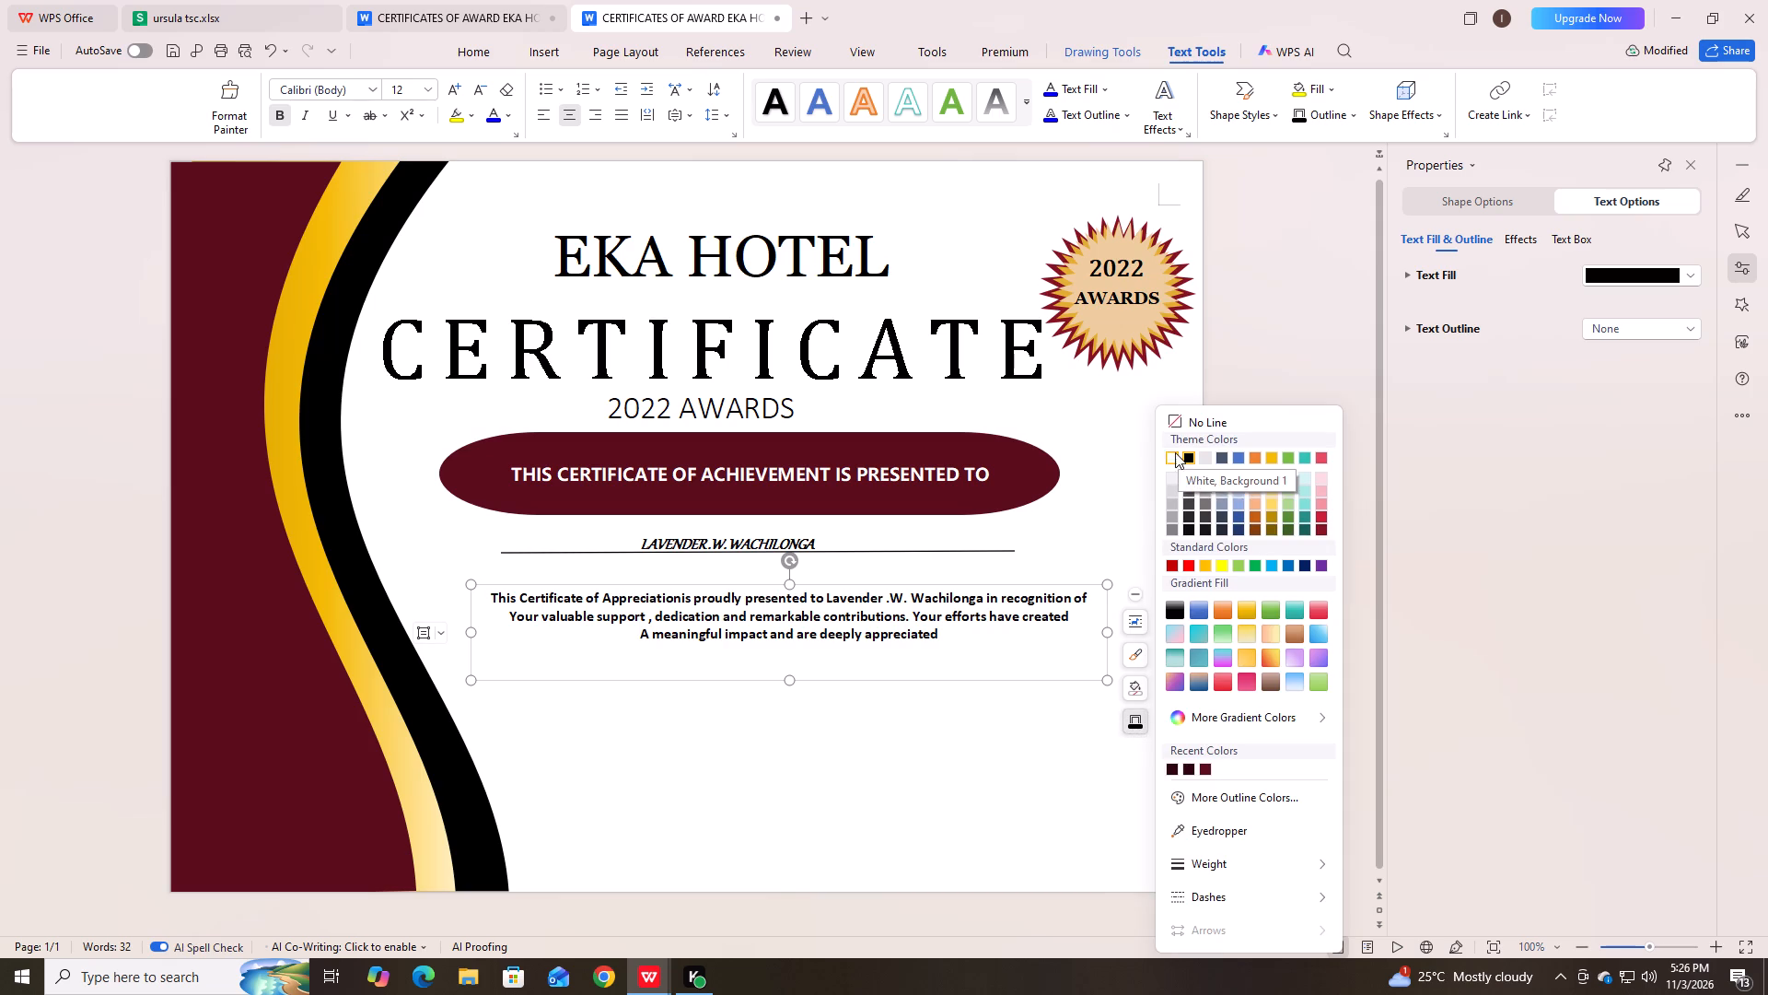
left_click(1173, 420)
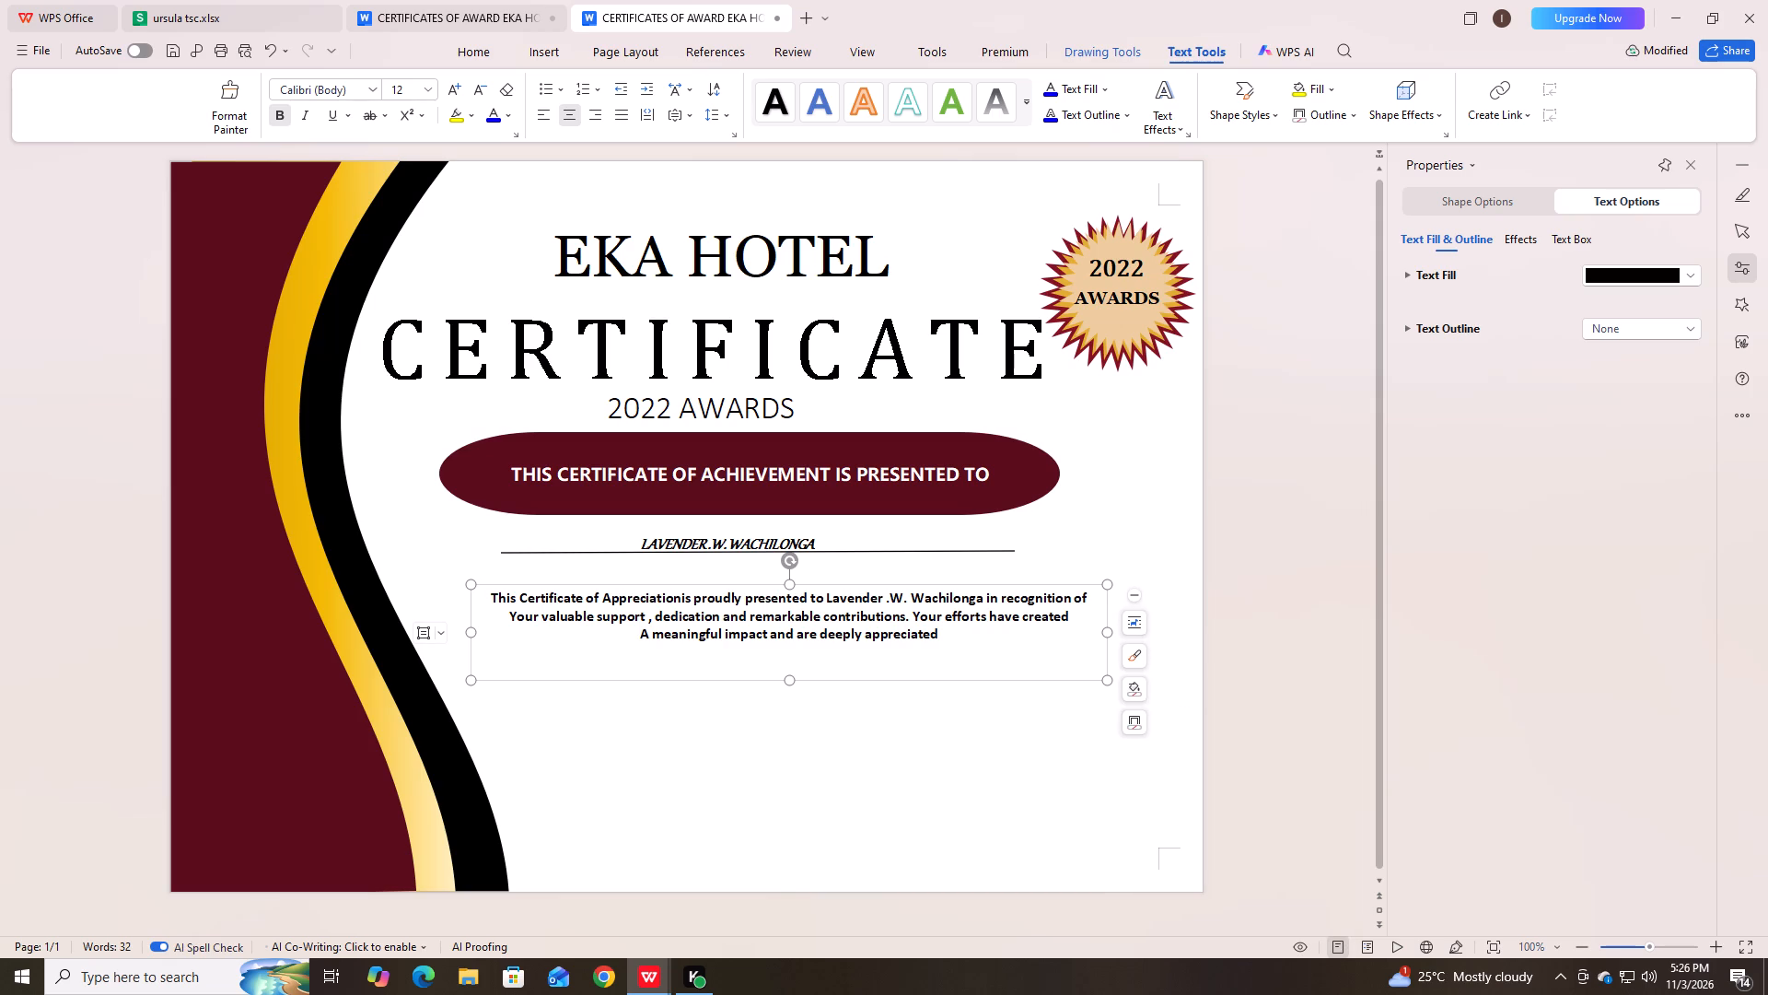
left_click(1142, 685)
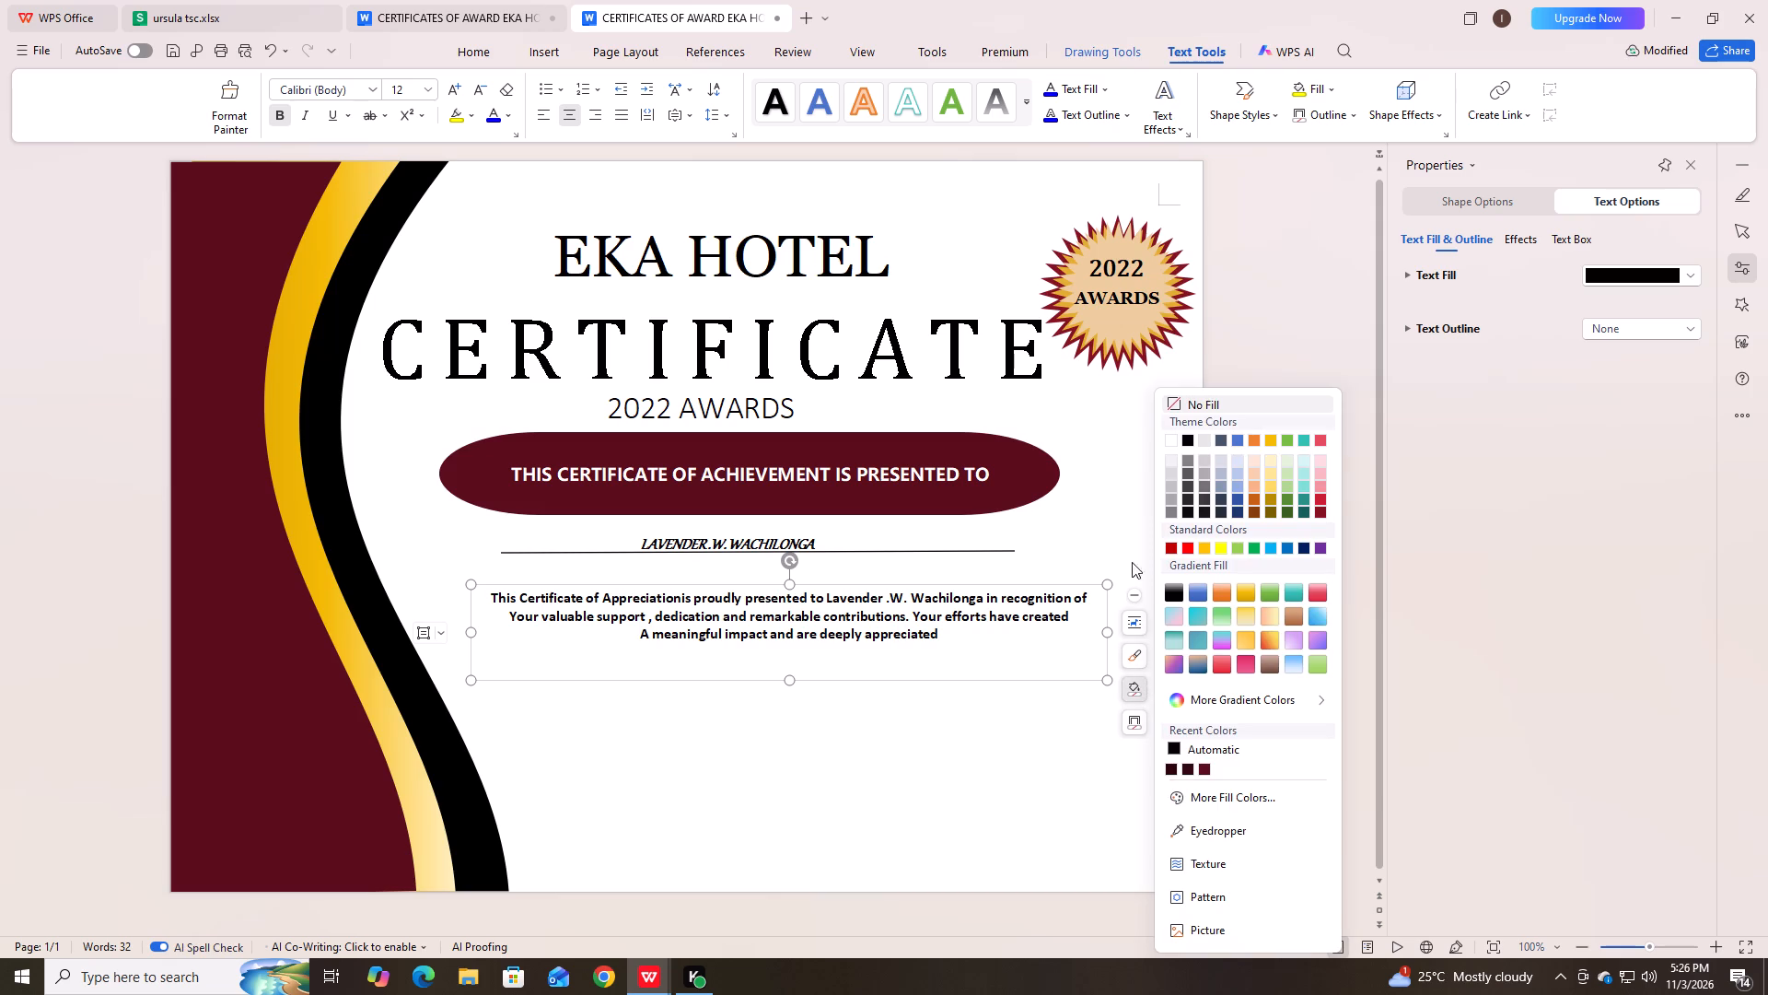
left_click(1174, 401)
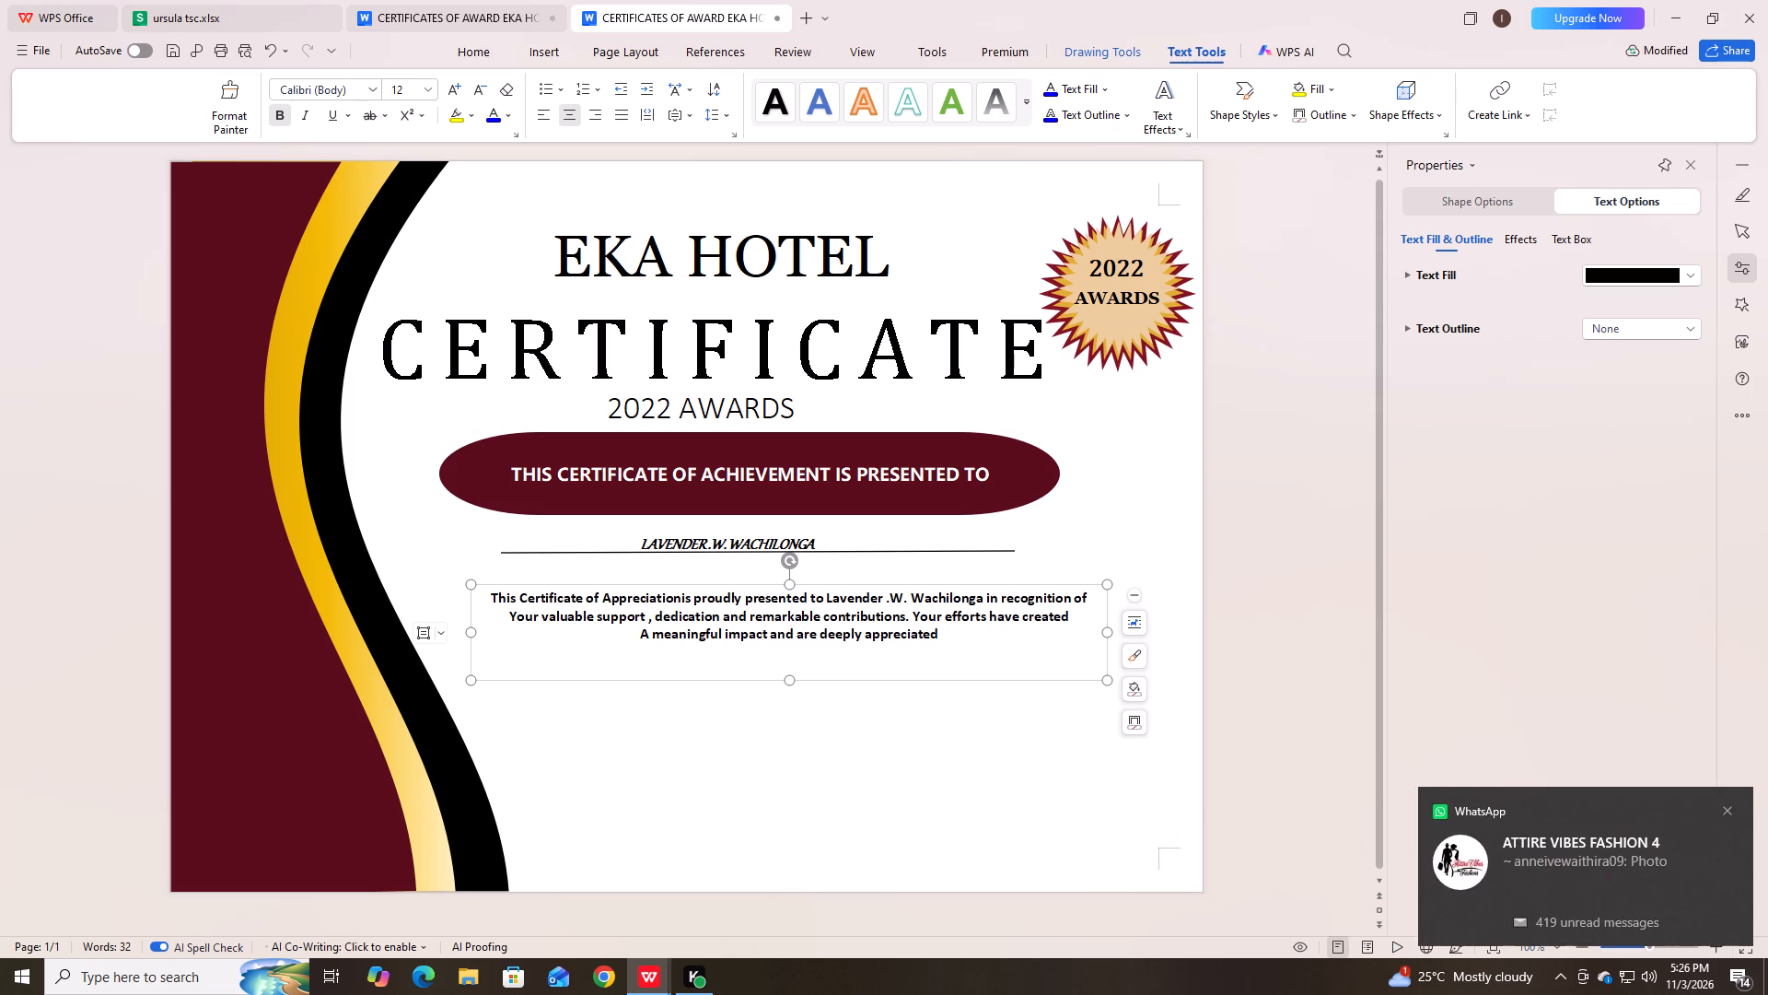
left_click(1132, 528)
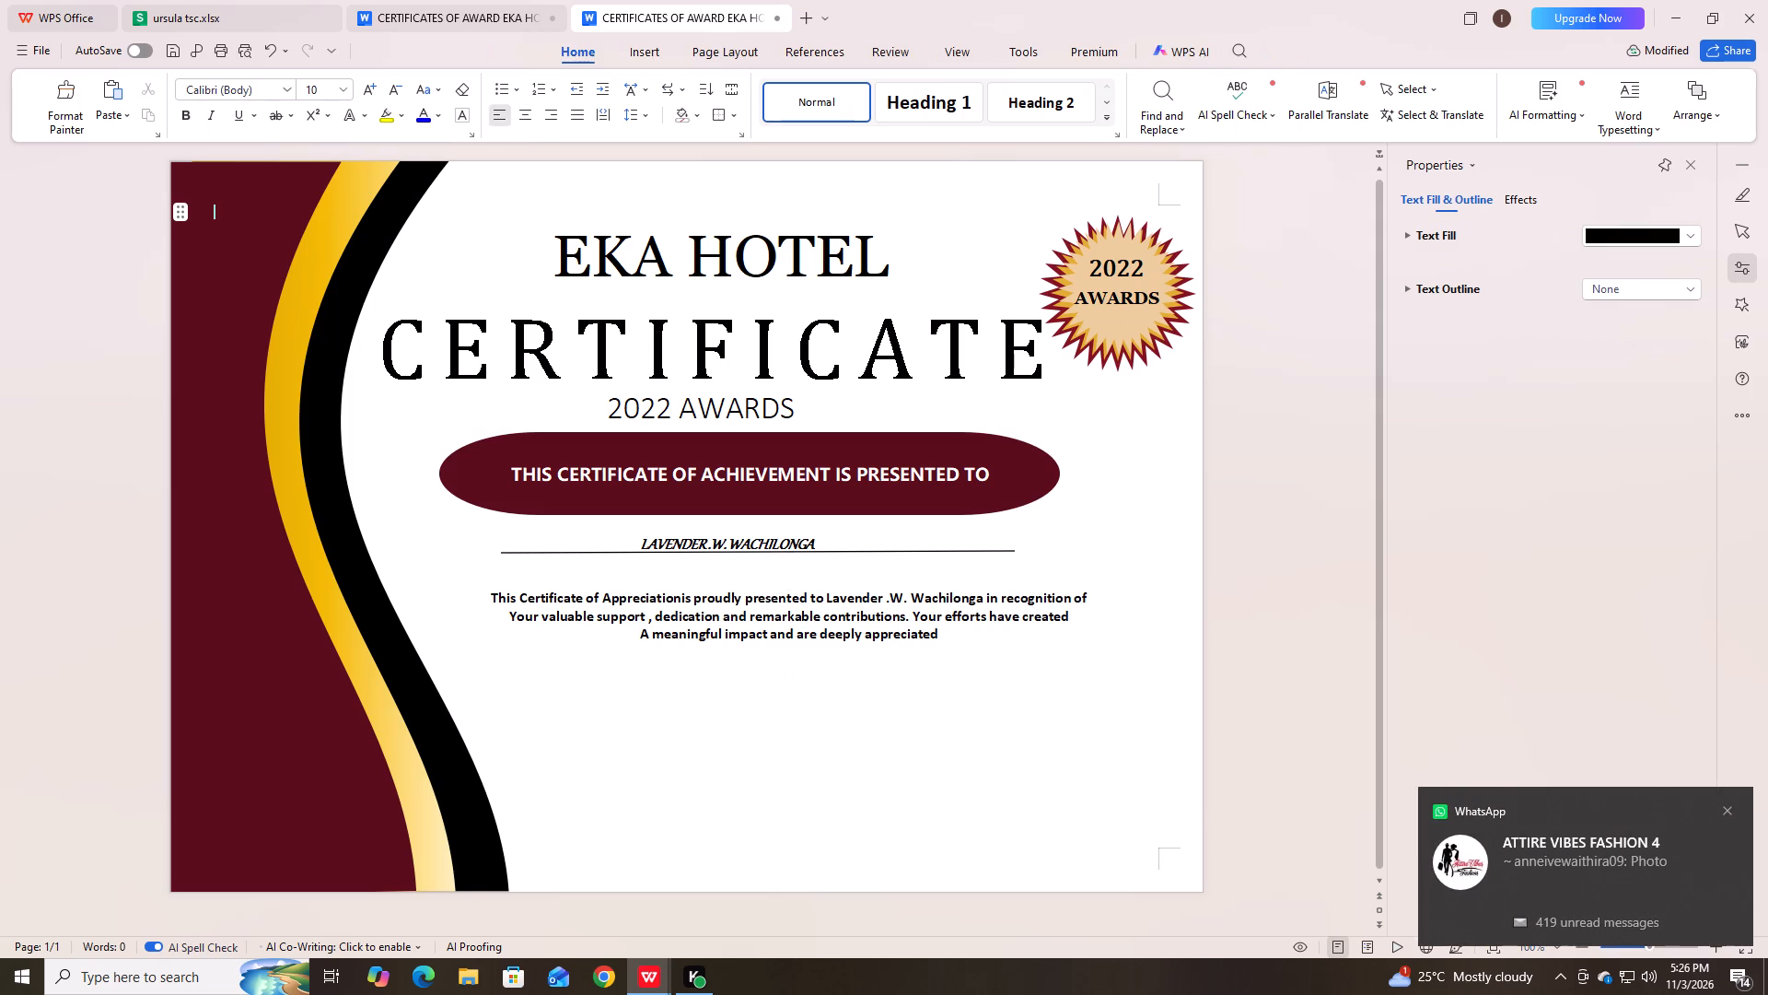
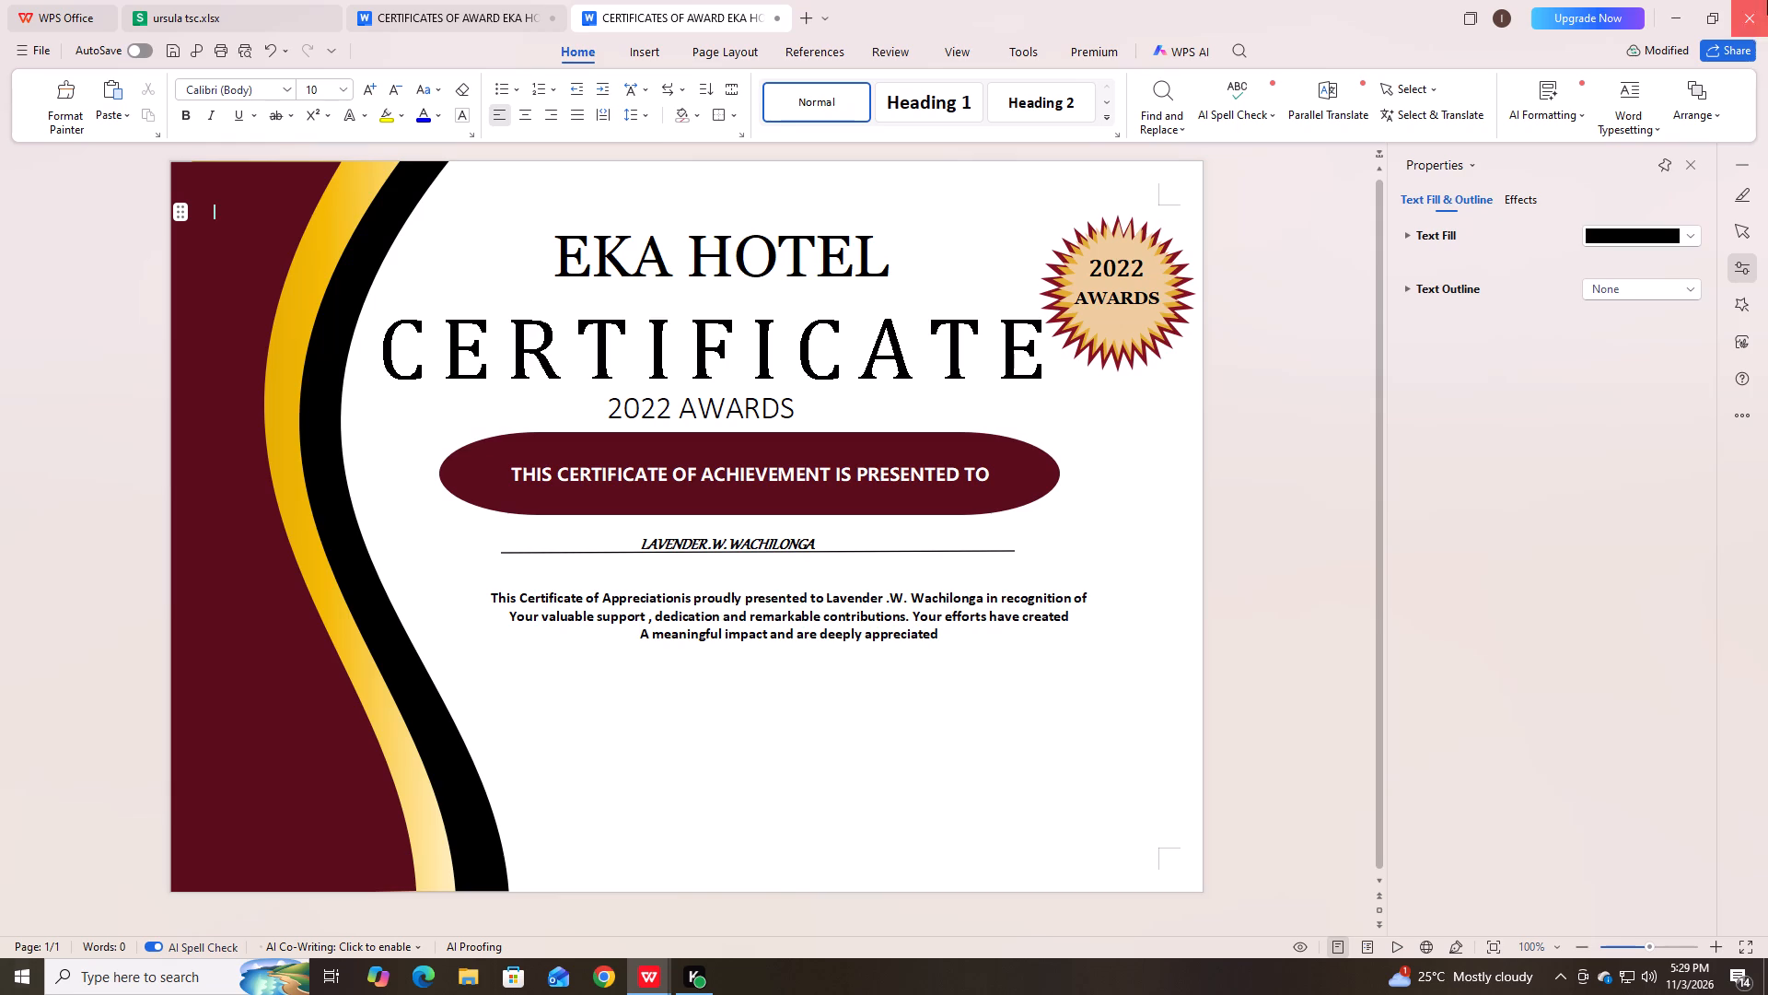
Draw a near-circular oval about 1.31 in wide and 1.48 in high, roughly centred below the appreciation statement.
left_click(640, 54)
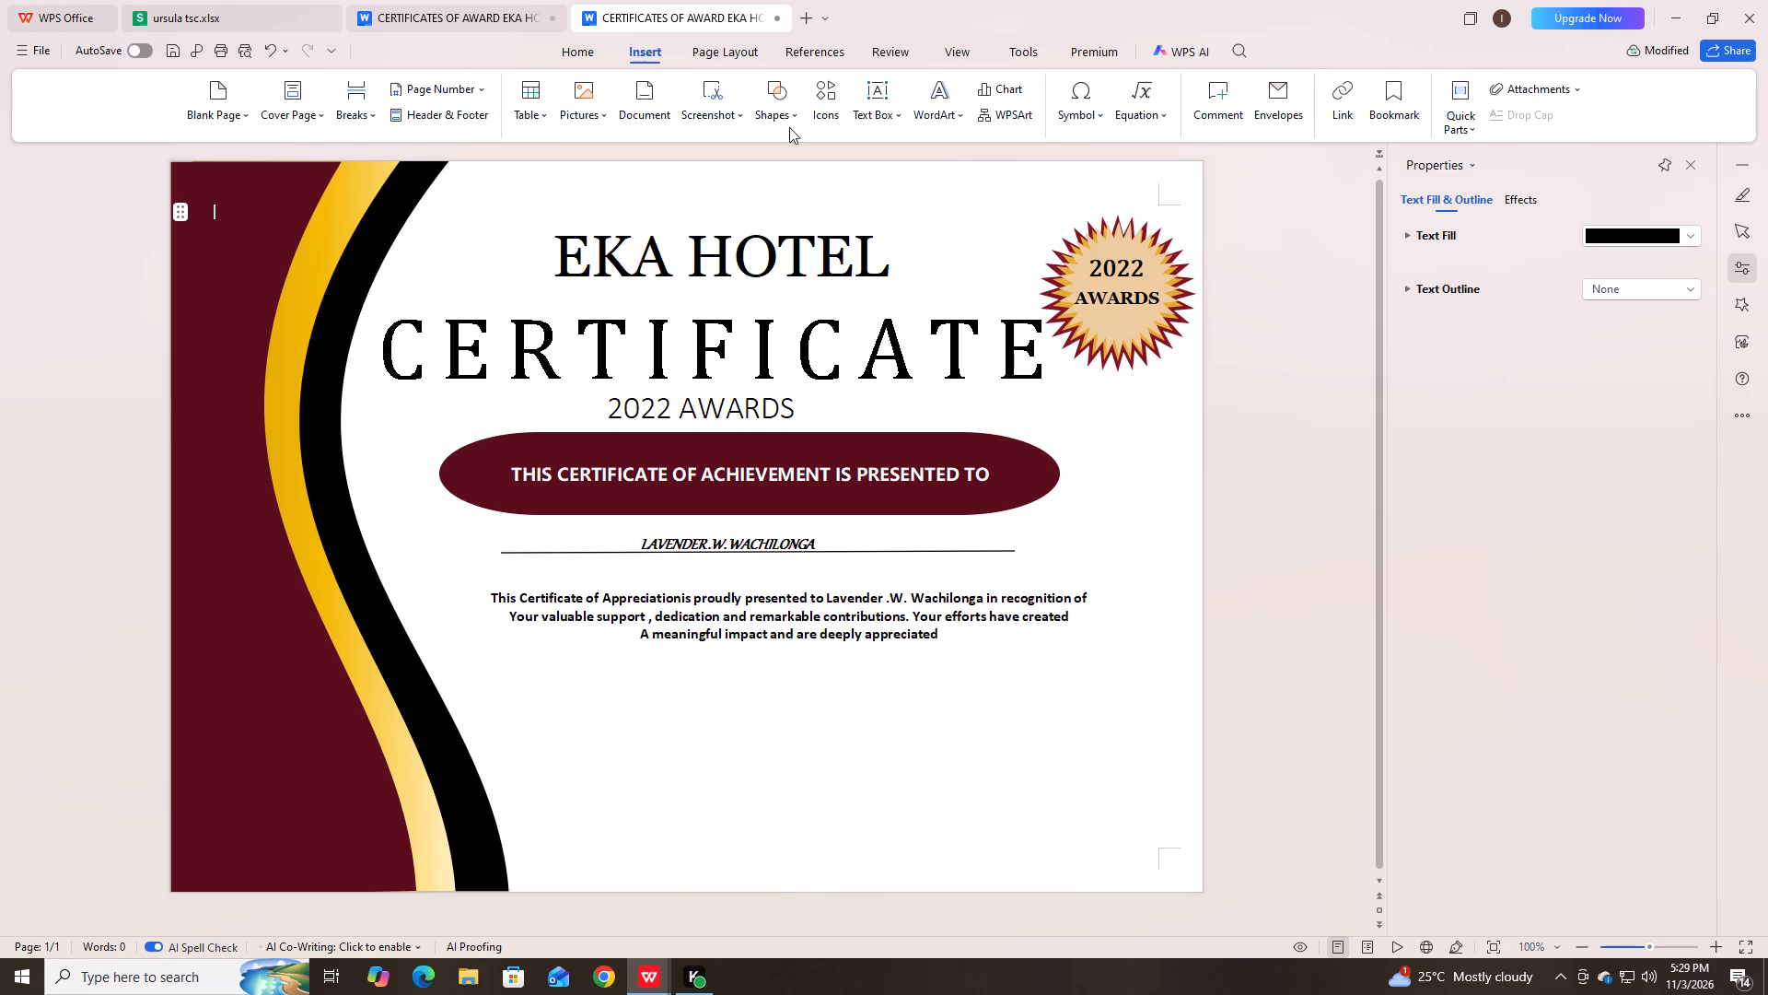
left_click(794, 117)
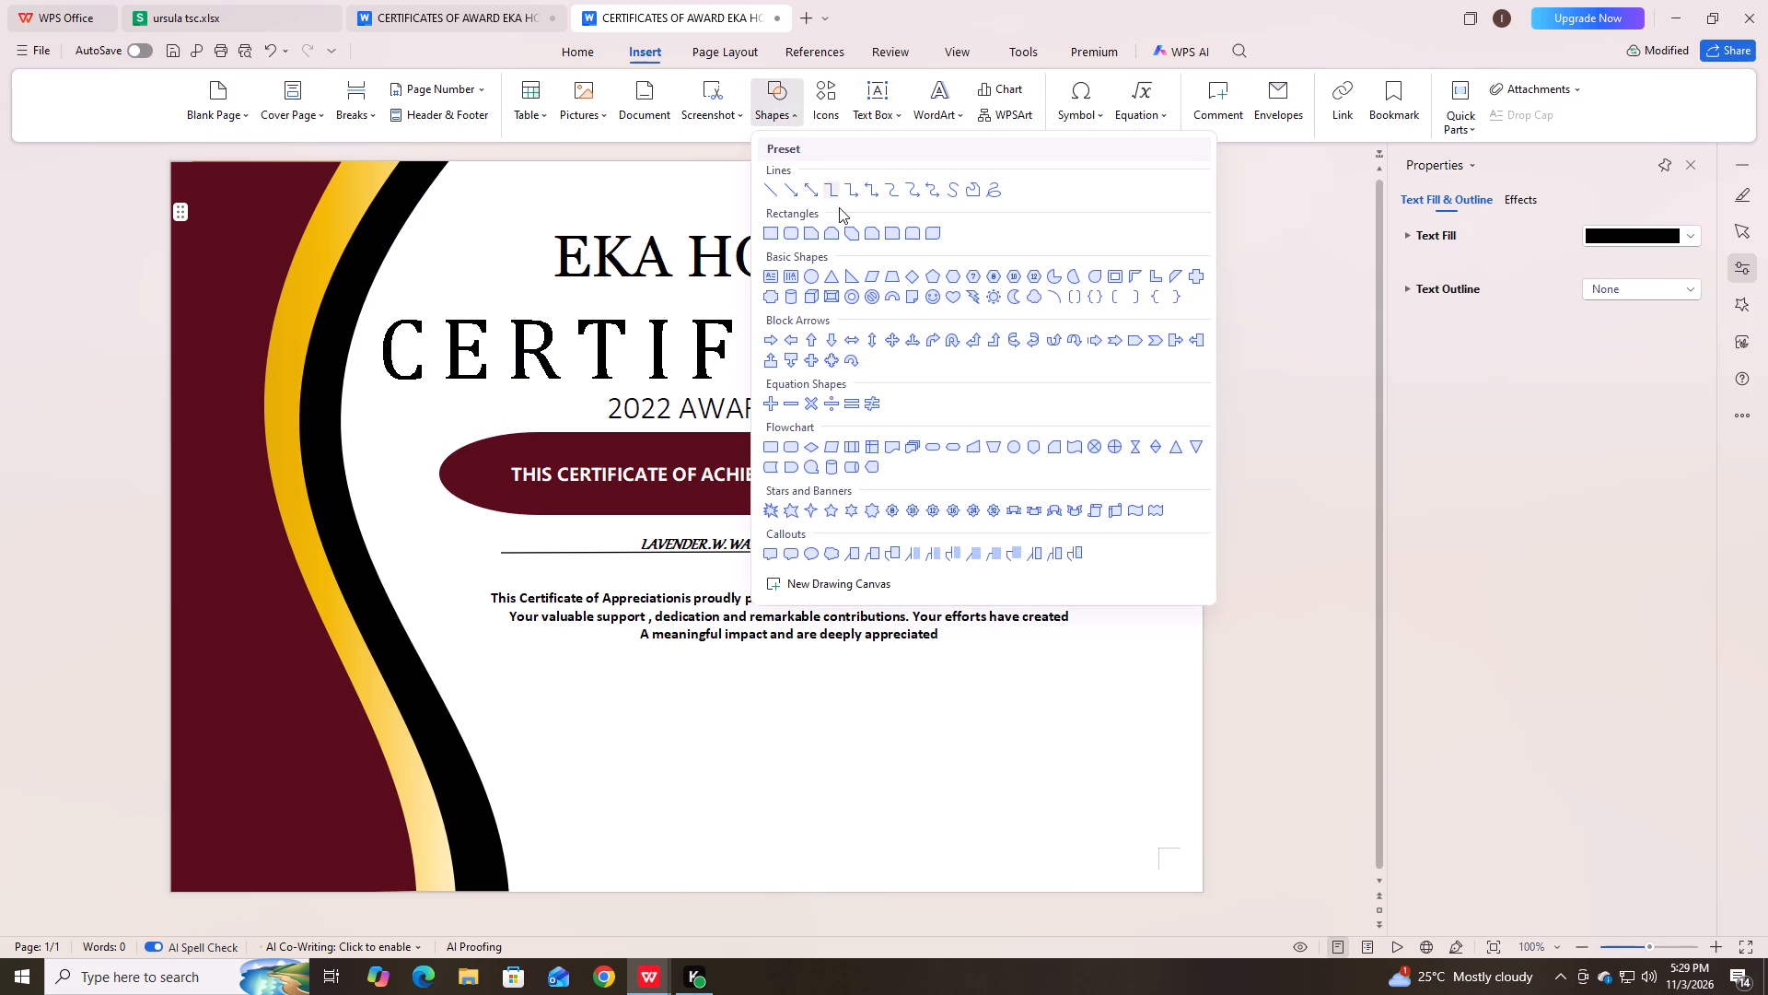
left_click(813, 277)
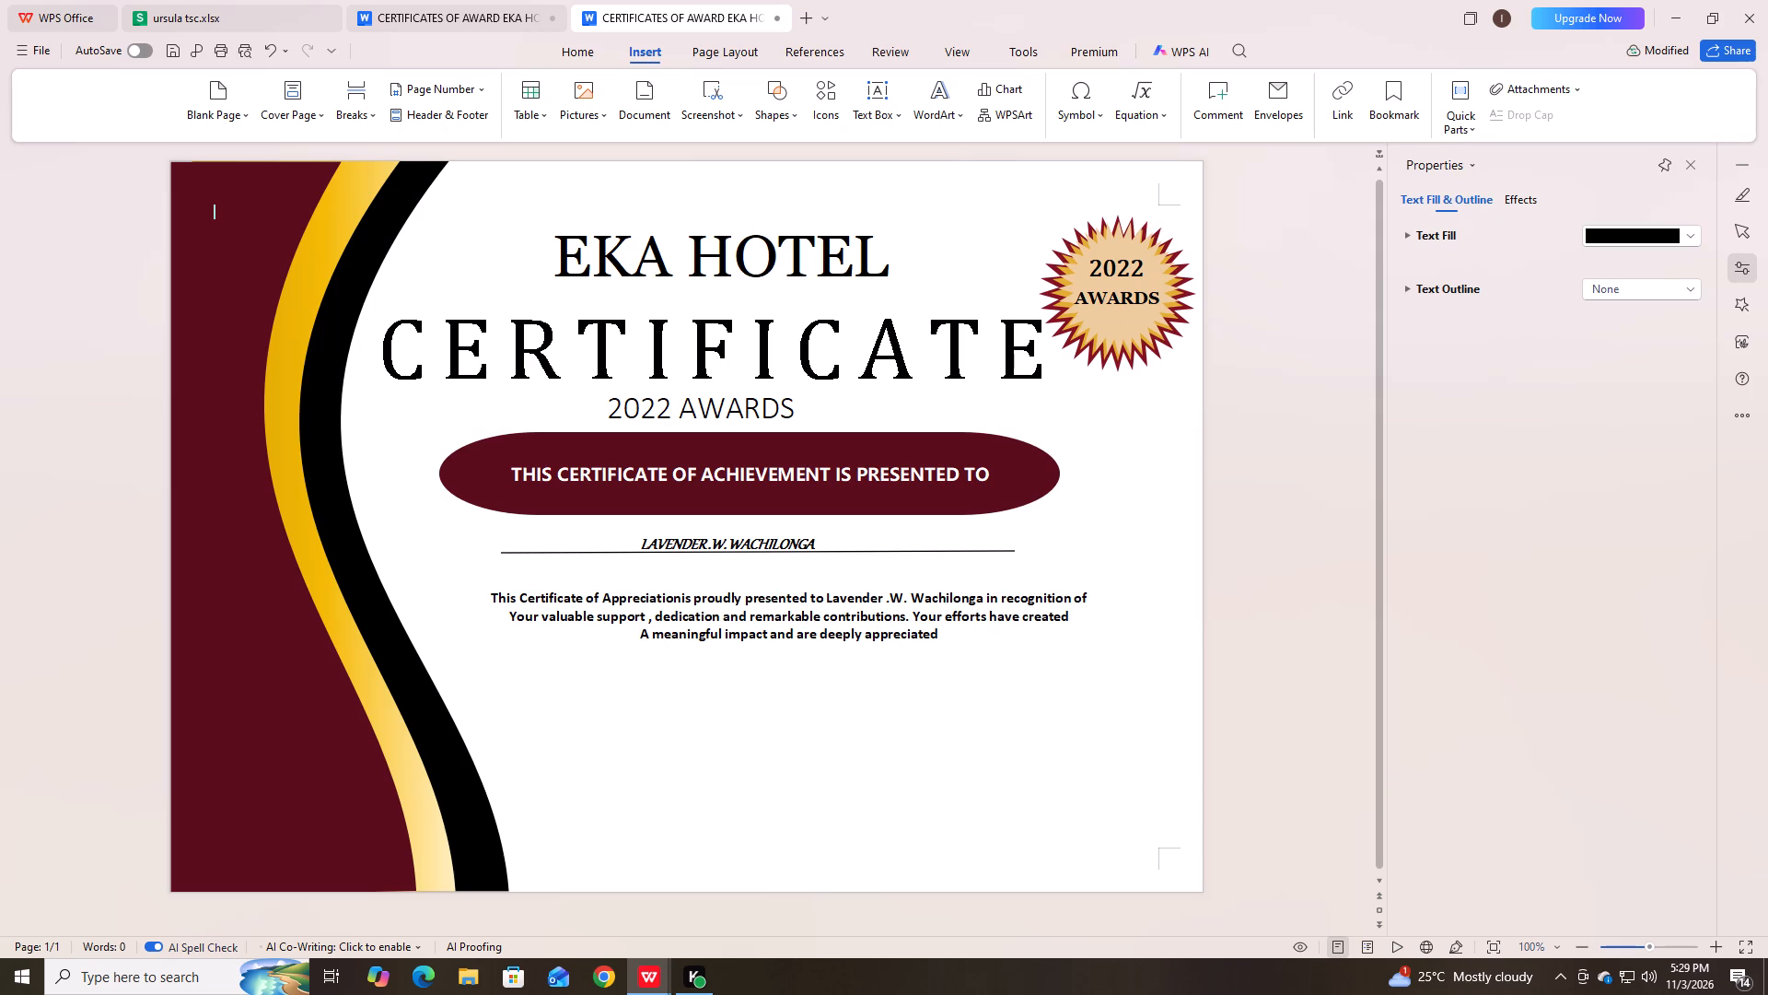
left_click_drag(702, 674, 803, 751)
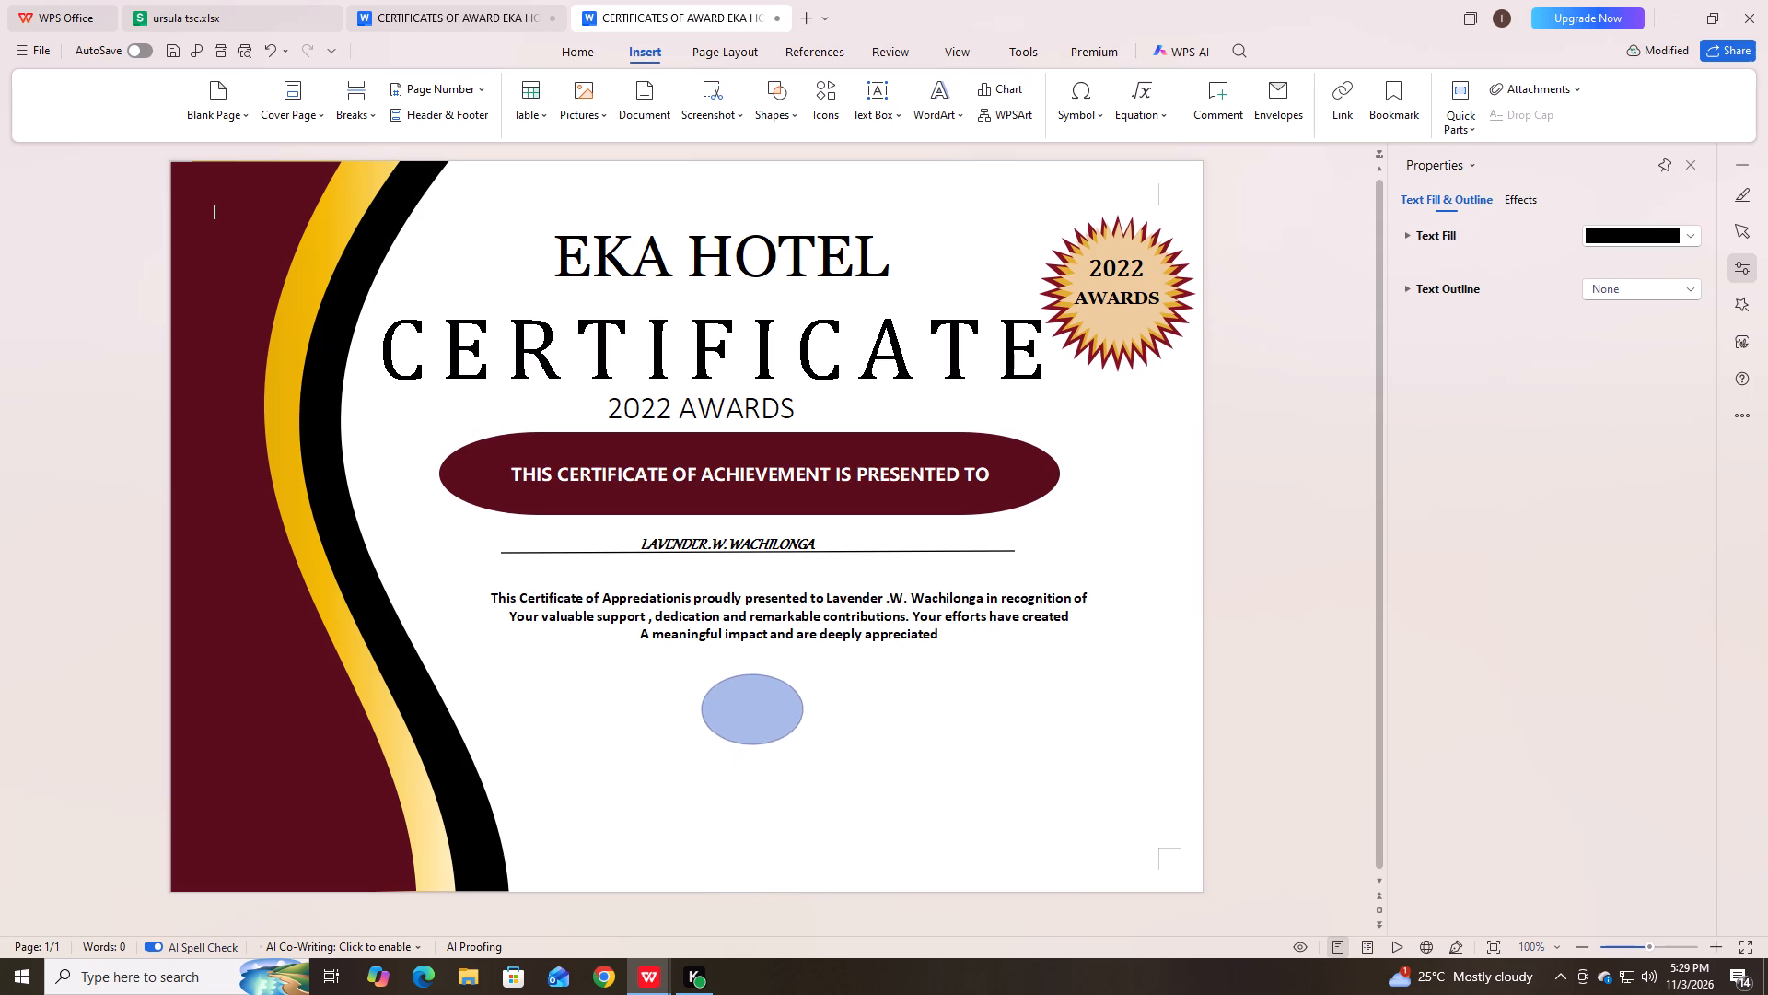
left_click_drag(803, 751, 814, 798)
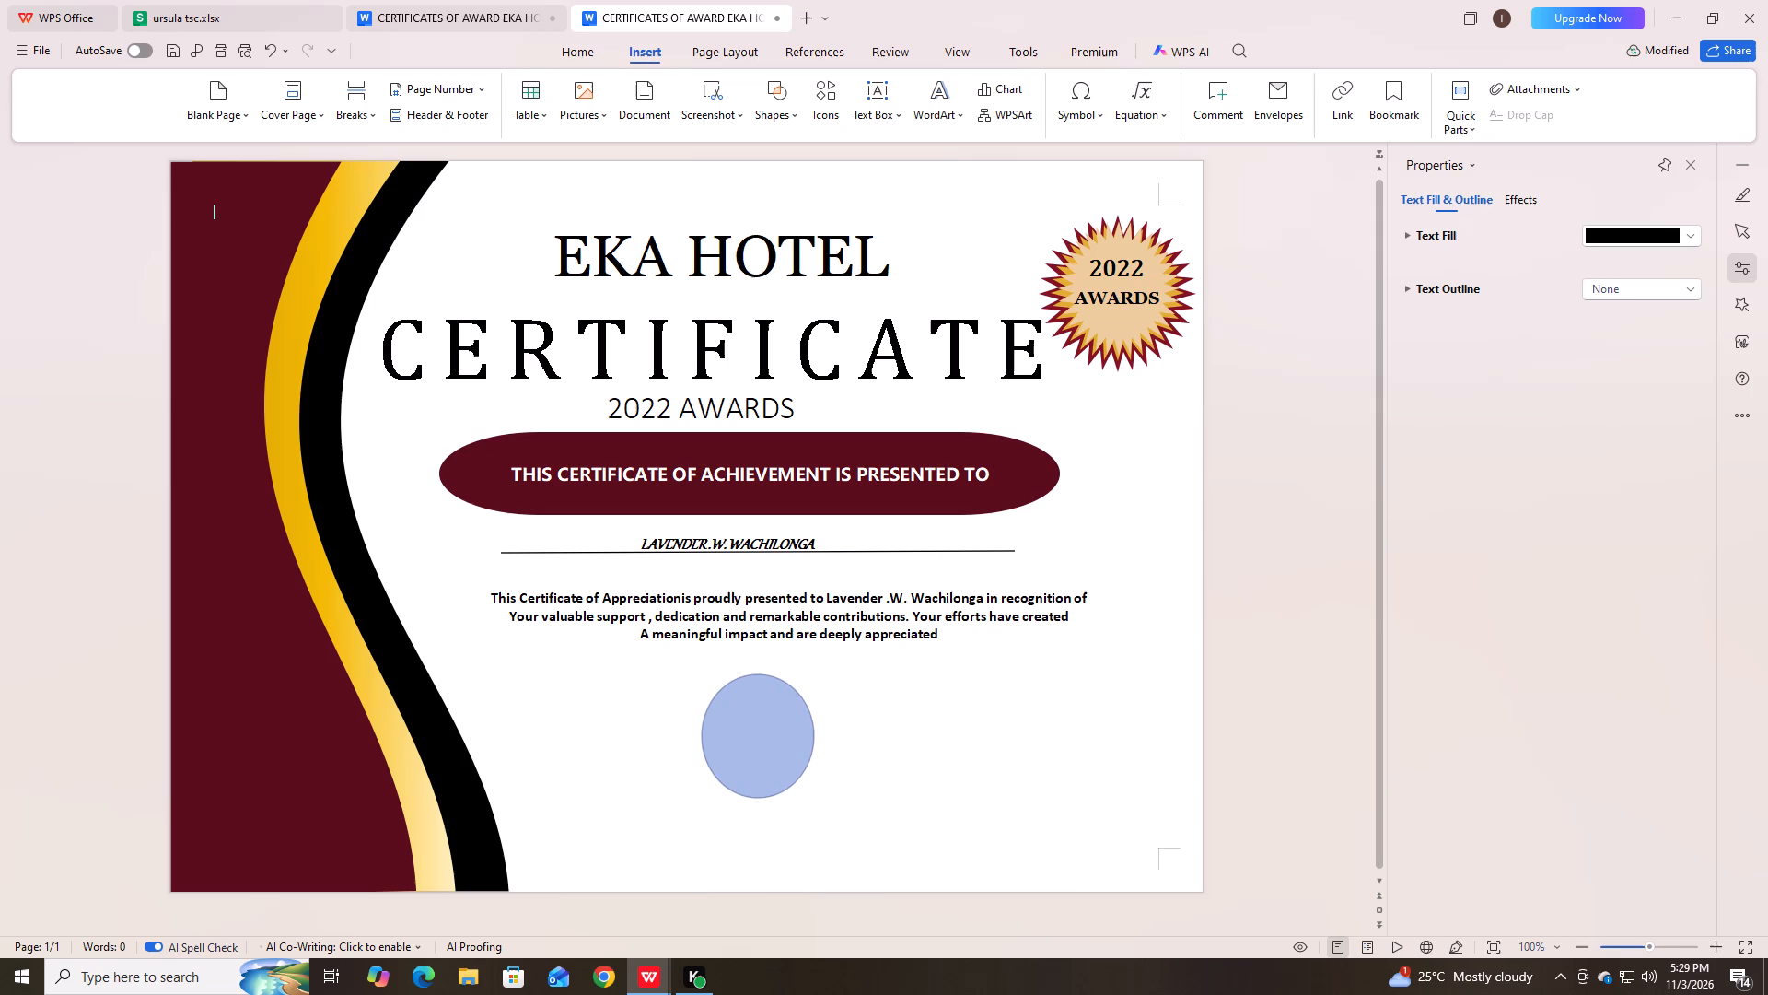
left_click_drag(814, 798, 818, 805)
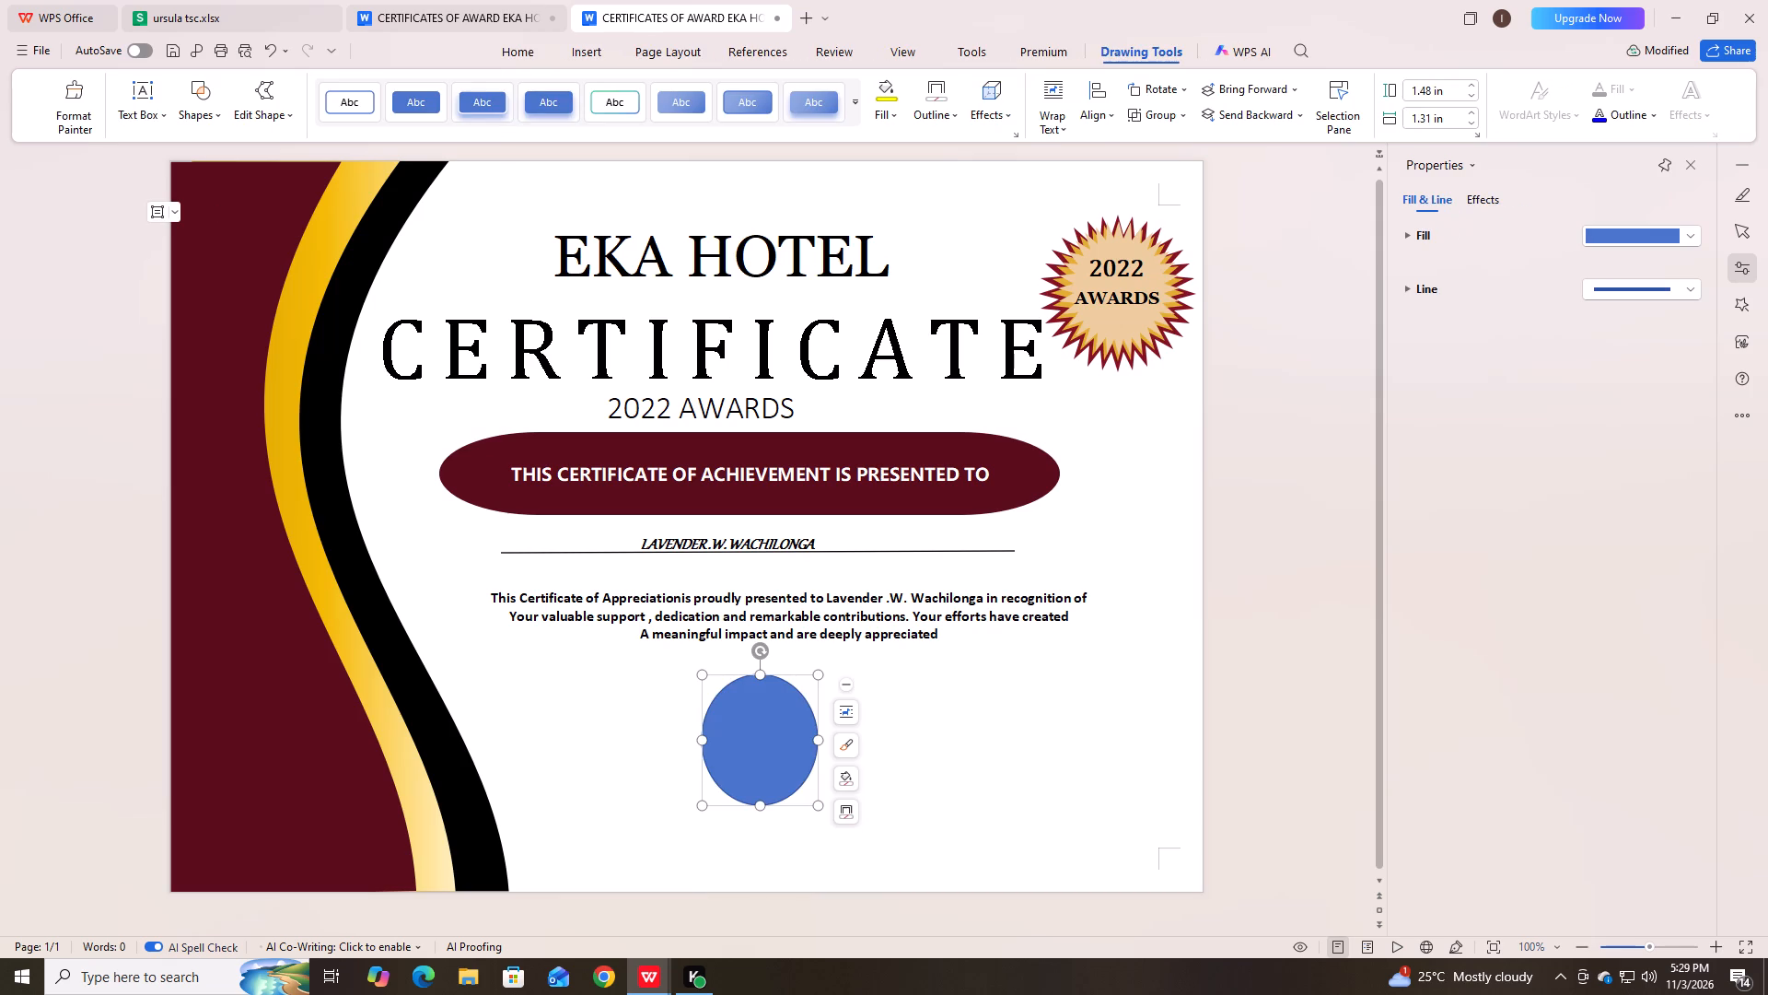
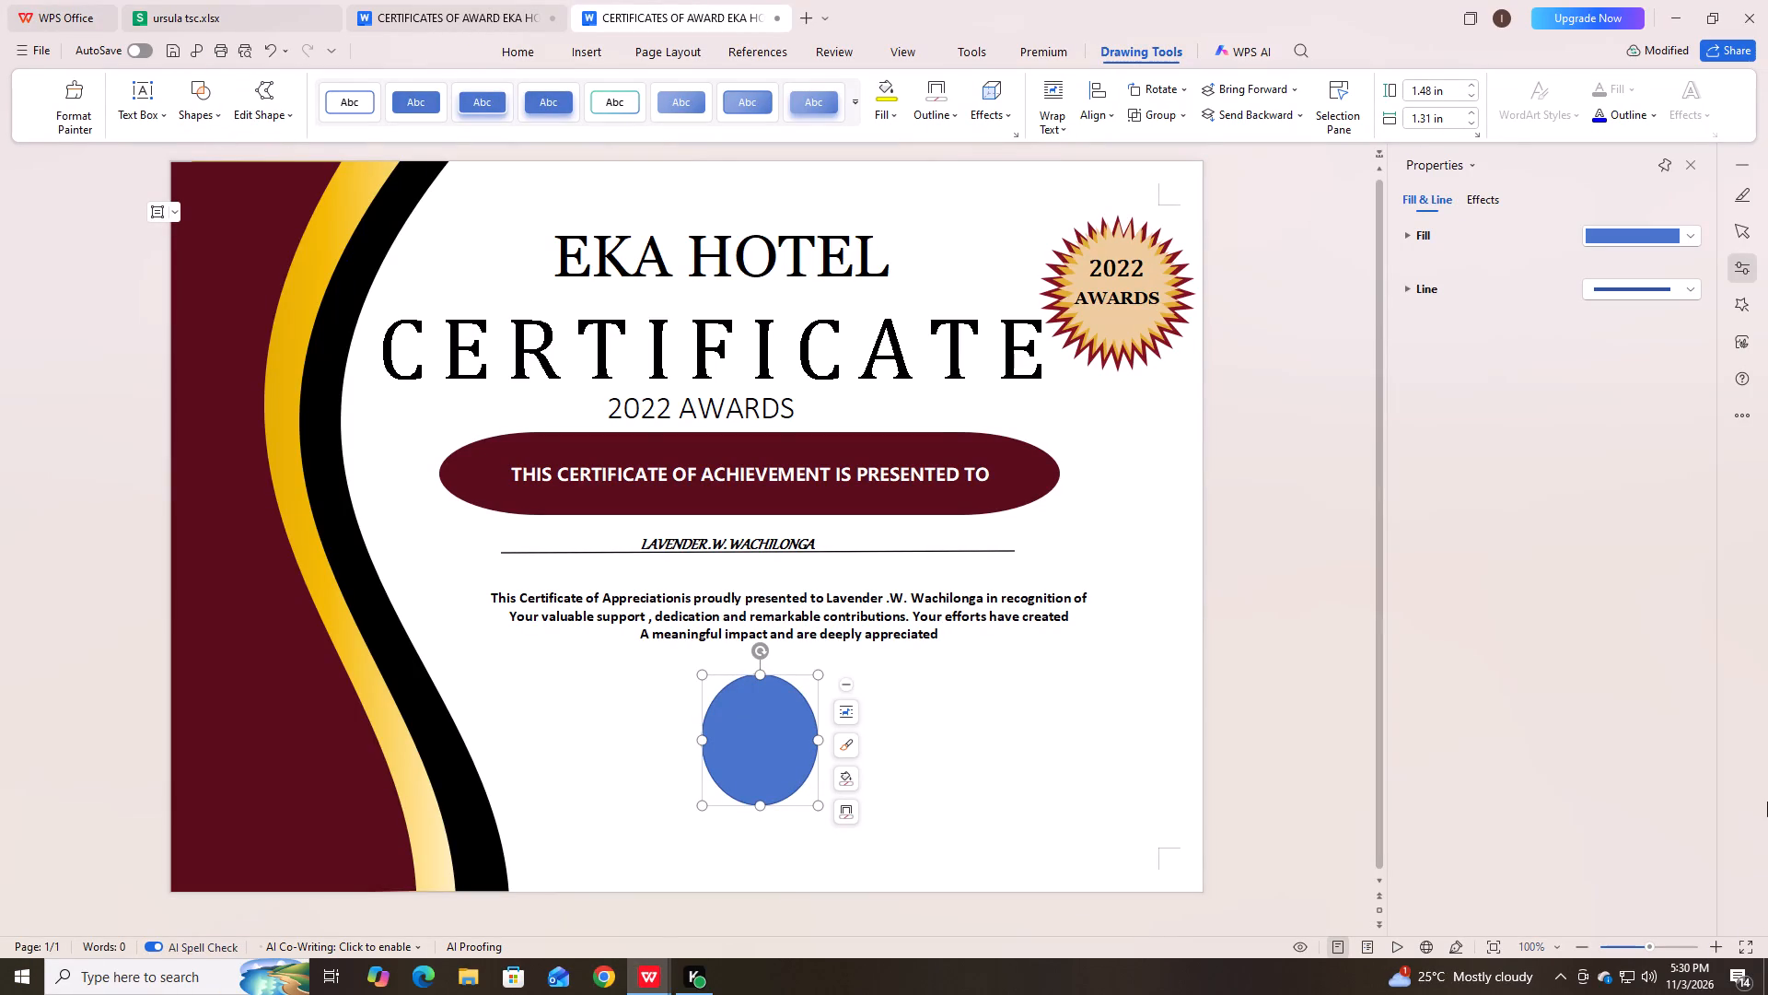
Save the certificate document.
key("ctrl+s")
key("ctrl+s")
key("ctrl+s")
key("ctrl+s")
key("ctrl+s")
key("ctrl+s")
key("ctrl+s")
key("ctrl+s")
Resize the blue oval below the appreciation statement to 1.40 in high and 1.30 in wide.
left_click(1472, 91)
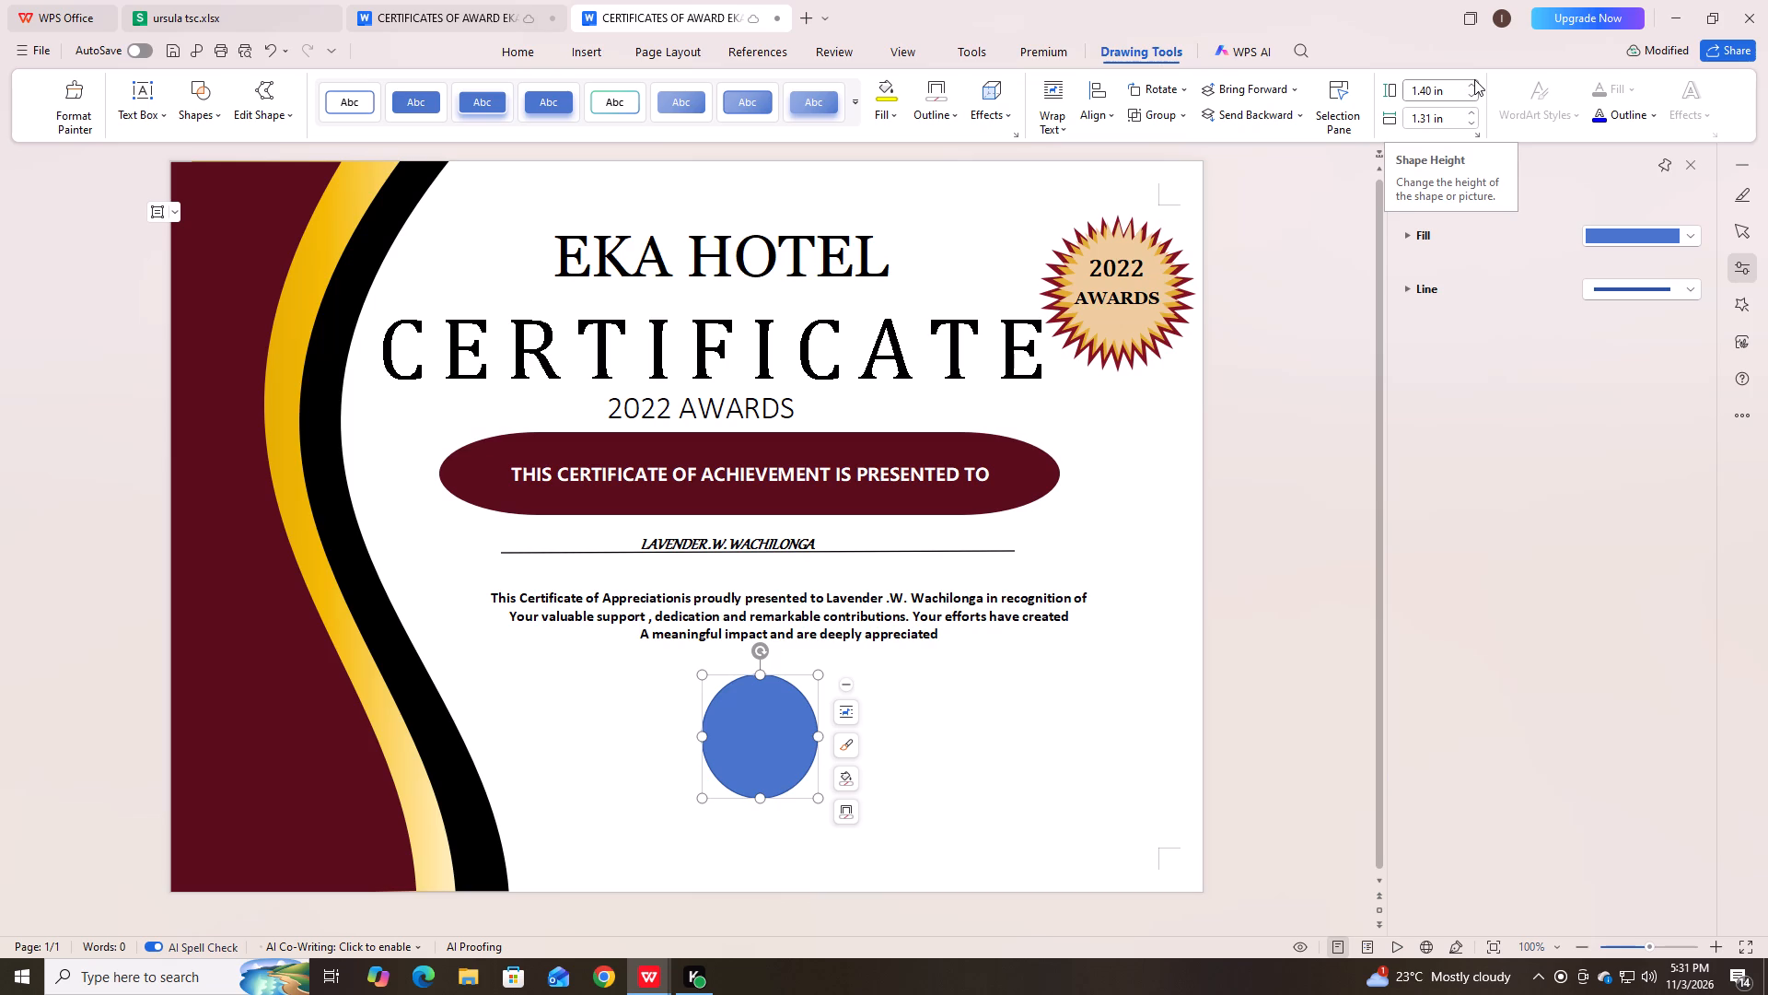
left_click(1474, 79)
left_click(1474, 79)
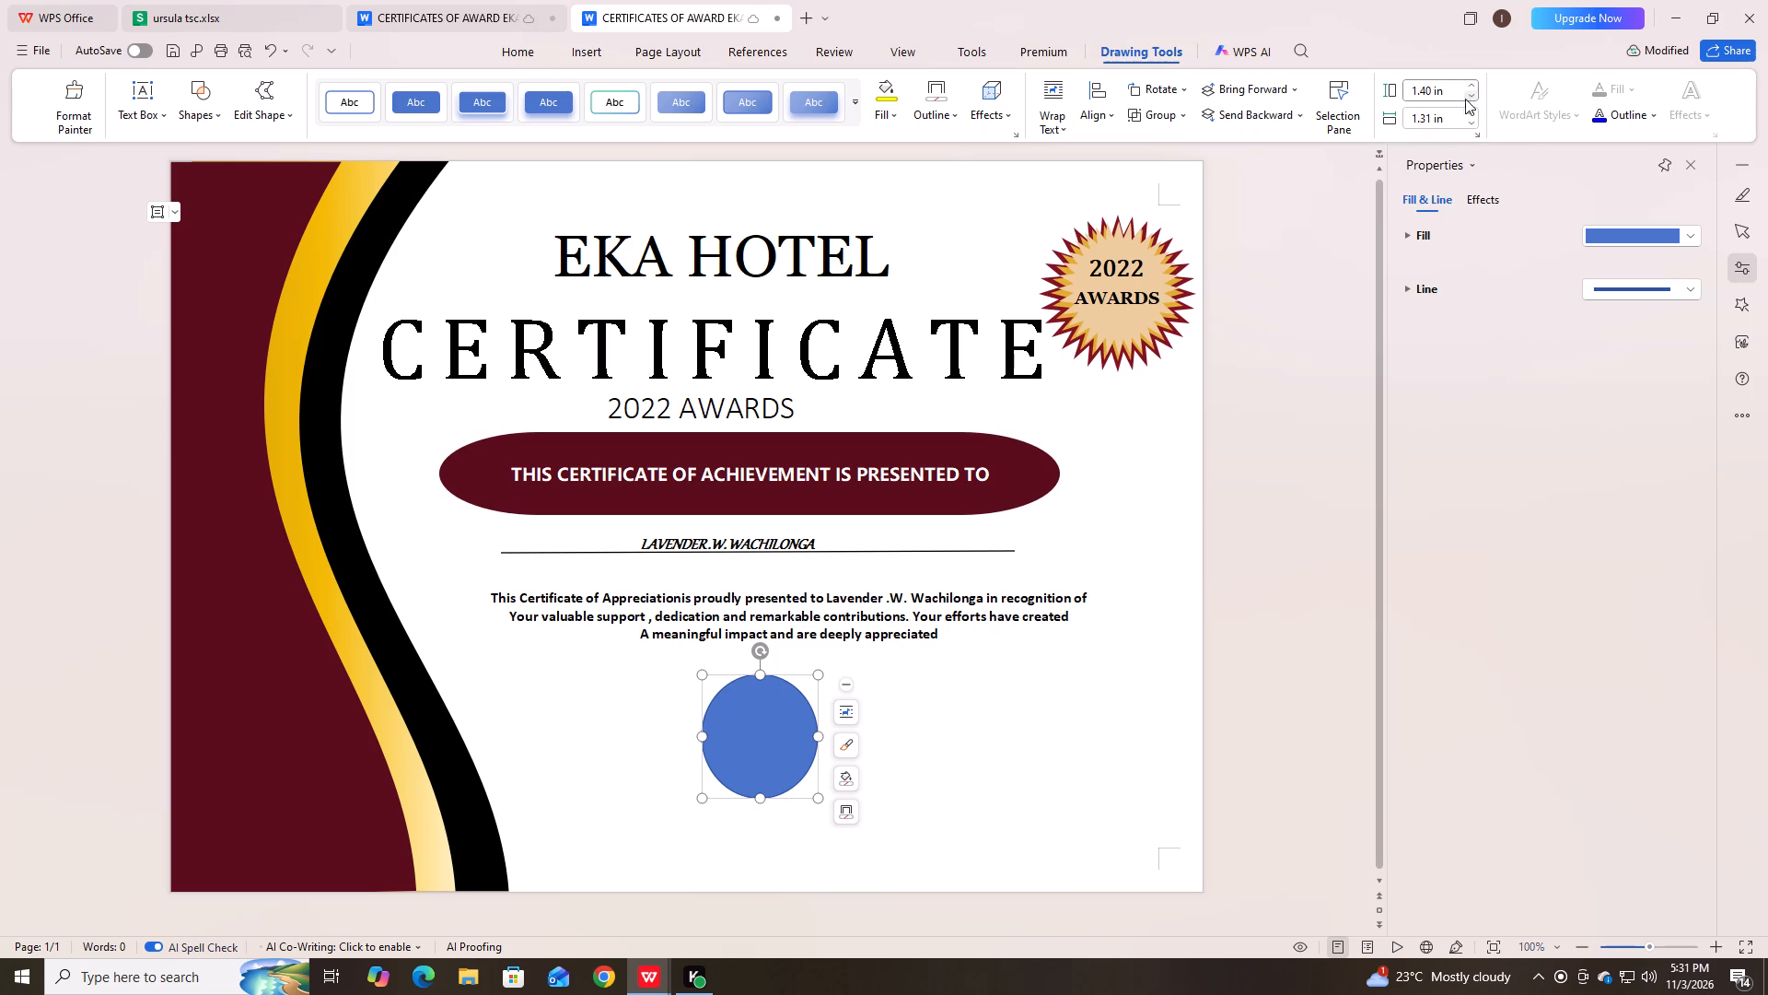
left_click(1473, 124)
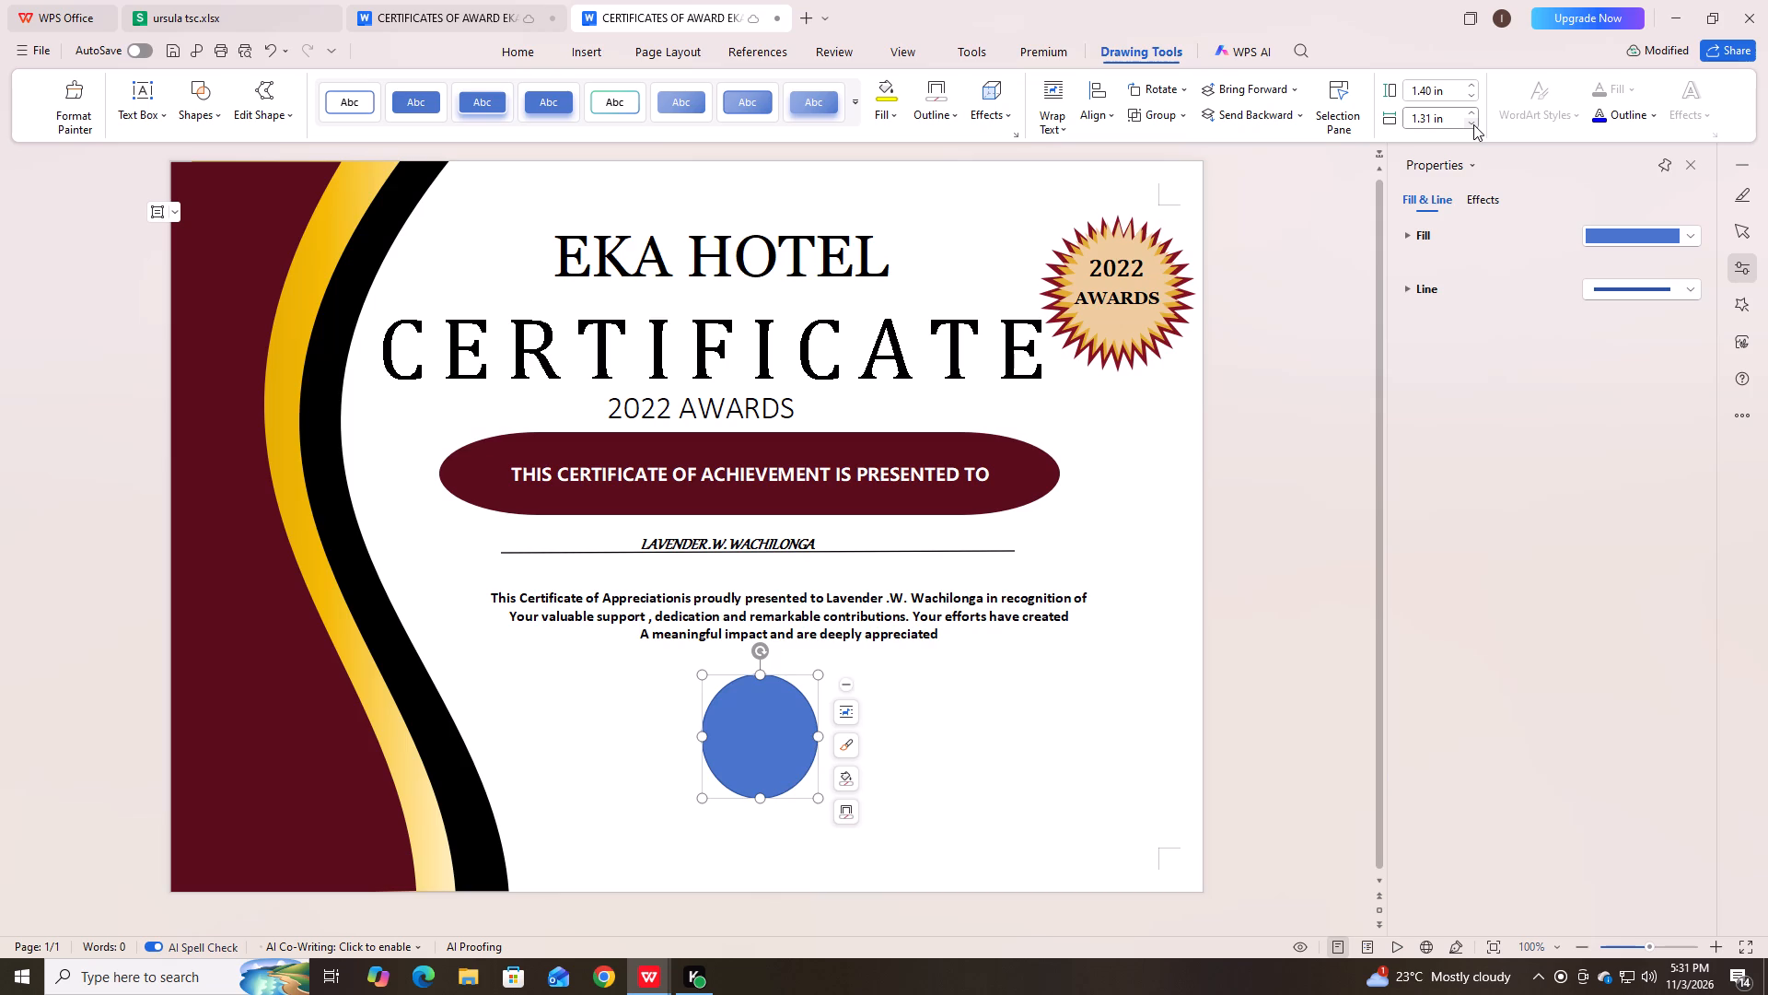
left_click(1474, 111)
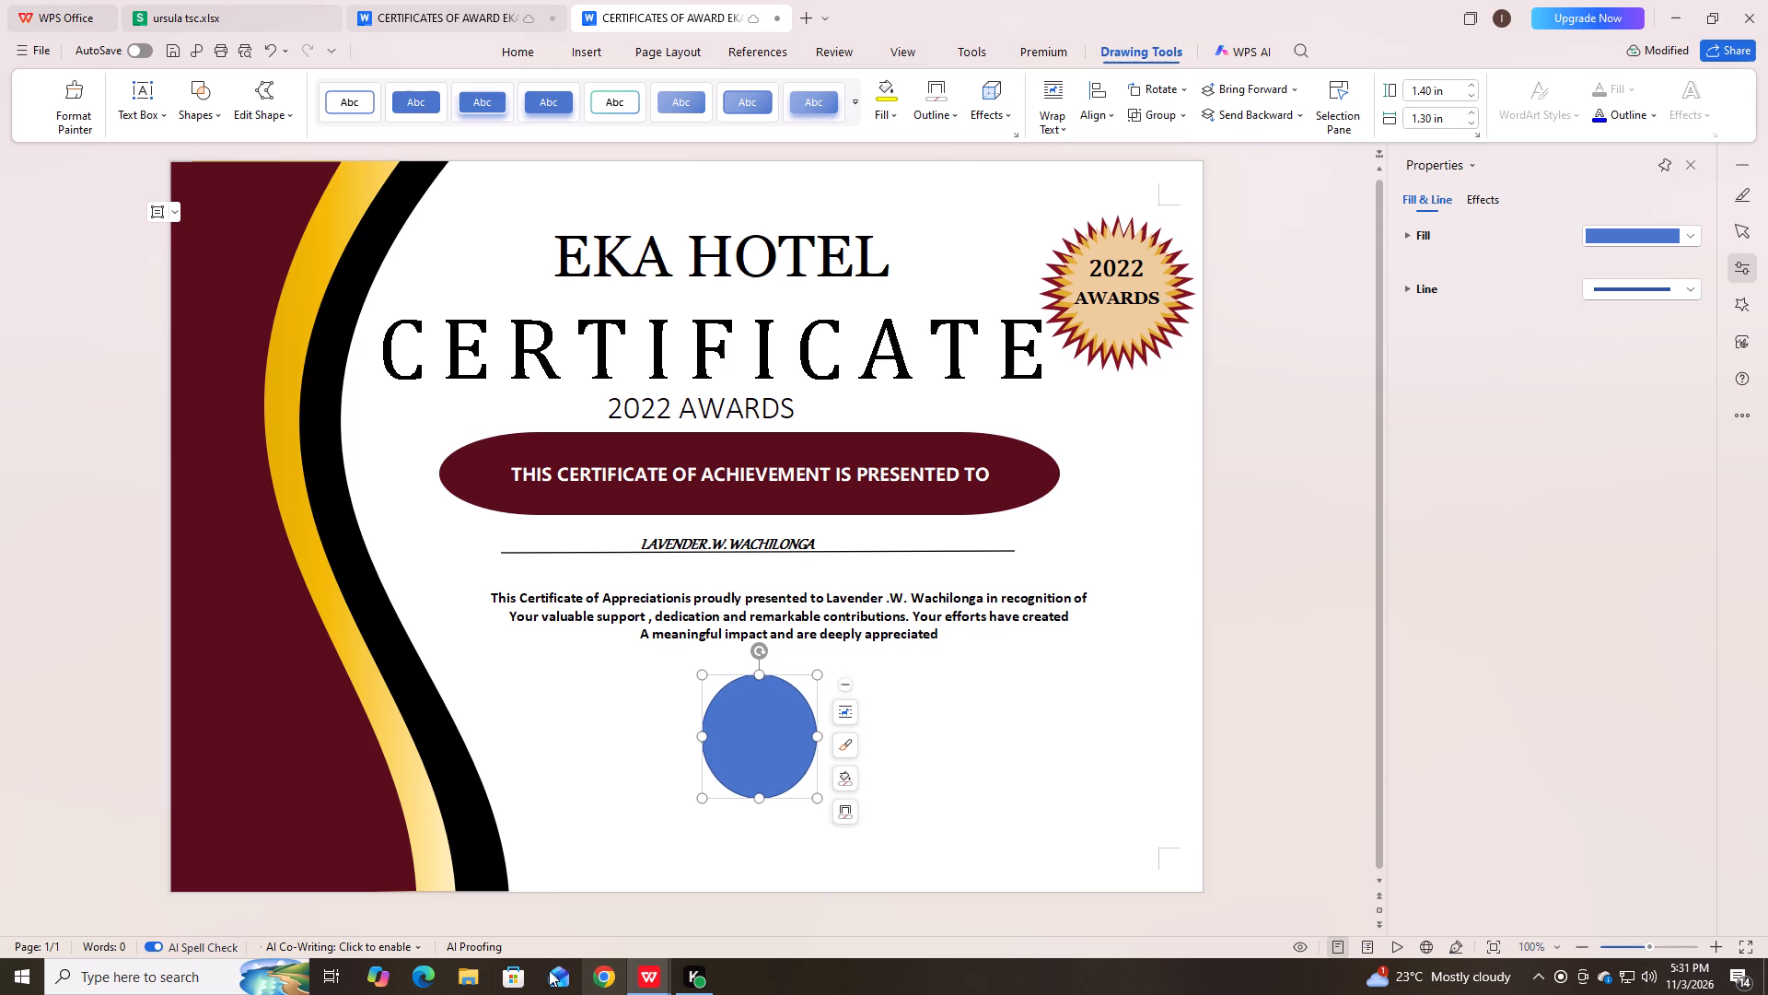
Switch to Microsoft Edge and search Bing images for "certificate logo".
left_click(26, 973)
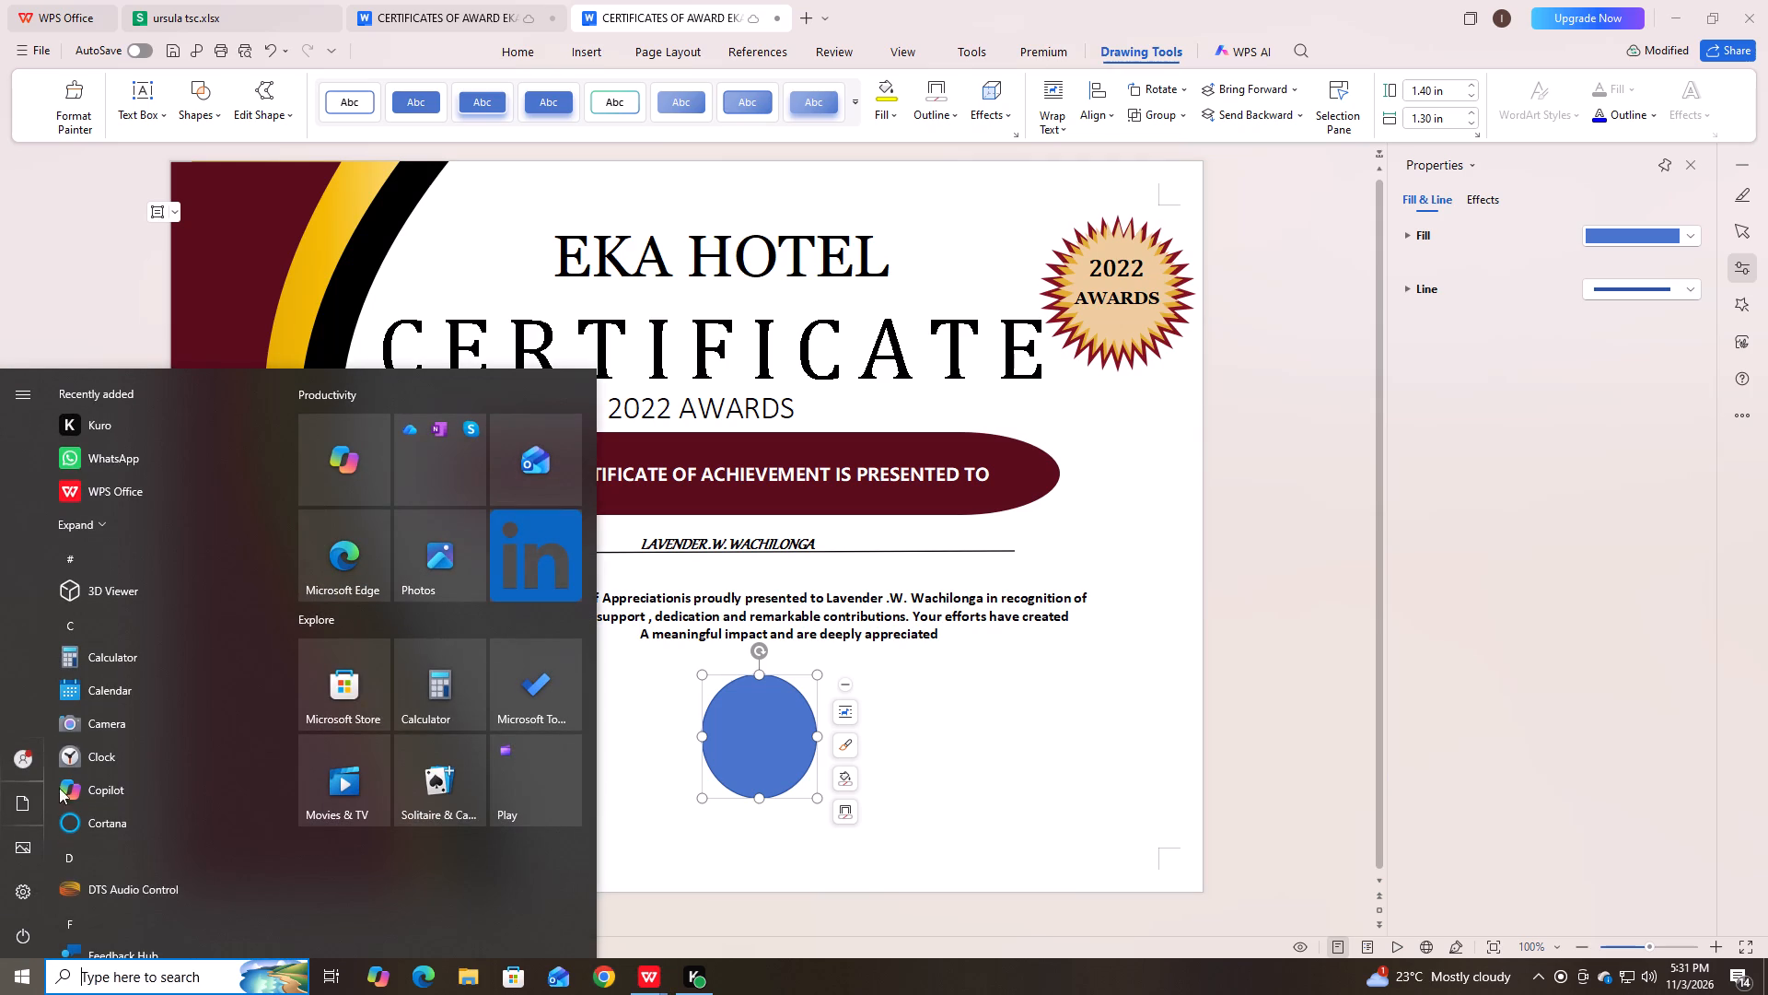
left_click(369, 570)
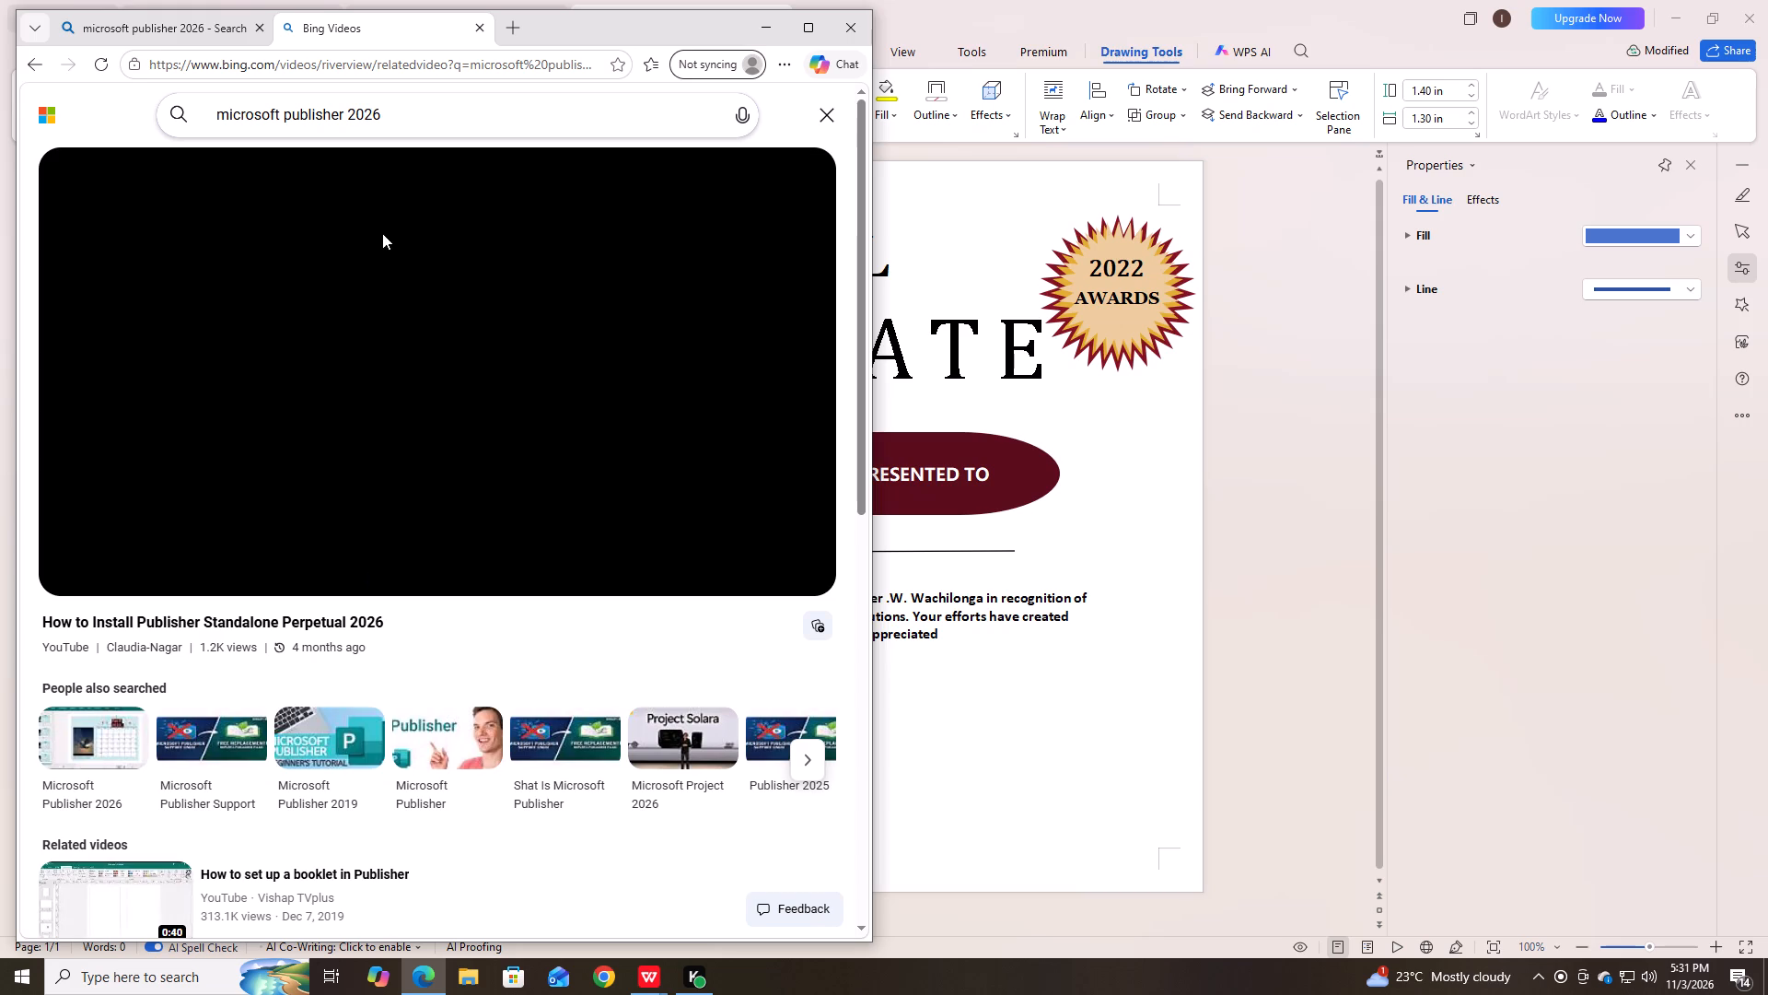
left_click(554, 94)
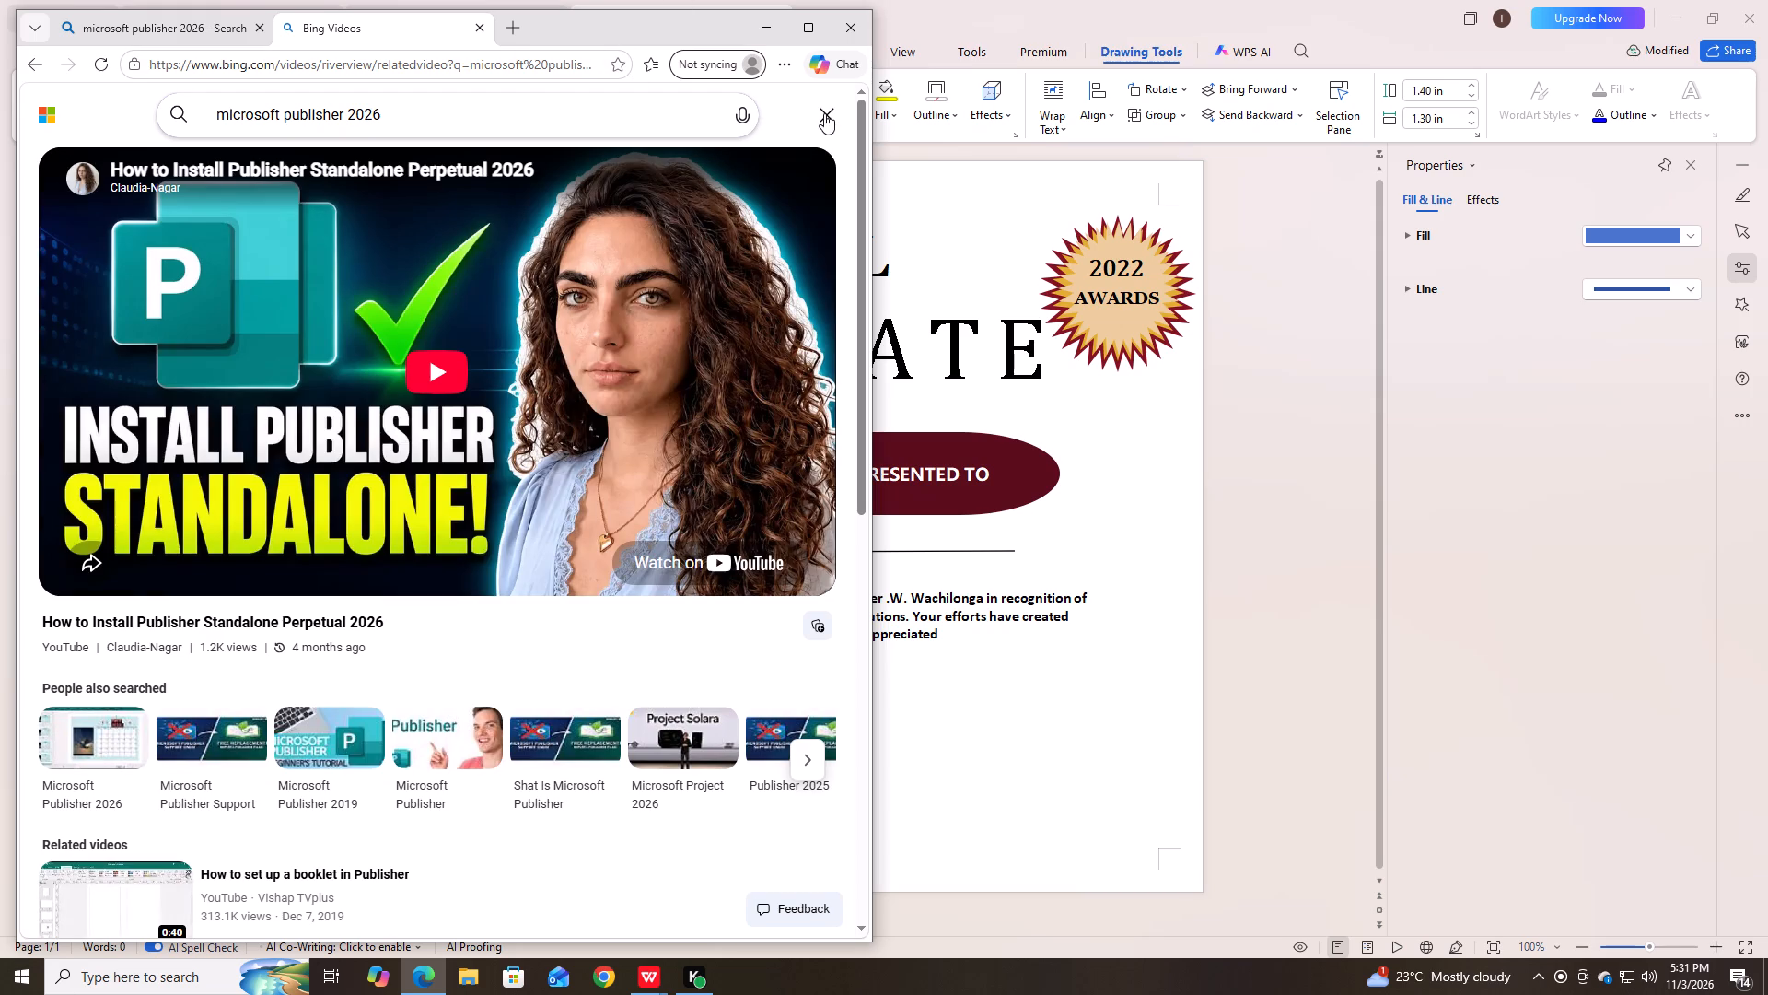
left_click(825, 113)
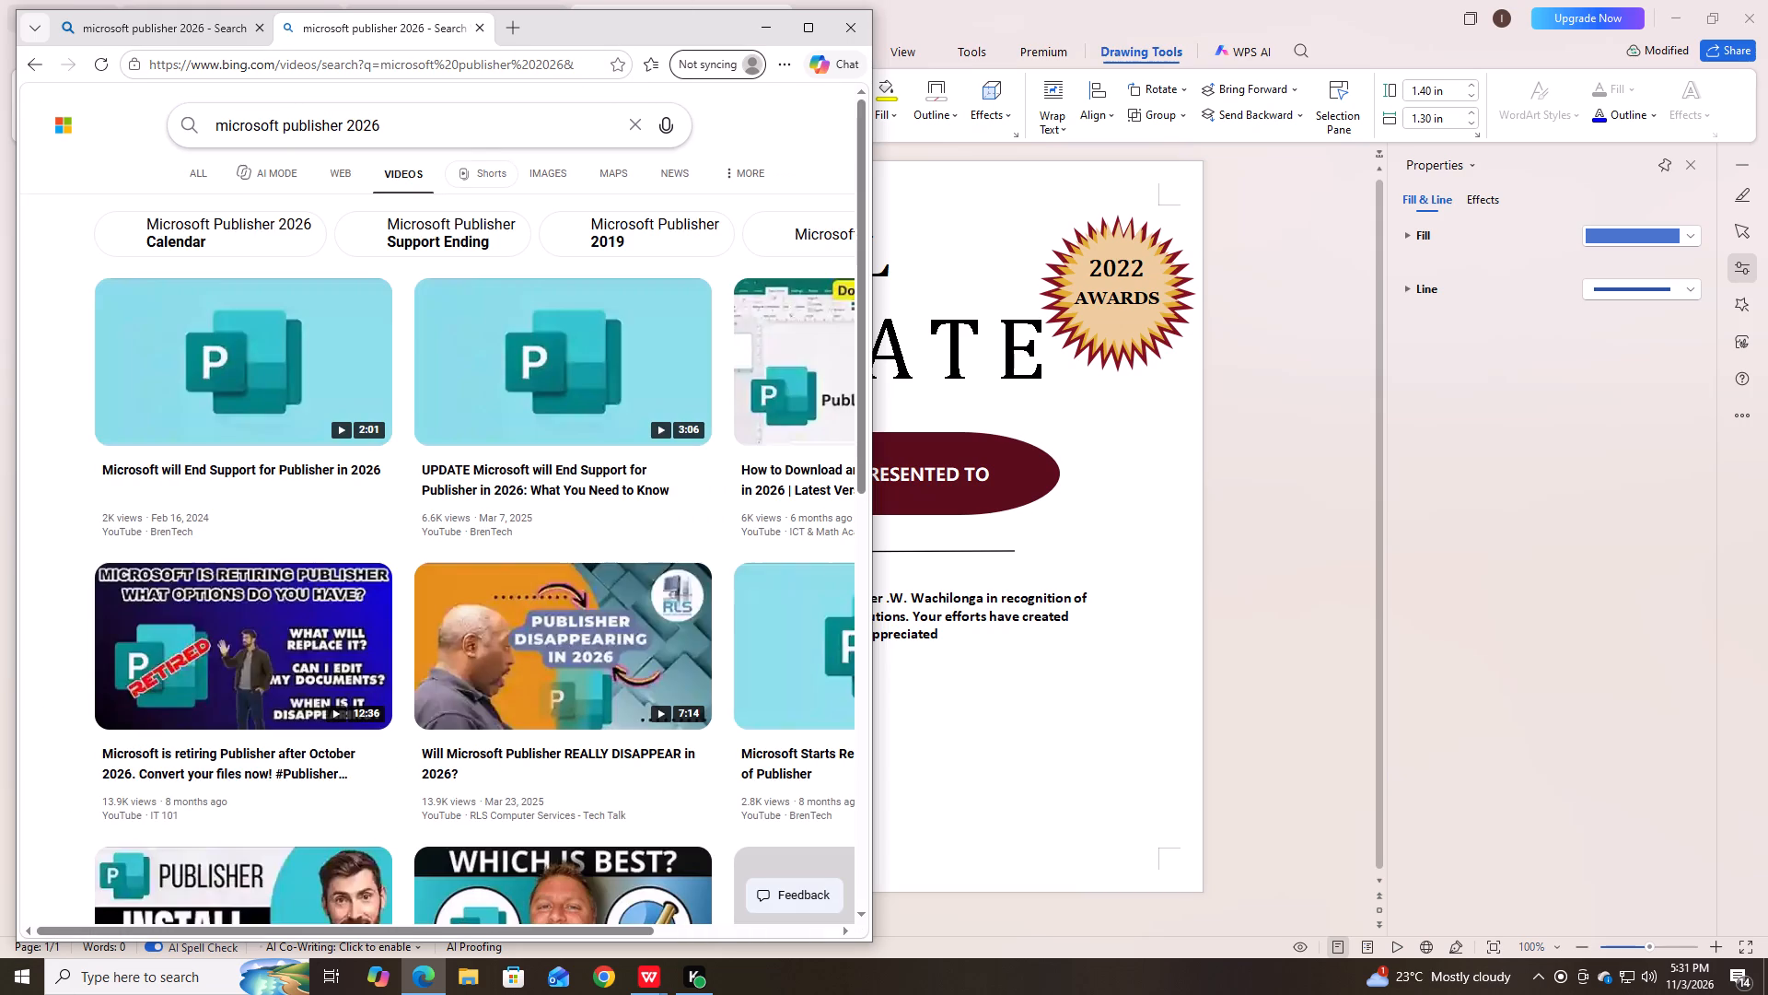
left_click(380, 124)
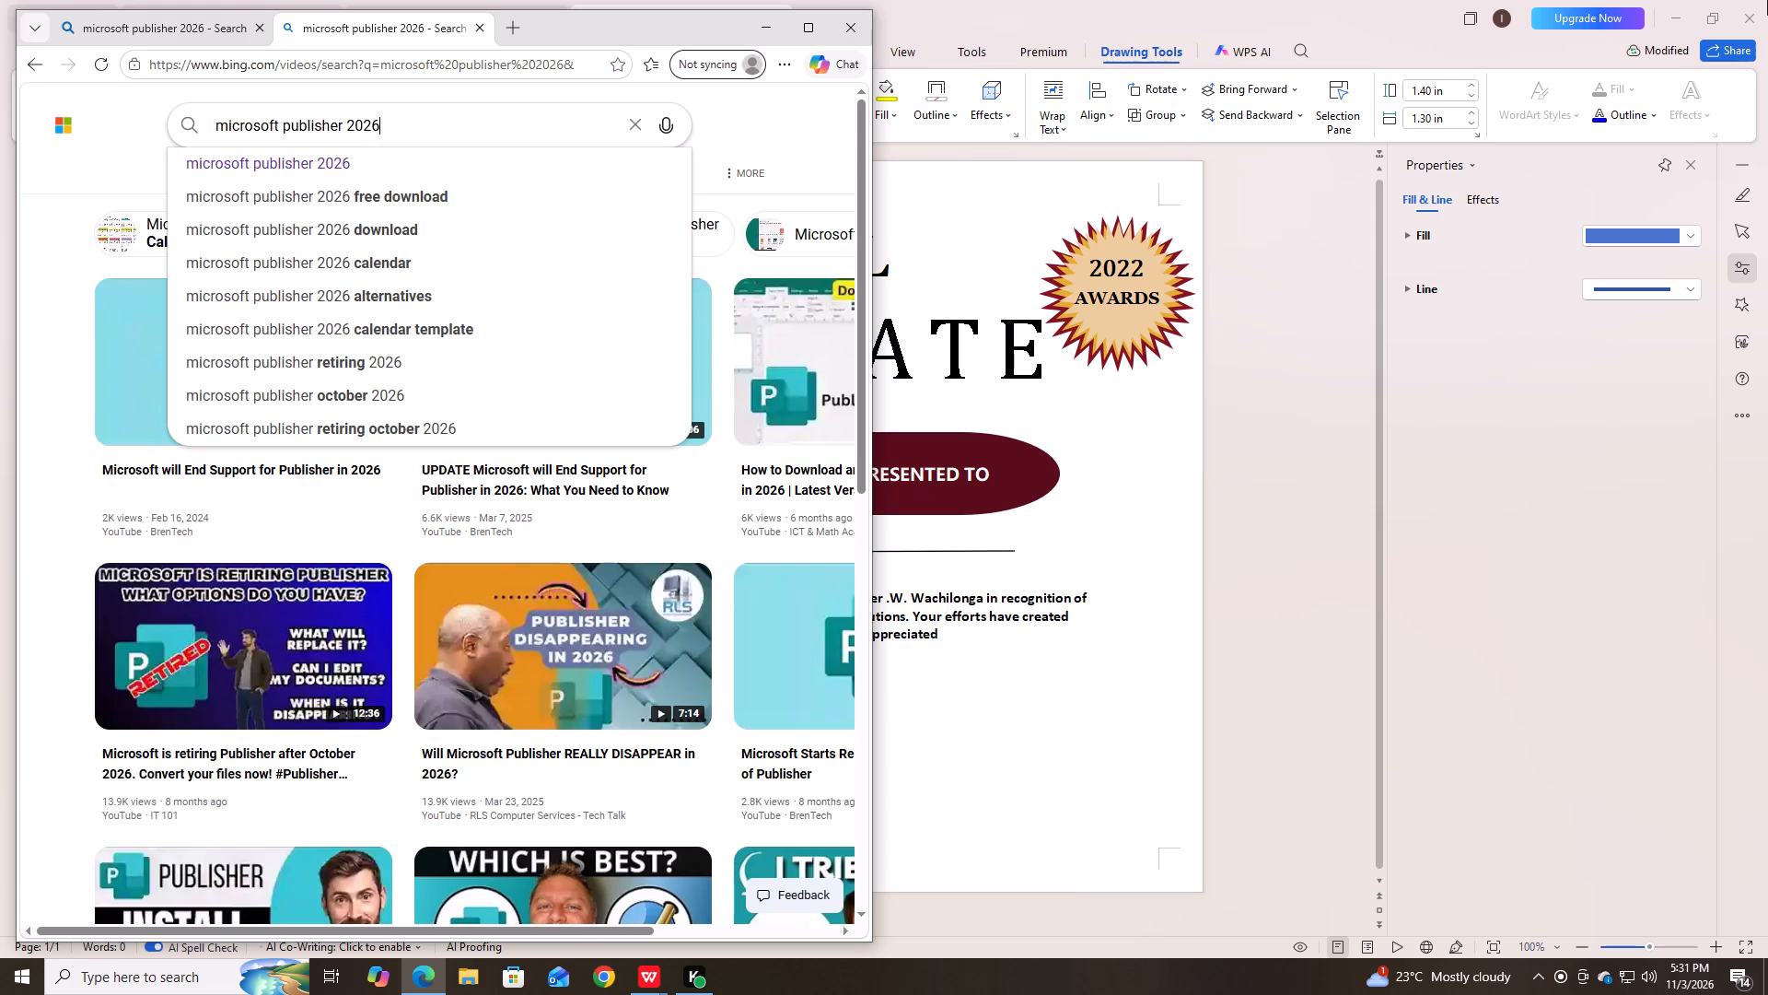
key("BackSpace")
key("BackSpace")
key("BackSpace")
key("BackSpace")
key("BackSpace")
key("BackSpace")
key("BackSpace")
key("BackSpace")
key("BackSpace")
key("BackSpace")
key("BackSpace")
key("BackSpace")
key("BackSpace")
key("BackSpace")
key("BackSpace")
key("BackSpace")
key("BackSpace")
key("BackSpace")
key("BackSpace")
key("BackSpace")
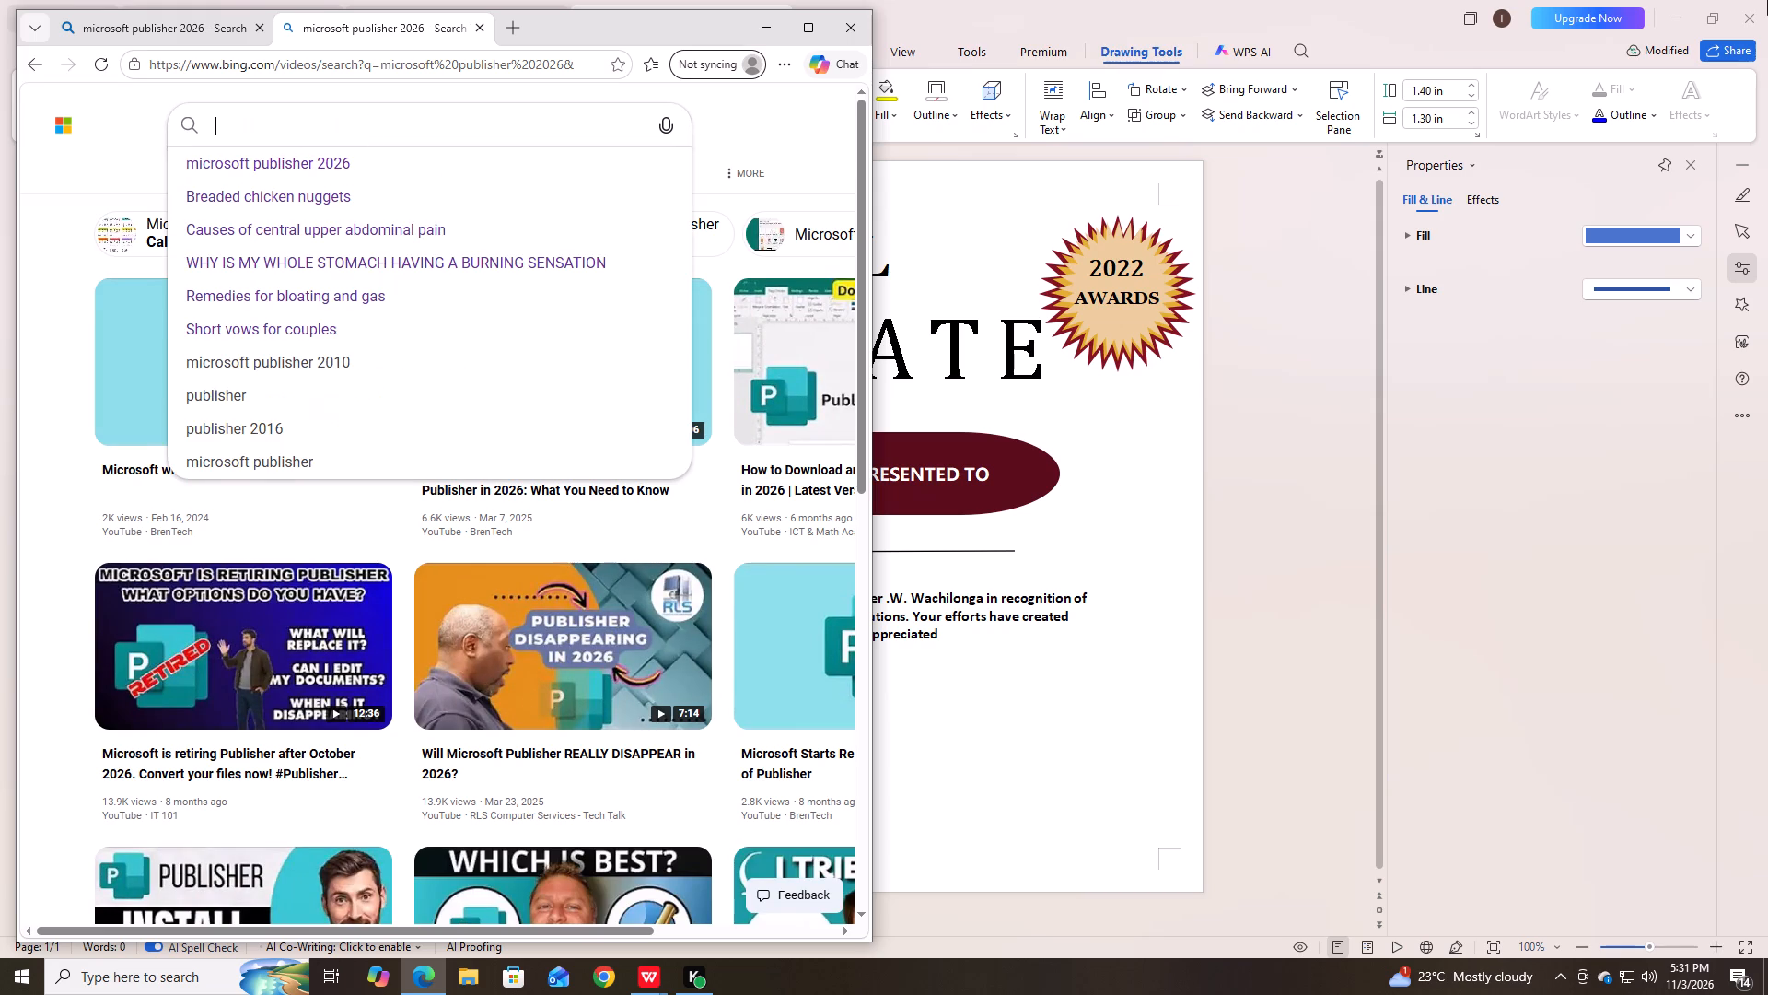
type("certi")
key("f")
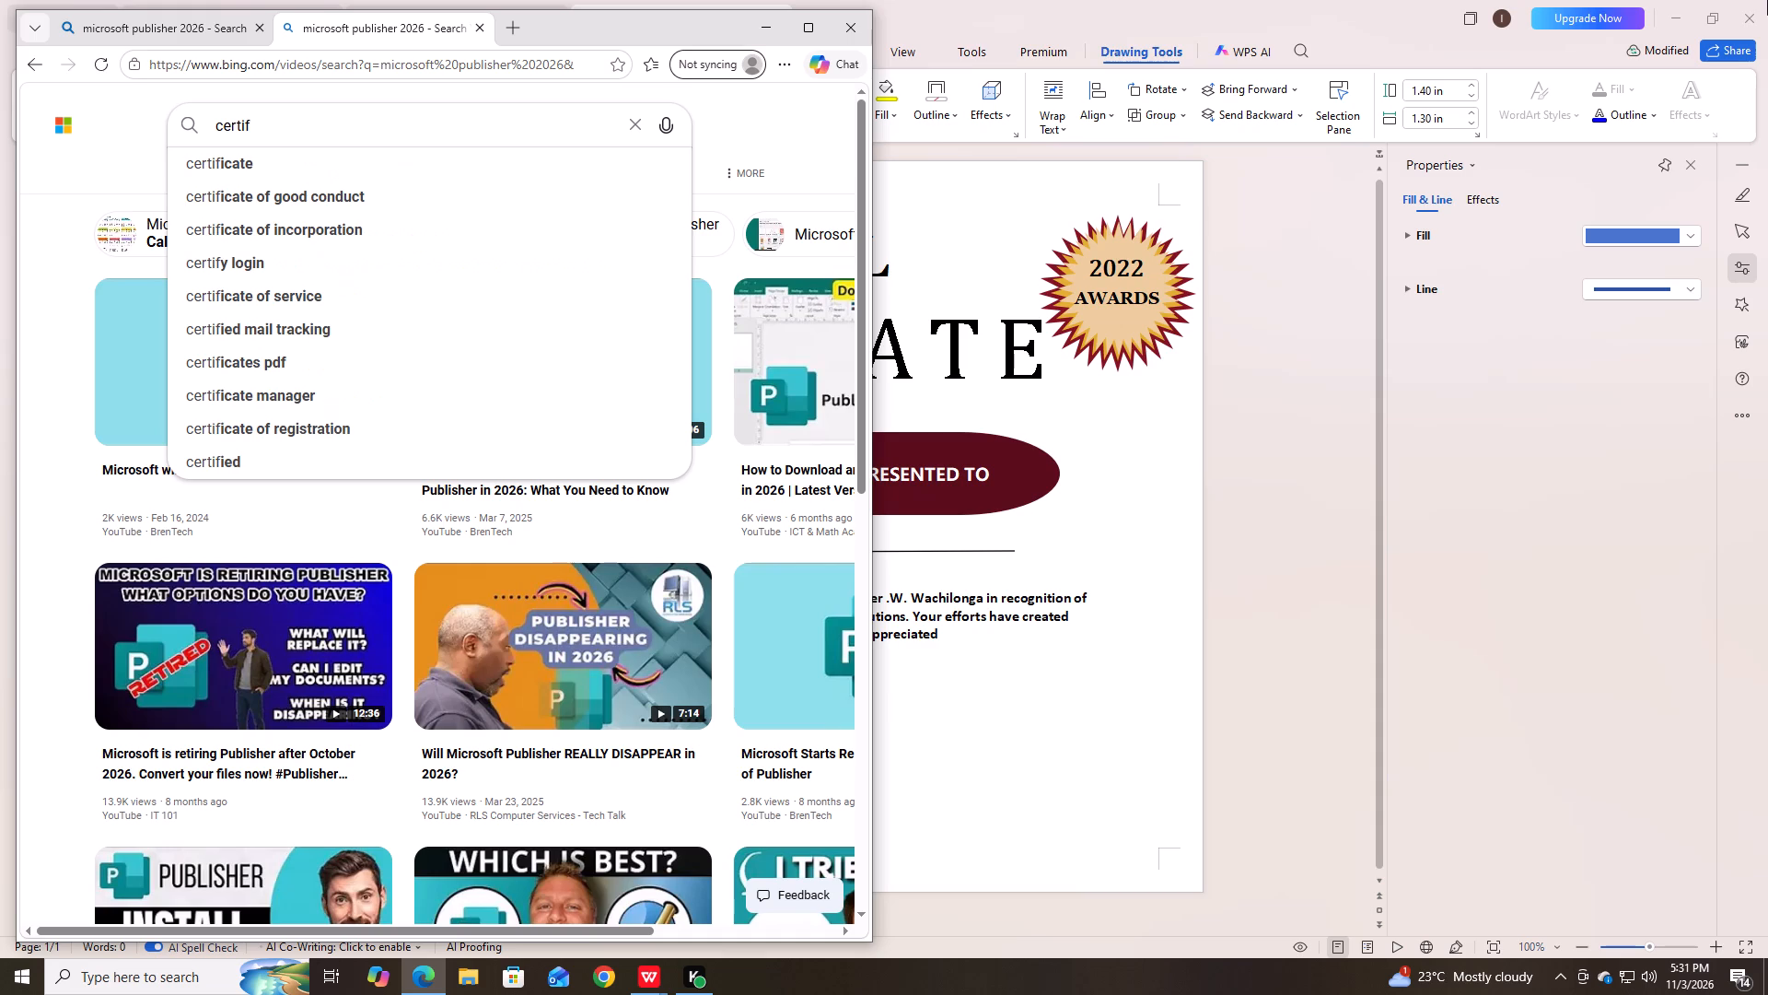
key("i")
type("ca")
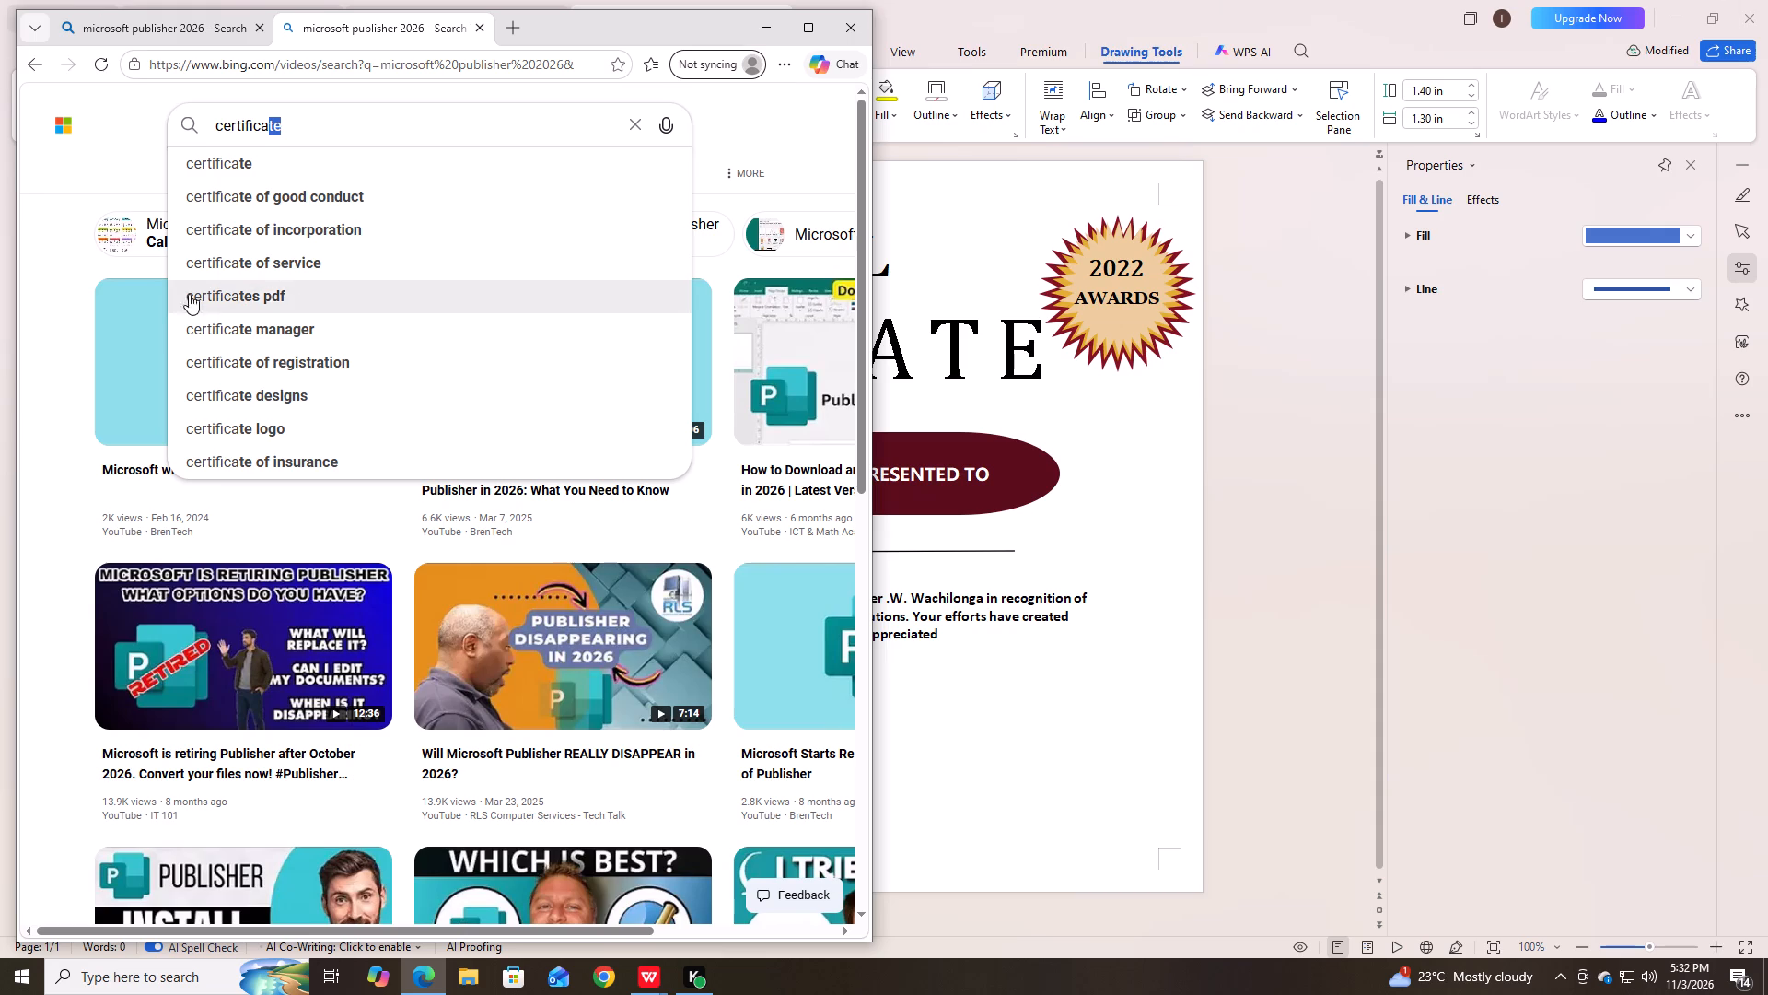
left_click(281, 429)
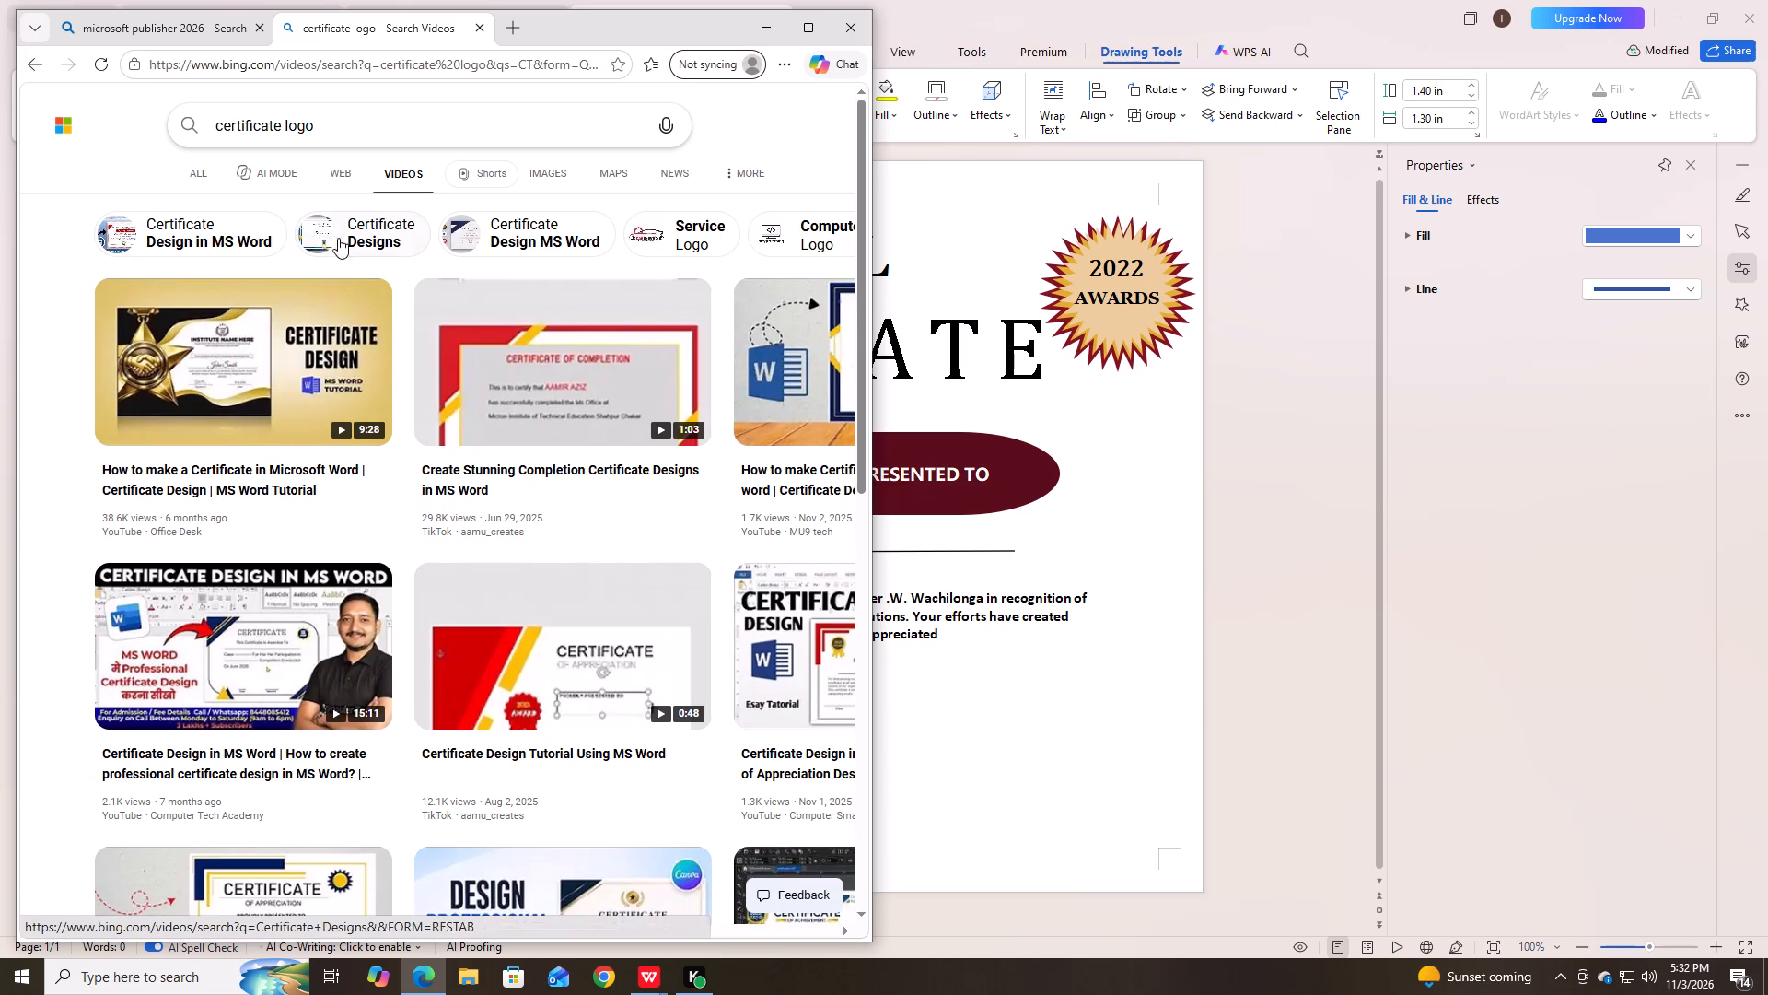
left_click(552, 167)
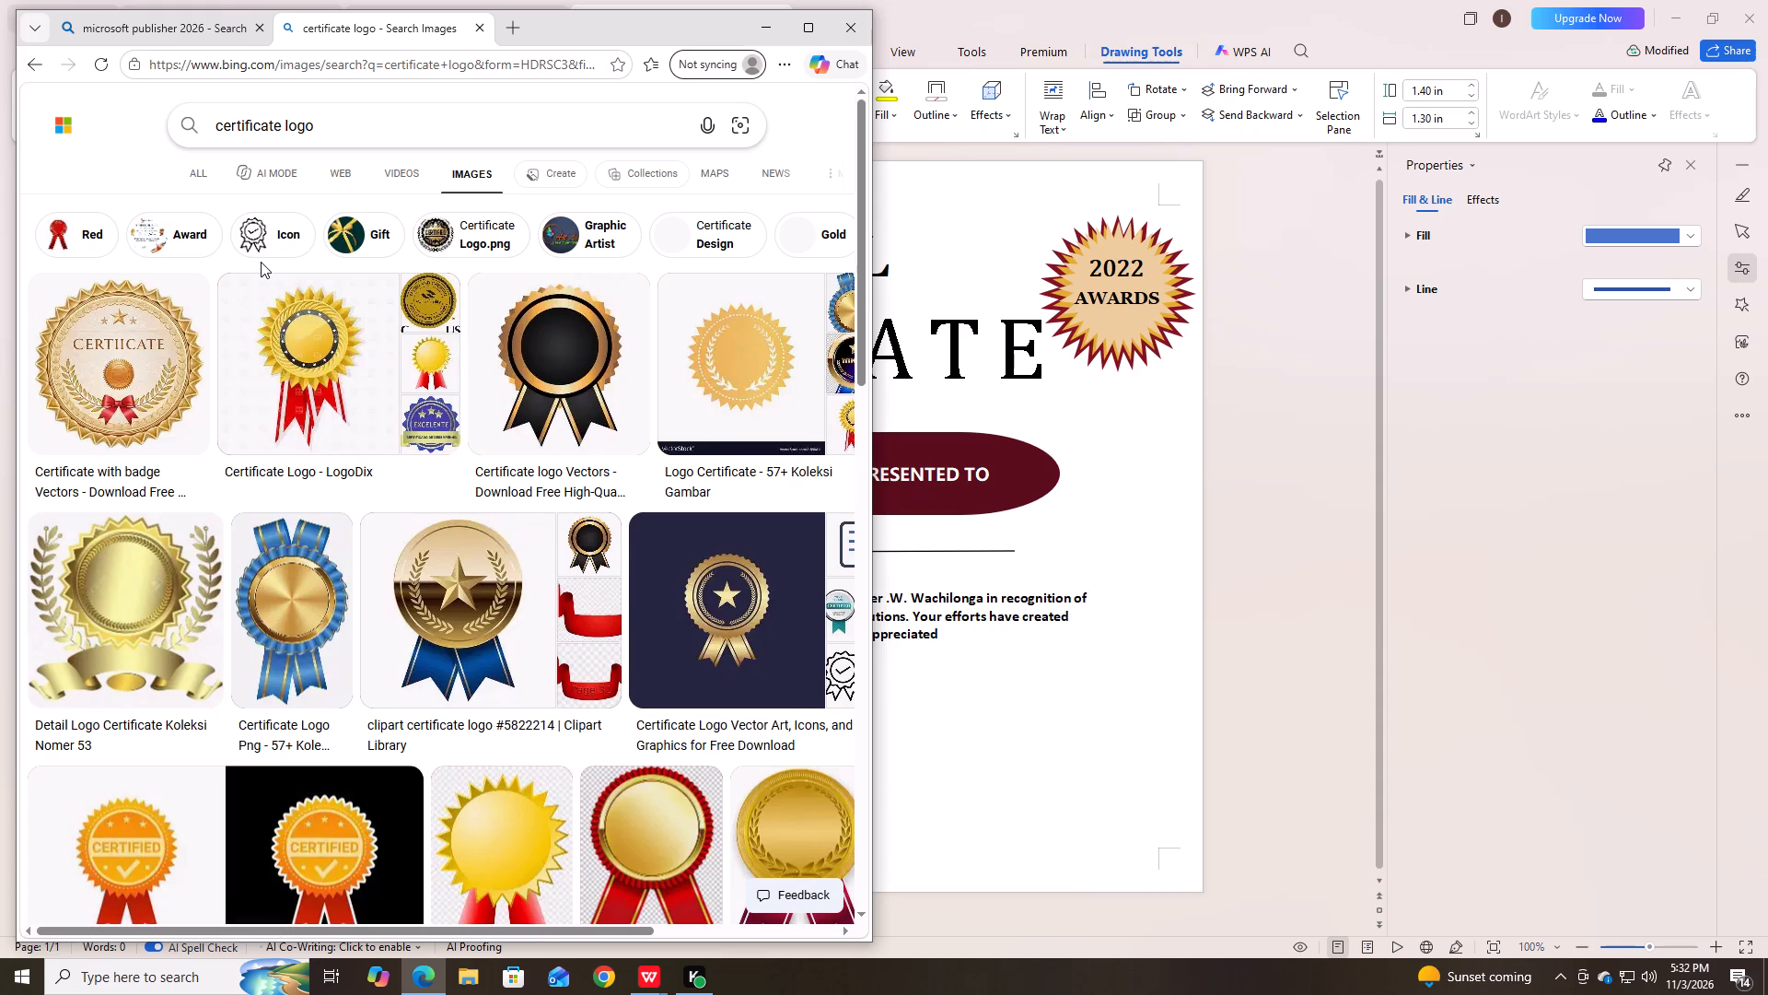
Run a visual search on the black and gold ribbon badge and open the similar dark red badge with gold ribbons.
left_click(548, 356)
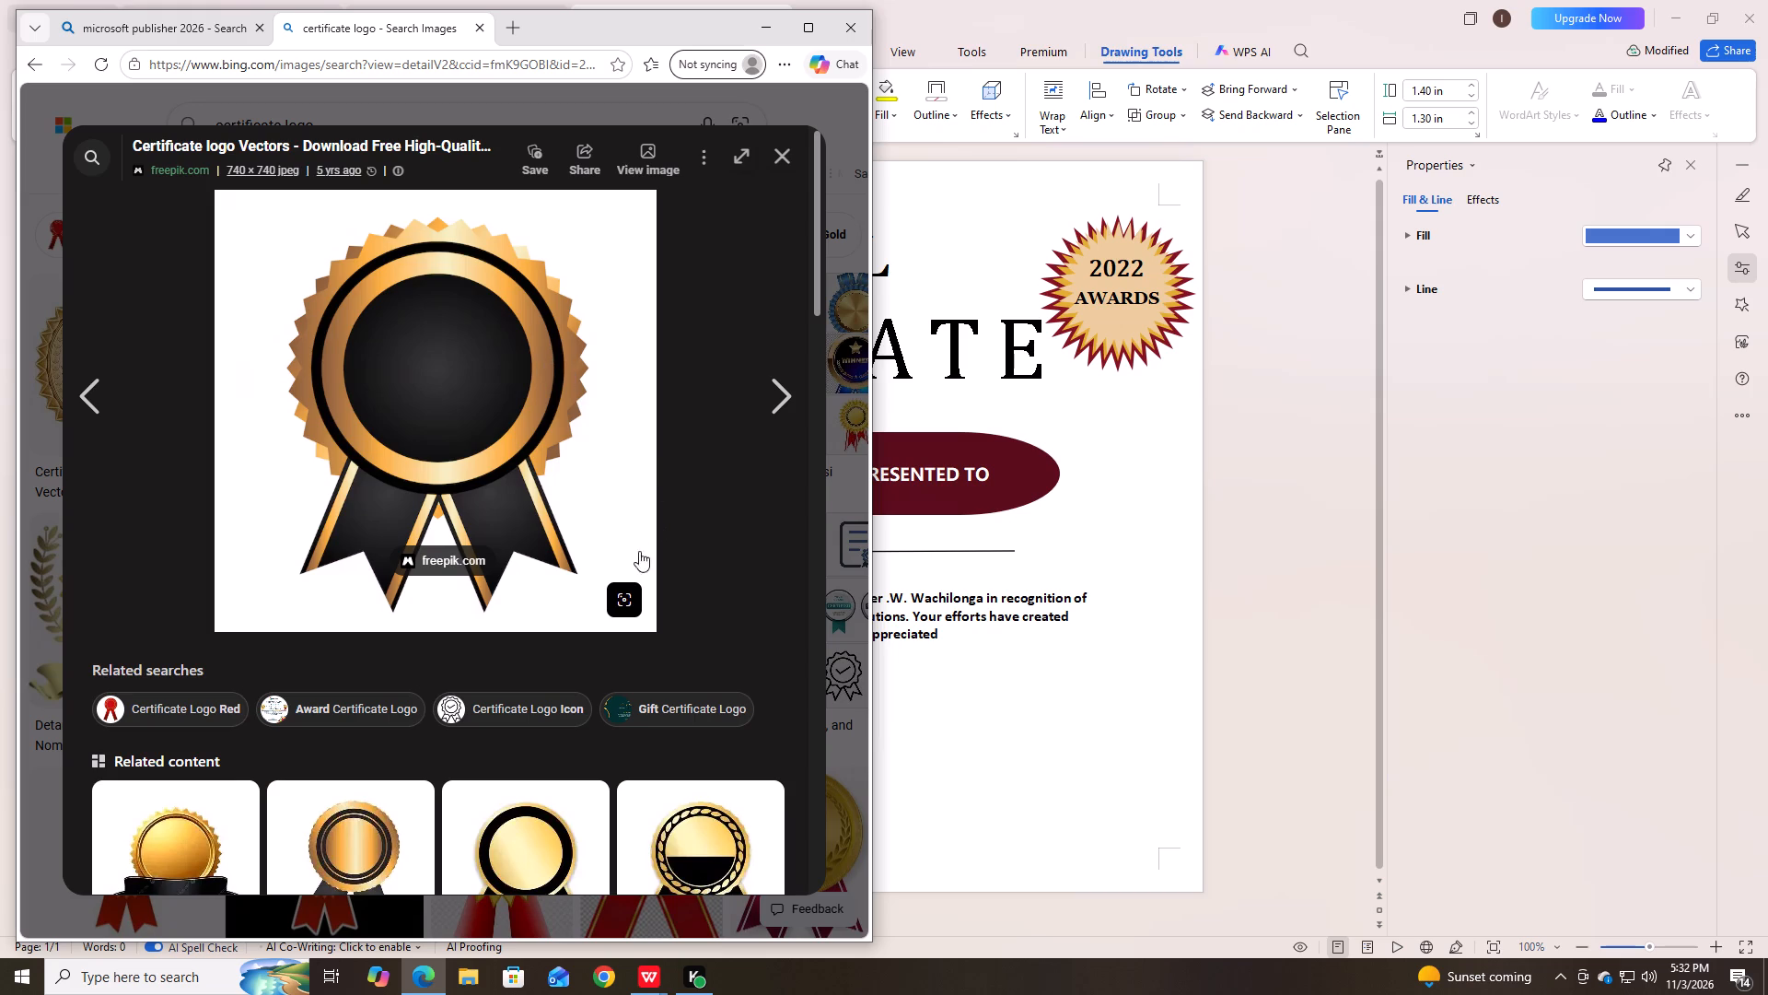
left_click(622, 599)
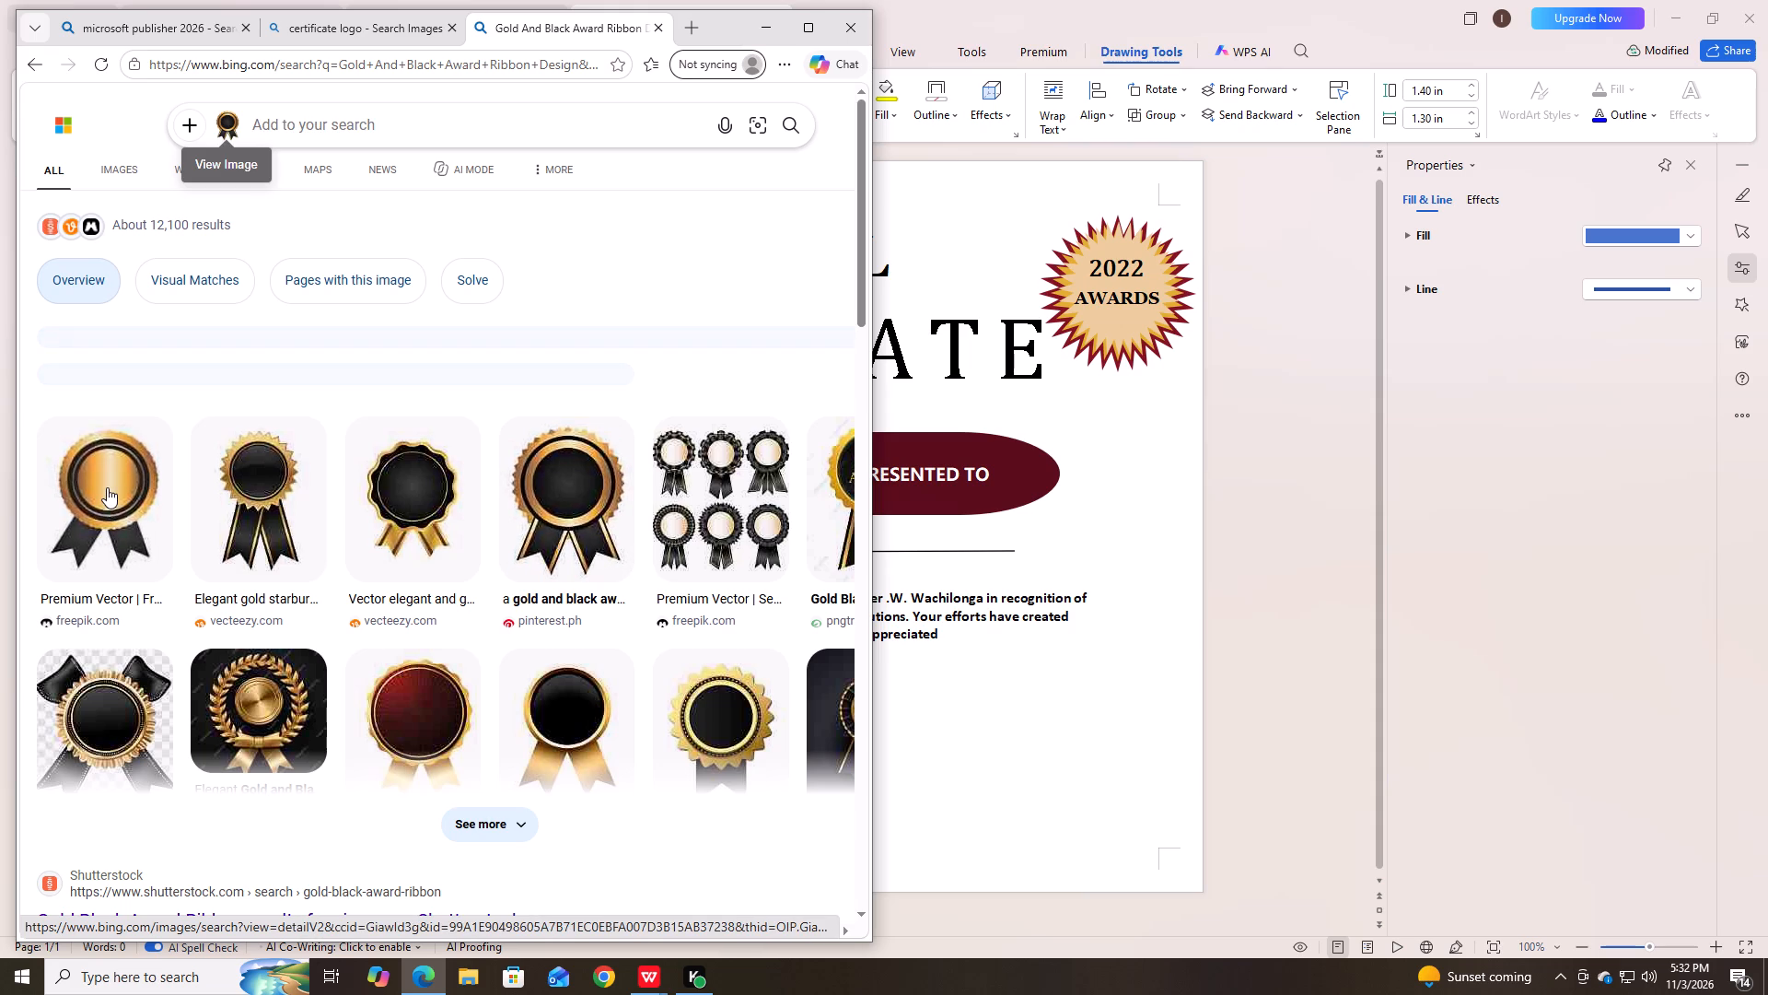
left_click(406, 704)
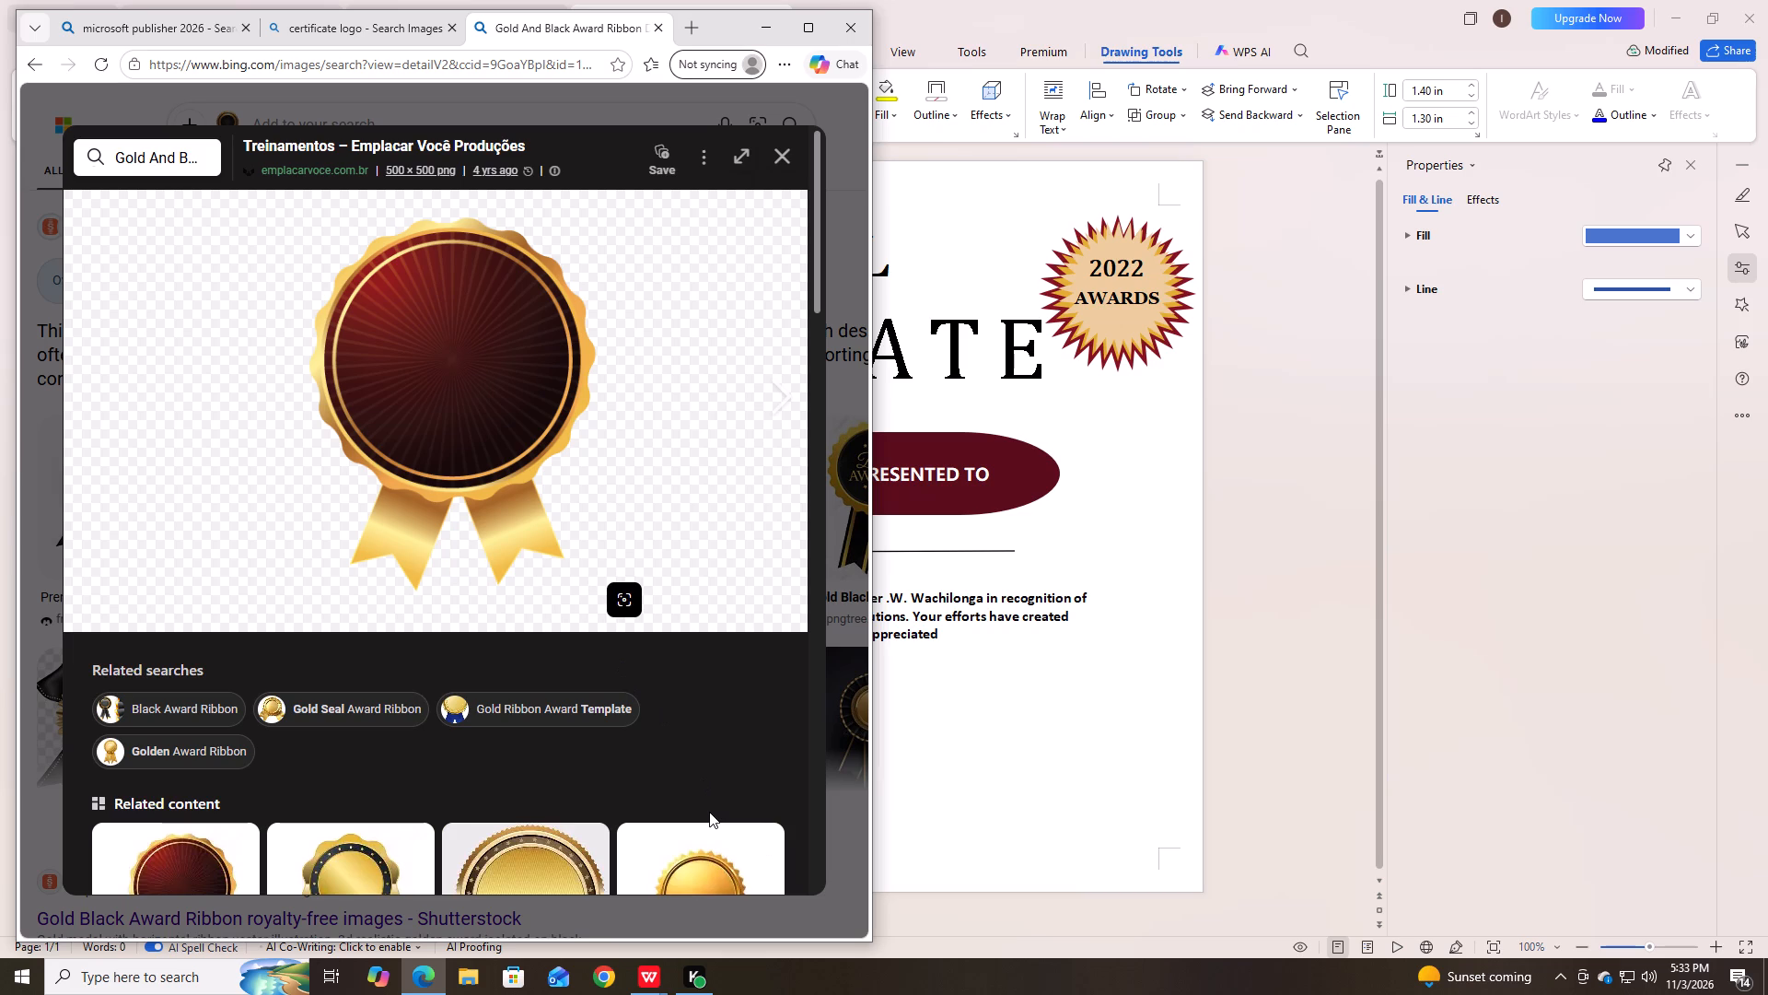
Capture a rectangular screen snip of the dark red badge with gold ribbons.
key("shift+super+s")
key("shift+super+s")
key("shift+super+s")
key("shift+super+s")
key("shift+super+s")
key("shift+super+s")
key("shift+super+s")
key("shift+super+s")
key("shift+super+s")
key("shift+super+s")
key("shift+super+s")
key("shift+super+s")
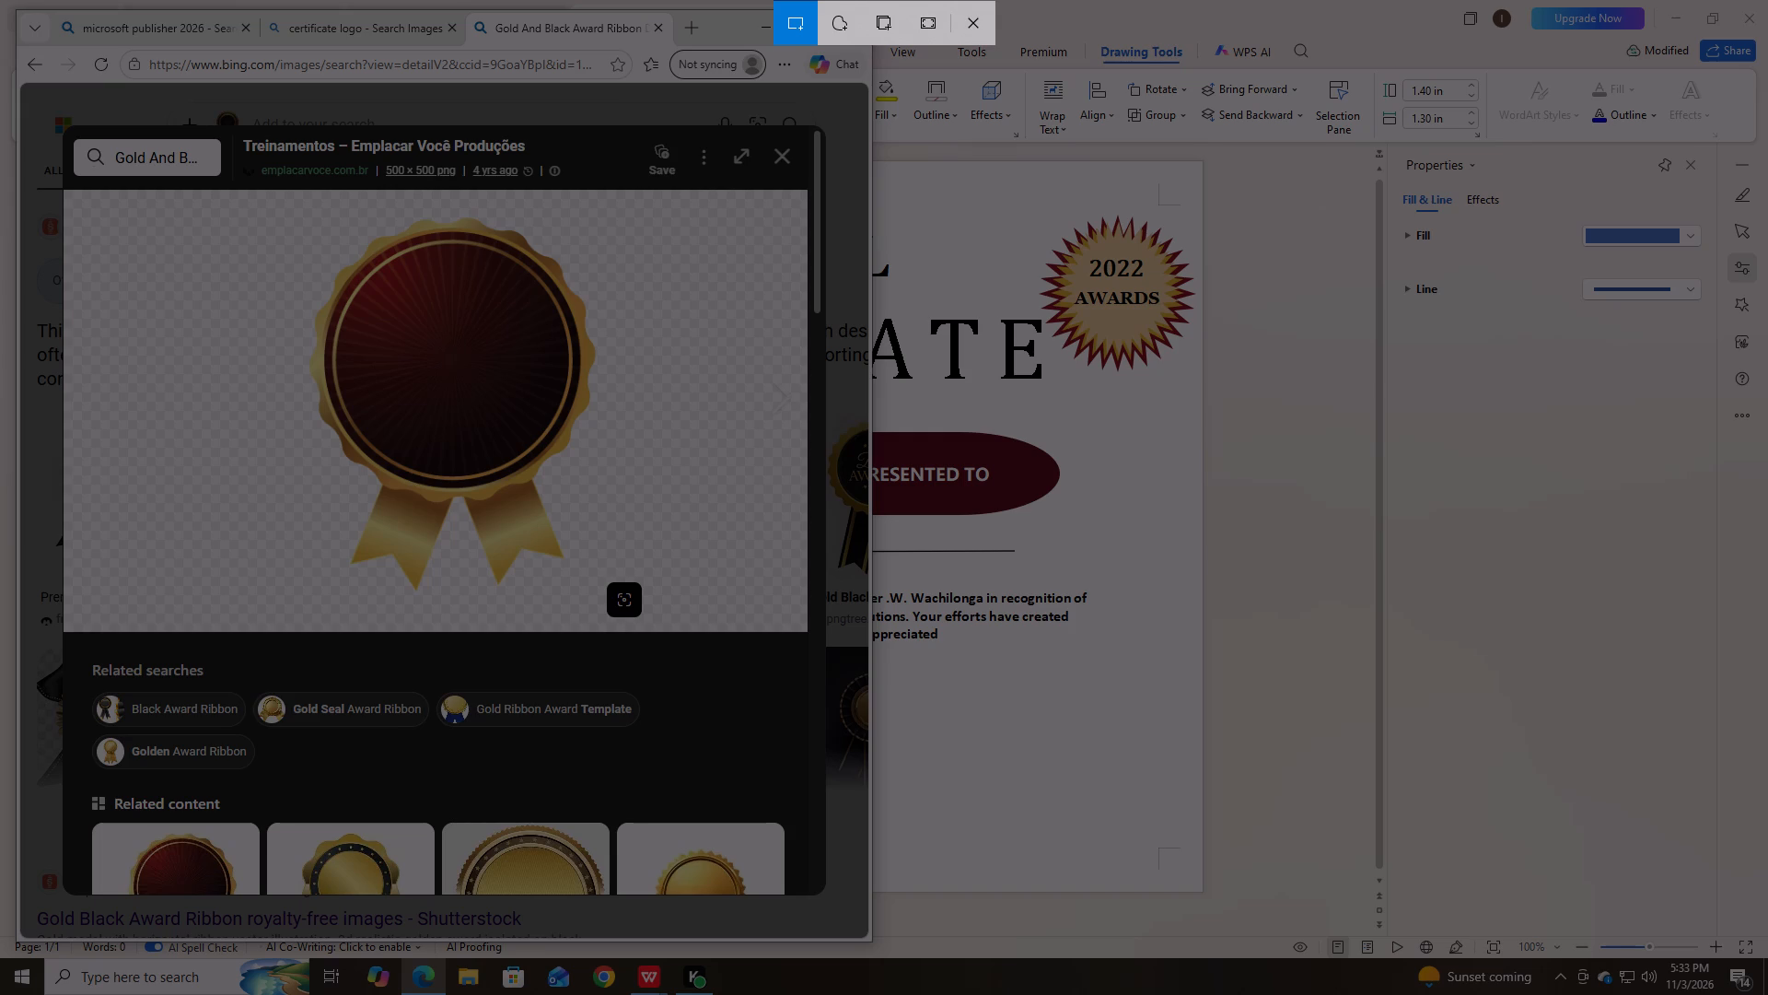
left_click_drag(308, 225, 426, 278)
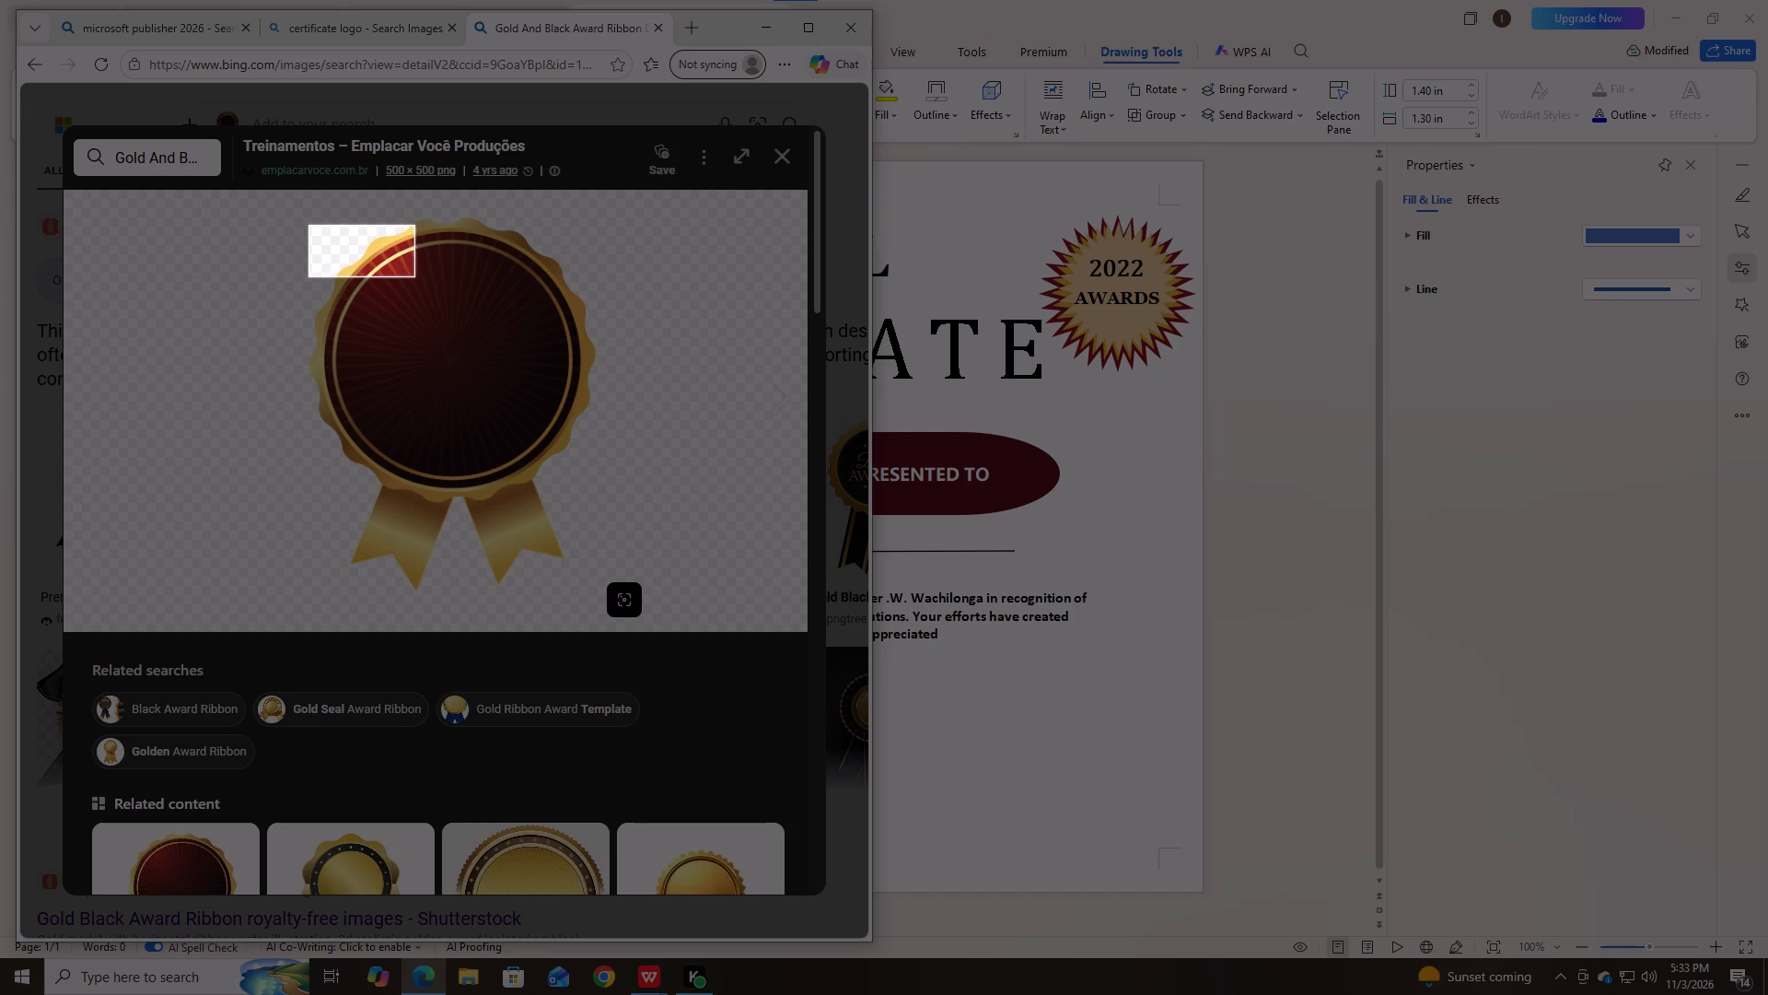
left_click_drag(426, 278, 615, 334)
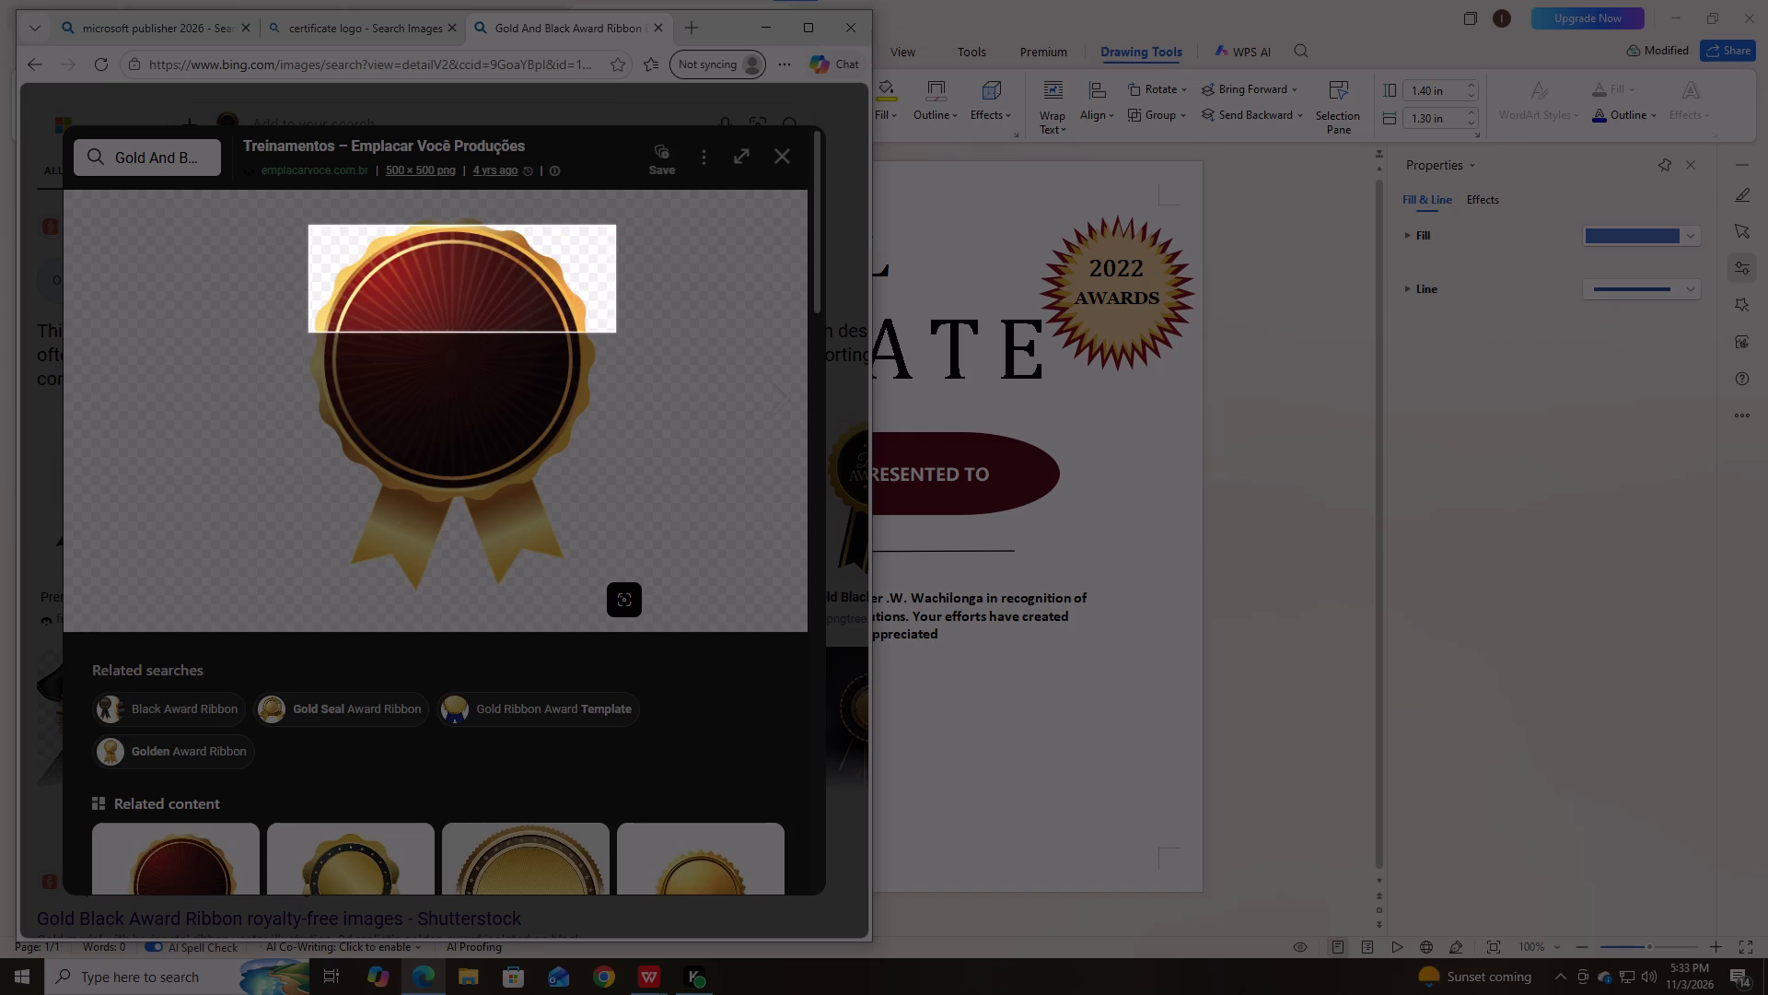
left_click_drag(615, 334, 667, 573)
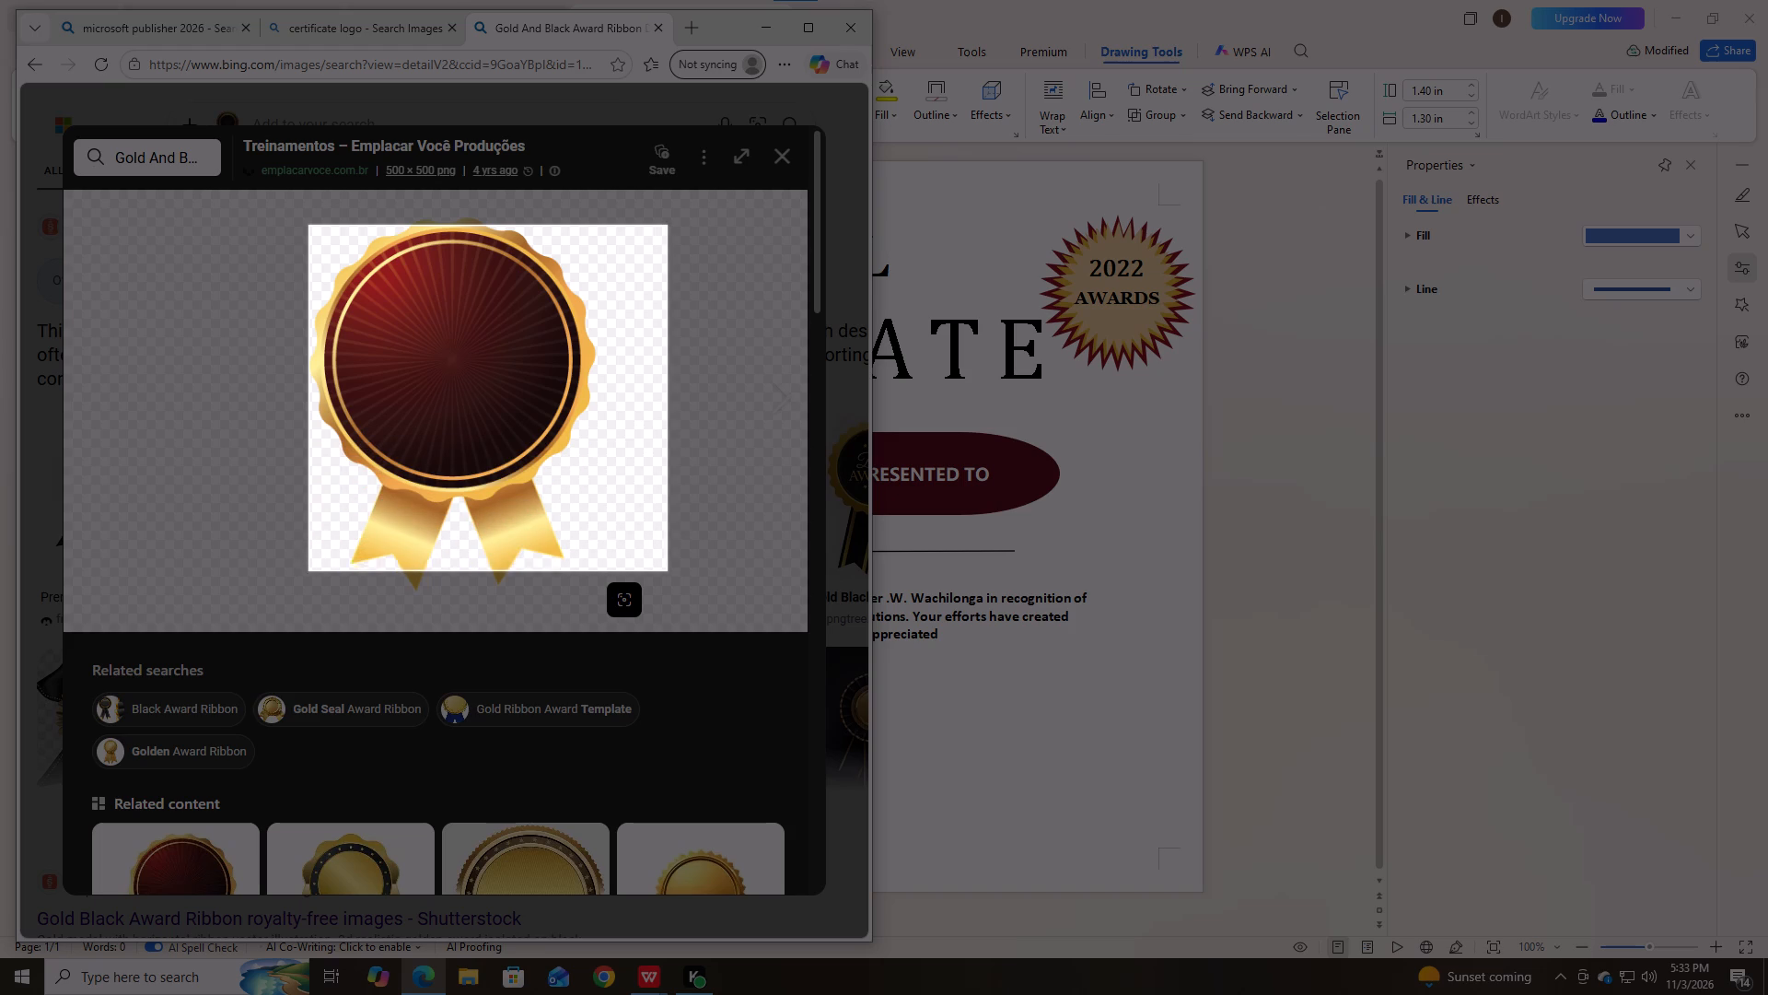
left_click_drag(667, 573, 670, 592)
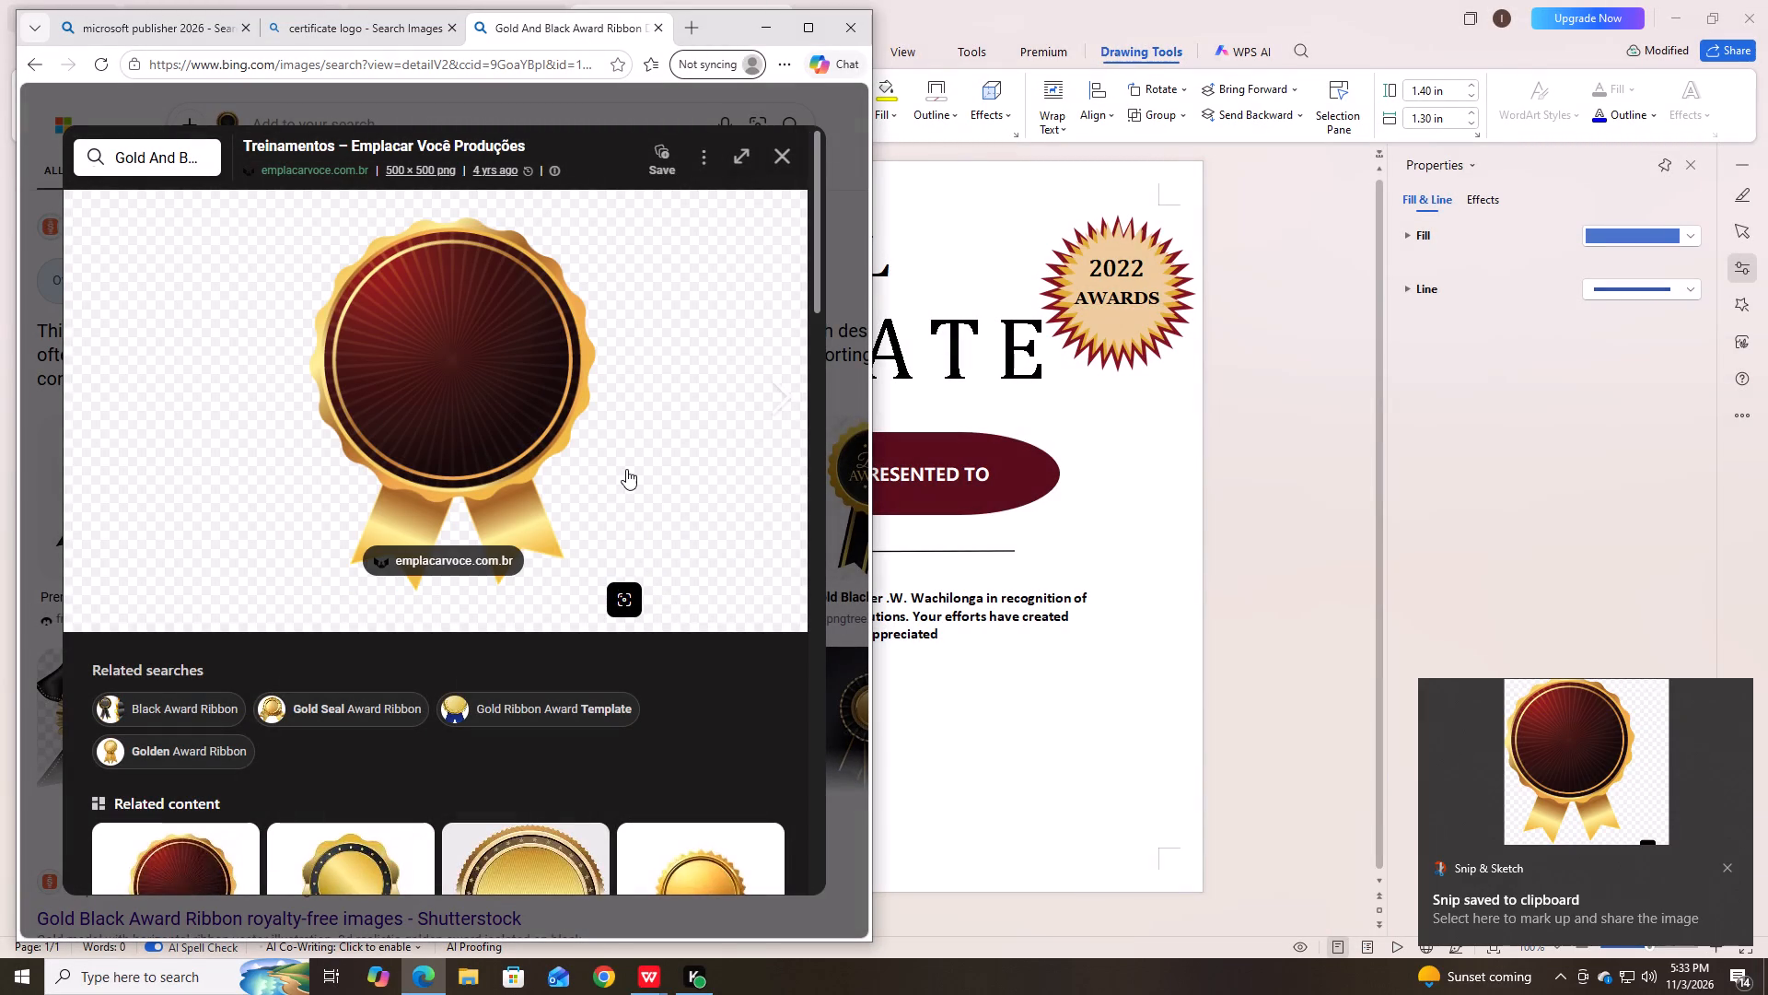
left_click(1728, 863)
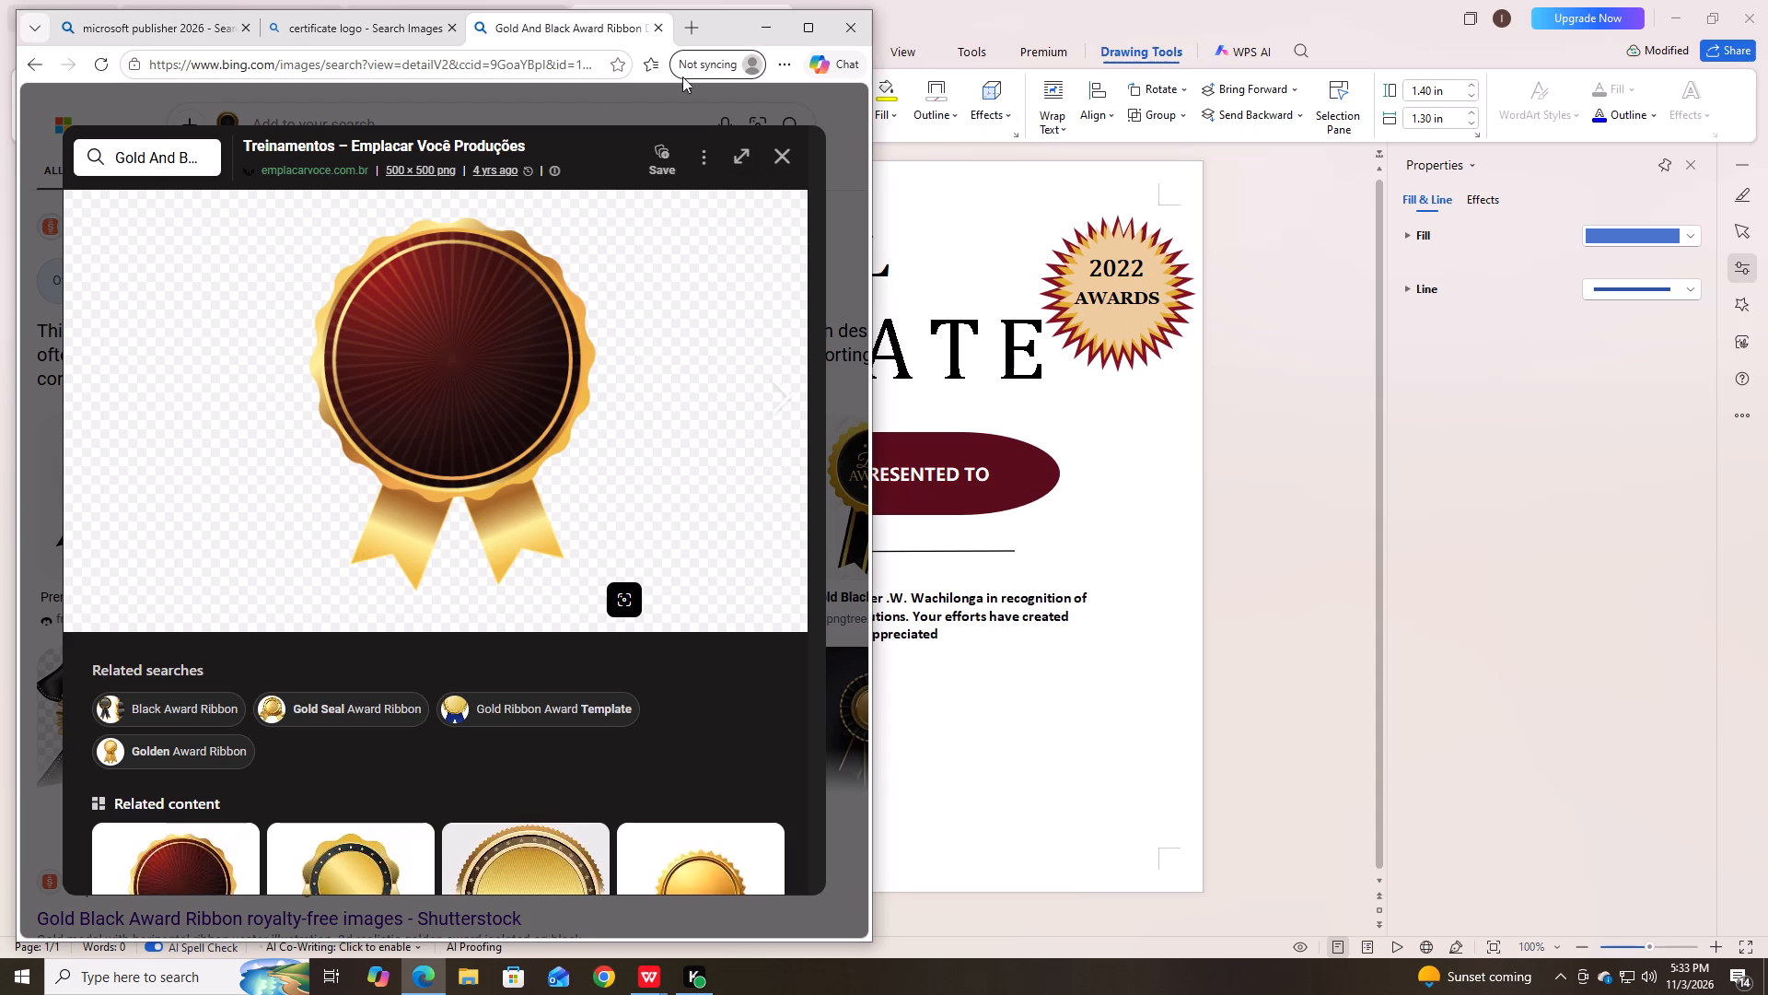
Share the dark red badge with gold ribbons by email, choosing Google Chrome as the app always used to open it.
left_click(701, 156)
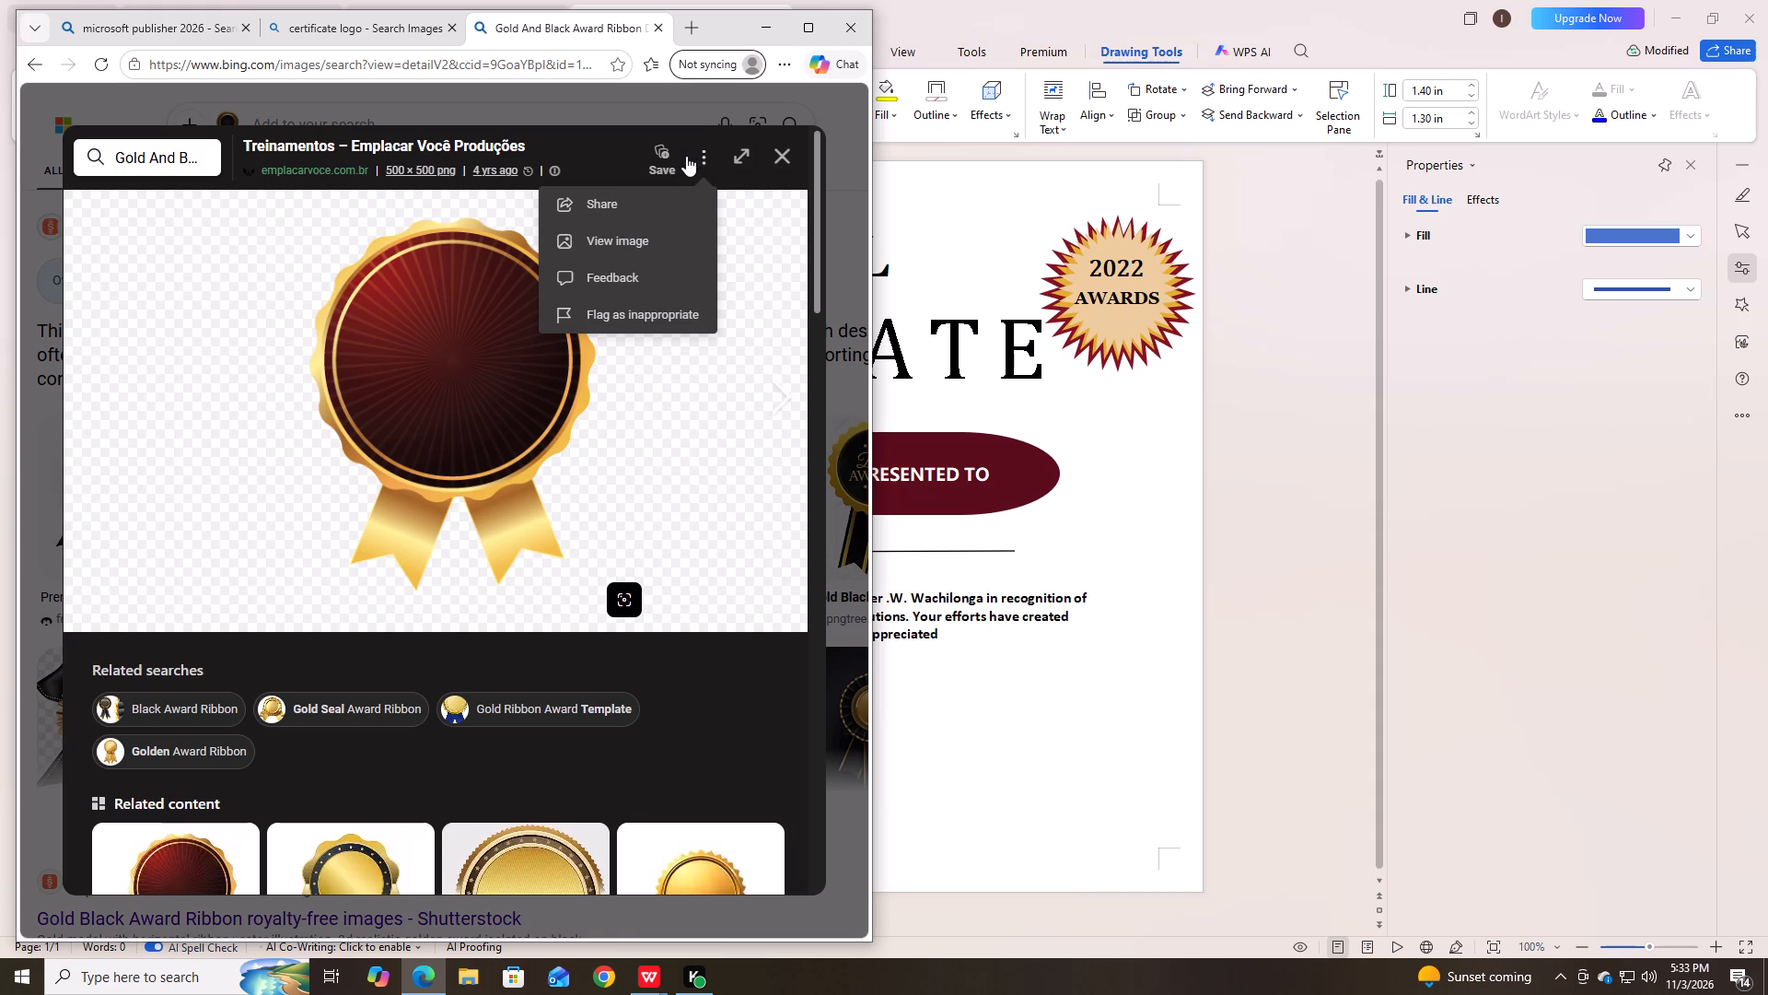
left_click(563, 204)
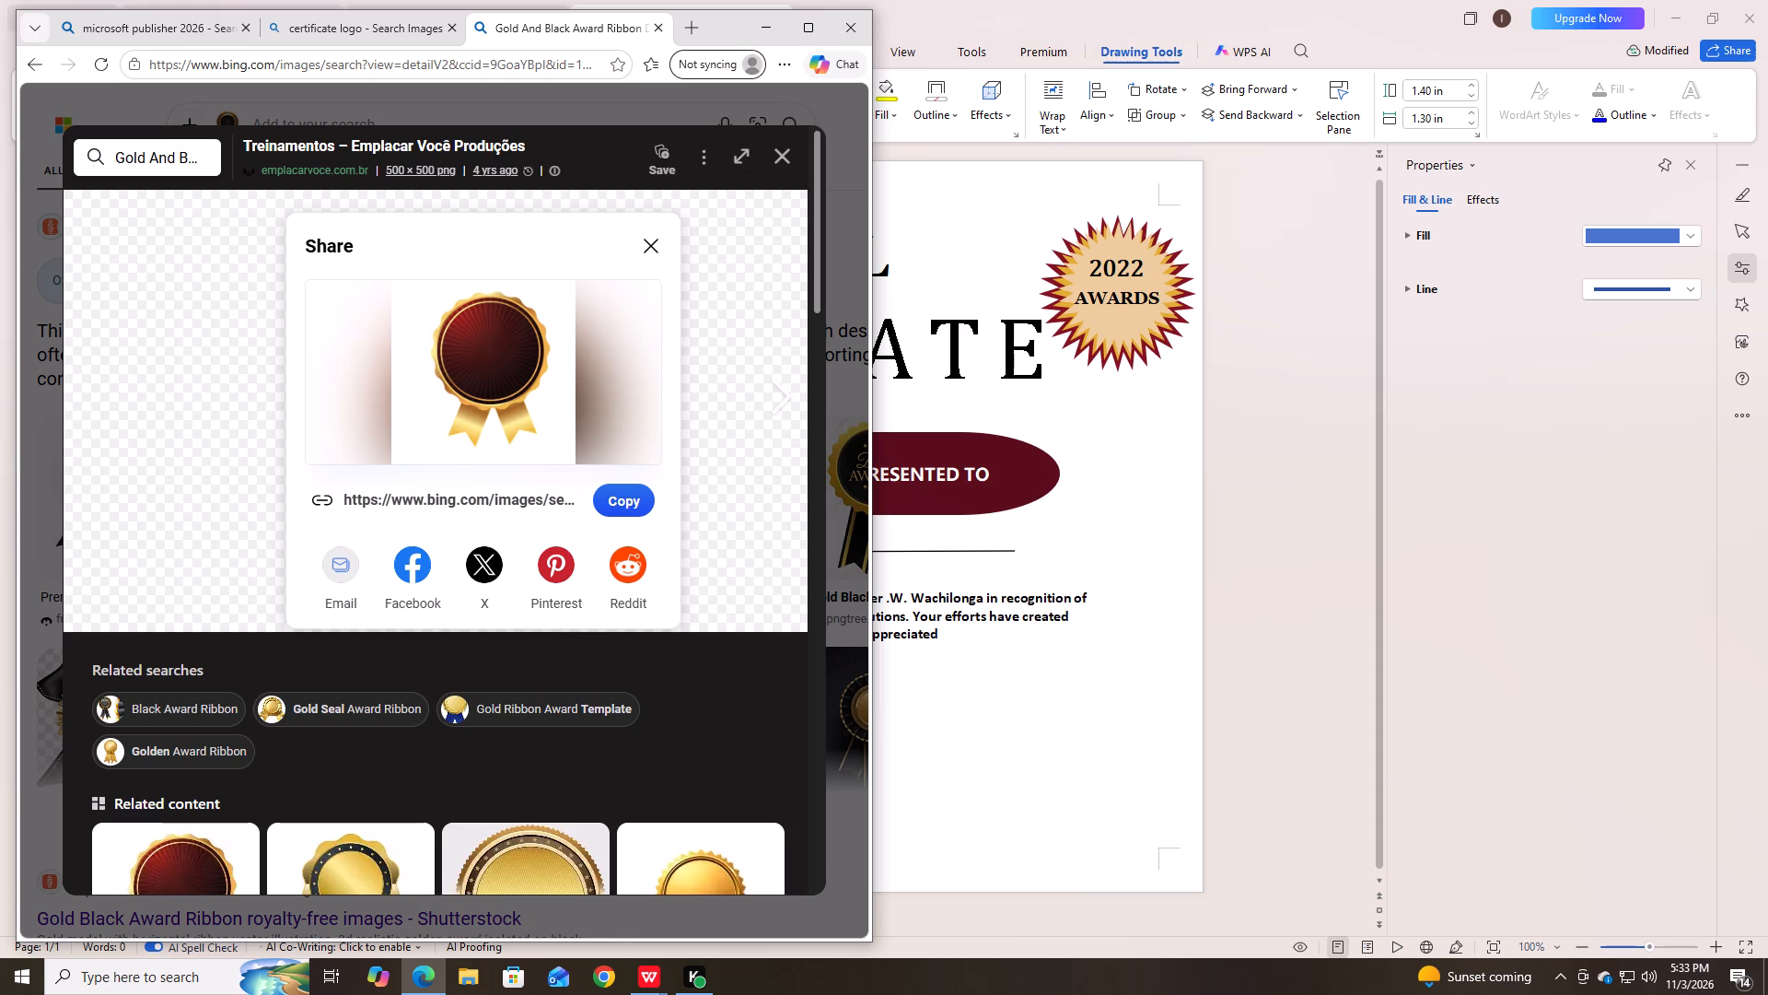
left_click(350, 580)
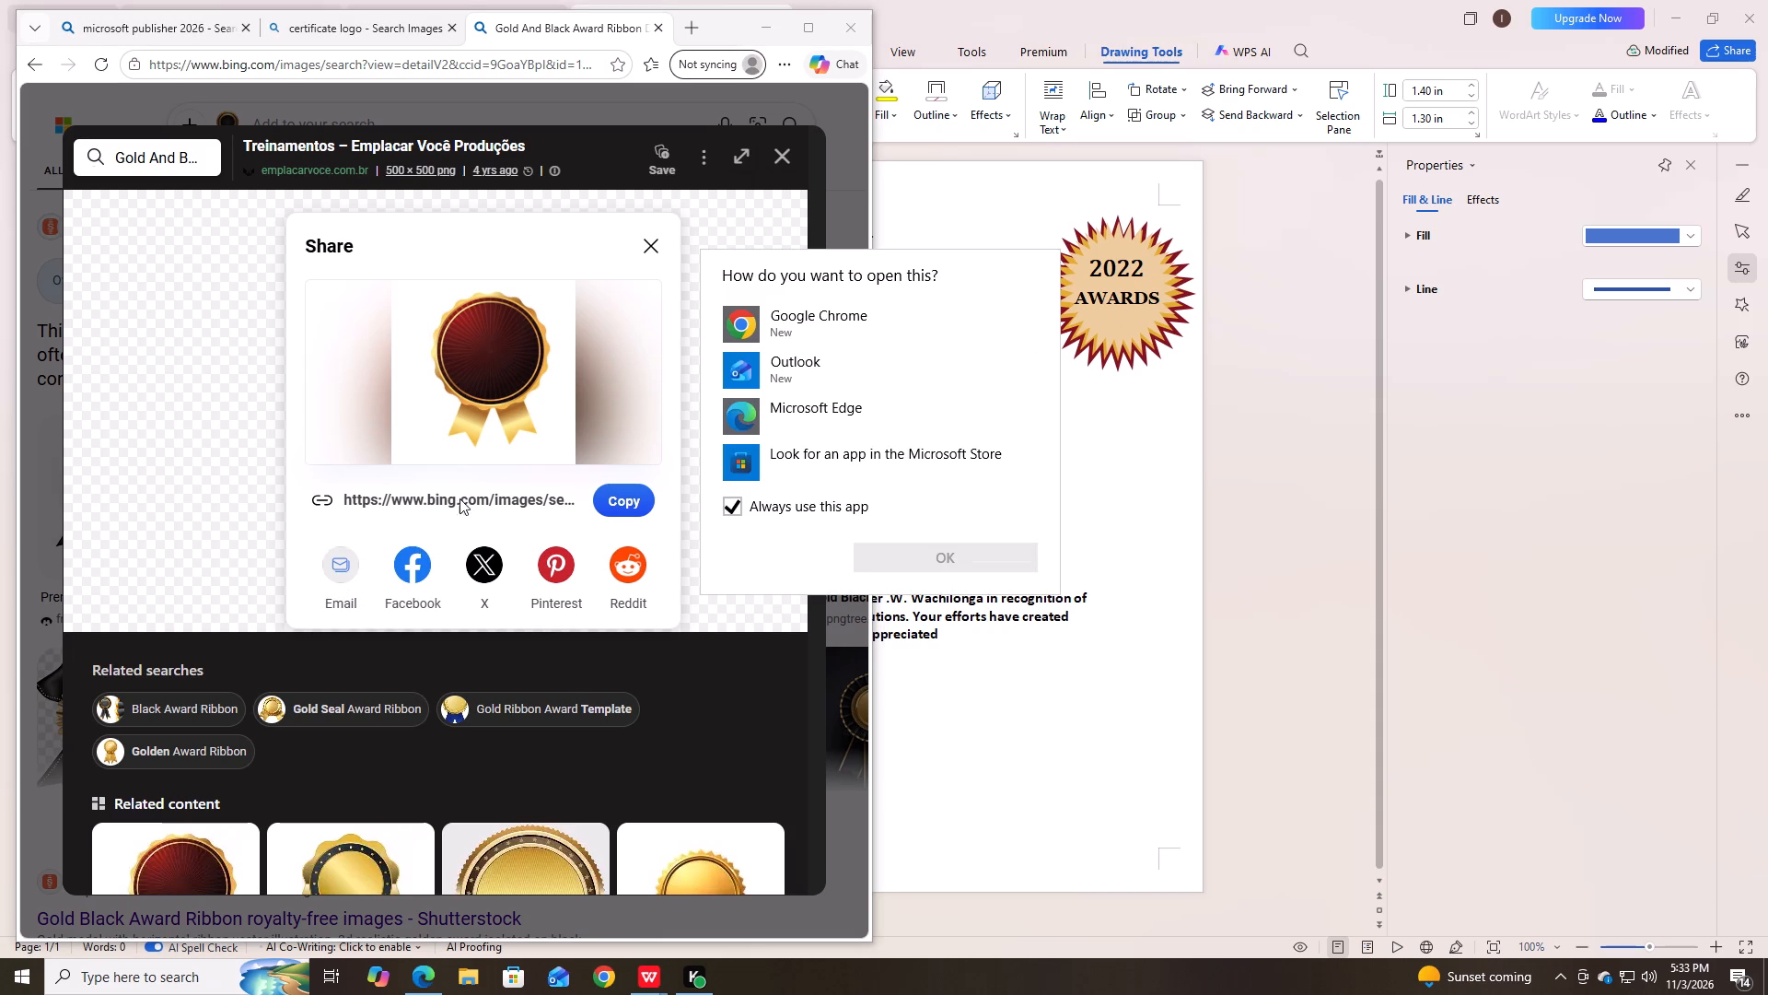
left_click(797, 320)
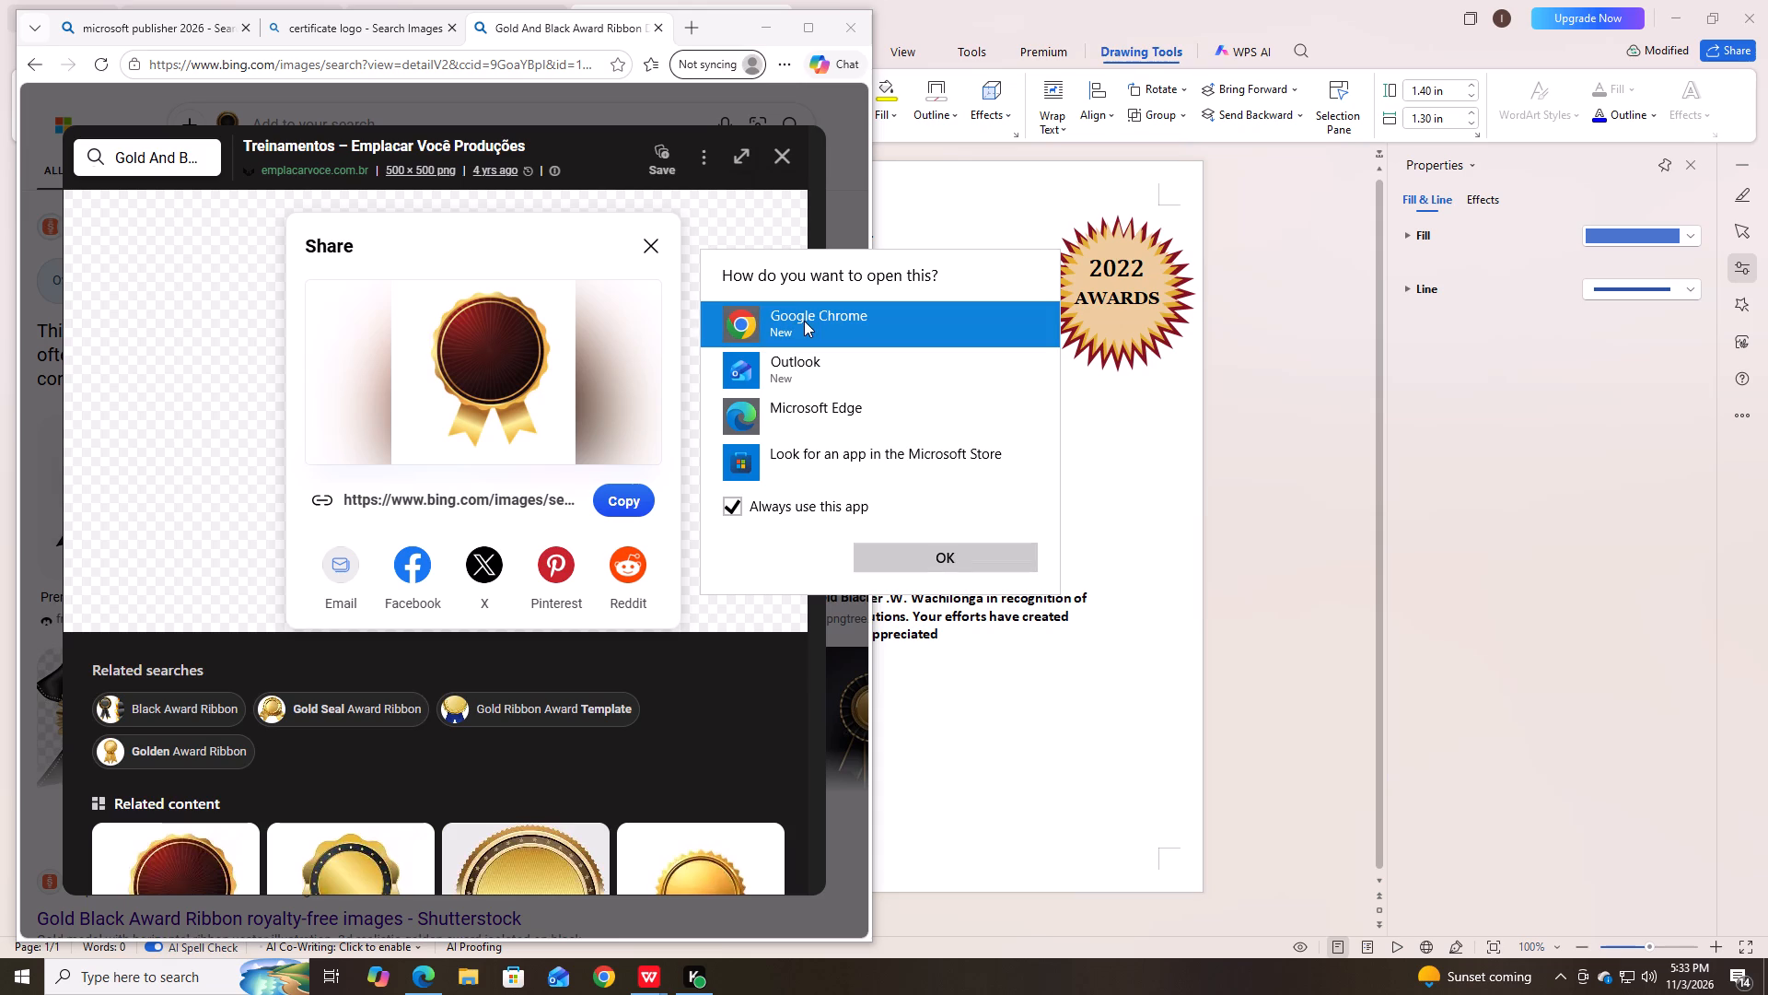
left_click(948, 561)
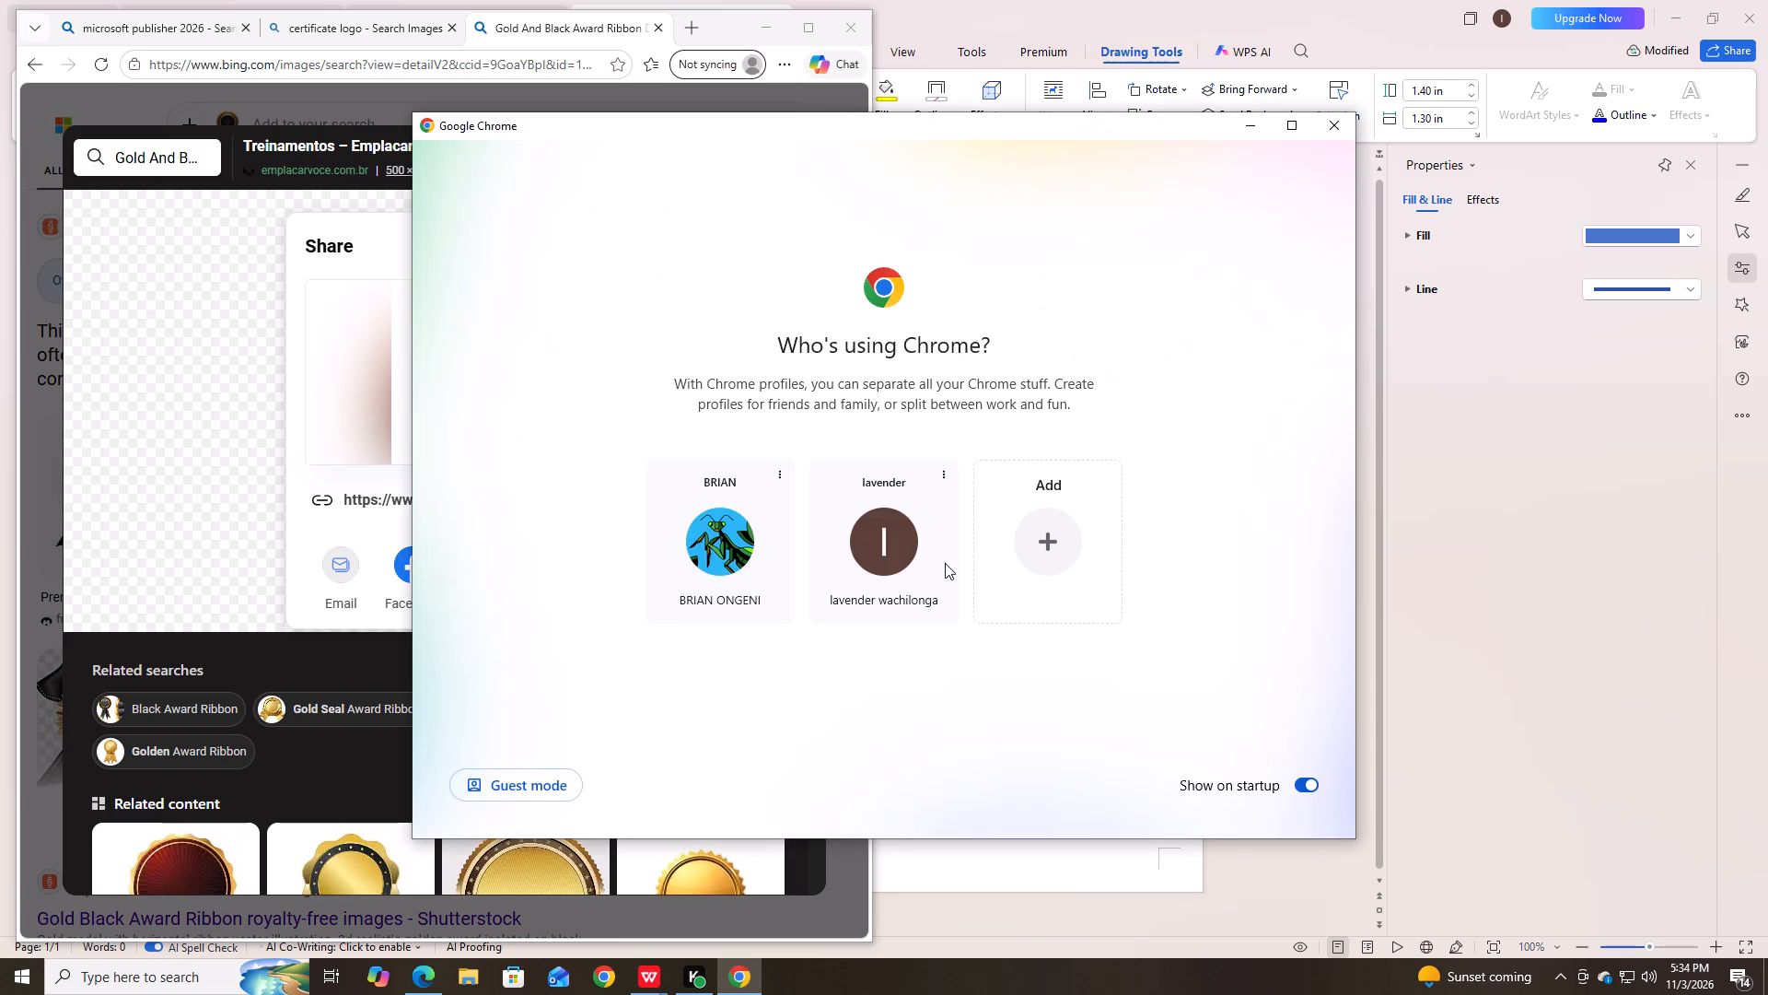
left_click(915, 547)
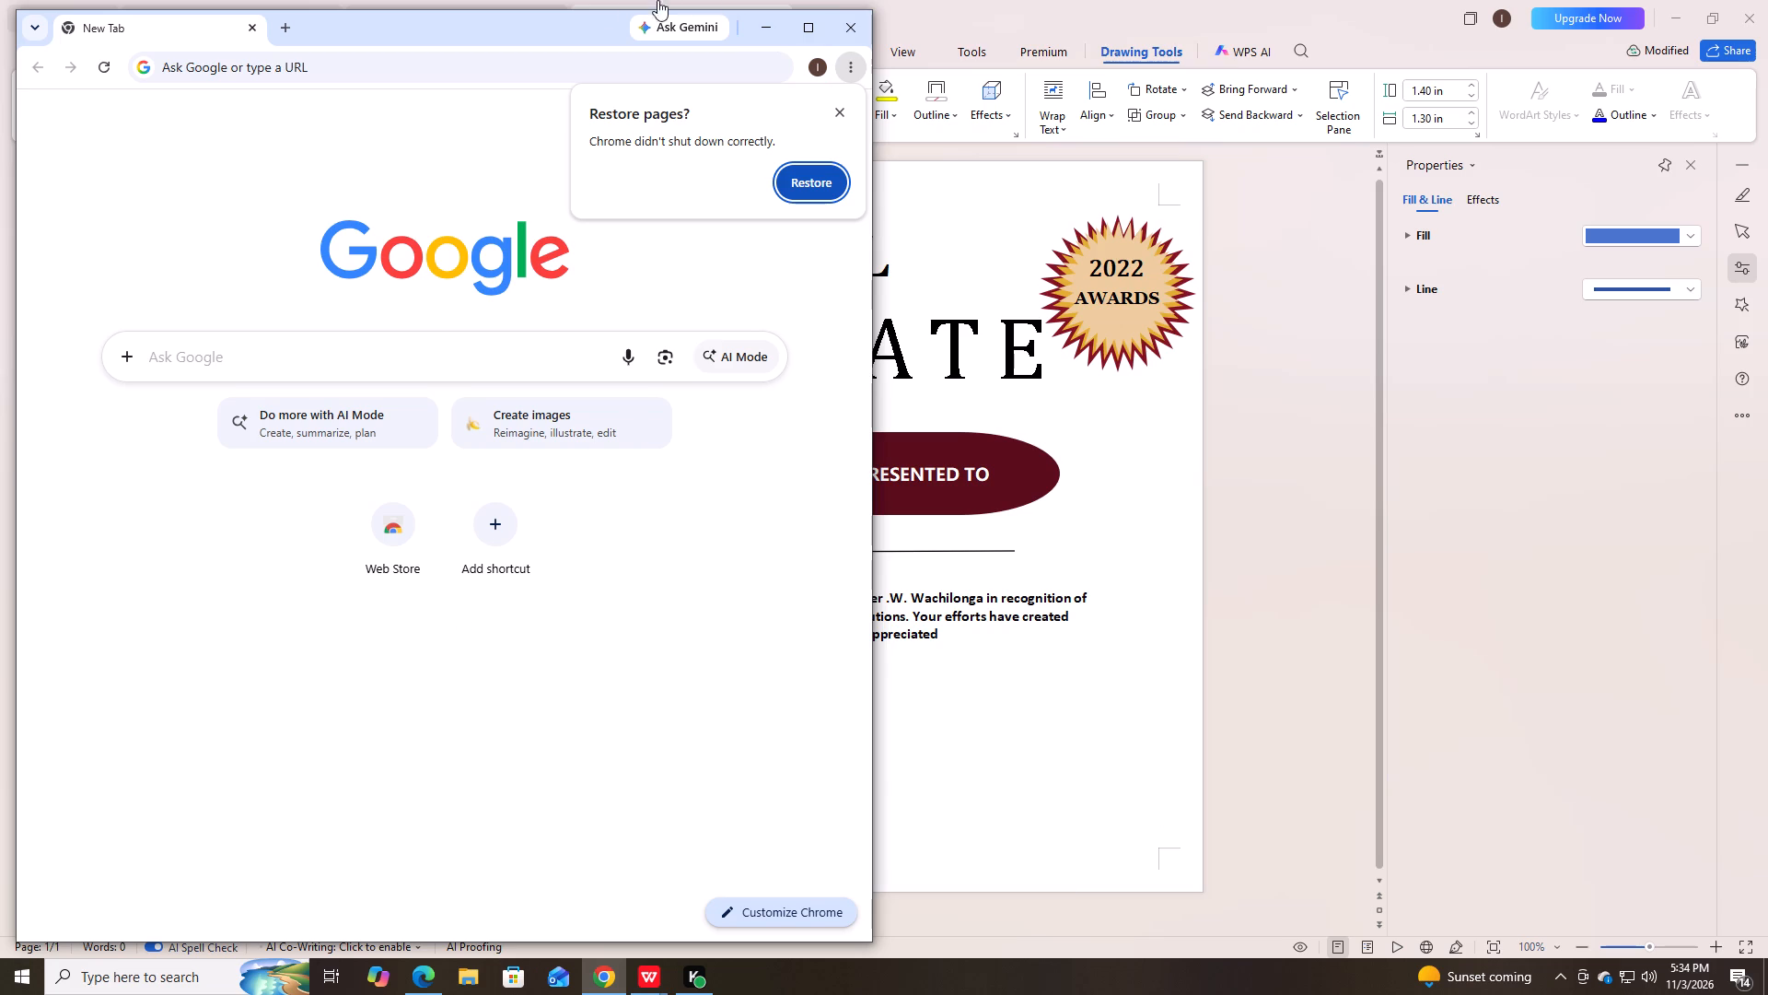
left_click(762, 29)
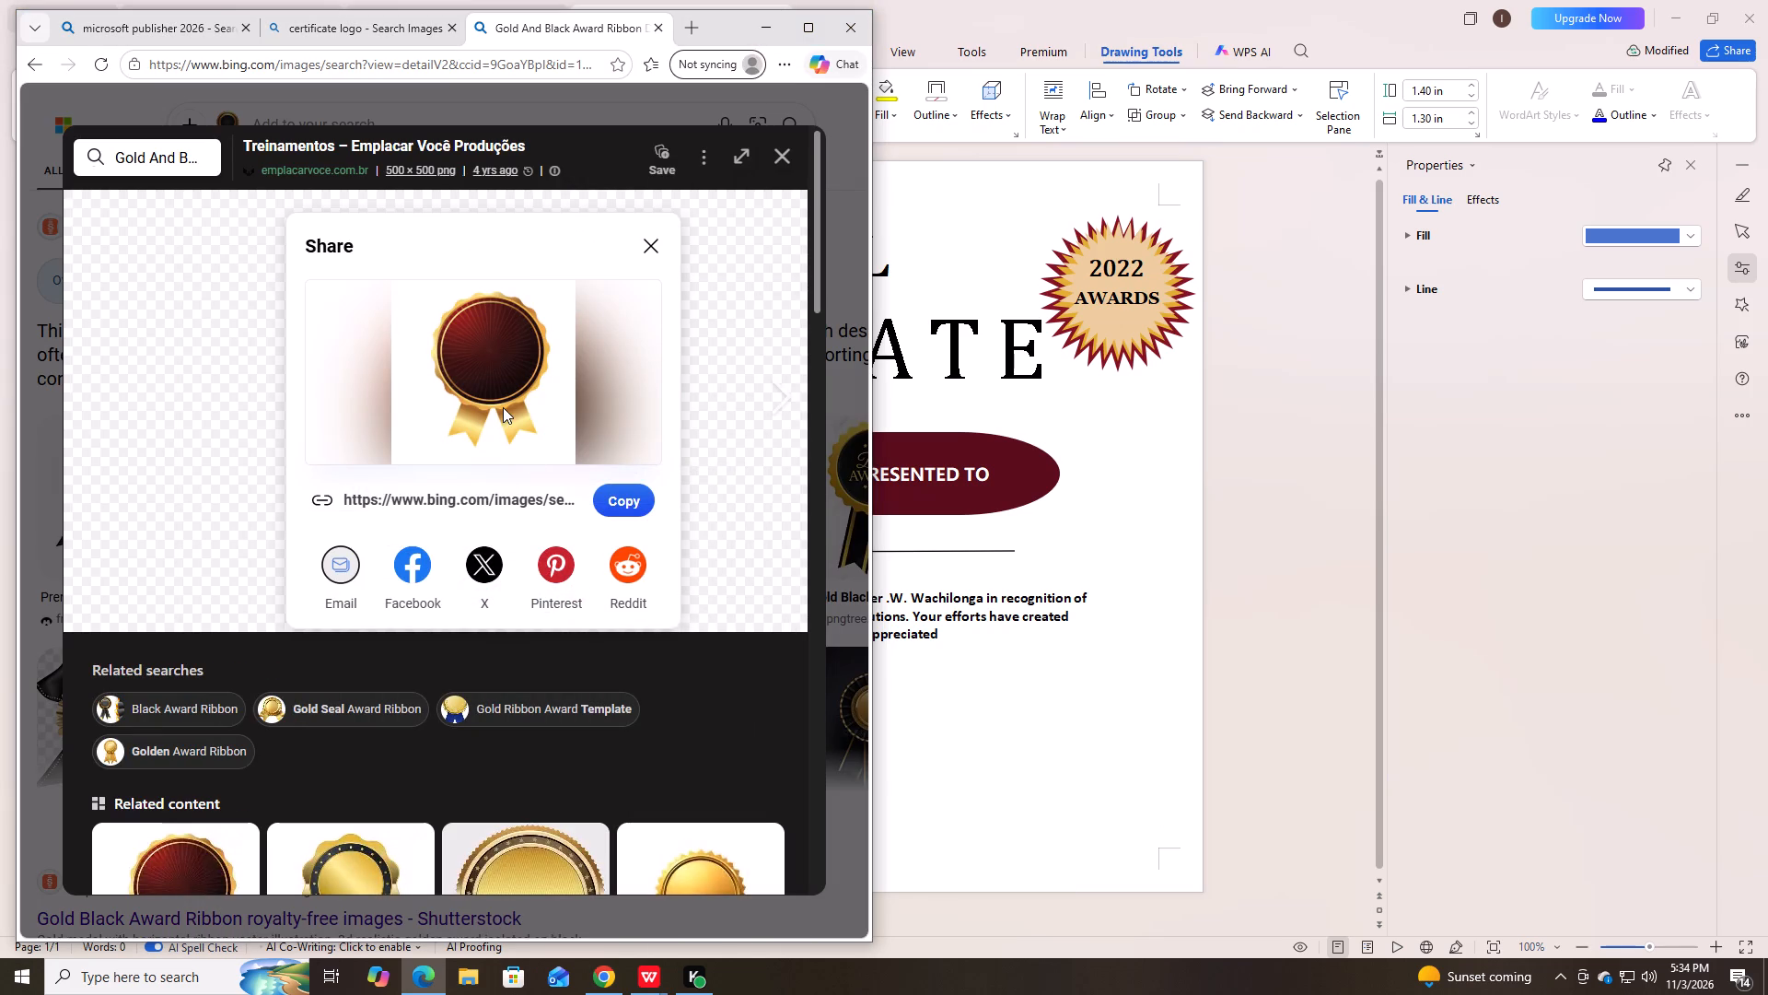
Close the share box and browse the related award ribbons to the VectorStock gold and black award with ribbons.
left_click(751, 330)
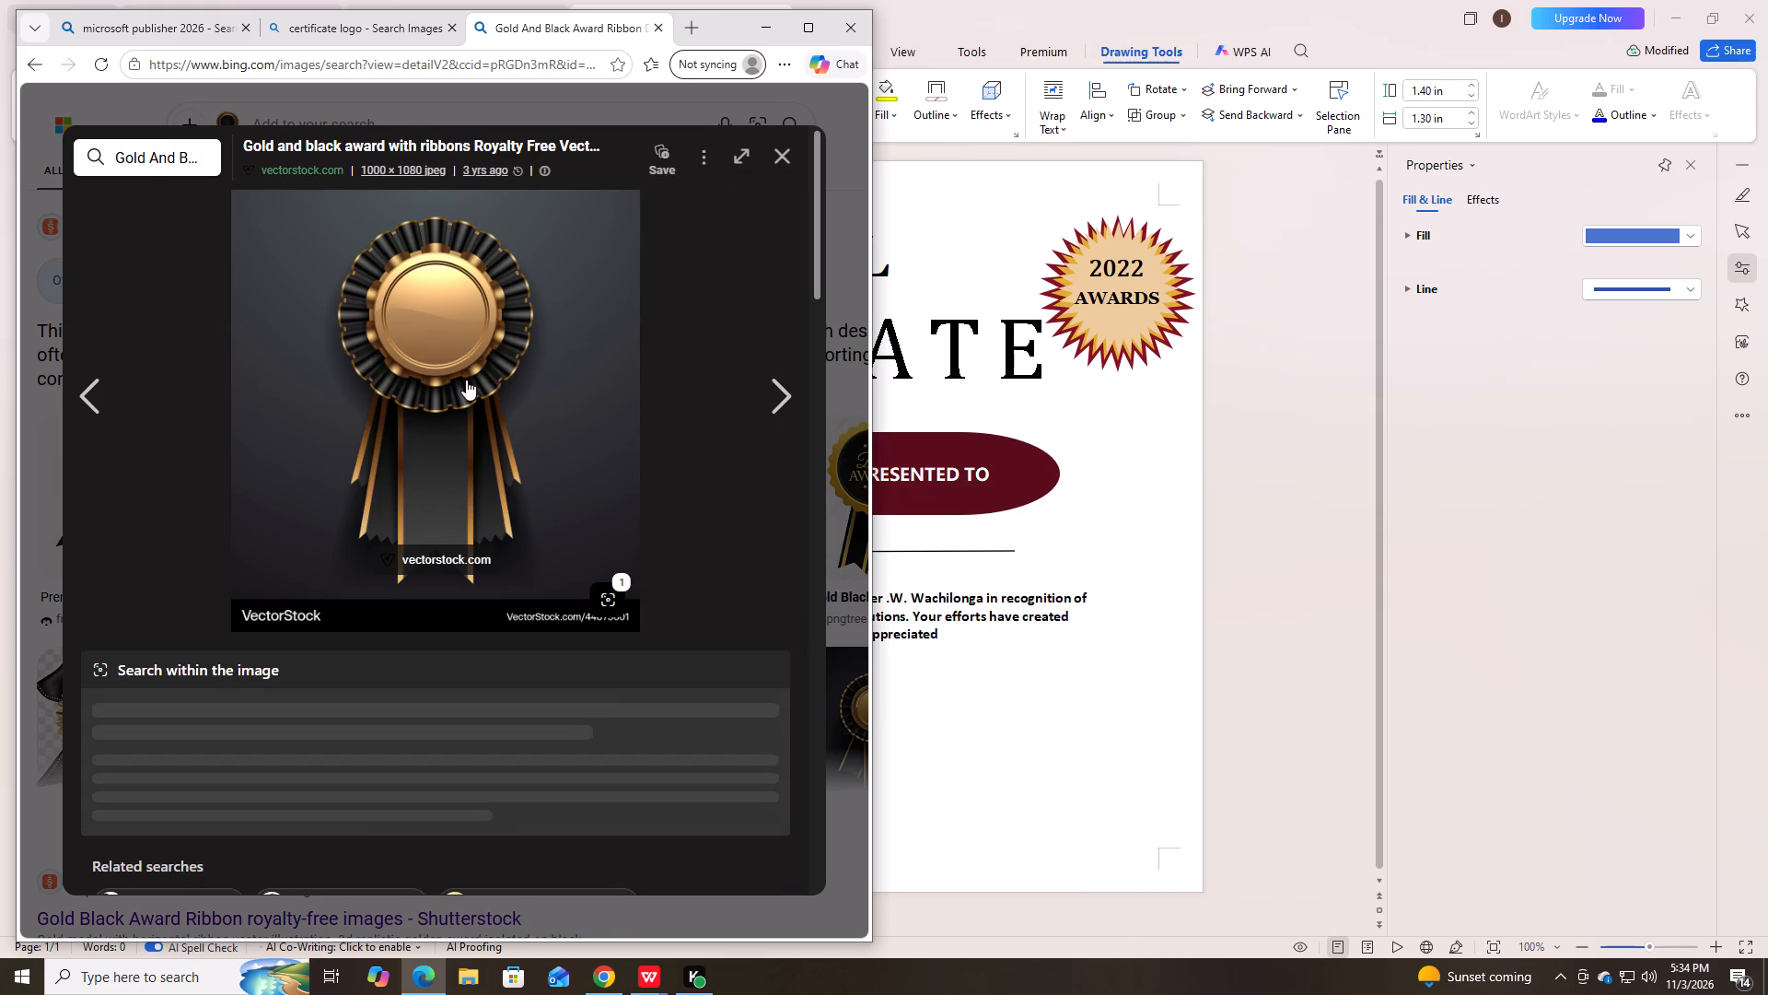
left_click(573, 479)
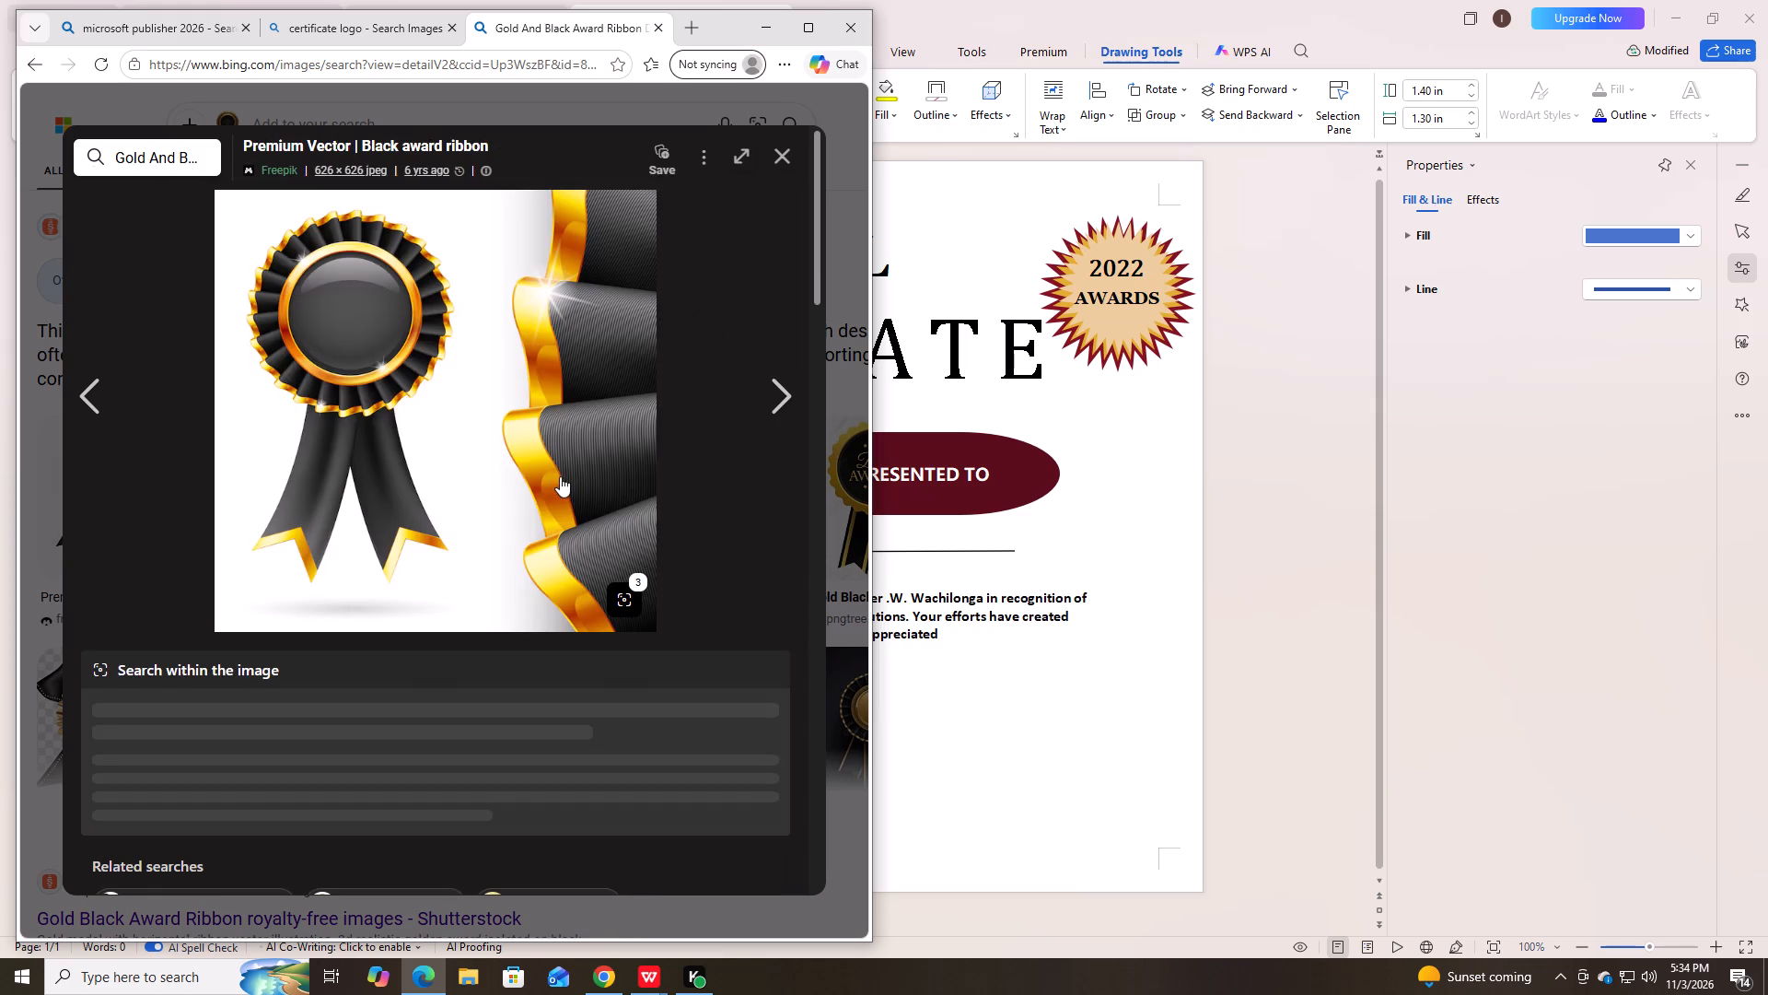
left_click(231, 424)
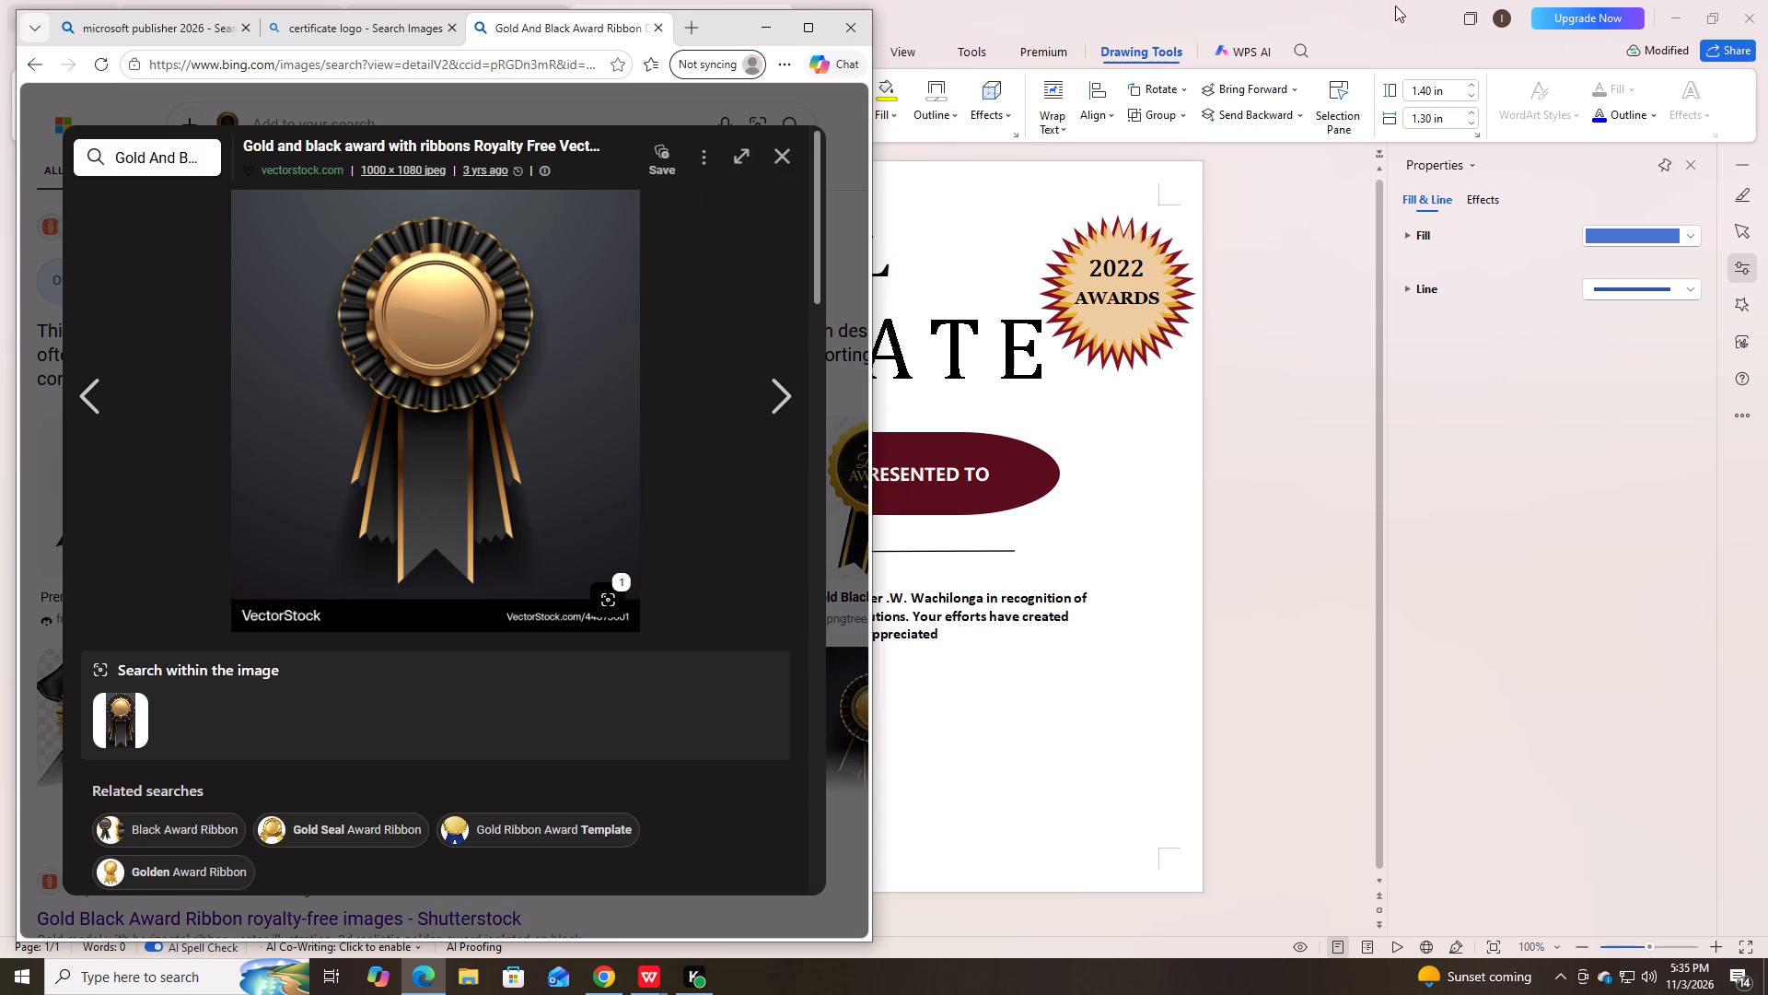
Capture a rectangular snip of the gold and black award rosette and open it in Snip & Sketch.
key("shift+super+s")
key("shift+super+s")
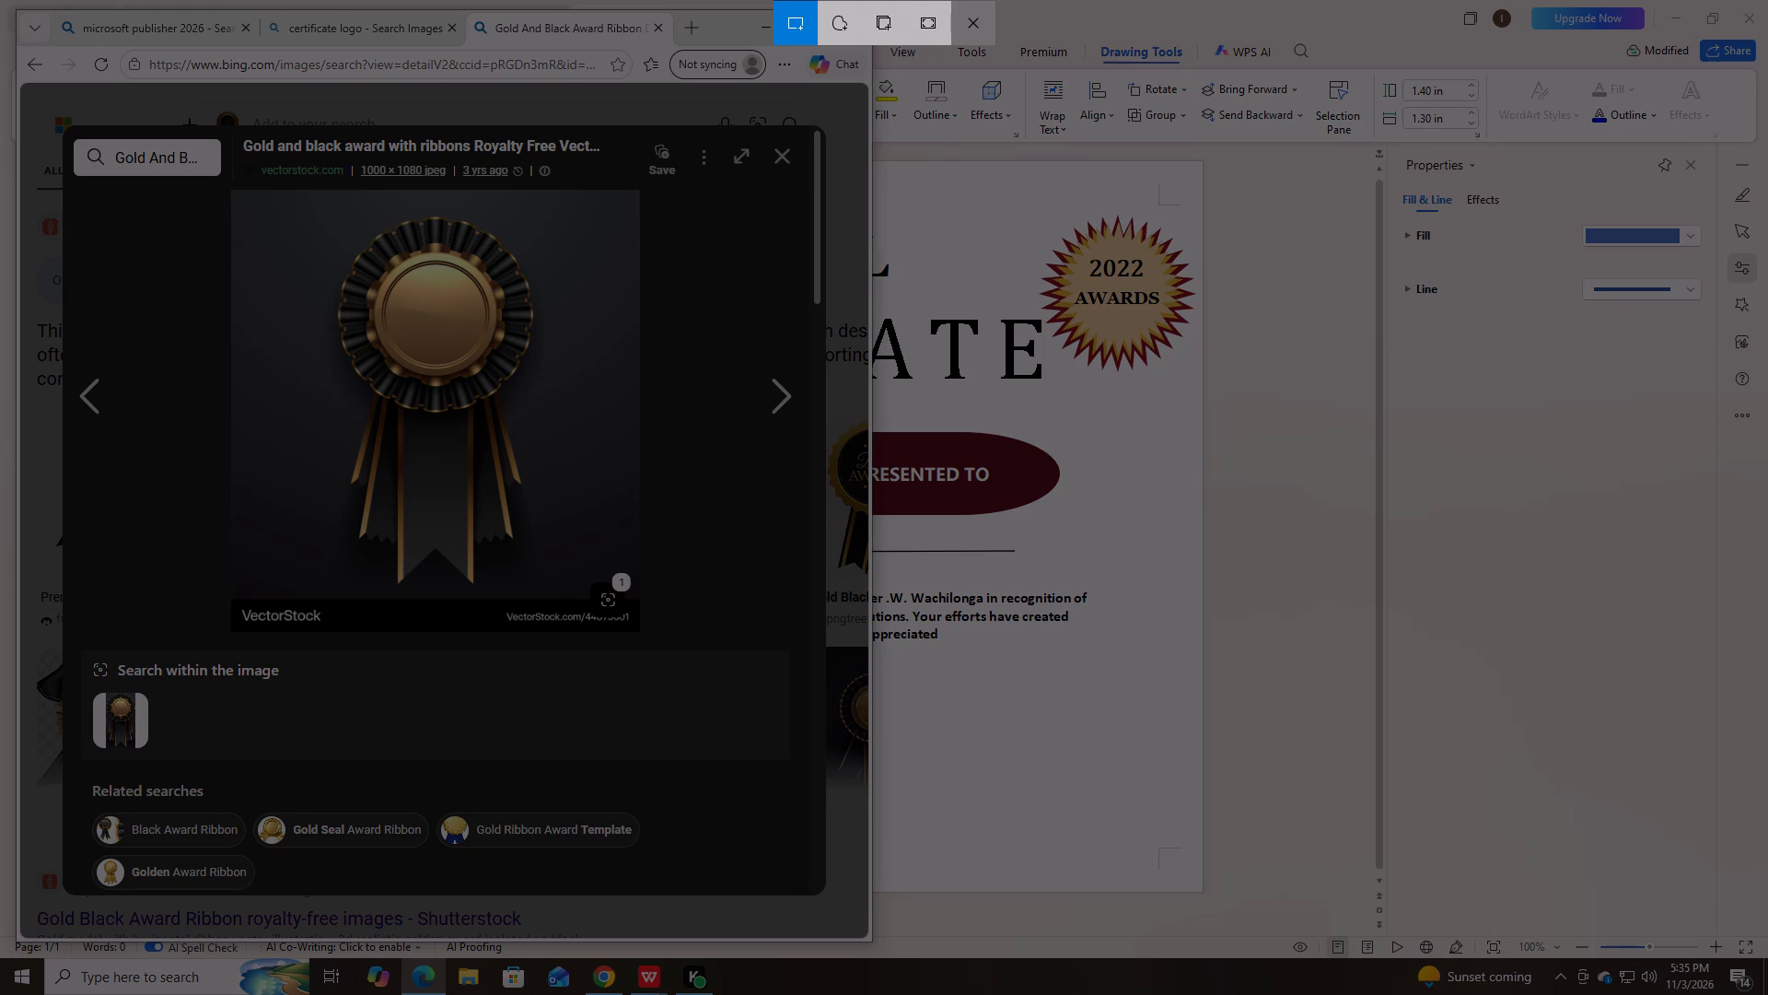
left_click_drag(300, 202, 572, 374)
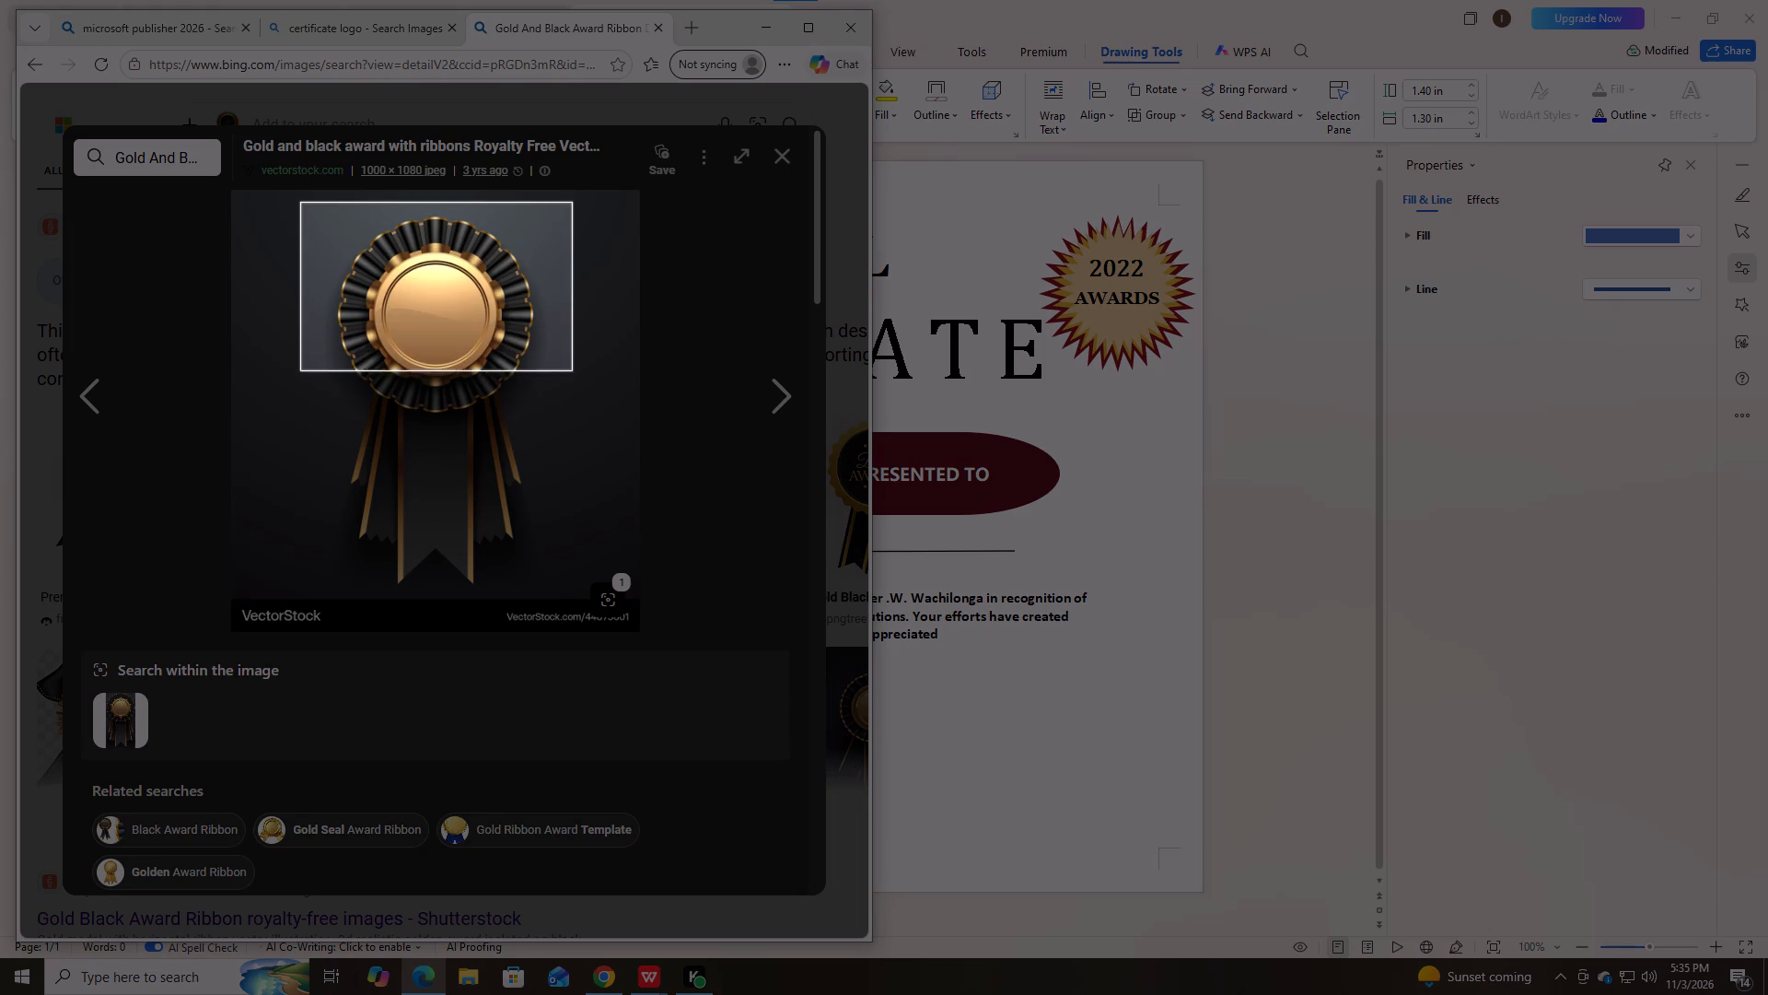
left_click_drag(572, 374, 601, 587)
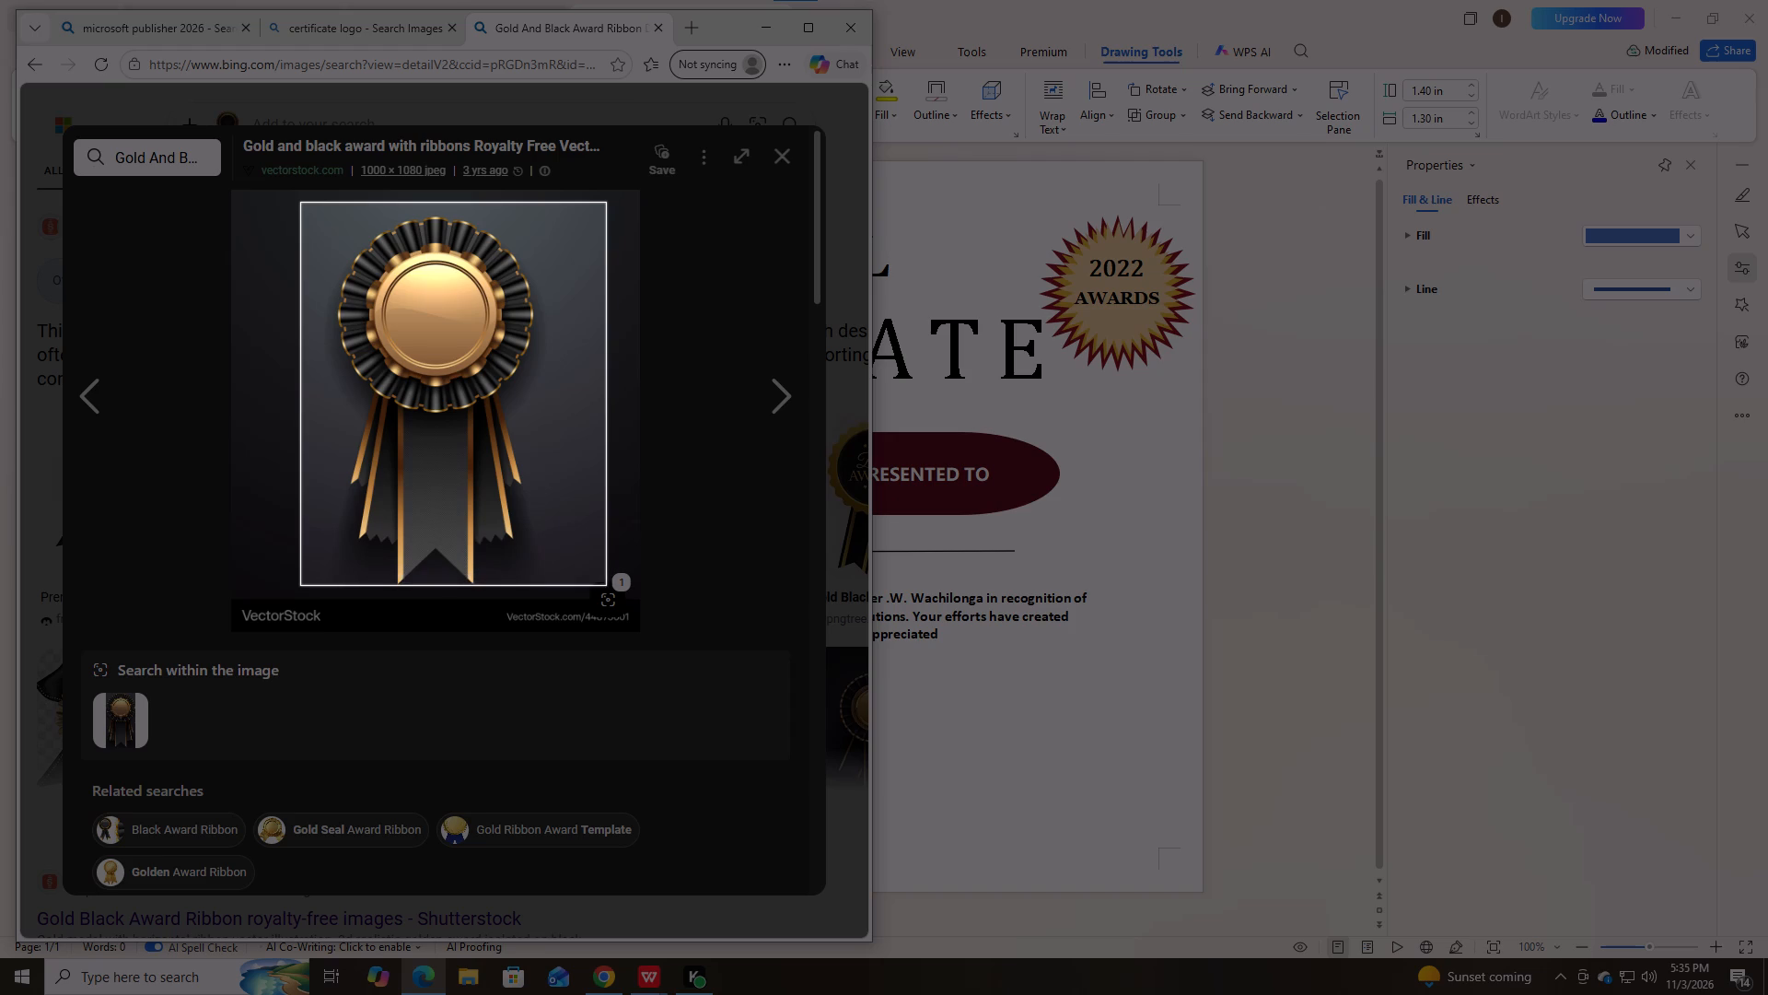
left_click_drag(601, 587, 583, 602)
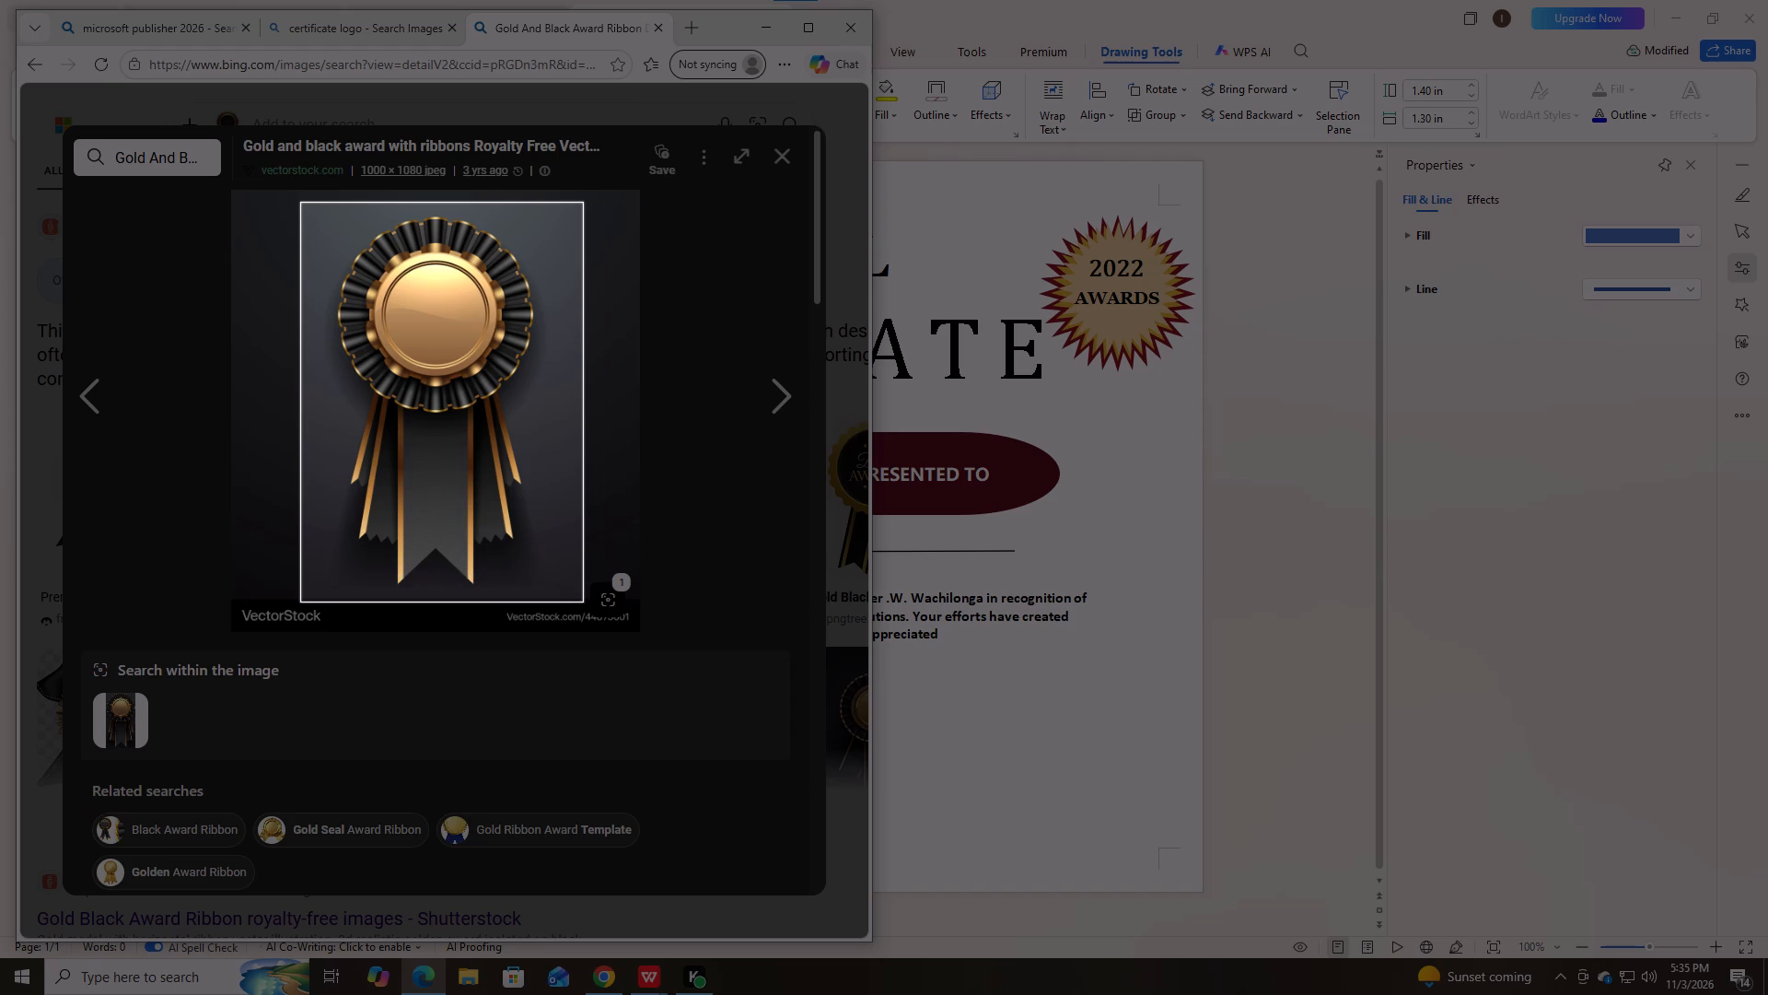
left_click_drag(583, 602, 567, 600)
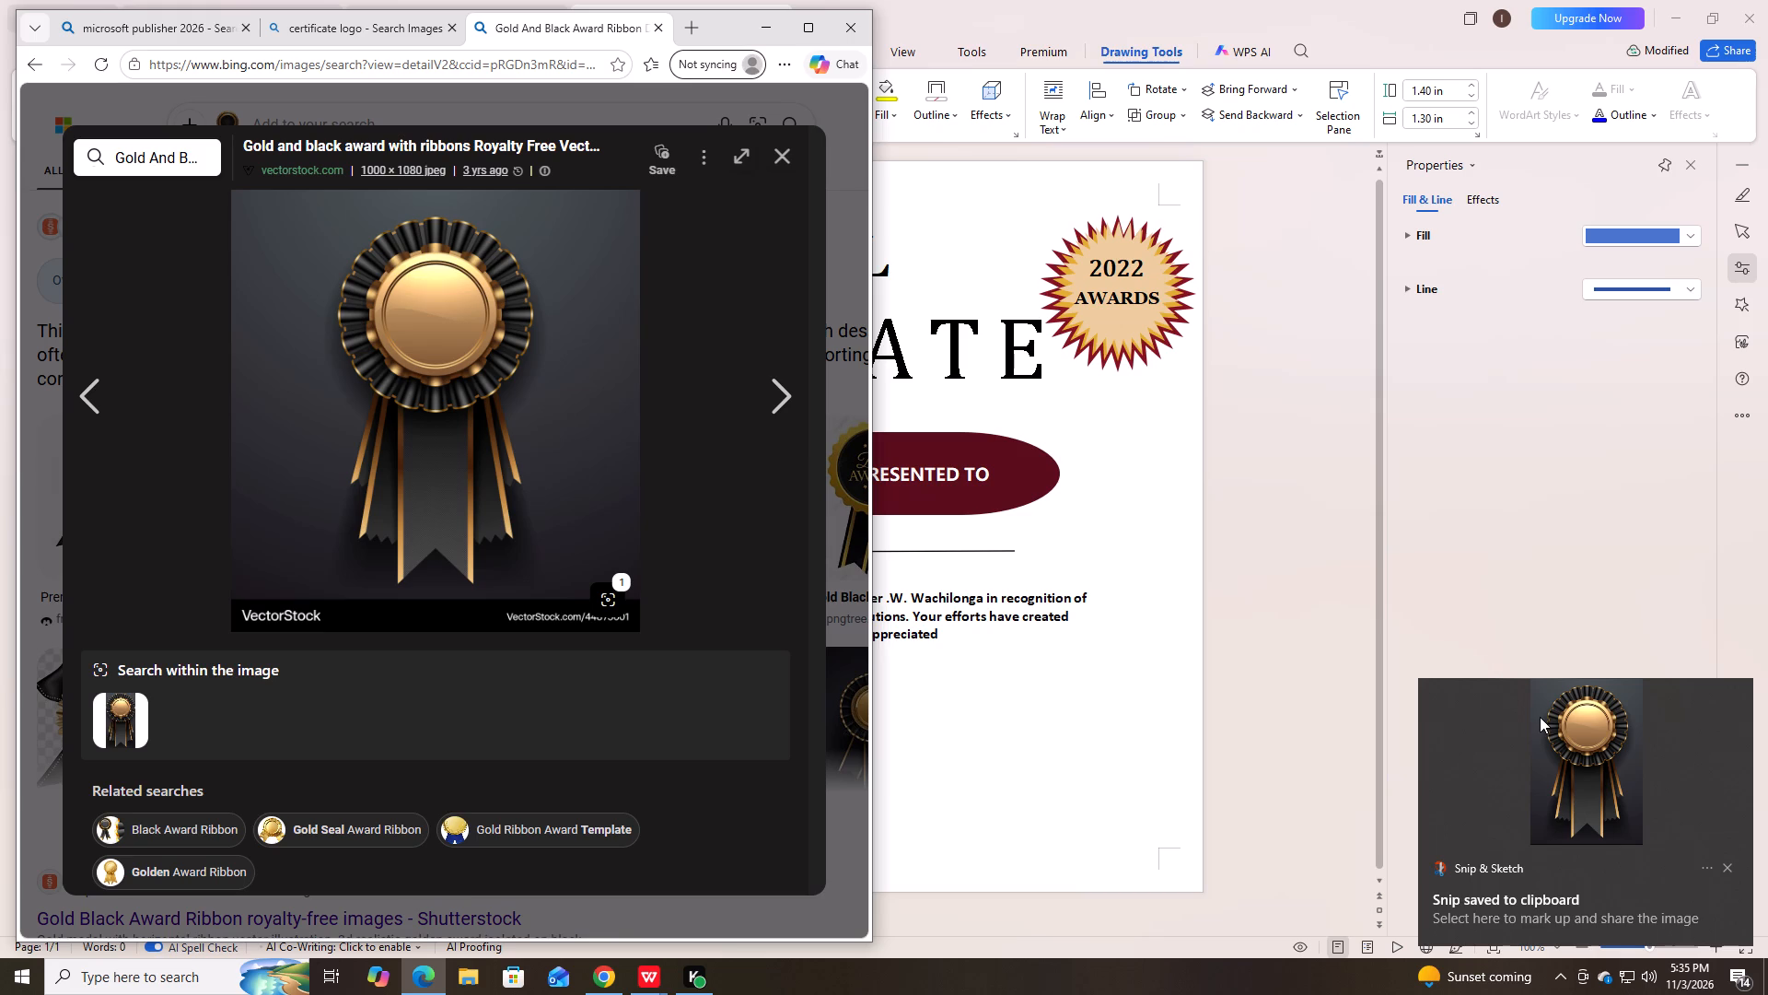
left_click(1537, 710)
right_click(1537, 710)
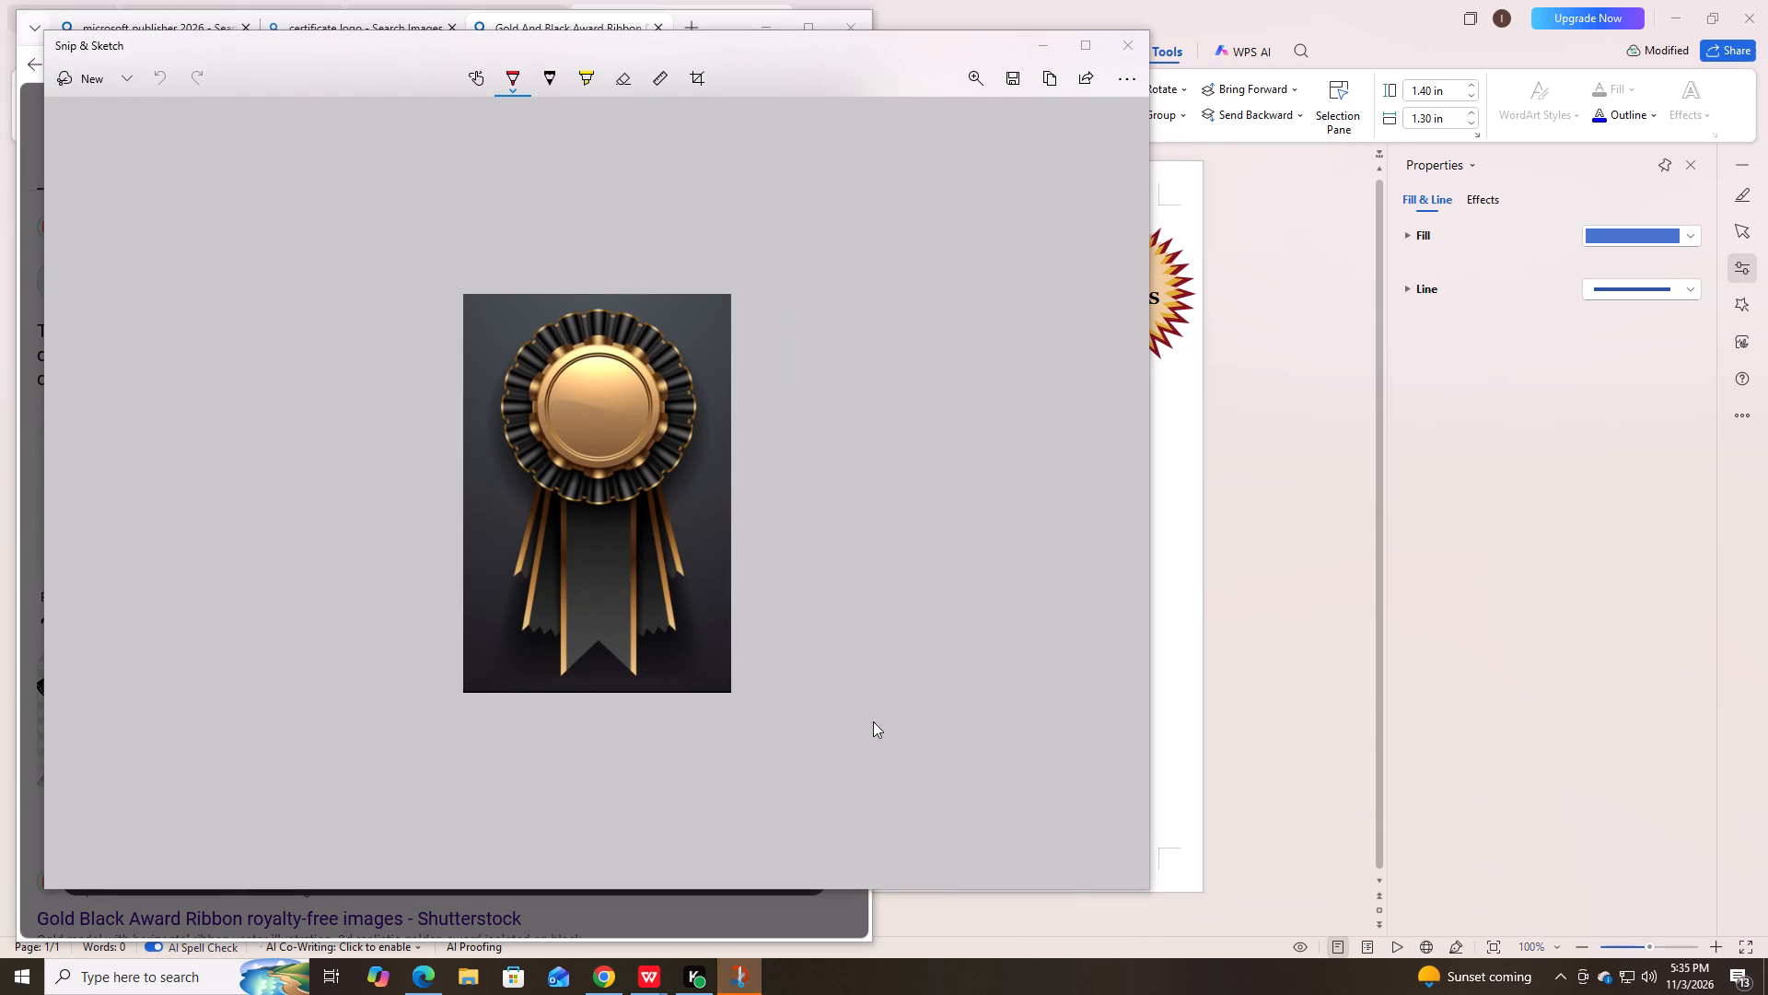
Copy the gold and black rosette snip and paste it into the certificate document in WPS Office.
right_click(575, 613)
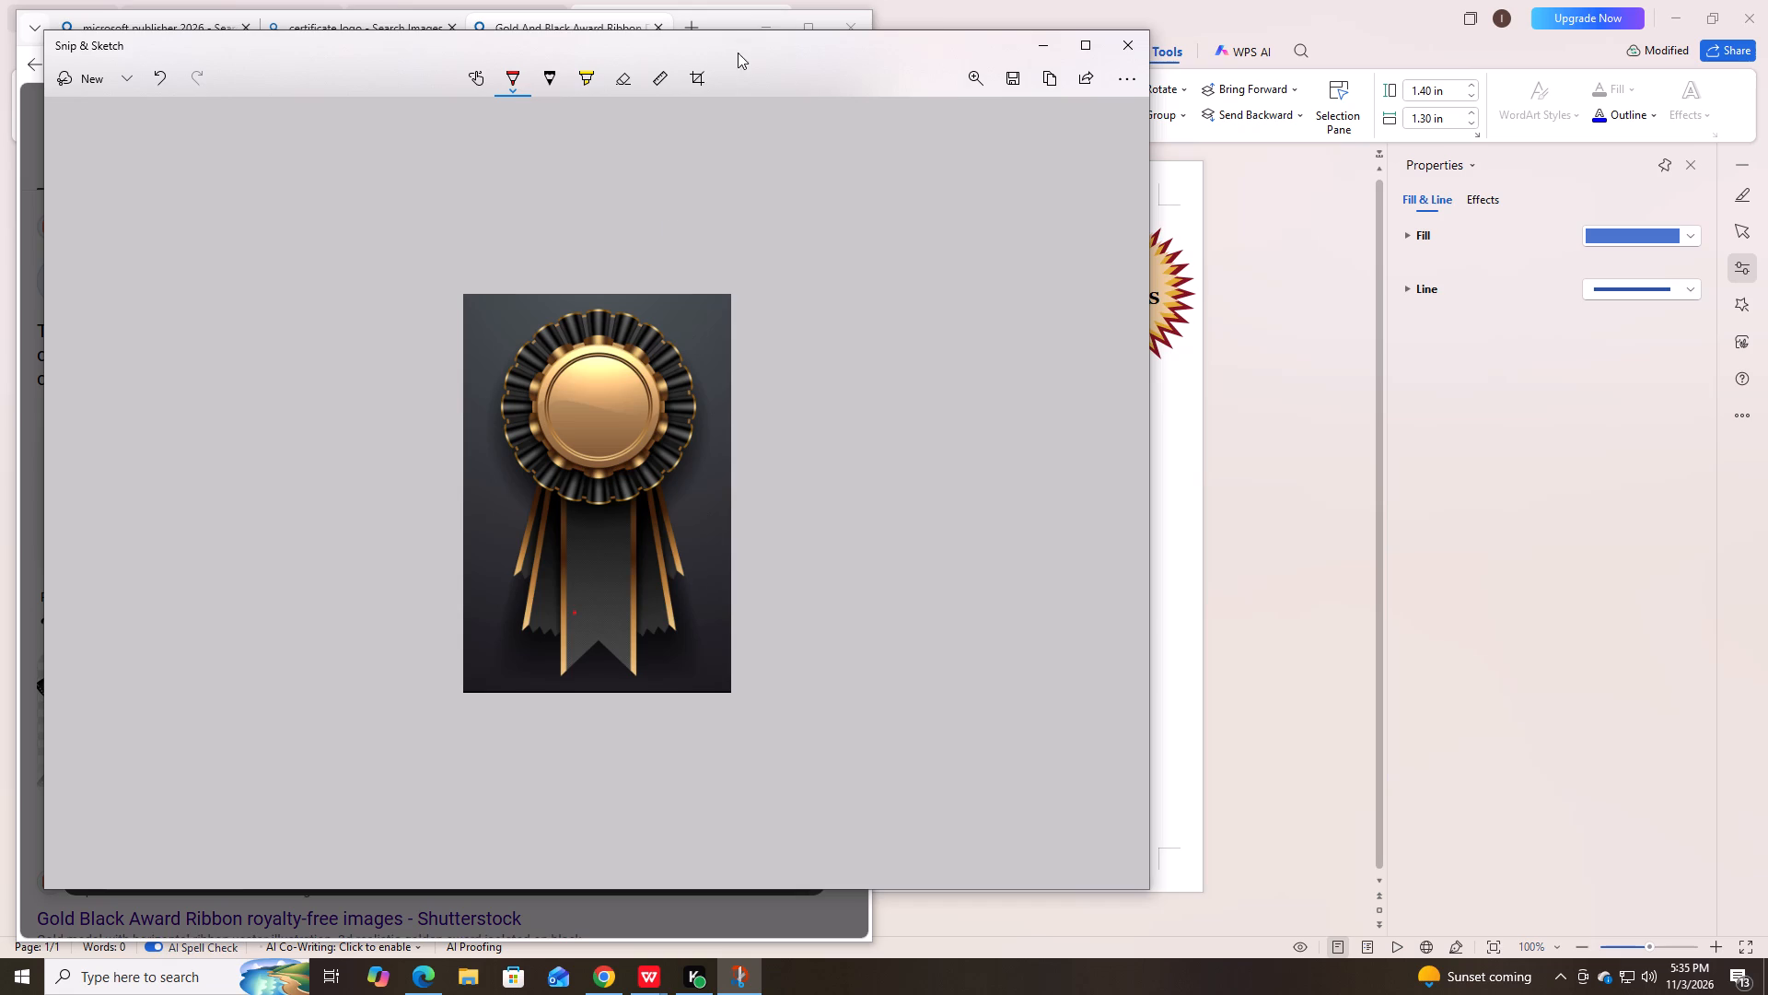
left_click(1047, 82)
left_click(1052, 43)
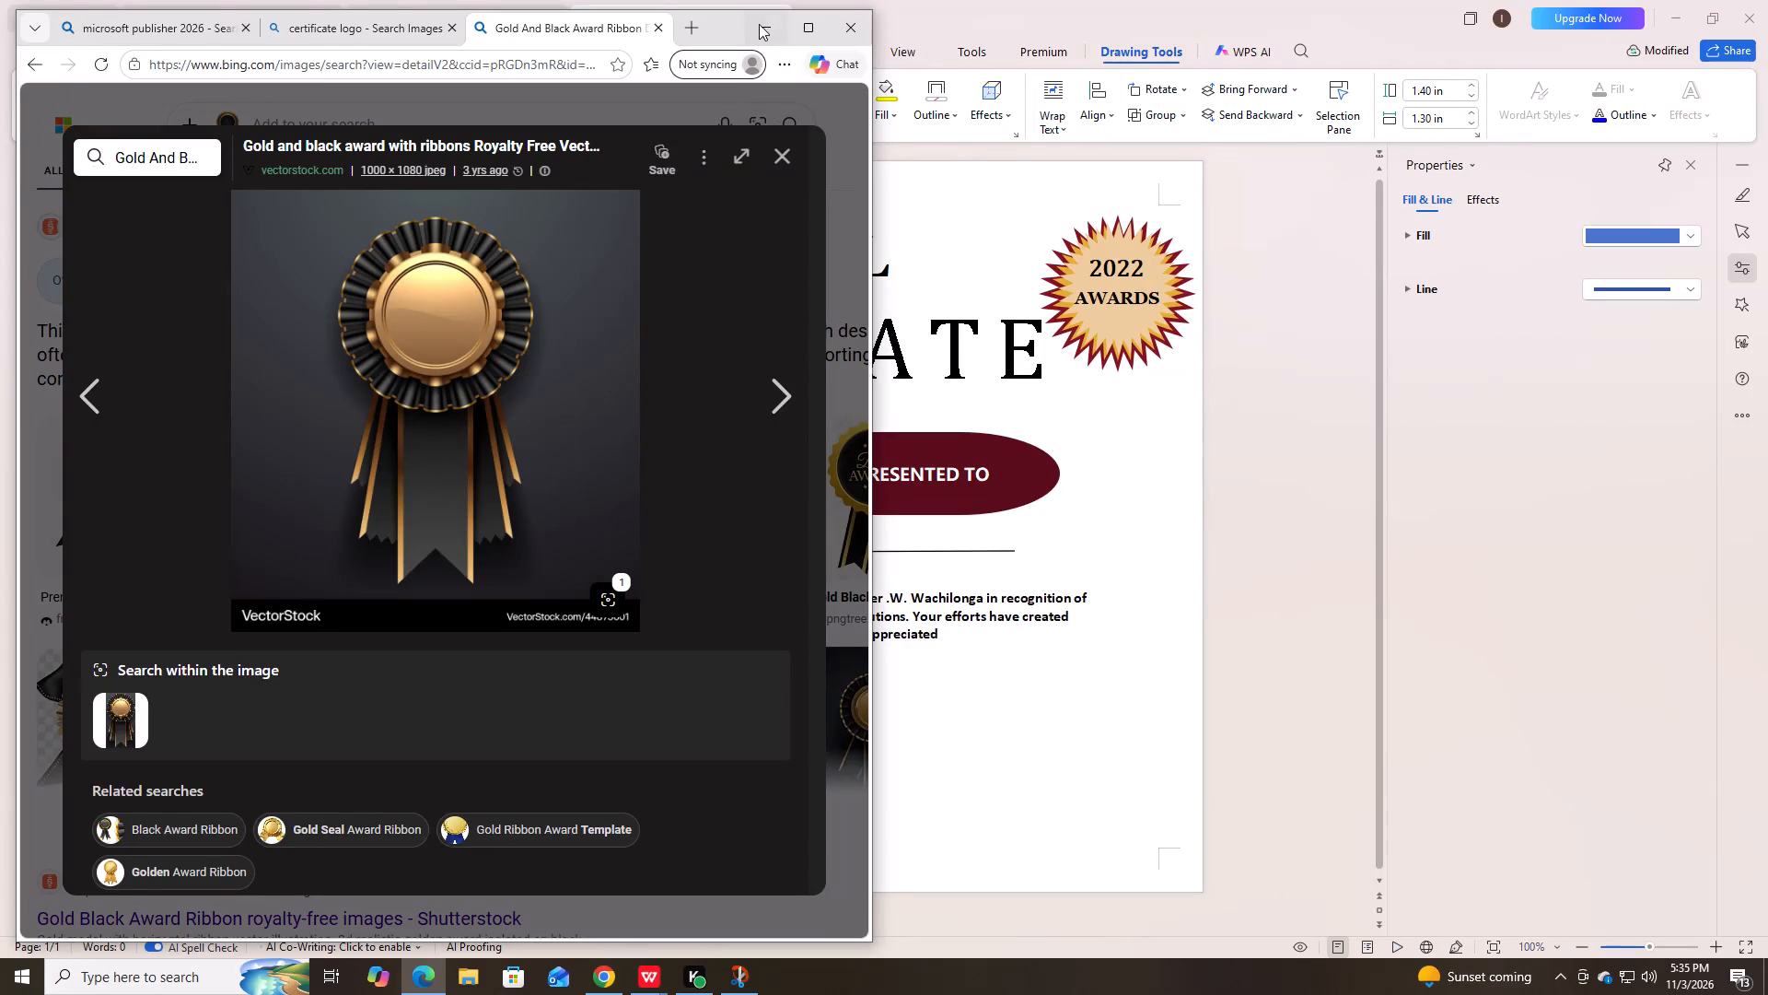
left_click(770, 33)
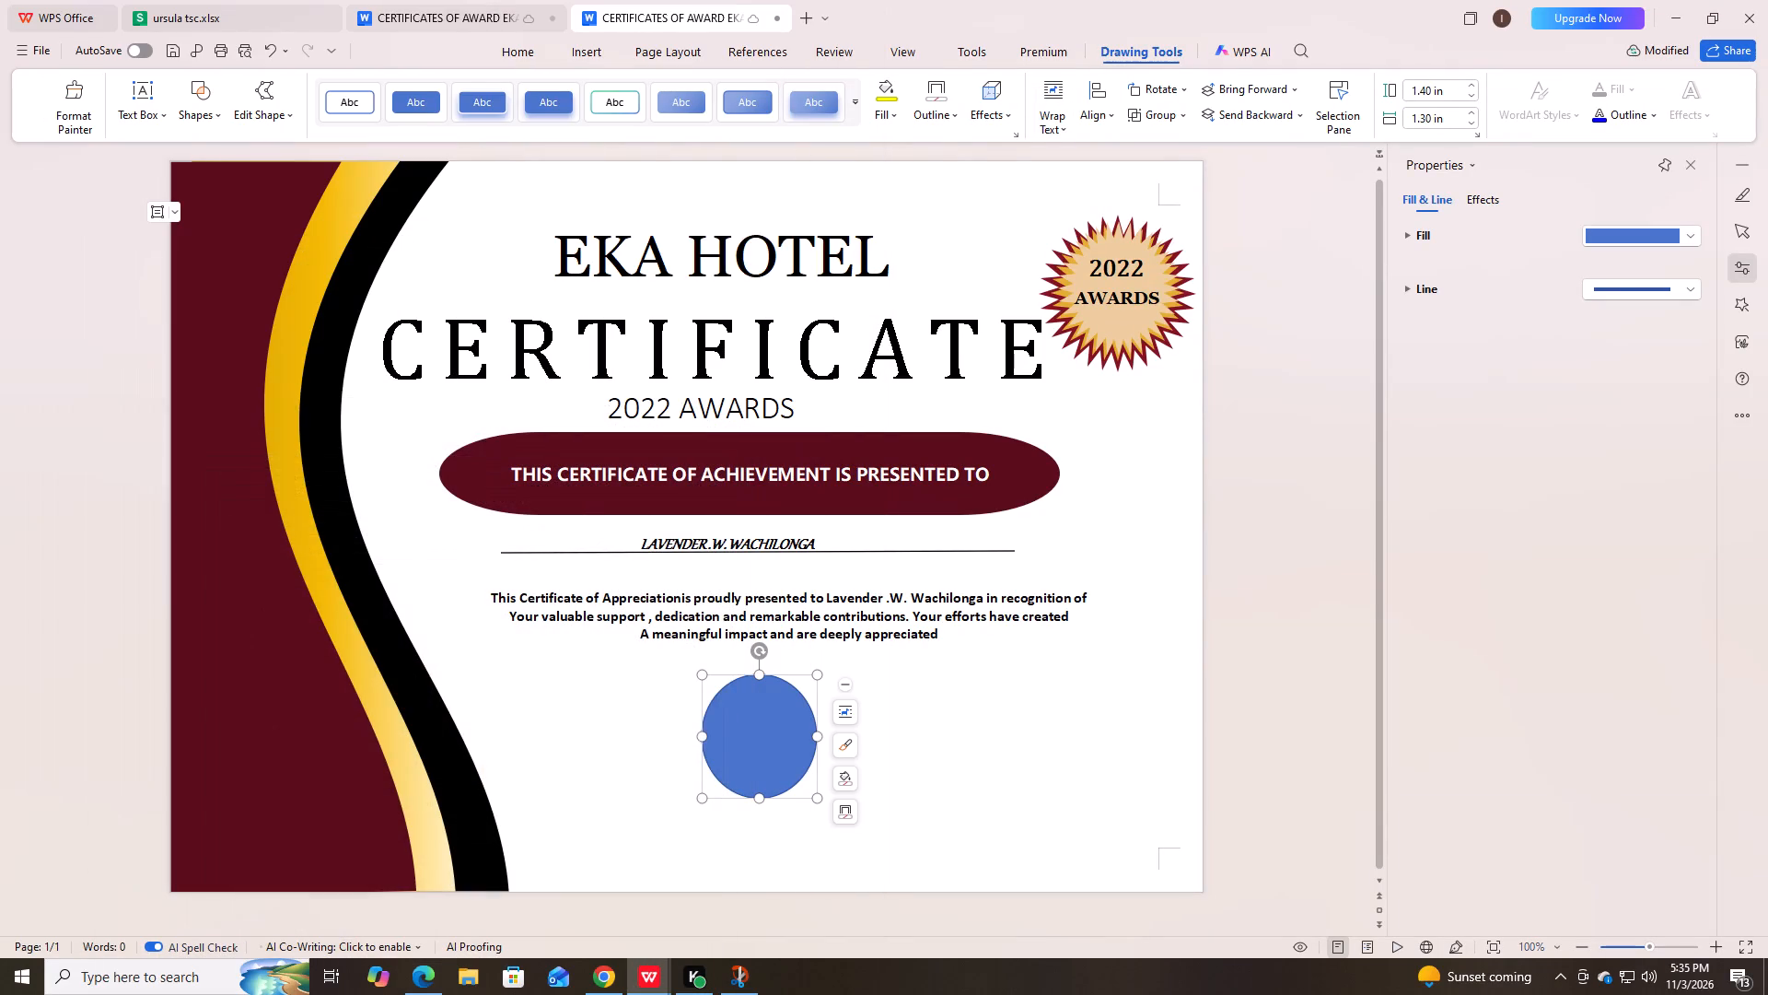
left_click(913, 707)
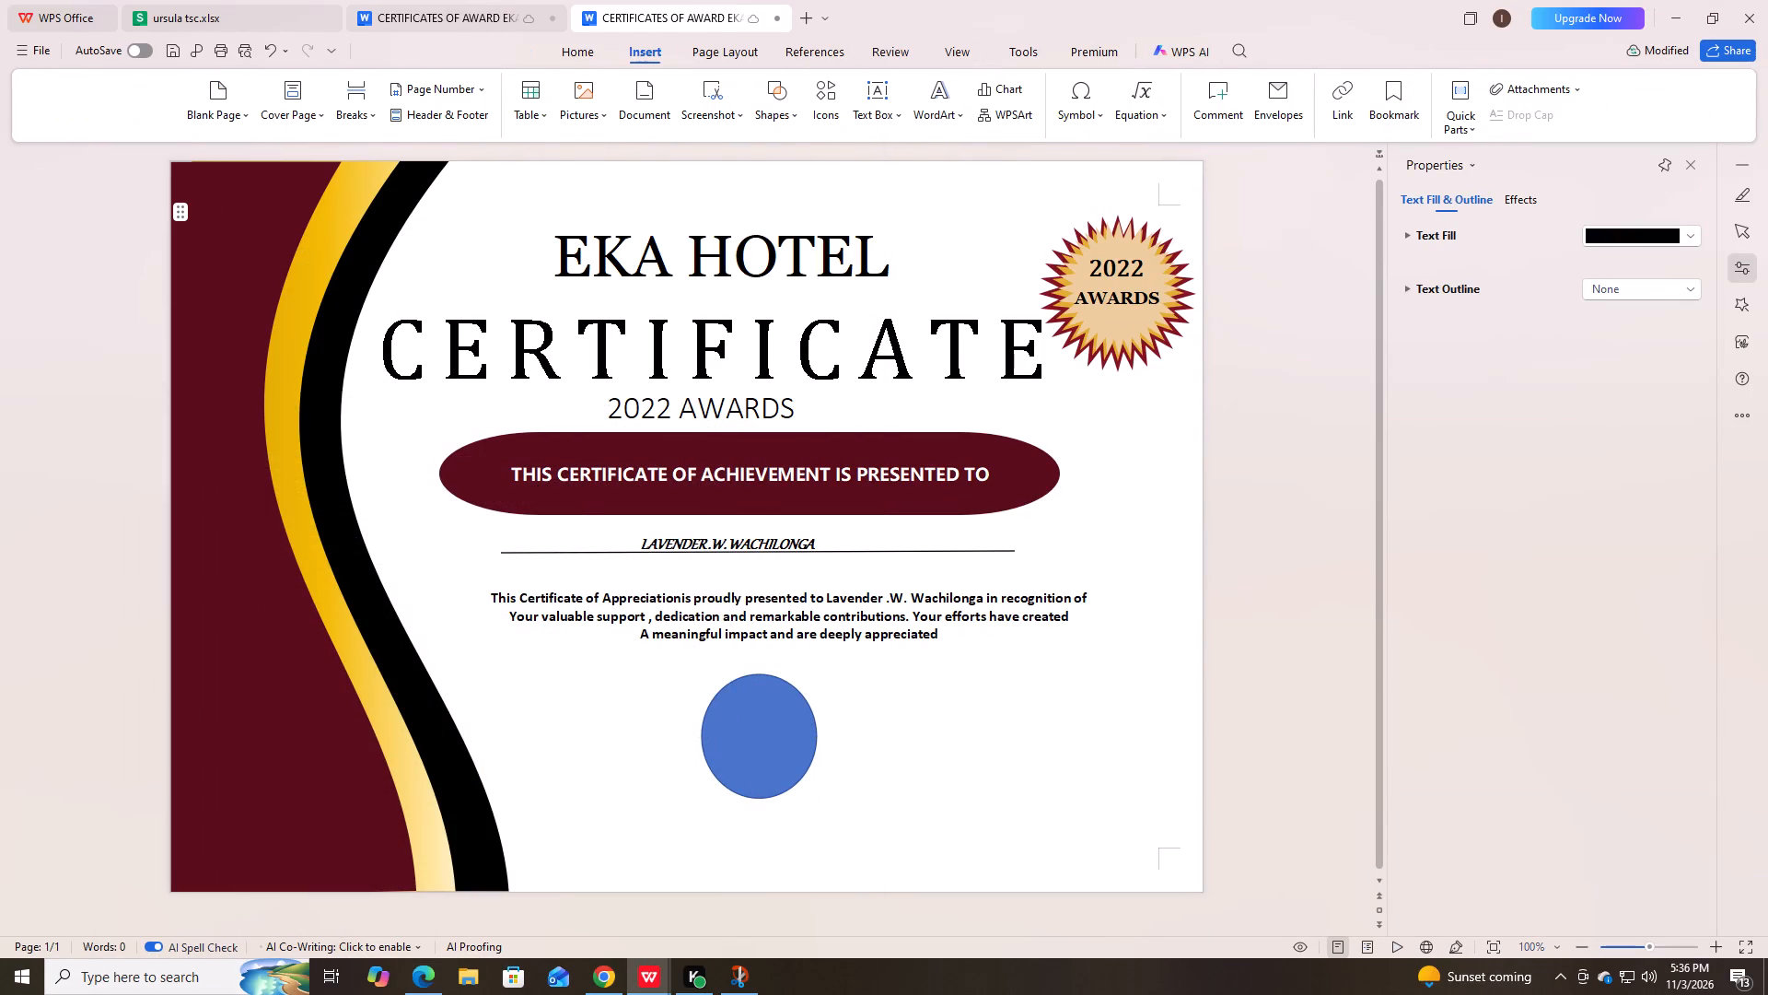
left_click(913, 707)
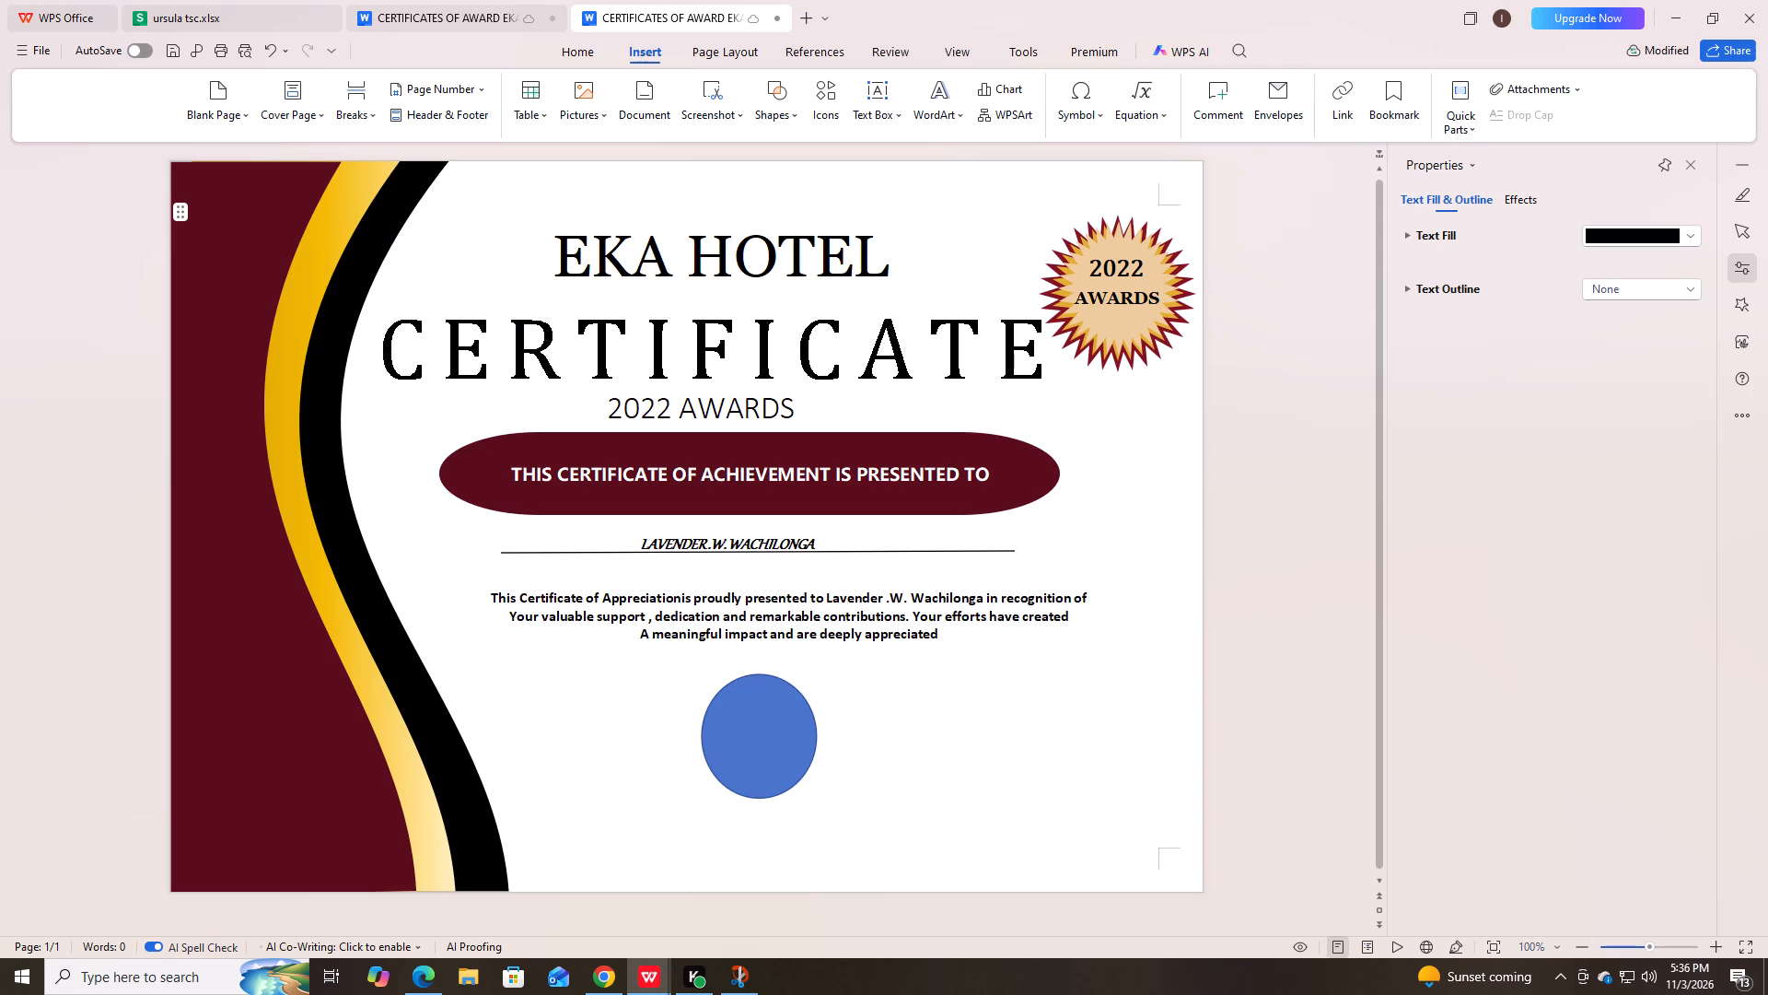
key("ctrl+v")
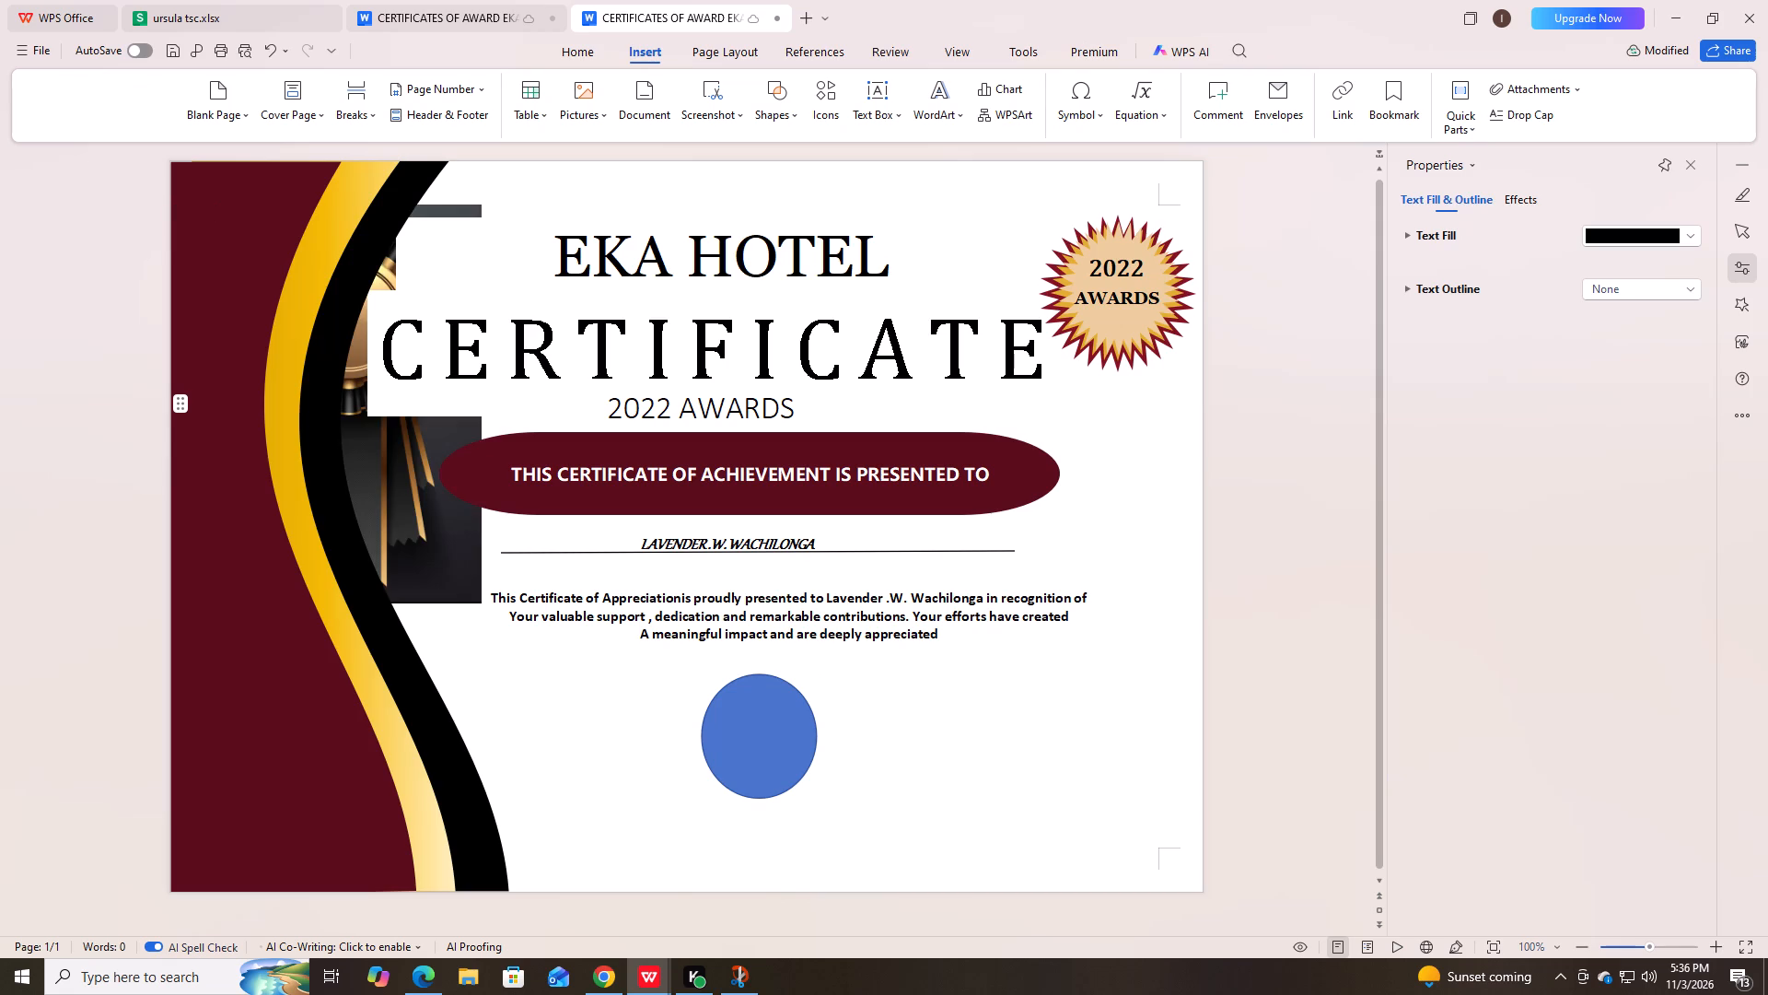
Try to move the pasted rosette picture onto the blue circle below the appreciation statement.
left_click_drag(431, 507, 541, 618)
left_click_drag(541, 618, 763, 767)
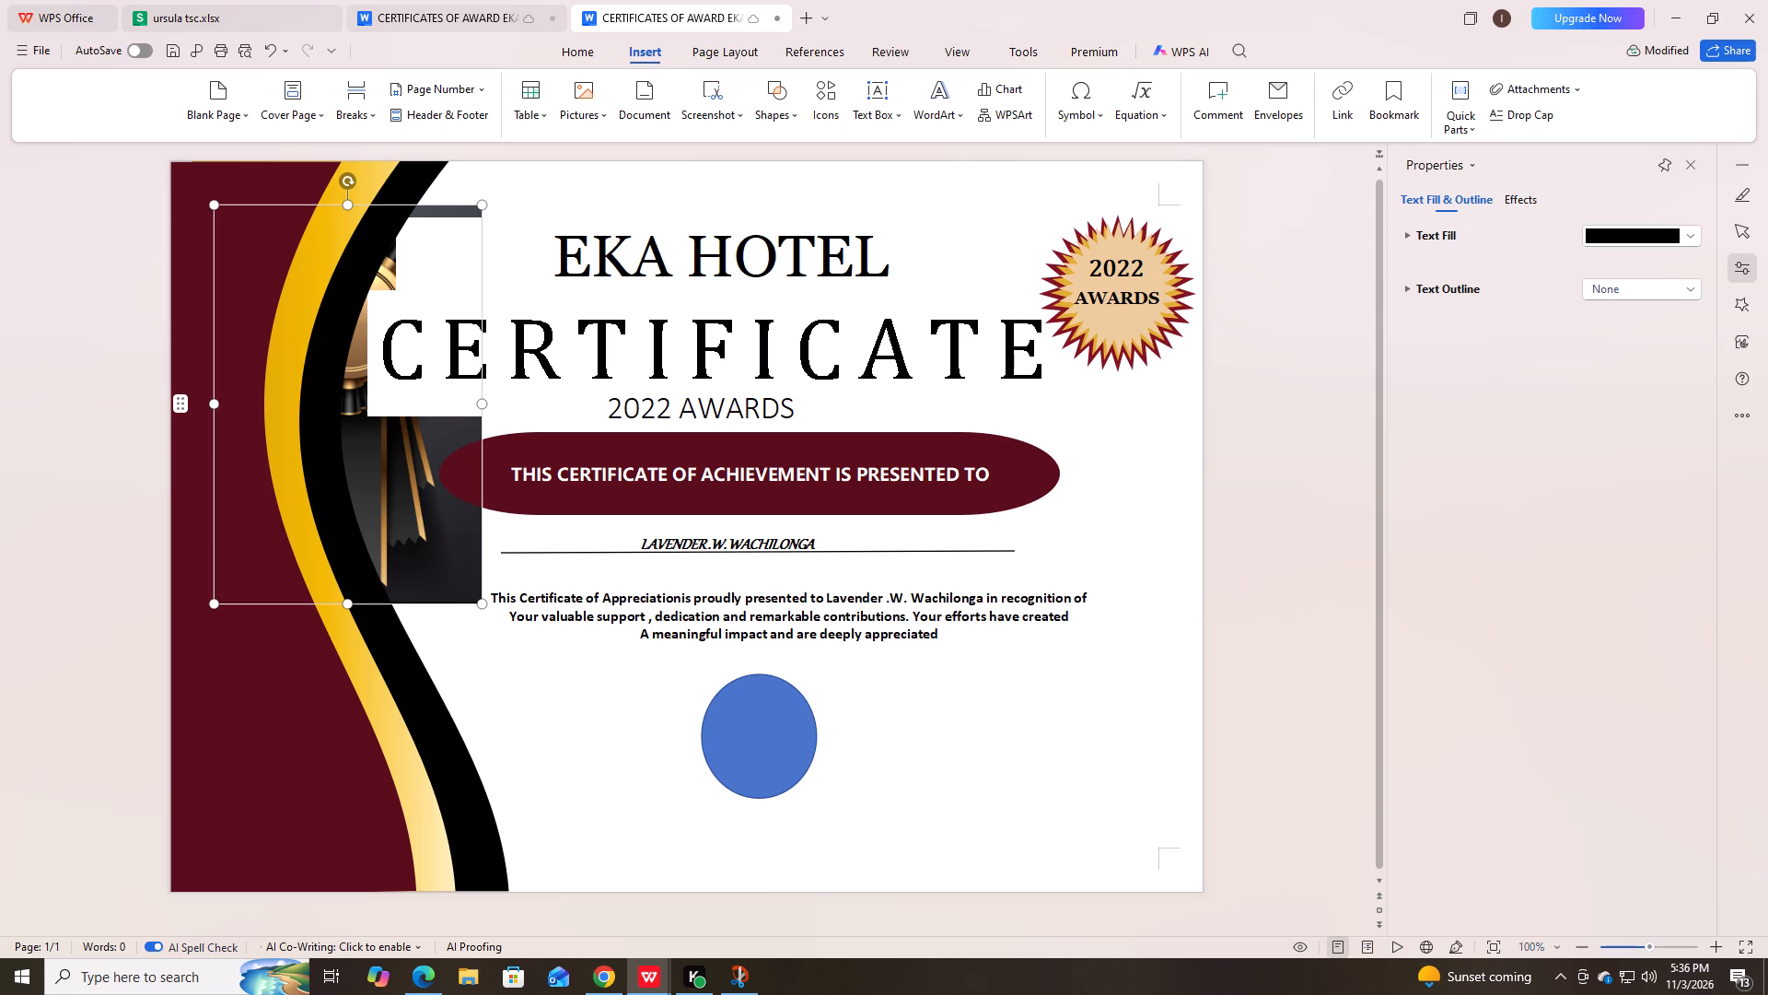
Delete the blue circle below the appreciation statement.
left_click(771, 761)
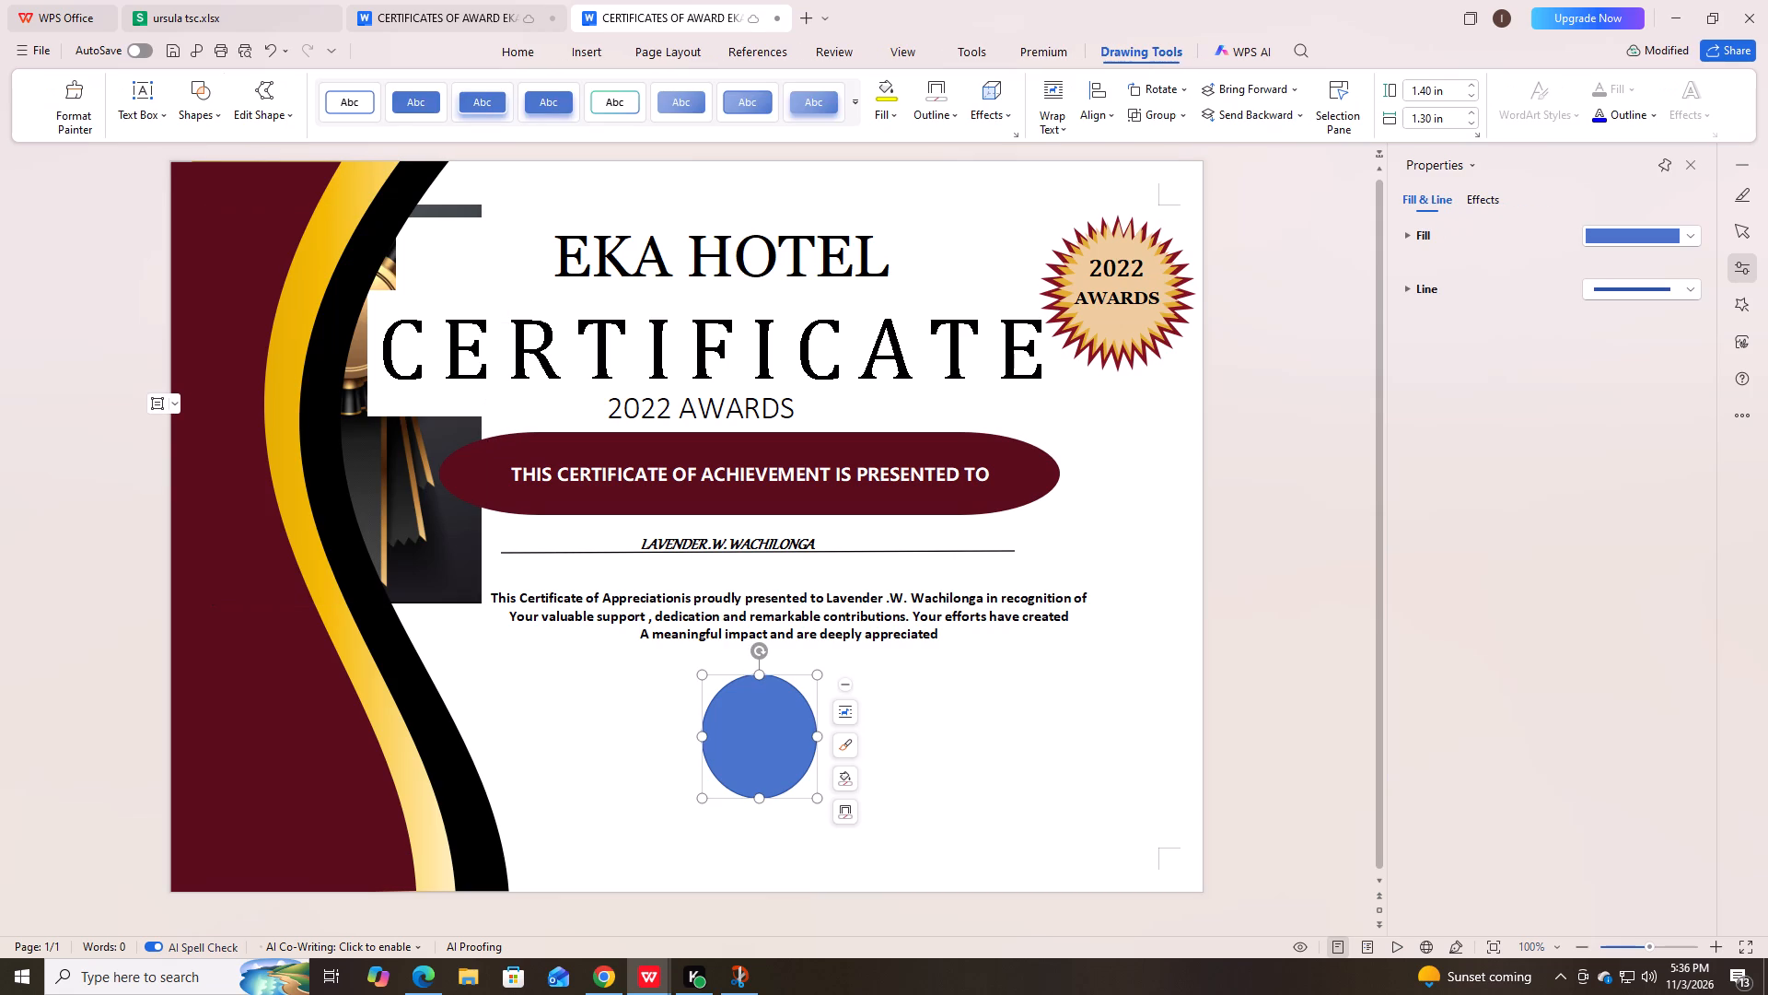
key("Delete")
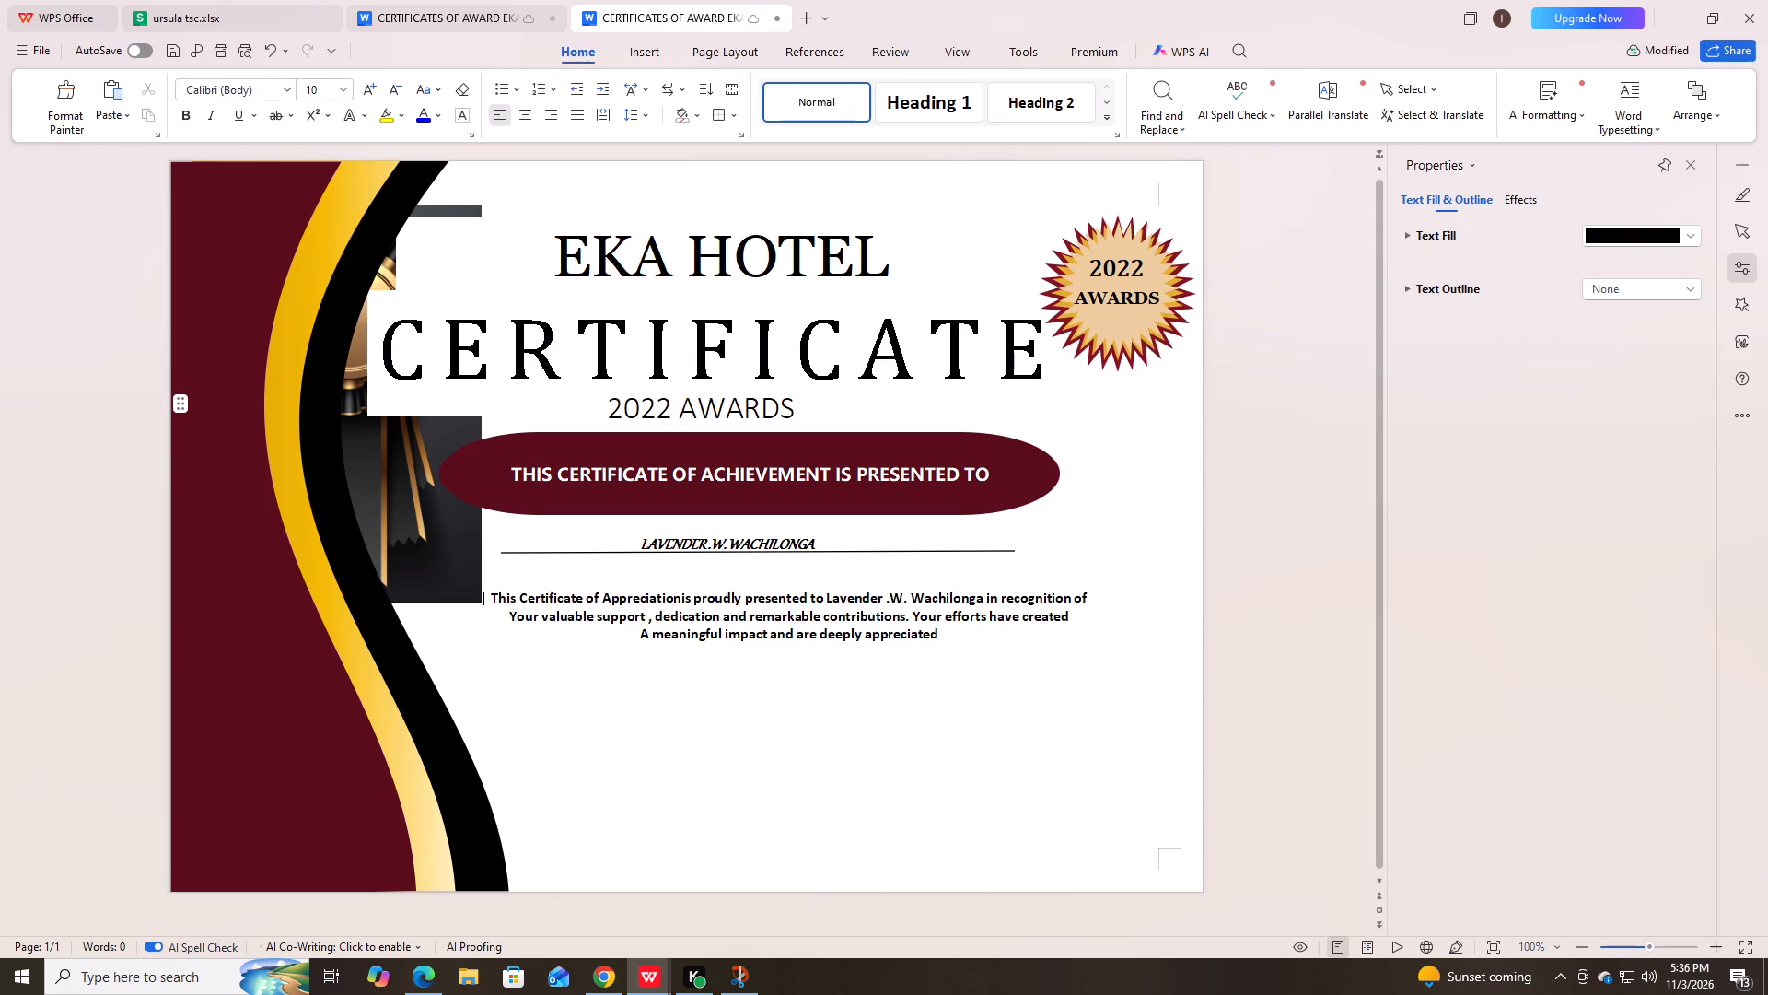
Move the rosette picture from behind the certificate title to just below the second line of the appreciation statement.
left_click(447, 512)
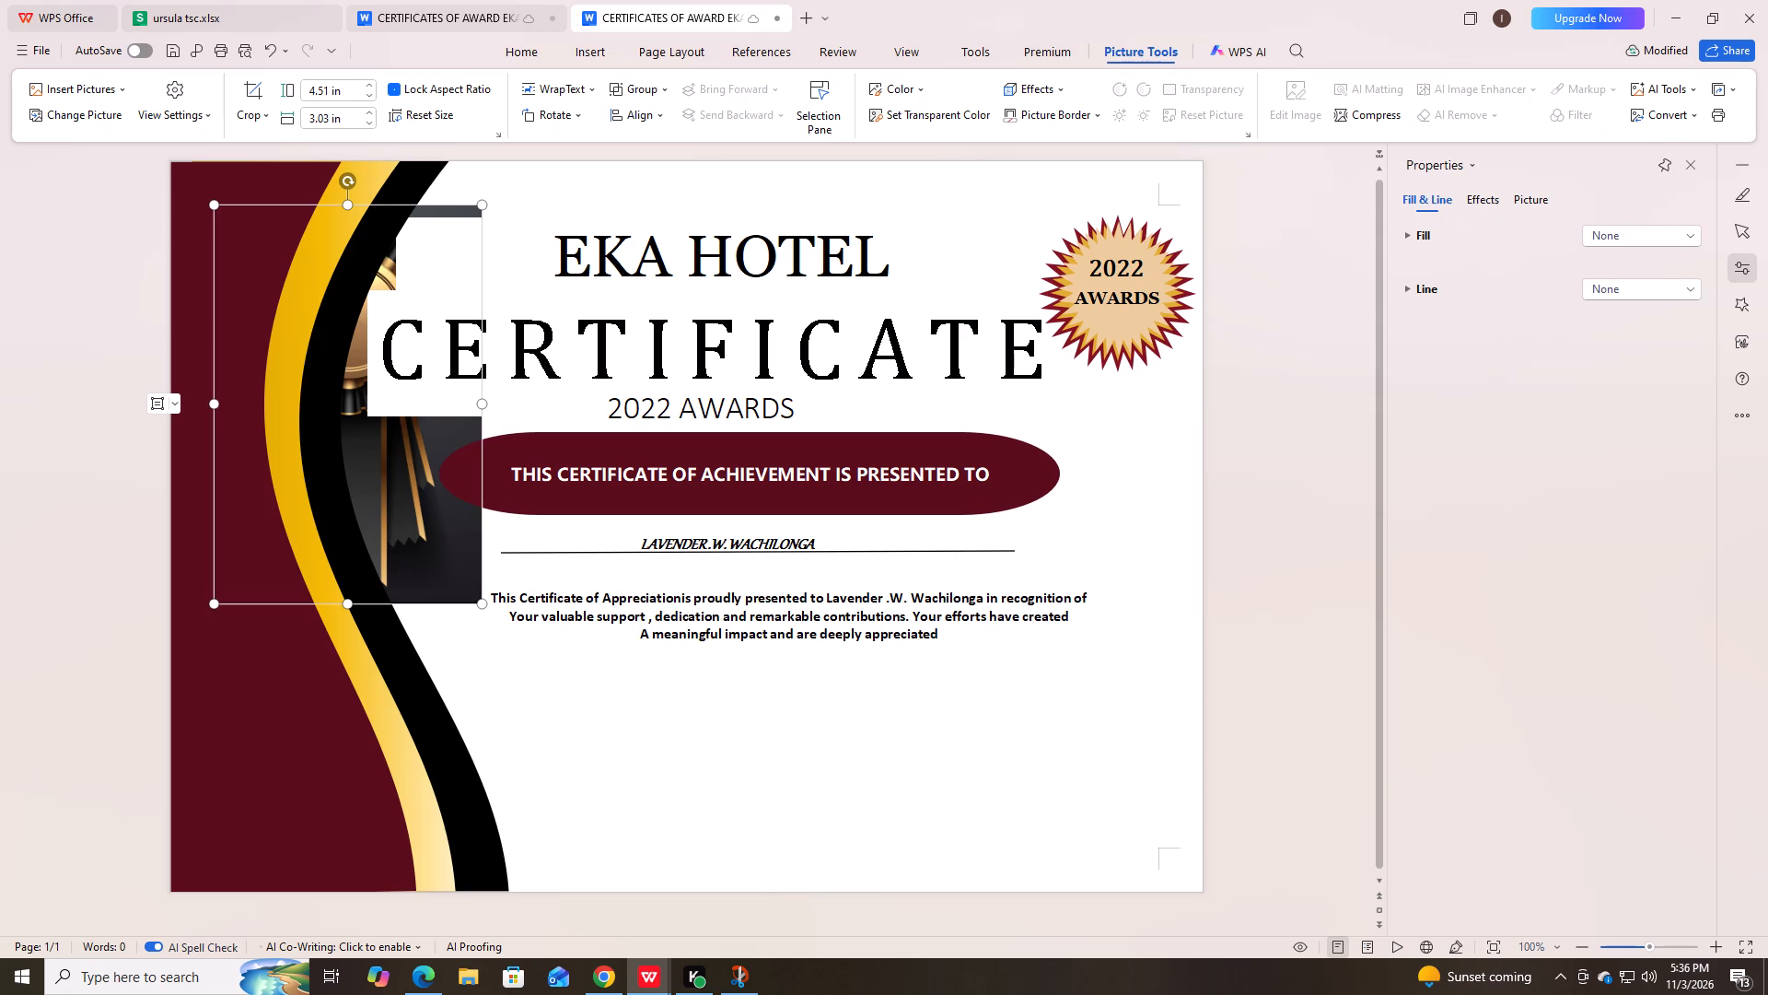
left_click_drag(447, 512, 489, 634)
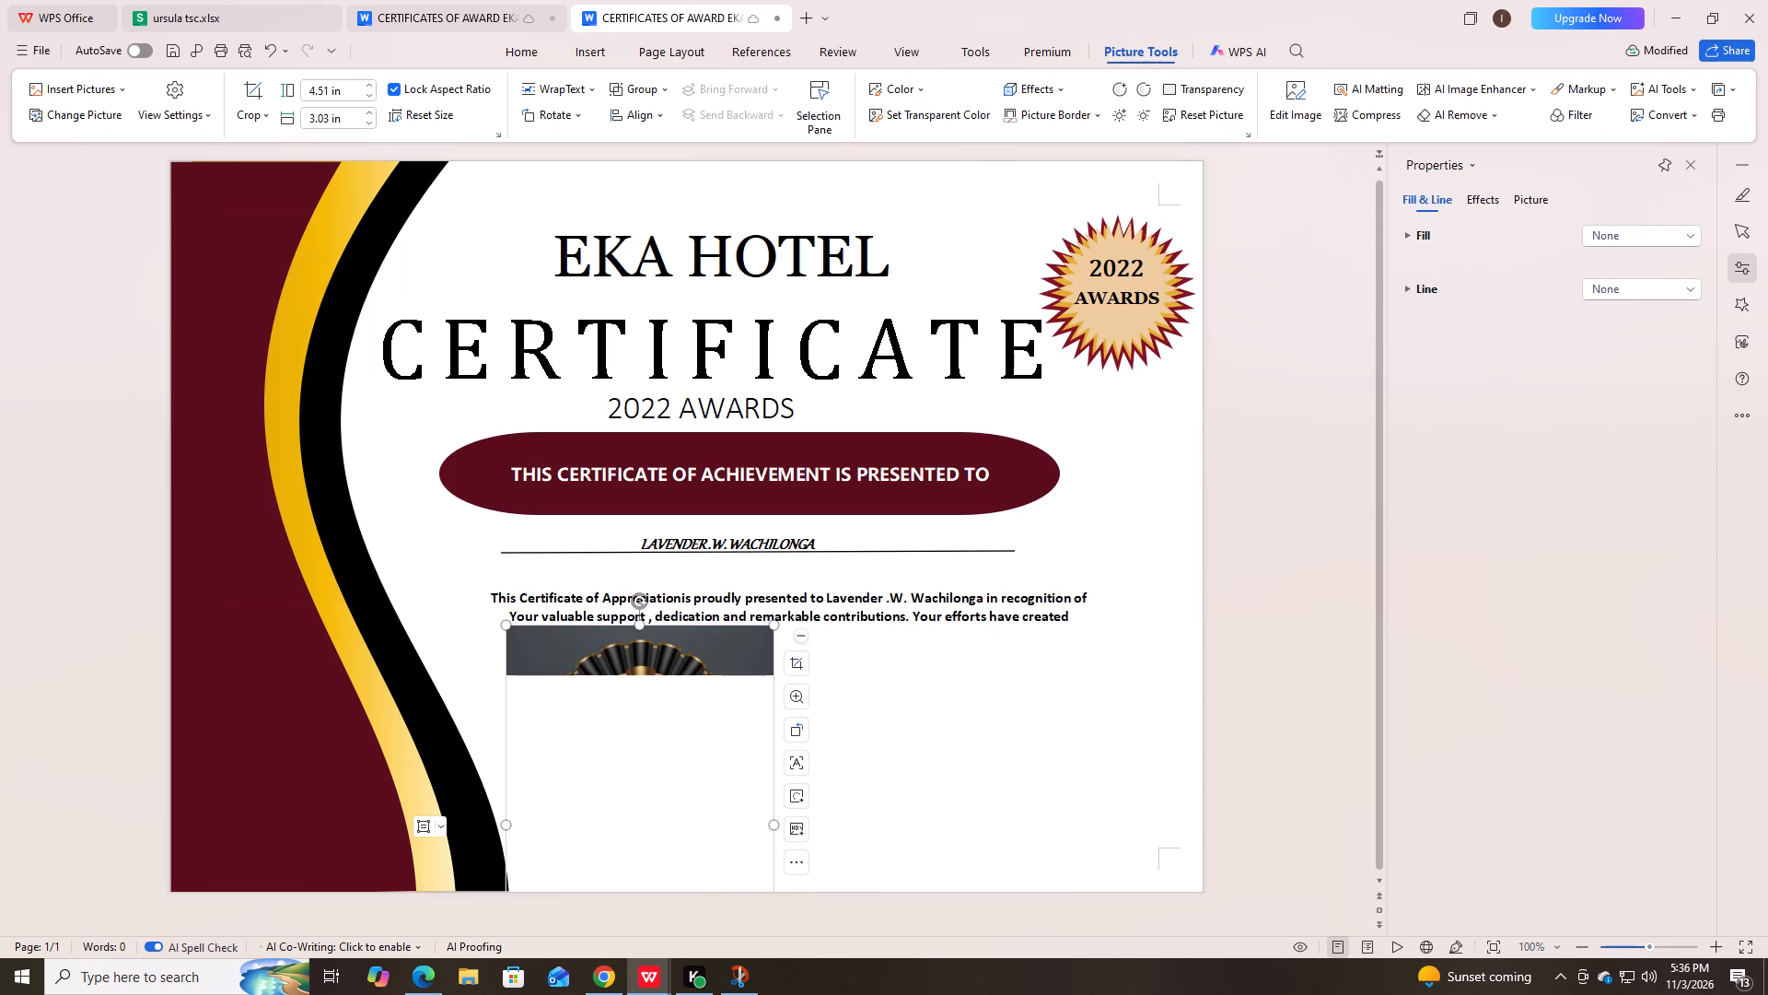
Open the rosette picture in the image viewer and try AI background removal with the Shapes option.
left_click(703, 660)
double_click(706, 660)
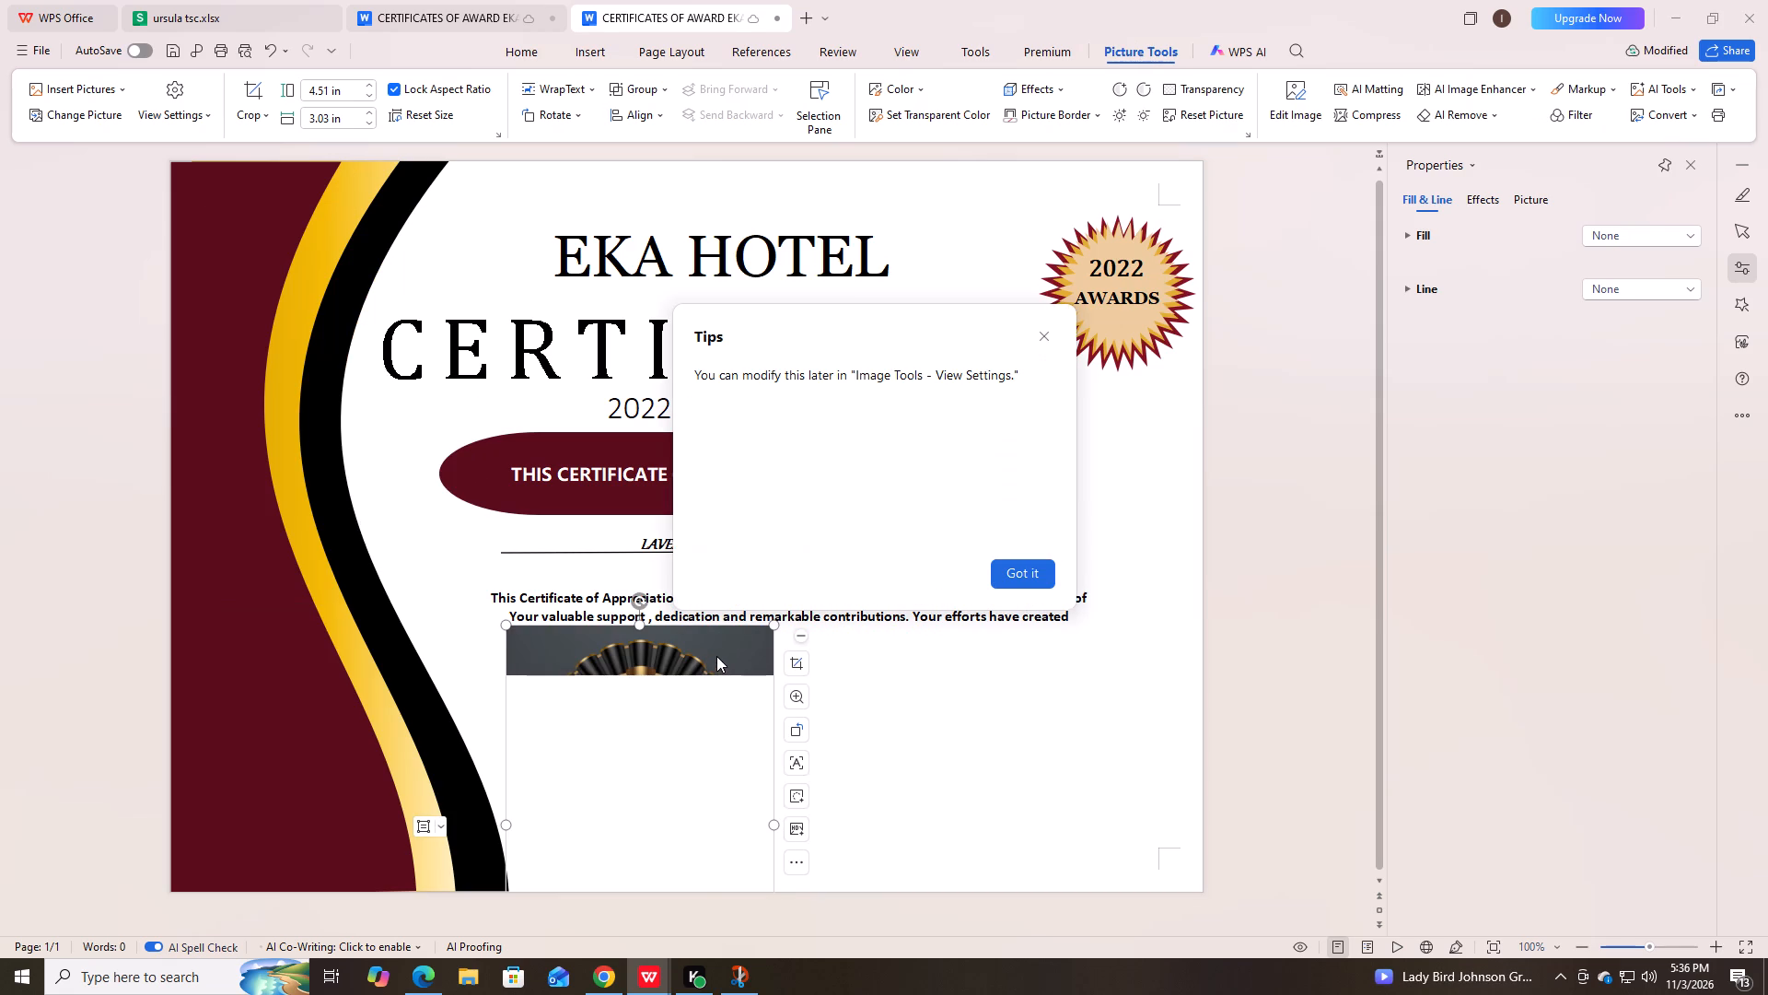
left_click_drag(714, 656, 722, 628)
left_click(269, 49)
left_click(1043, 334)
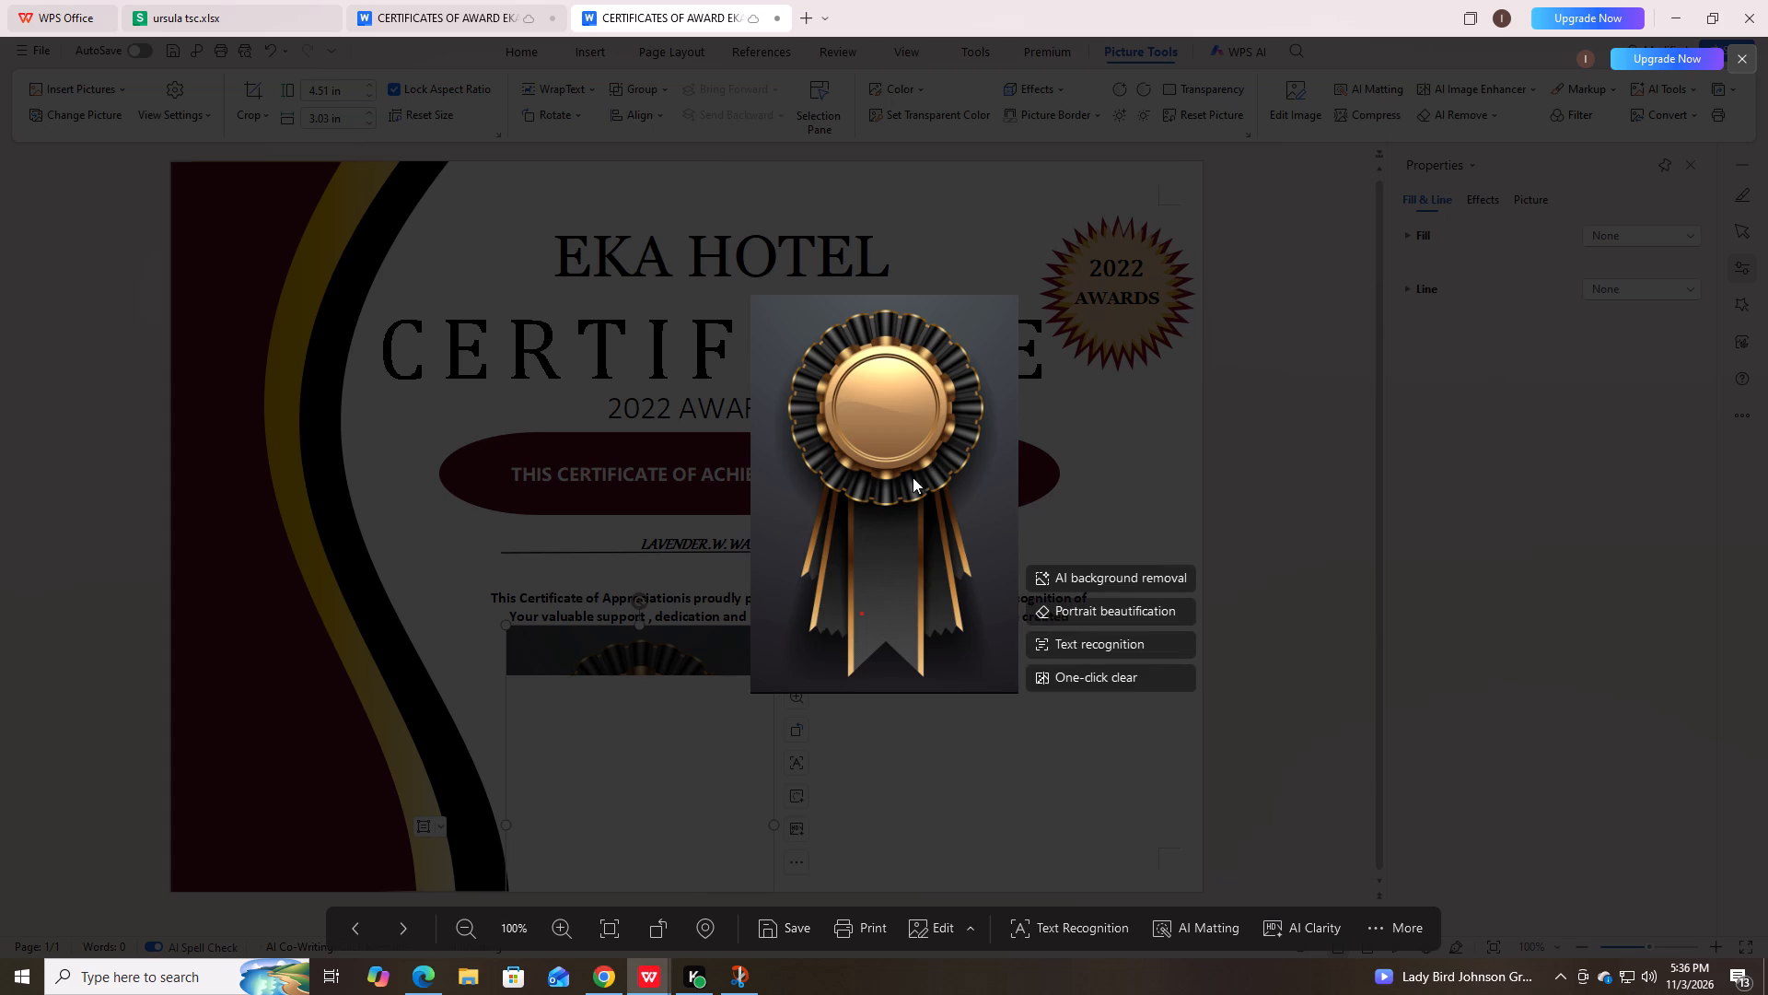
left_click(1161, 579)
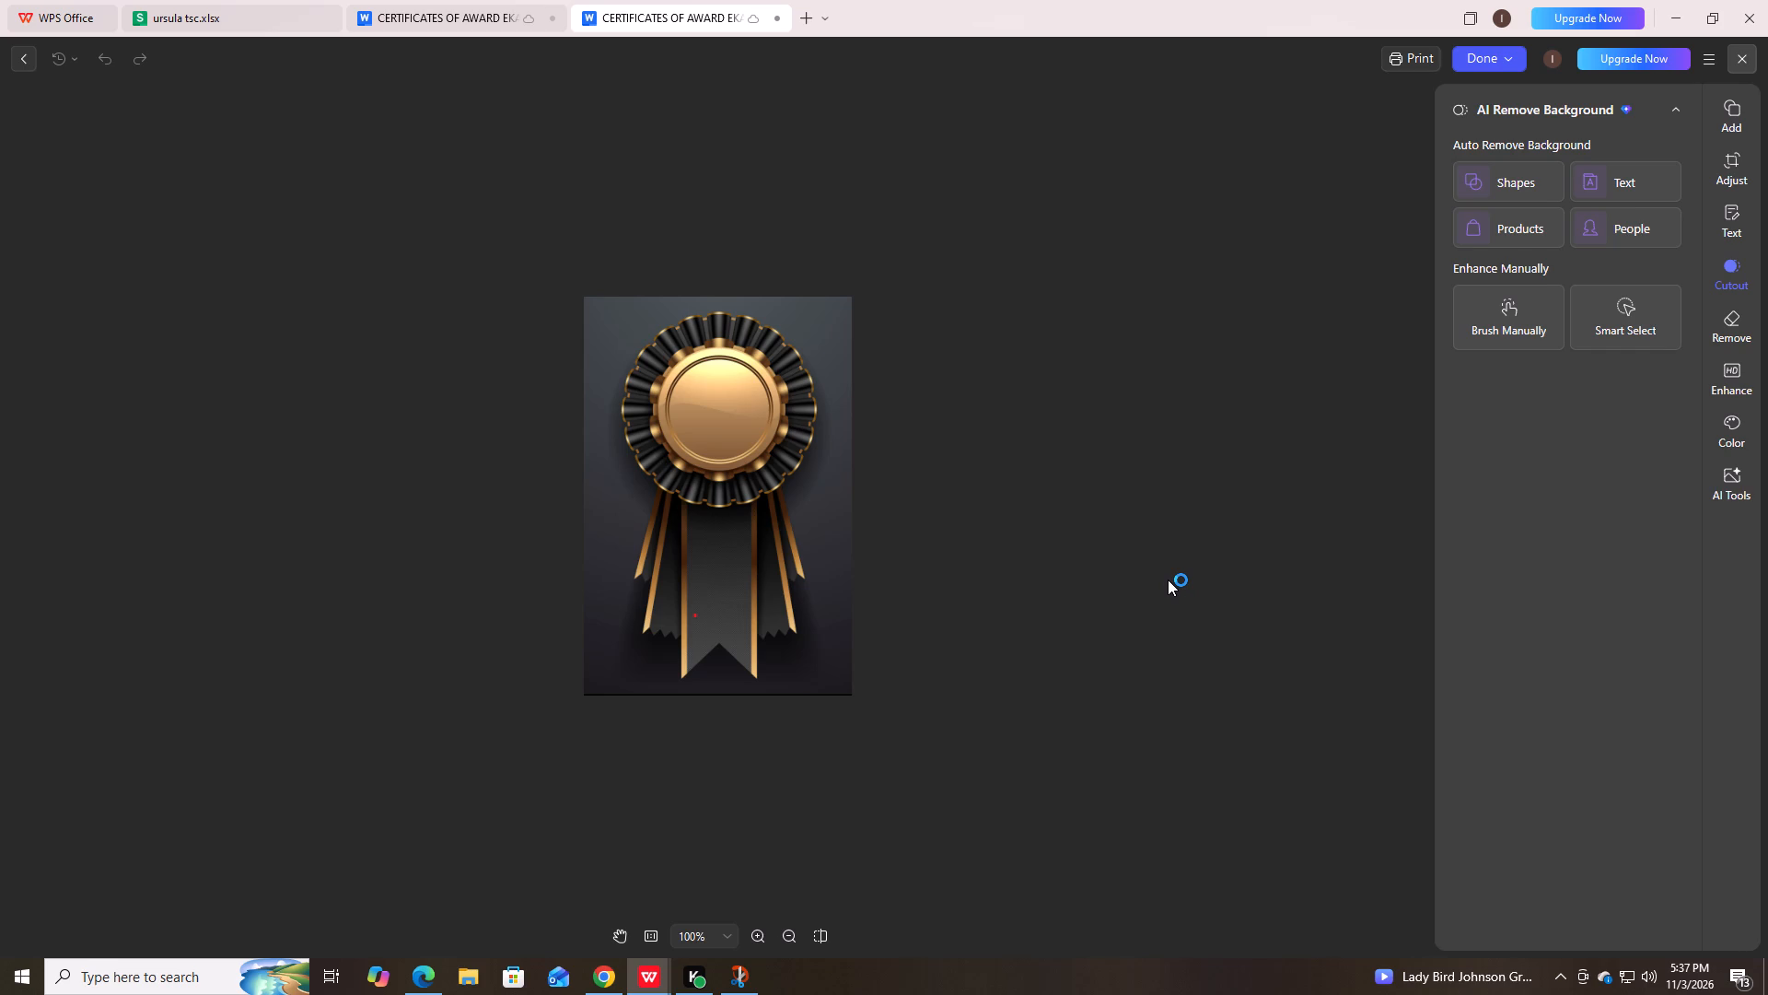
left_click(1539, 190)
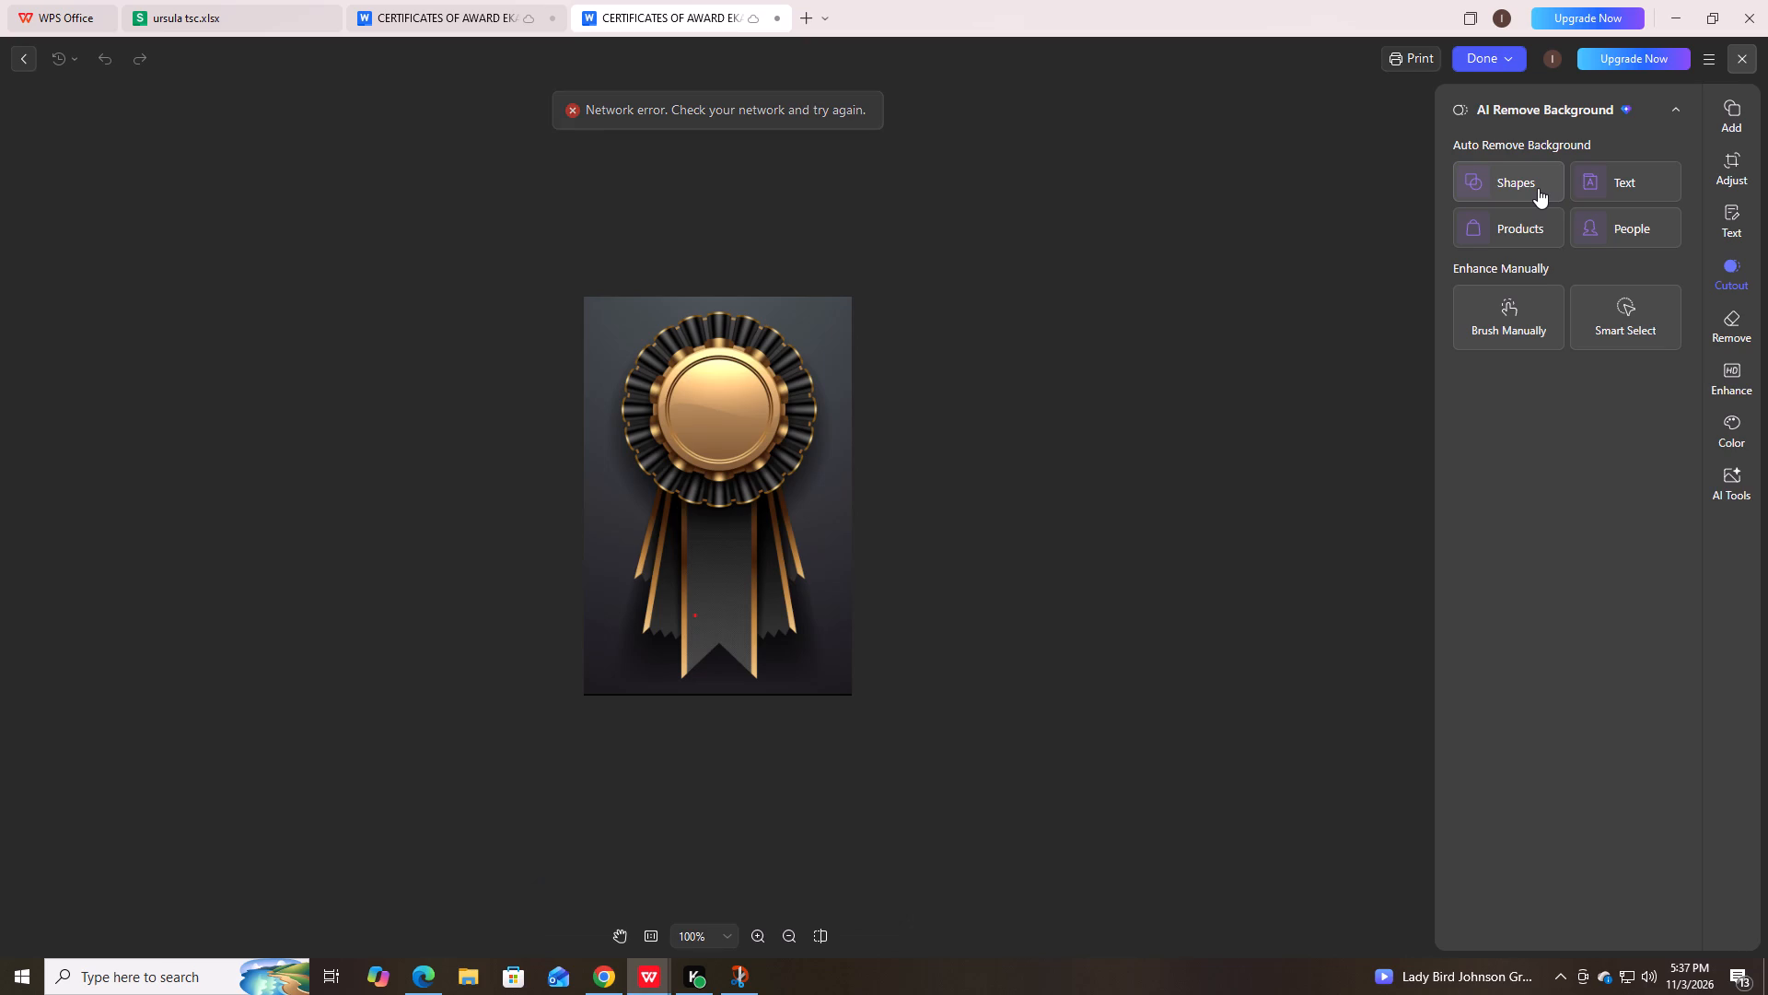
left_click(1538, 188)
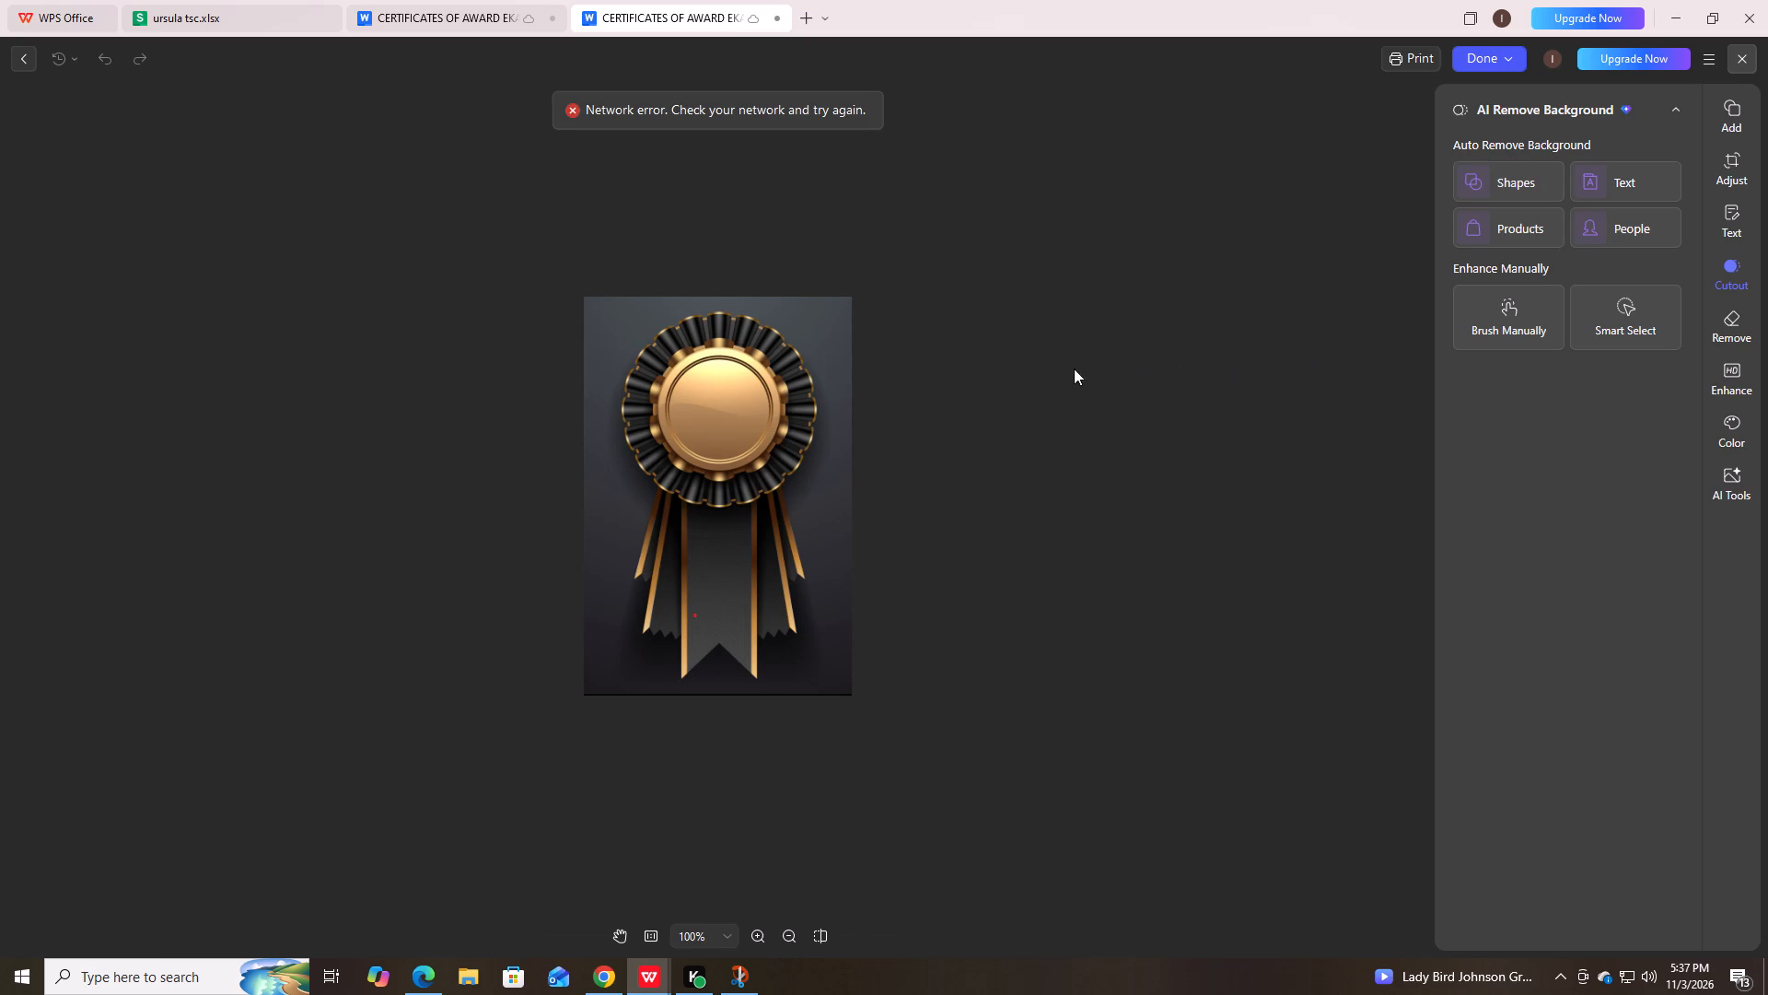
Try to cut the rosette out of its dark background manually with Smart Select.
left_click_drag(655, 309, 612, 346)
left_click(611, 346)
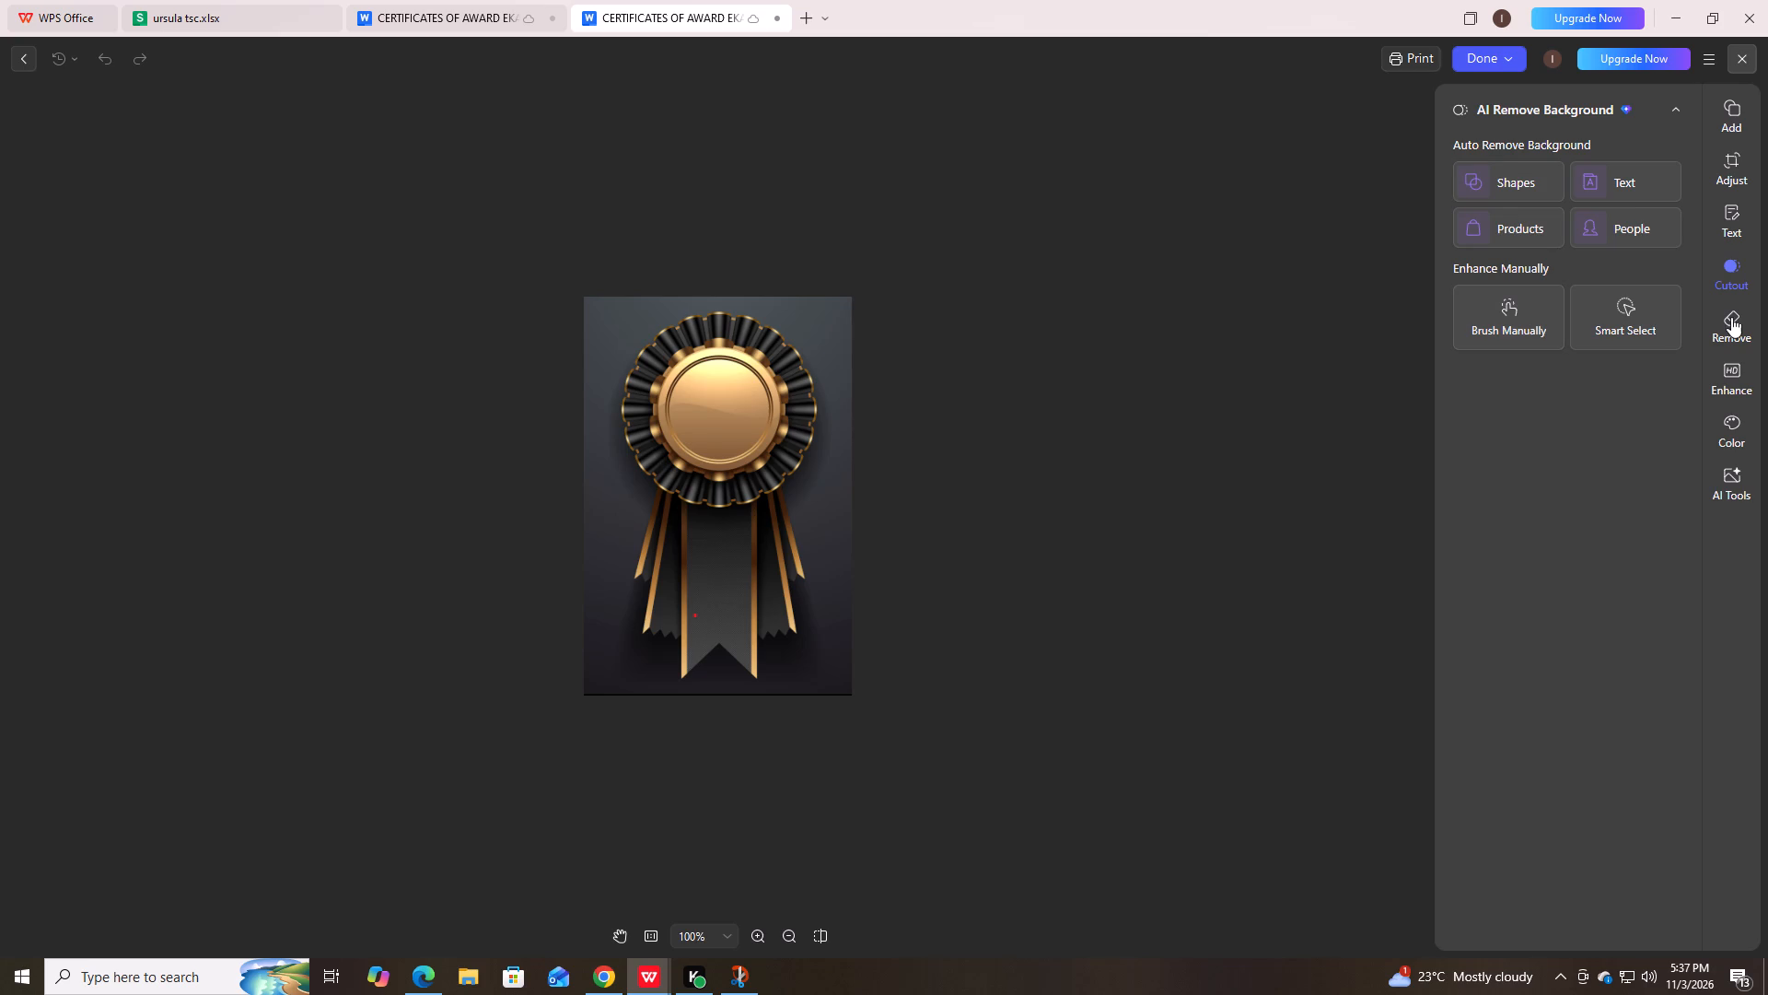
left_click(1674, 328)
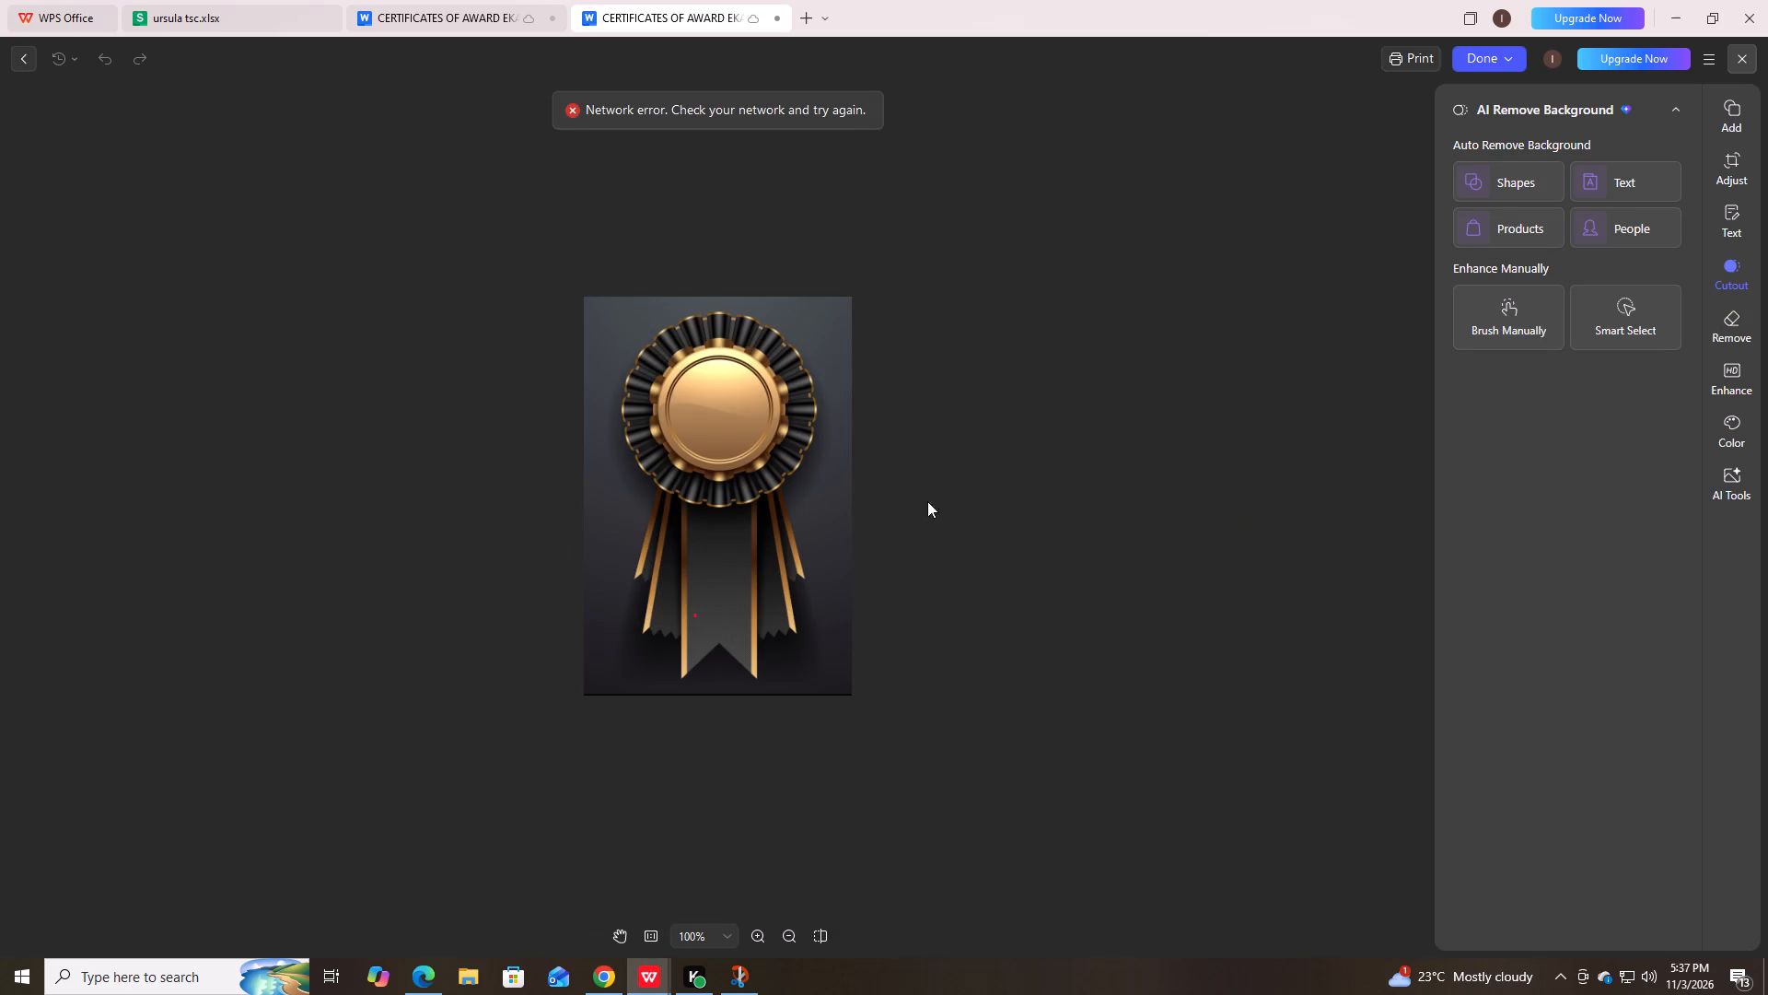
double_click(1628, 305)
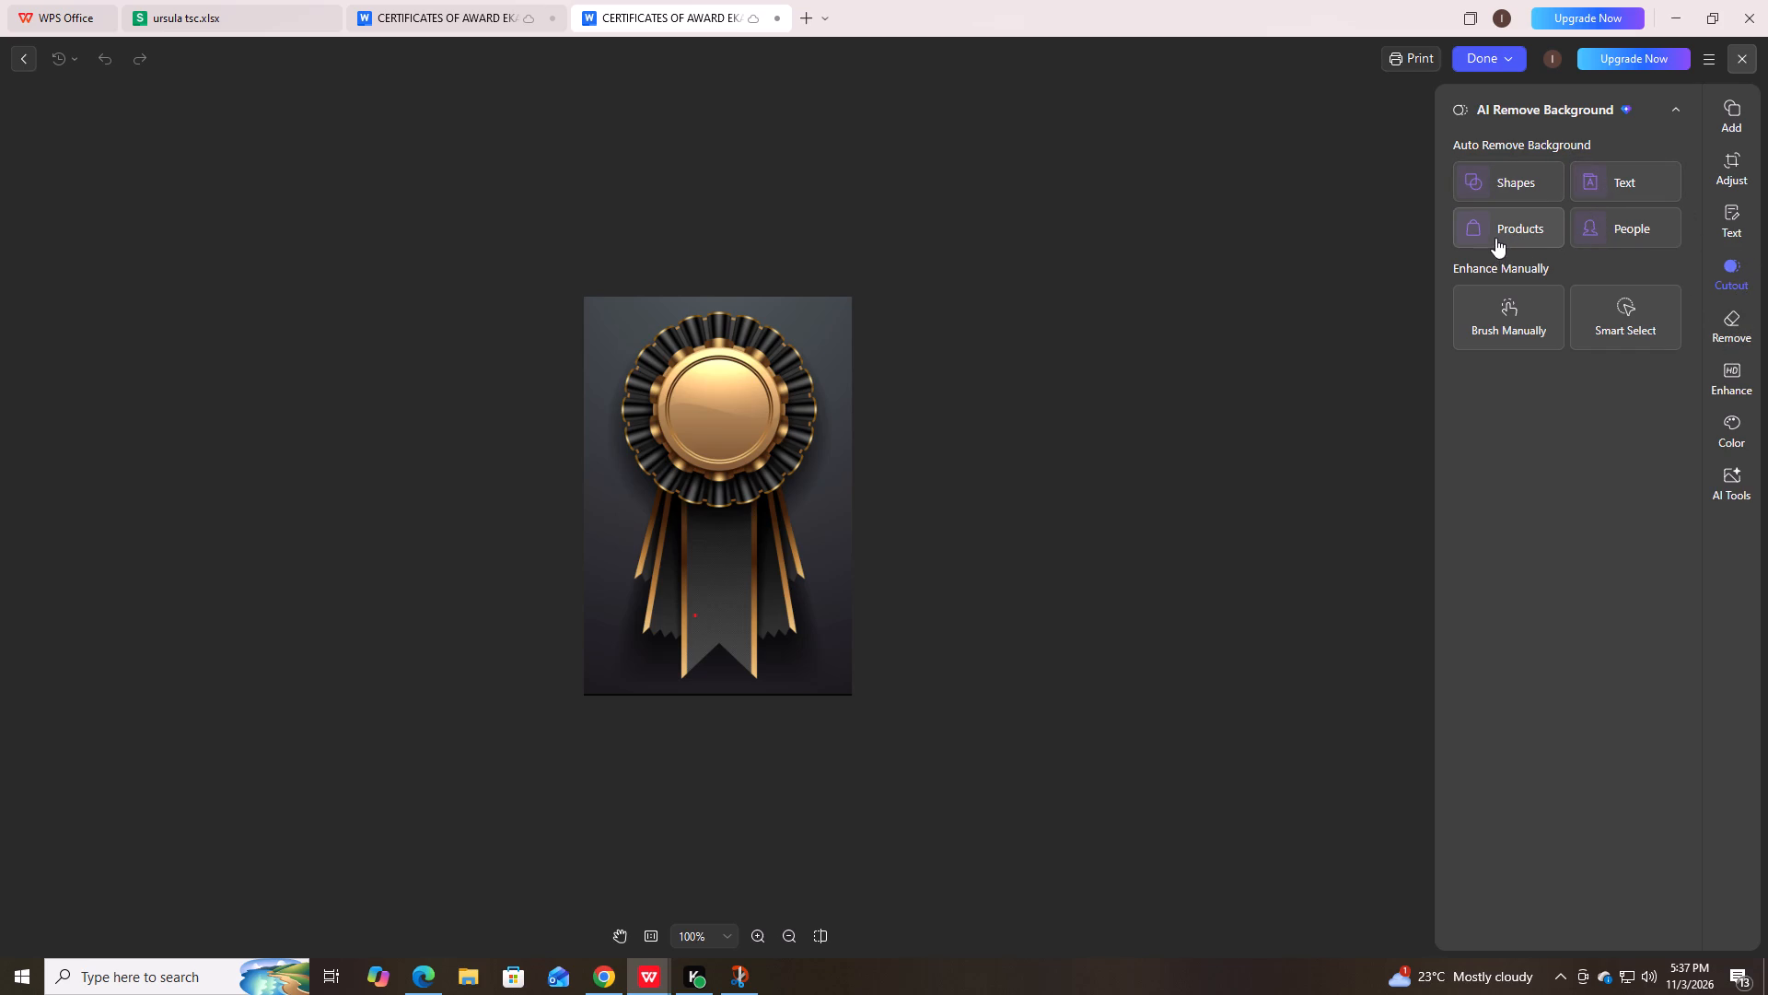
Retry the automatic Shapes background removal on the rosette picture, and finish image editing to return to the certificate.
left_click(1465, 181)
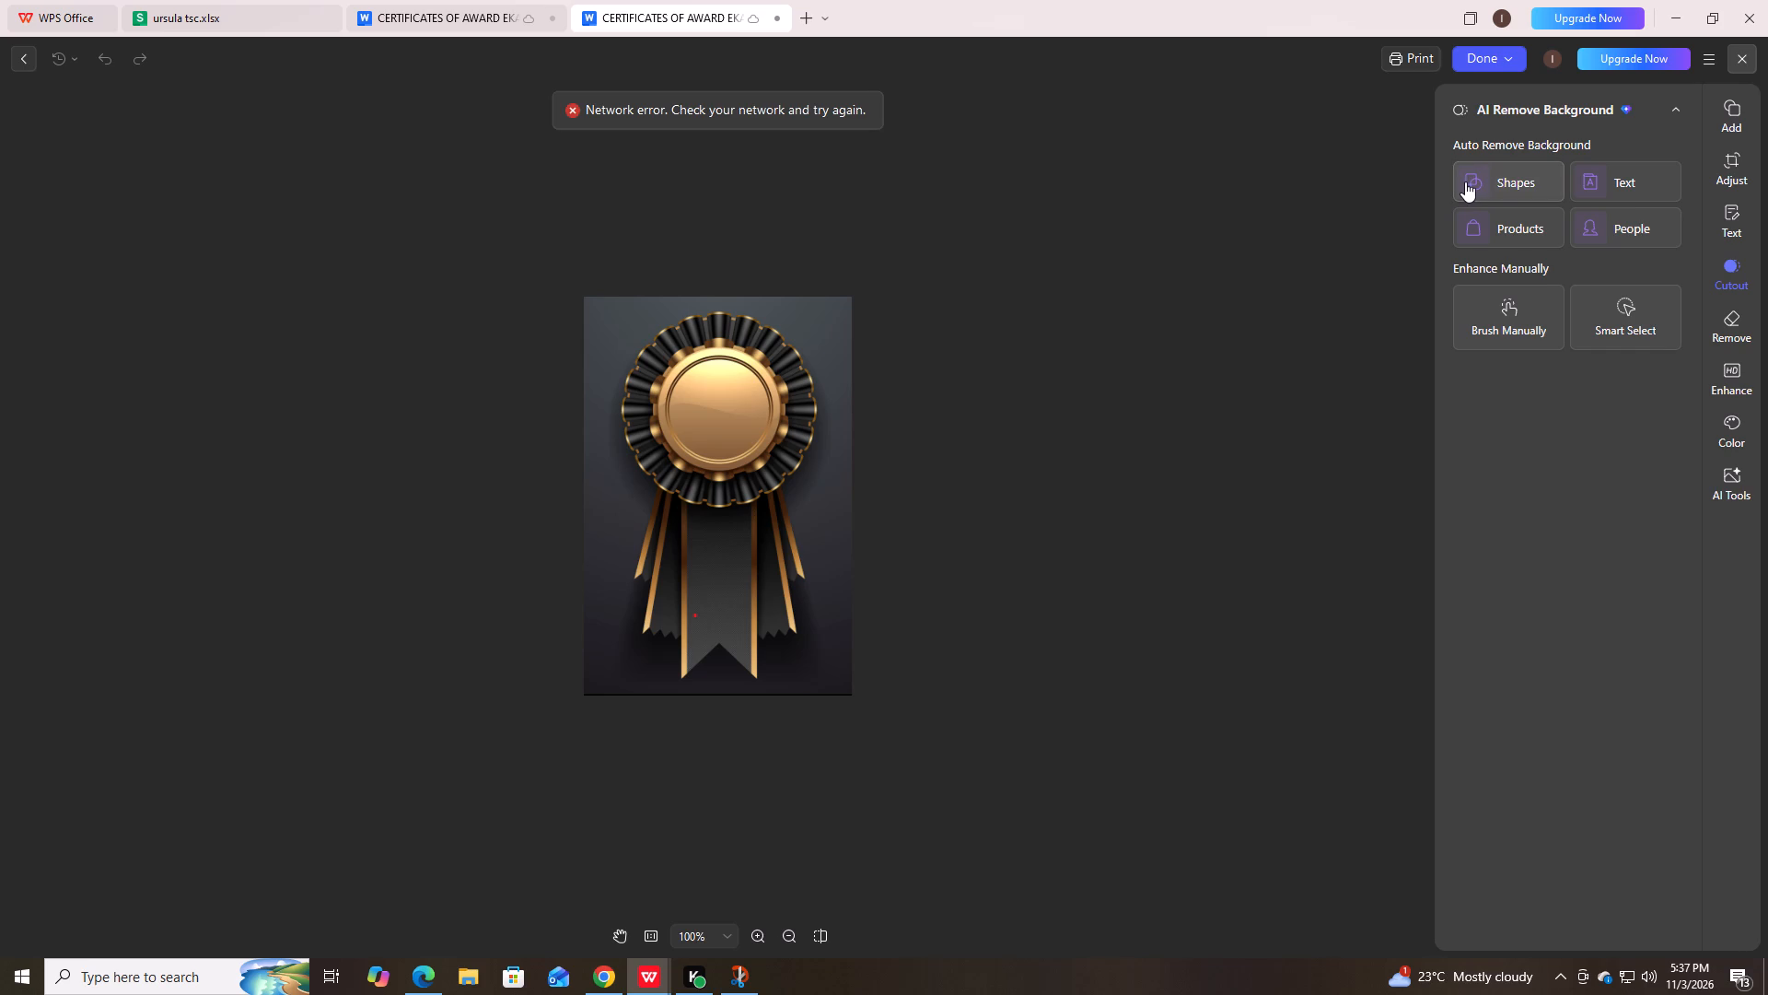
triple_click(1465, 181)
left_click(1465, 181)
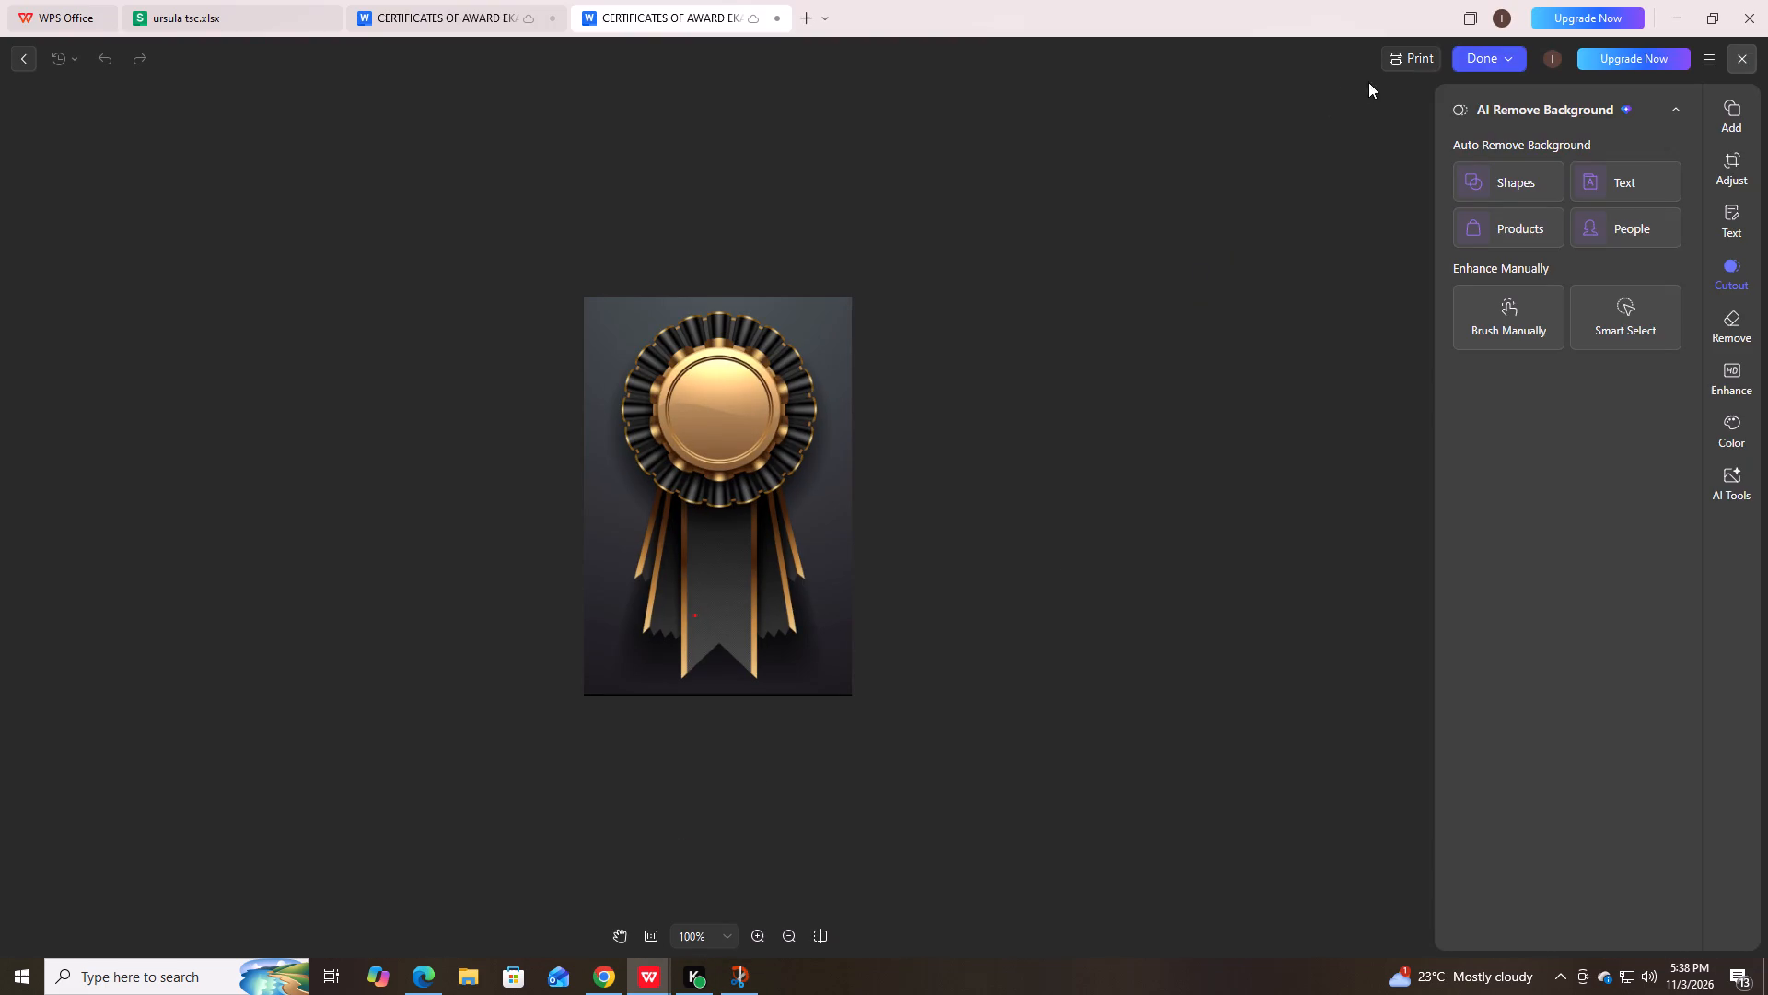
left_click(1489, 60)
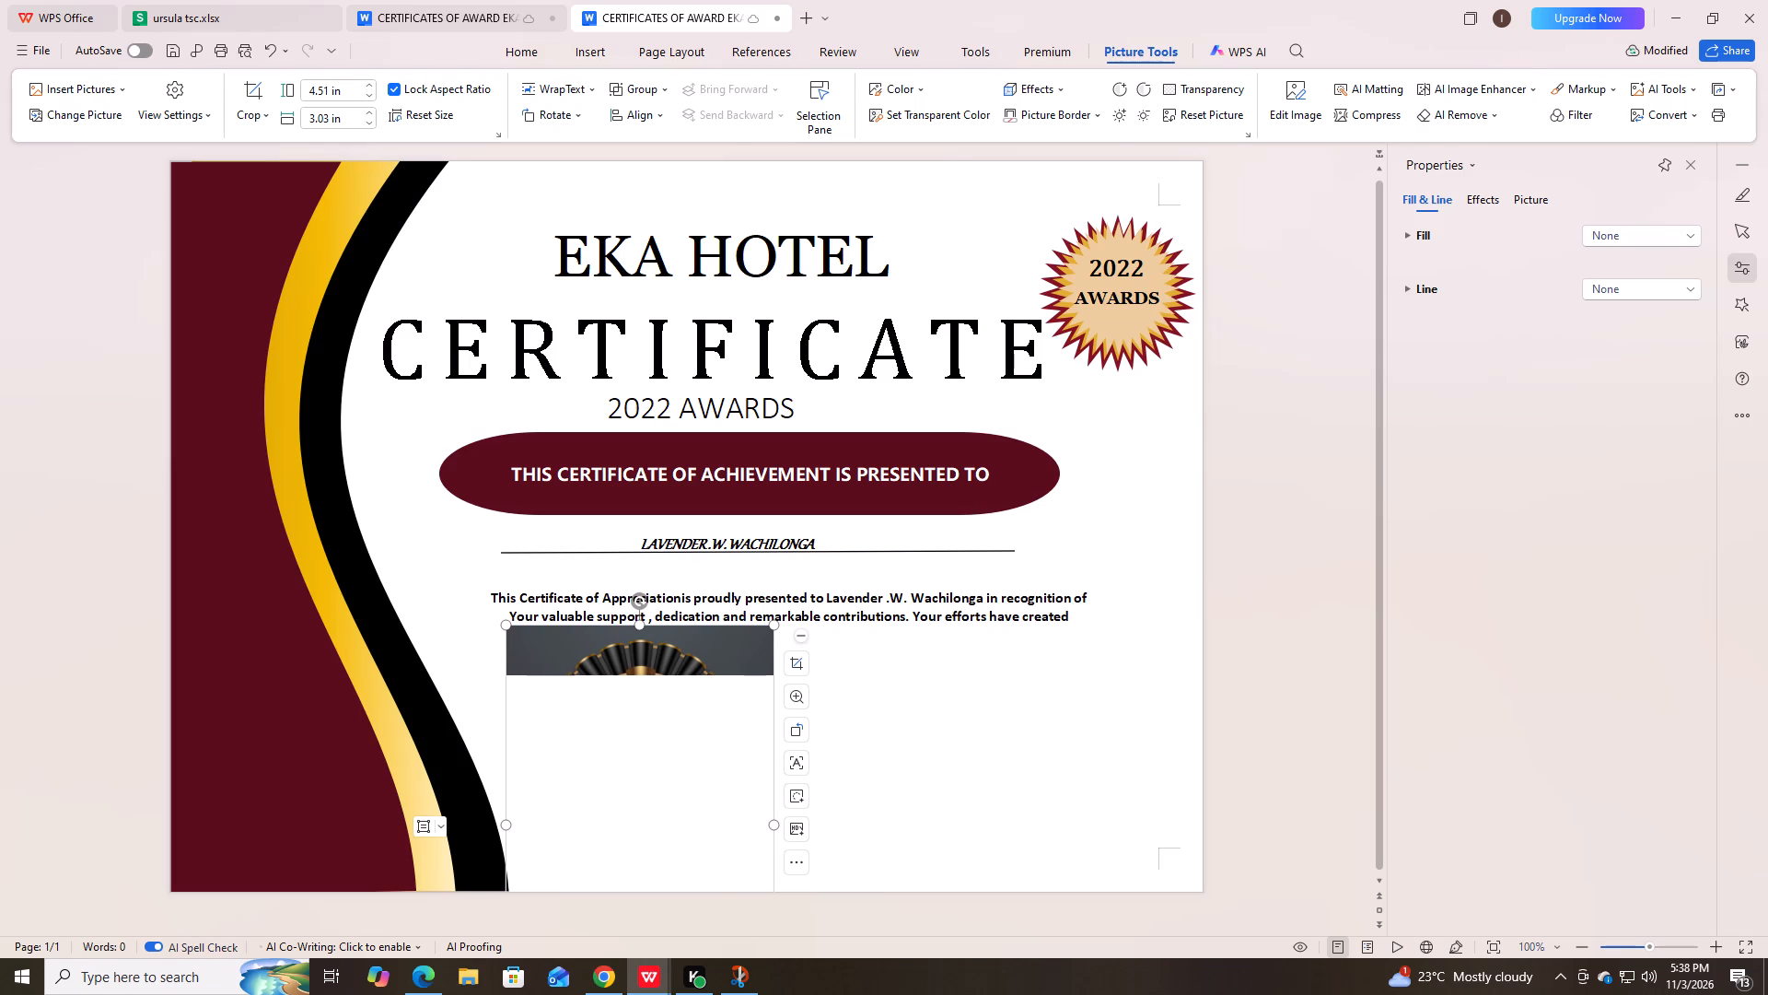
Extend the appreciation statement's text box down to the bottom edge of the page.
left_click(866, 650)
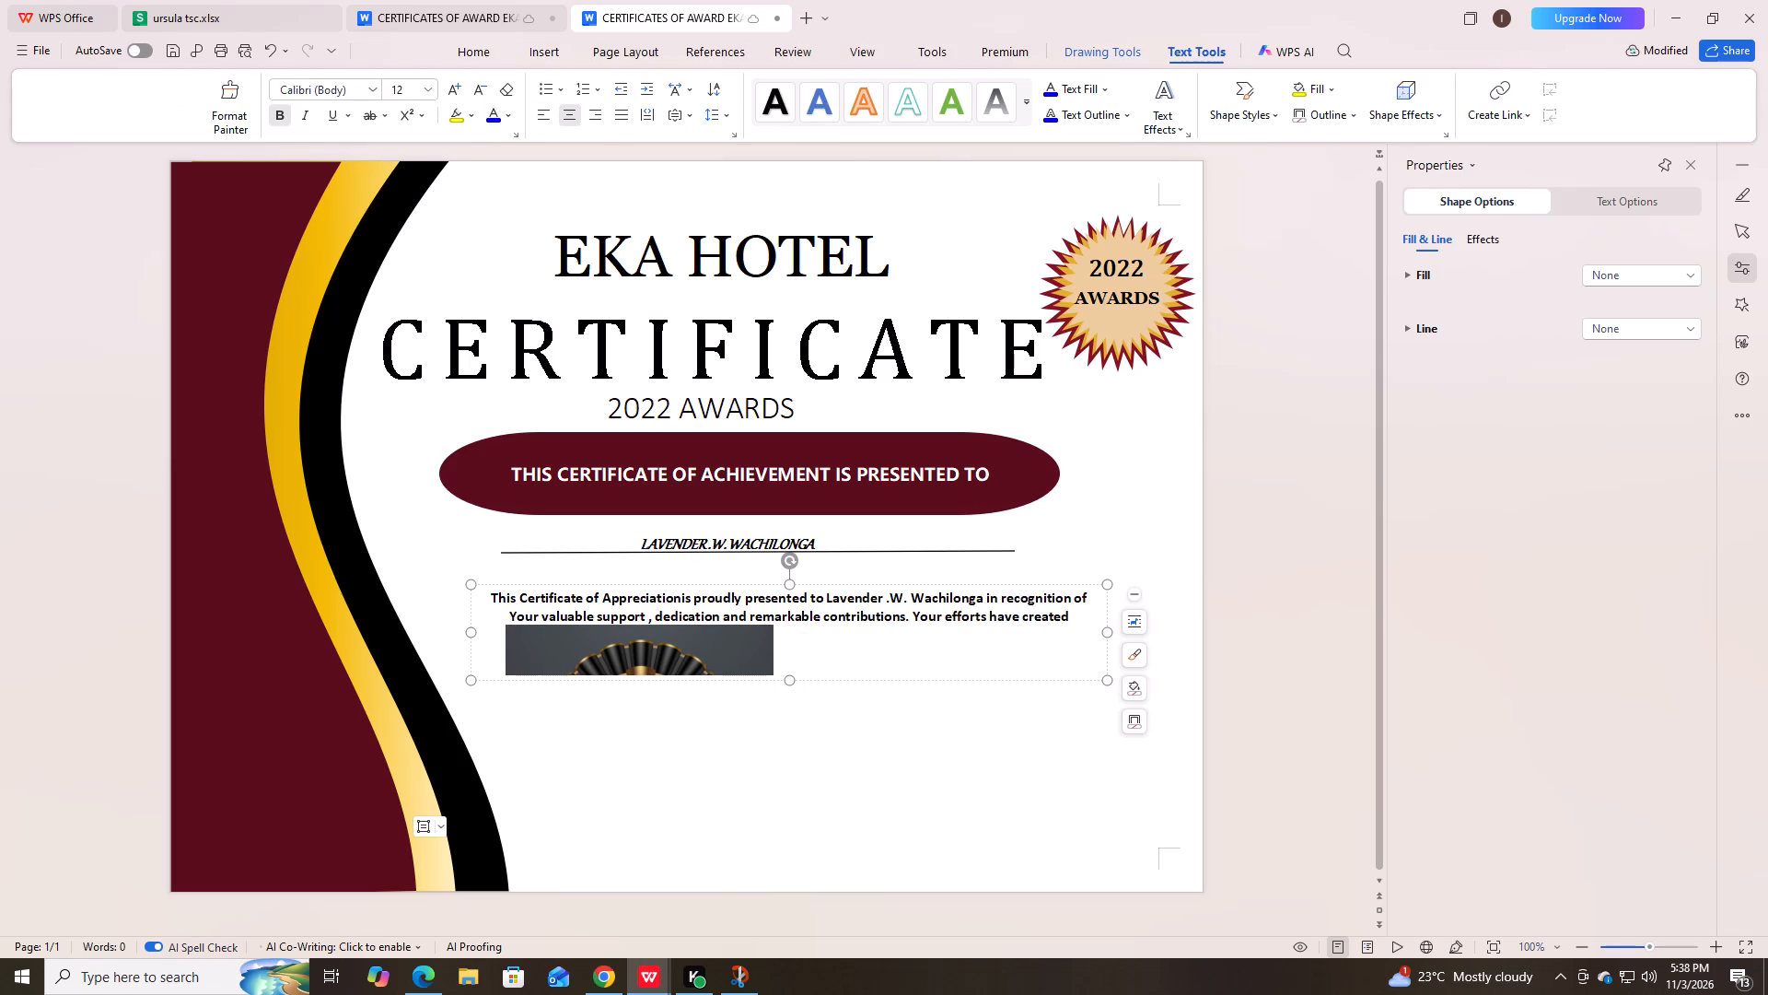
left_click_drag(788, 680, 790, 707)
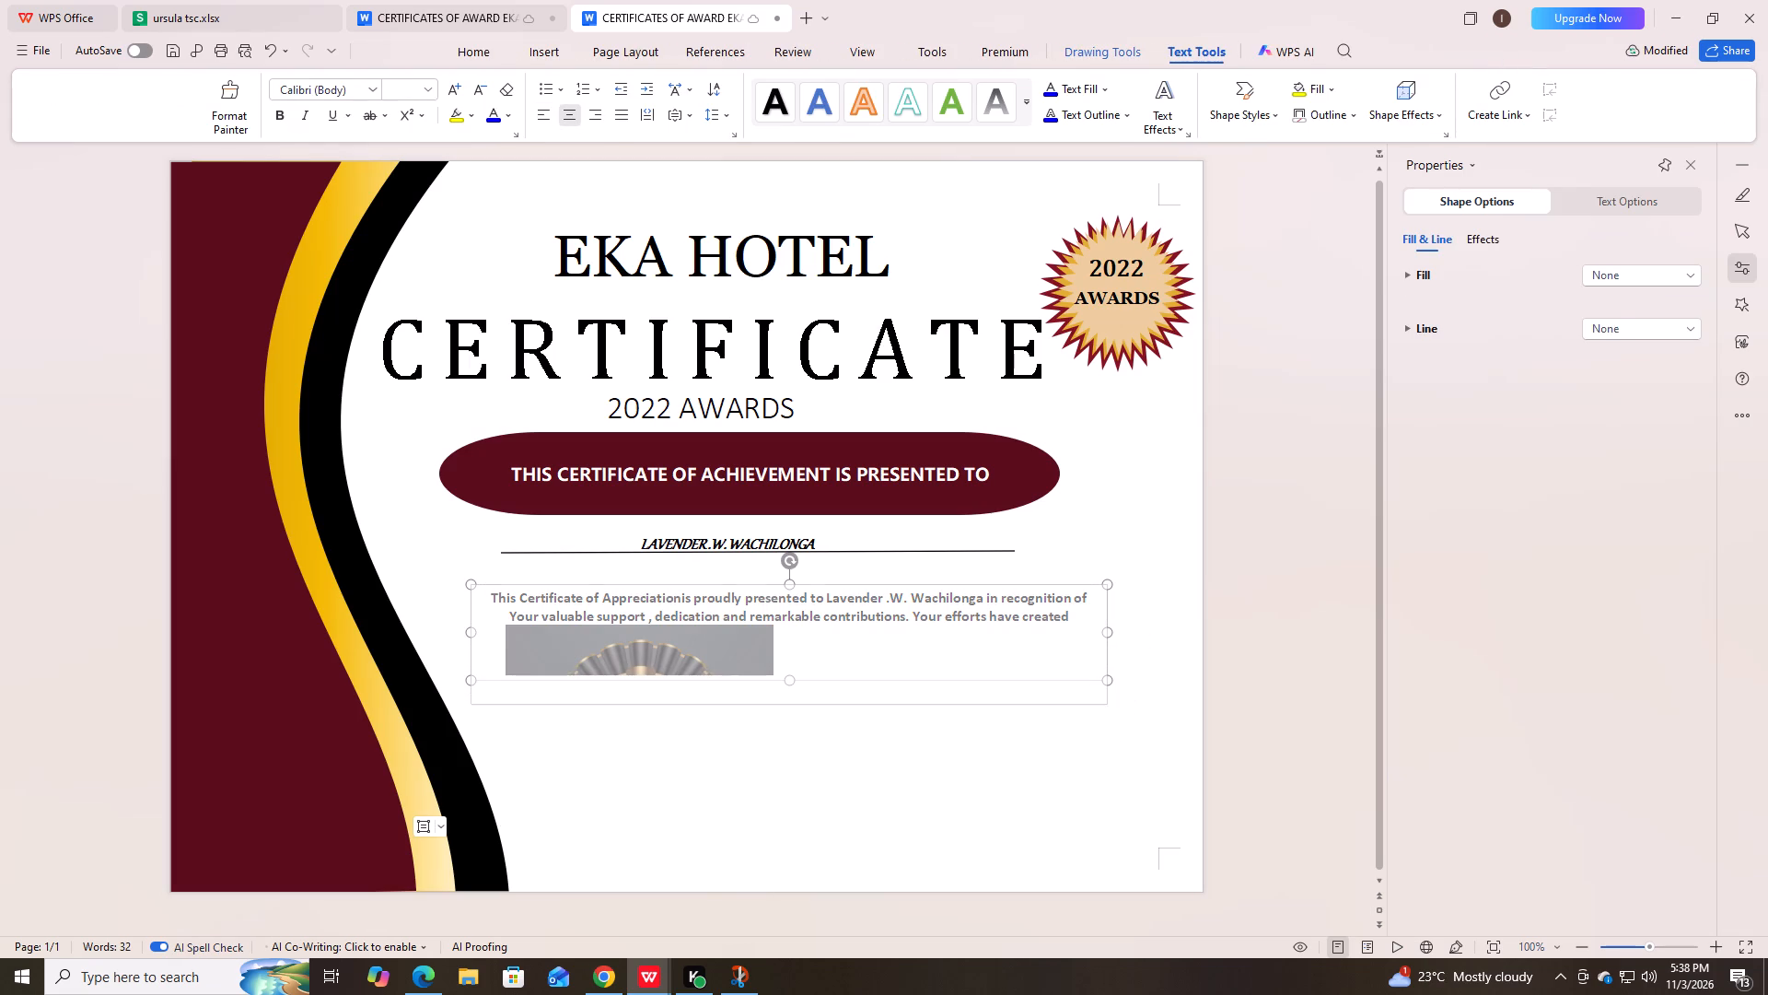
left_click_drag(790, 707, 846, 883)
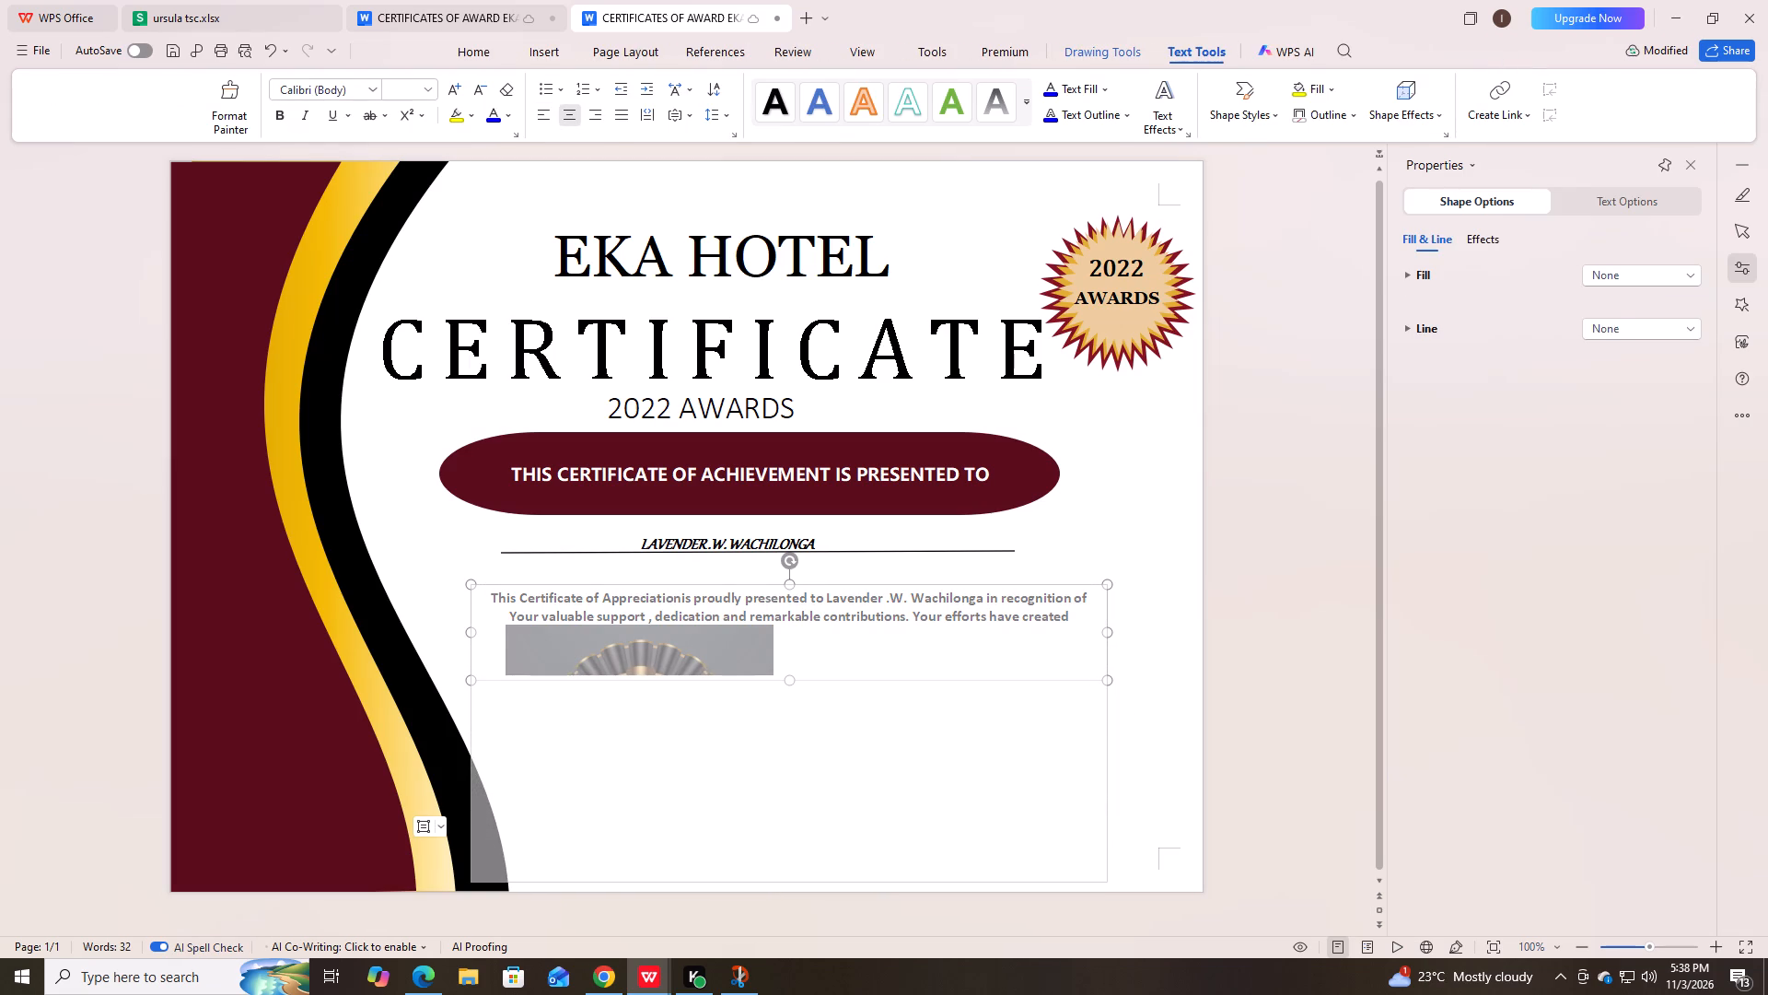
left_click_drag(846, 883, 843, 893)
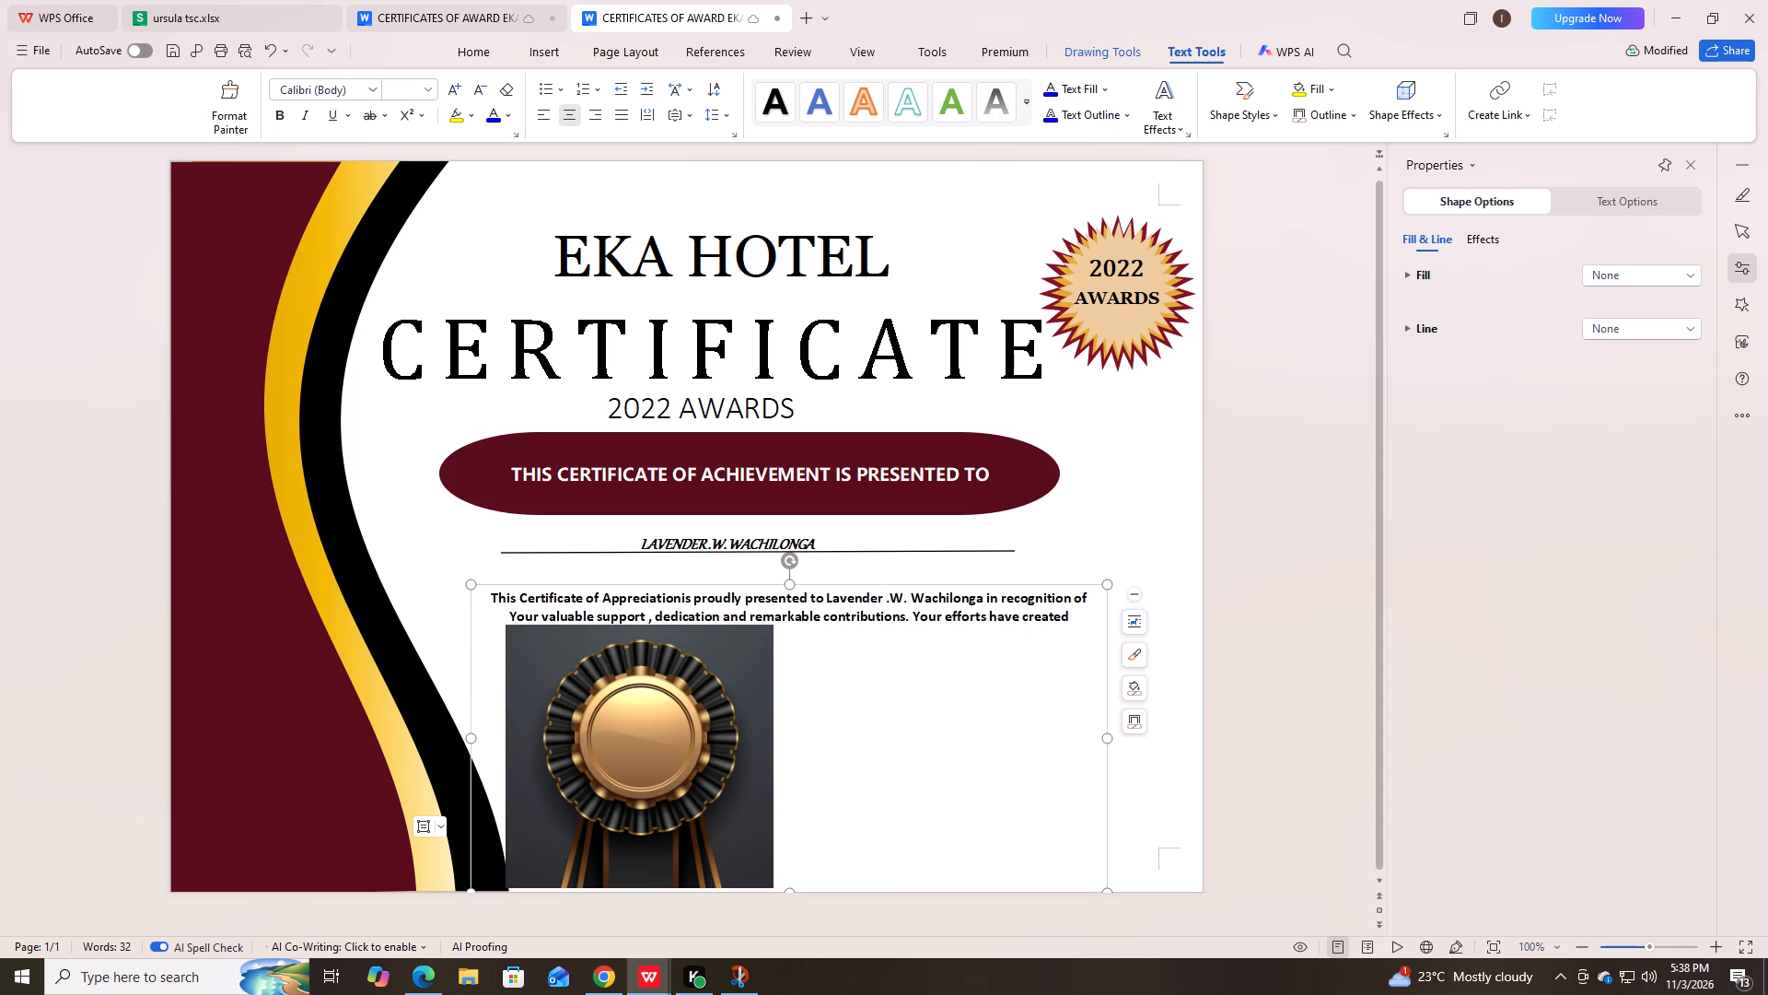
Narrow the appreciation statement's text box from both sides around the rosette picture.
left_click_drag(1109, 739, 808, 763)
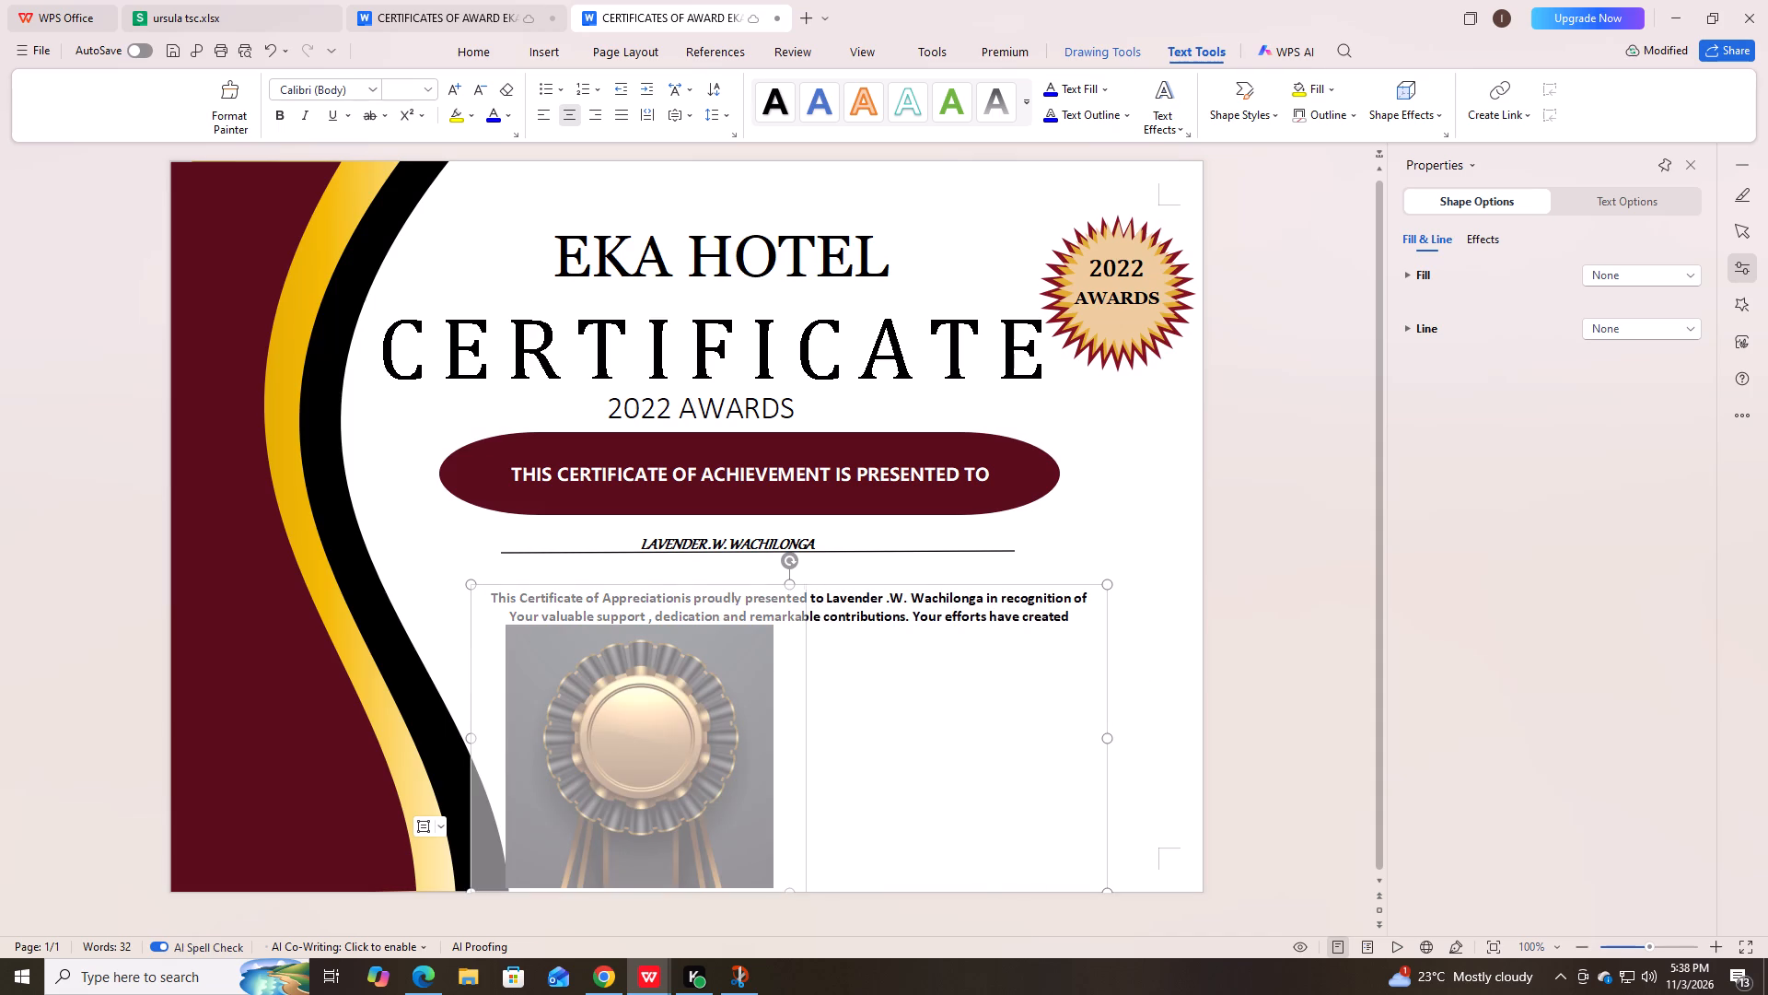
left_click_drag(808, 763, 751, 782)
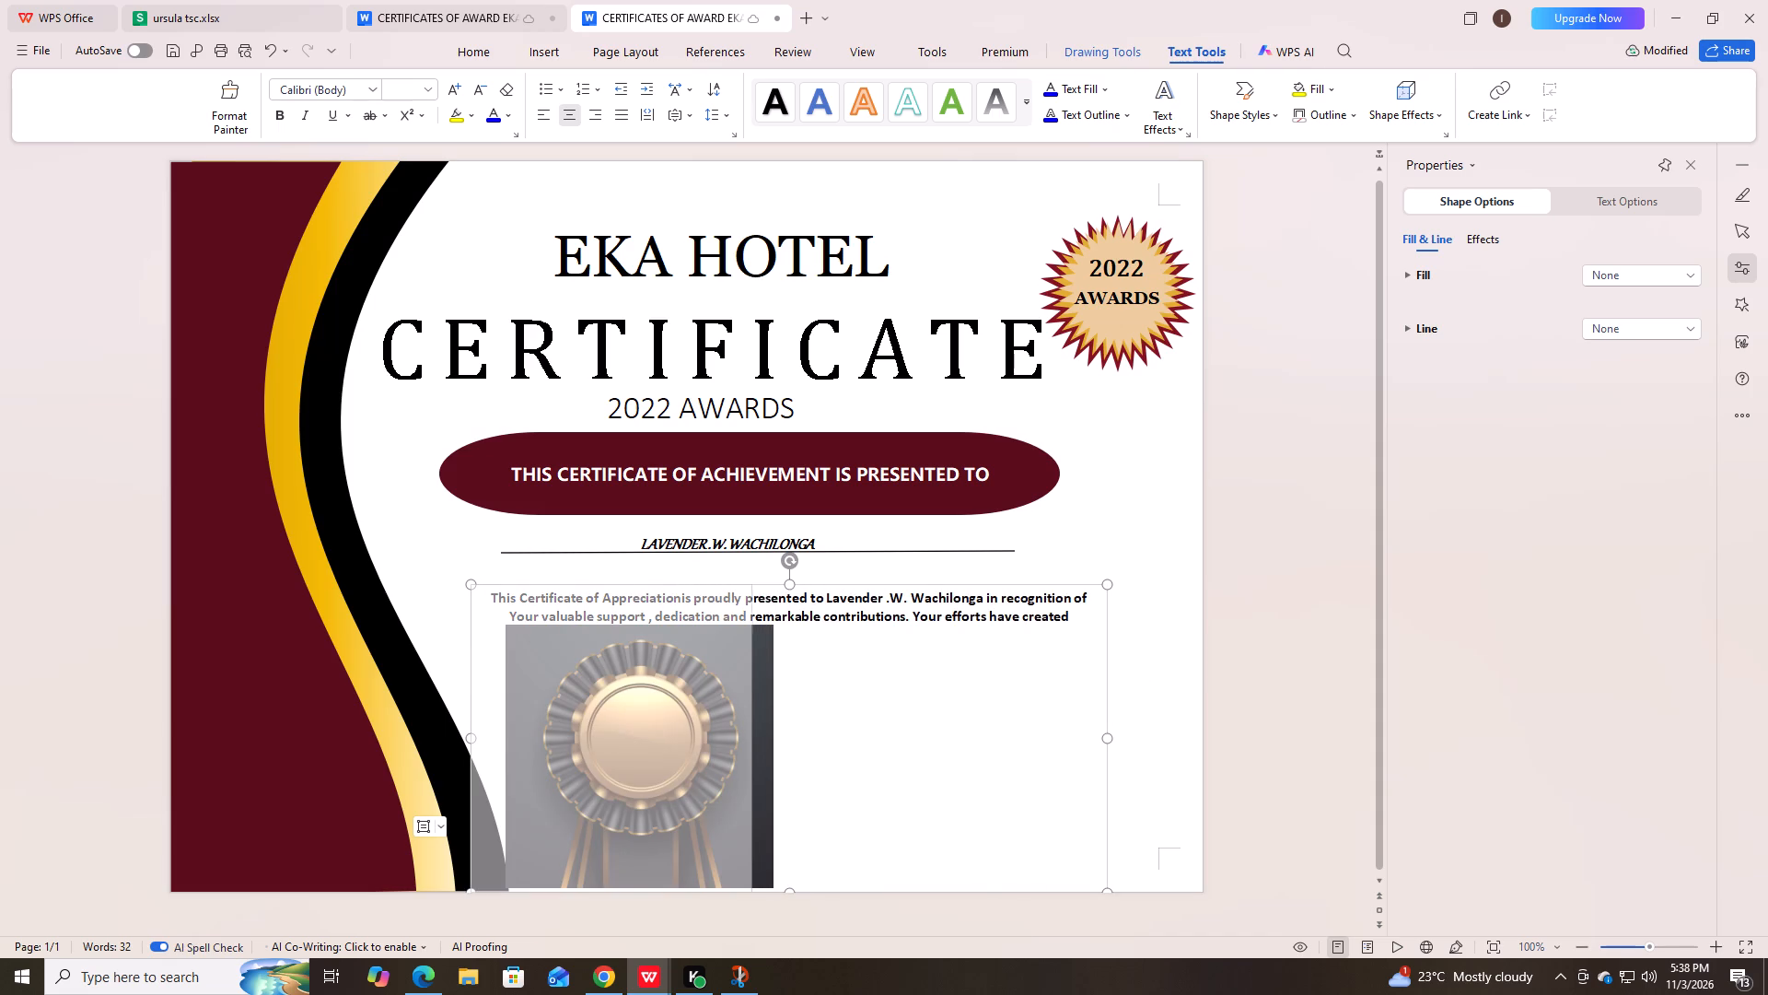
left_click_drag(751, 782, 743, 785)
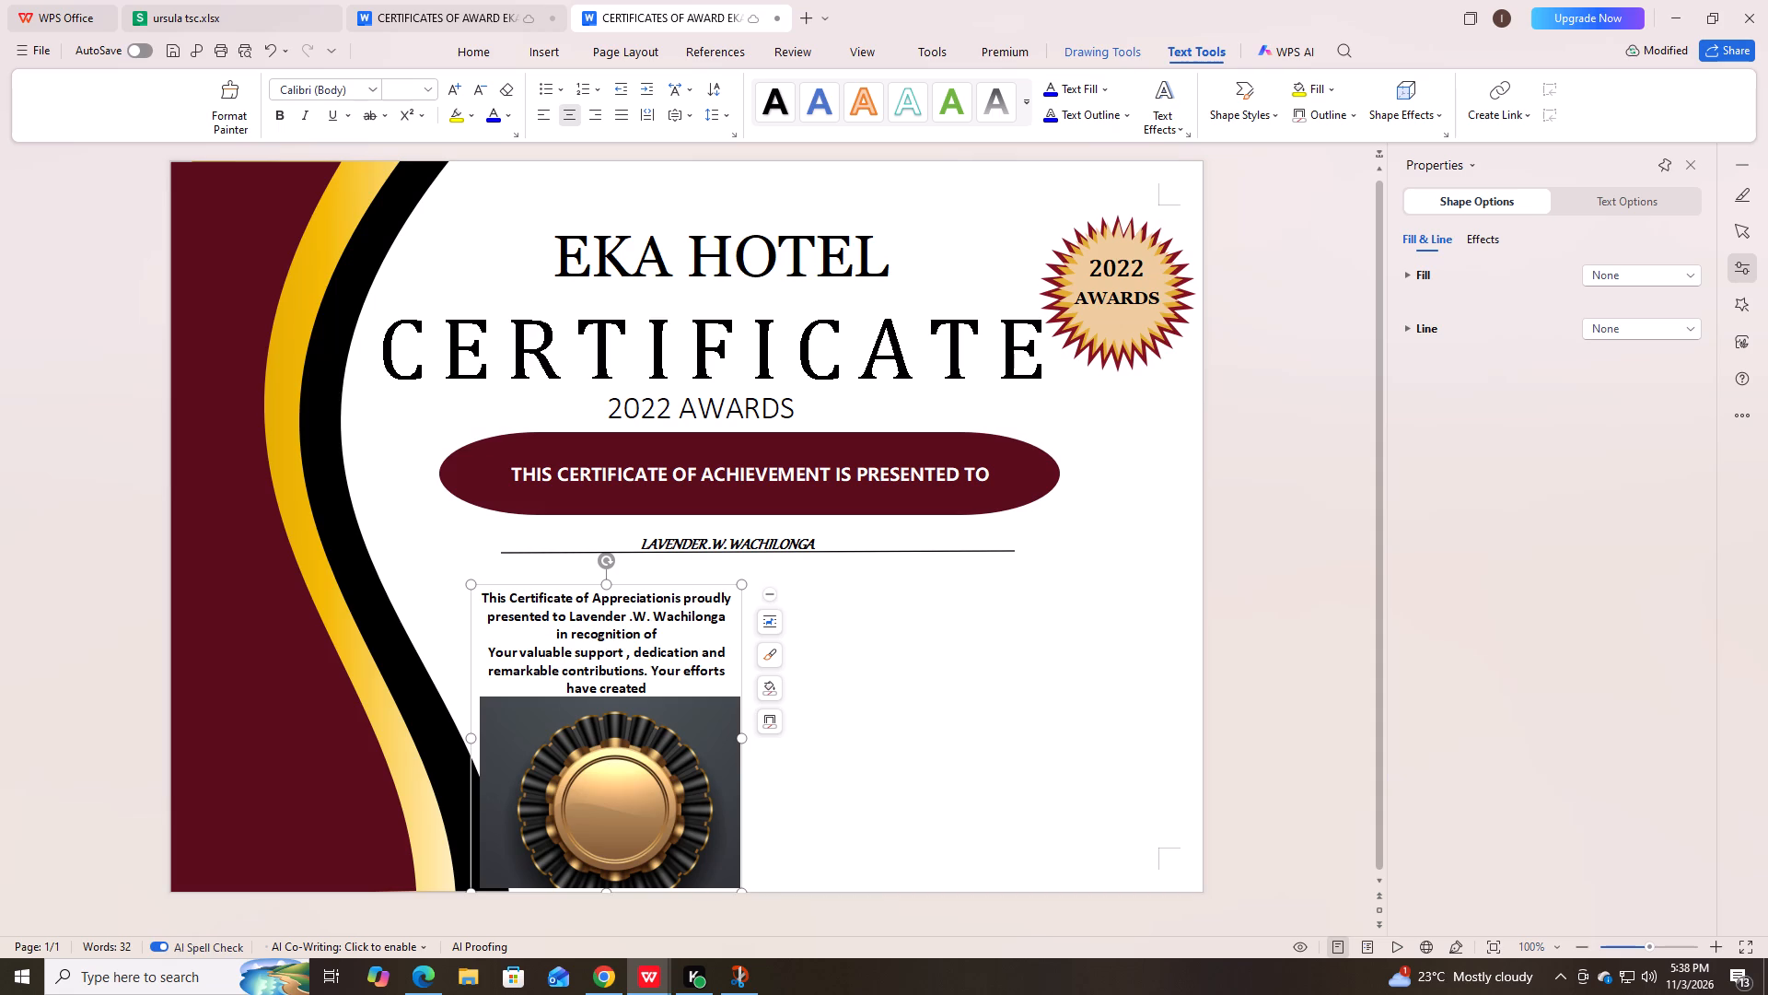
left_click_drag(473, 737, 514, 739)
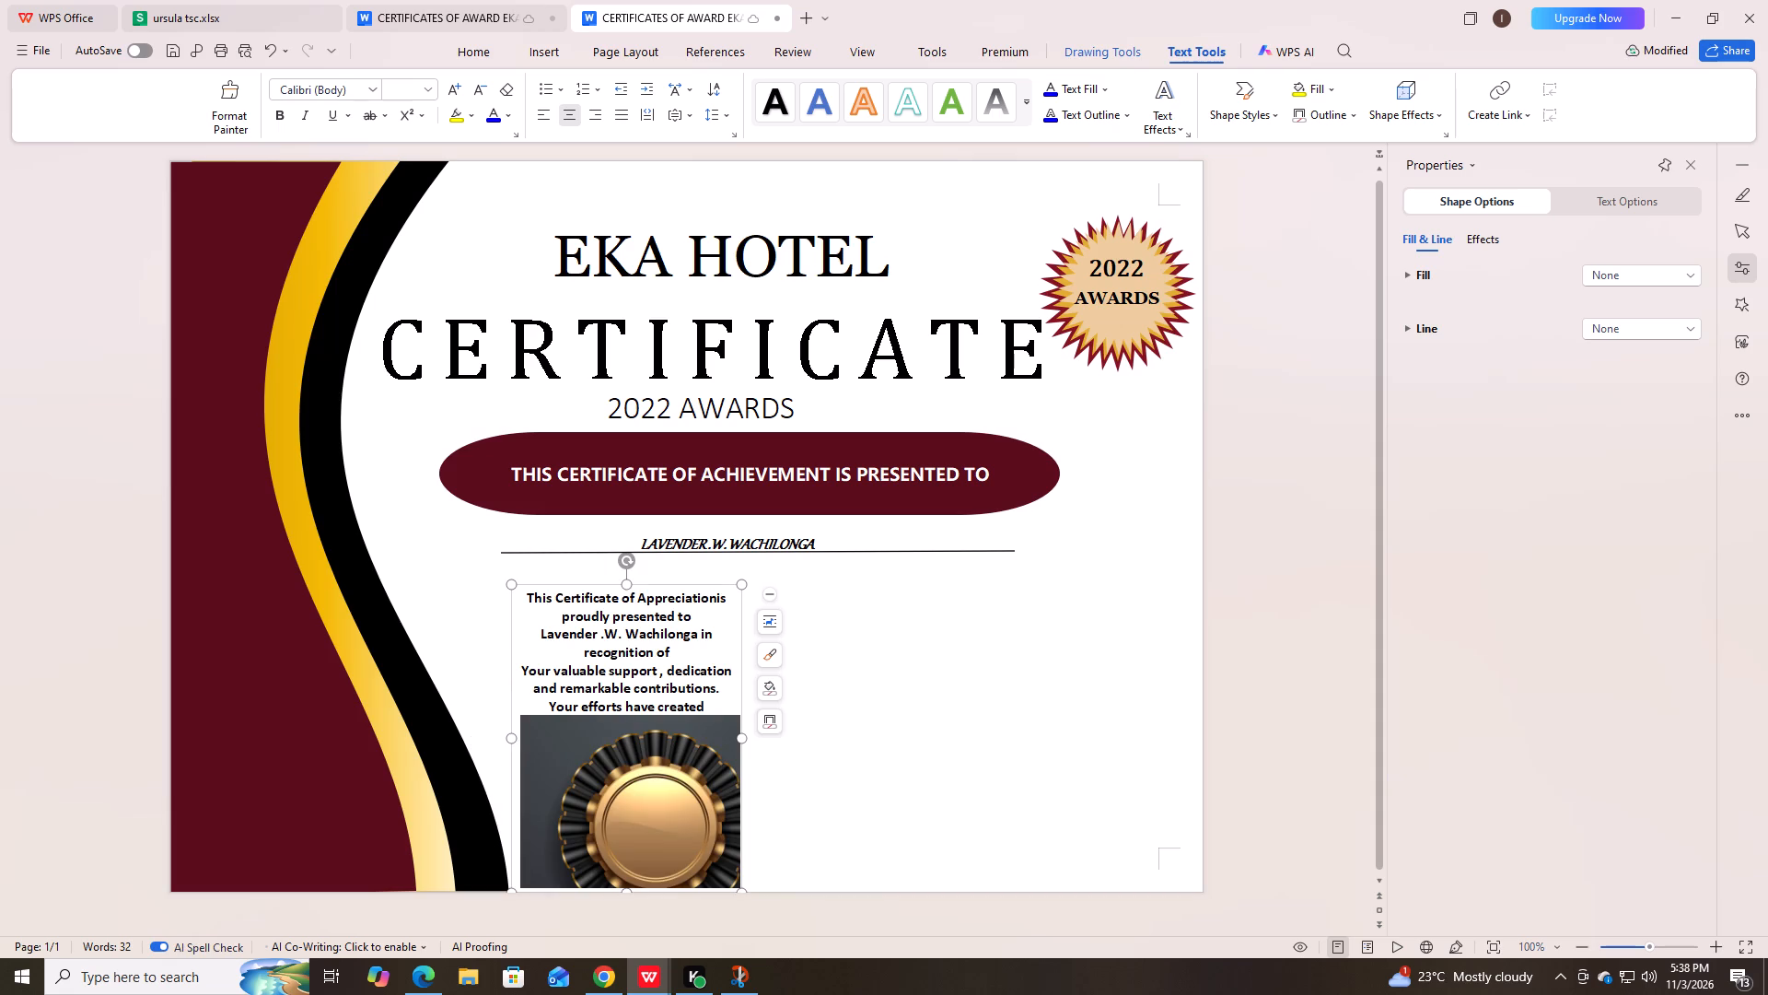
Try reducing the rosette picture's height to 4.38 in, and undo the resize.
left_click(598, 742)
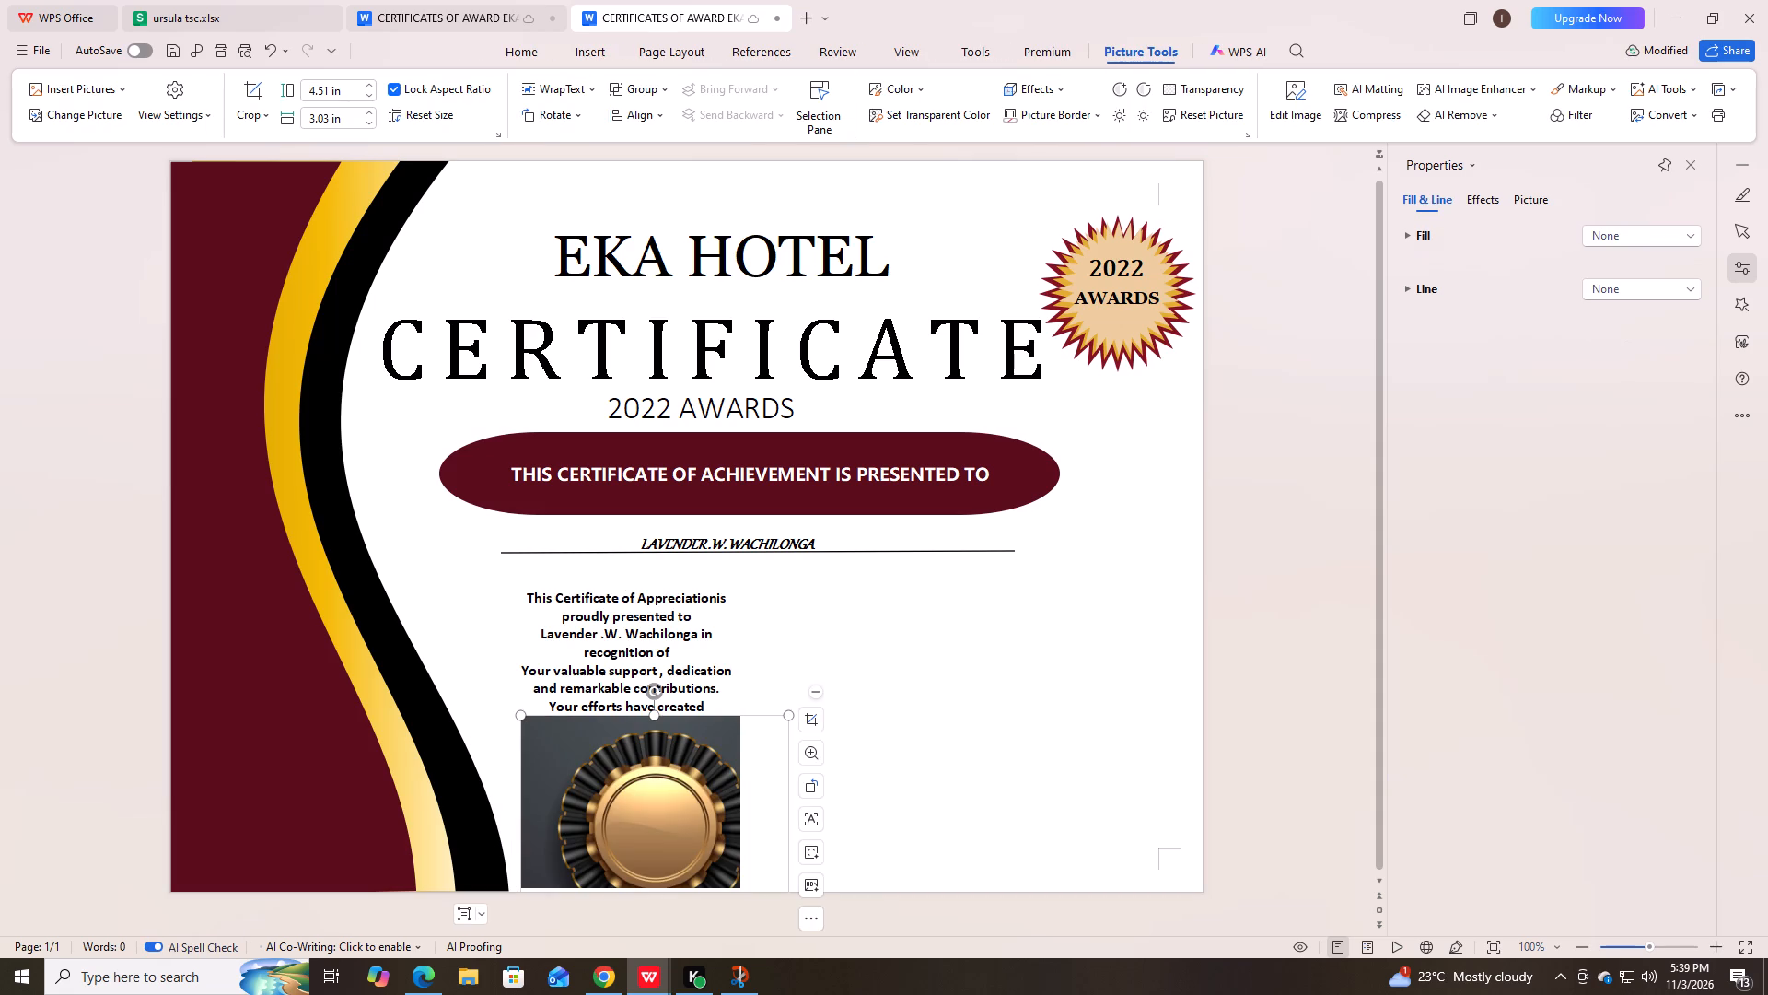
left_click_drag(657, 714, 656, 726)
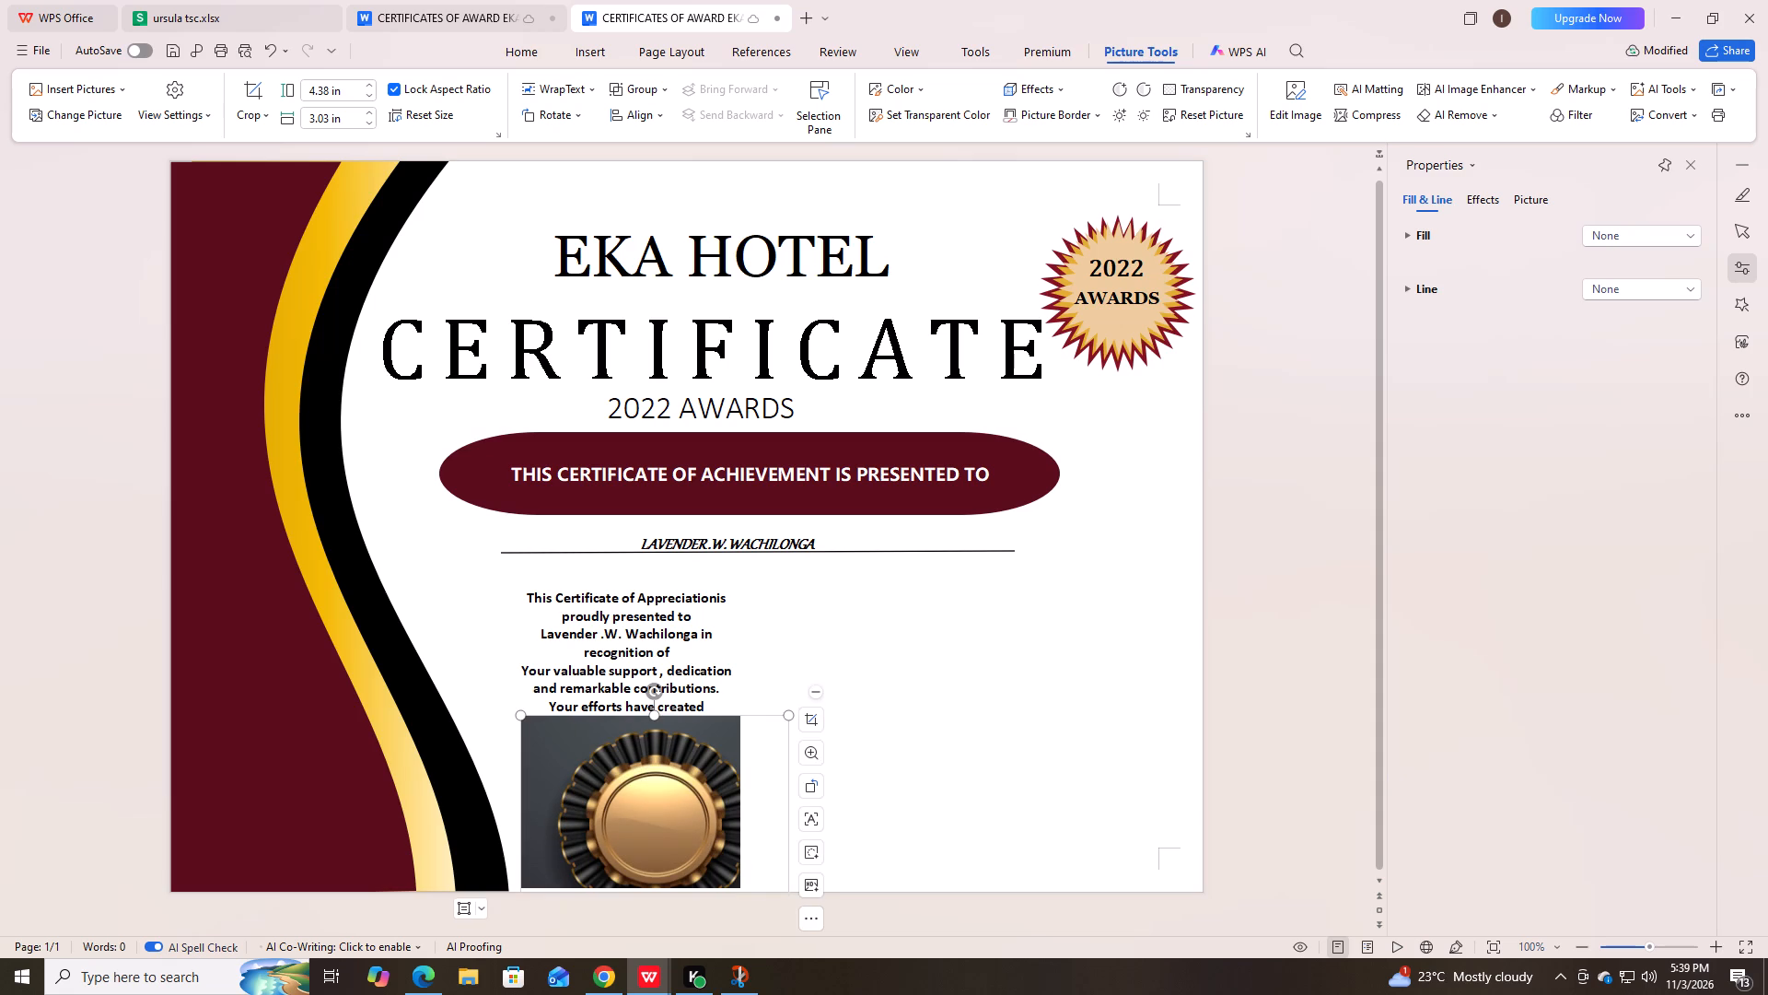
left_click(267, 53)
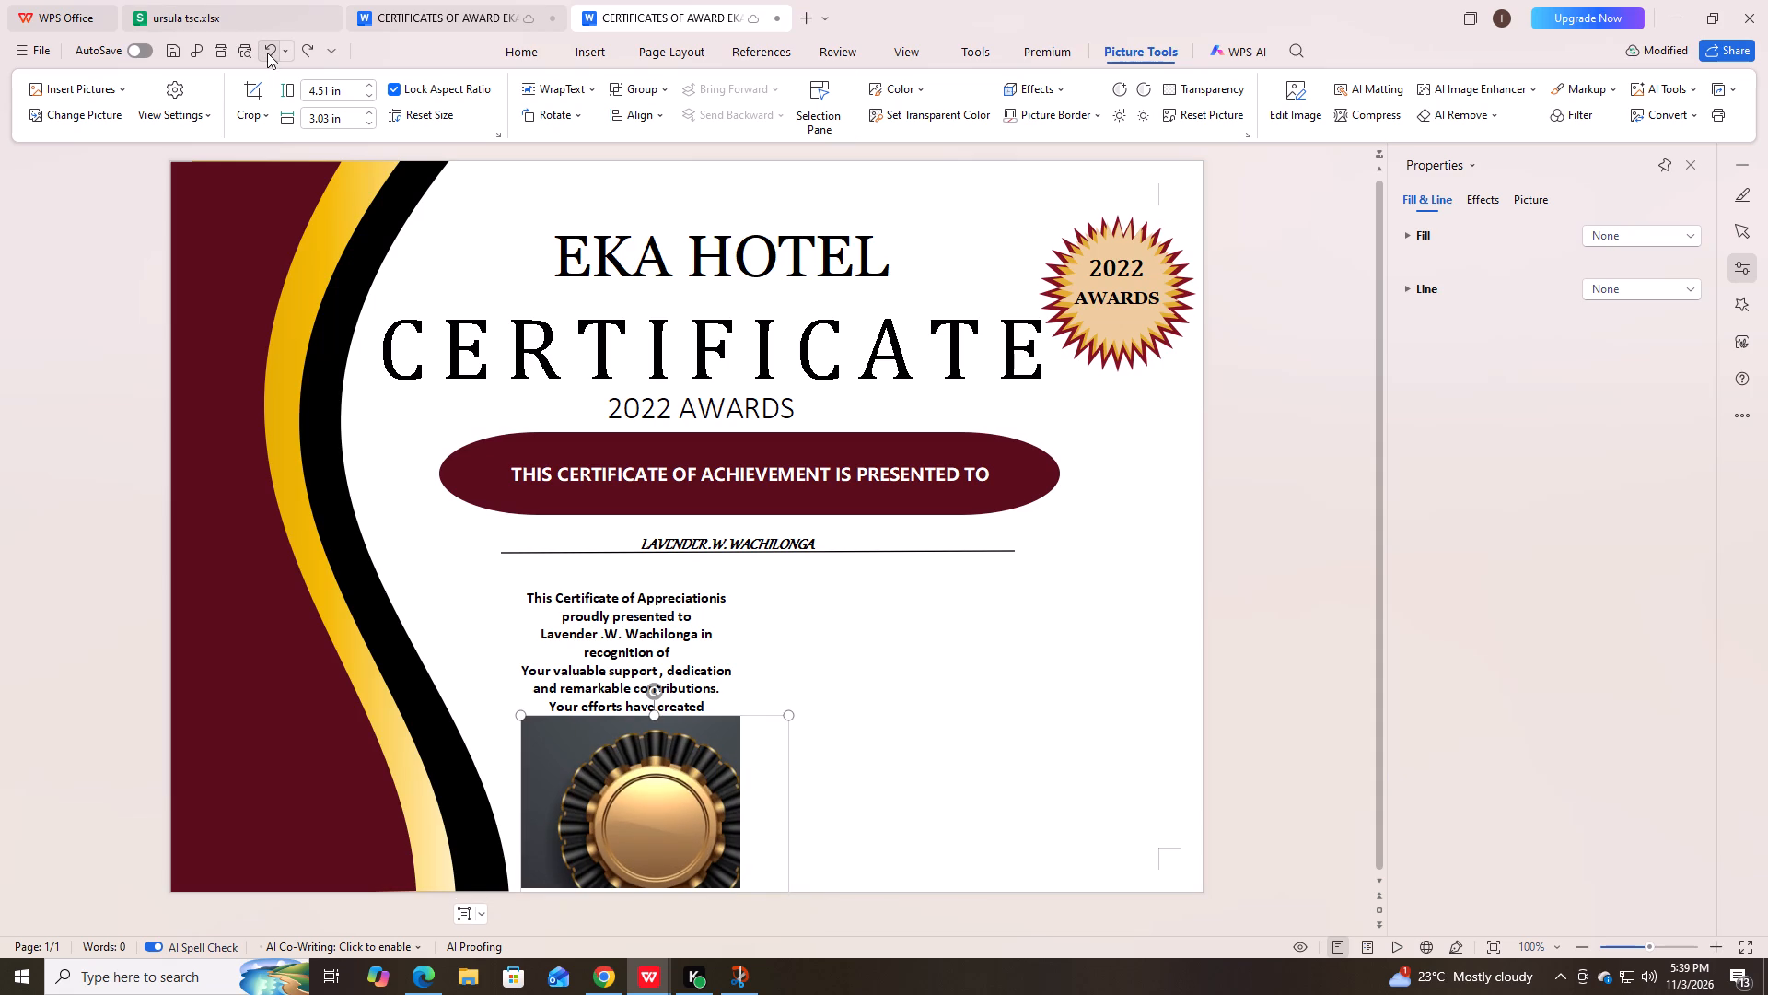
Undo the appreciation statement's text box narrowing and extension, and the rosette picture's placement inside that text box.
left_click(267, 53)
left_click(267, 53)
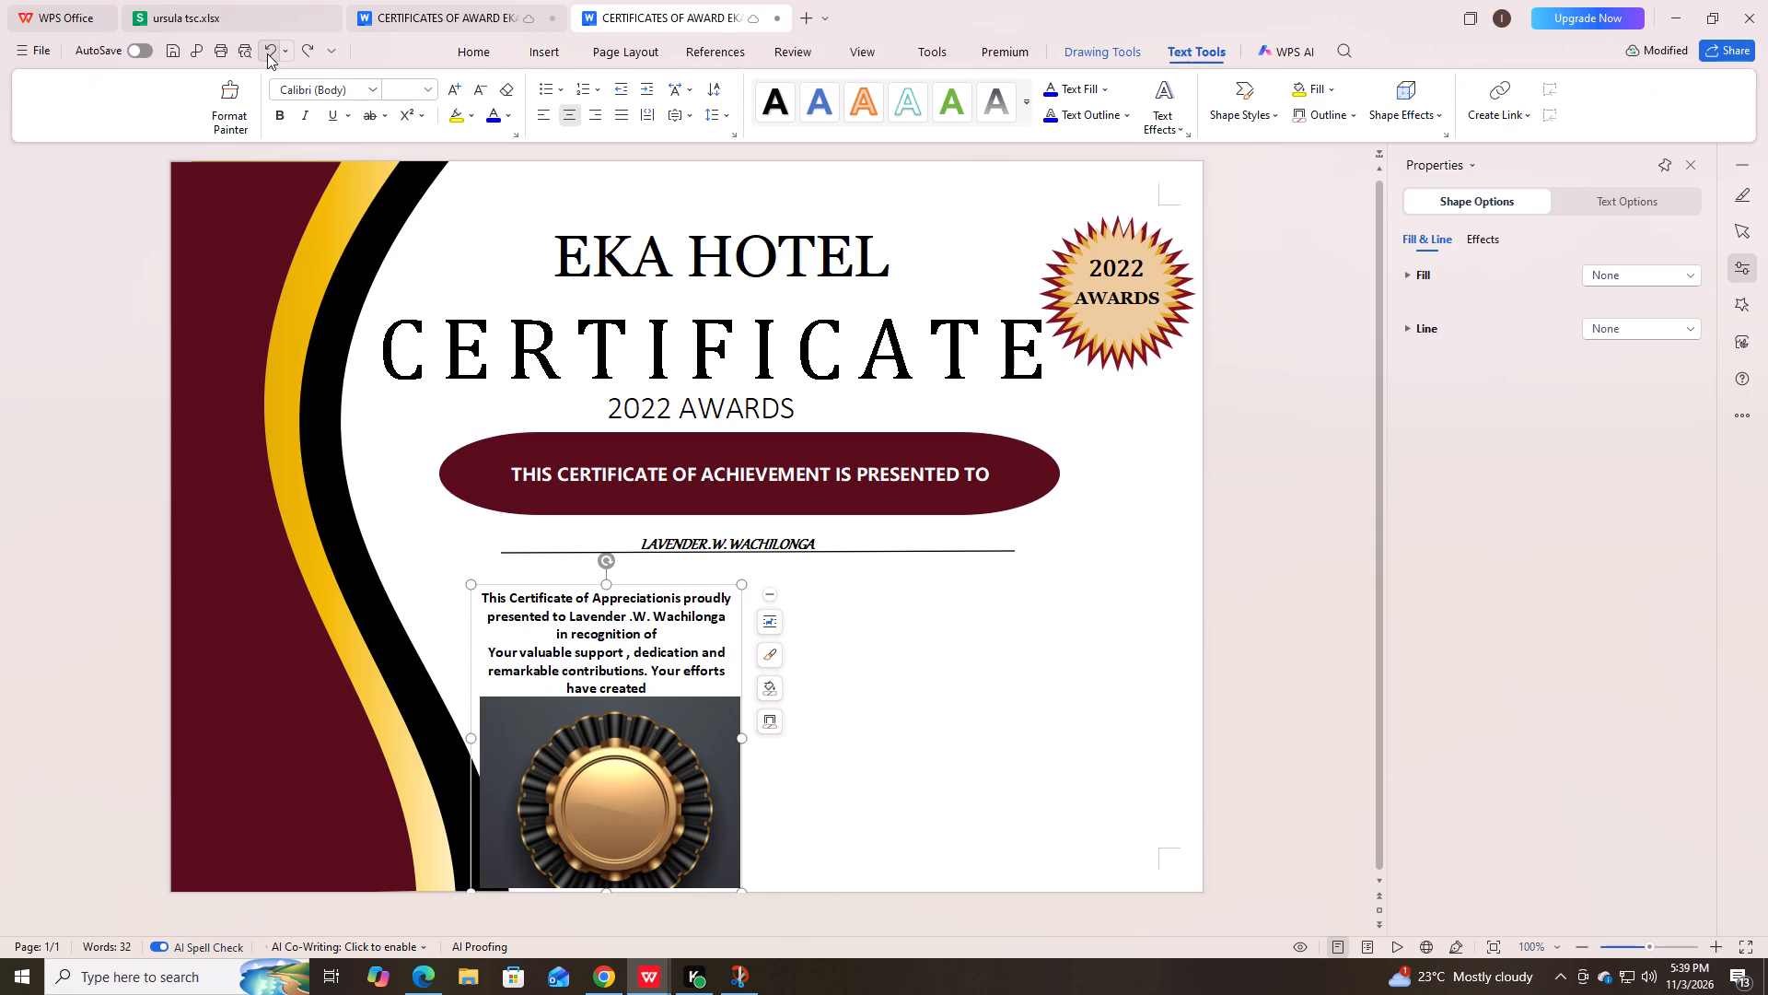
left_click(267, 53)
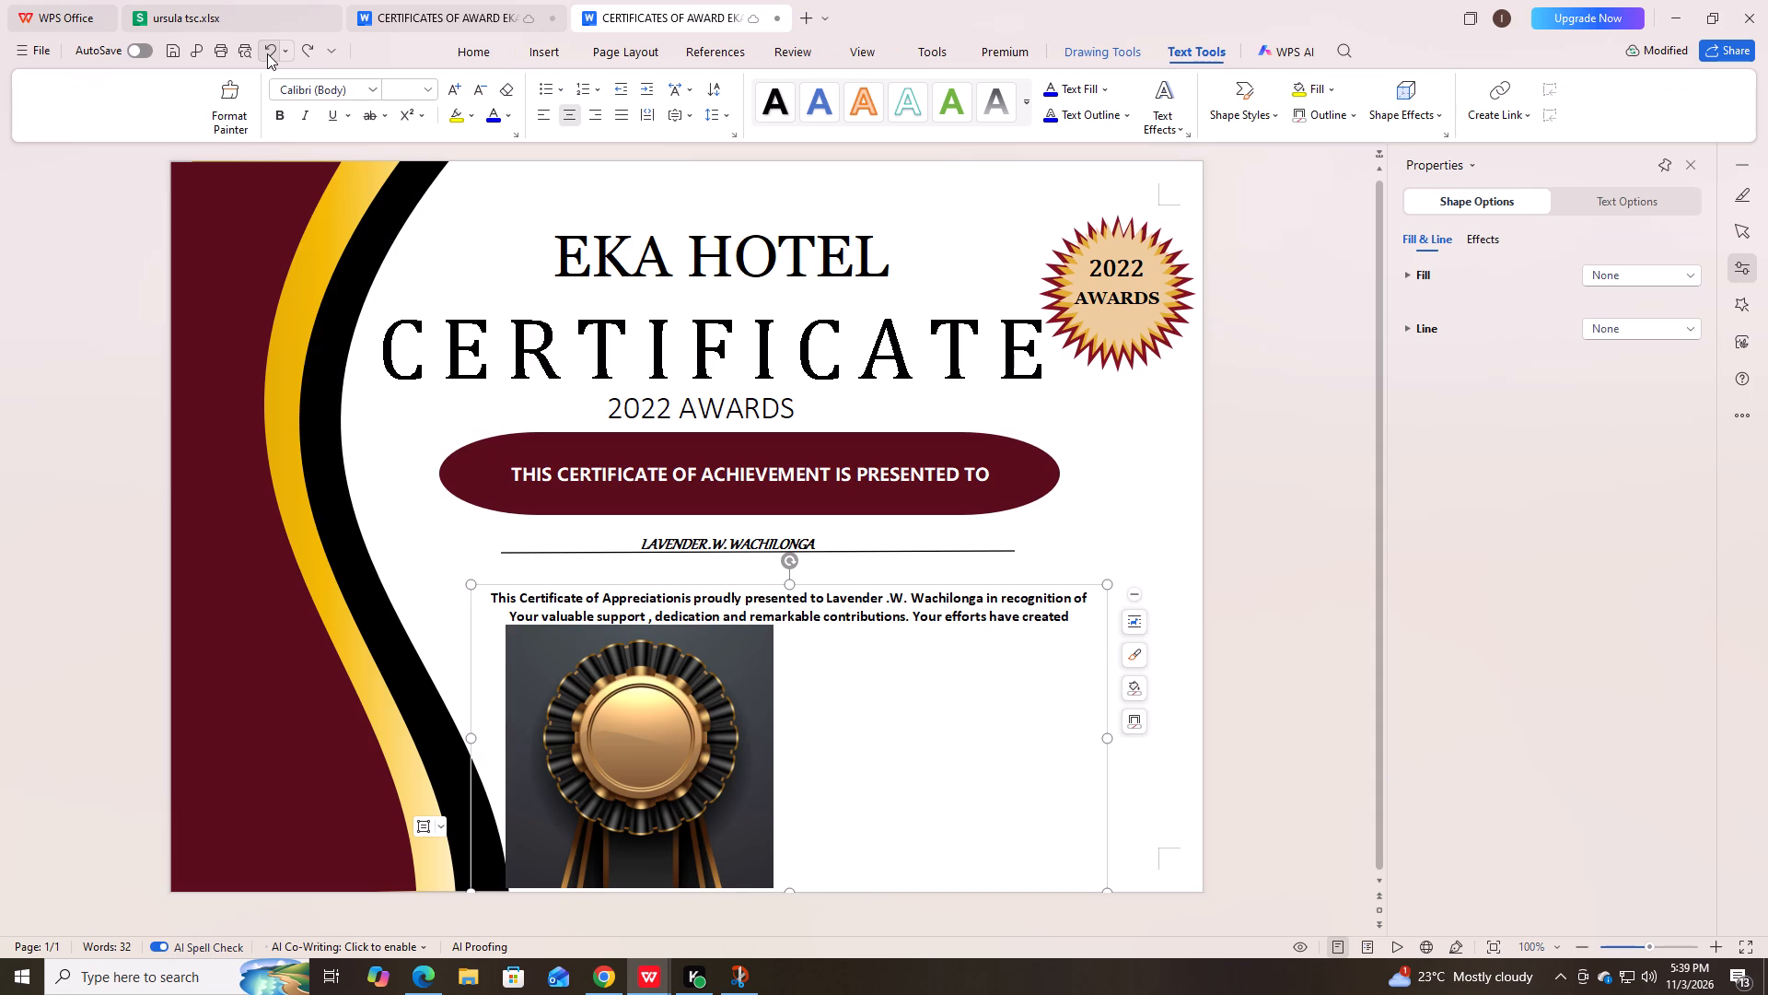
left_click(267, 53)
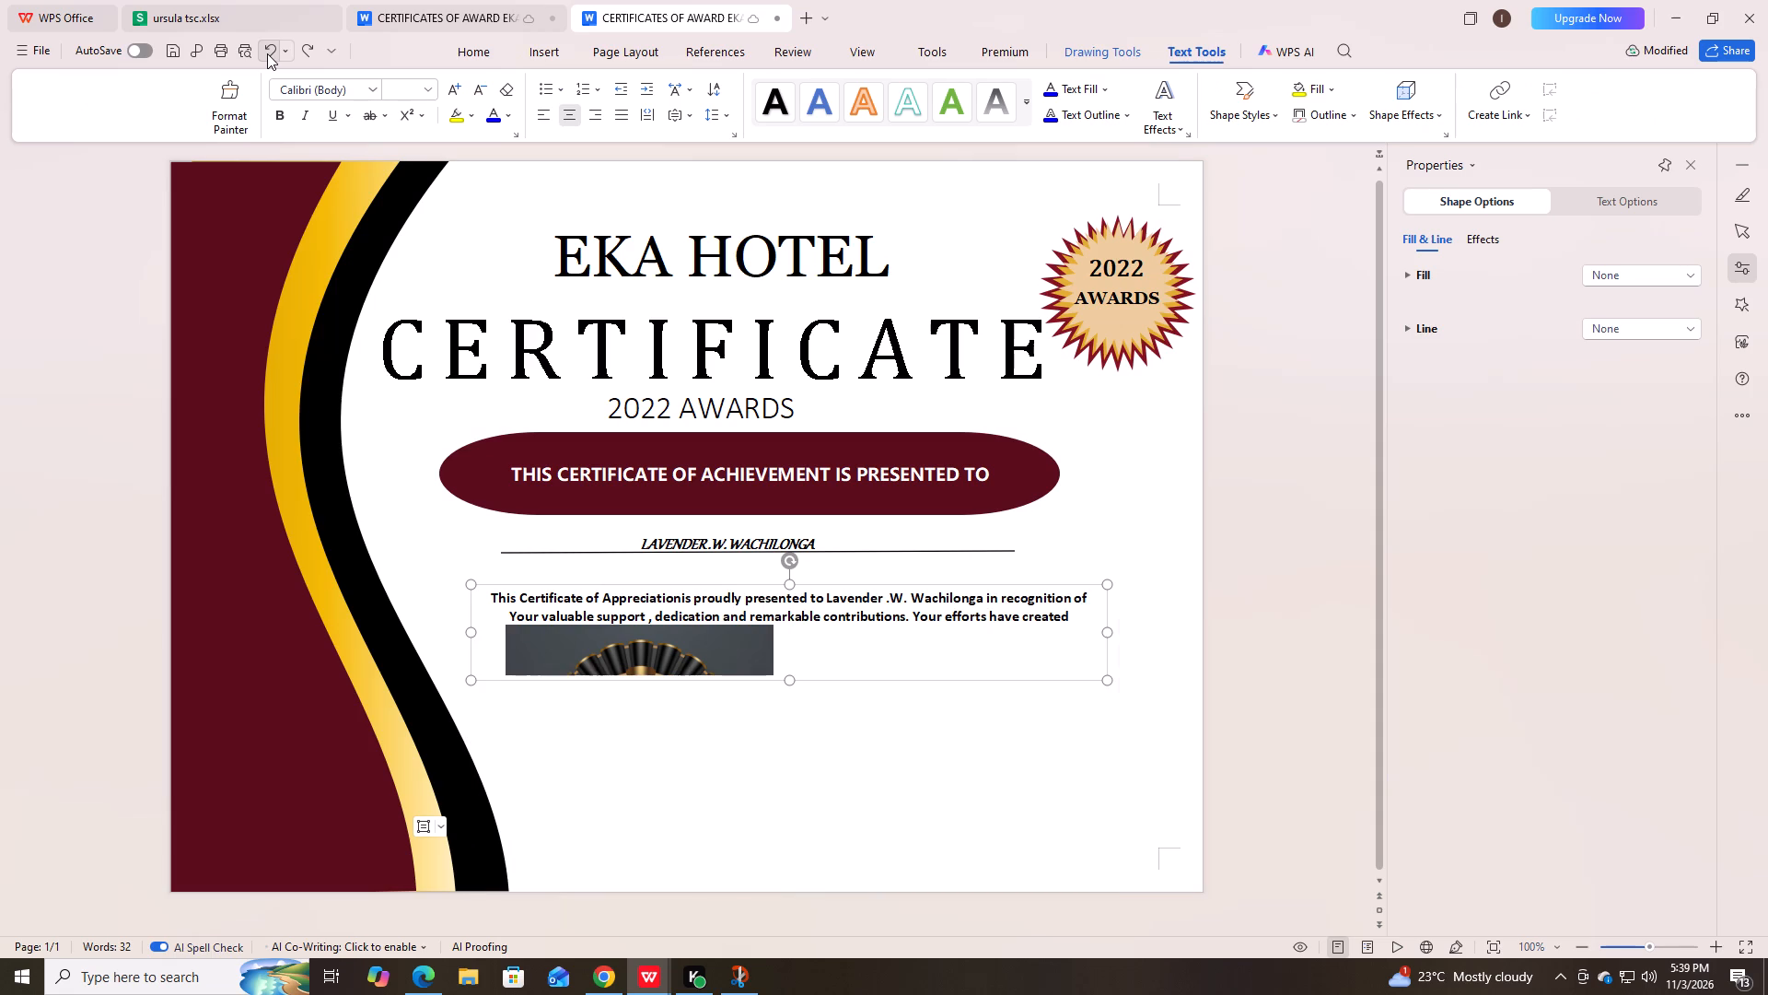
left_click(267, 53)
left_click(267, 53)
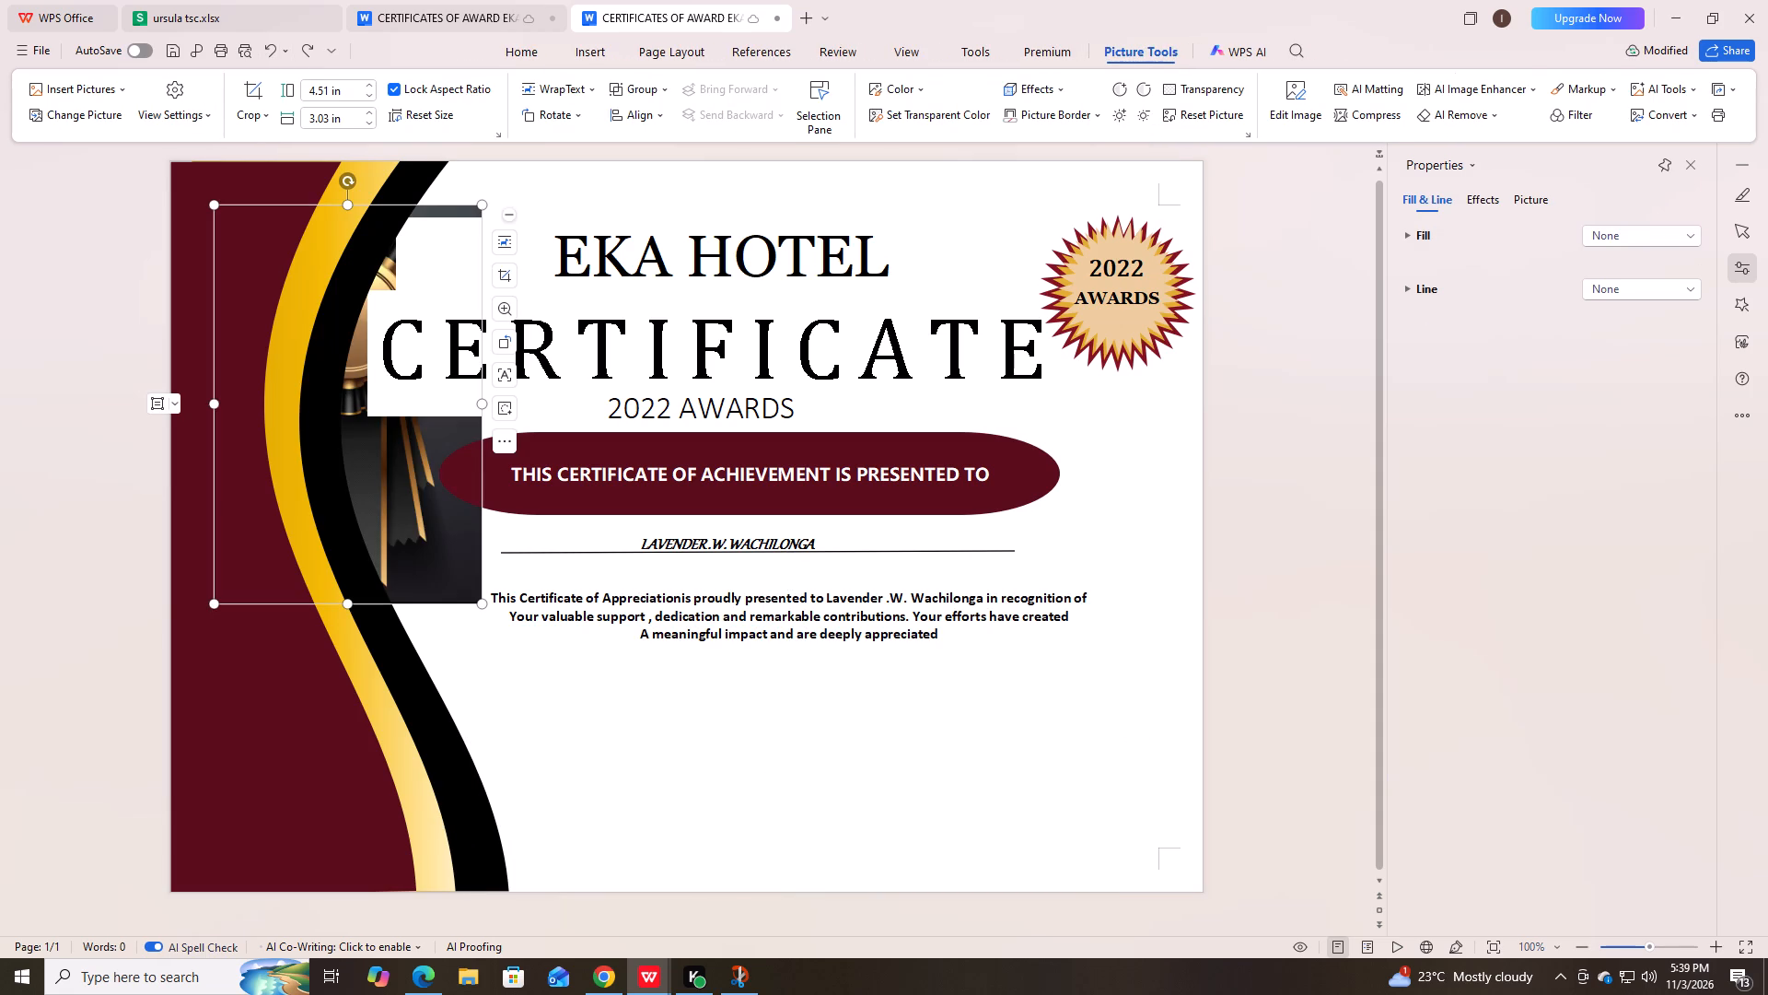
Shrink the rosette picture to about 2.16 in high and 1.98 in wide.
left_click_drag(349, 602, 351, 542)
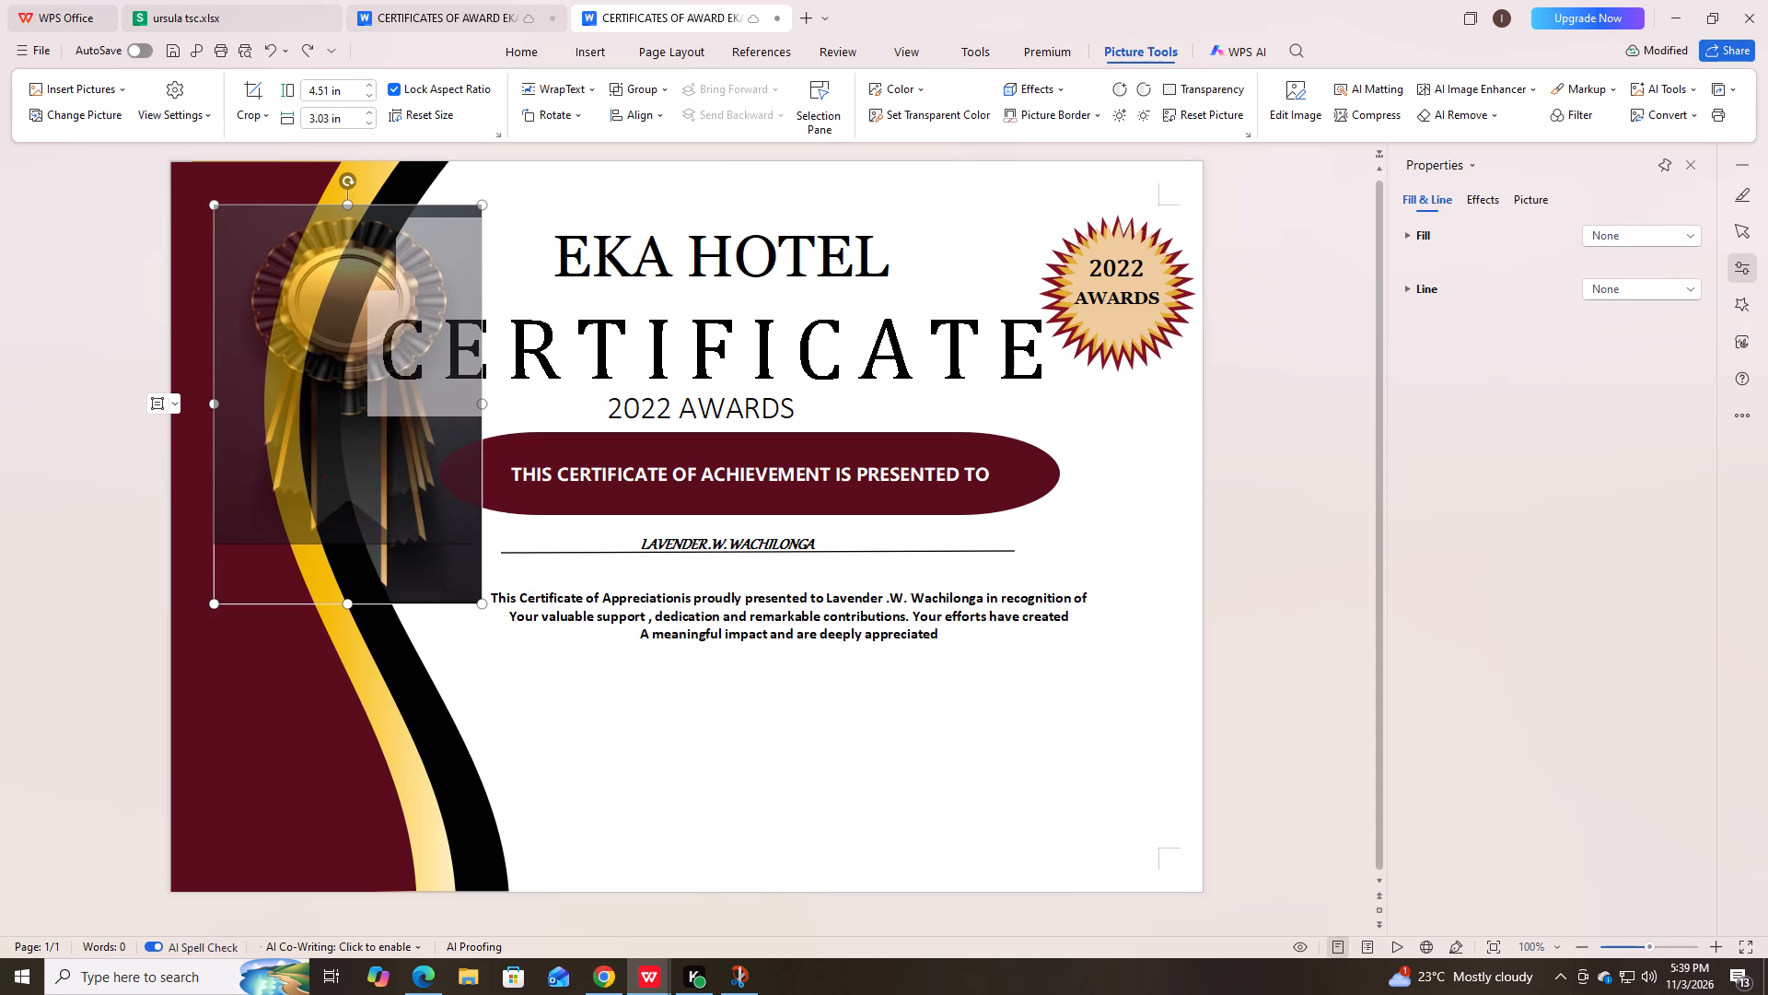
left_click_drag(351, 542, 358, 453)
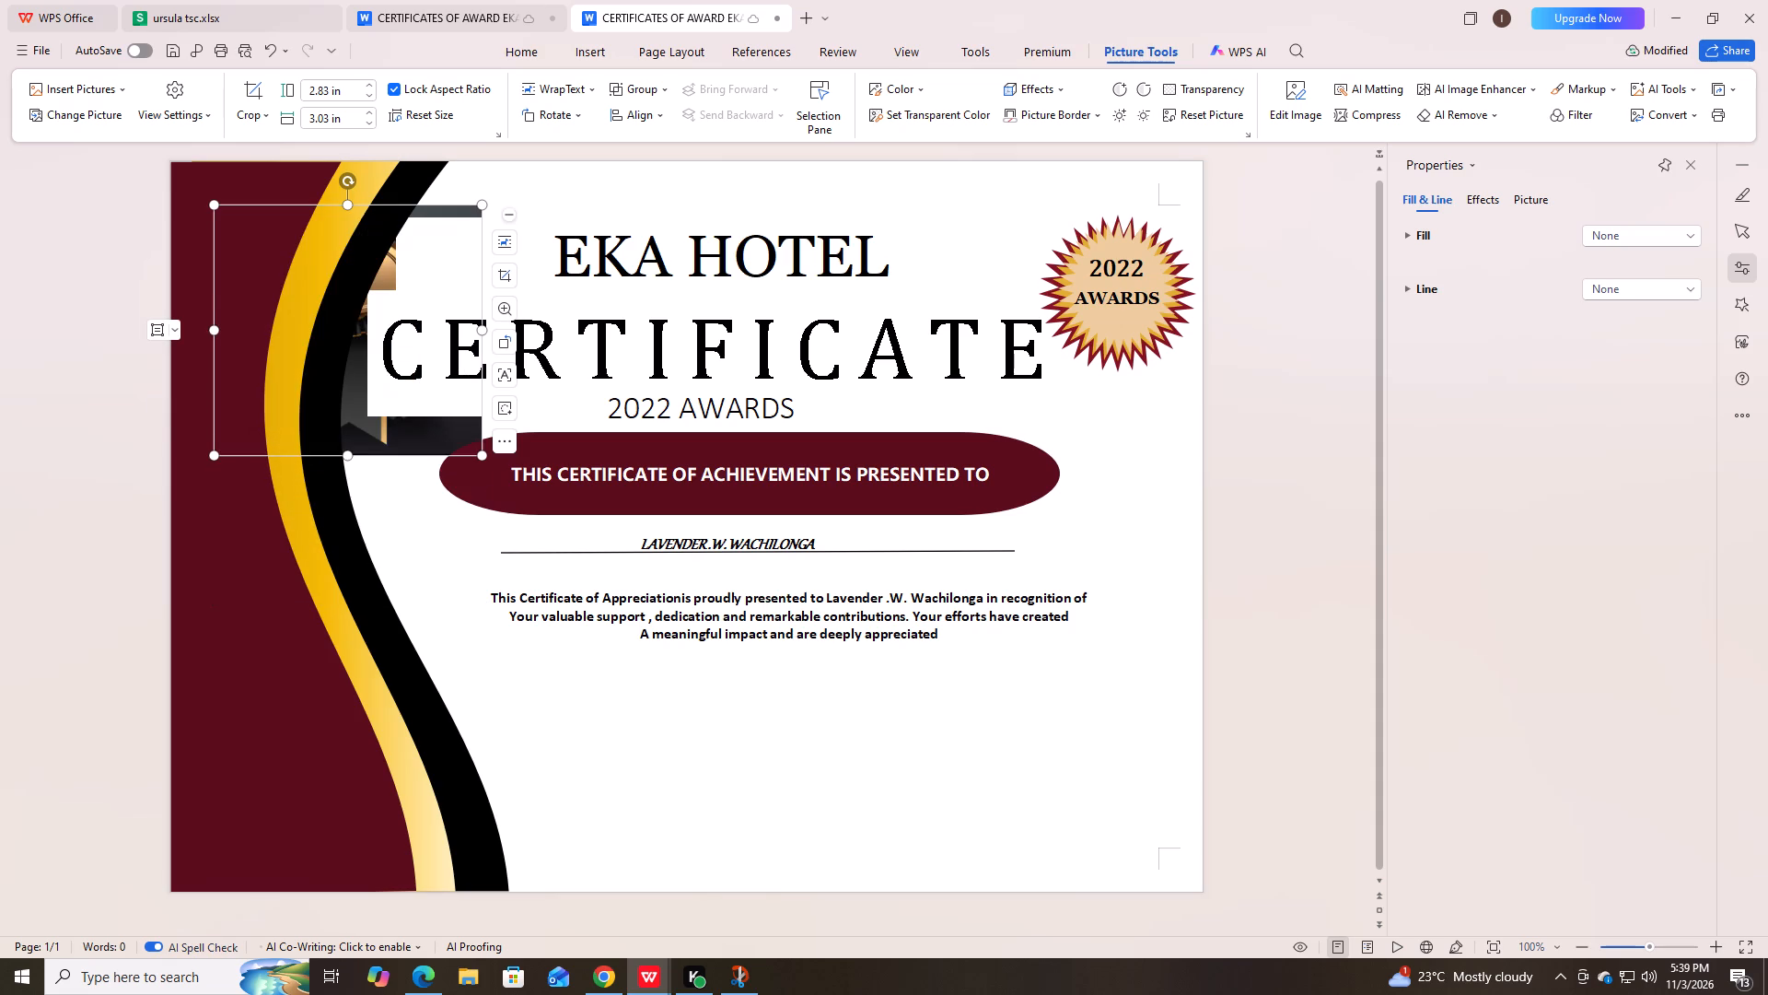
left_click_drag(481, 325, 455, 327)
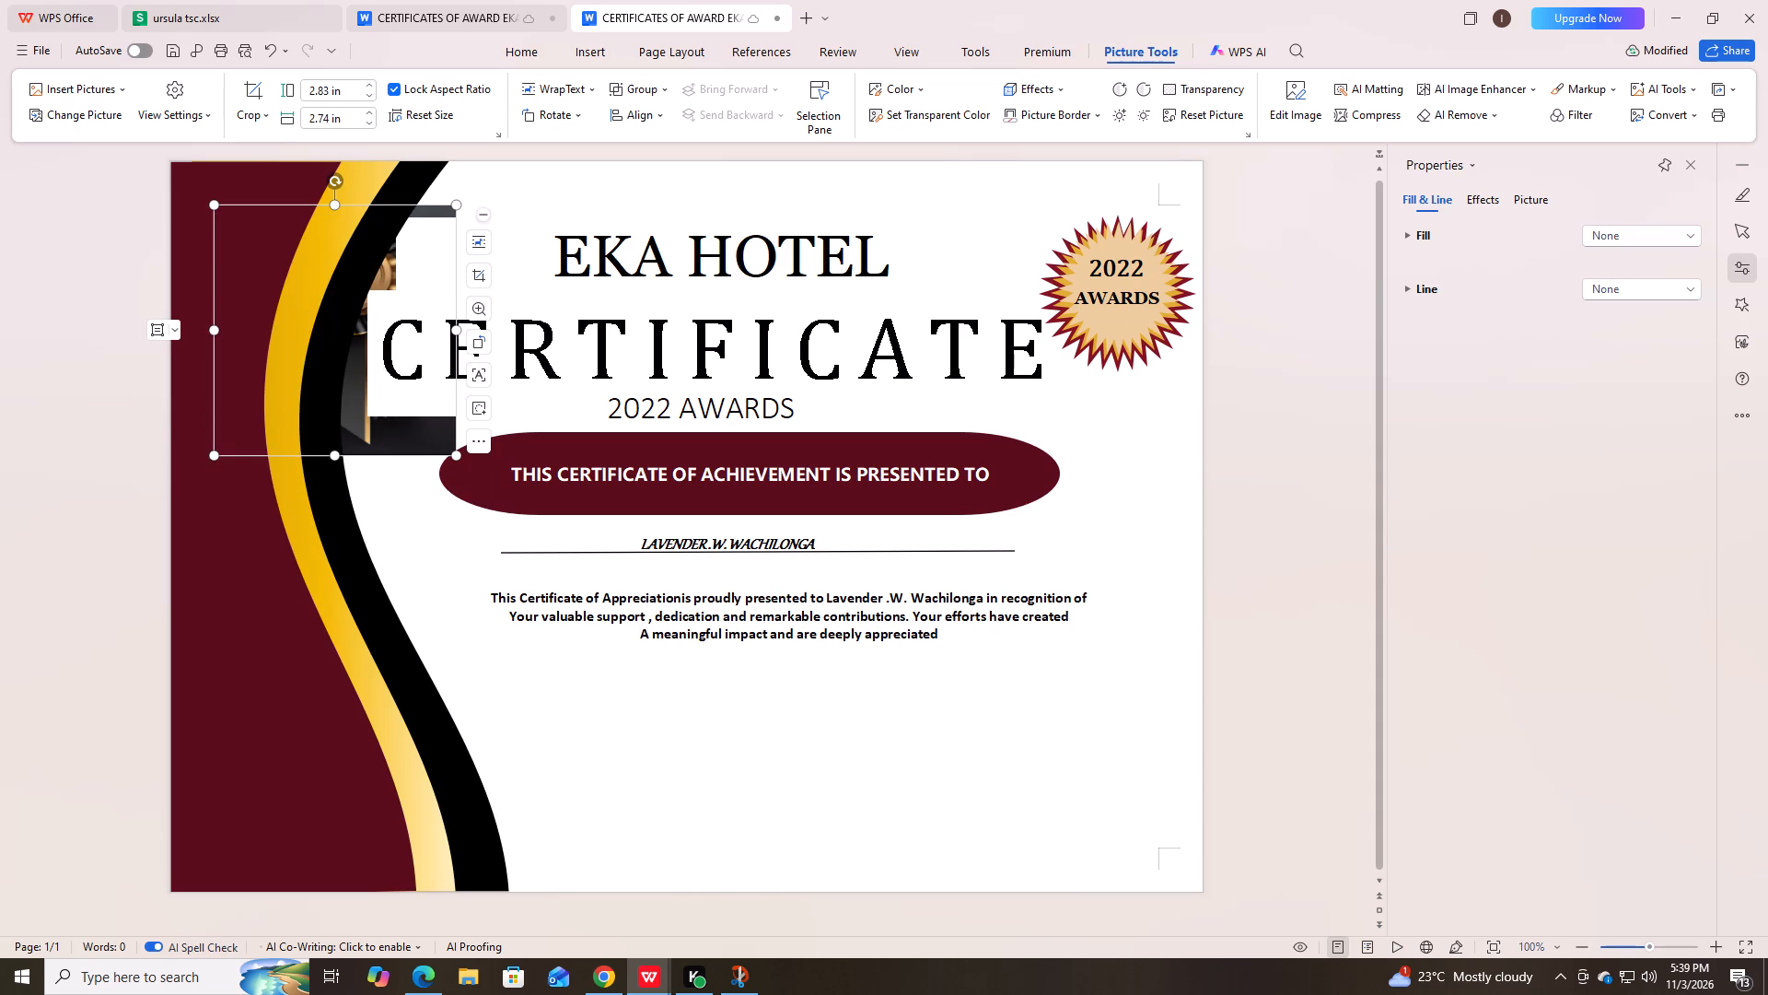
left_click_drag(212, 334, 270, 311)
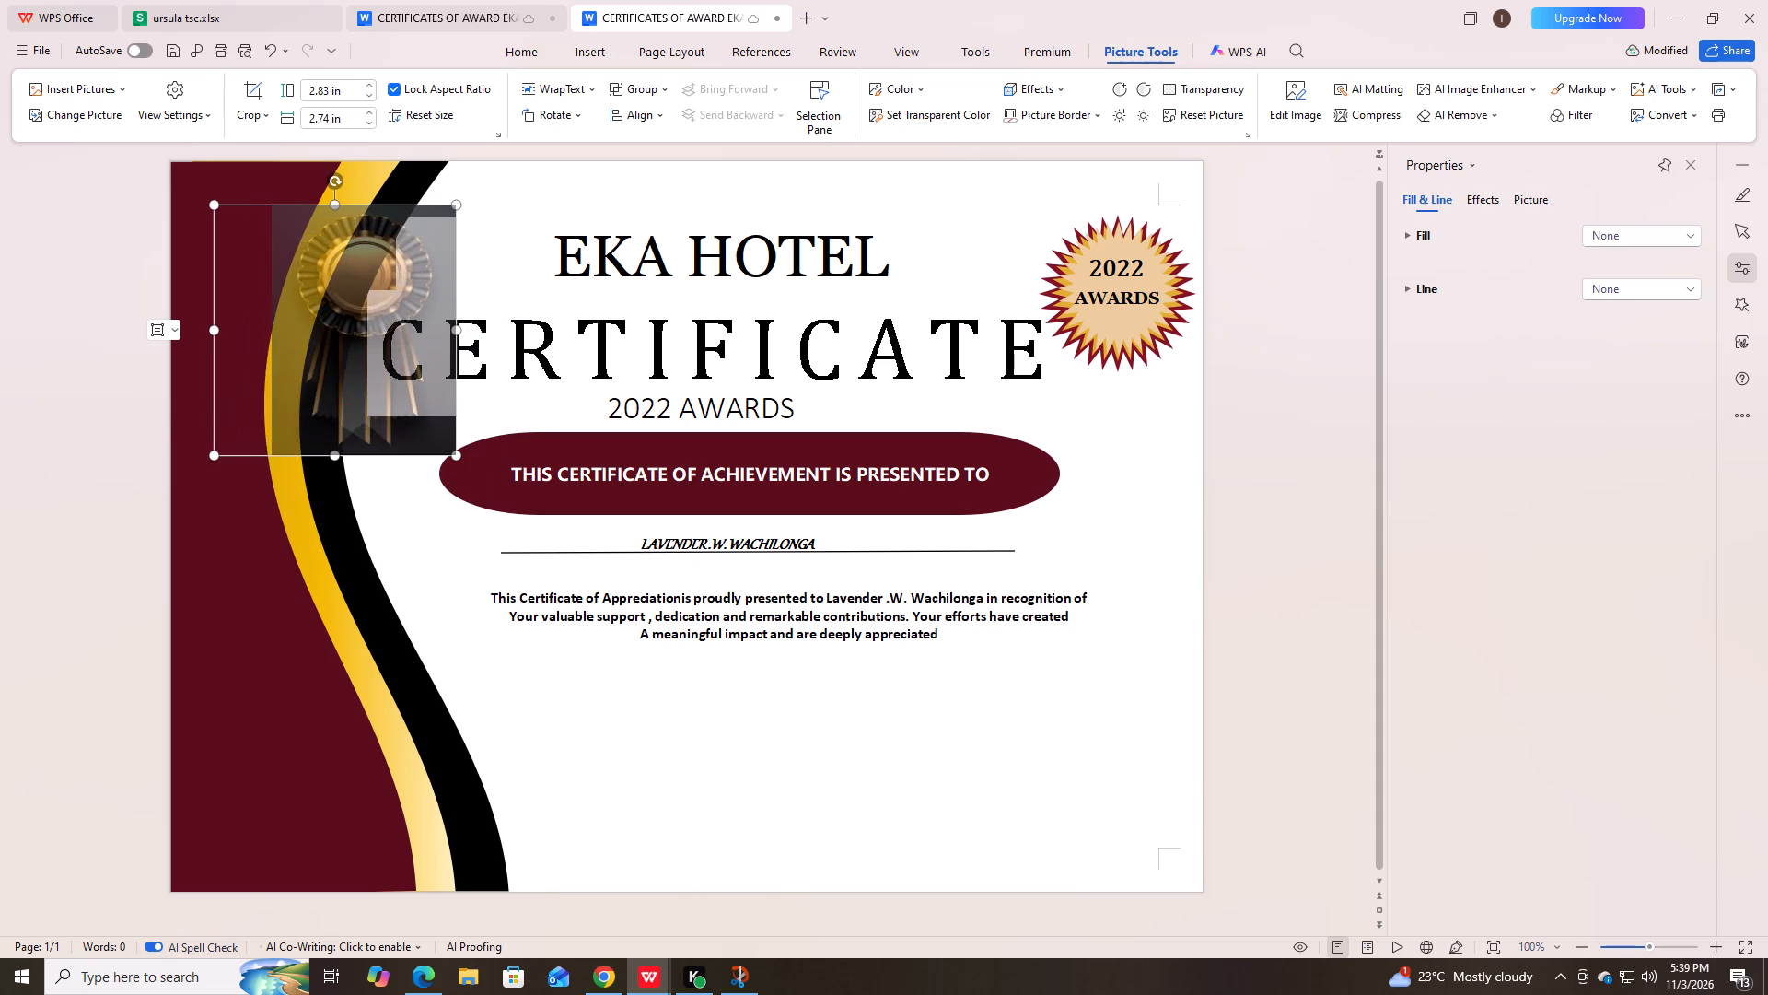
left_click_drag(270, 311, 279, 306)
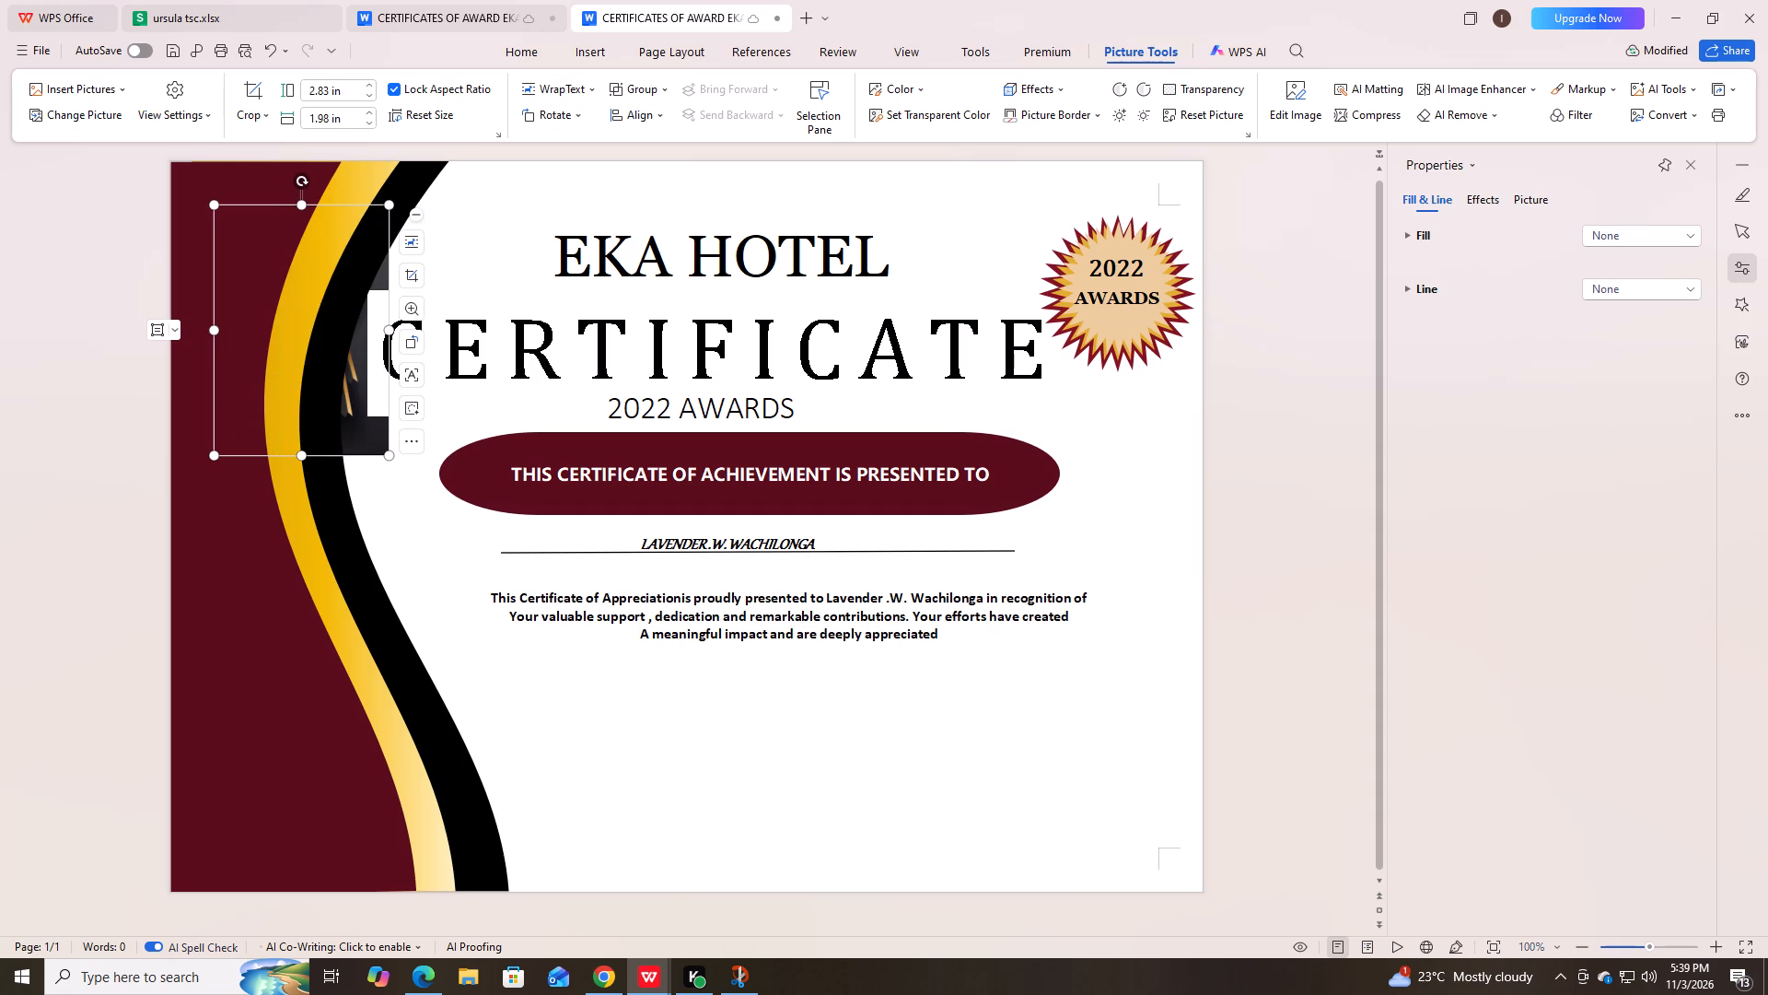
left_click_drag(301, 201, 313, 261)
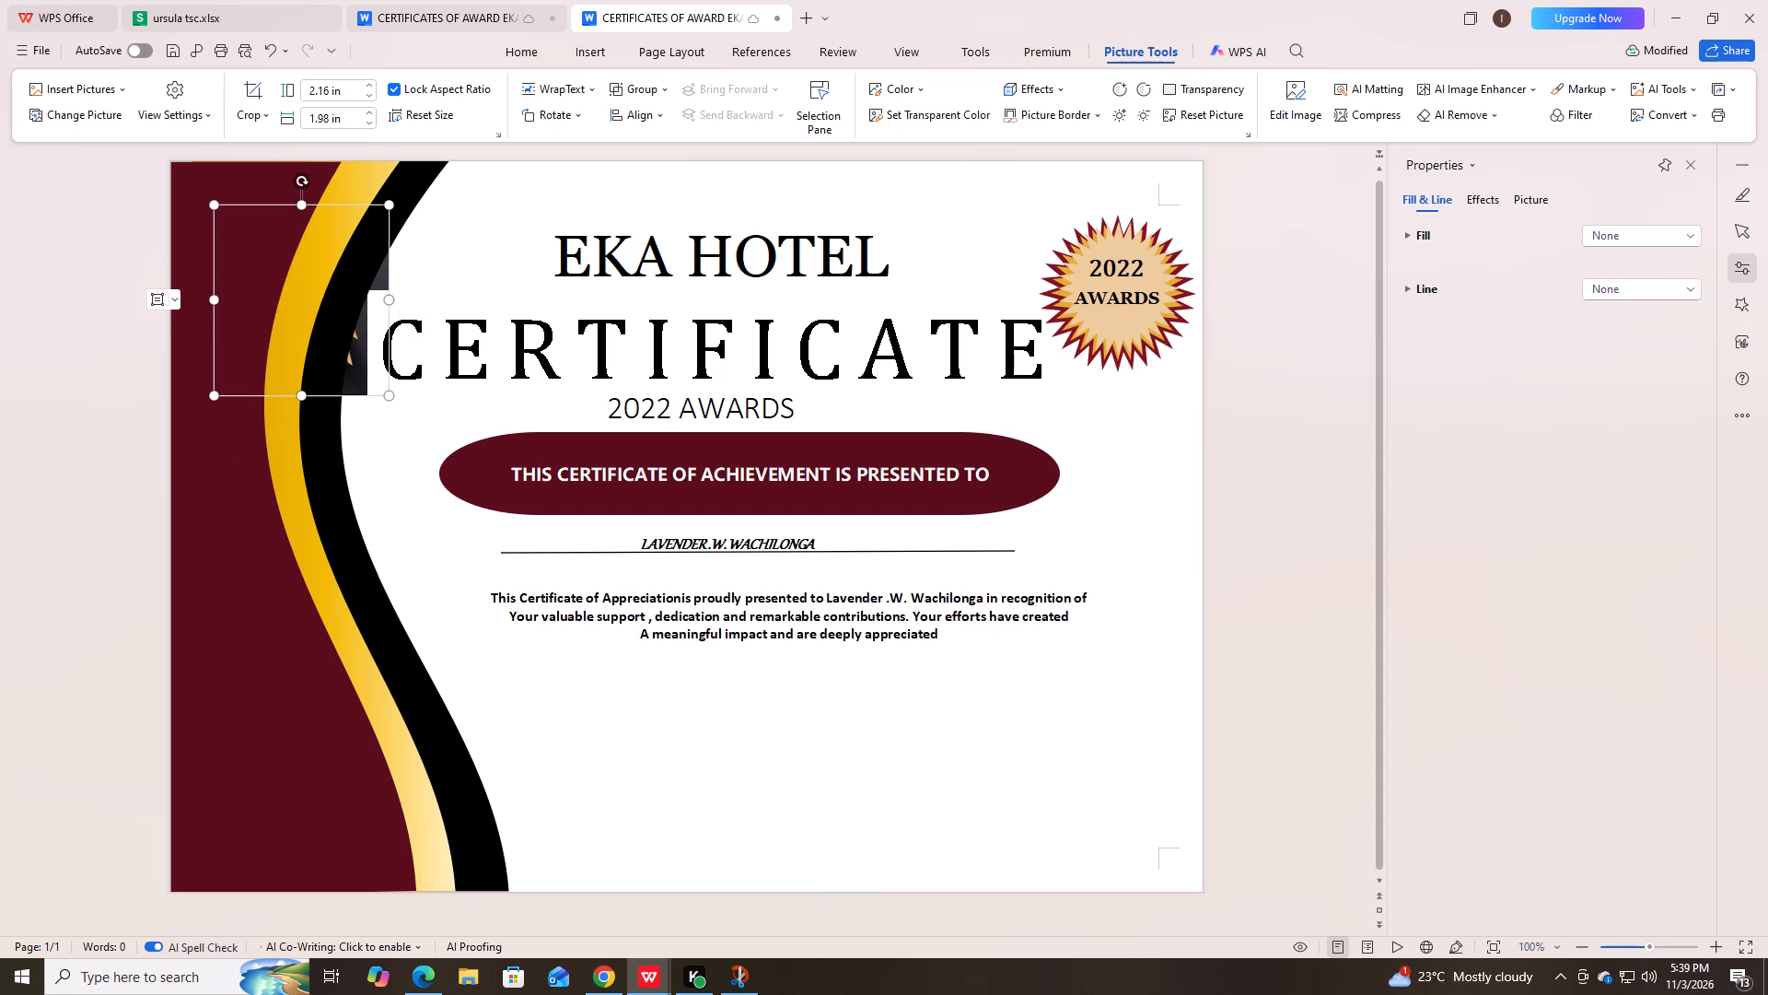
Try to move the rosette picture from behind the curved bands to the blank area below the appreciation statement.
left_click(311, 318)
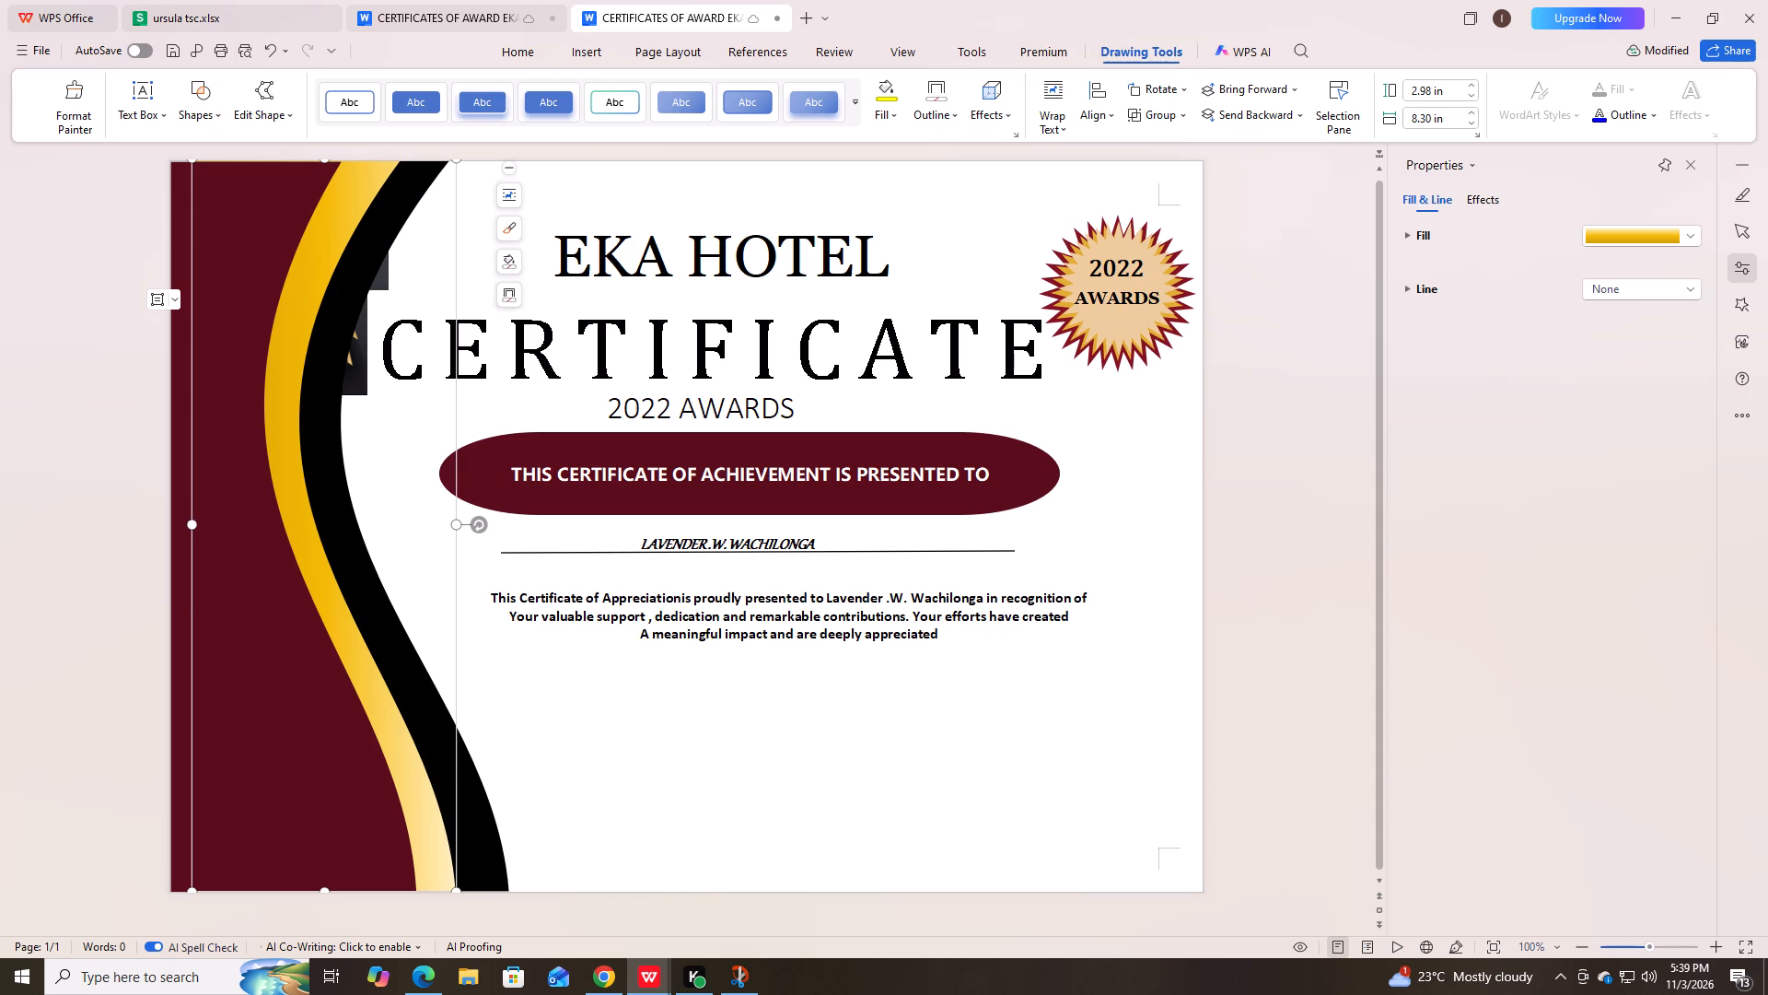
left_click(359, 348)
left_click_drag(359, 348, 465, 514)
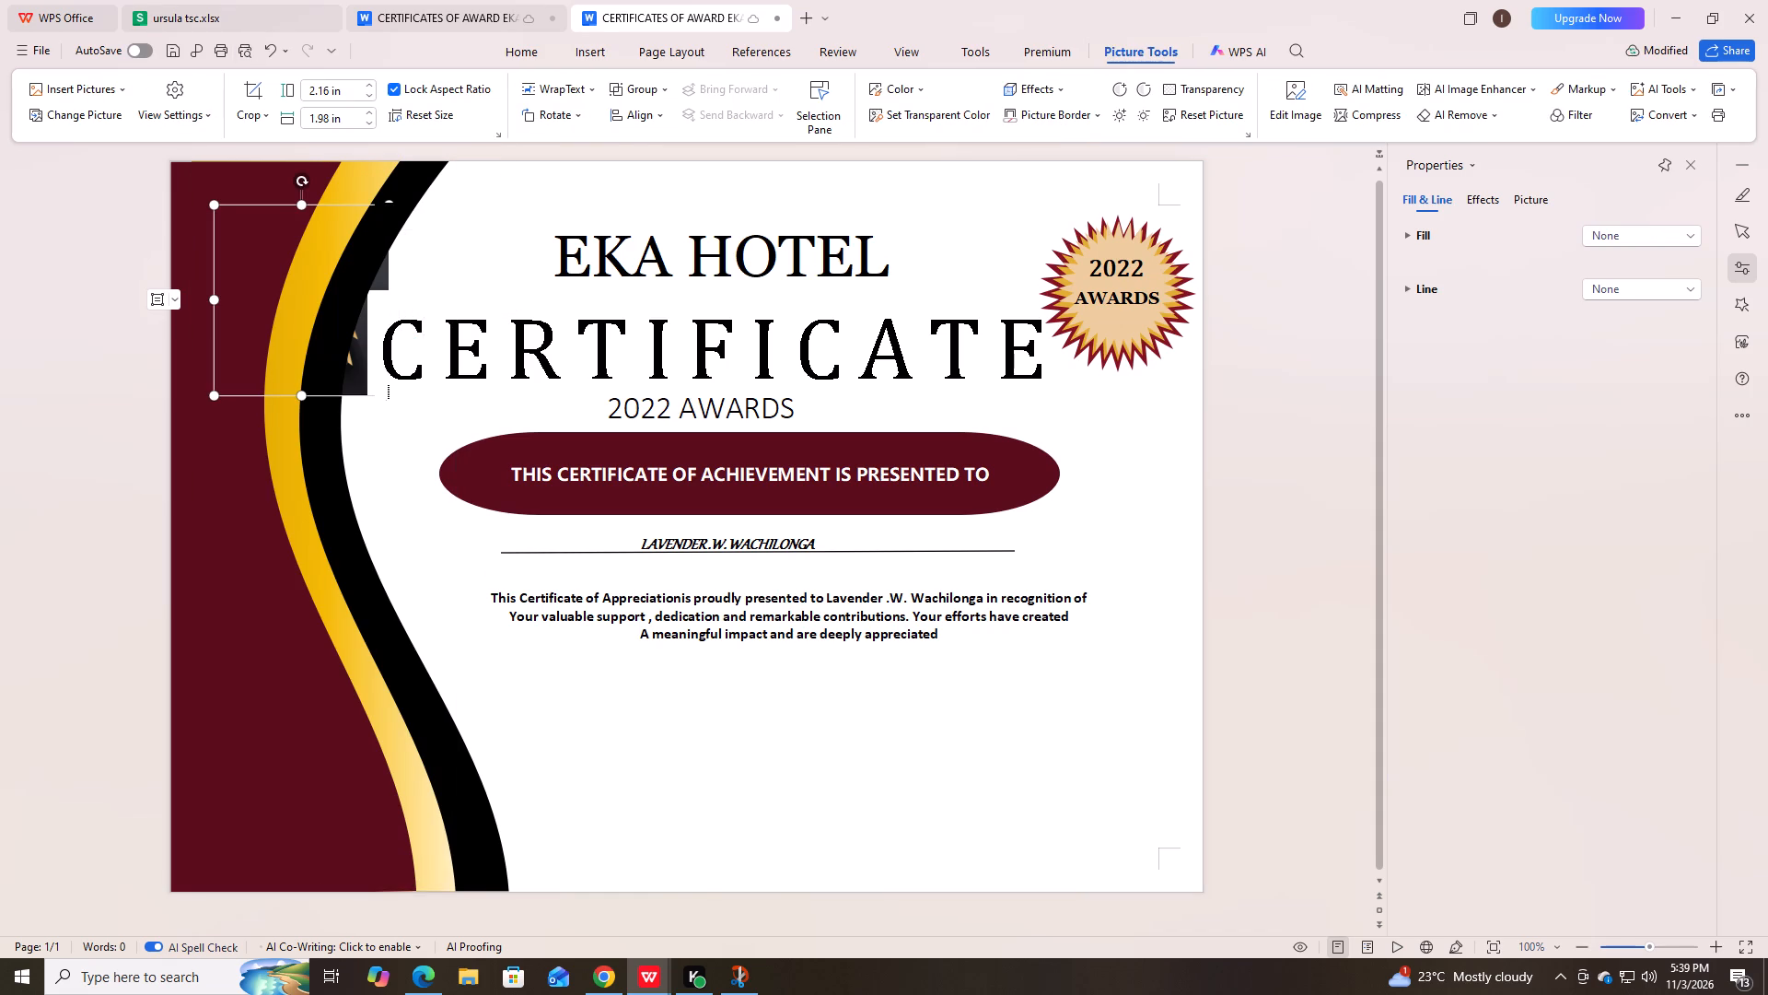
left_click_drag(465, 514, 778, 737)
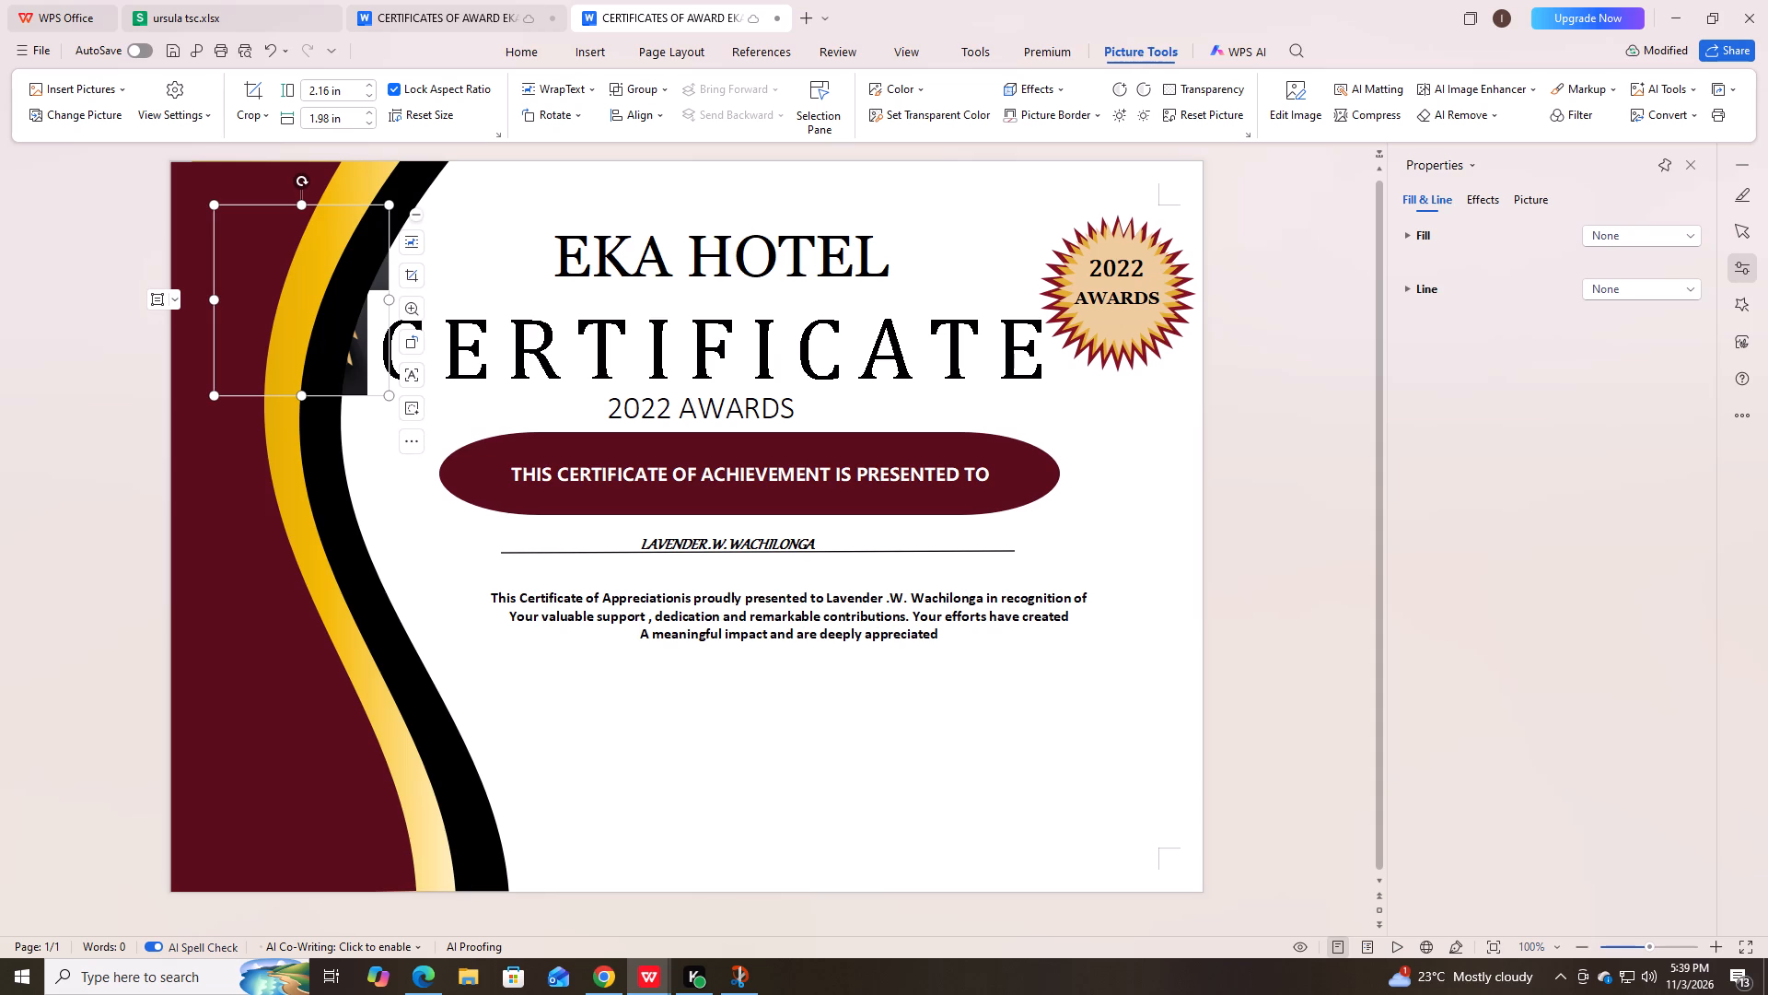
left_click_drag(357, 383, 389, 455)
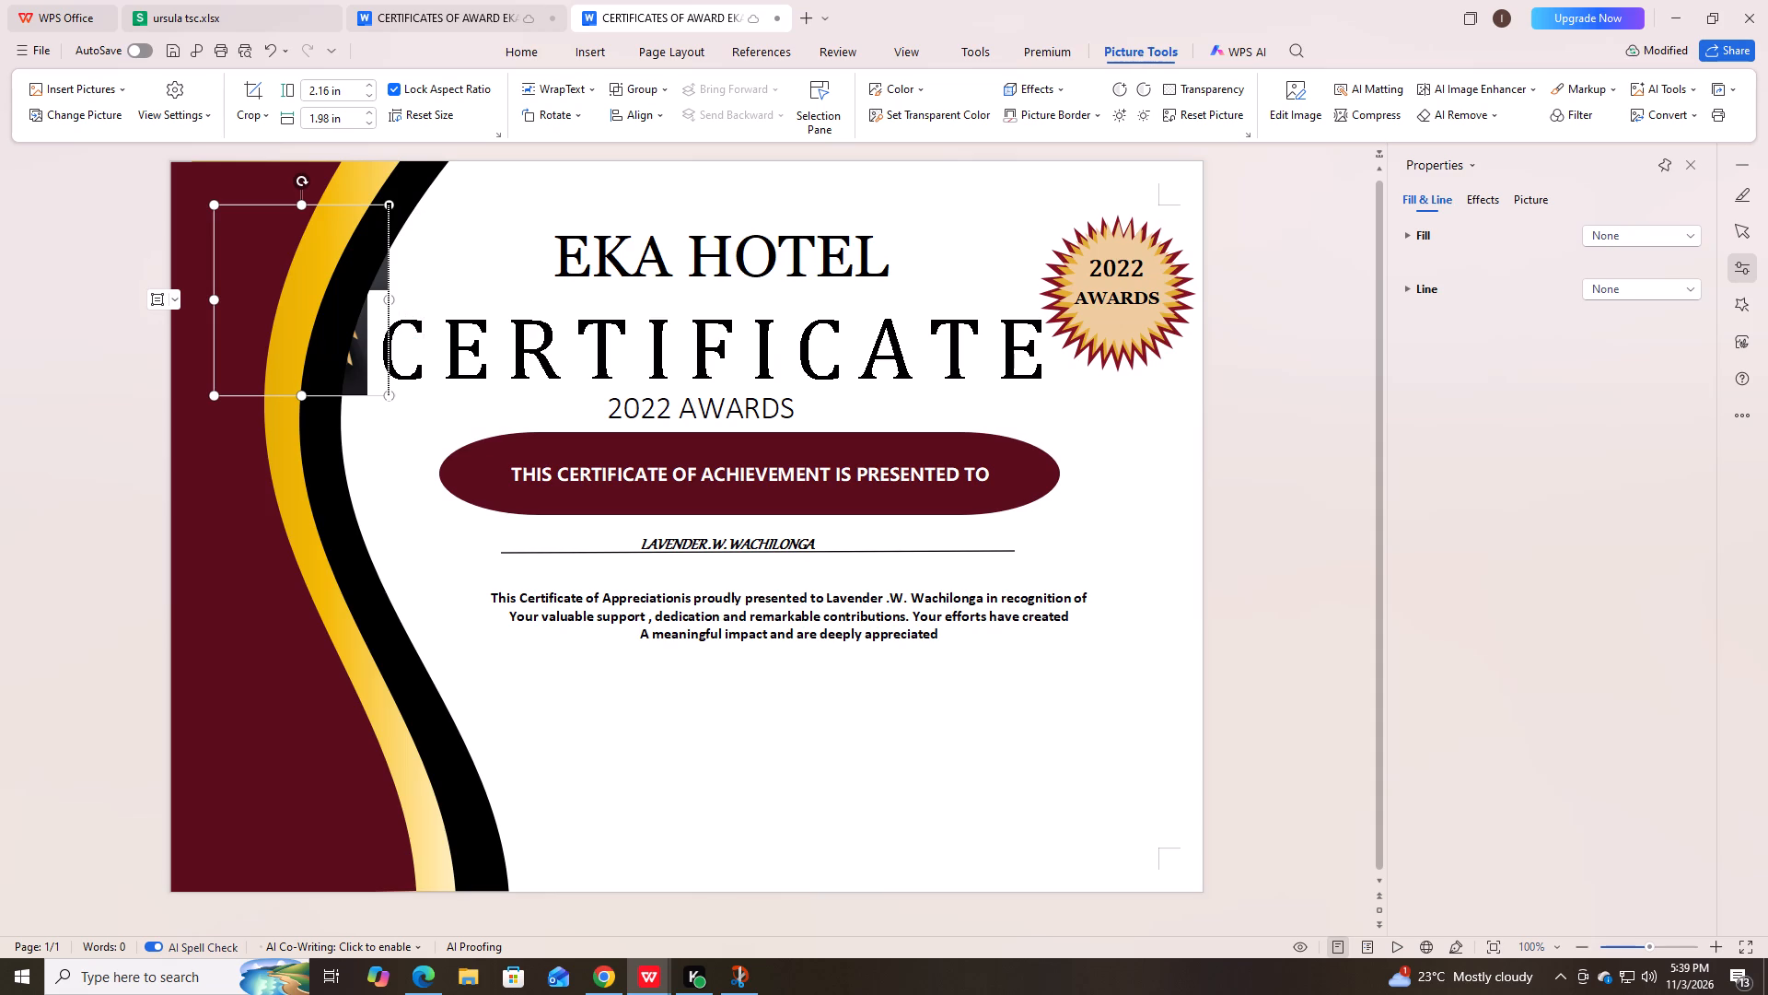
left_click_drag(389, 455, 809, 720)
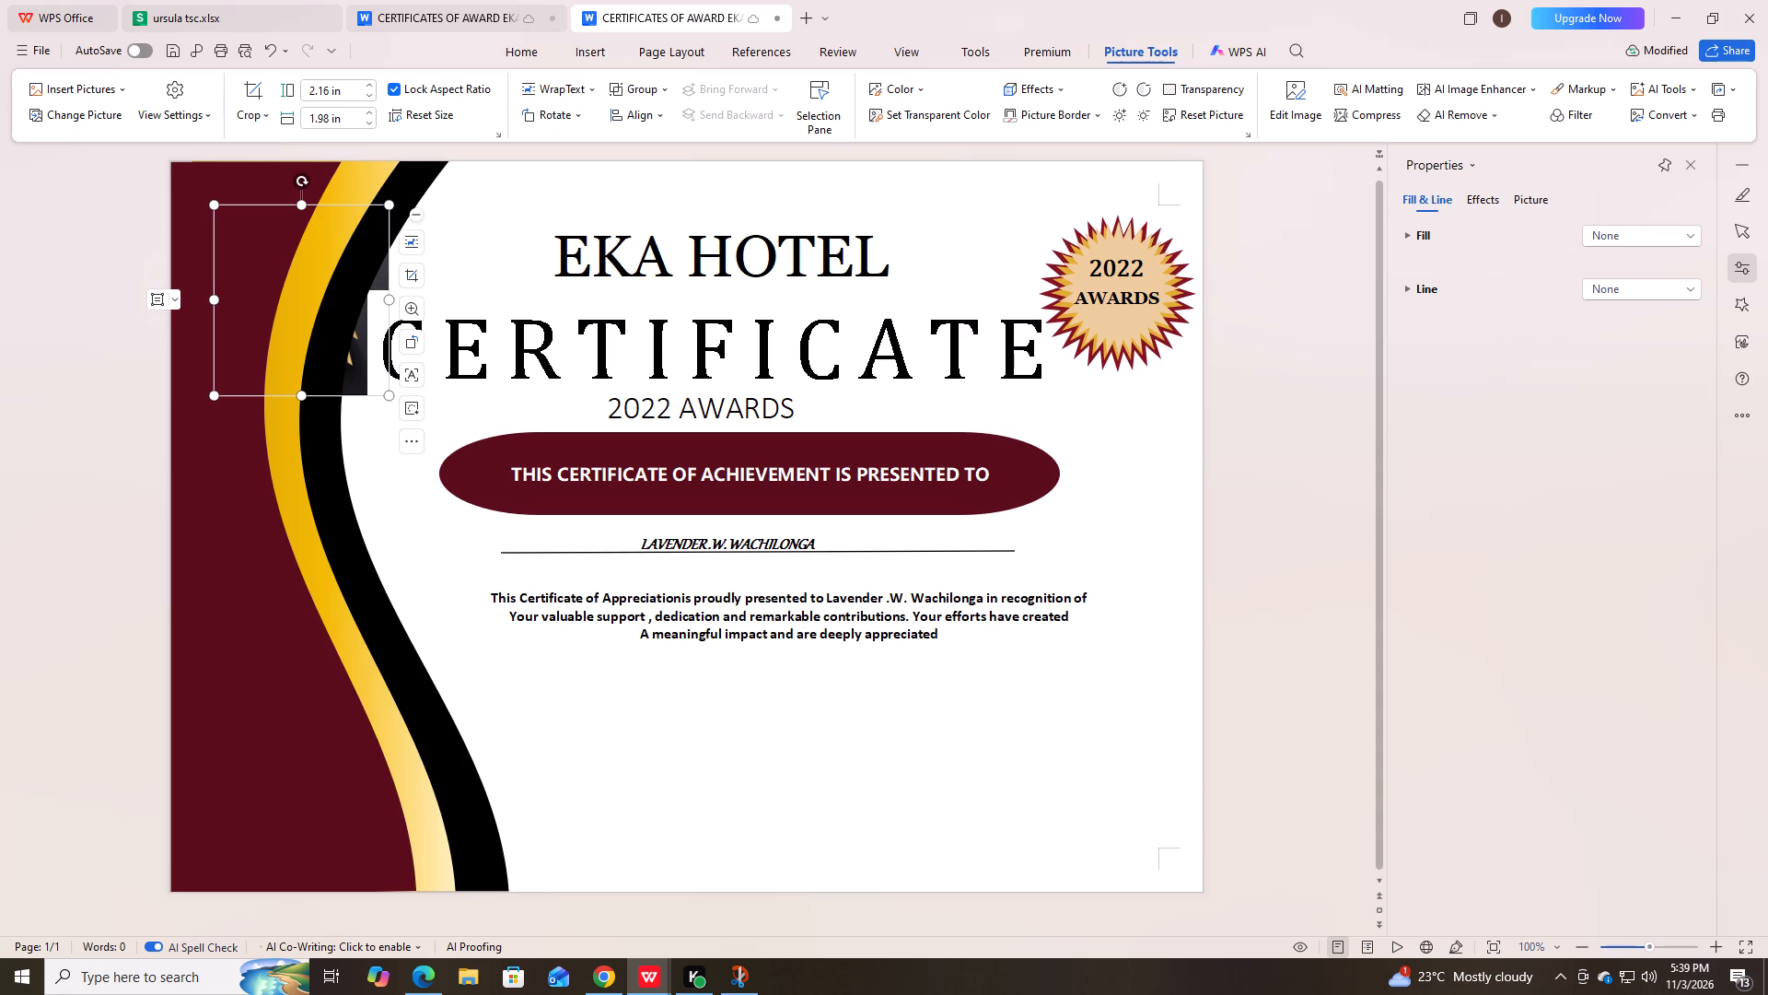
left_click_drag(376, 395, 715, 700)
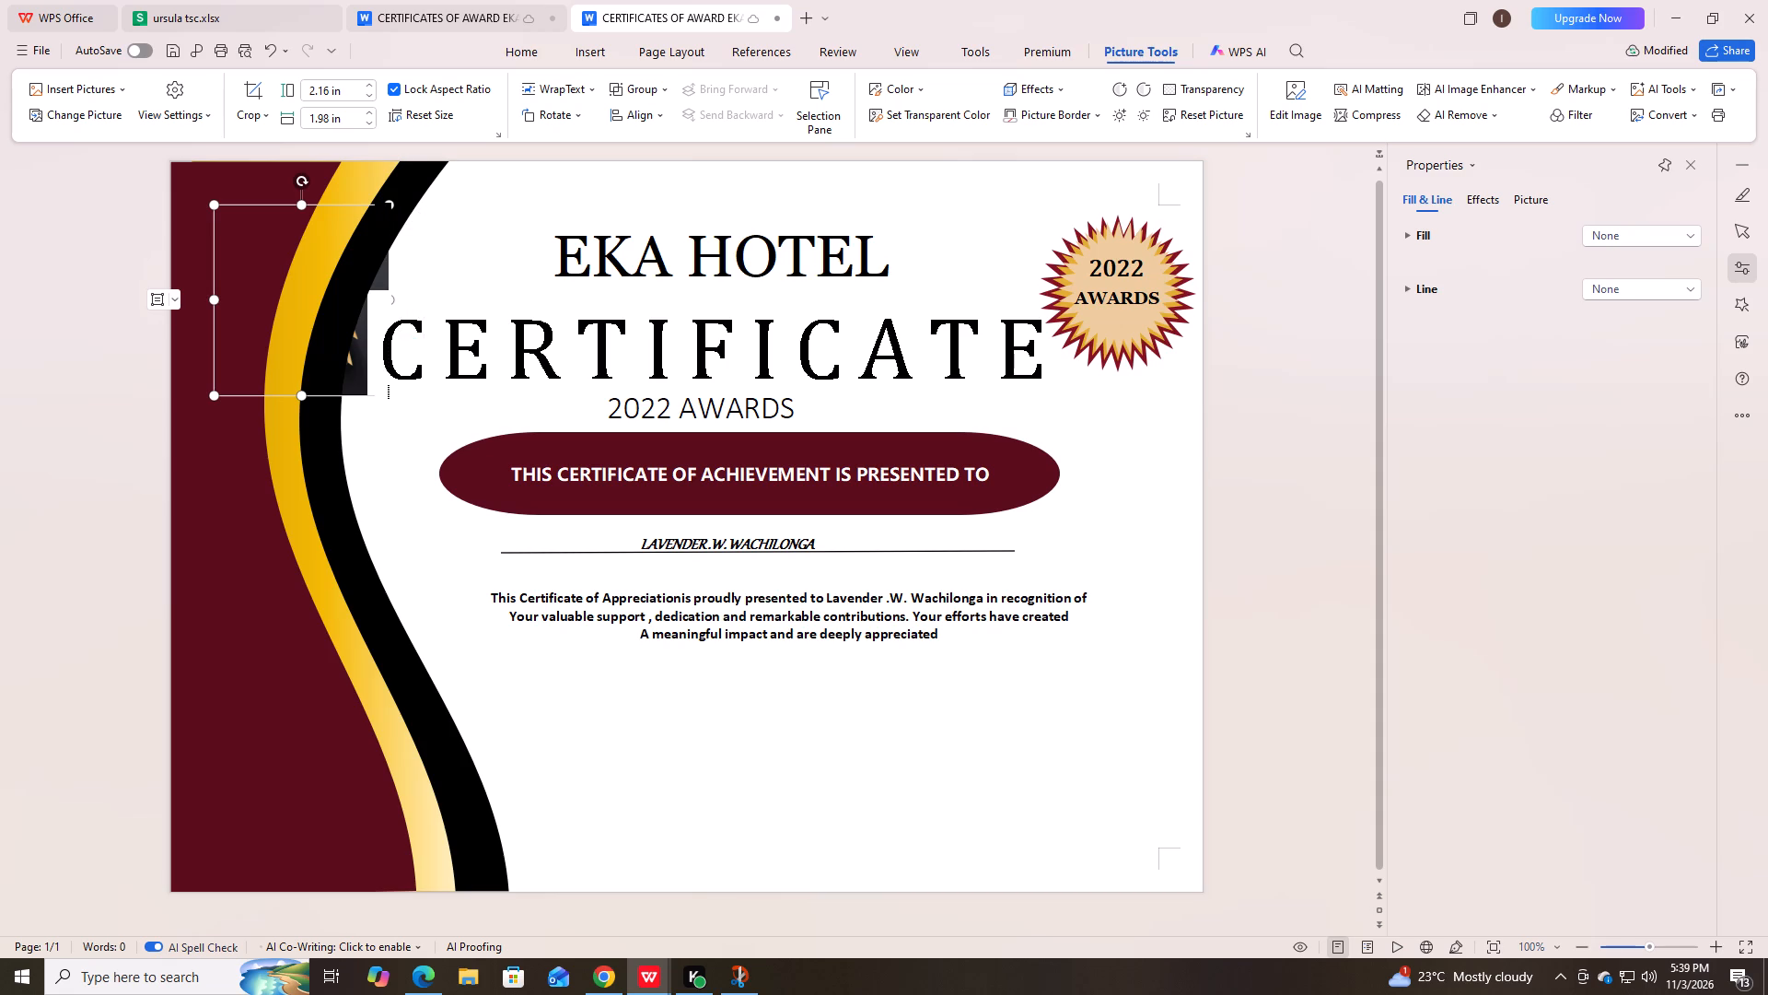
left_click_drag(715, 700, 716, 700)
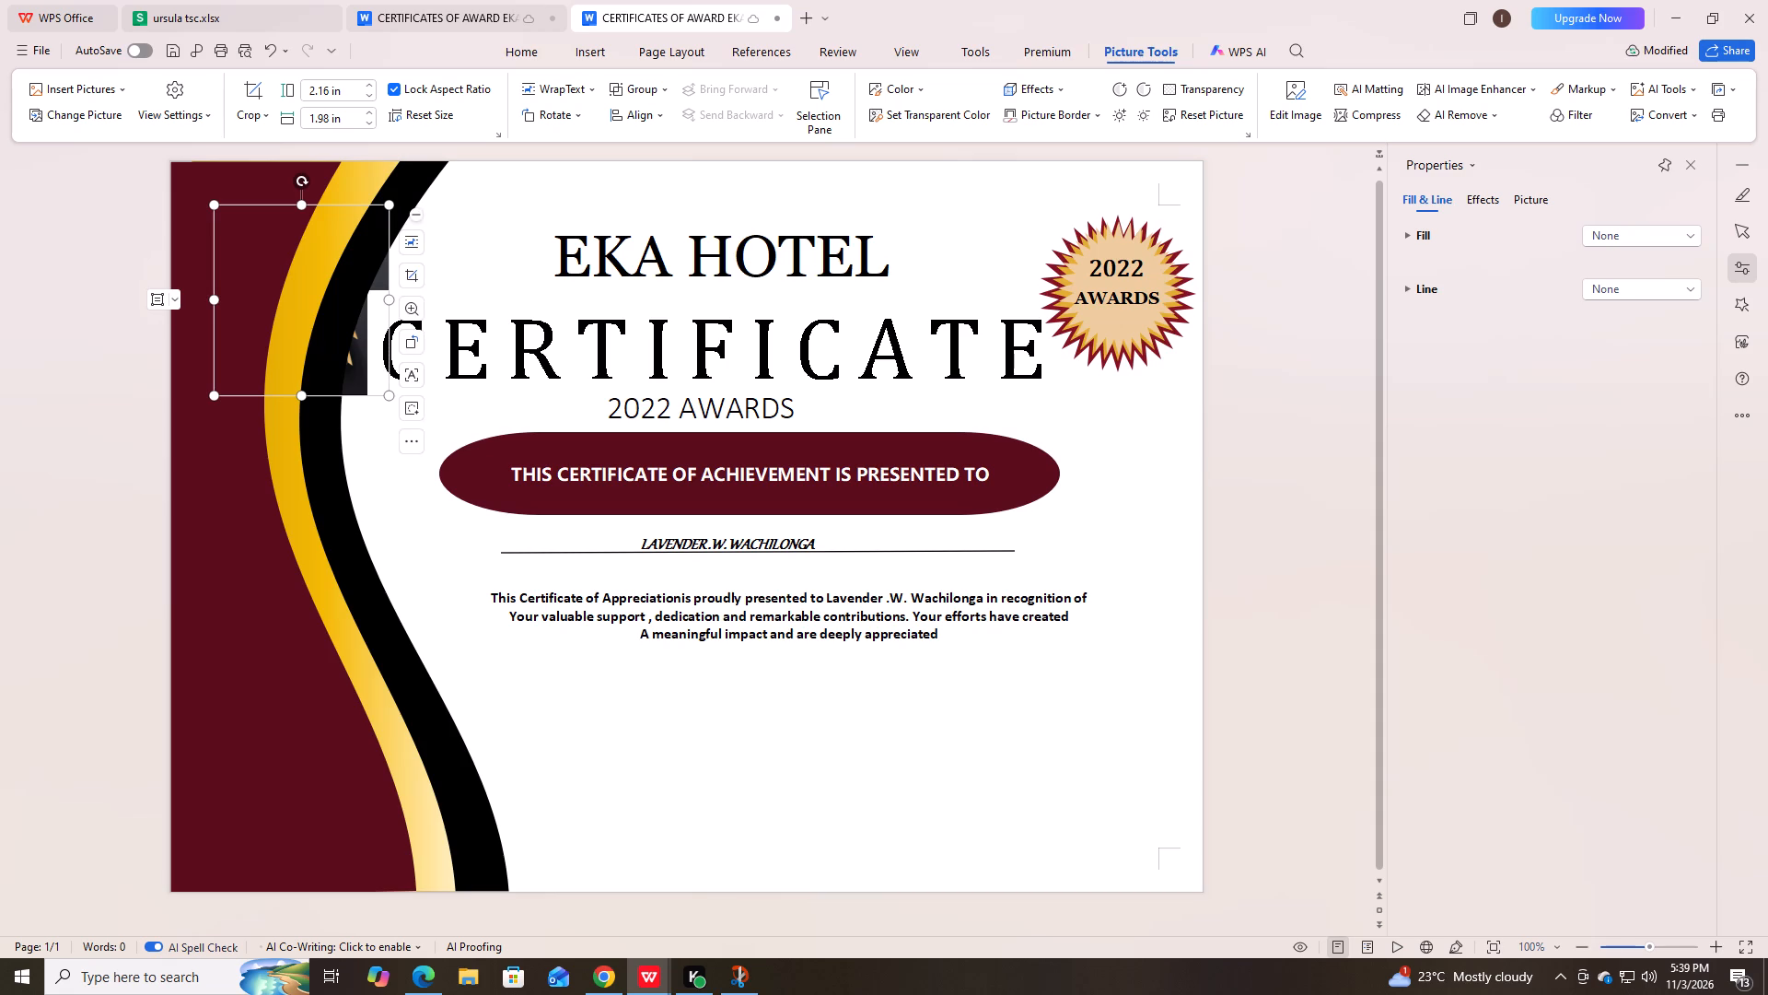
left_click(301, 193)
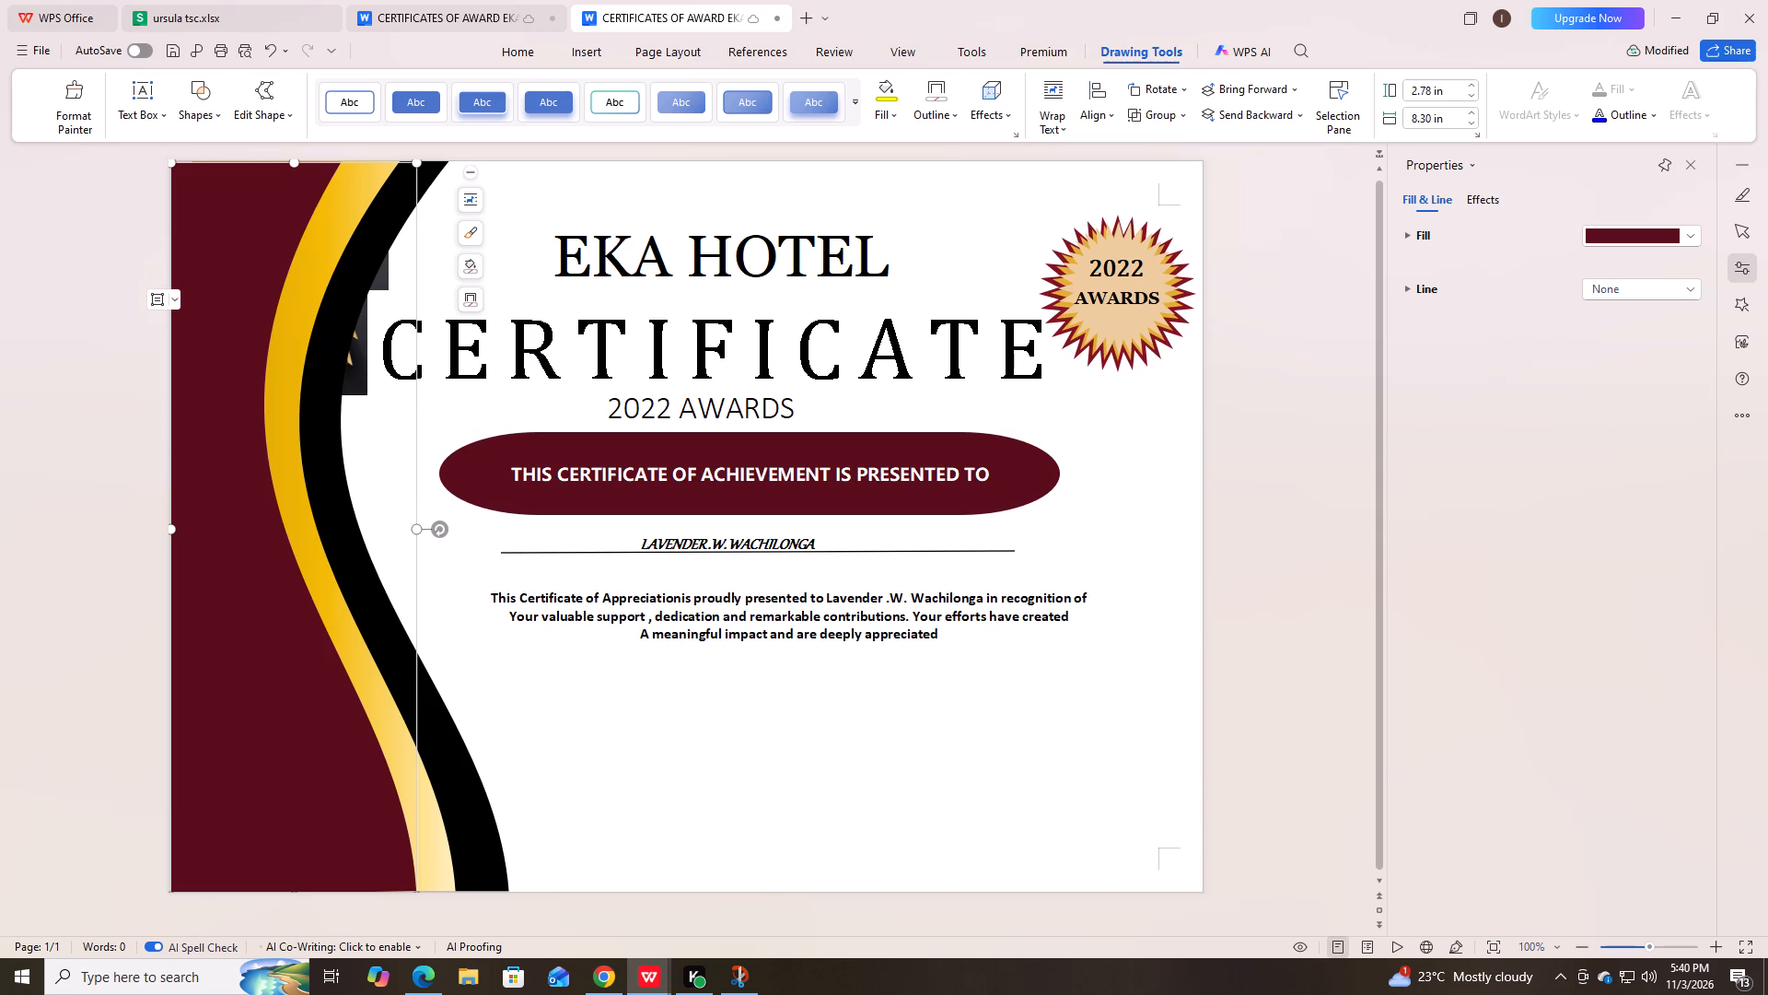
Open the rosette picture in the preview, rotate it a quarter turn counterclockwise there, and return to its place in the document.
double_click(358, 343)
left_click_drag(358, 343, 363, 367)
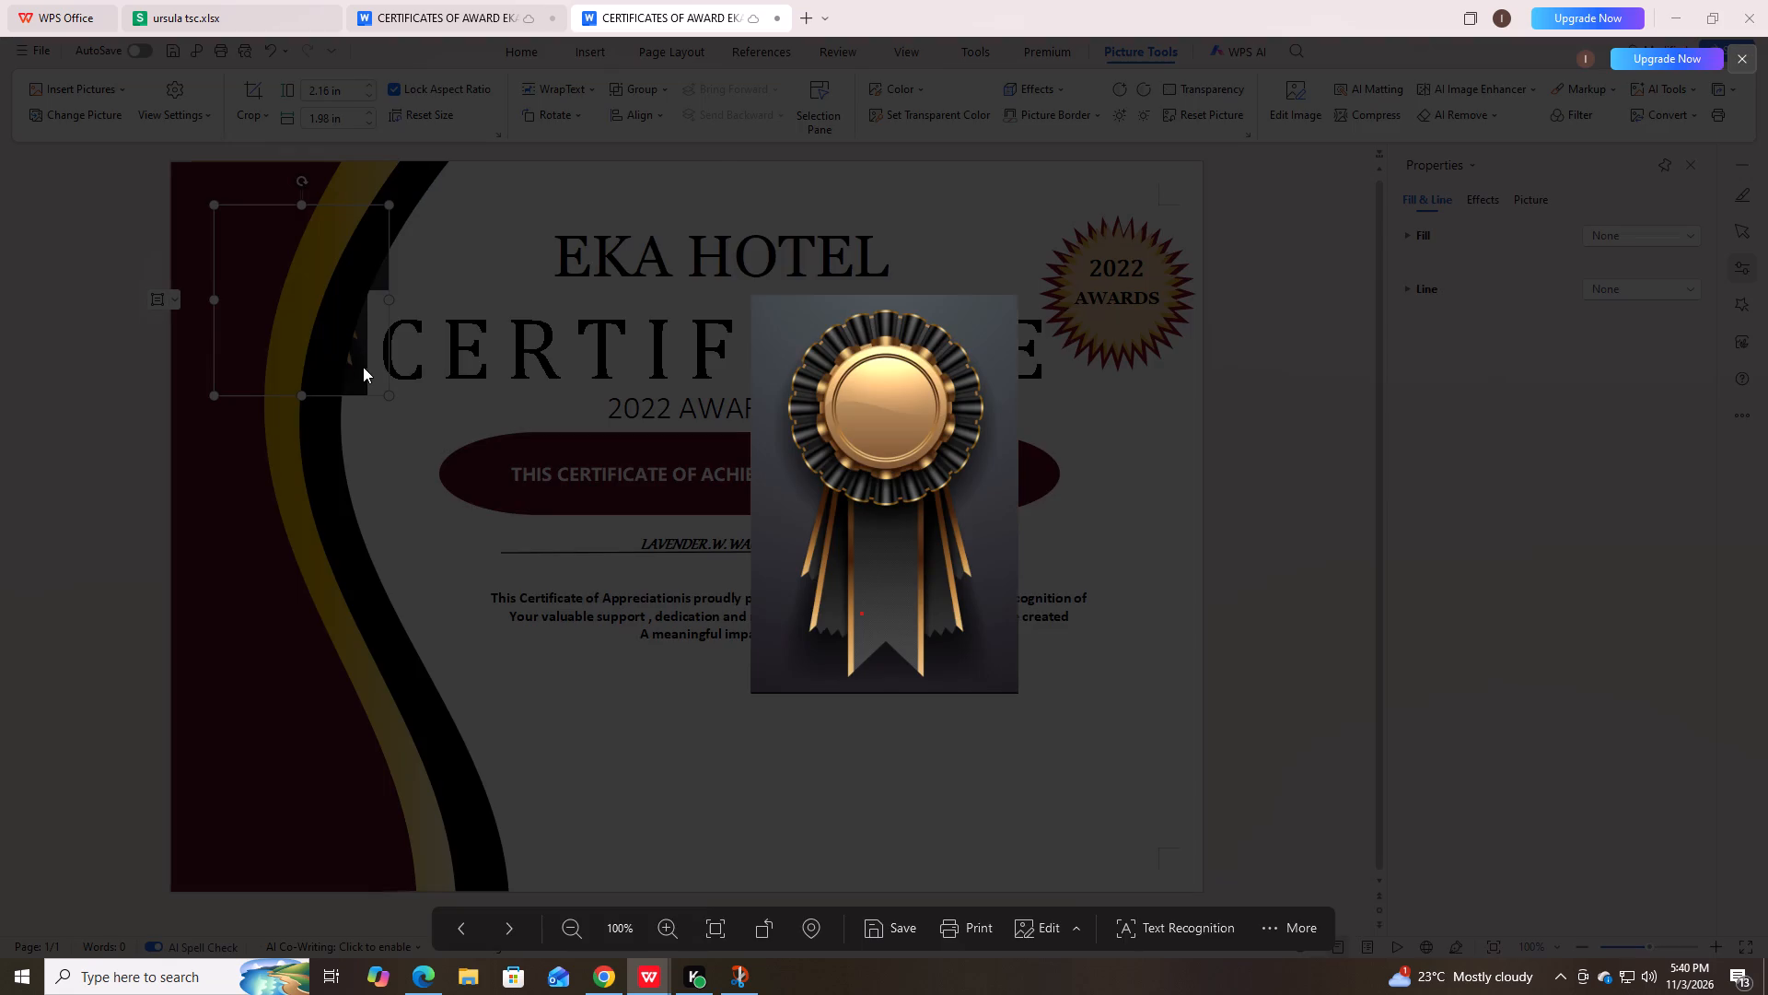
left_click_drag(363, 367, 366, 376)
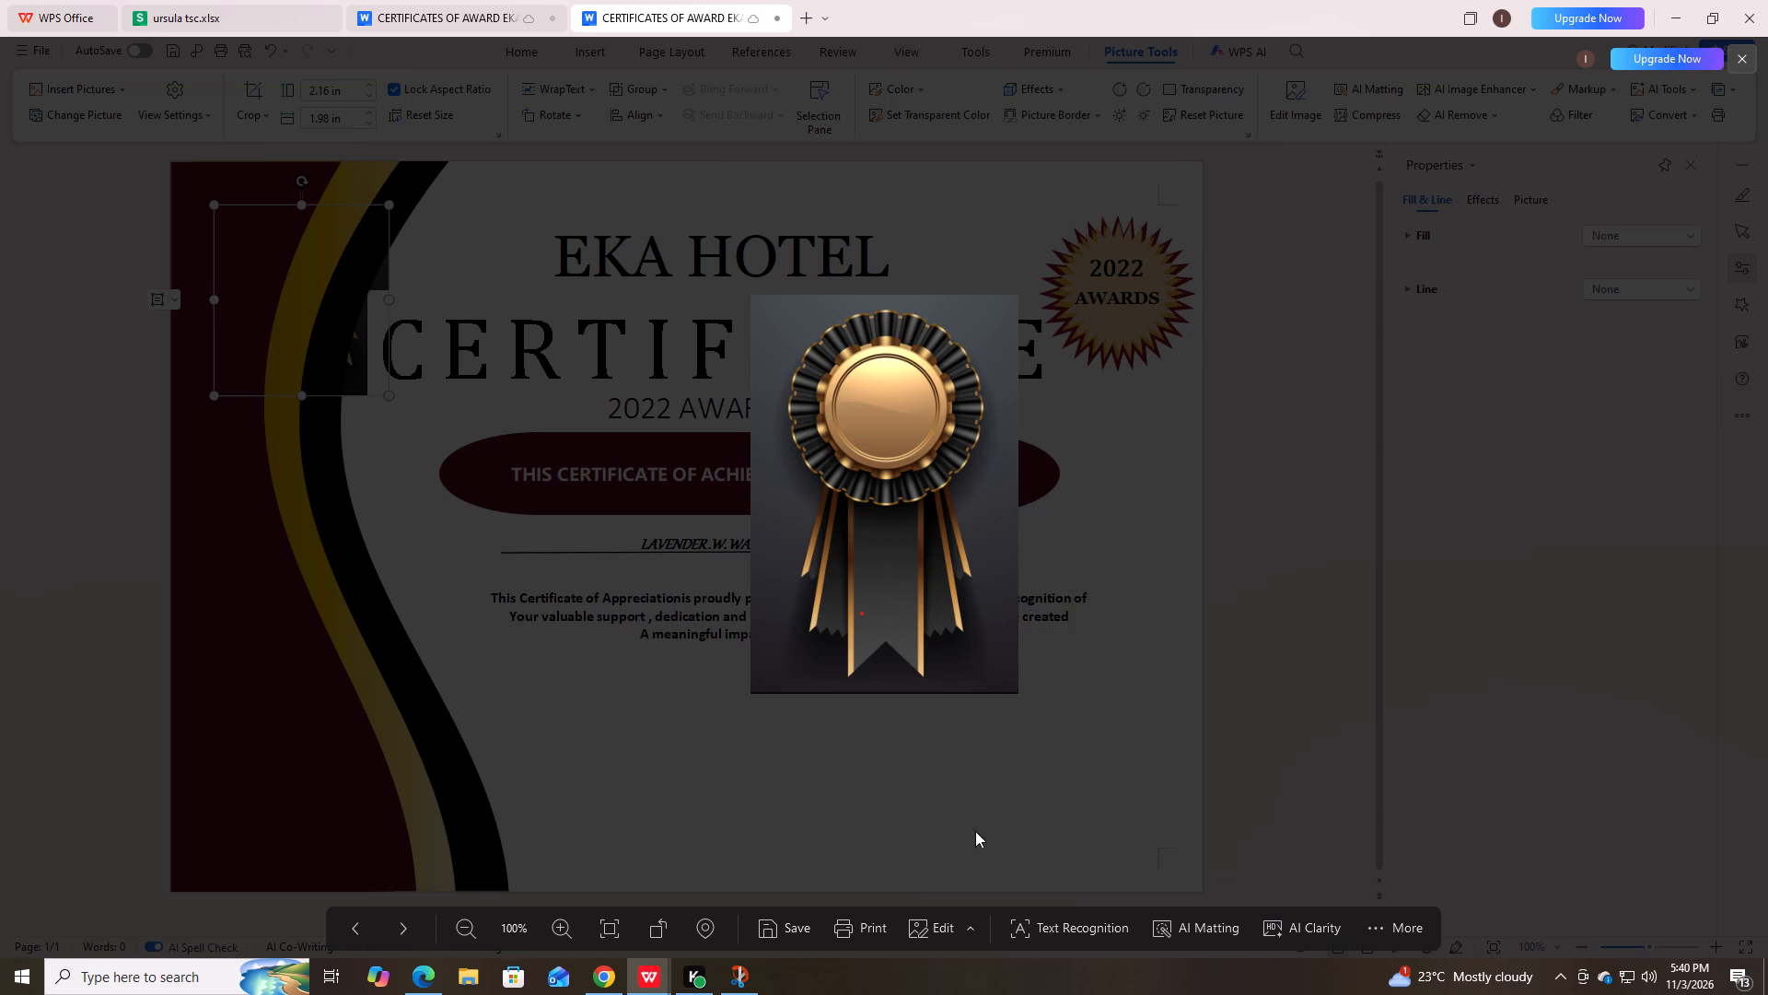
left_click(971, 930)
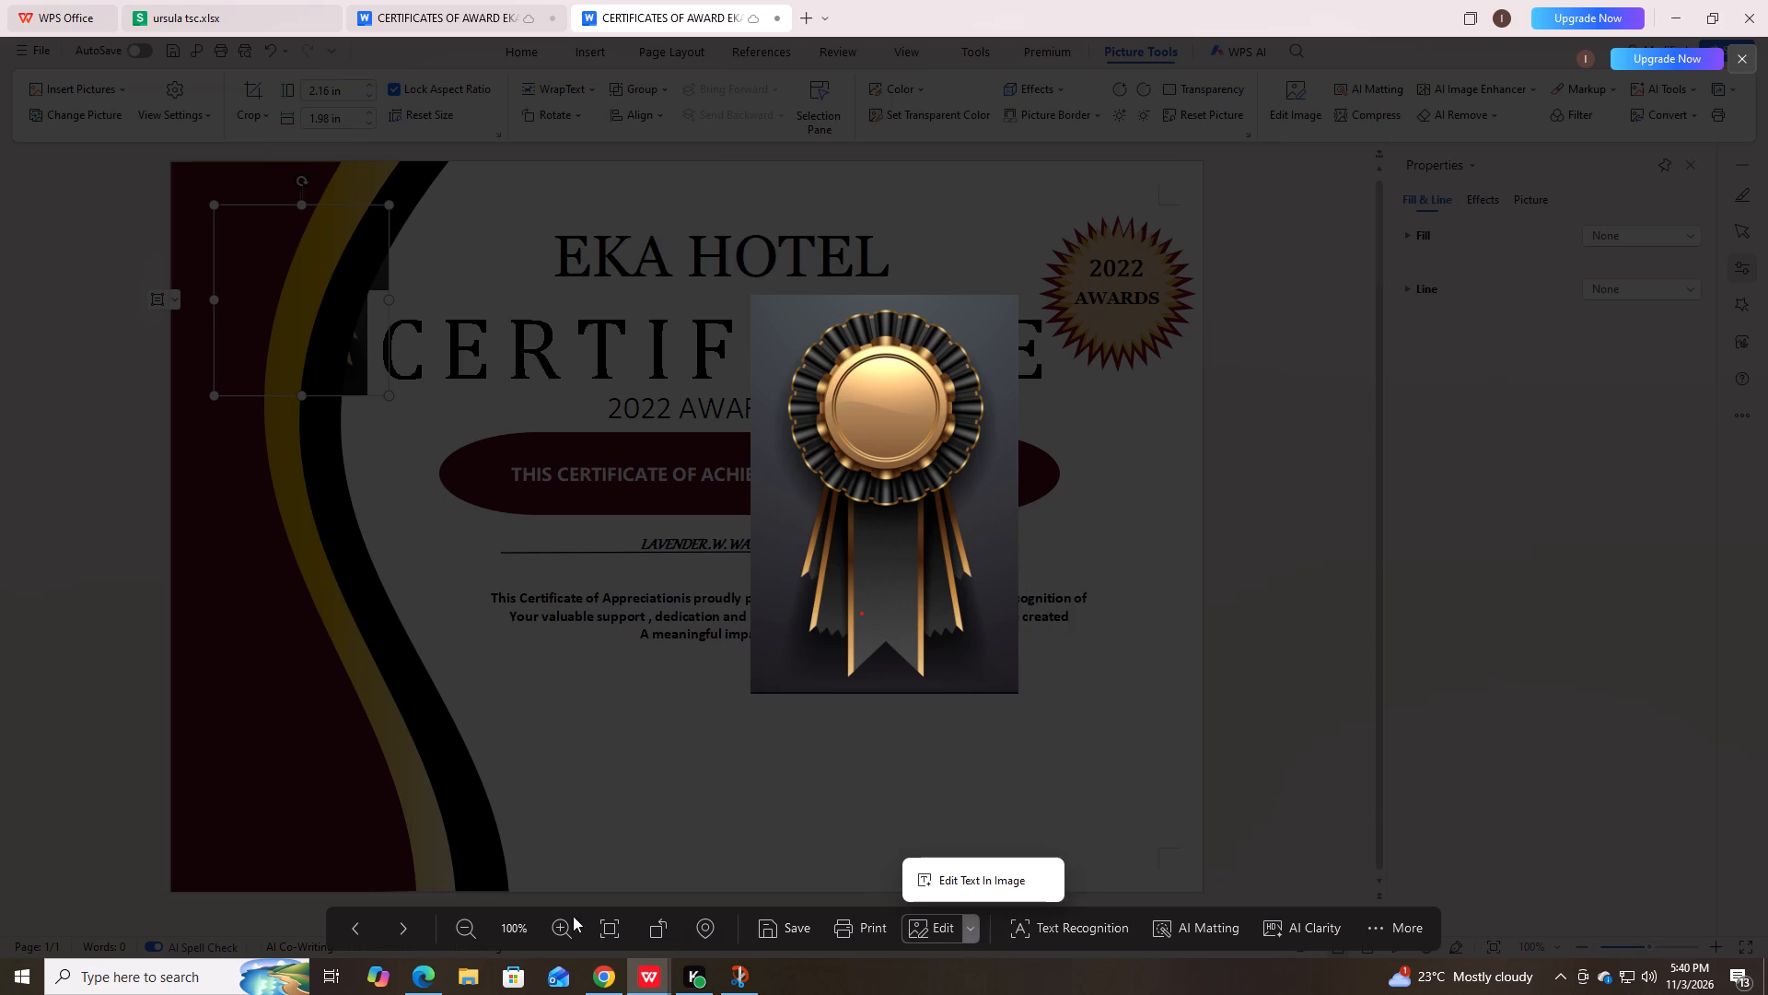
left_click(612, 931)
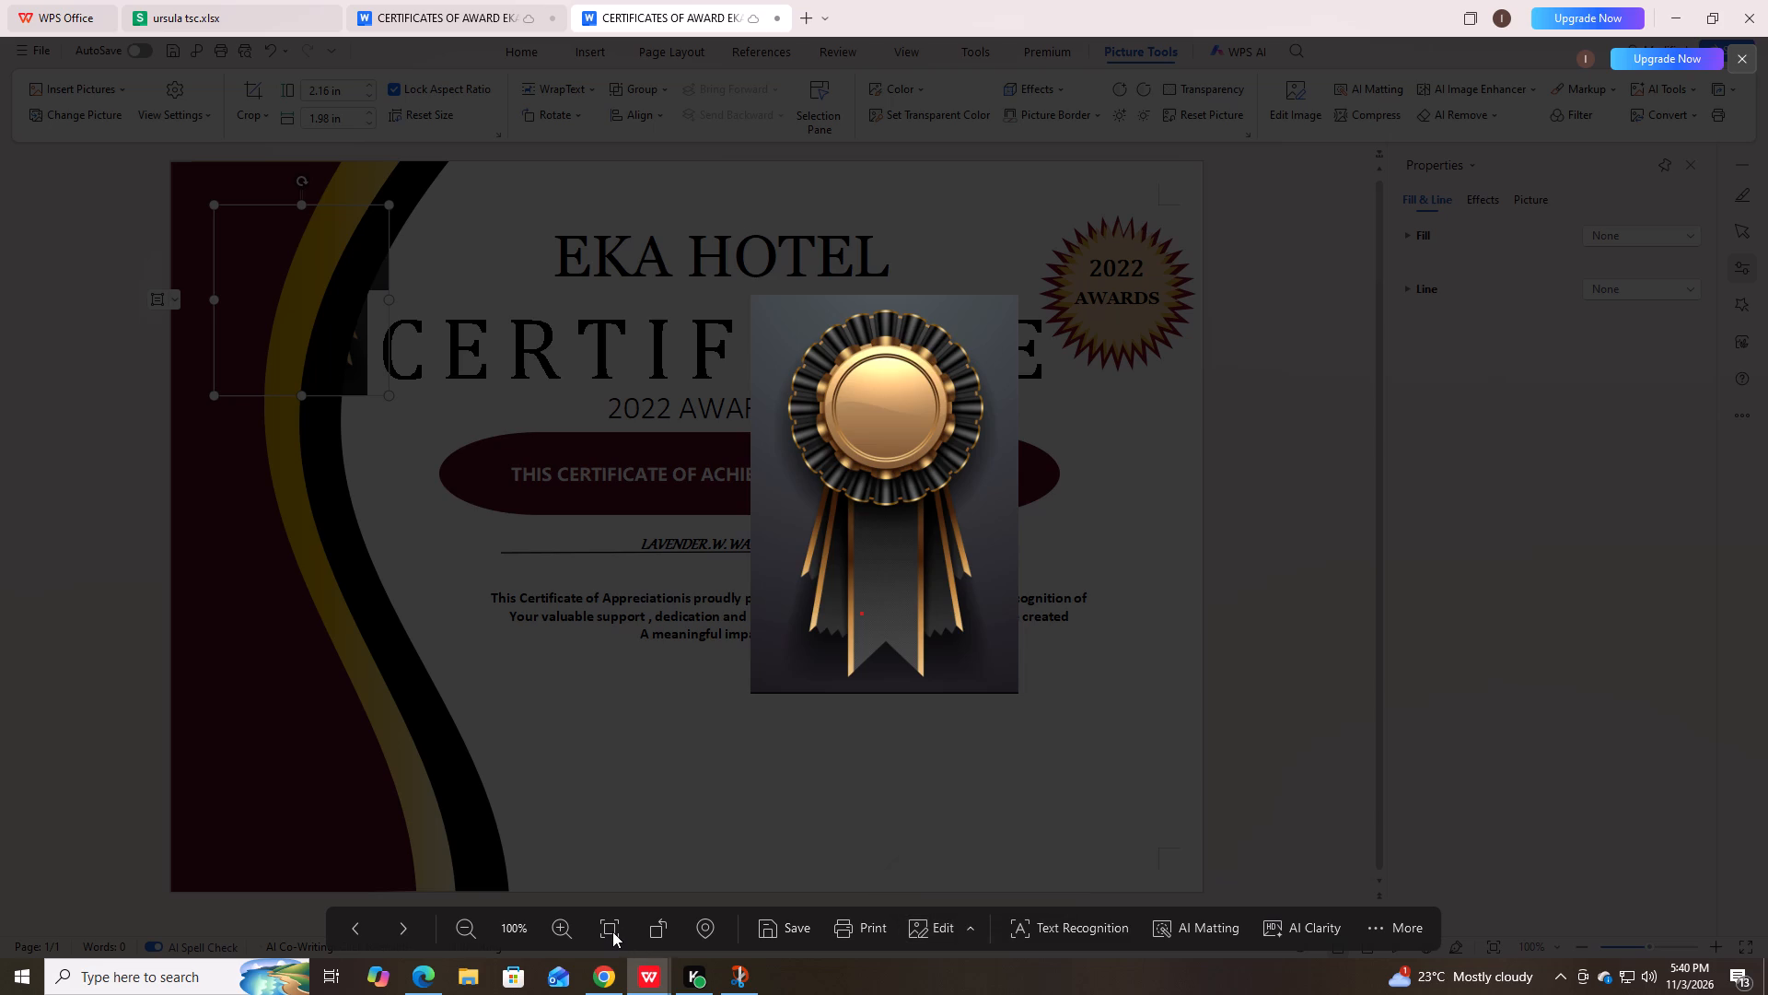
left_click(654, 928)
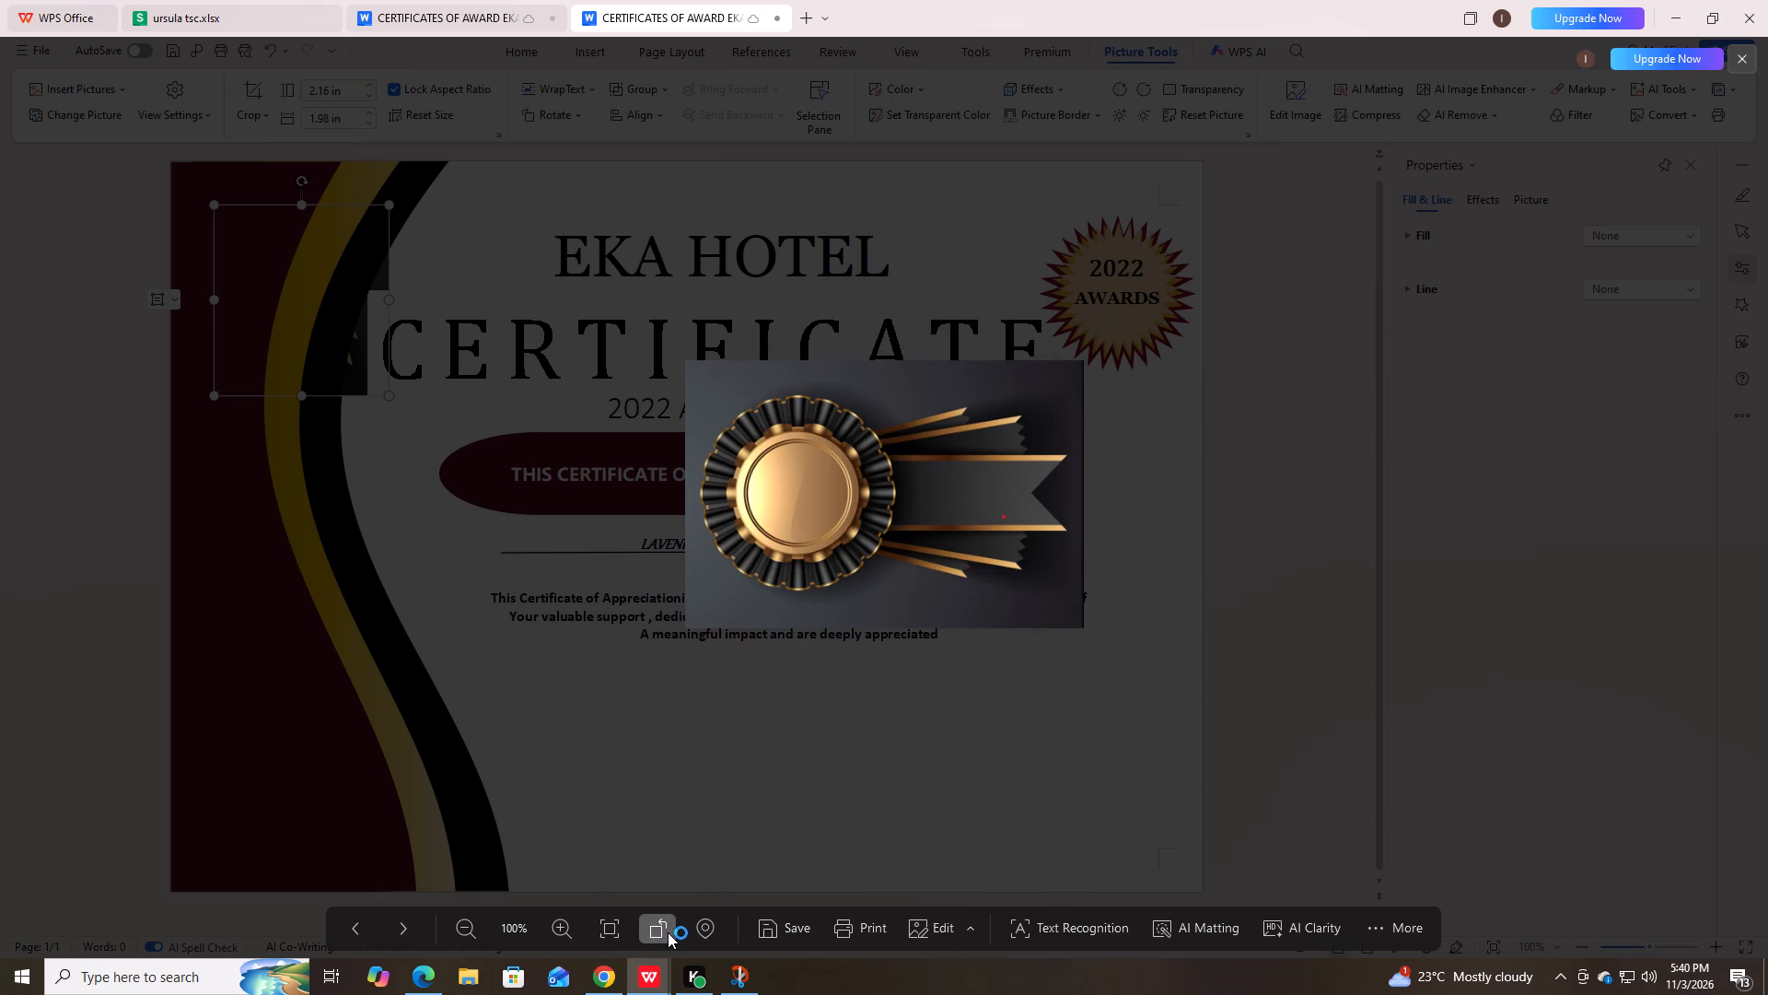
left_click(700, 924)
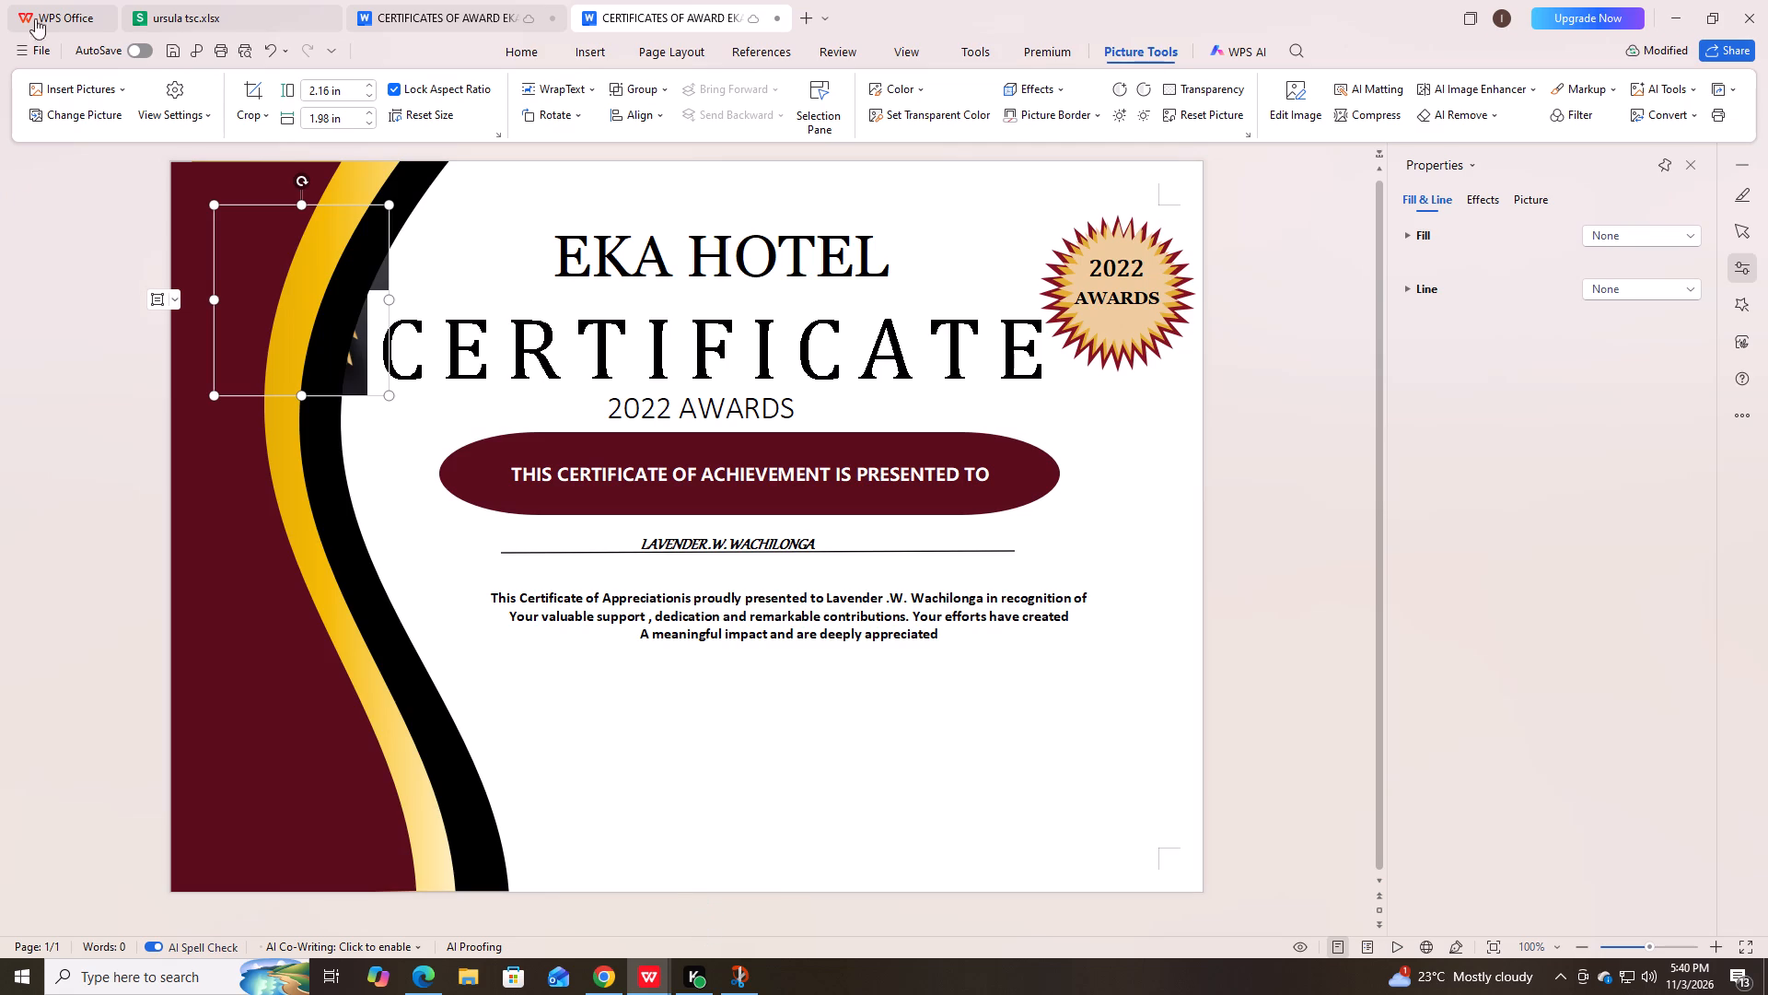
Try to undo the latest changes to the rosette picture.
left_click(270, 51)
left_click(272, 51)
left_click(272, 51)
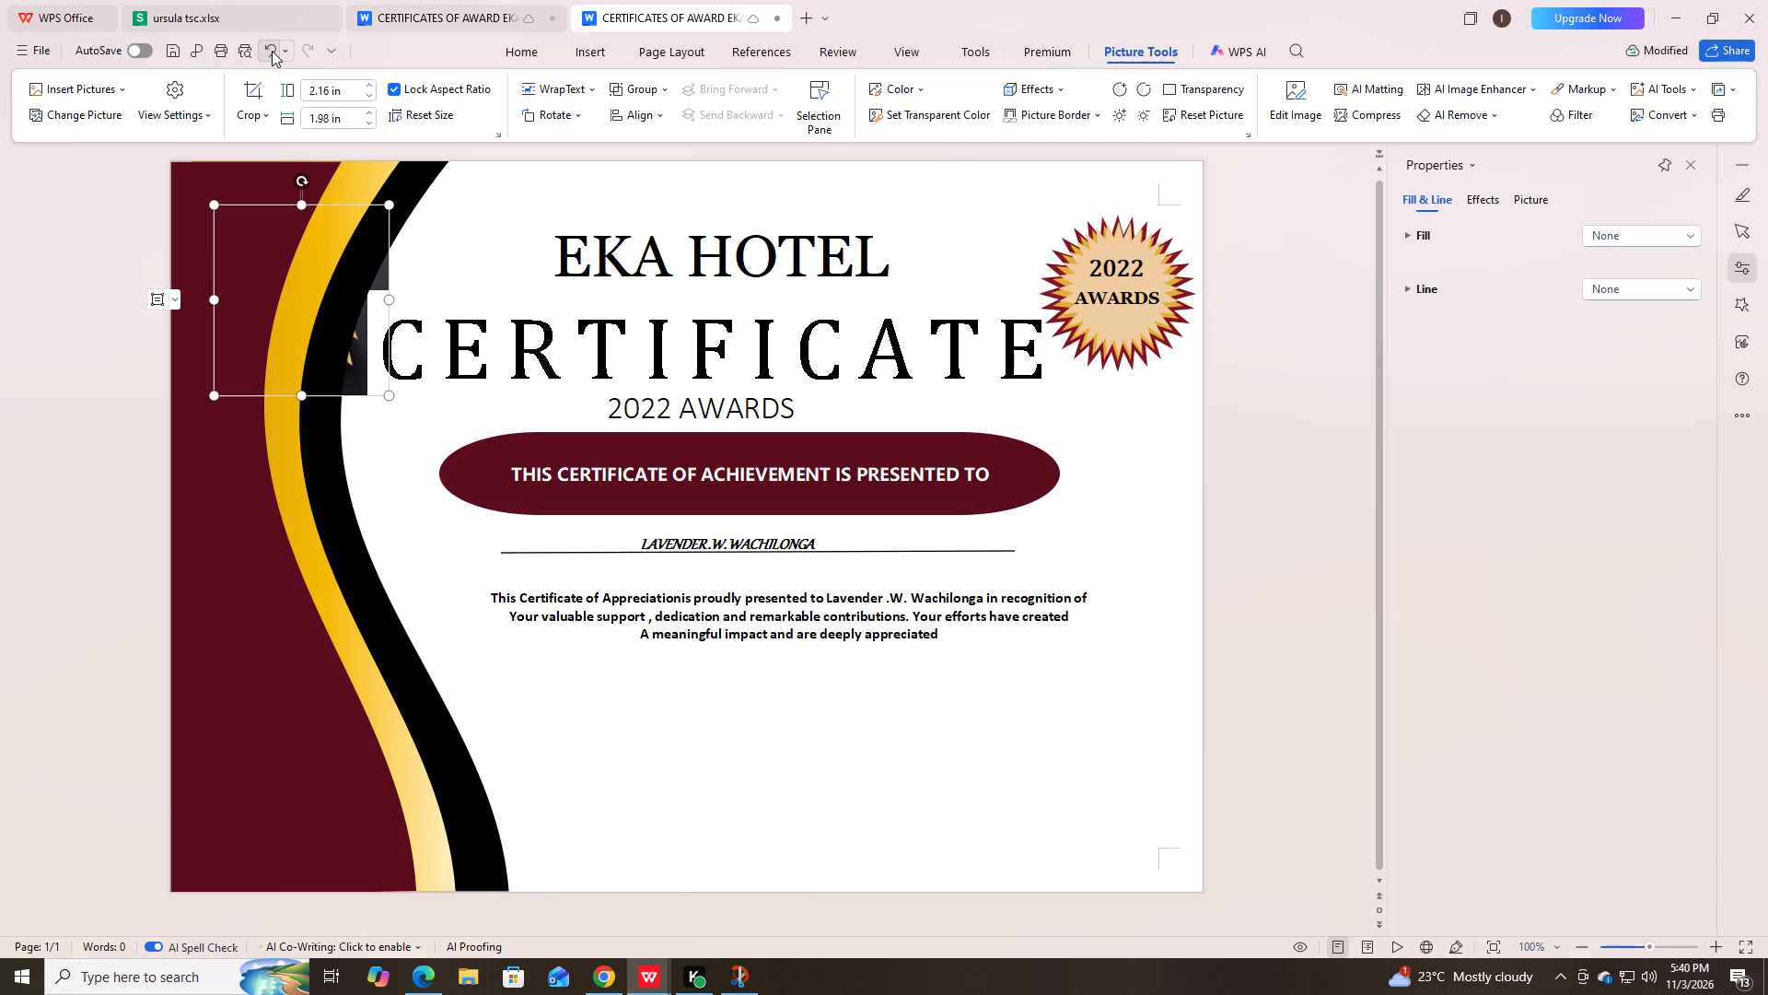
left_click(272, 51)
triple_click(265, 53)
Delete the rosette picture behind the curved bands from the certificate.
left_click(383, 394)
left_click(364, 377)
right_click(415, 439)
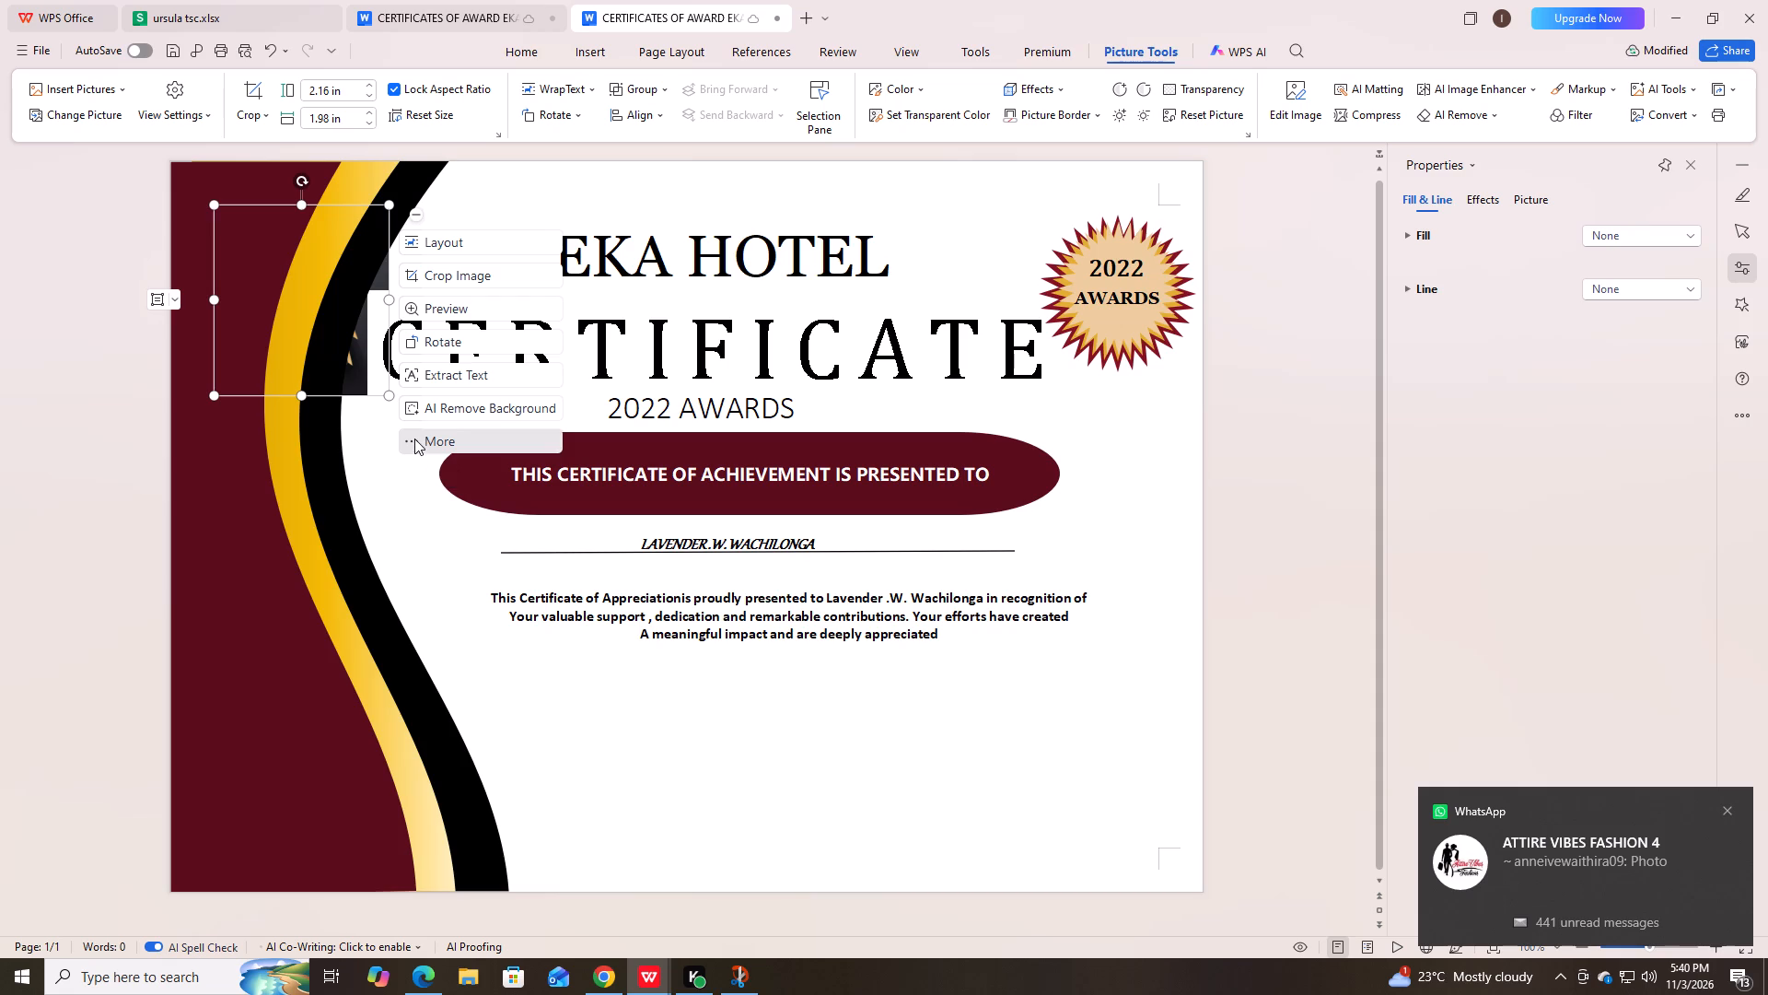
right_click(414, 439)
left_click(414, 439)
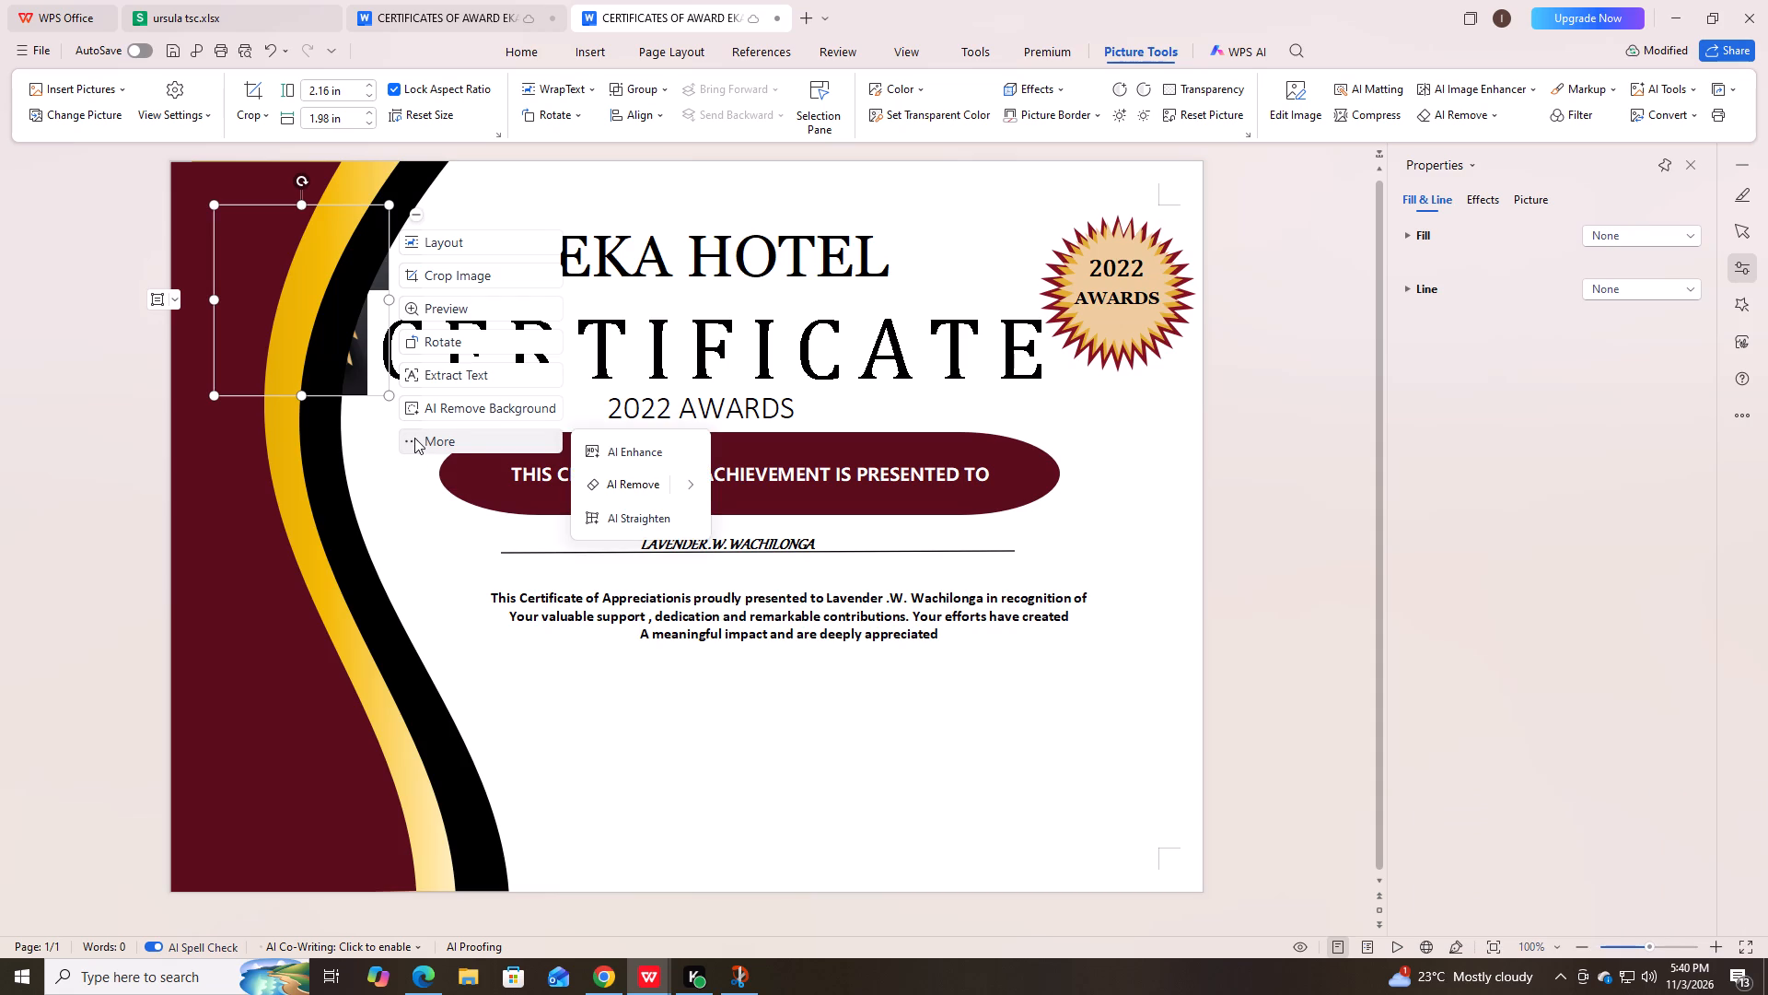
key("Delete")
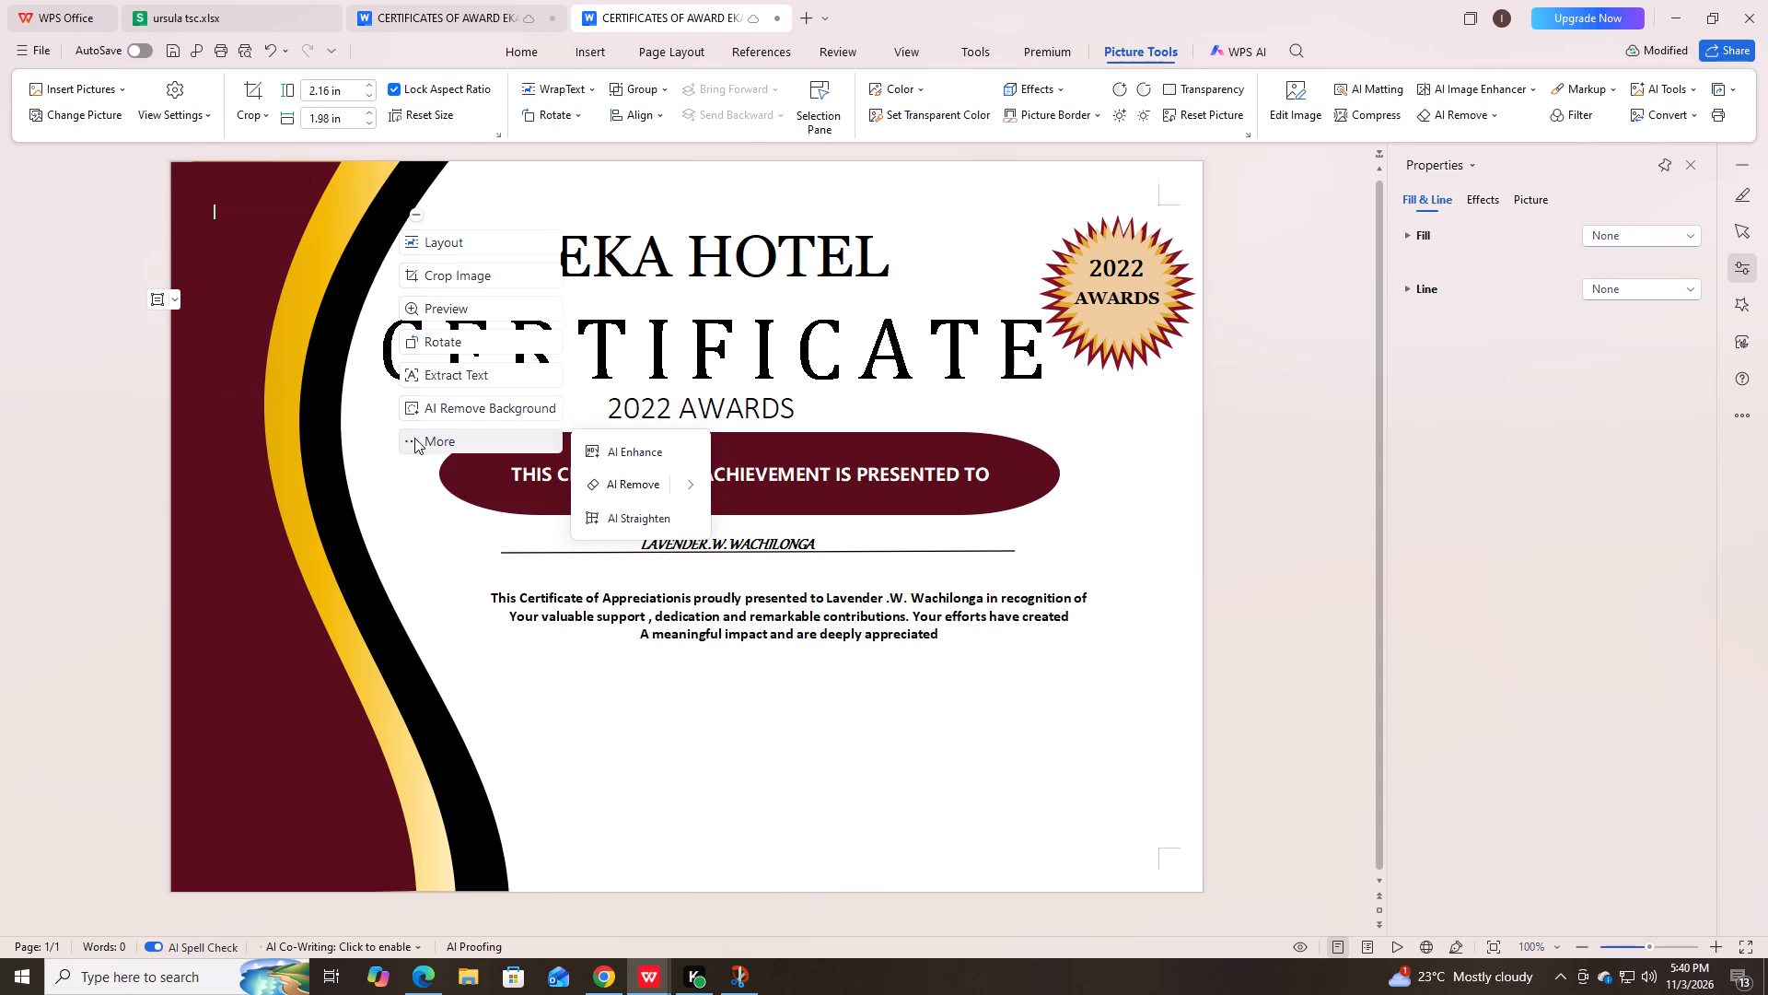
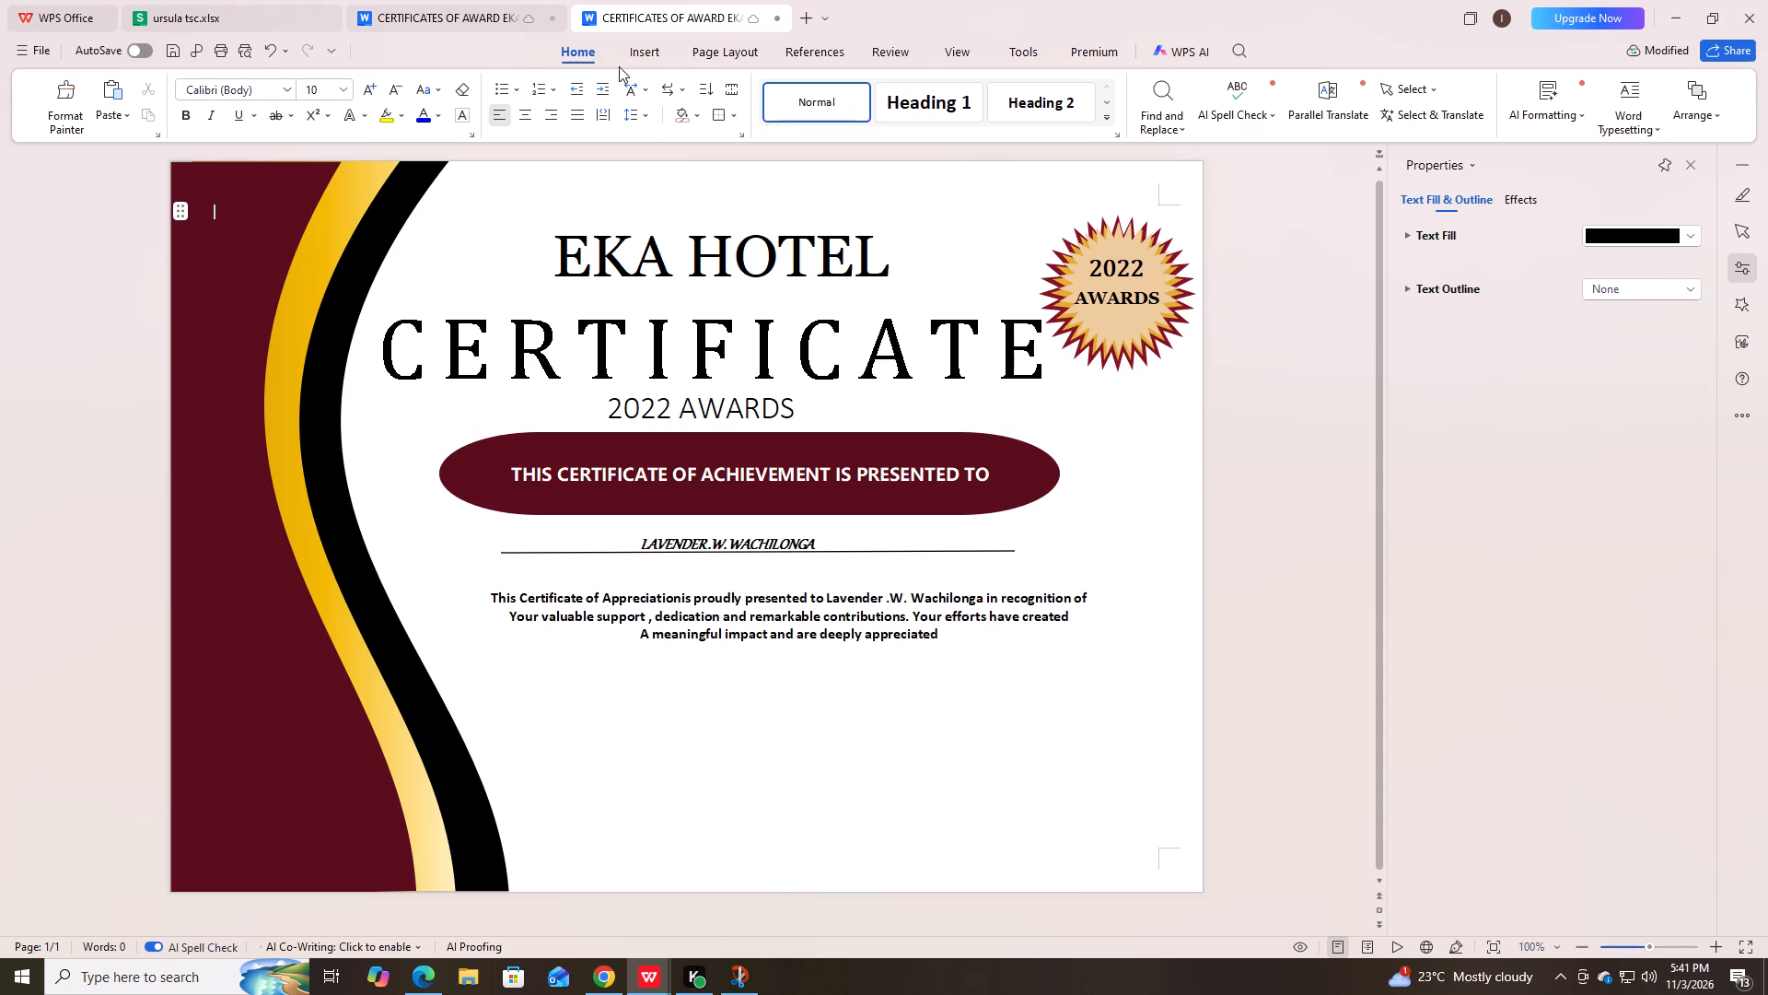
Draw a black horizontal line about 2.06 in long near the certificate's bottom edge, just beside the black curved band.
left_click(638, 48)
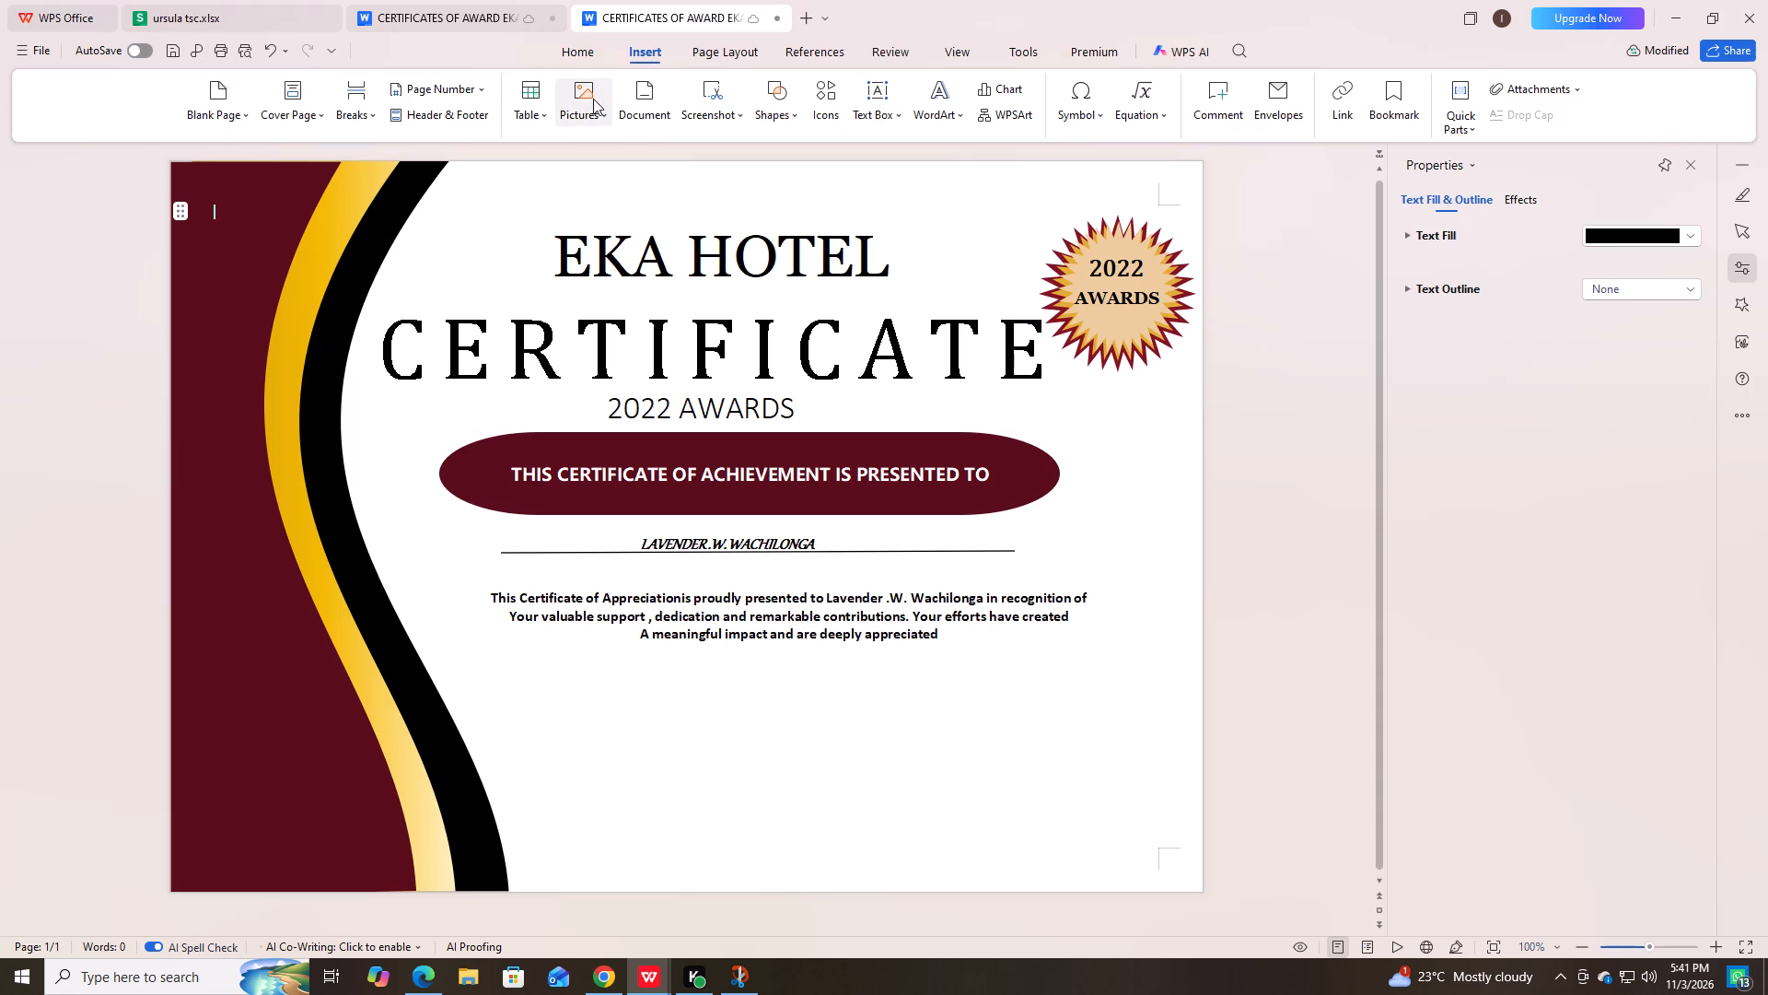
left_click(793, 113)
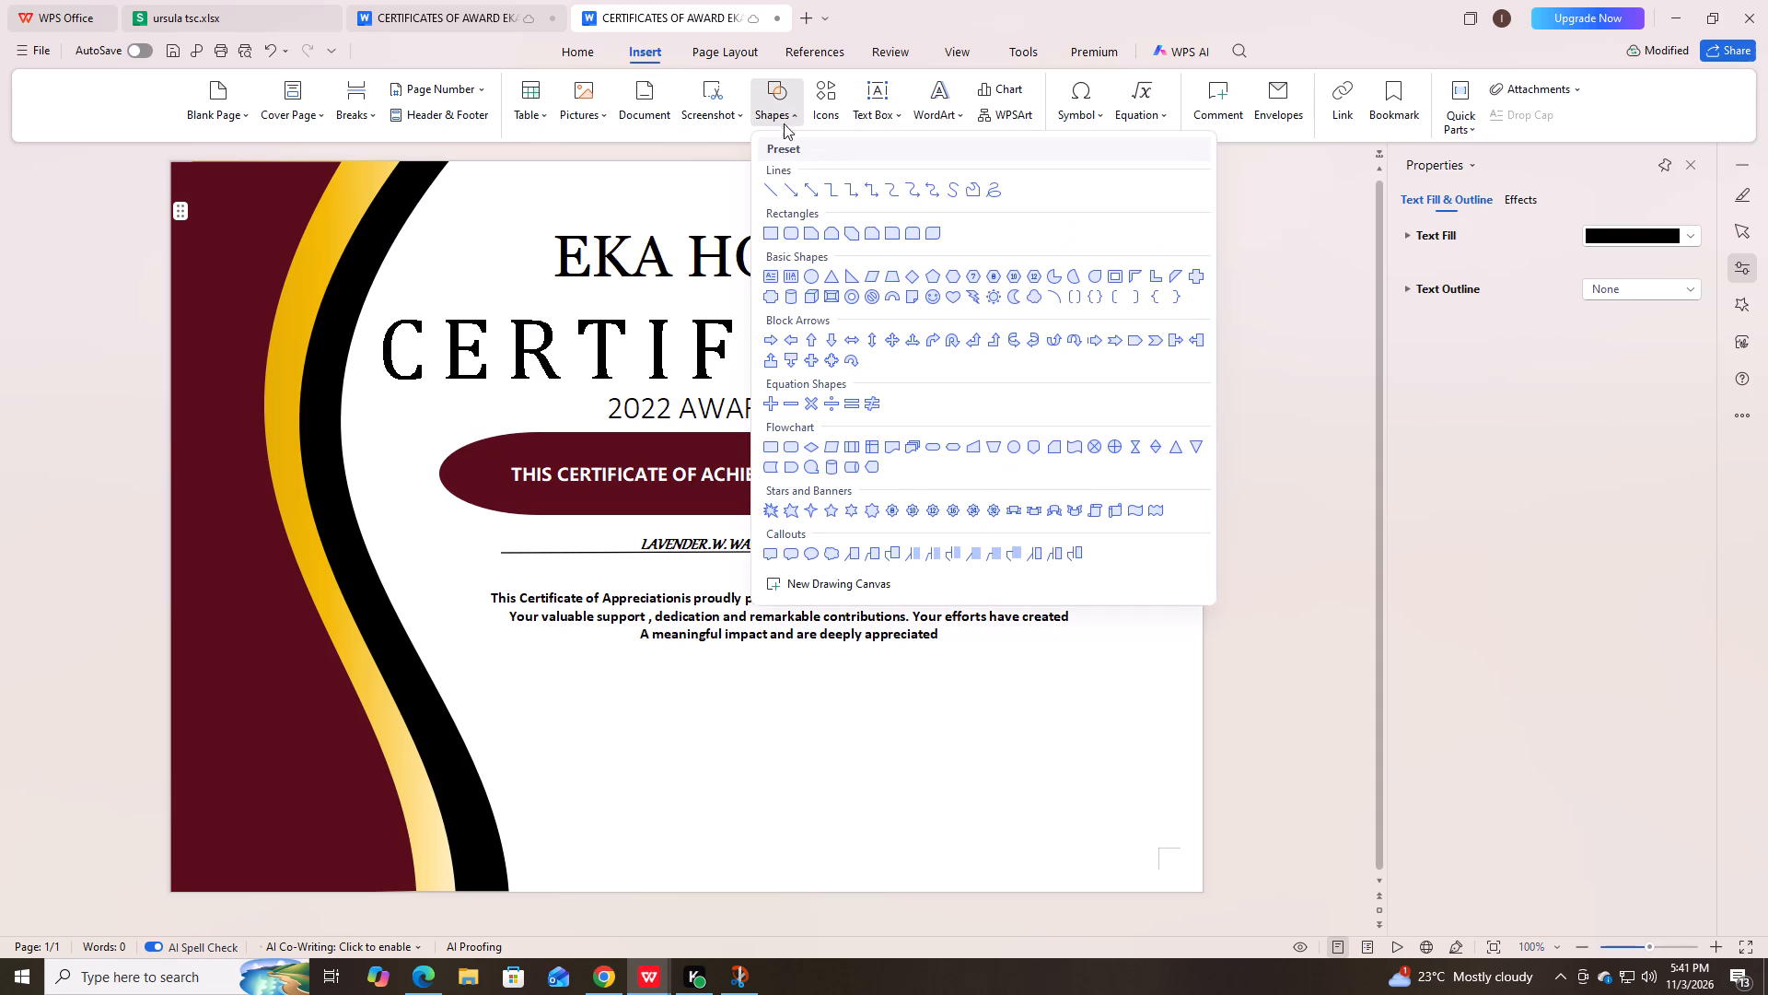
left_click(770, 185)
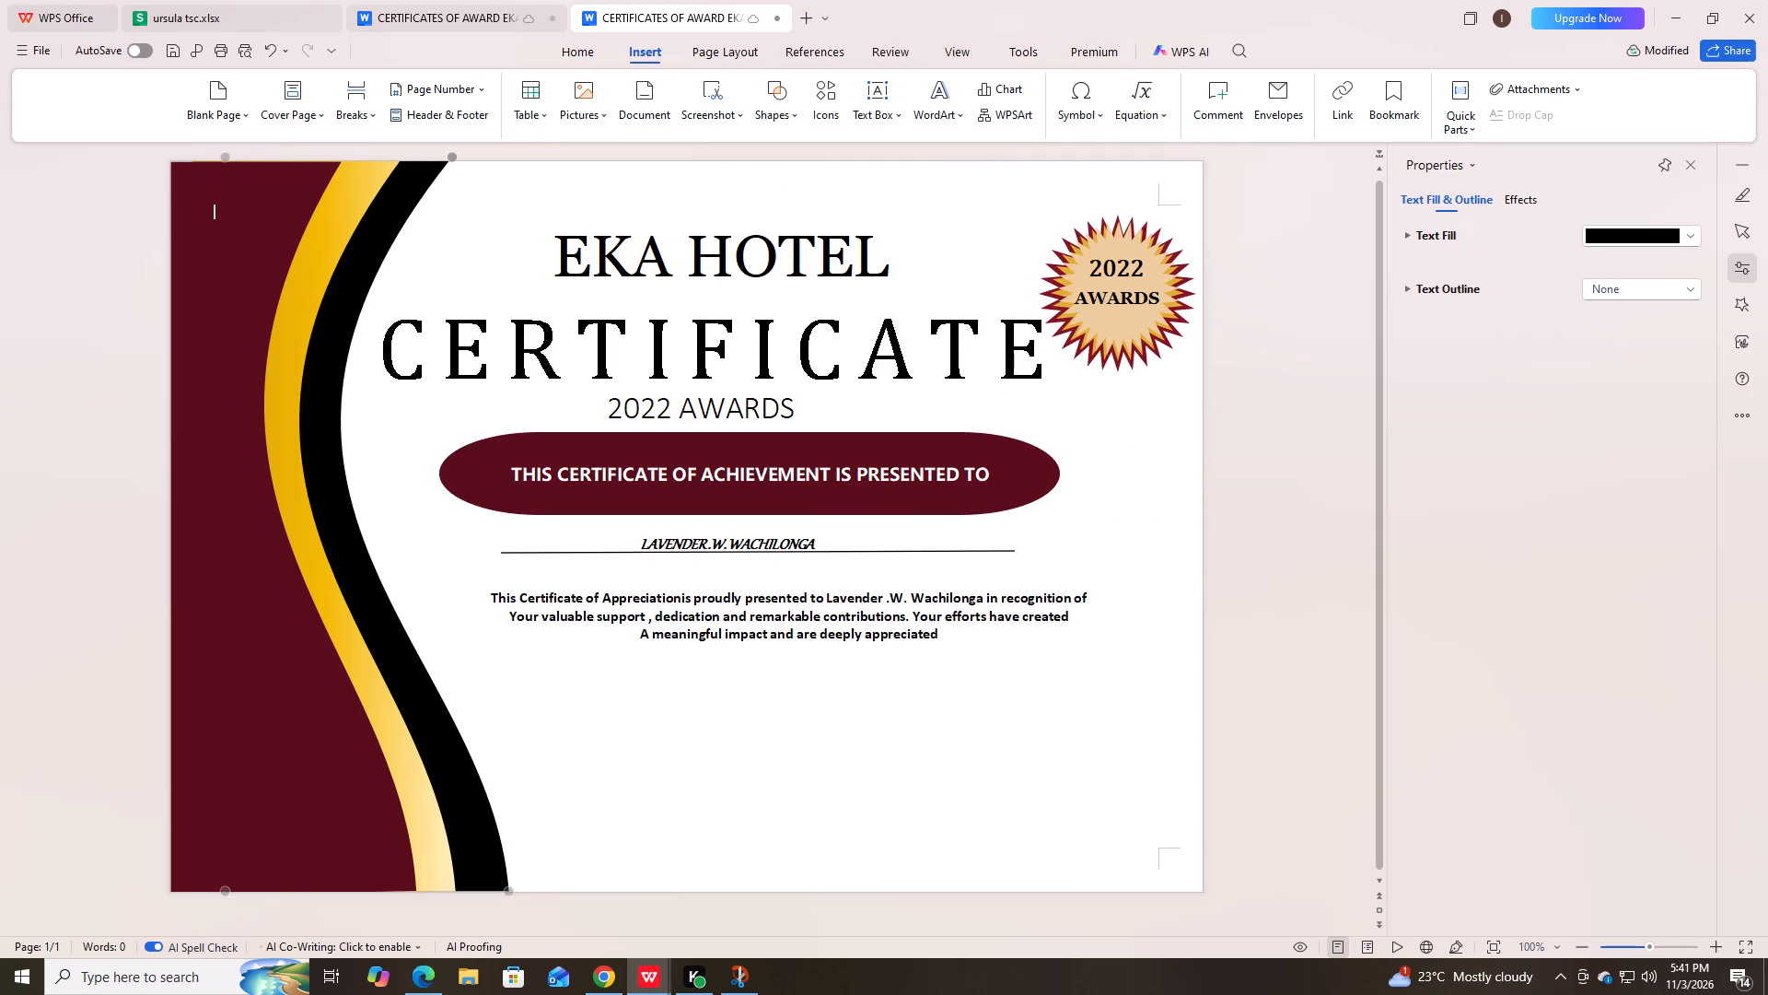
left_click_drag(507, 811, 686, 811)
left_click_drag(686, 811, 690, 811)
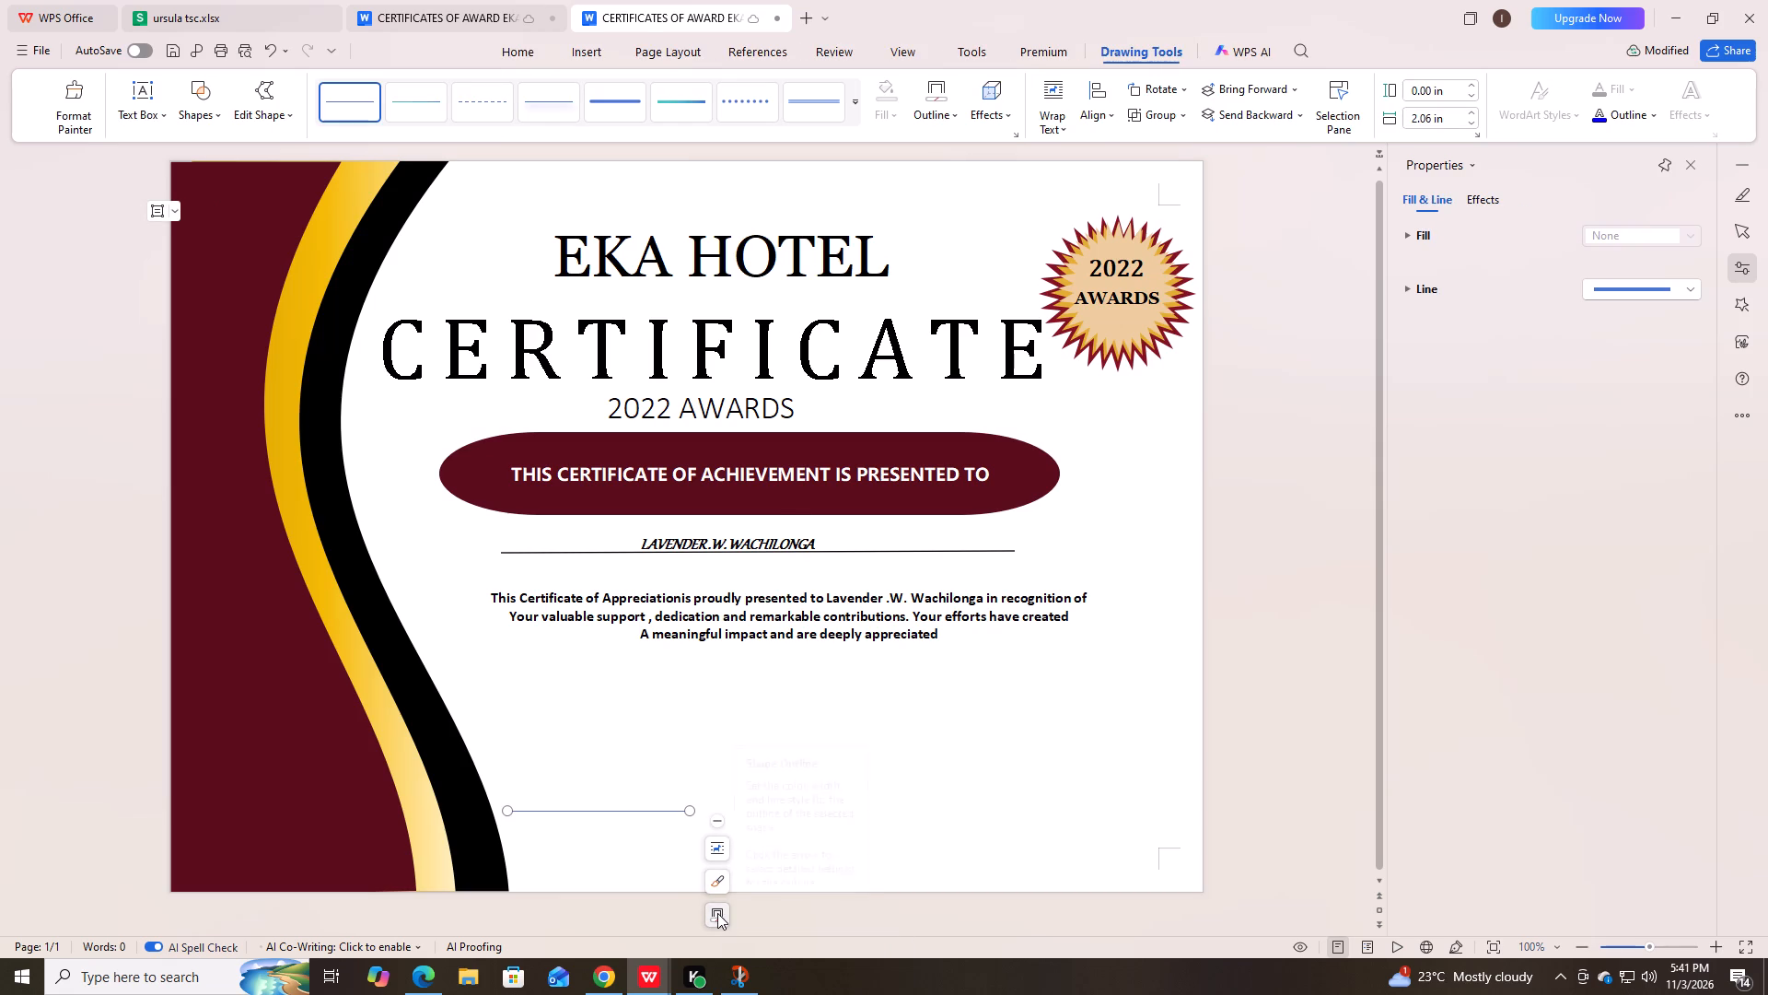
left_click(717, 913)
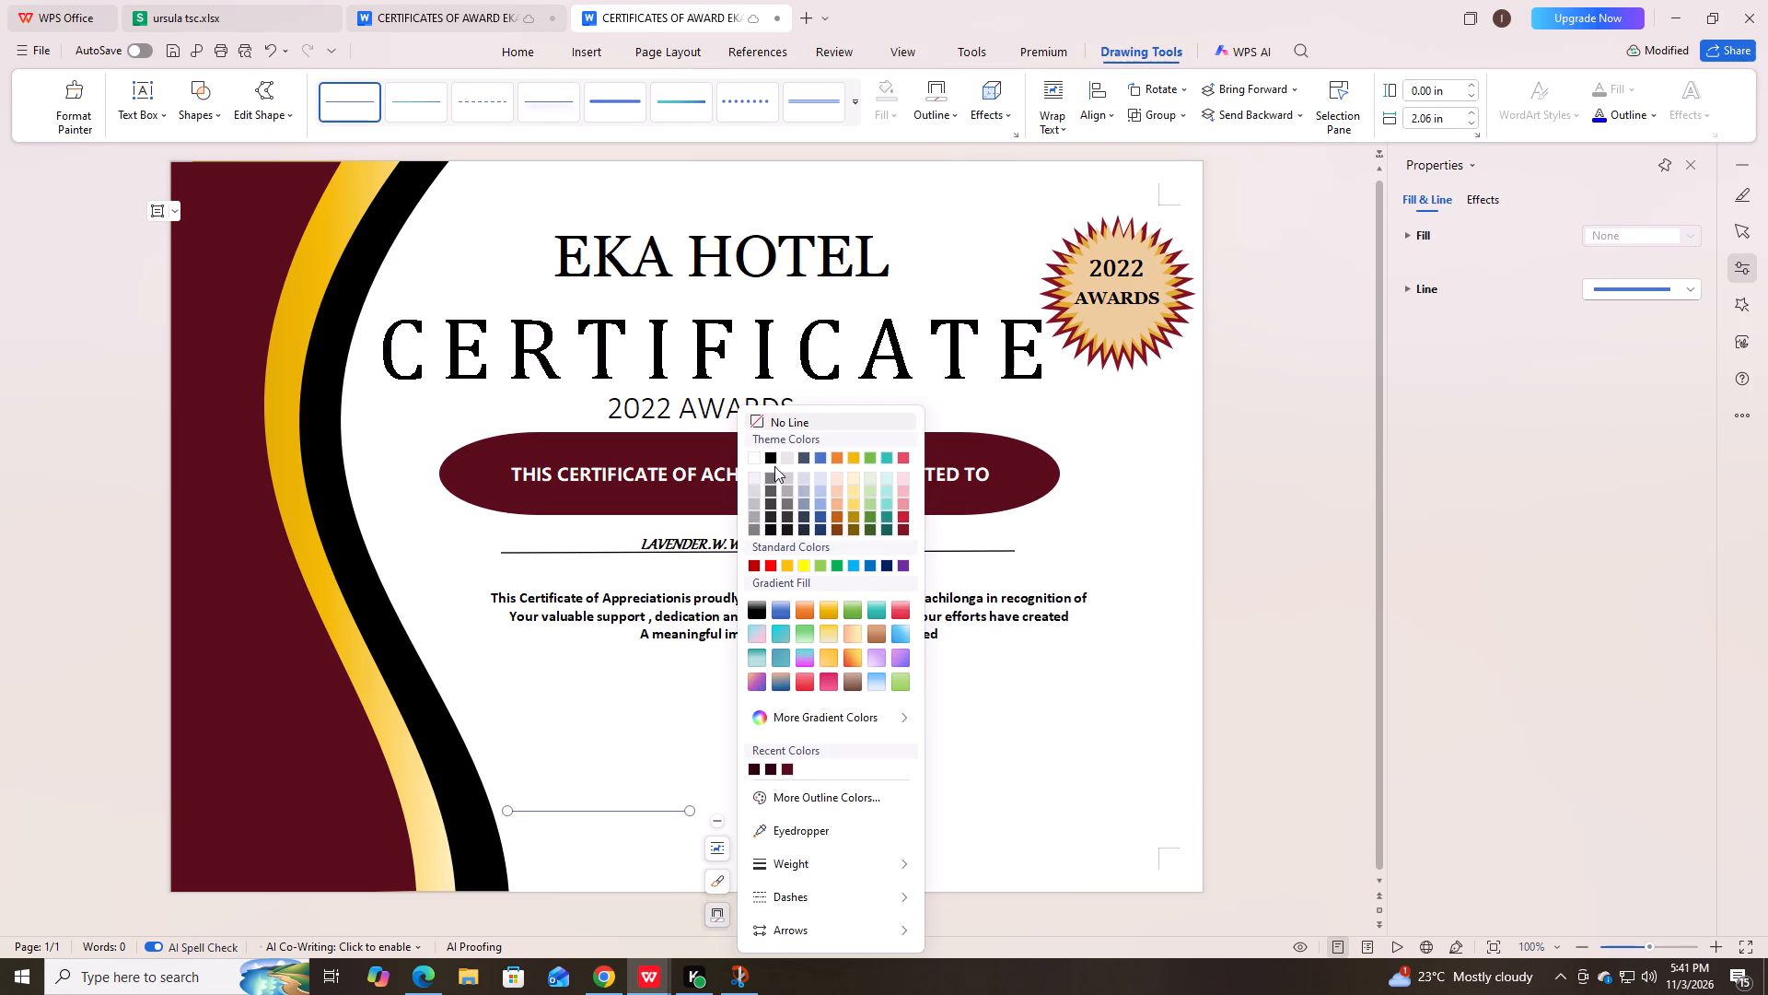
left_click(768, 454)
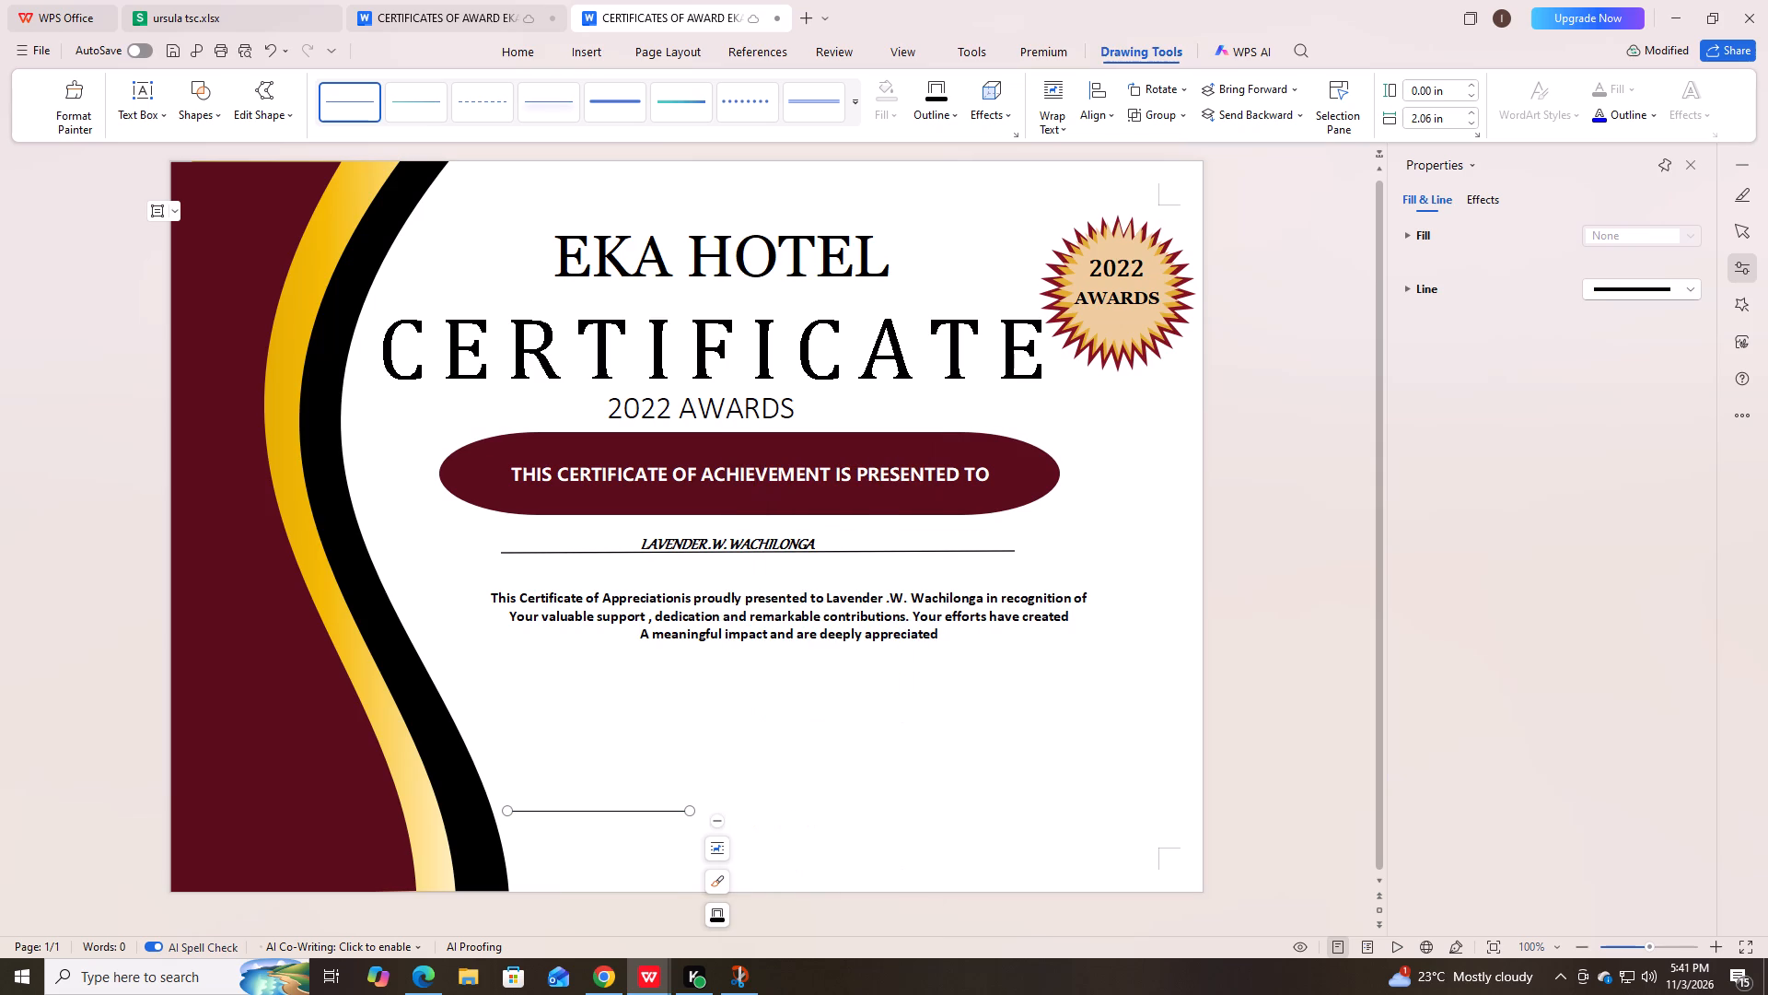
left_click(837, 798)
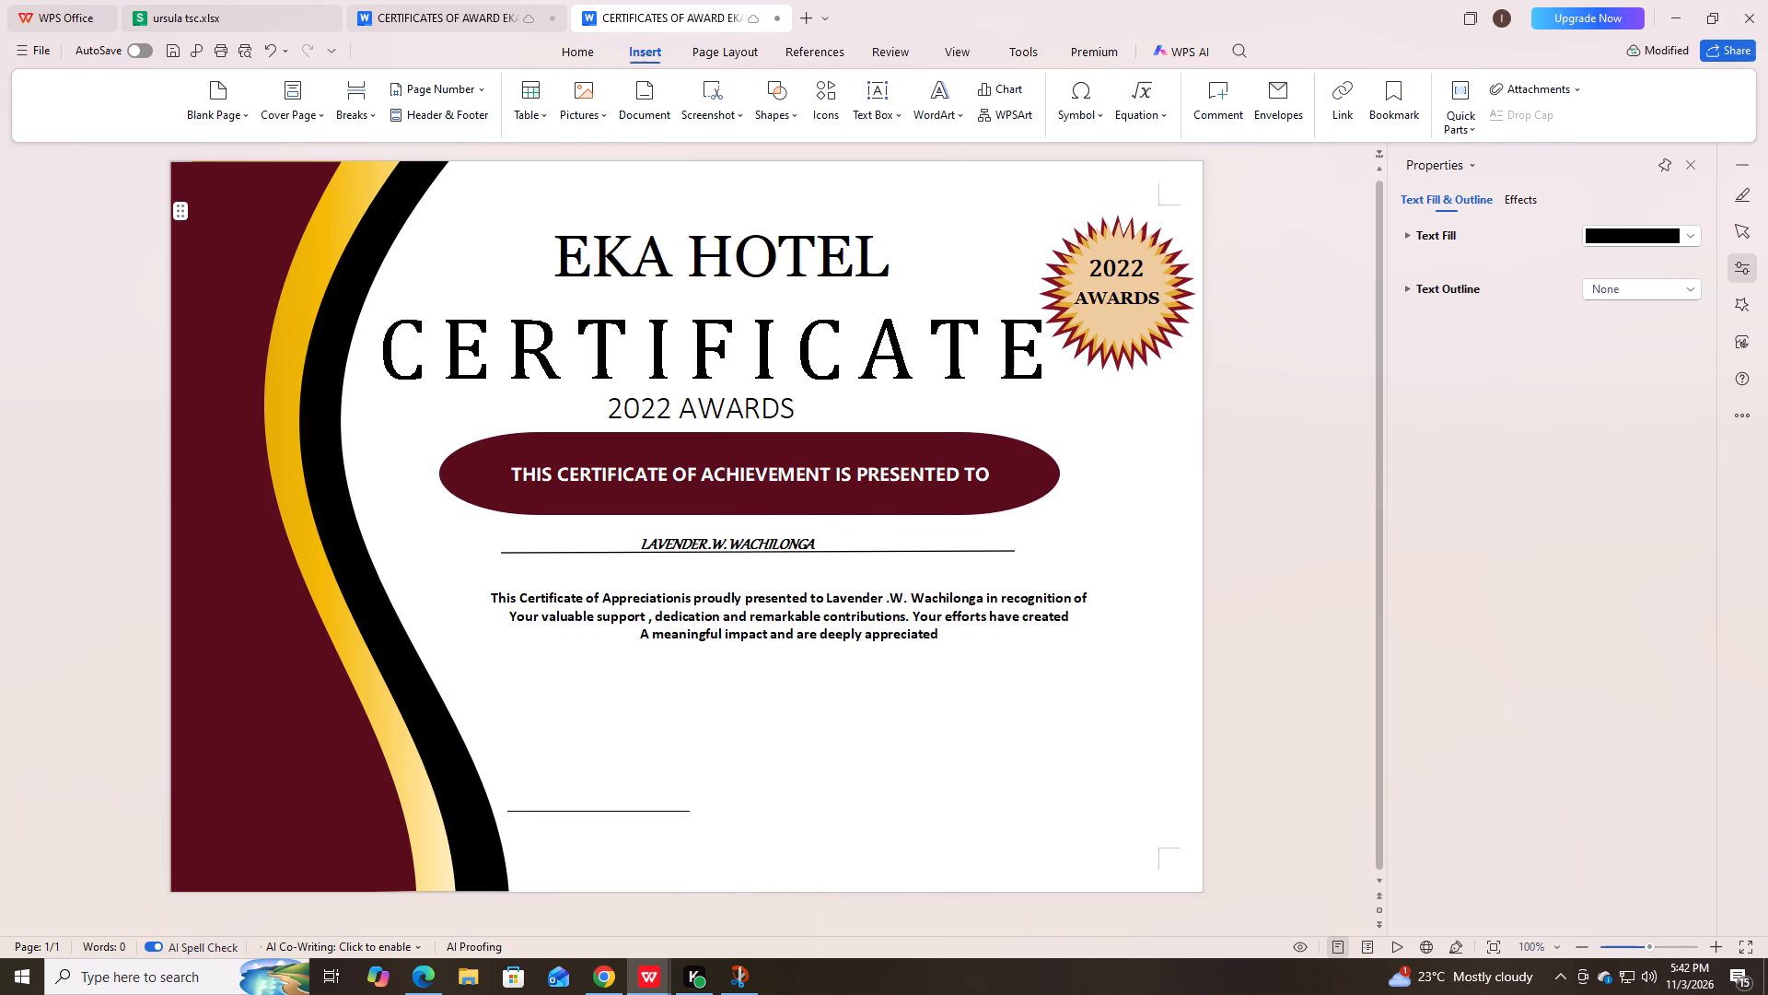
Add a small text box reading DATE directly below the new line near the curved bands.
left_click(573, 837)
triple_click(573, 837)
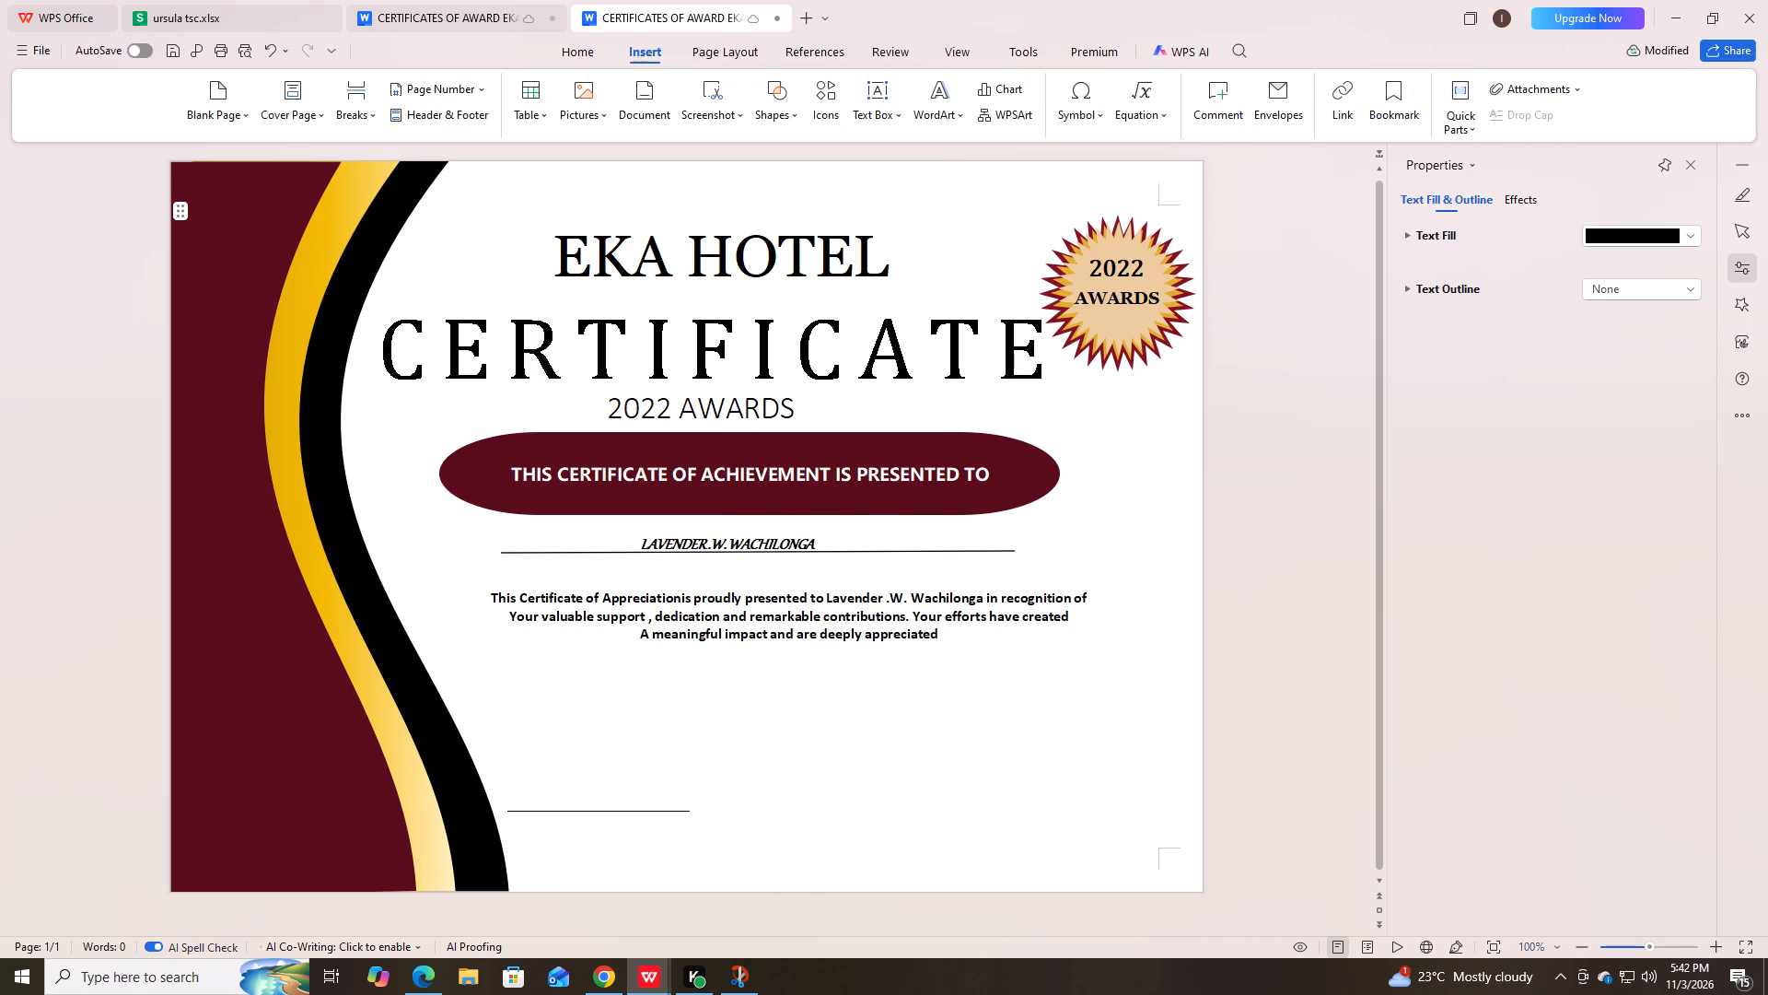
left_click(573, 837)
left_click(875, 87)
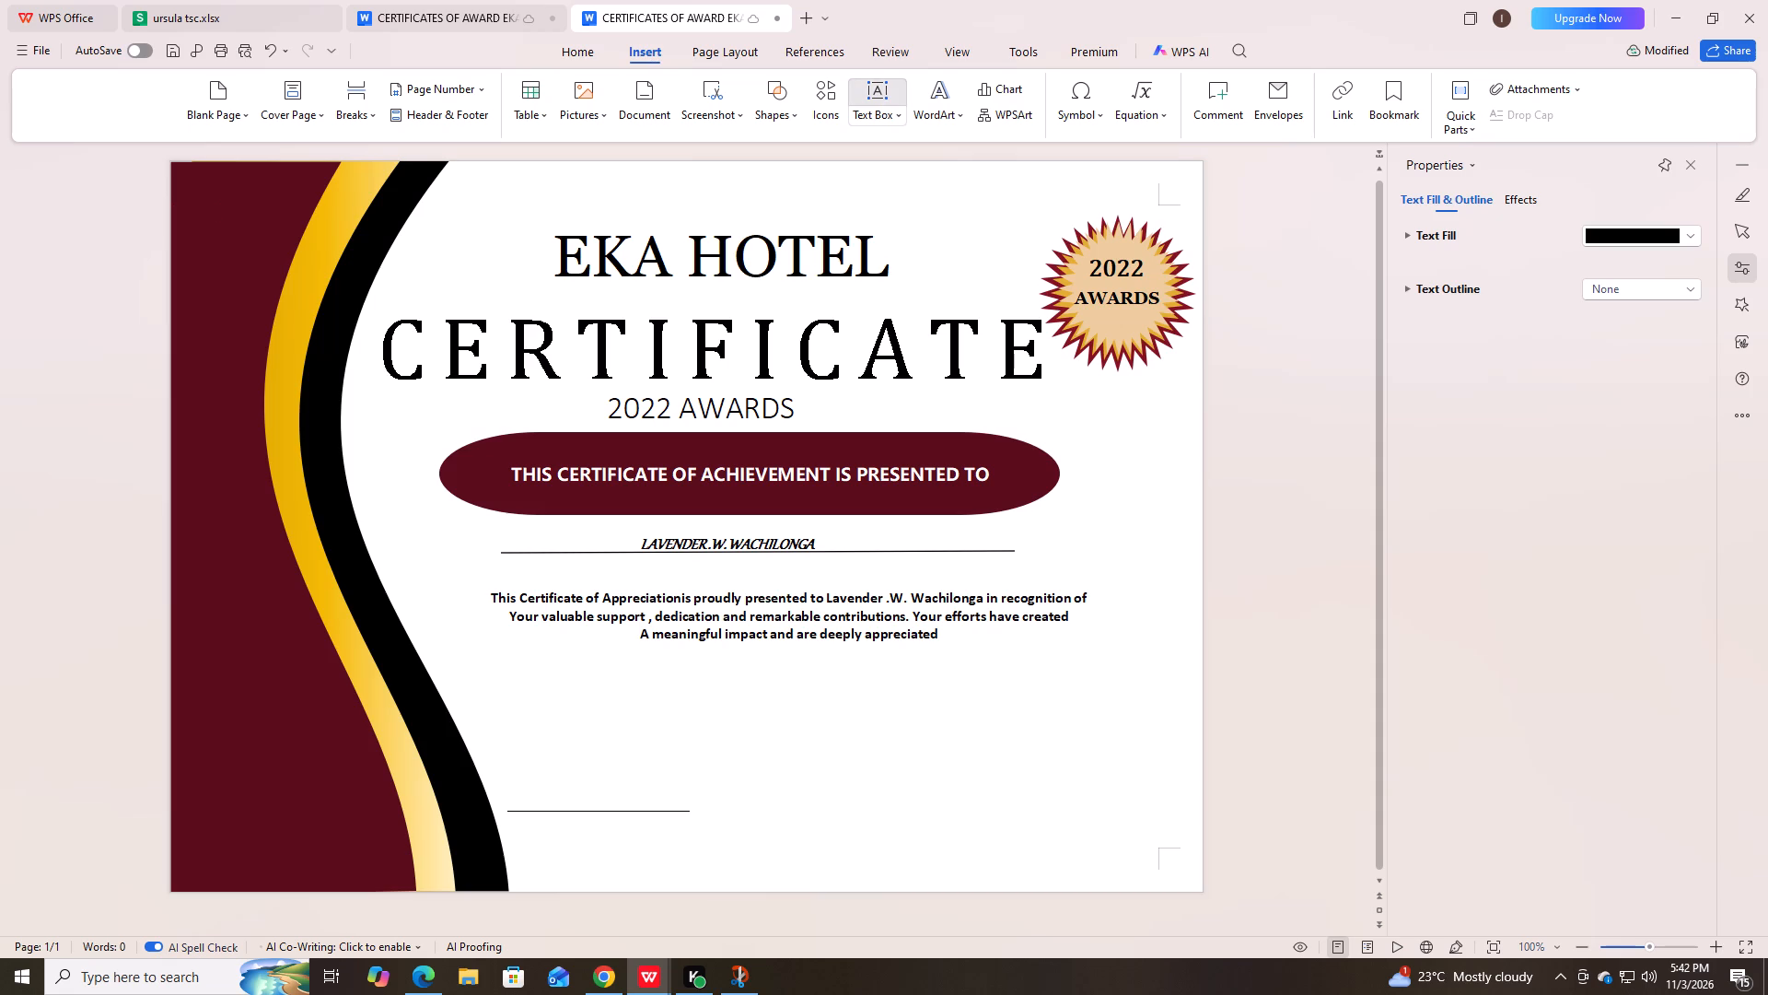
left_click_drag(540, 820, 639, 849)
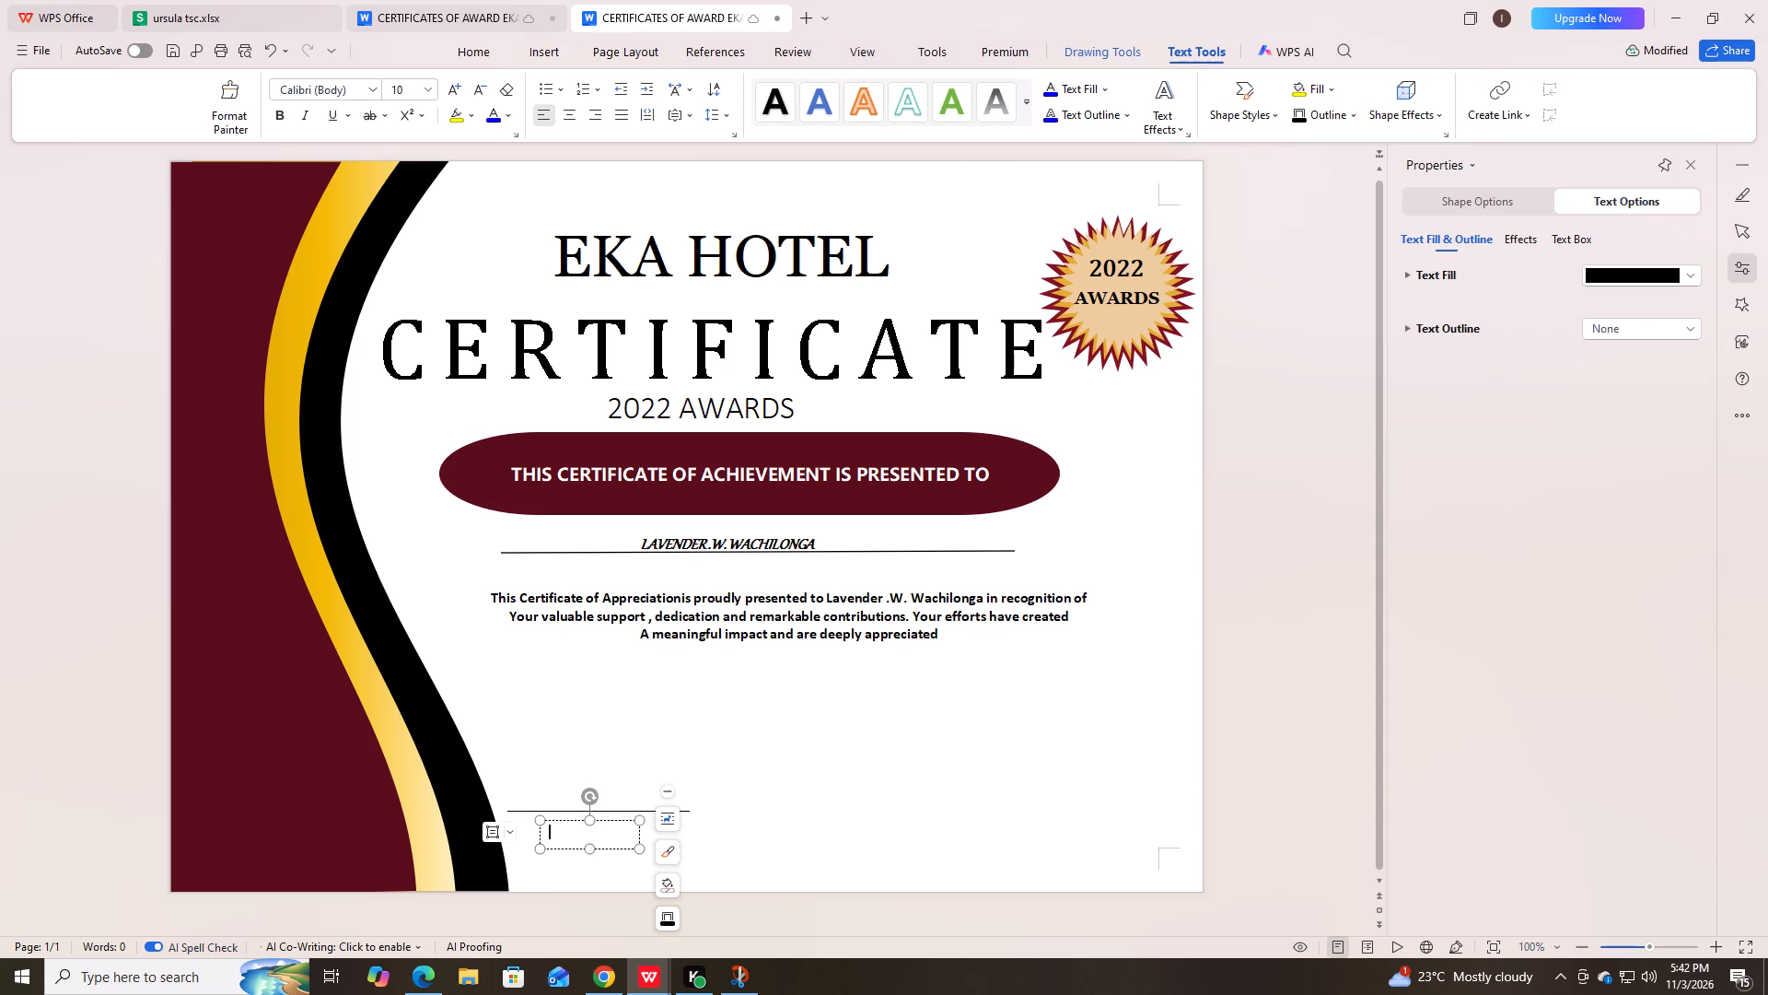
key("d")
key("a")
key("t")
key("e")
Format the DATE text as 16 pt bold.
left_click_drag(579, 830, 550, 839)
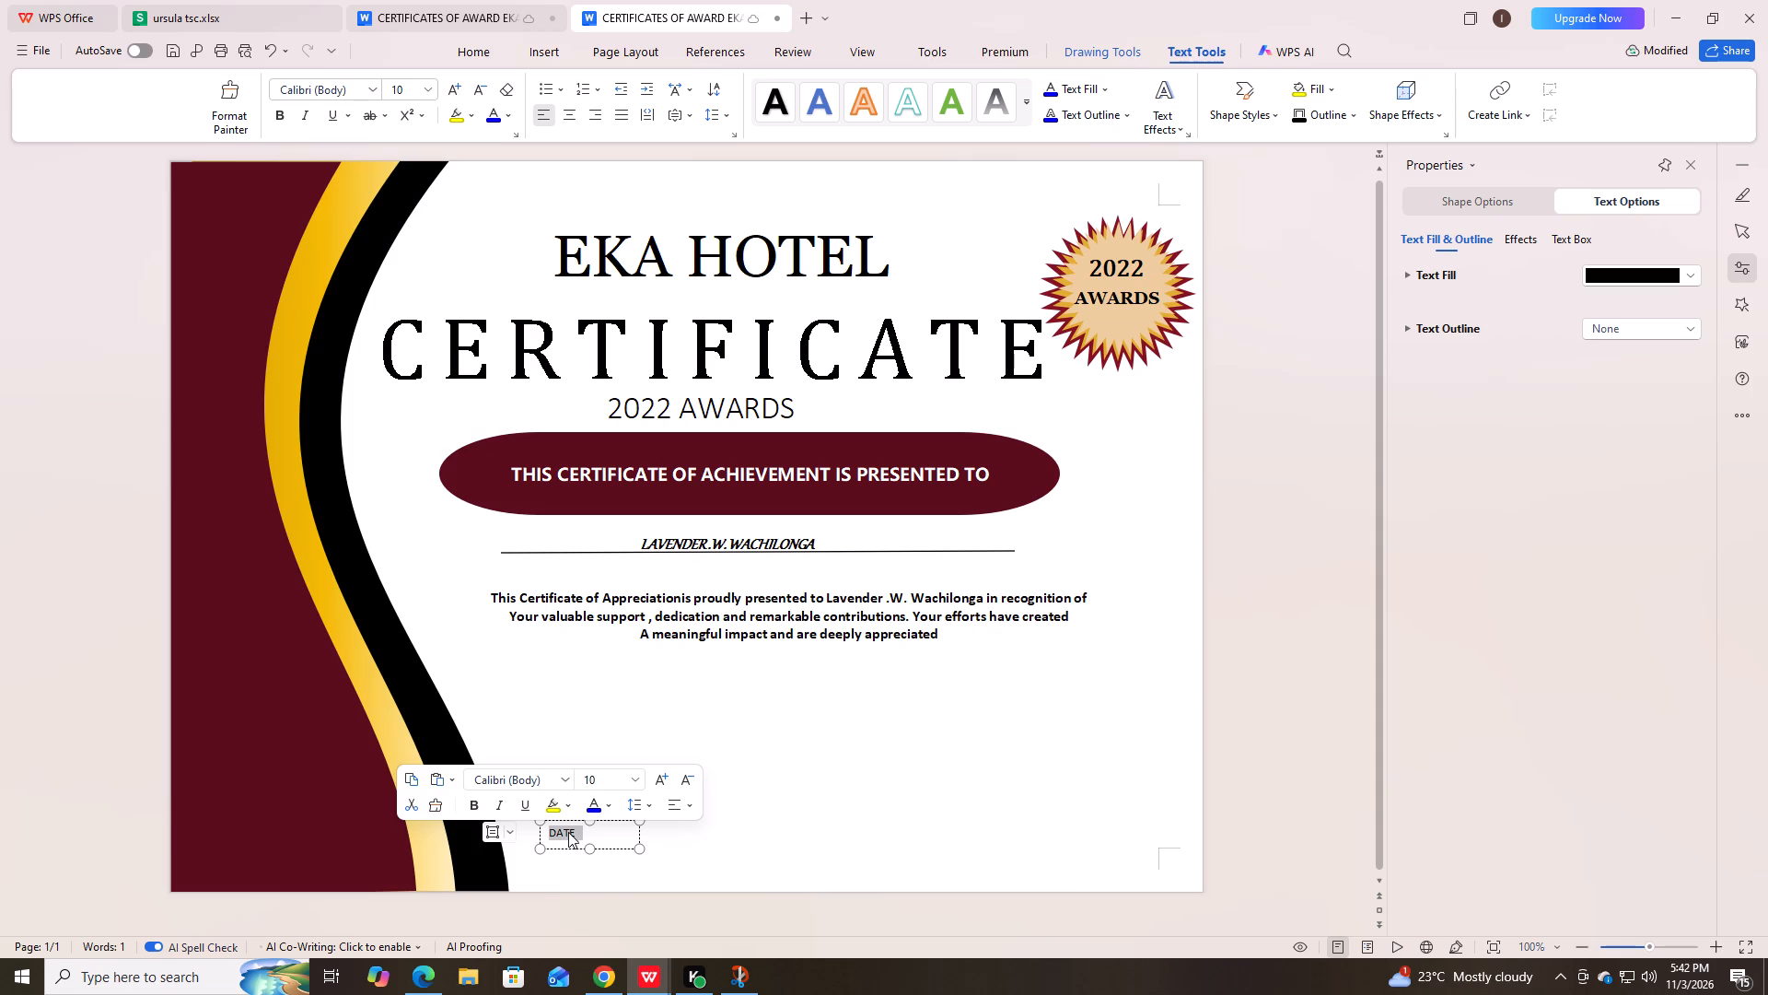
left_click(635, 778)
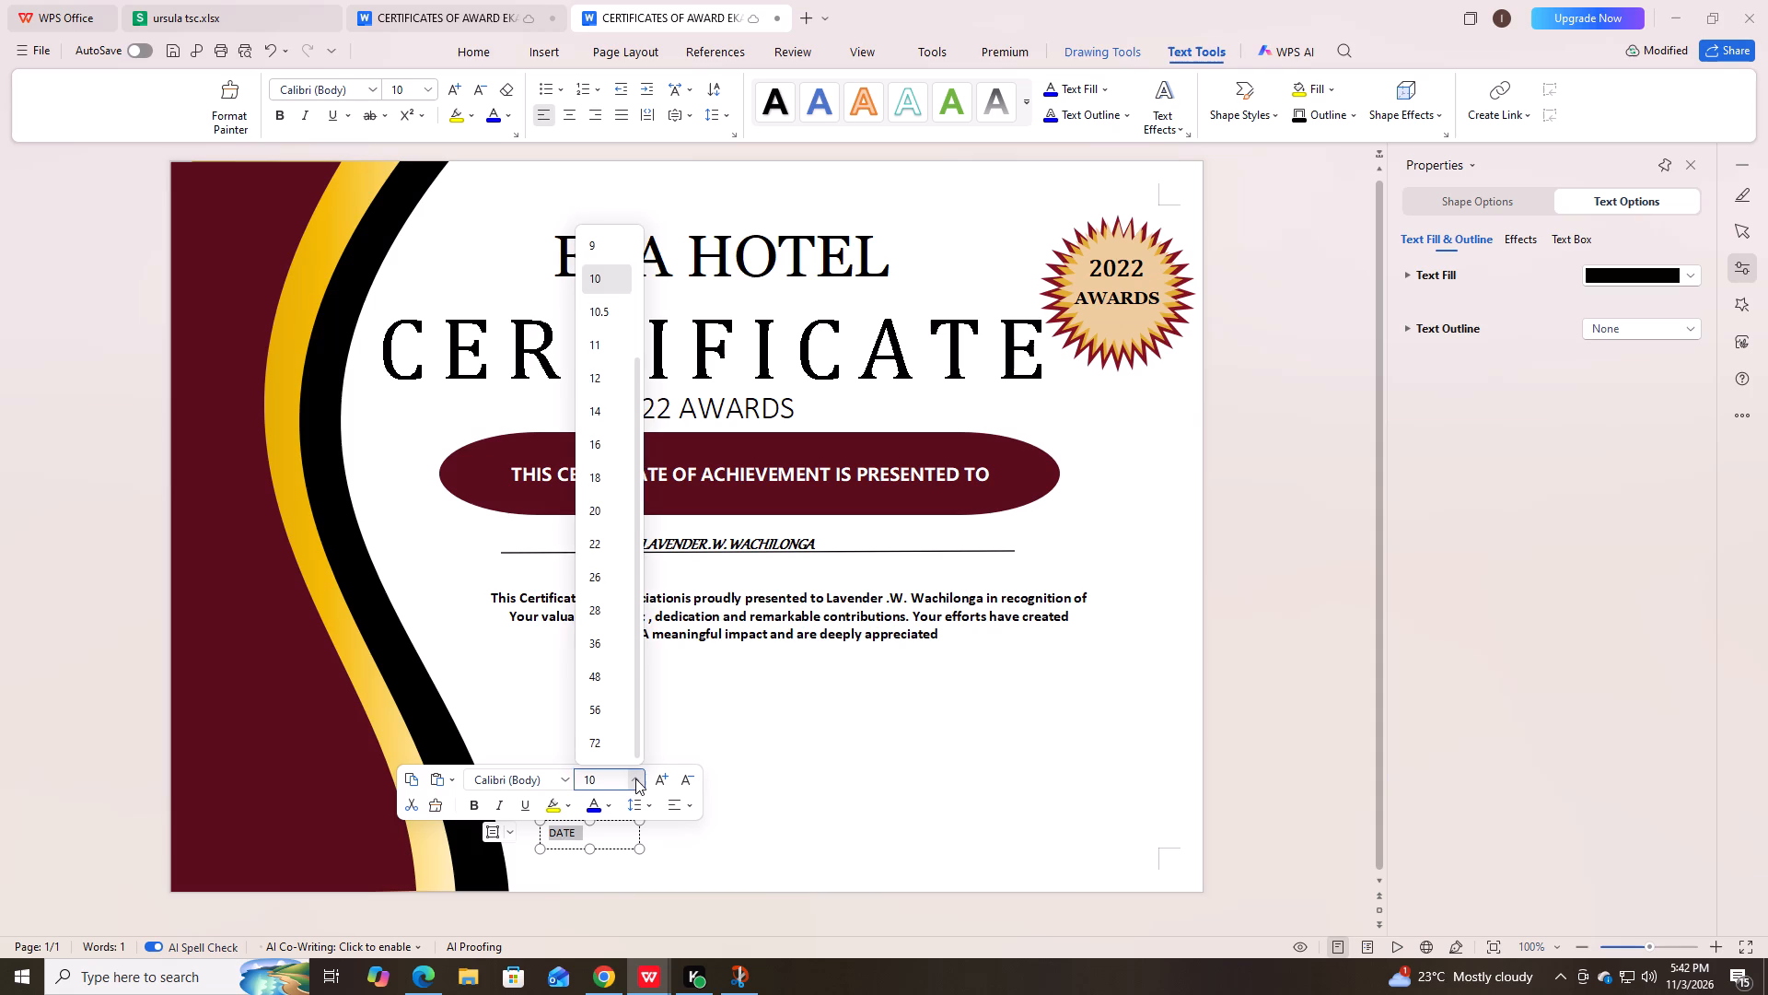
left_click(601, 448)
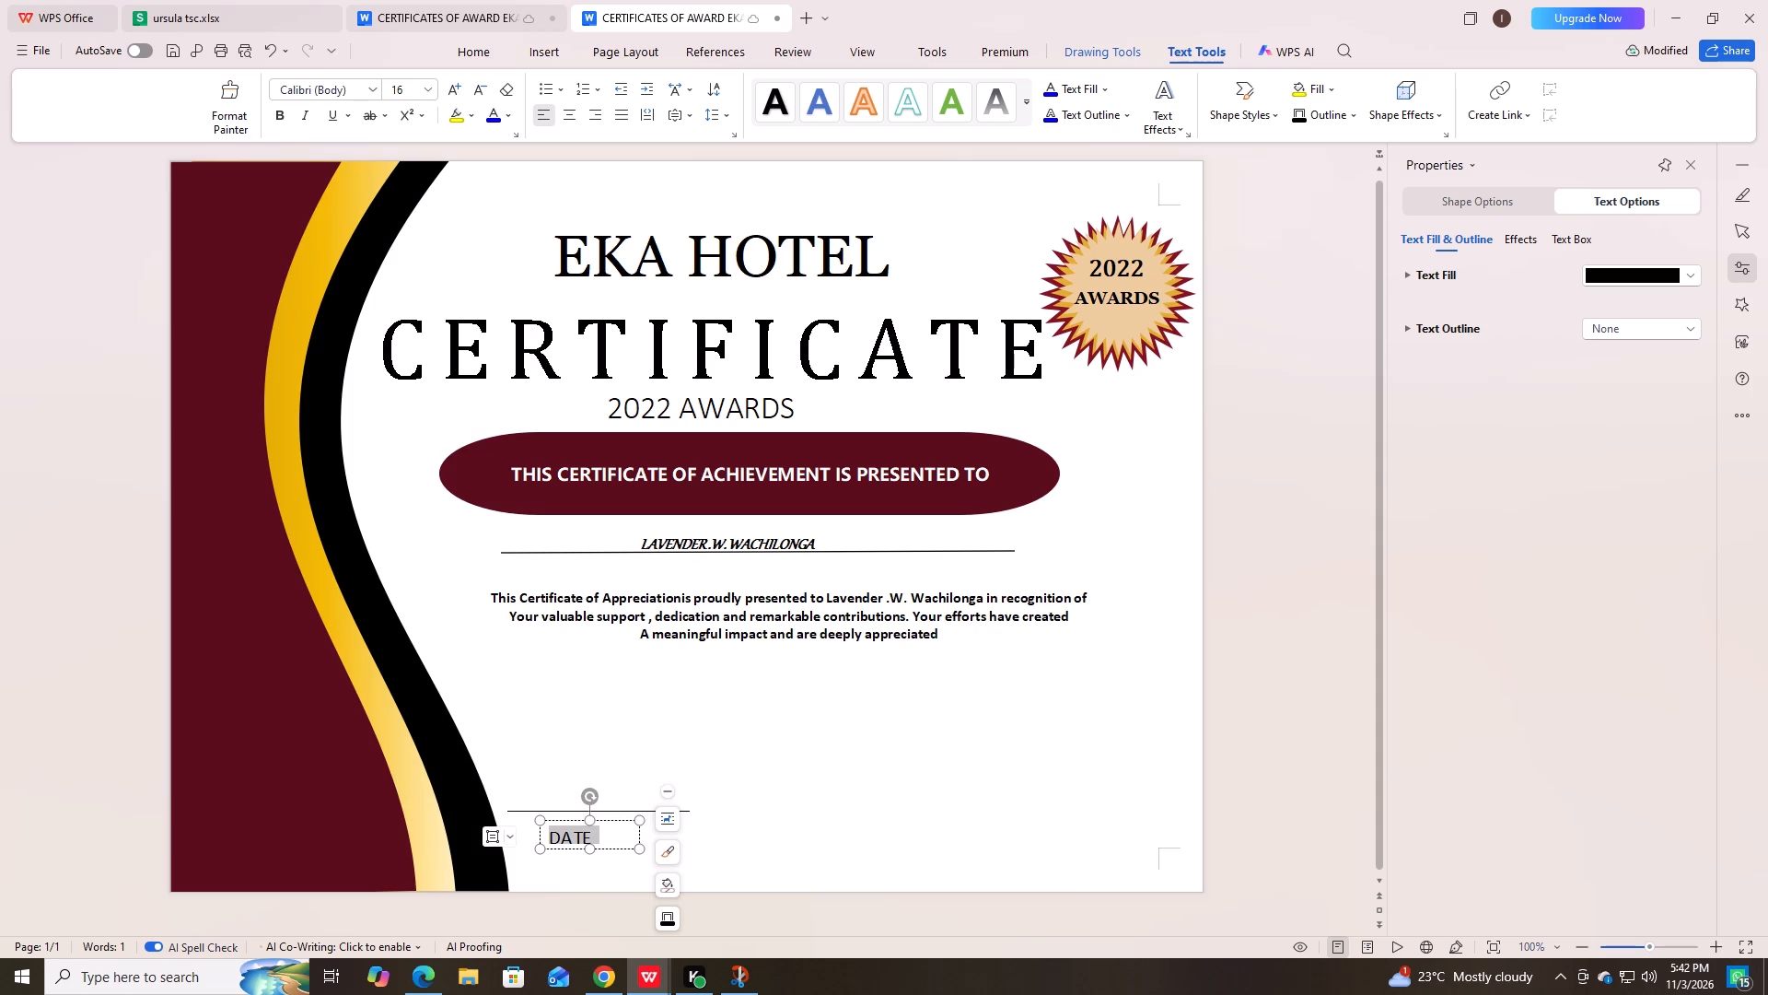
left_click(283, 115)
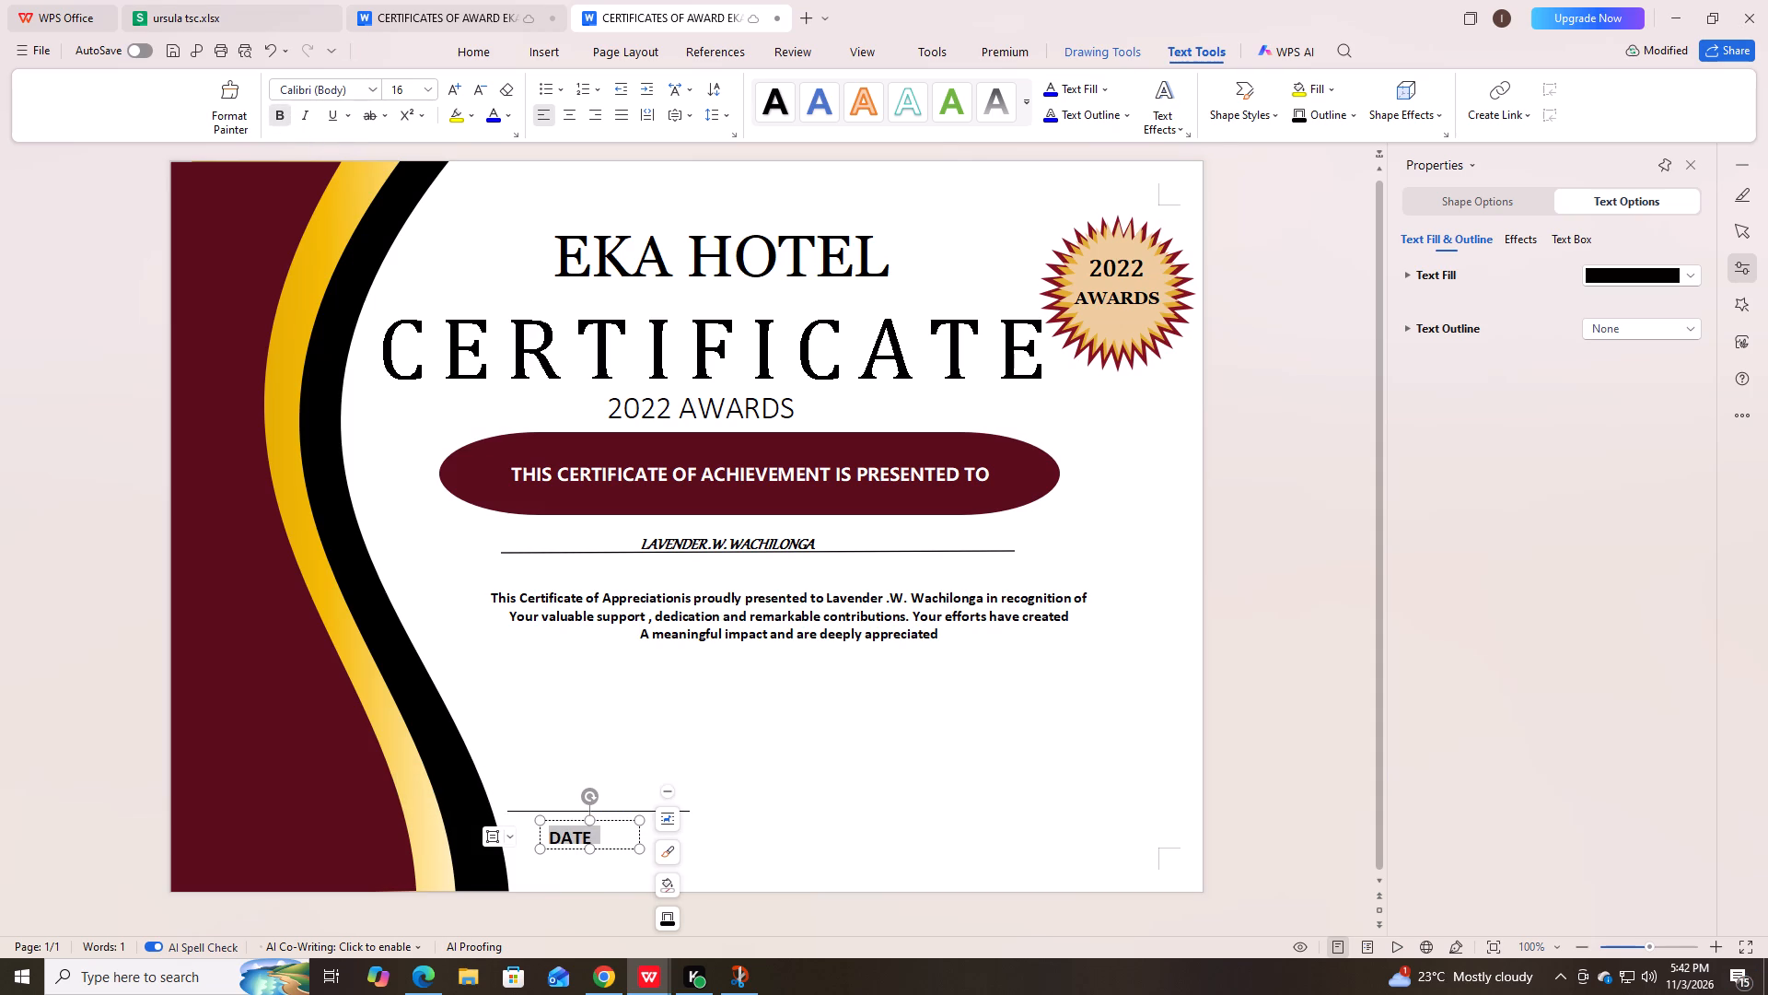
Remove the outline and the fill from the DATE text box.
left_click(671, 915)
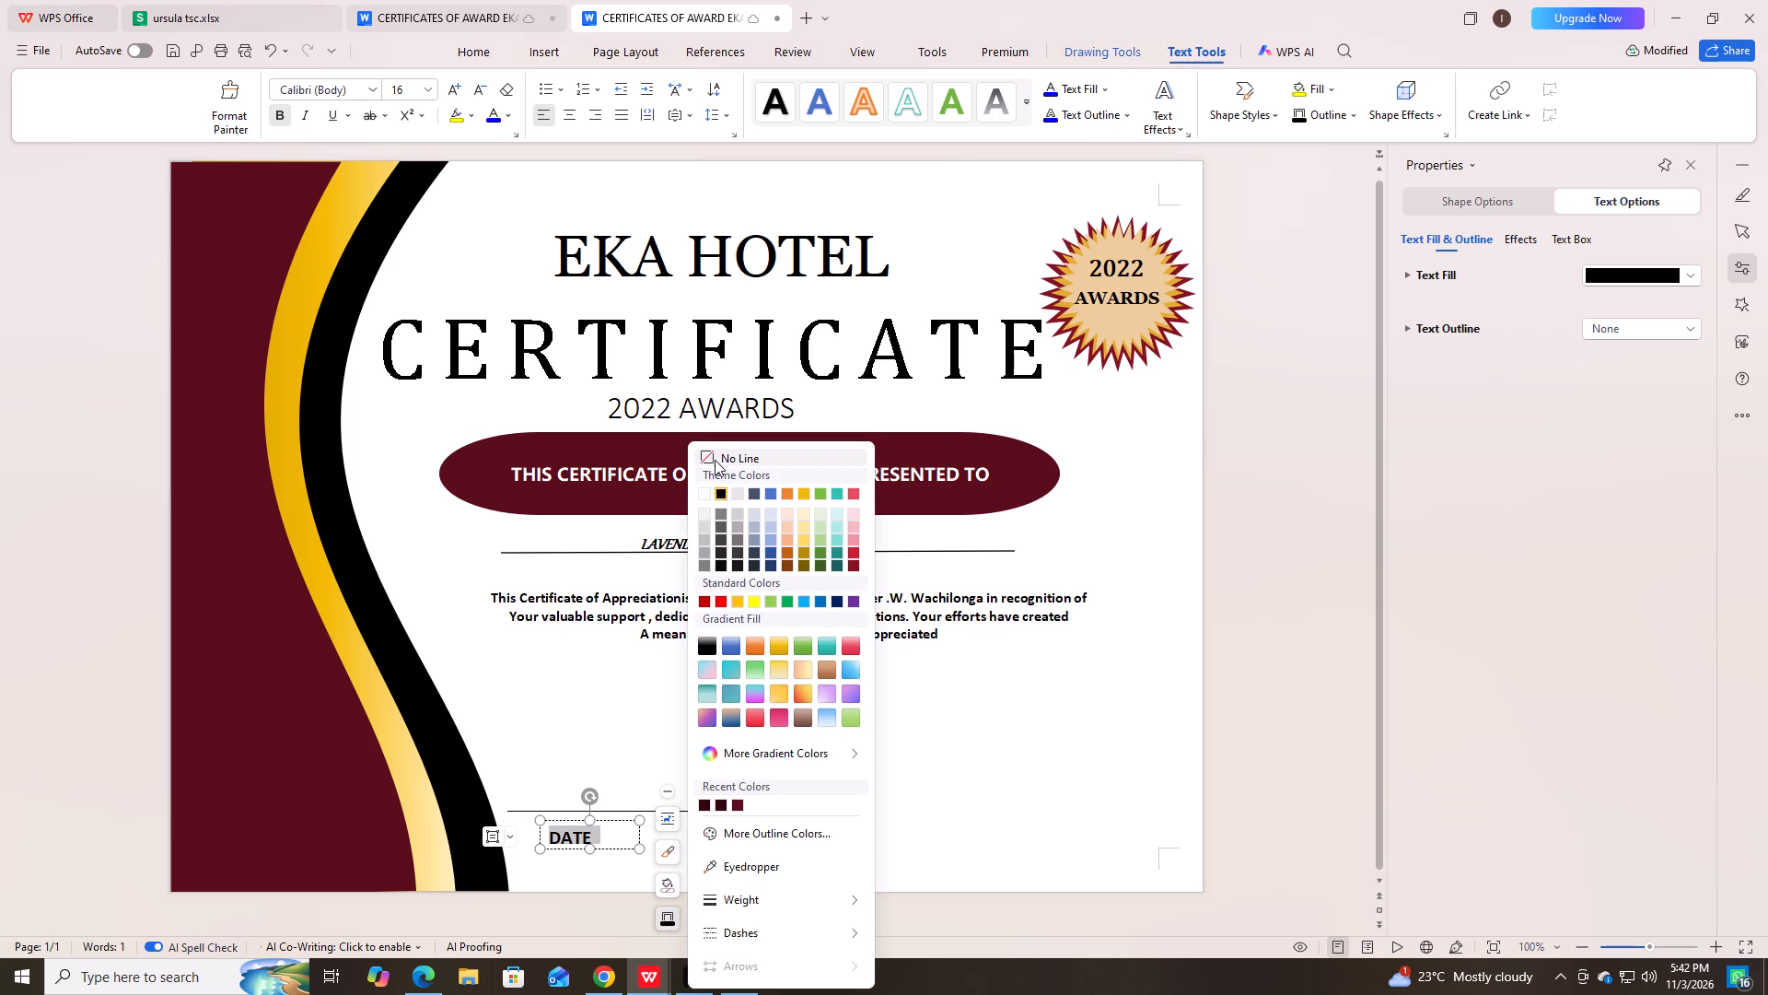
left_click(705, 454)
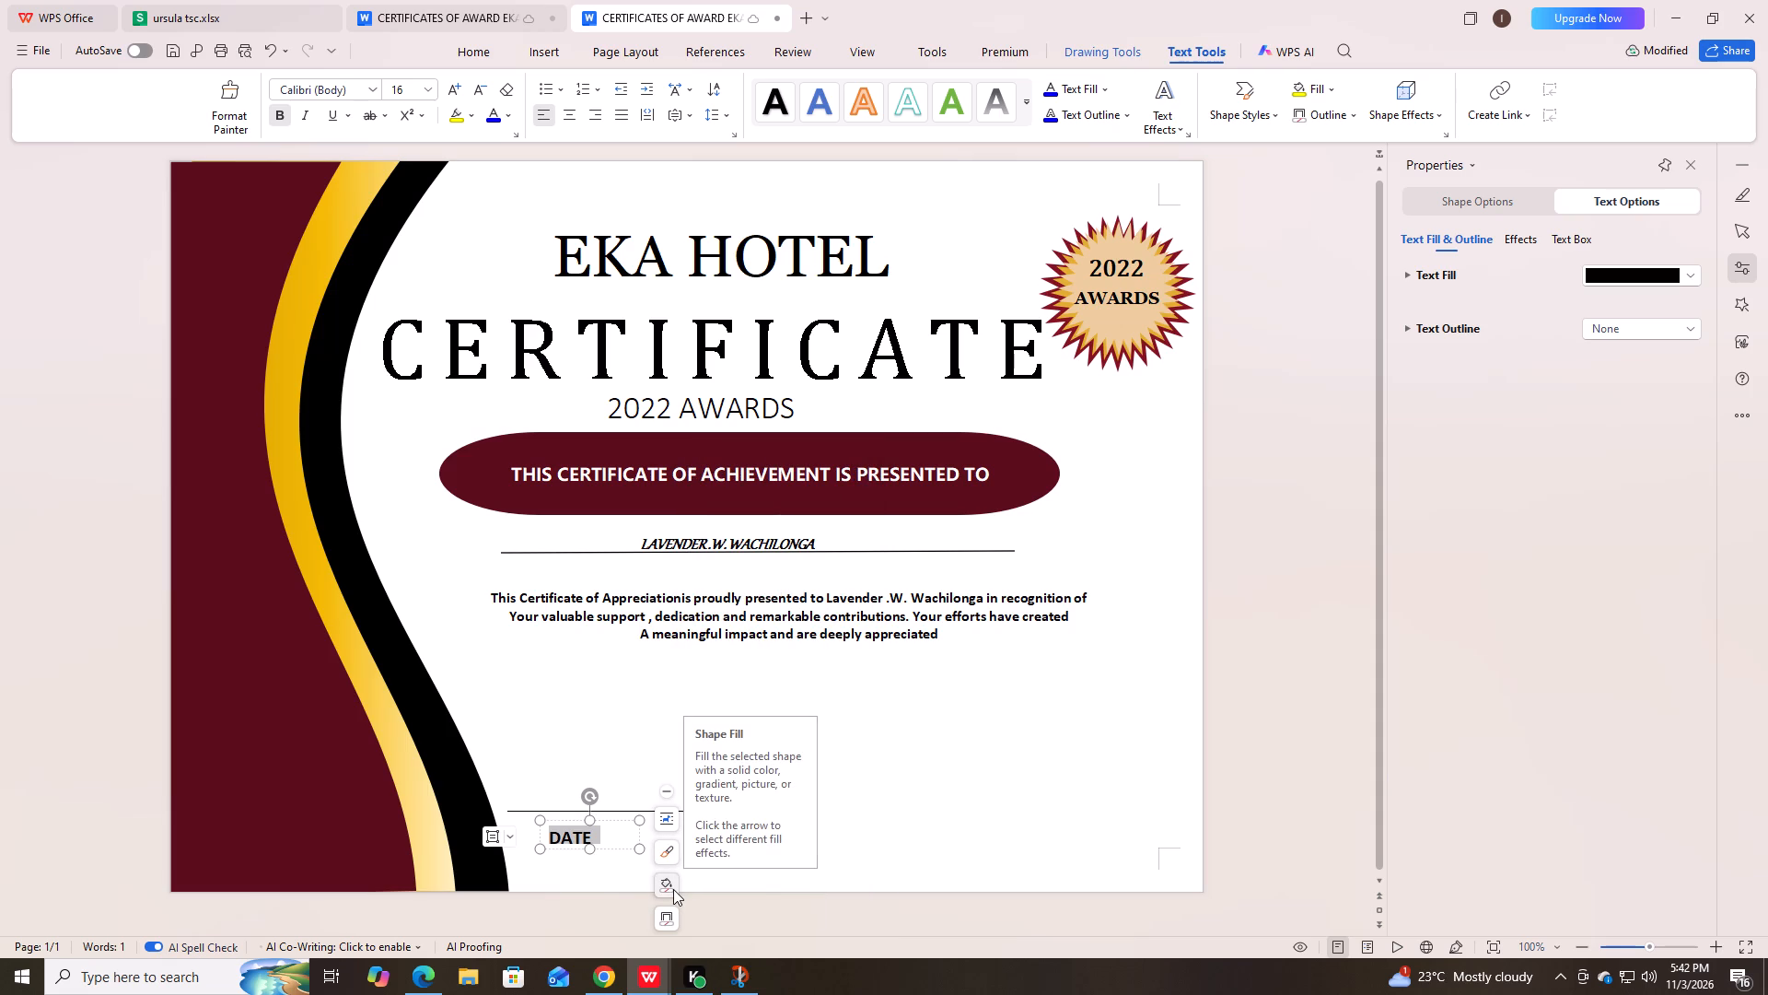
left_click(672, 887)
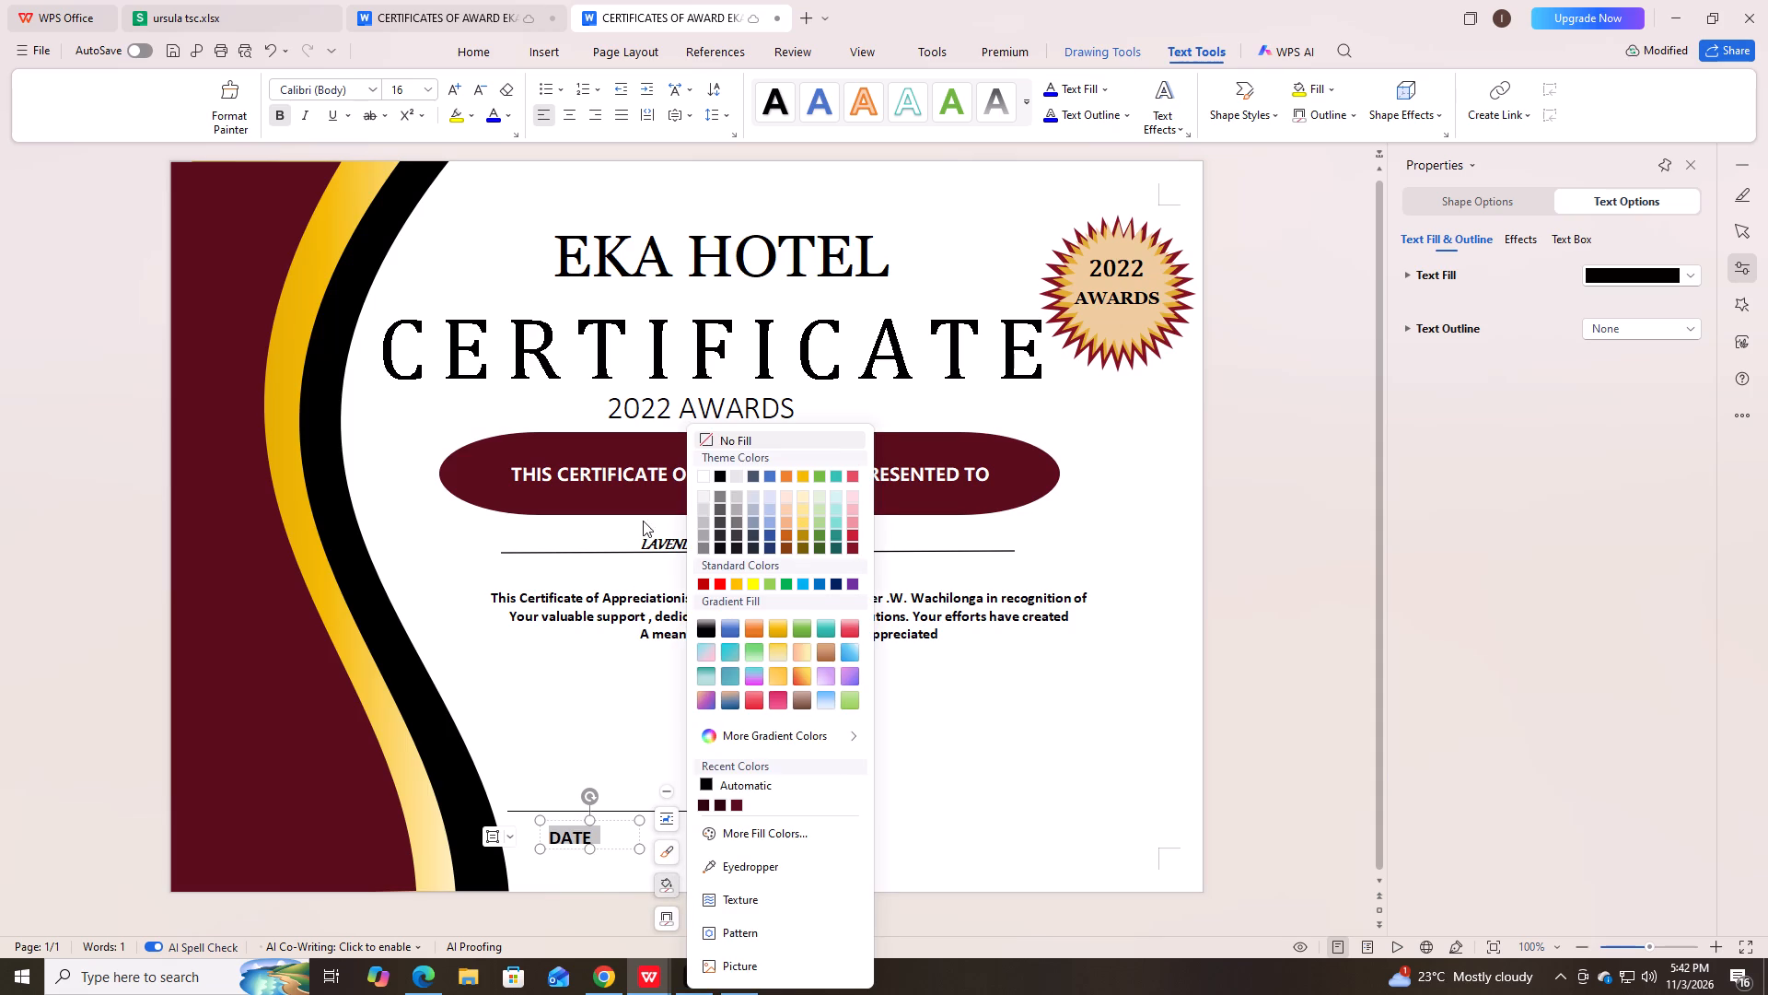
left_click(706, 442)
left_click(823, 821)
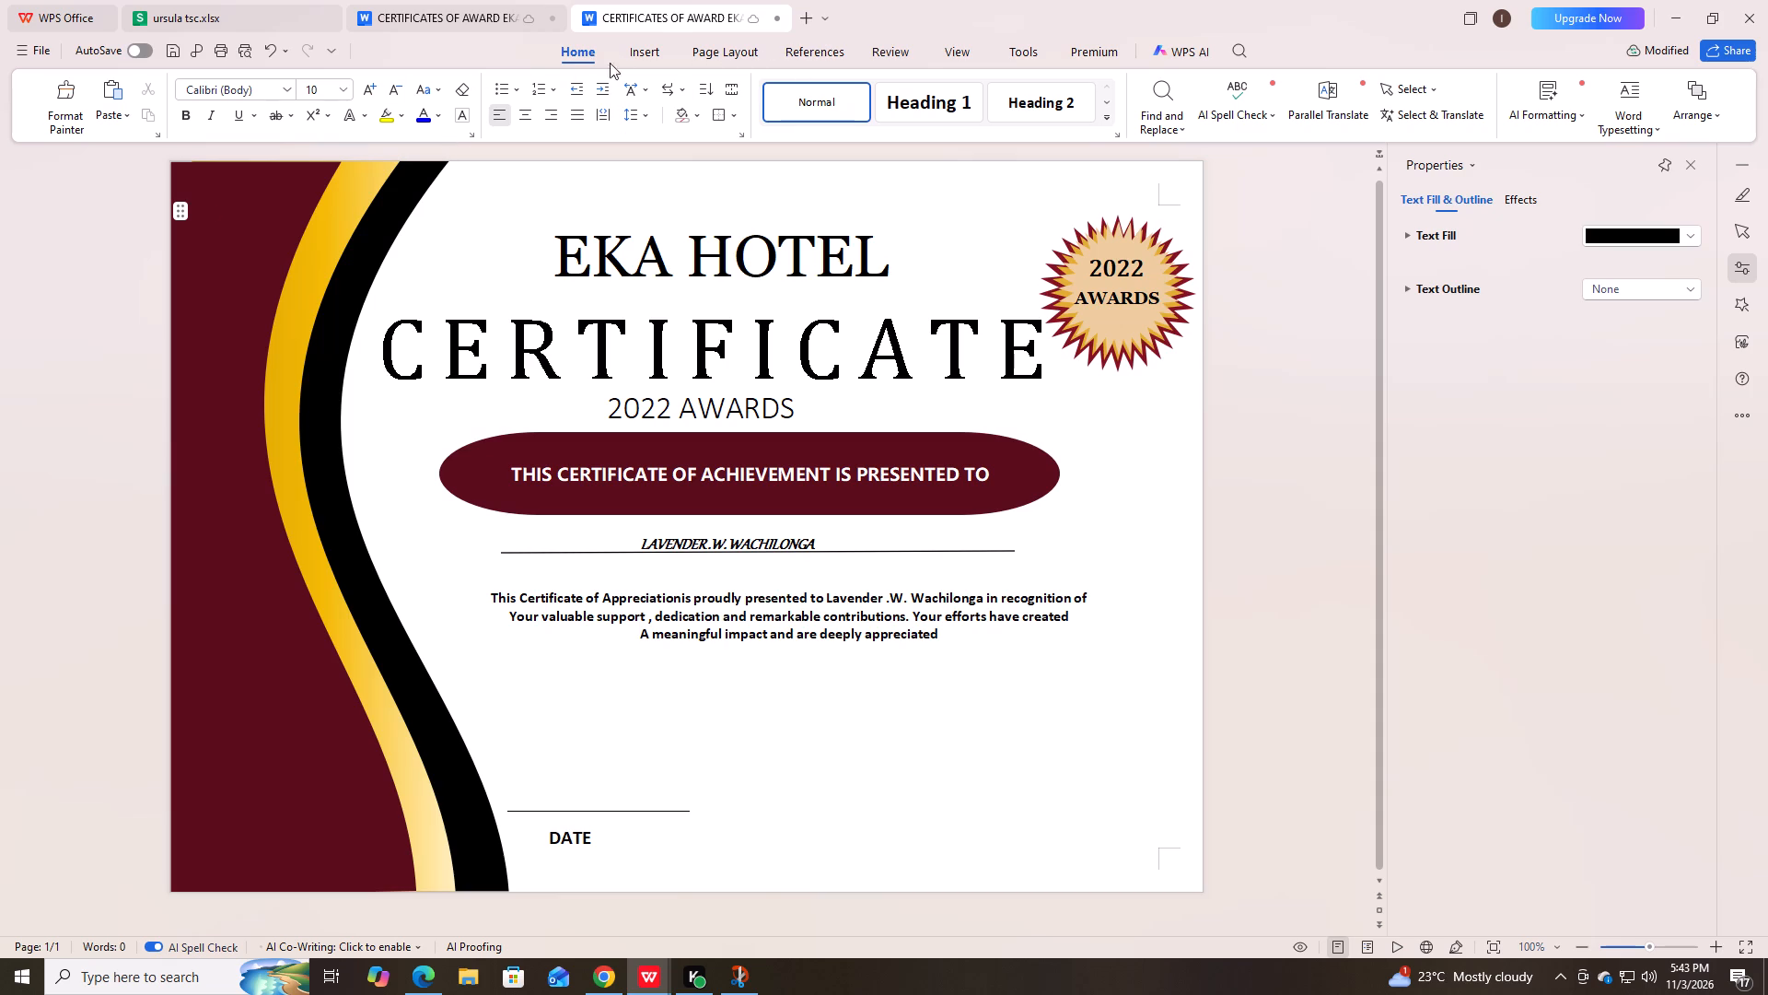
Draw a second black horizontal line about 2.40 in long near the certificate's bottom right corner, roughly level with the date line.
left_click(657, 51)
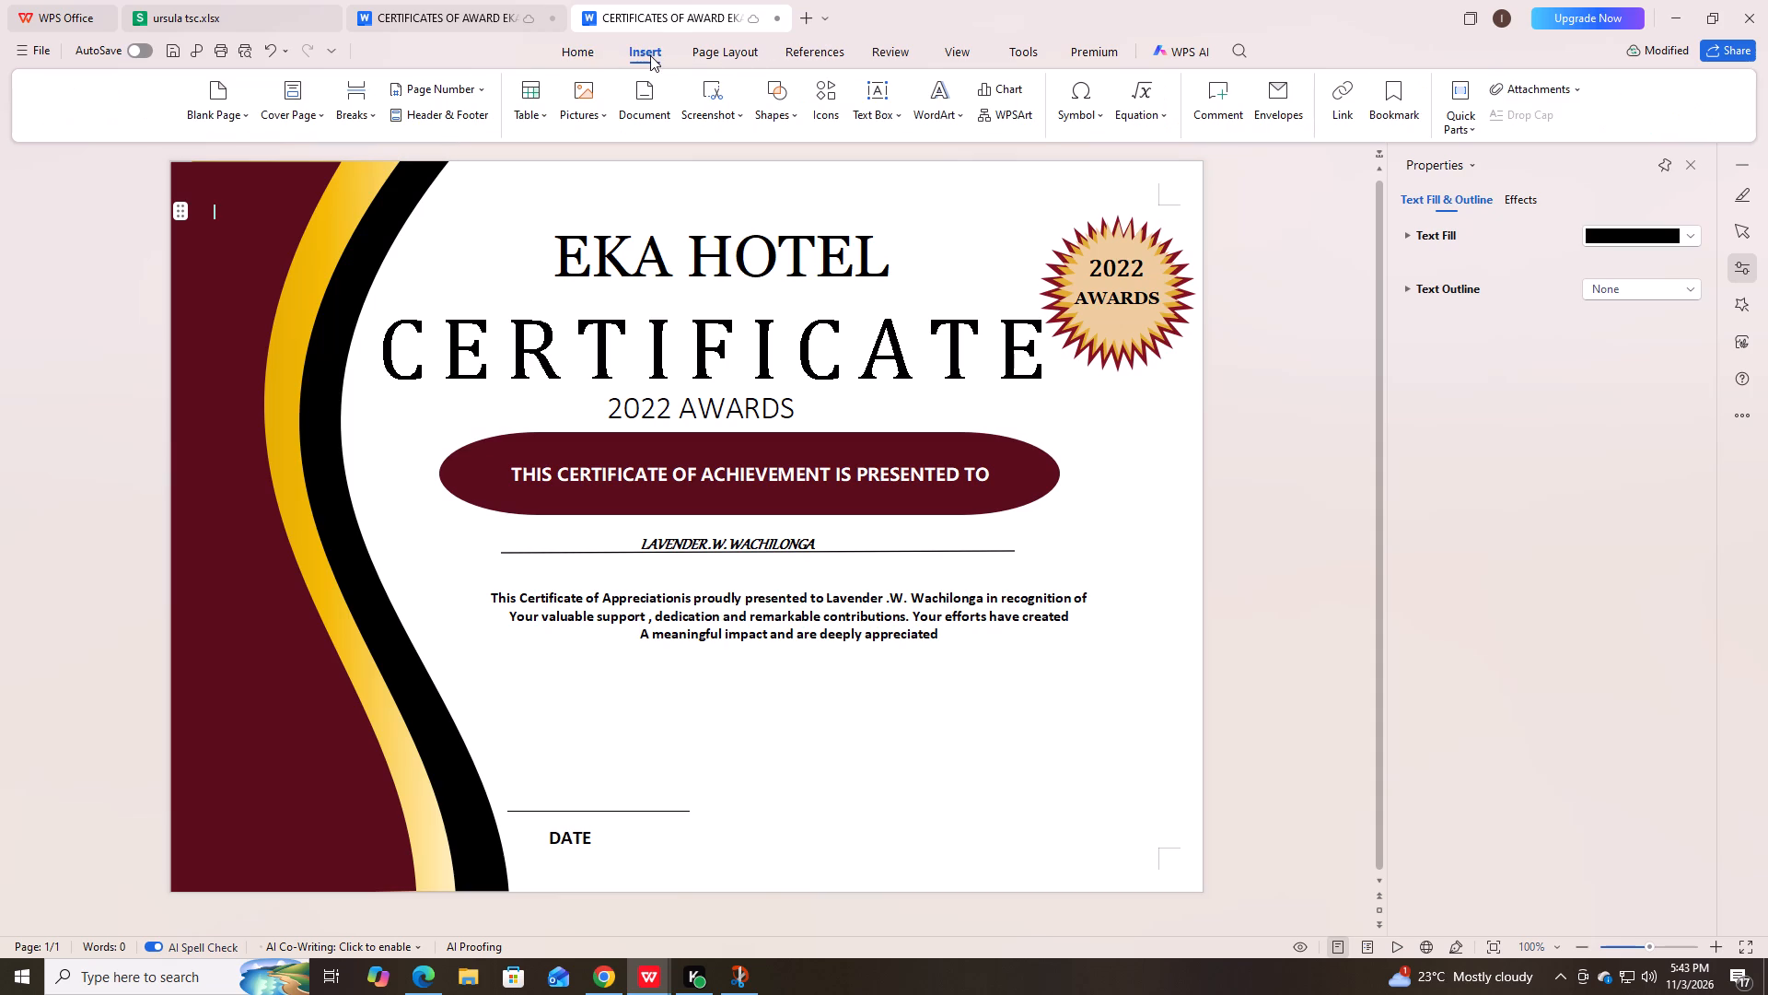
left_click(791, 112)
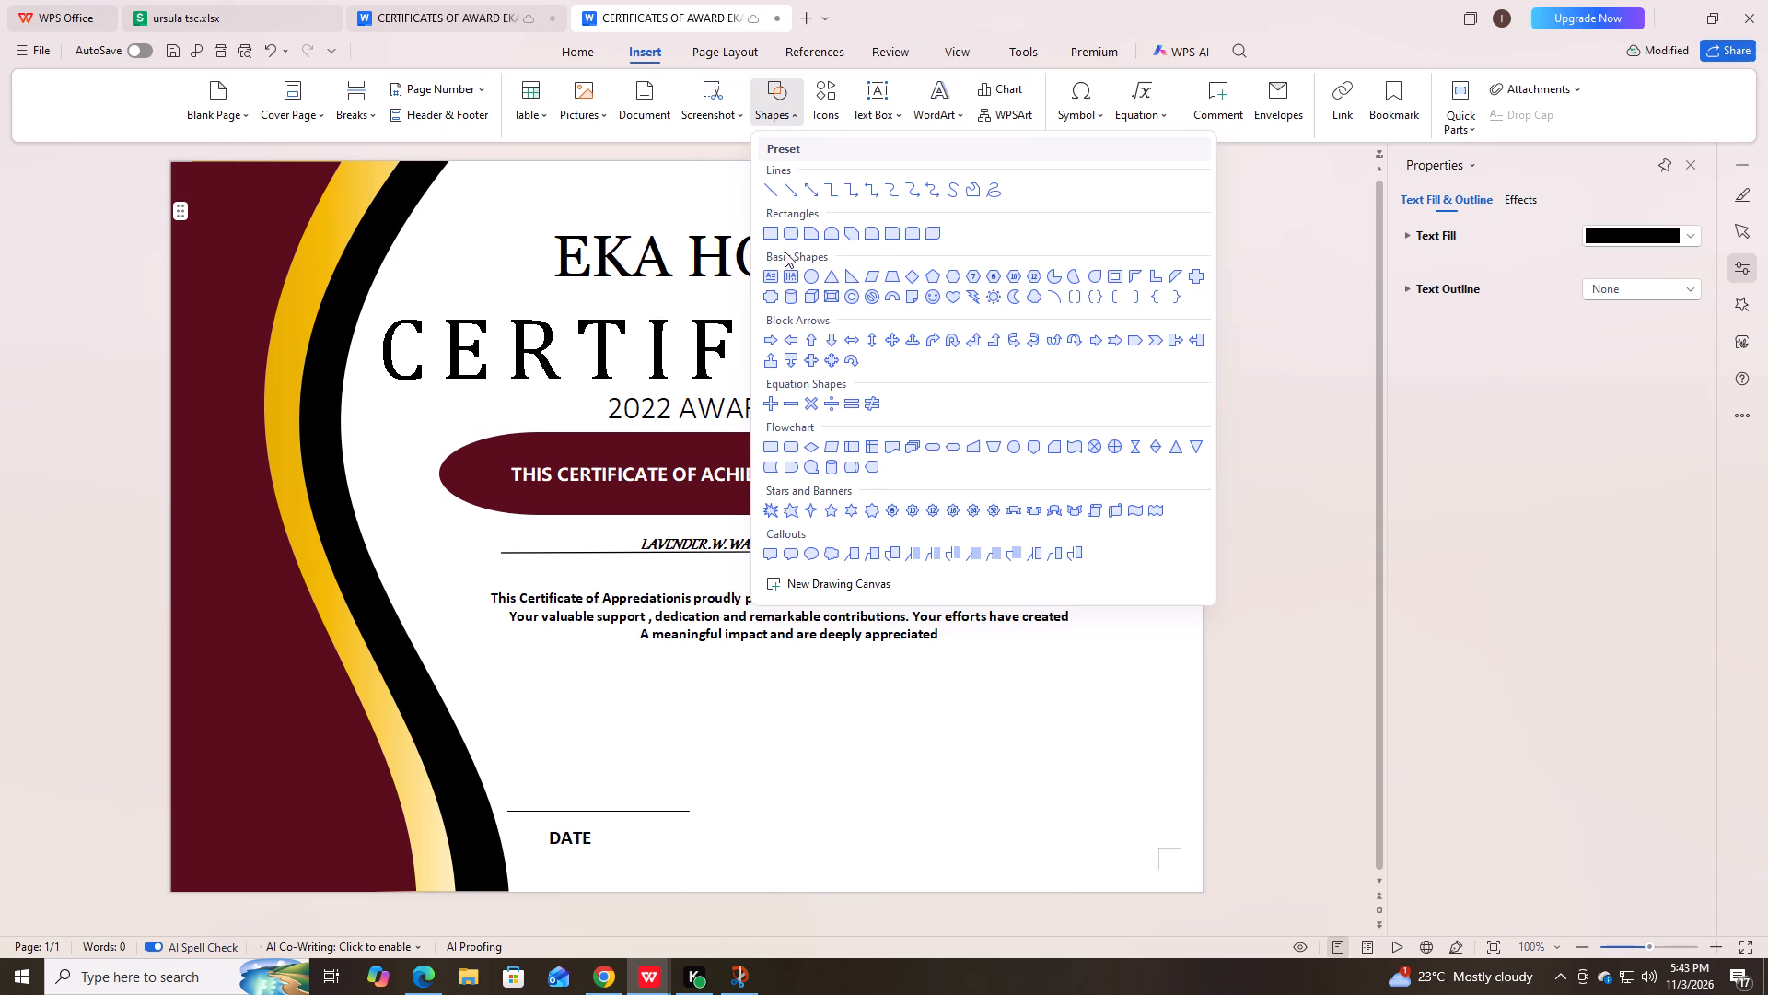
left_click(773, 191)
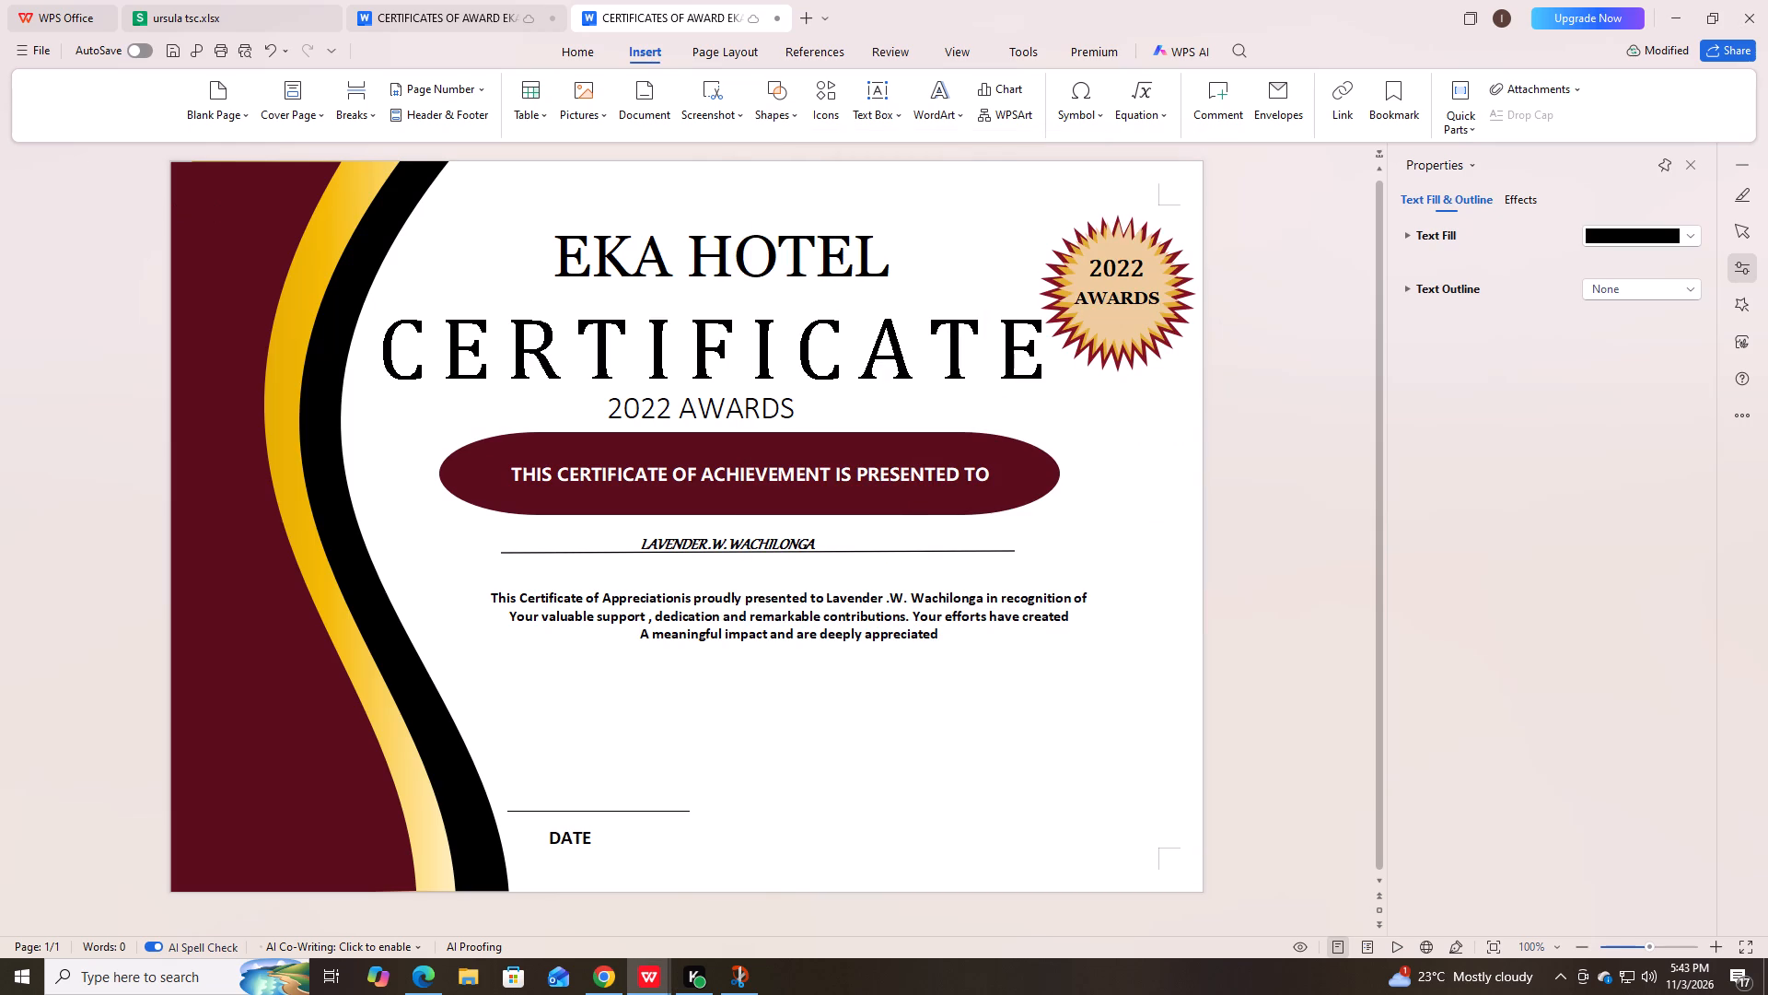
left_click_drag(925, 802, 1054, 798)
left_click_drag(1054, 798, 1136, 802)
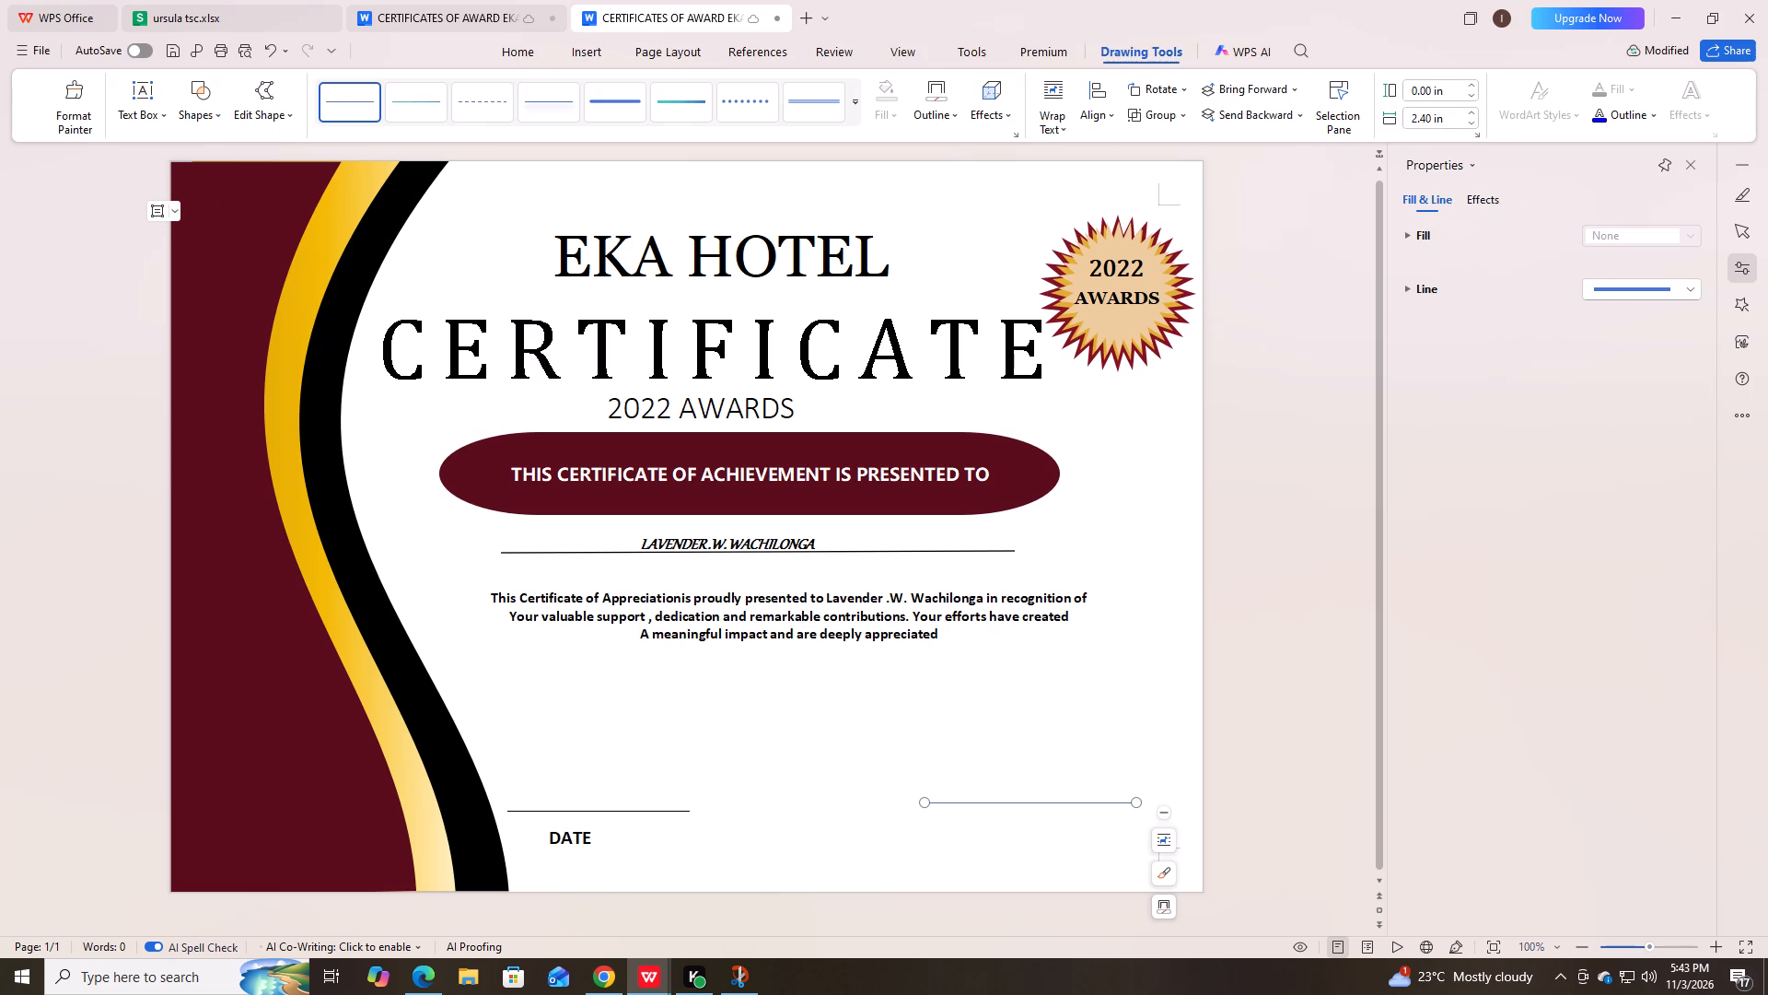
left_click(1165, 905)
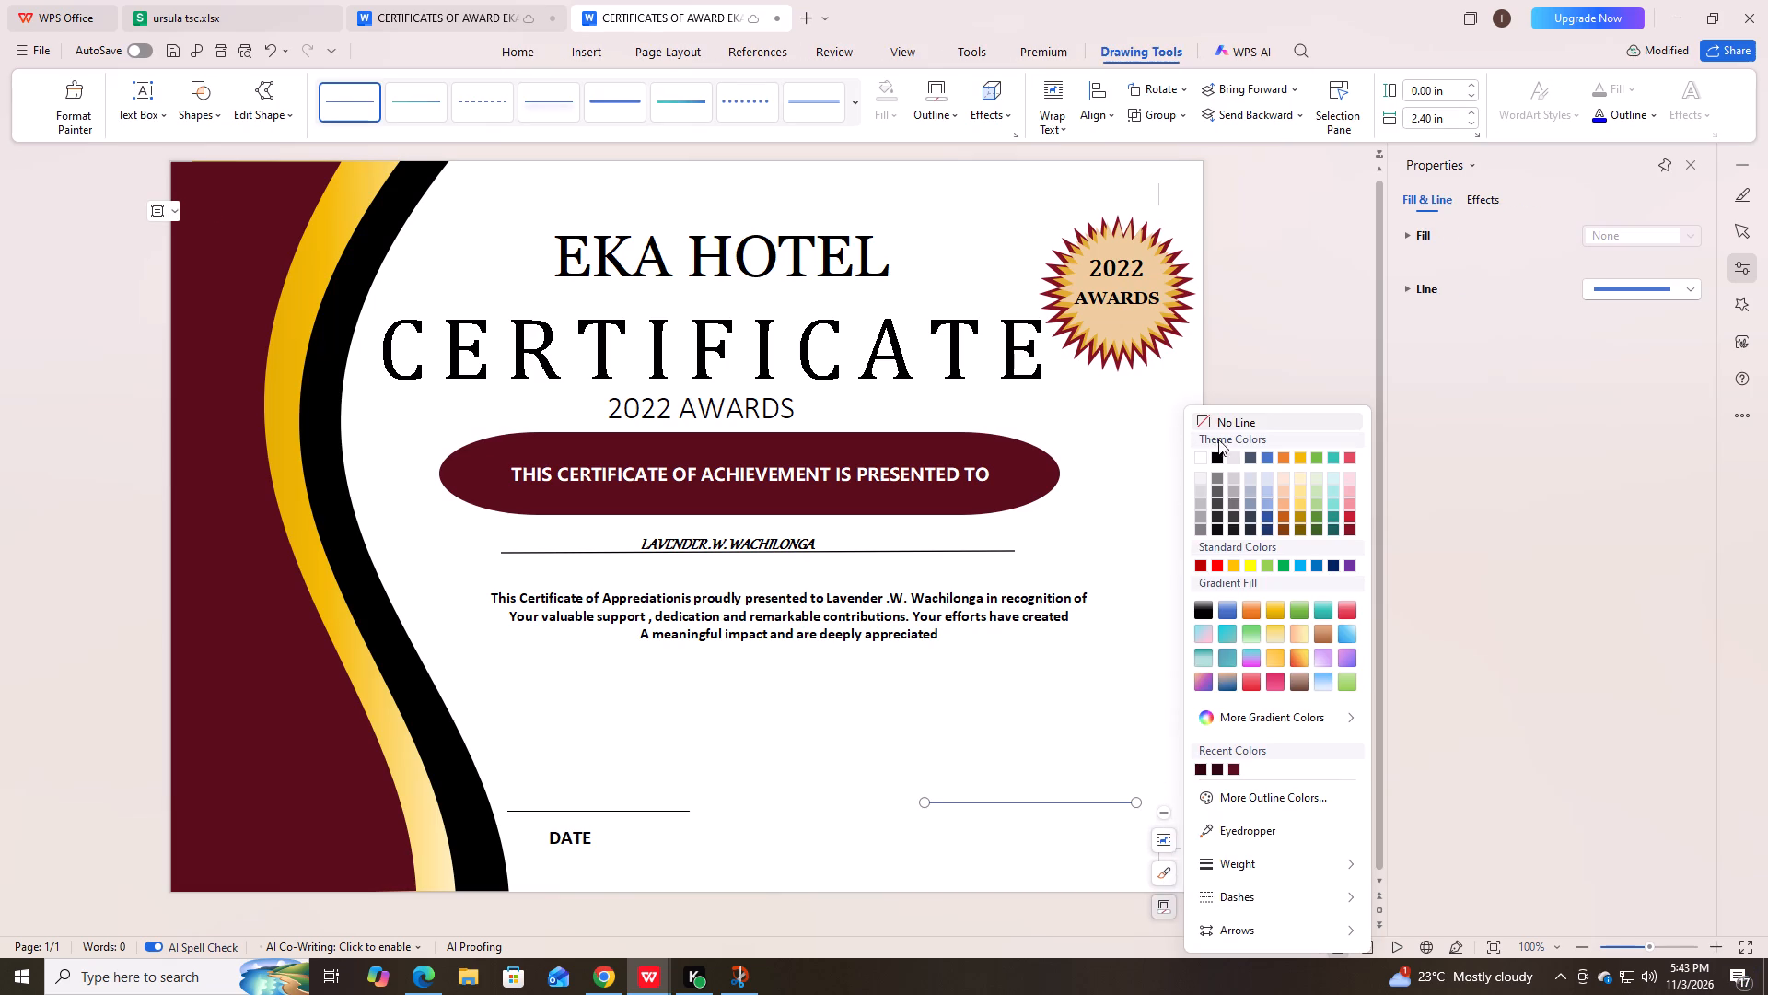
left_click(1218, 457)
left_click(1033, 846)
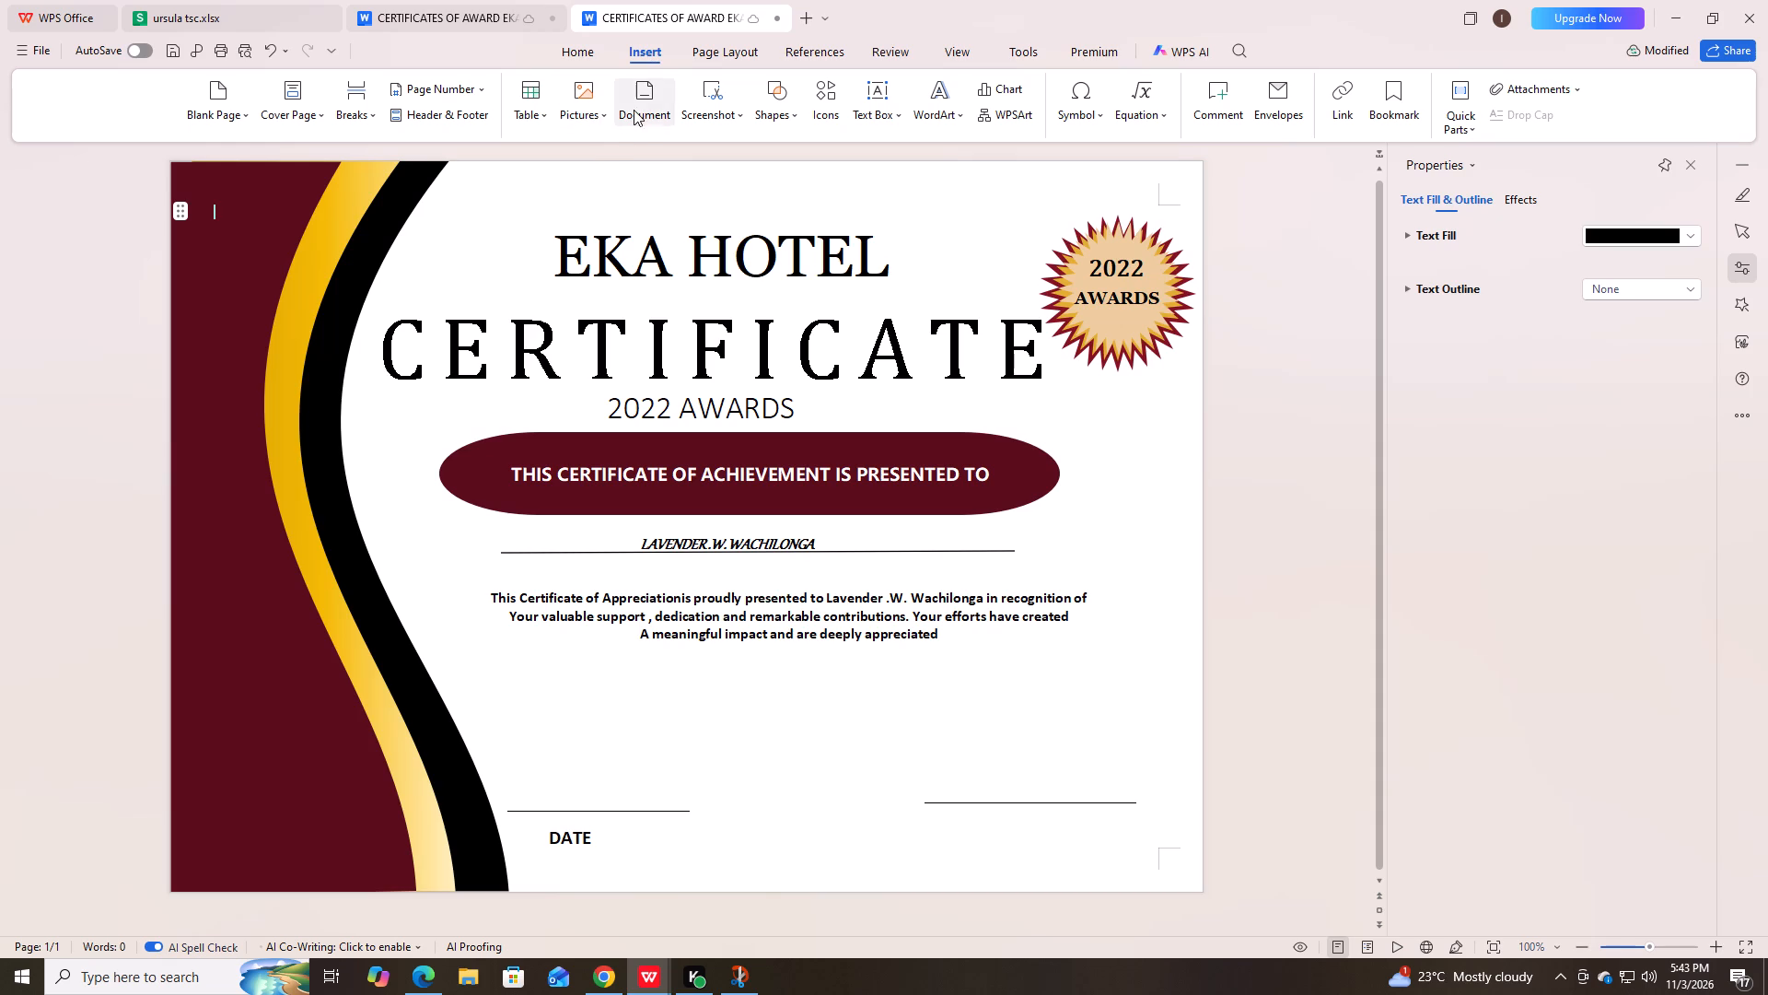
Add a small text box reading GENERAL MANAGER directly below the second line near the certificate's bottom right corner.
left_click(866, 89)
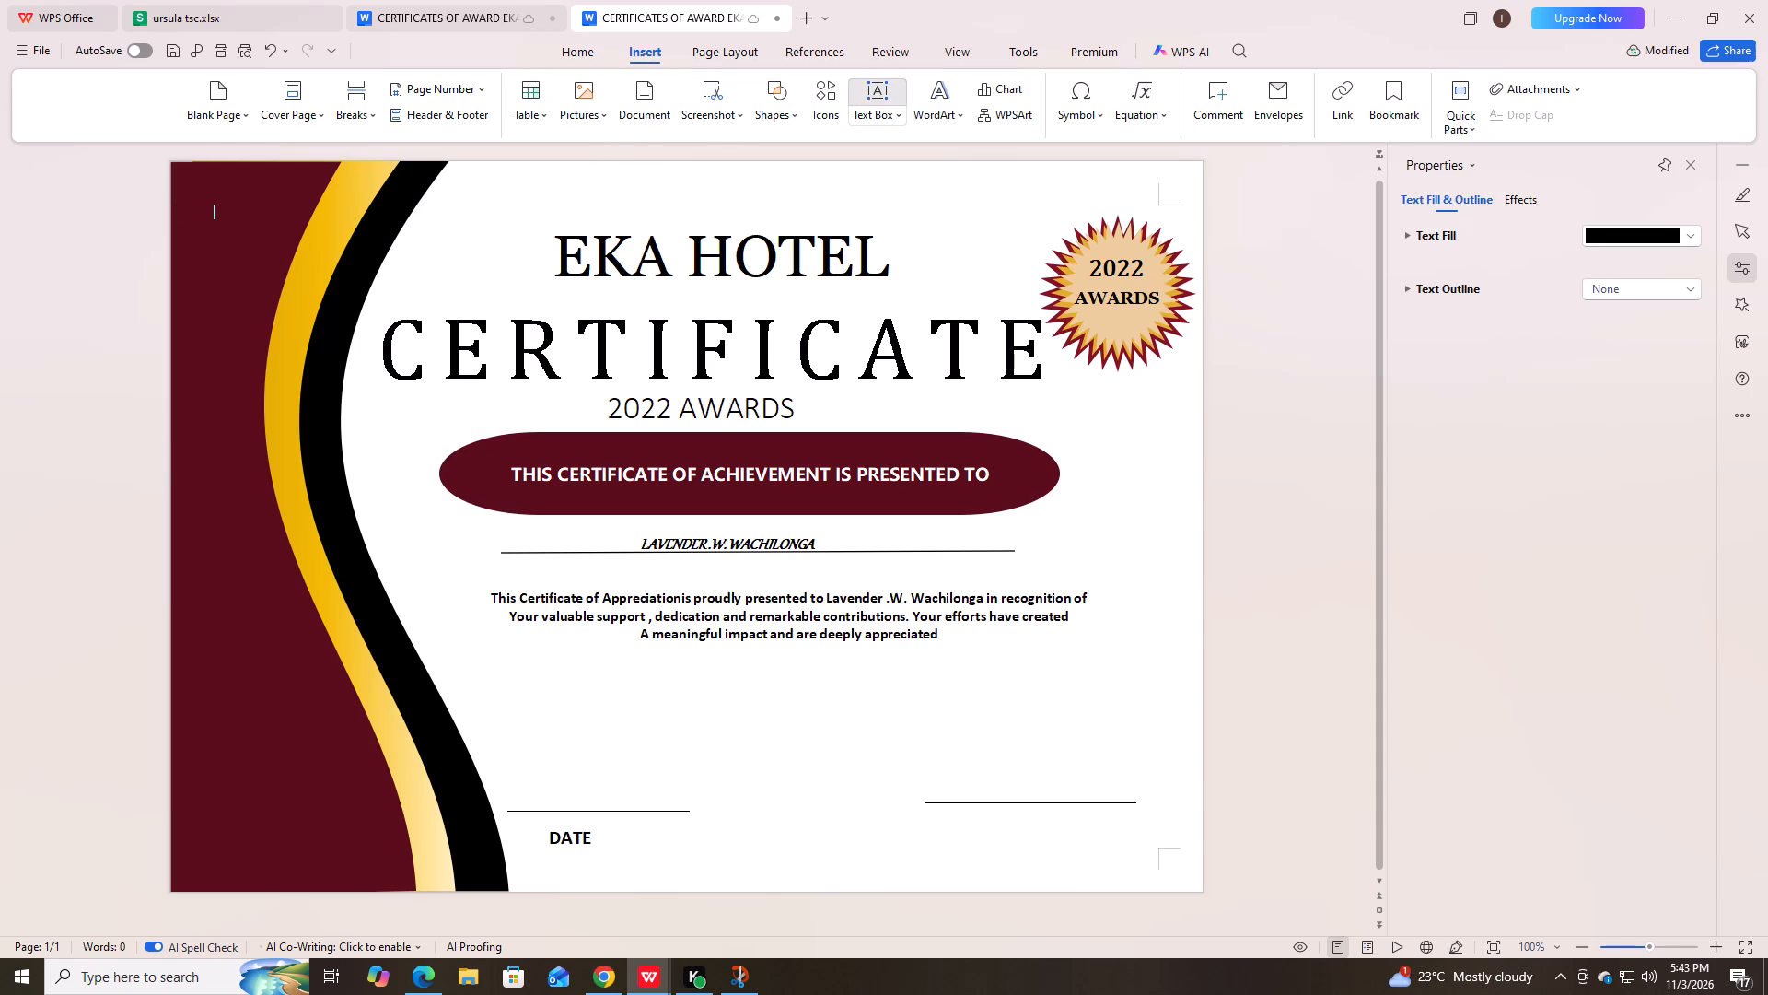
left_click_drag(960, 810, 960, 811)
left_click_drag(960, 811, 1122, 840)
left_click_drag(1122, 840, 1123, 843)
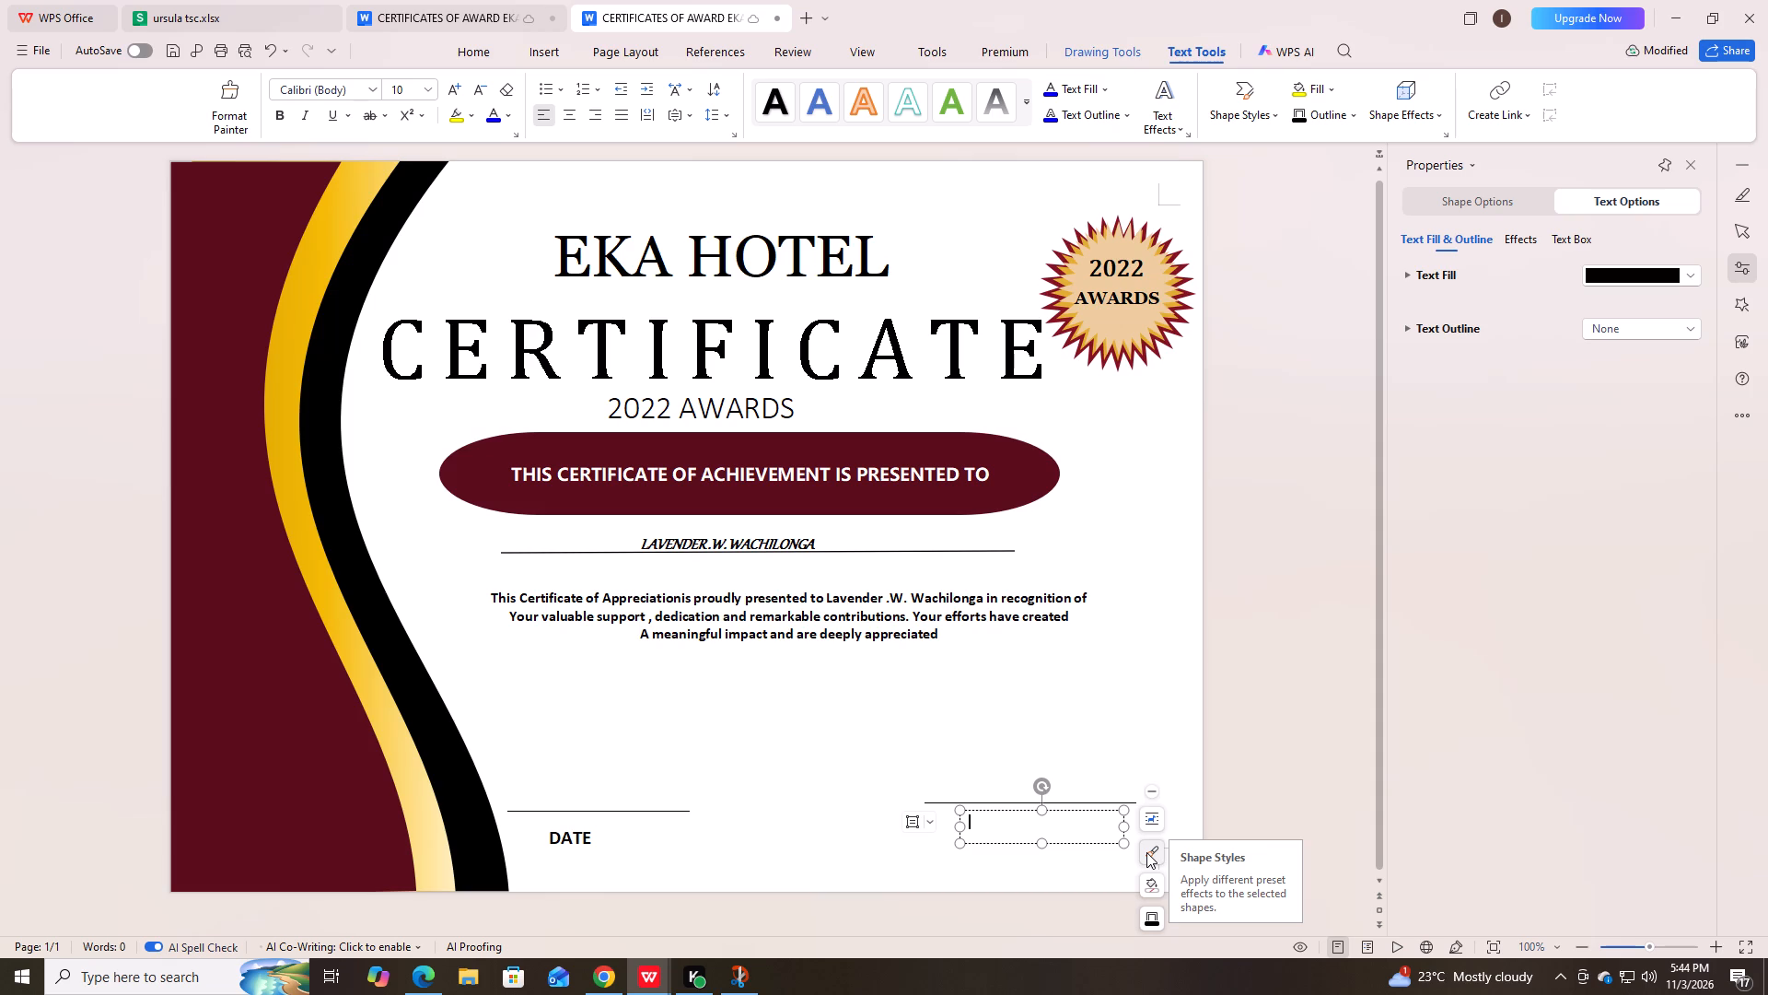
key("g")
key("e")
type("NERA")
key("l")
key("space")
type("MA")
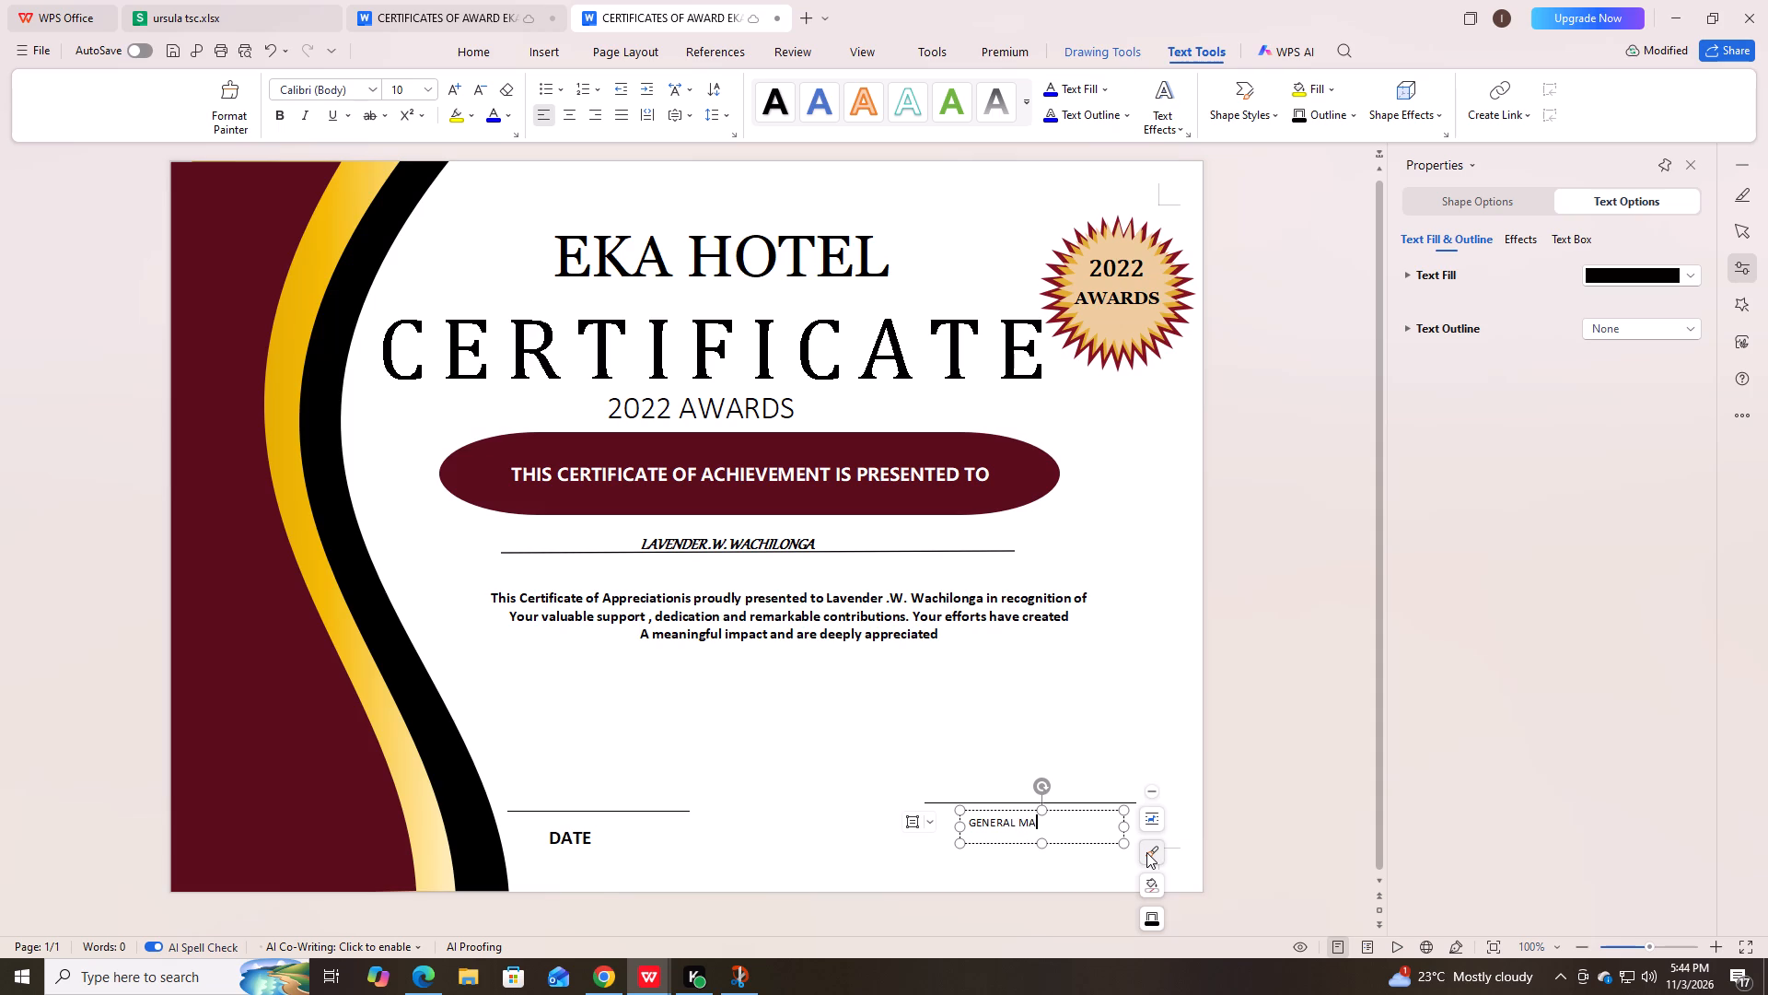
type("NA")
type("GER")
Format the GENERAL MANAGER text as bold, trying 14 pt before settling on 12 pt.
left_click_drag(1075, 820, 1045, 831)
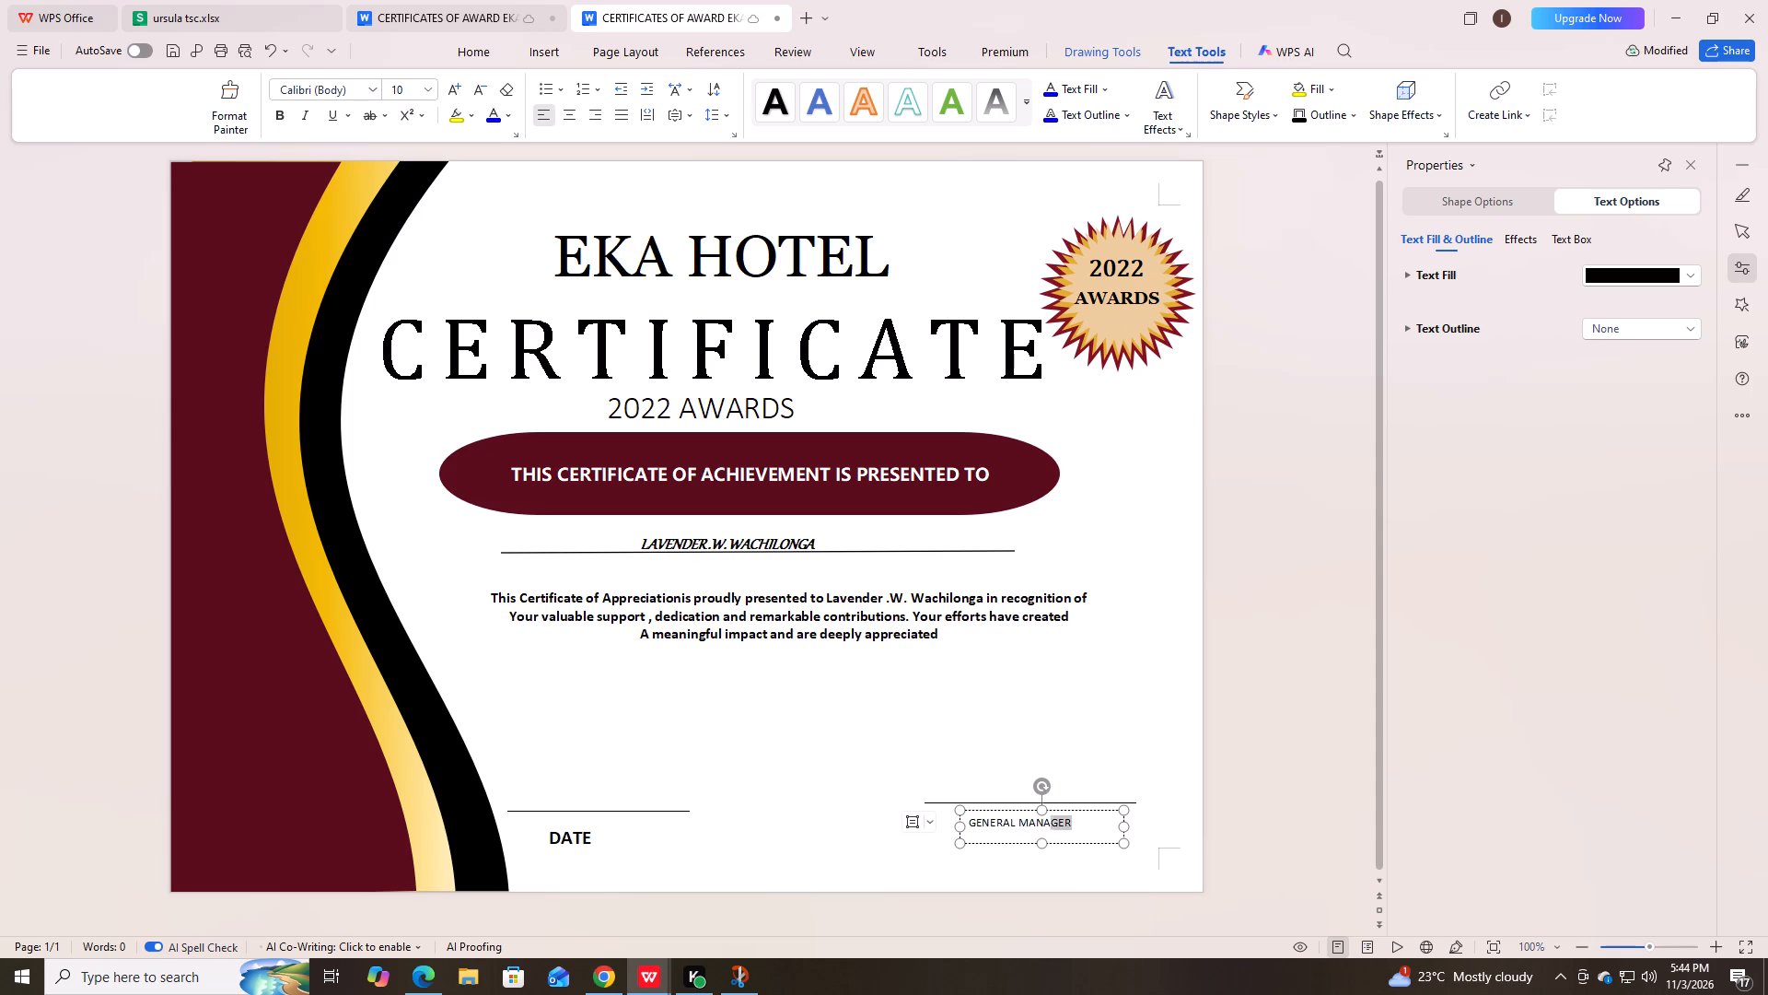
left_click_drag(1045, 831, 969, 827)
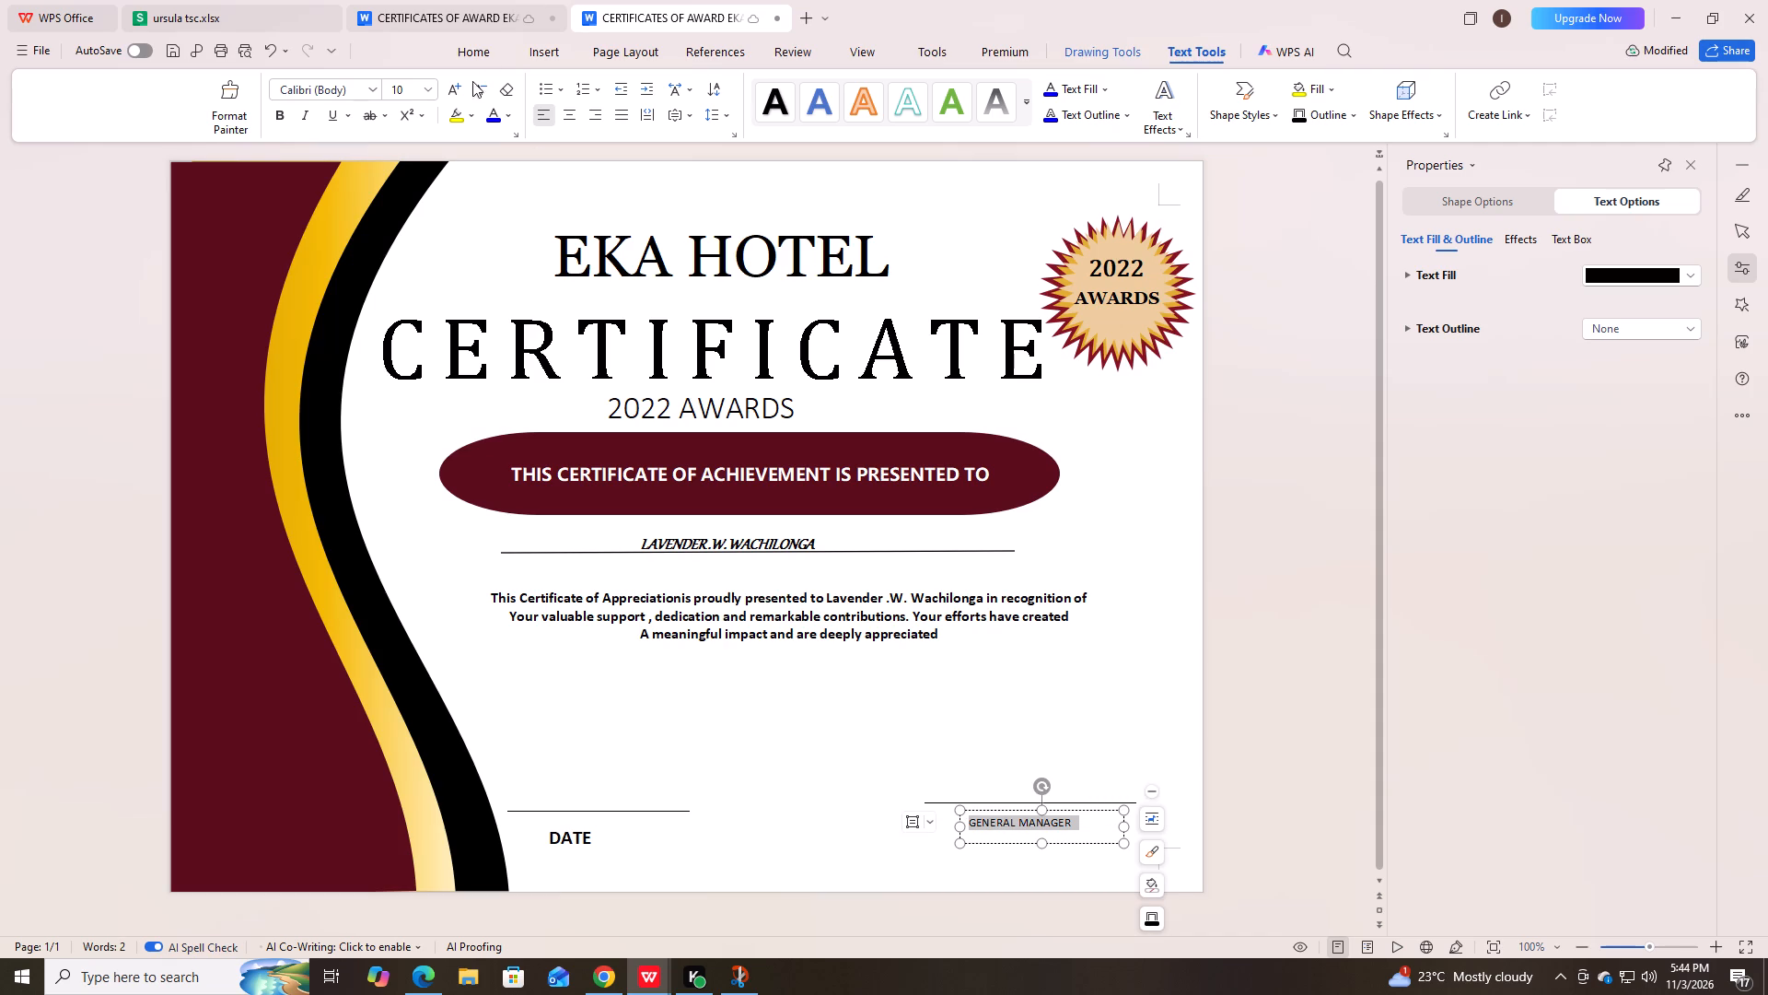
left_click(433, 90)
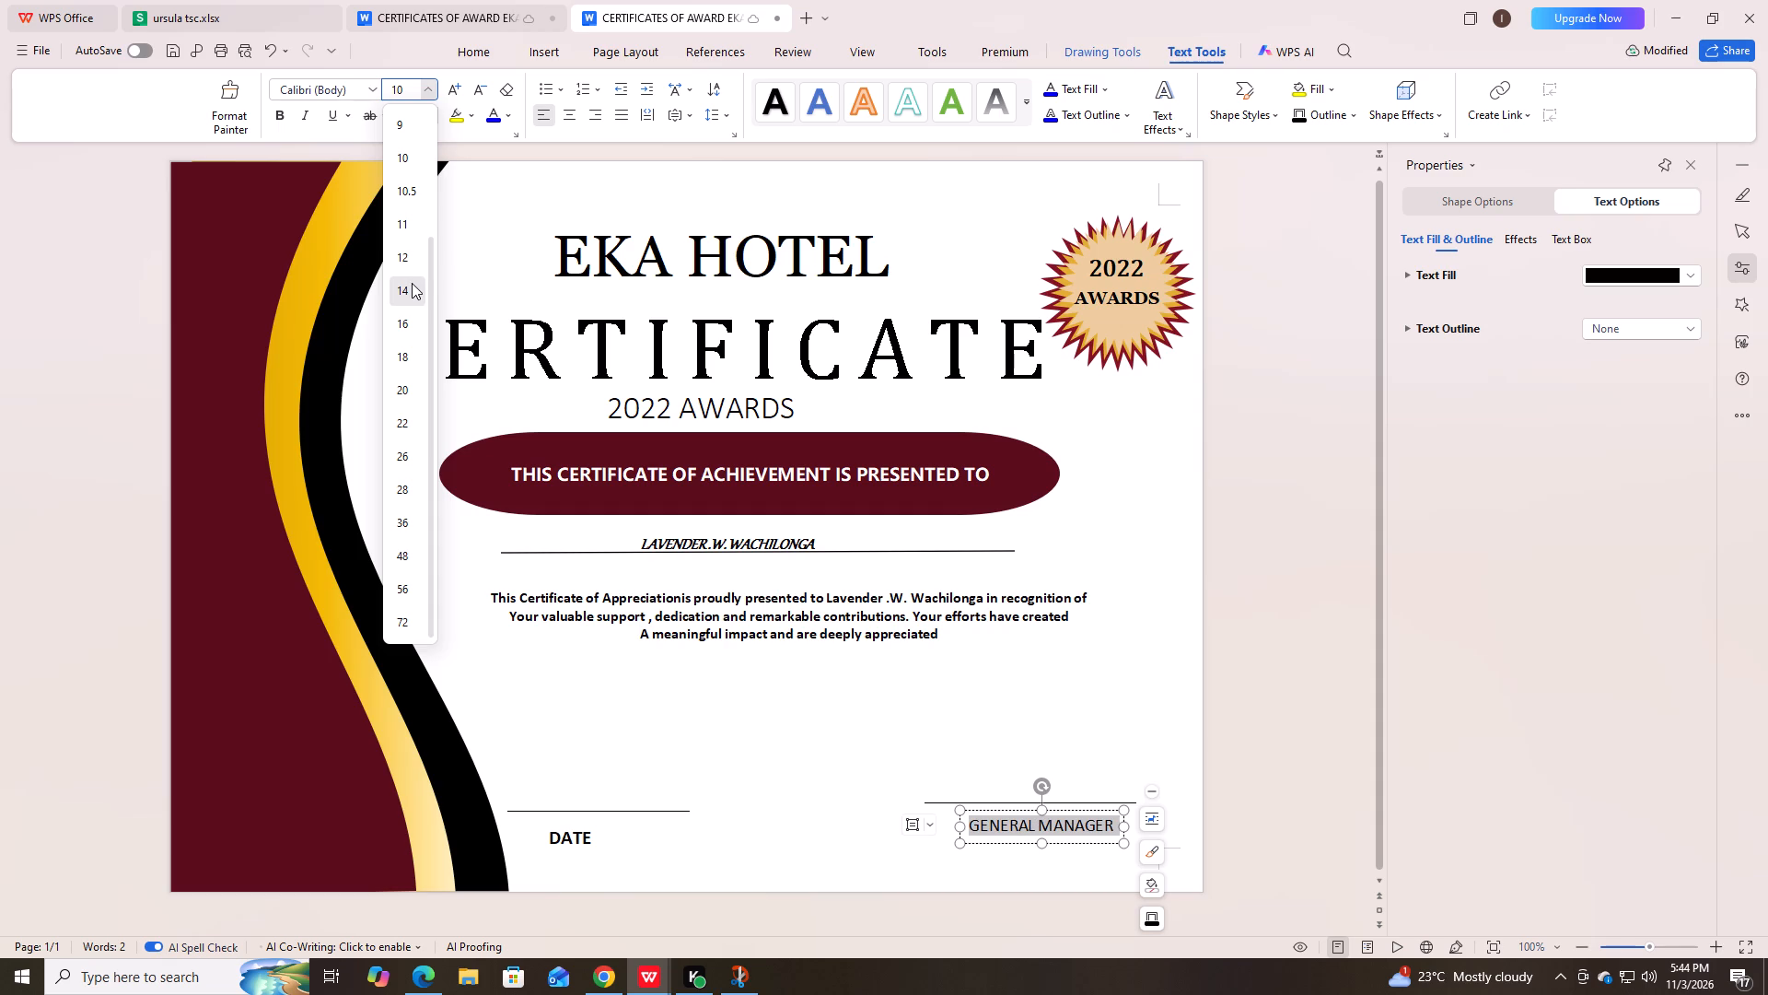
left_click(412, 283)
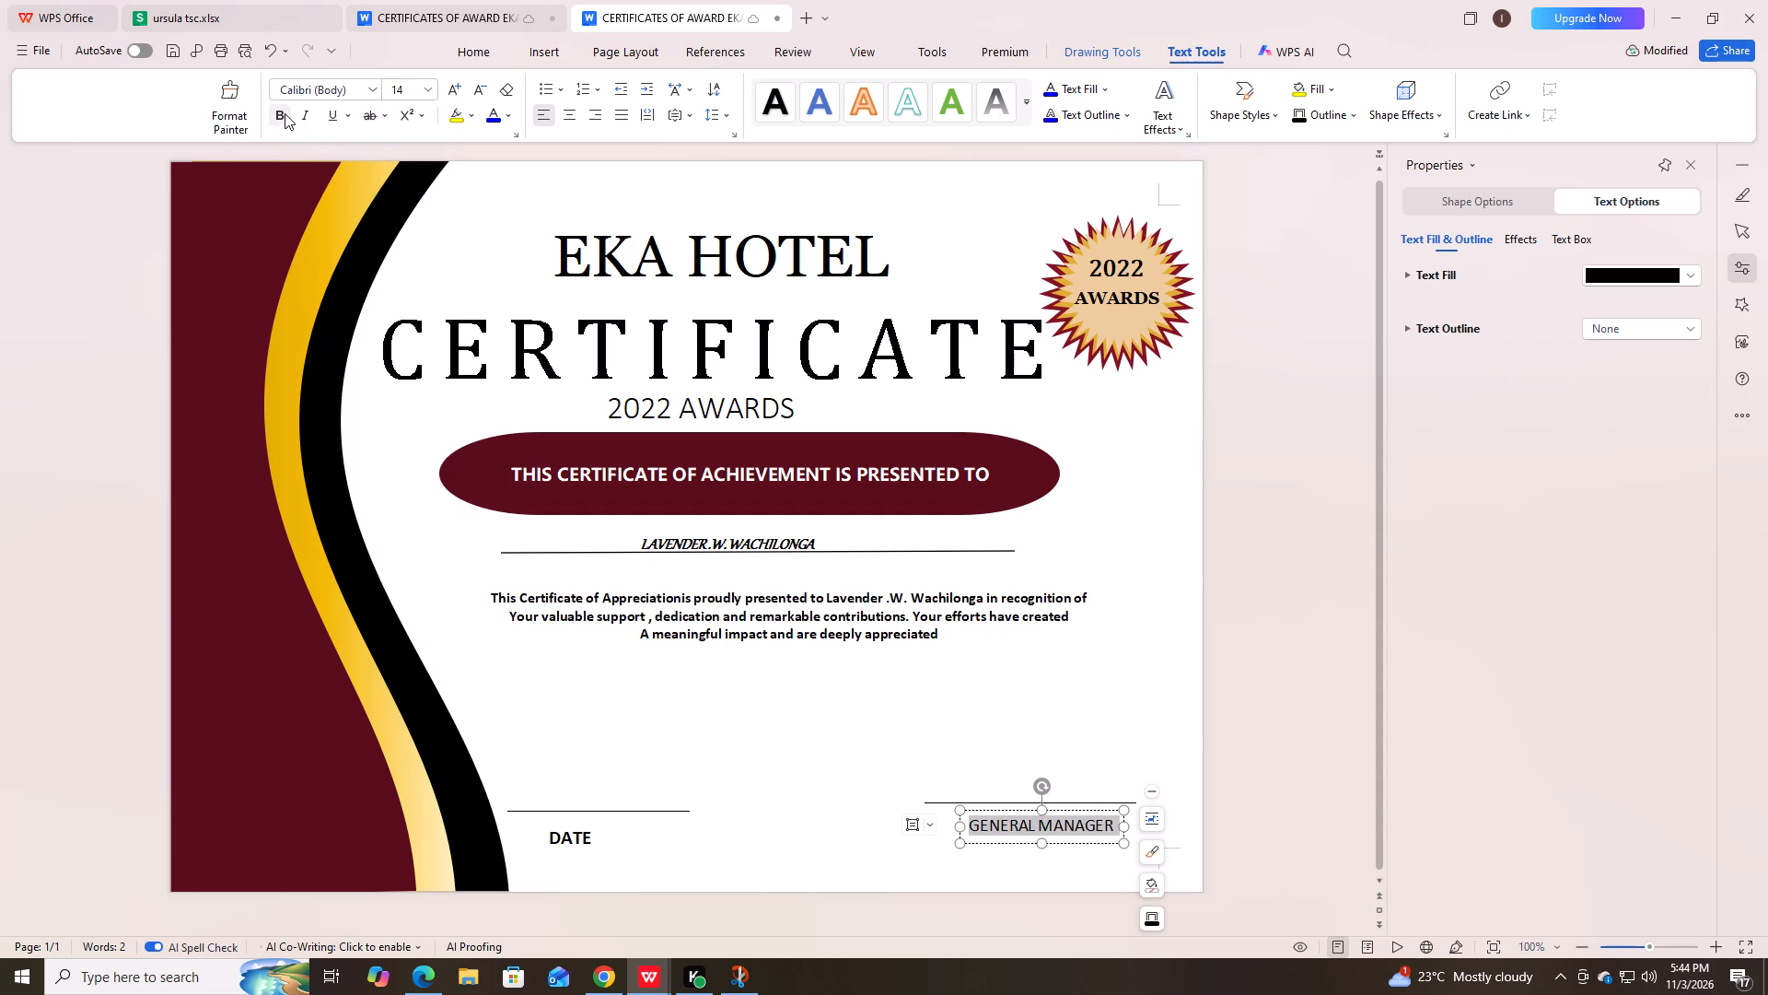
left_click(285, 113)
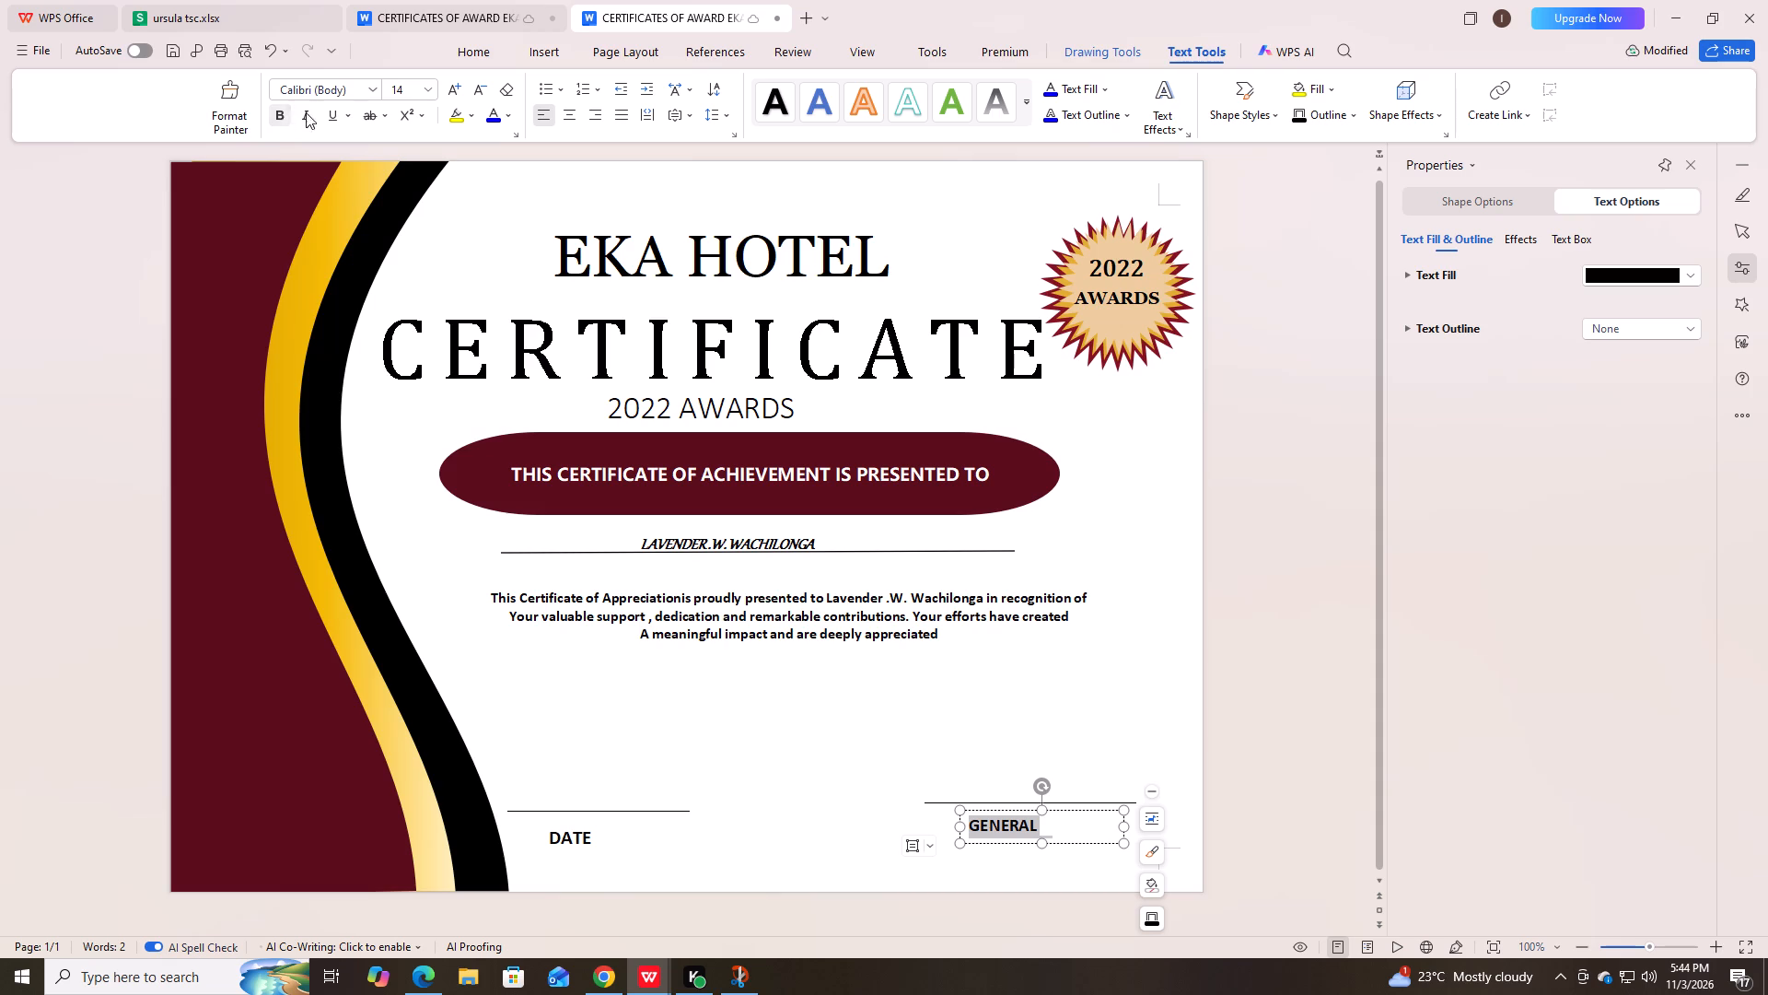
left_click(431, 83)
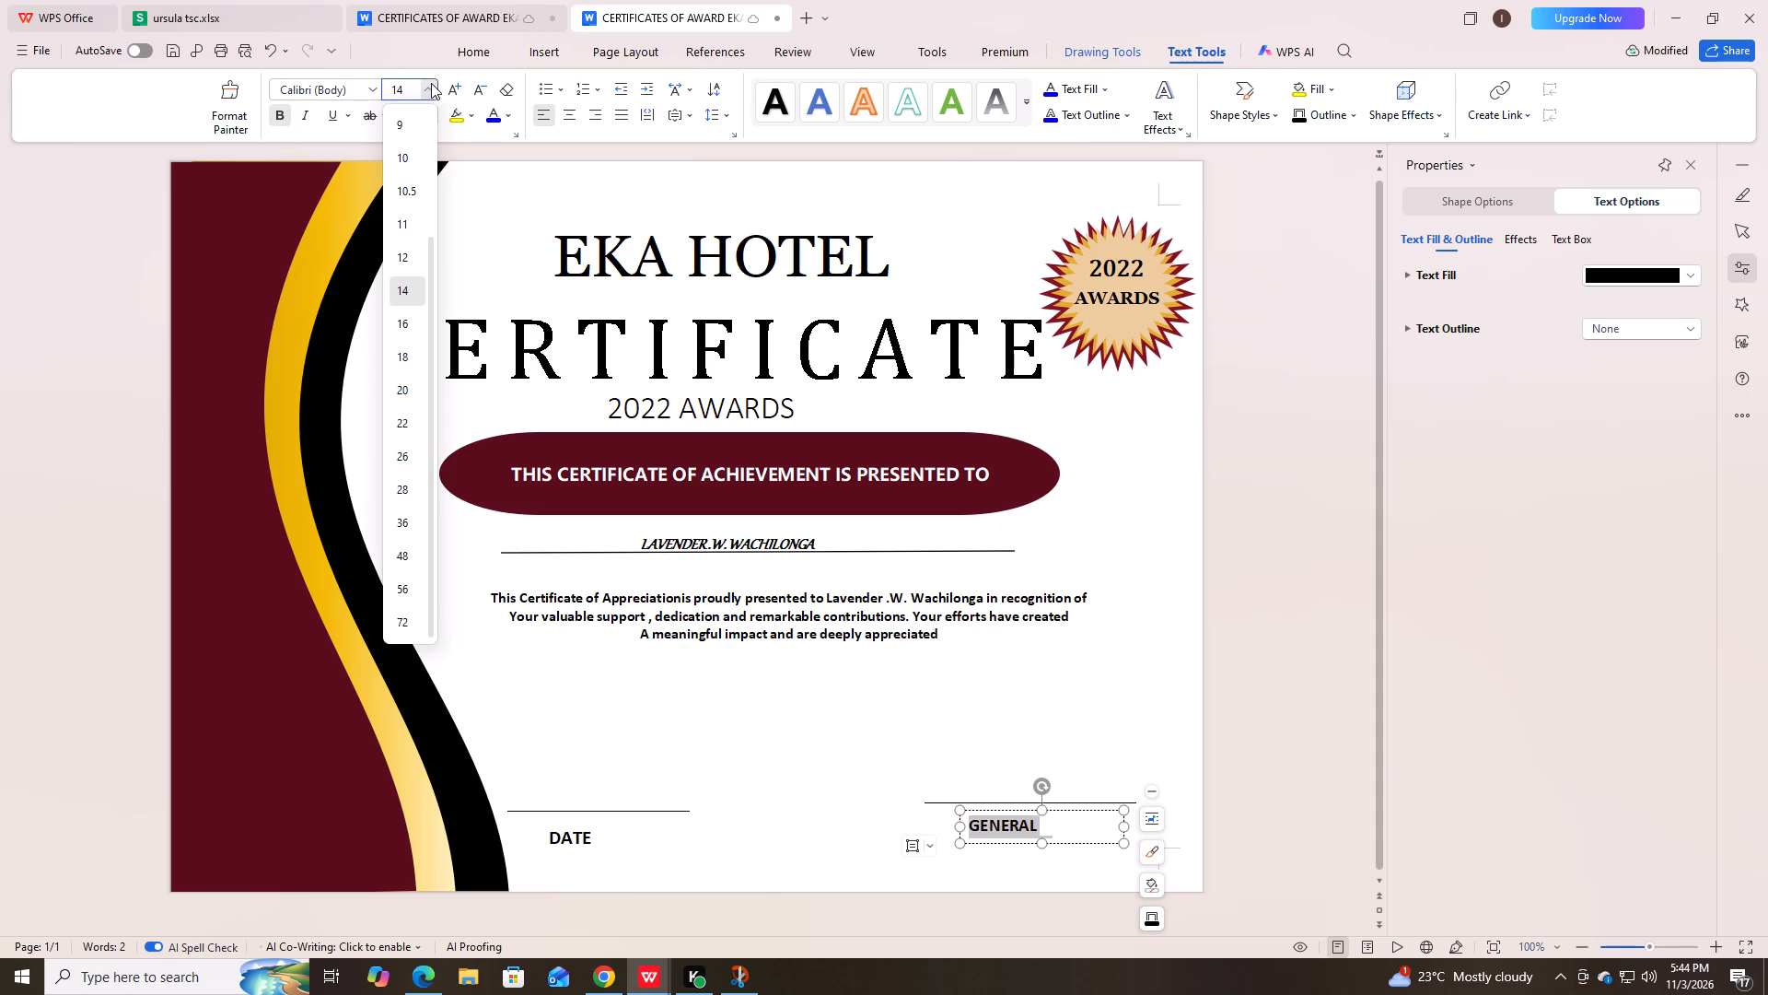
left_click(410, 253)
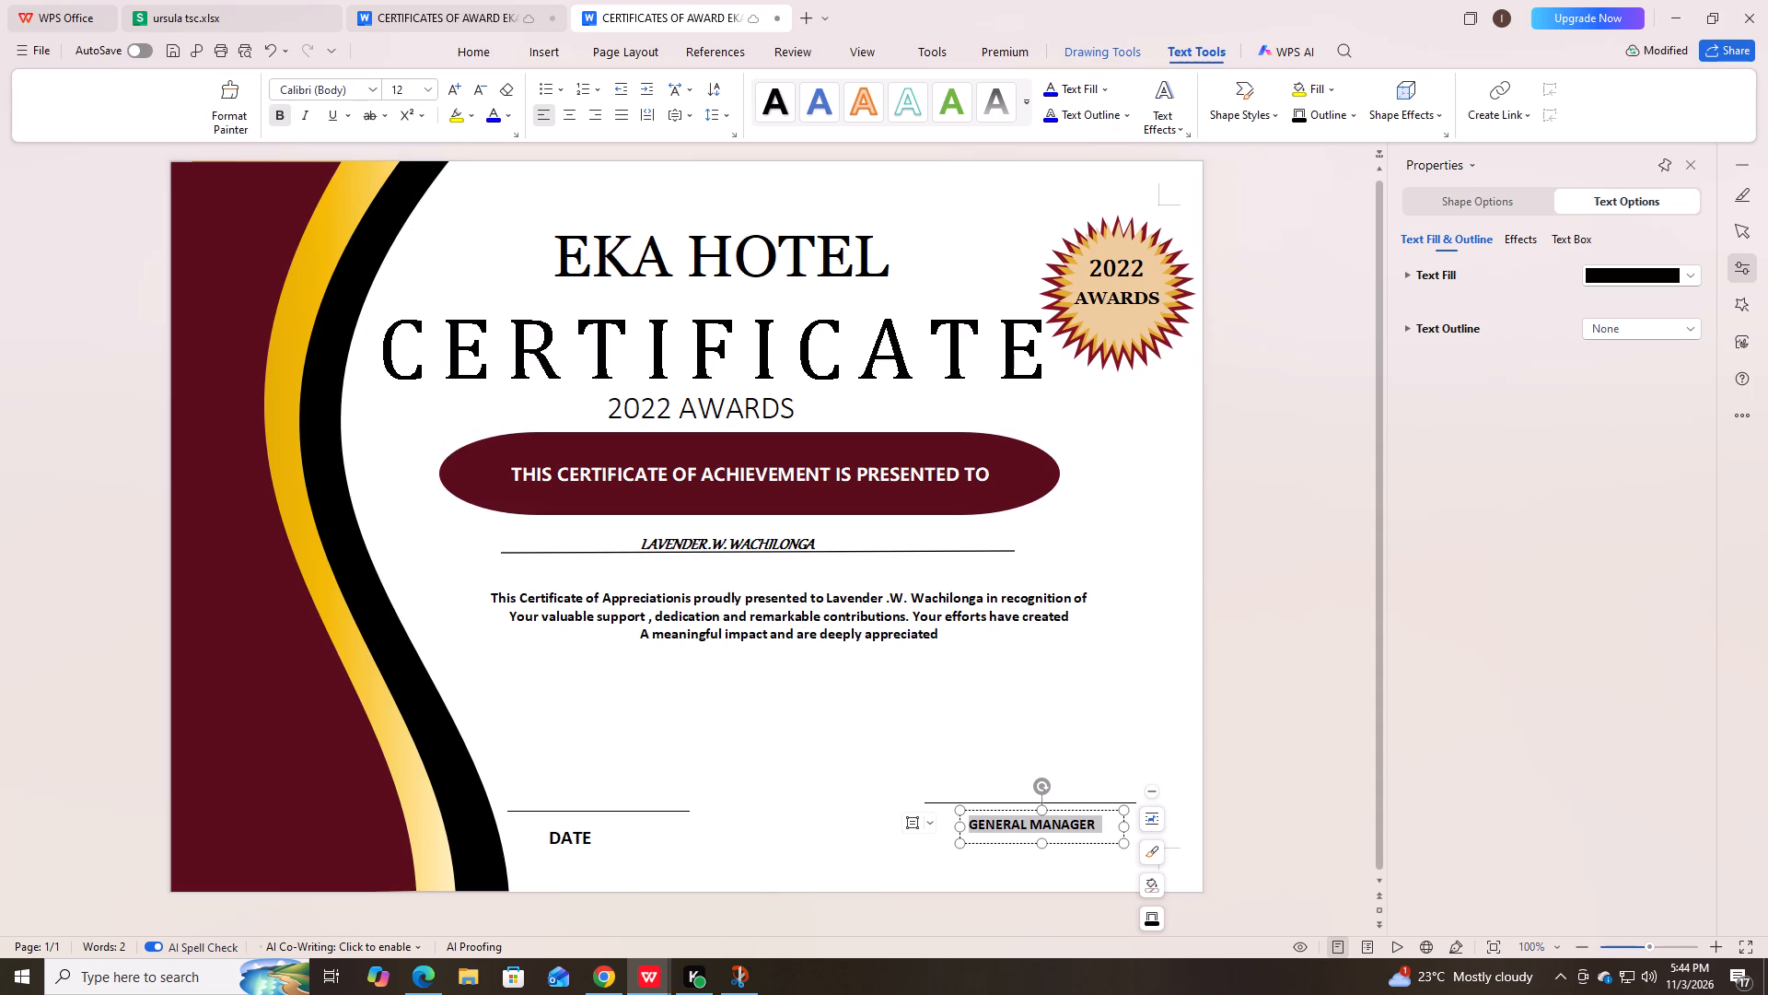
left_click(1170, 769)
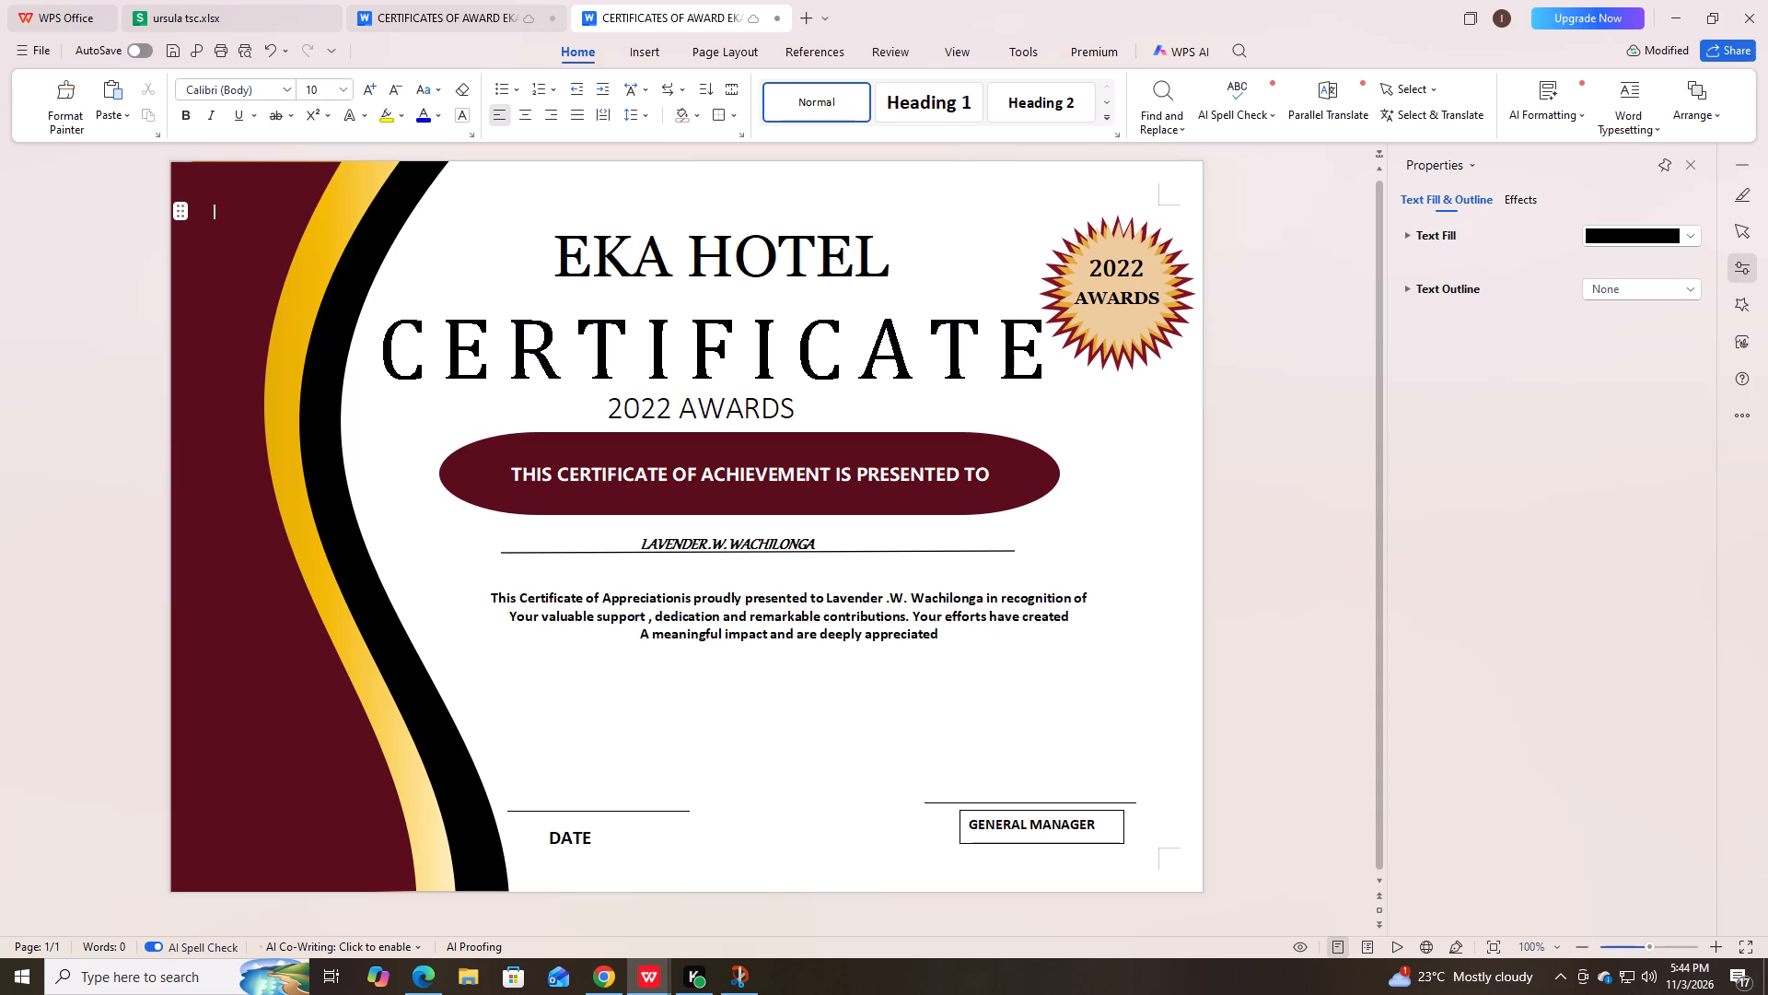
Set the outline of the GENERAL MANAGER text box to white and open its fill options.
left_click(1102, 840)
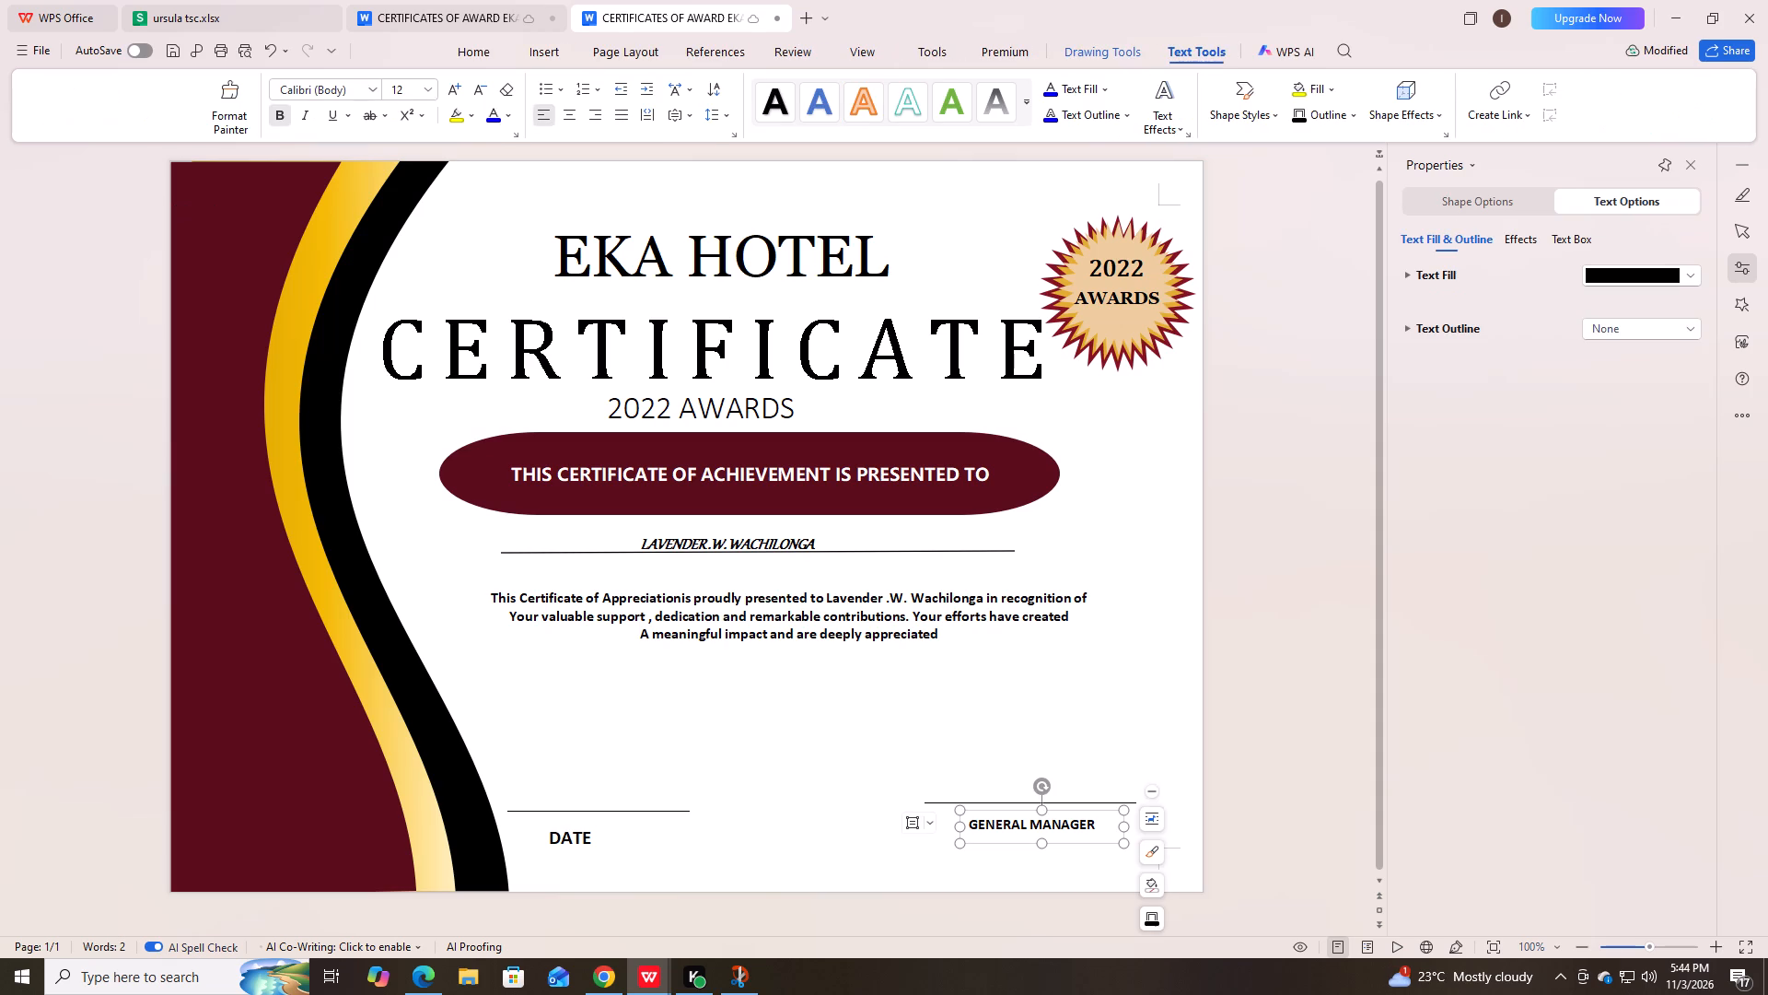
left_click(1151, 918)
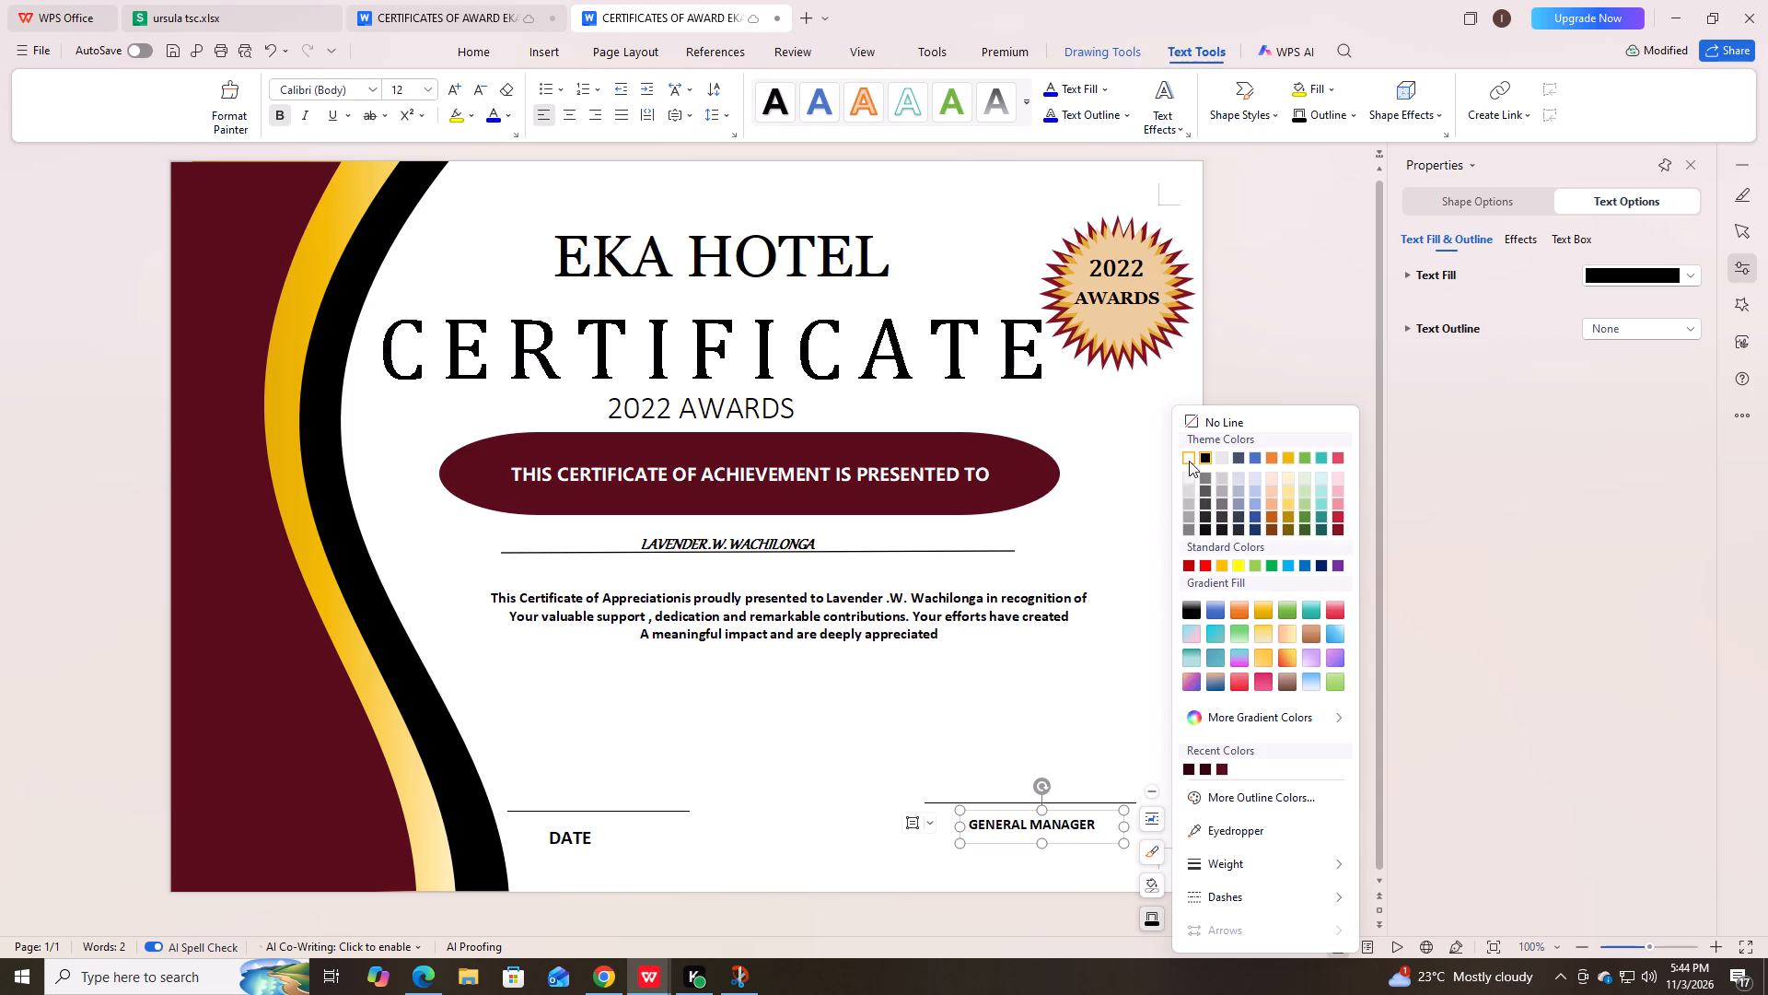
left_click(1187, 458)
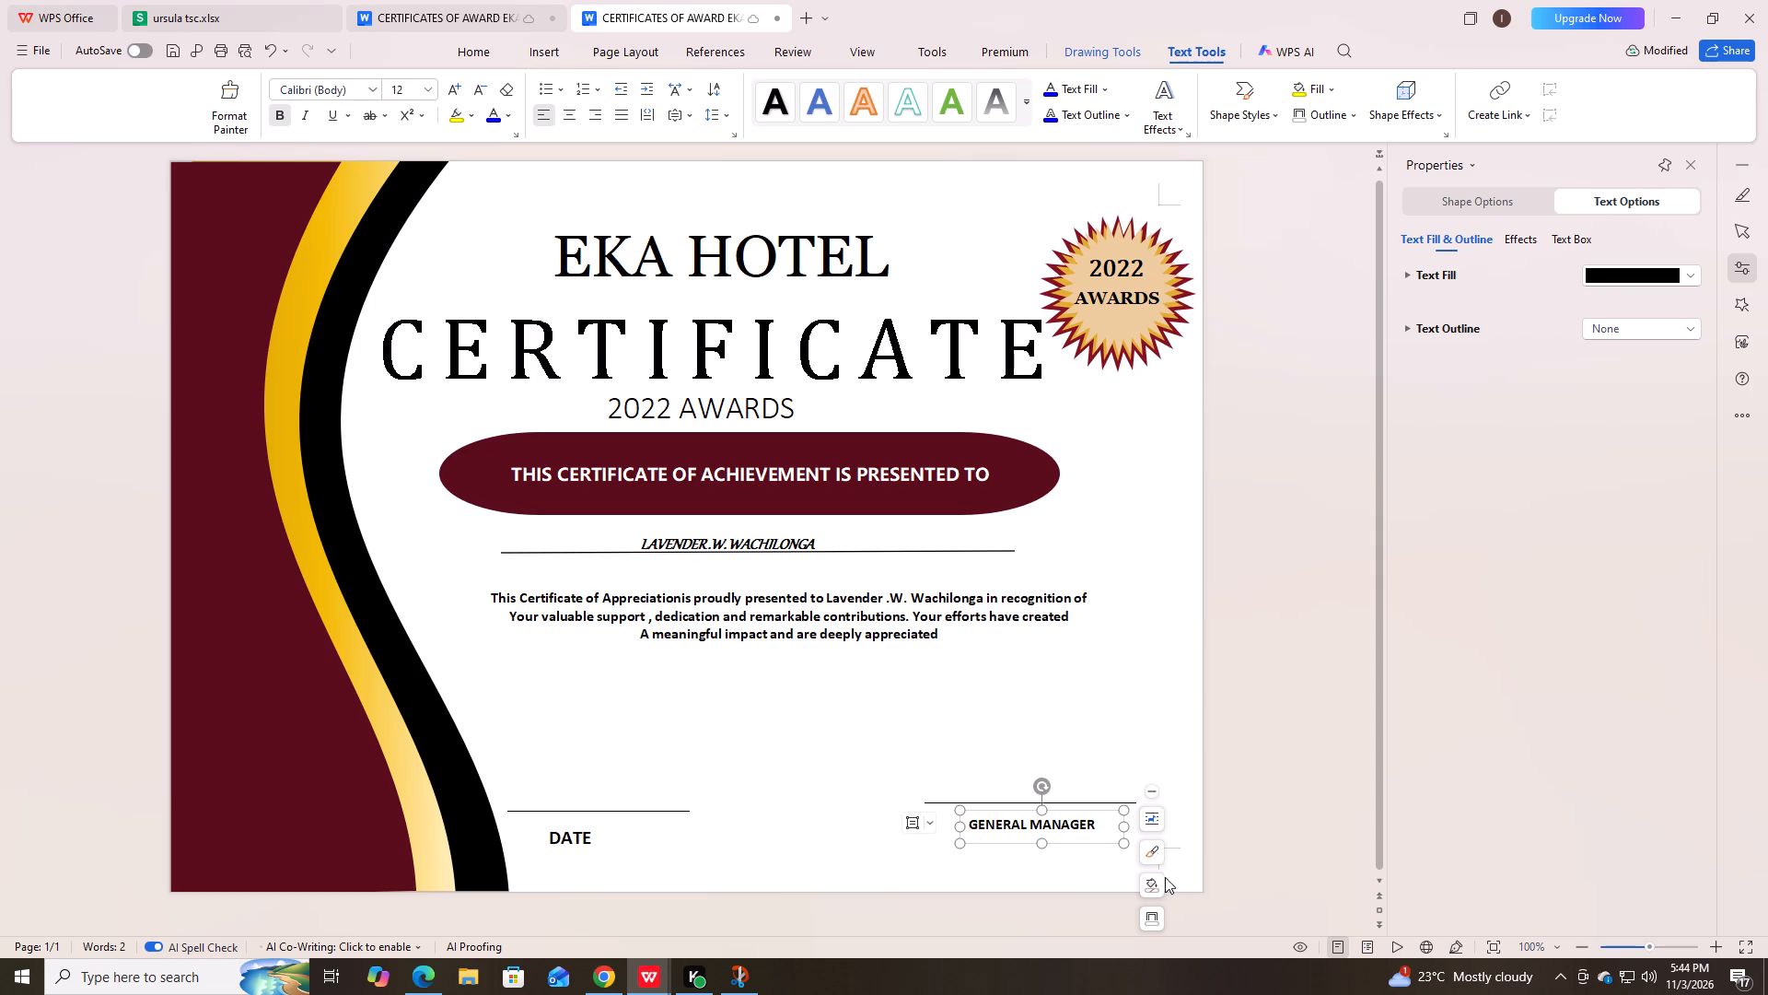
left_click(1157, 889)
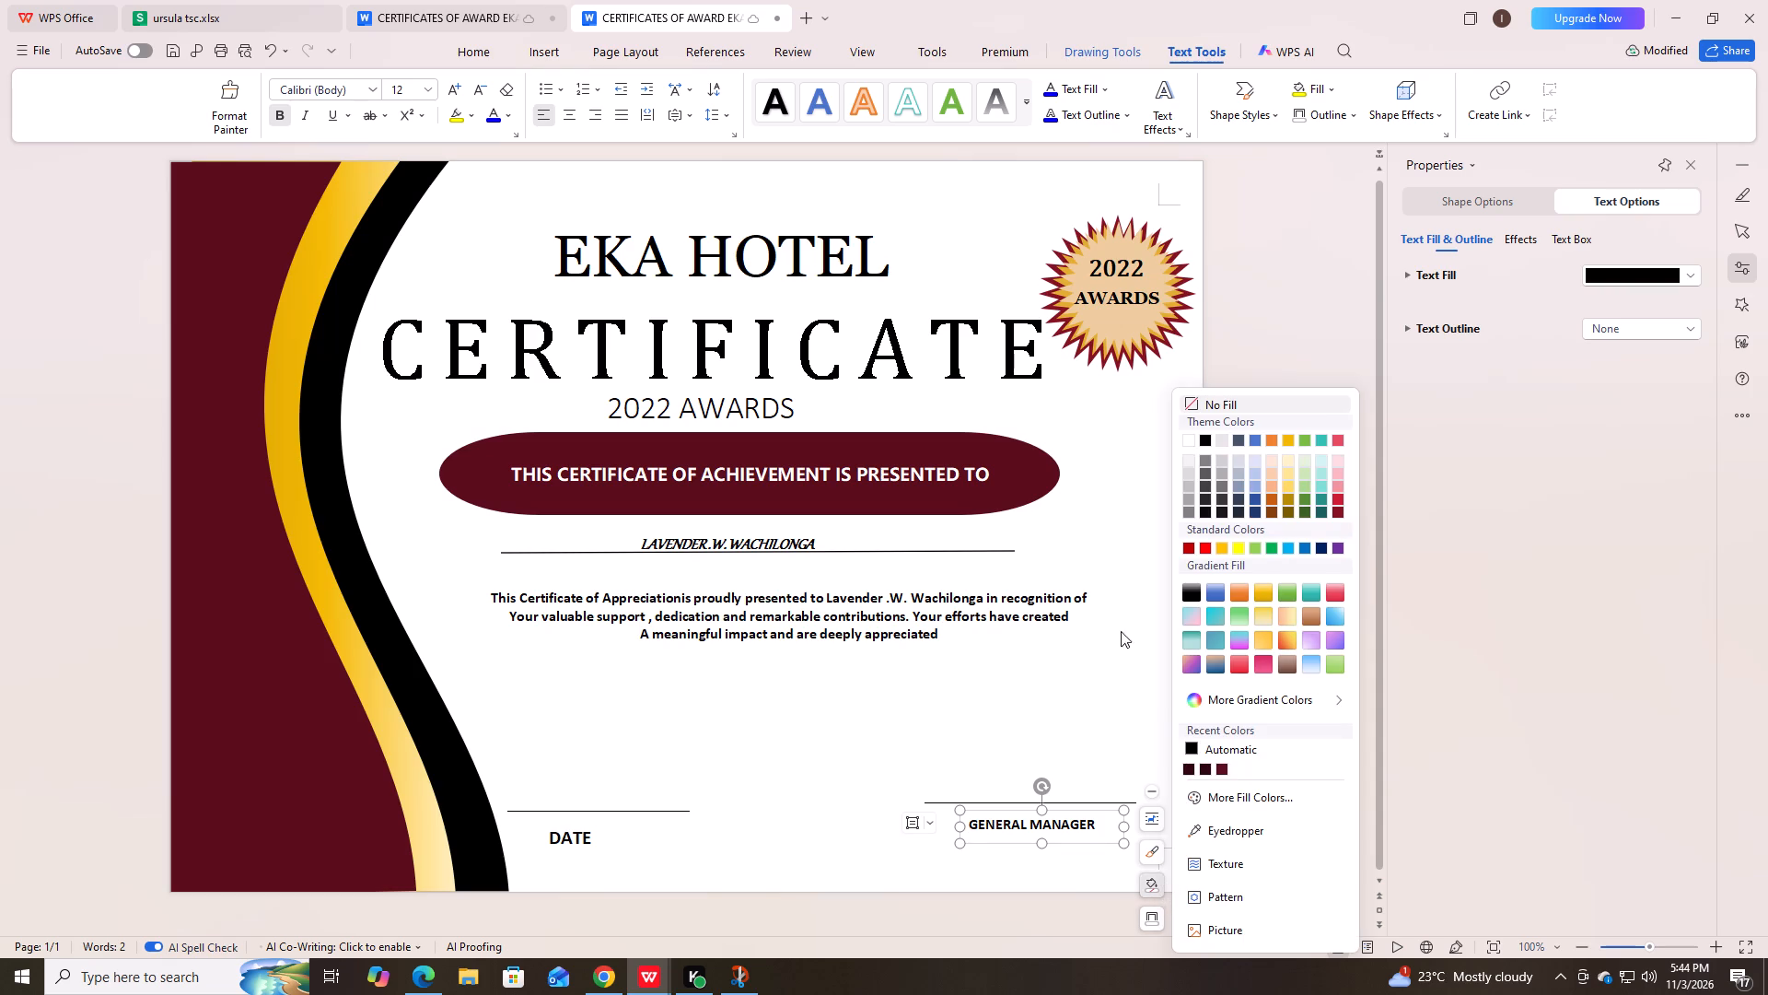
Set the GENERAL MANAGER text box to no fill and deselect it.
left_click(1190, 404)
left_click(1175, 640)
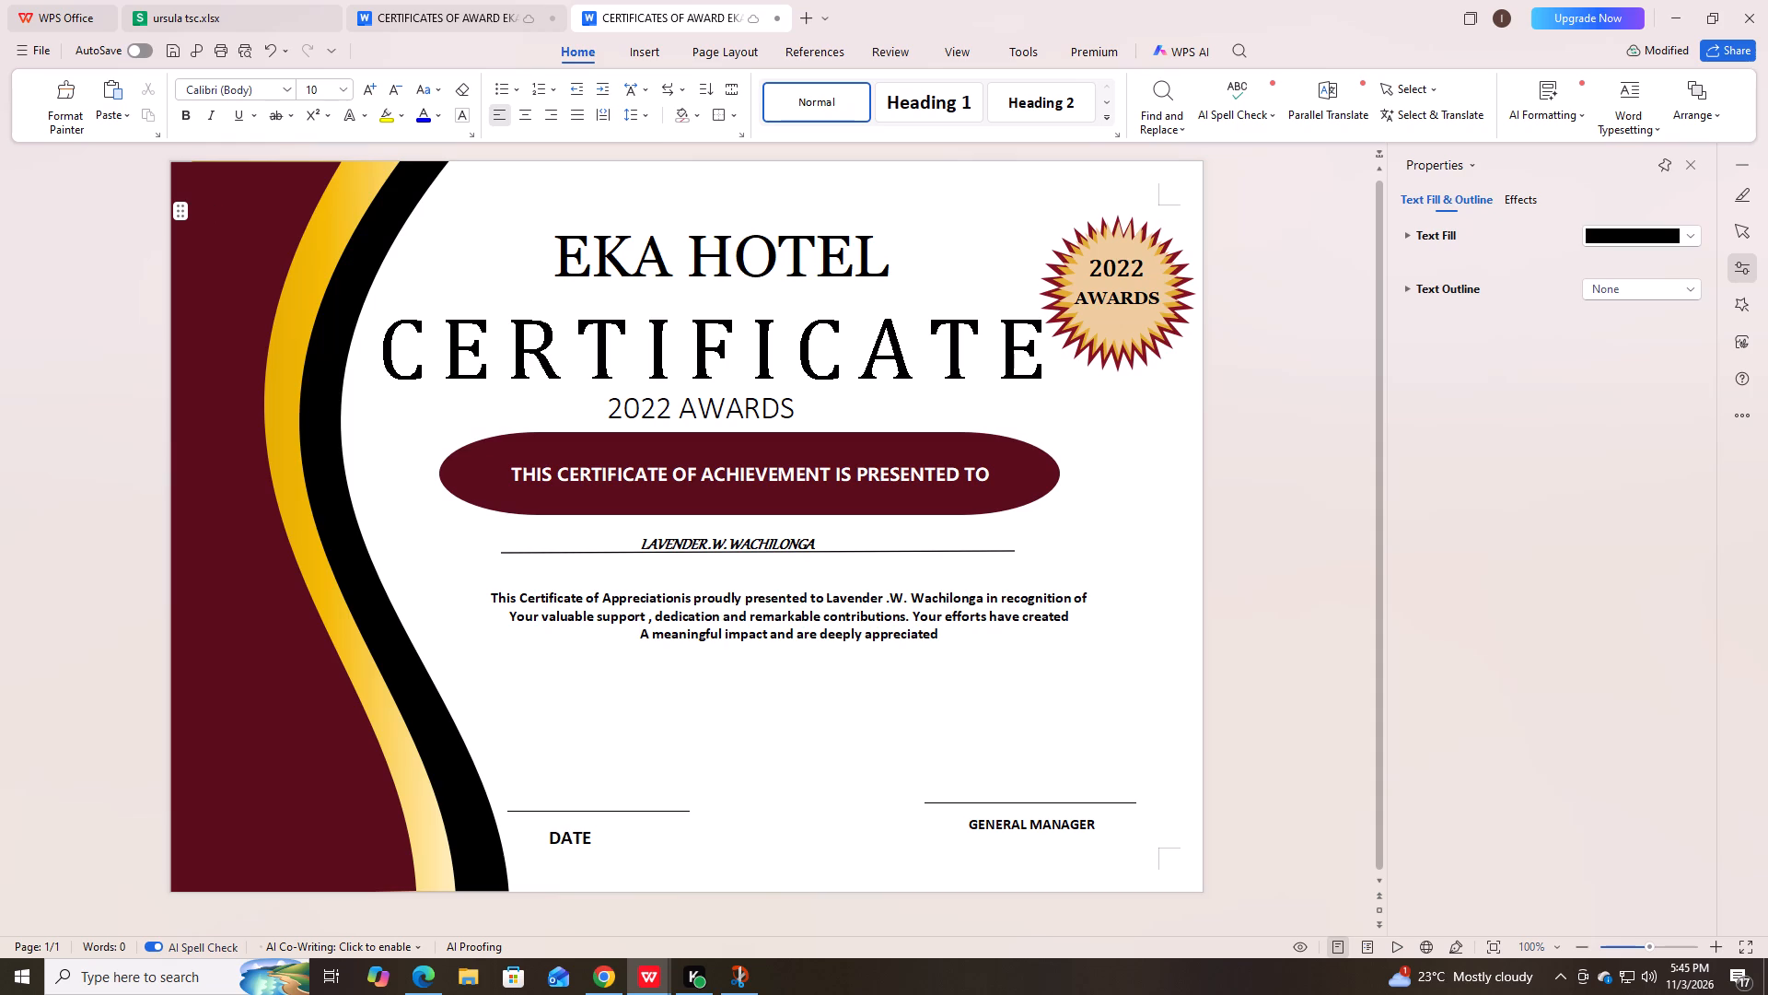
Save the certificate document.
key("ctrl+s")
key("ctrl+s")
key("ctrl+s")
key("ctrl+s")
key("ctrl+s")
key("ctrl+s")
key("ctrl+s")
key("ctrl+s")
key("ctrl+s")
key("ctrl+s")
key("ctrl+s")
key("ctrl+s")
key("ctrl+s")
key("ctrl+s")
key("ctrl+s")
key("ctrl+s")
key("ctrl+s")
key("ctrl+s")
key("ctrl+s")
key("ctrl+s")
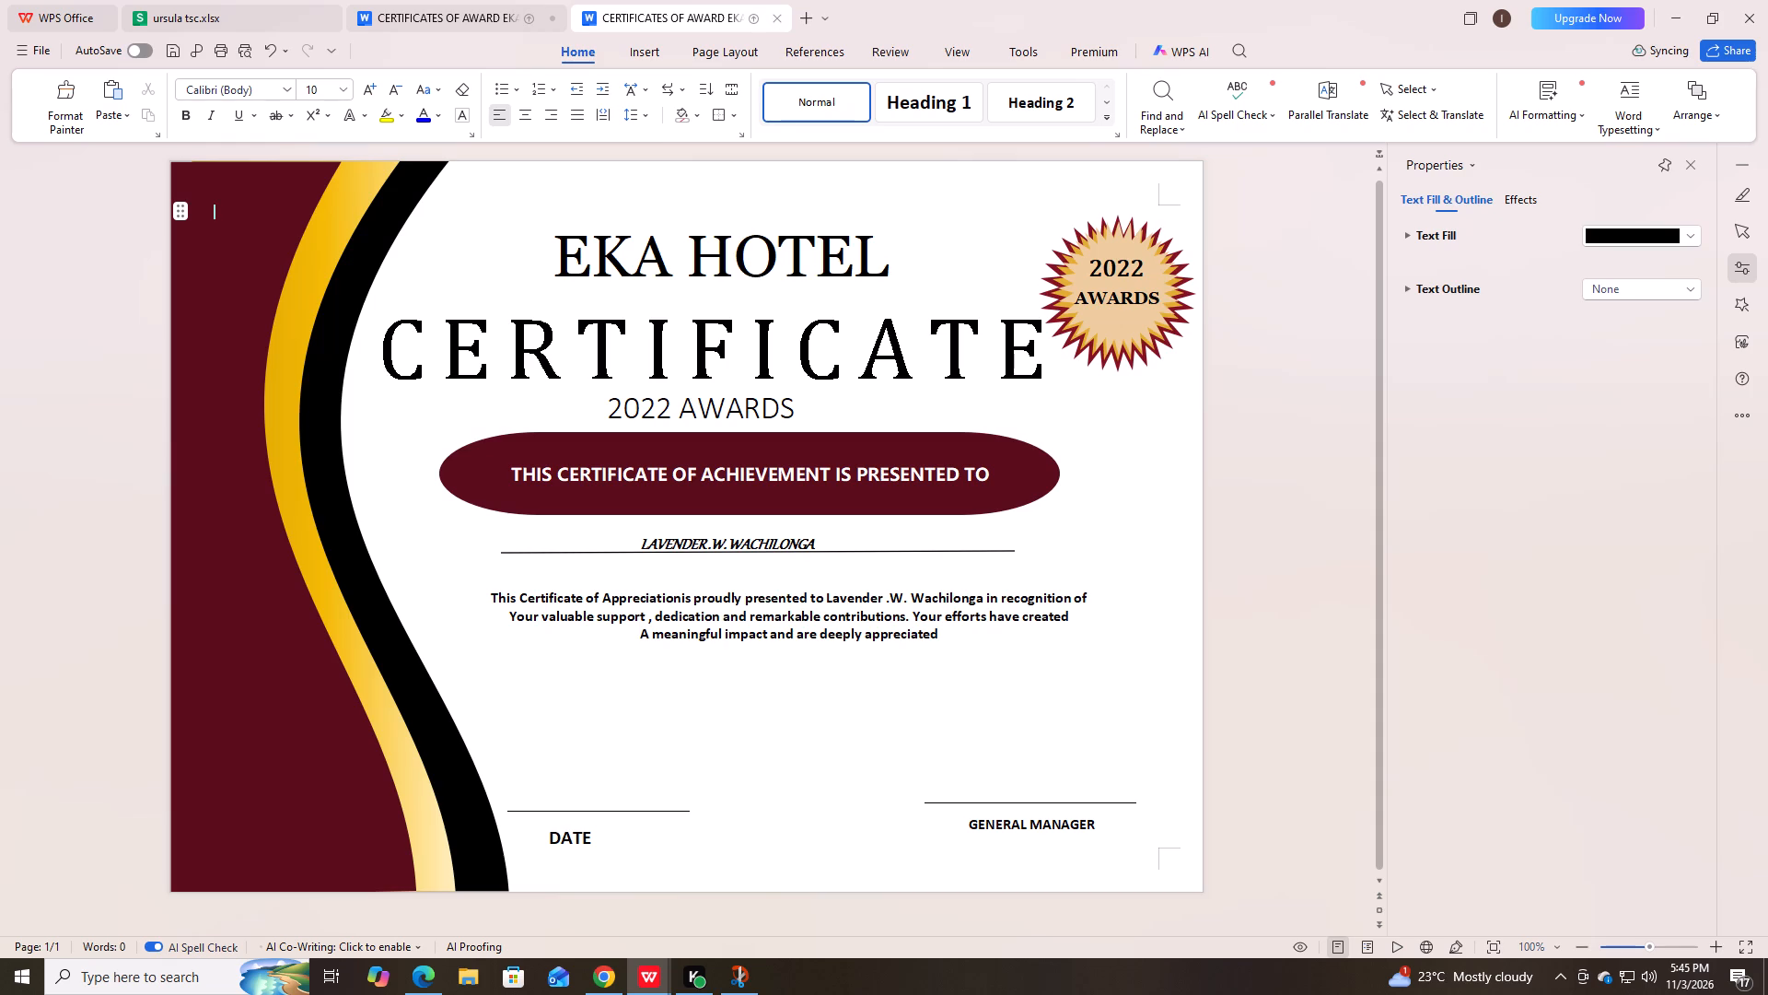
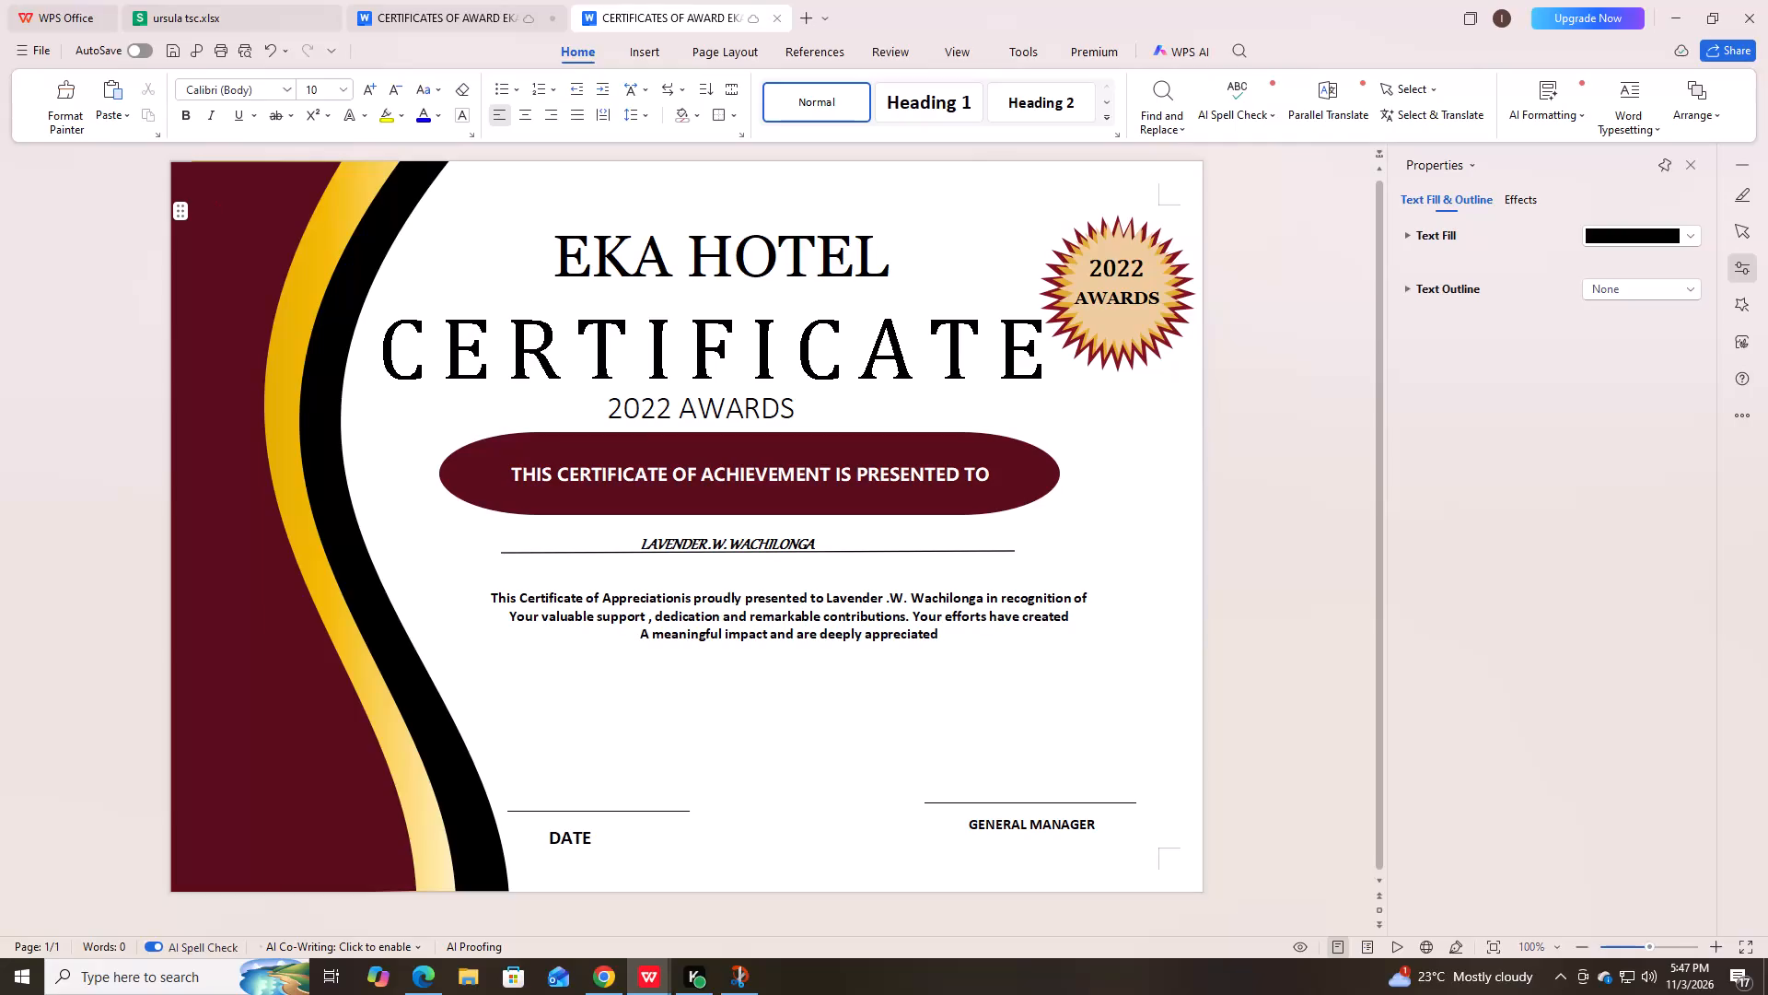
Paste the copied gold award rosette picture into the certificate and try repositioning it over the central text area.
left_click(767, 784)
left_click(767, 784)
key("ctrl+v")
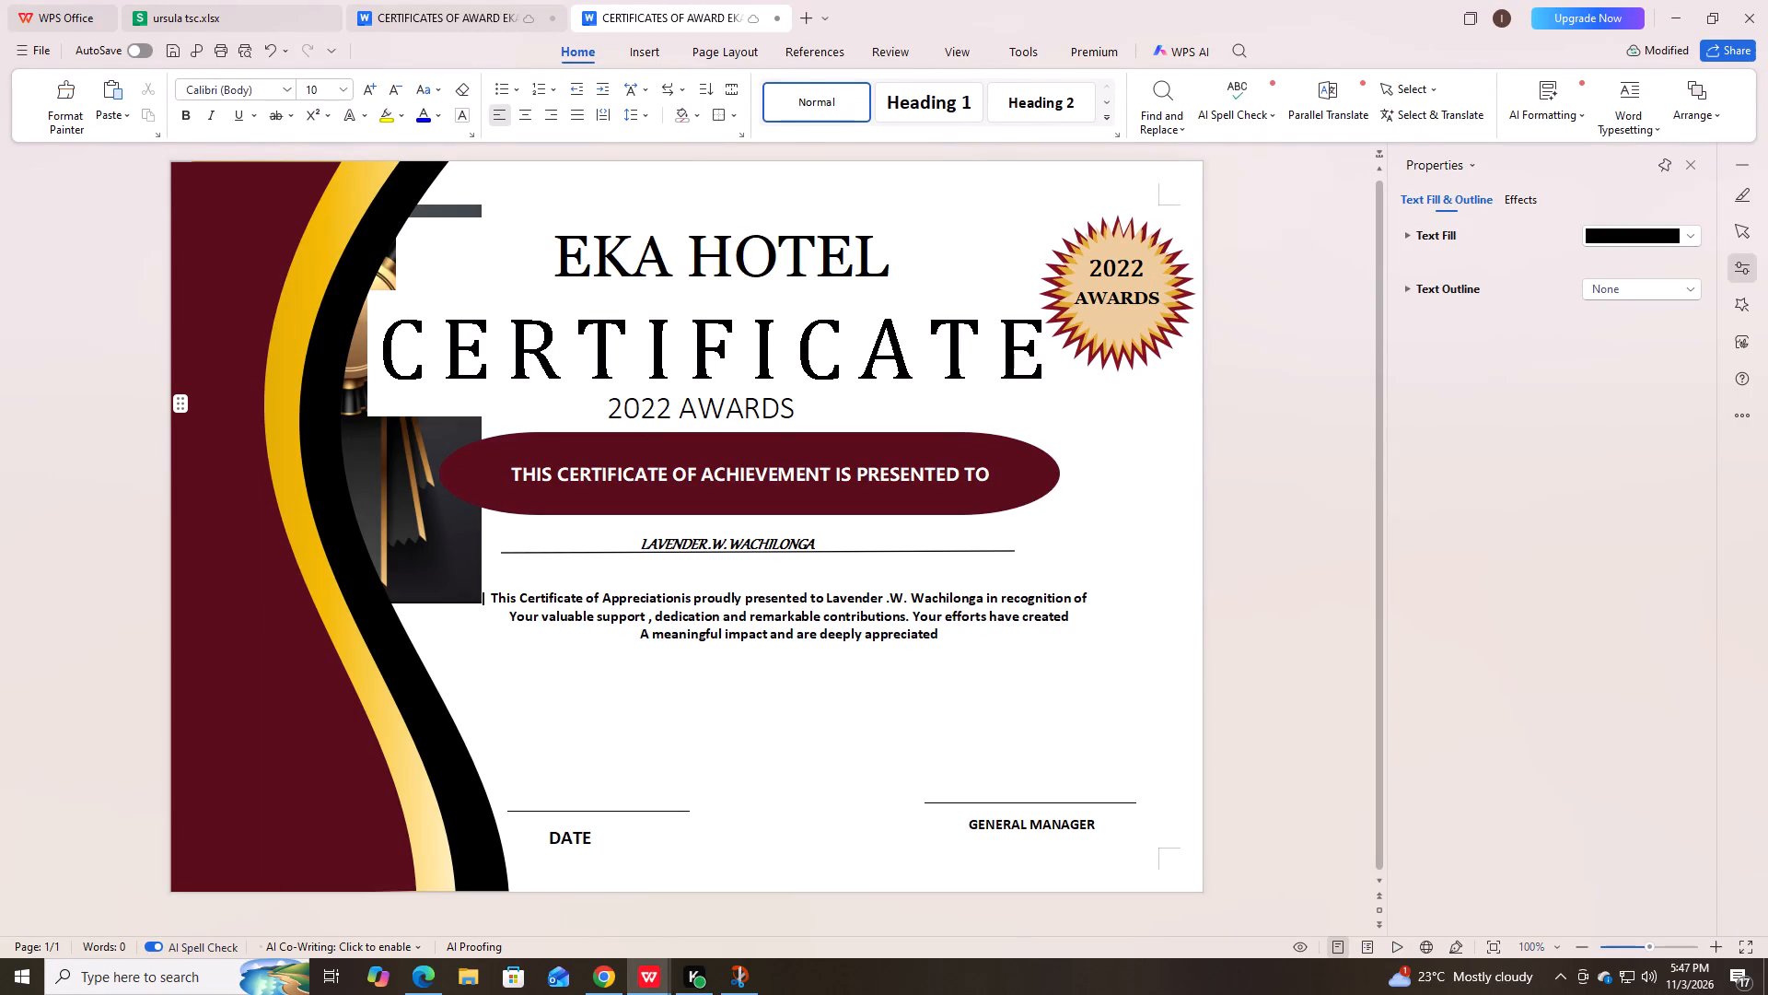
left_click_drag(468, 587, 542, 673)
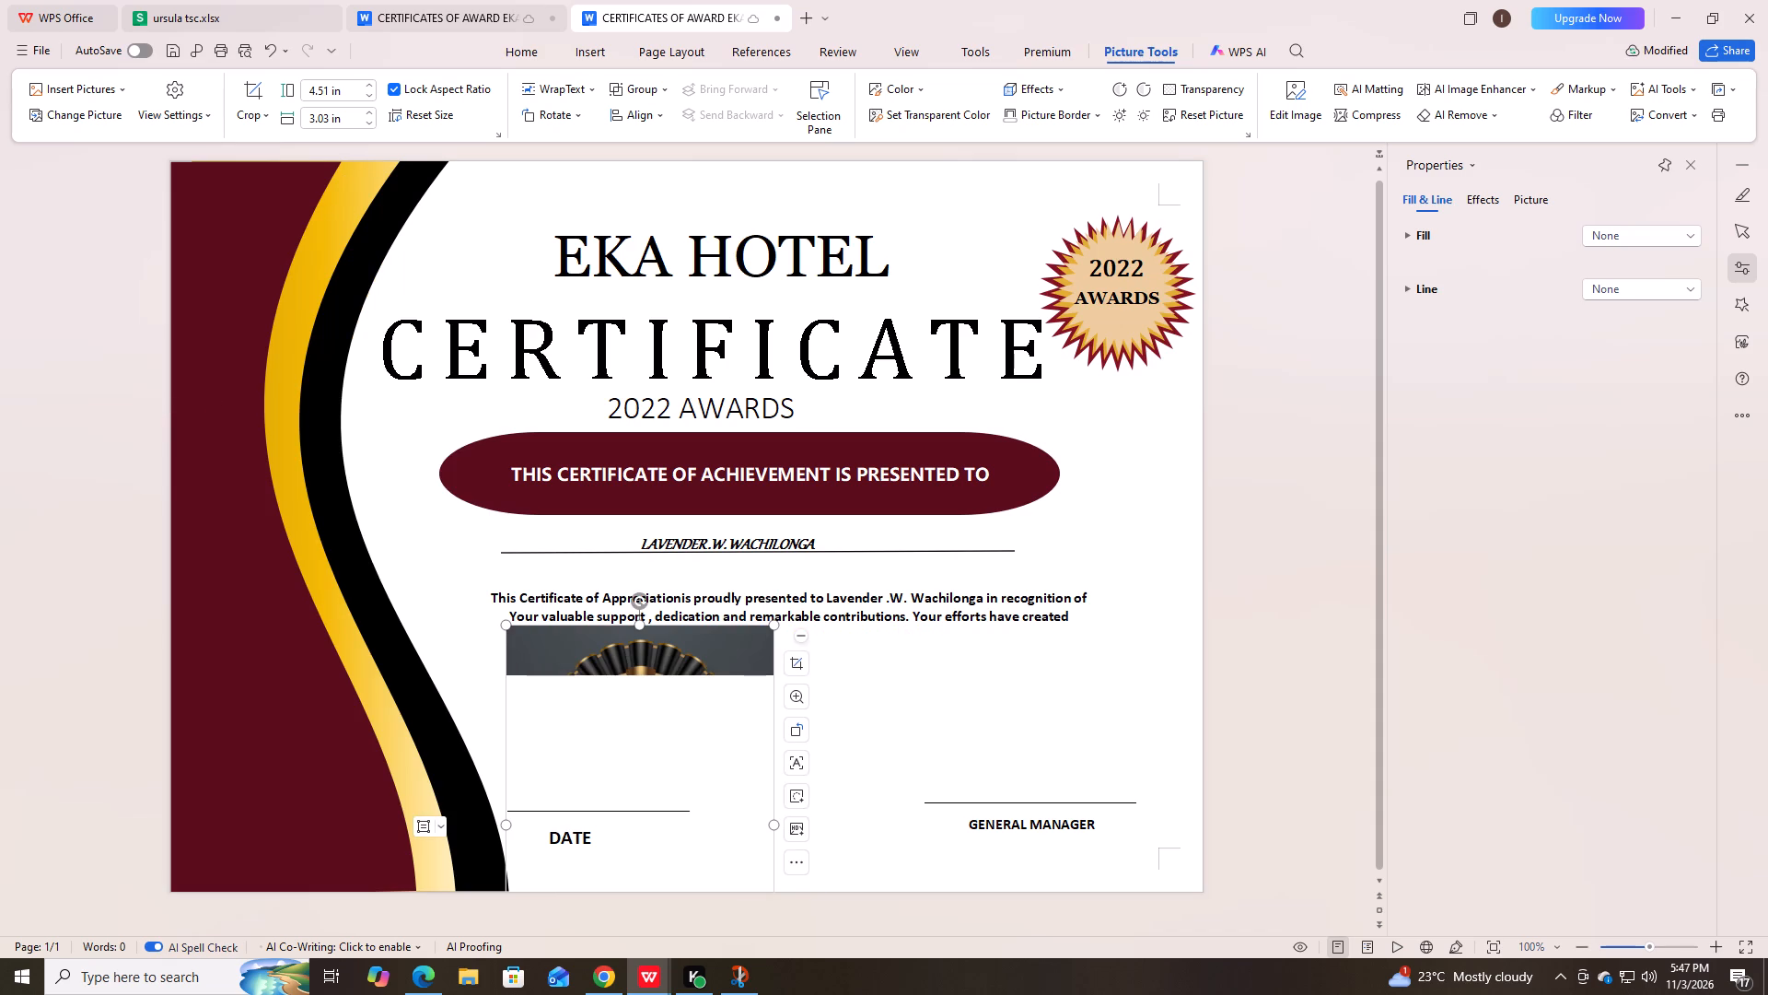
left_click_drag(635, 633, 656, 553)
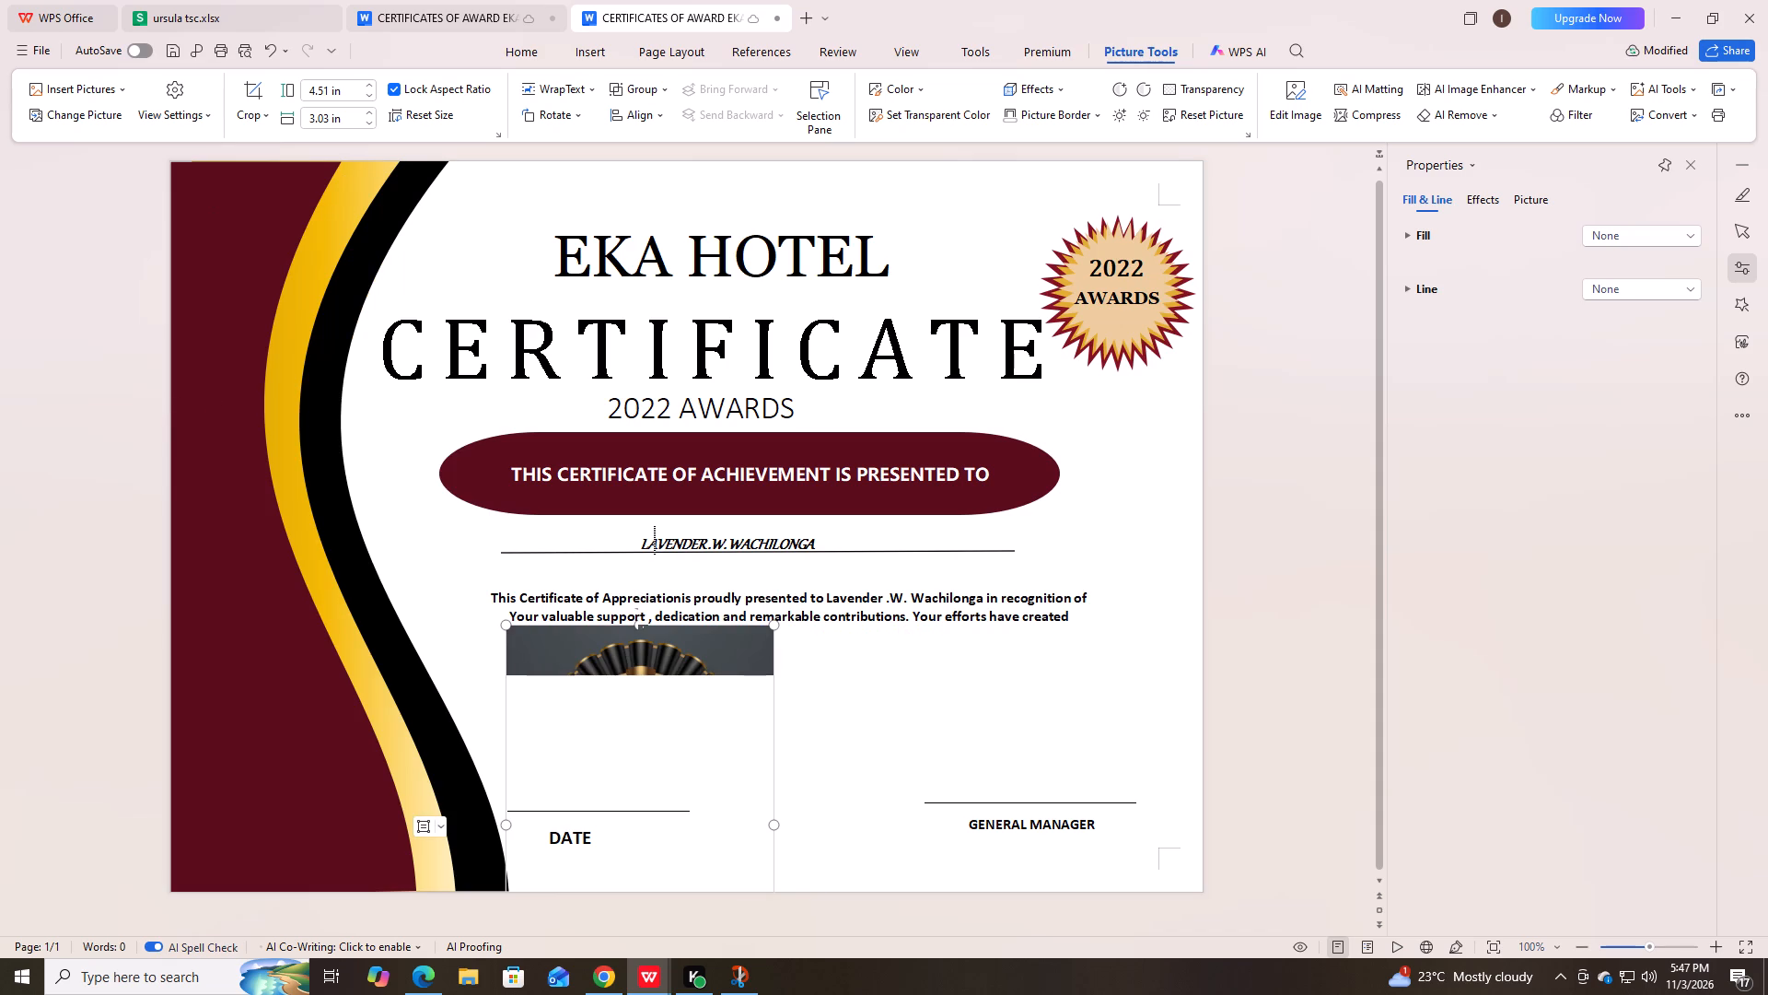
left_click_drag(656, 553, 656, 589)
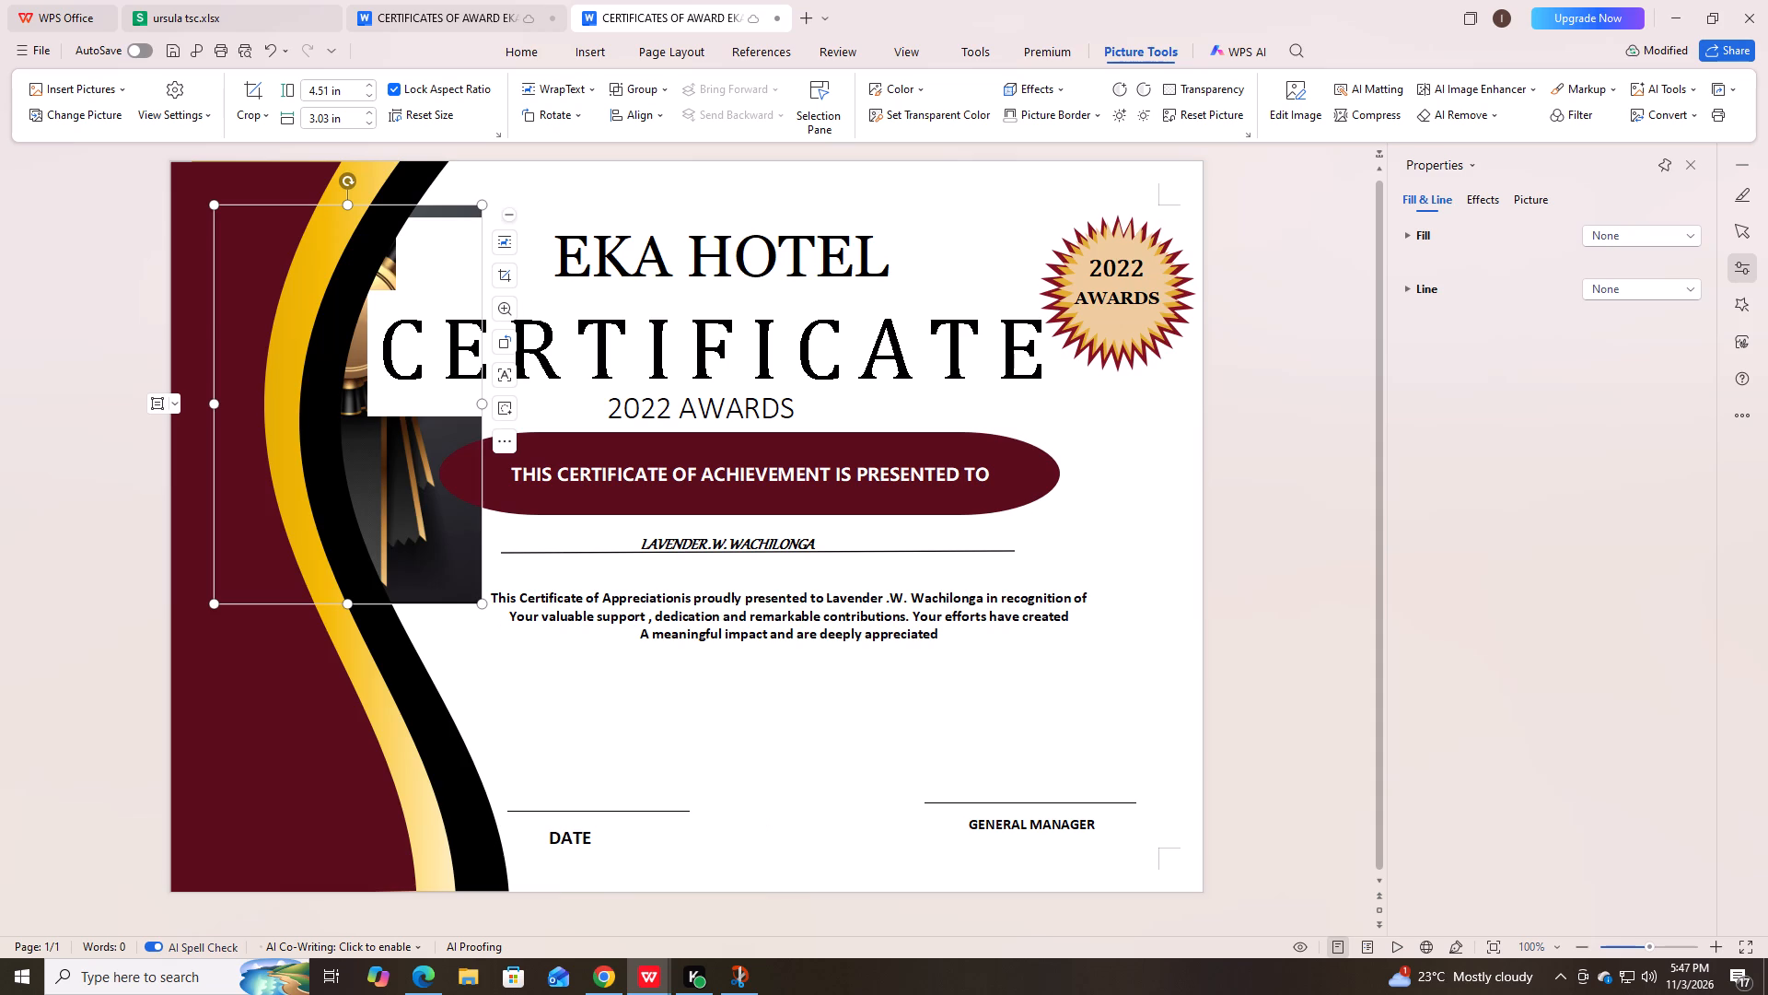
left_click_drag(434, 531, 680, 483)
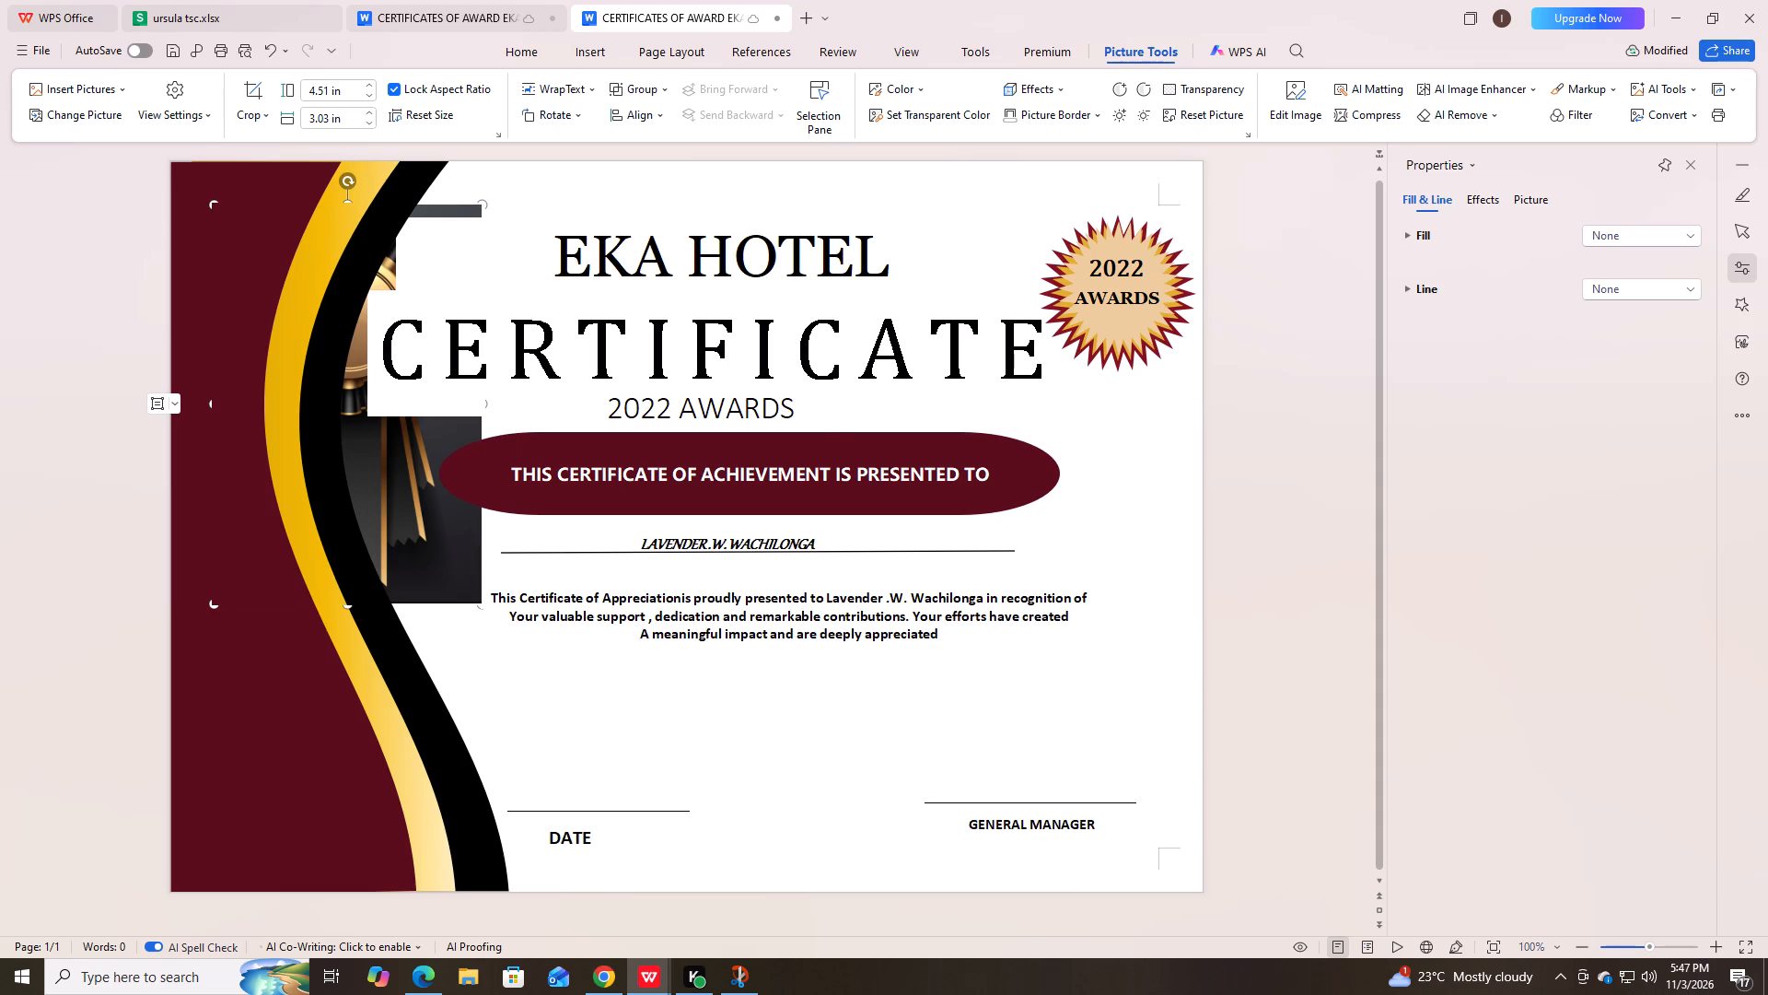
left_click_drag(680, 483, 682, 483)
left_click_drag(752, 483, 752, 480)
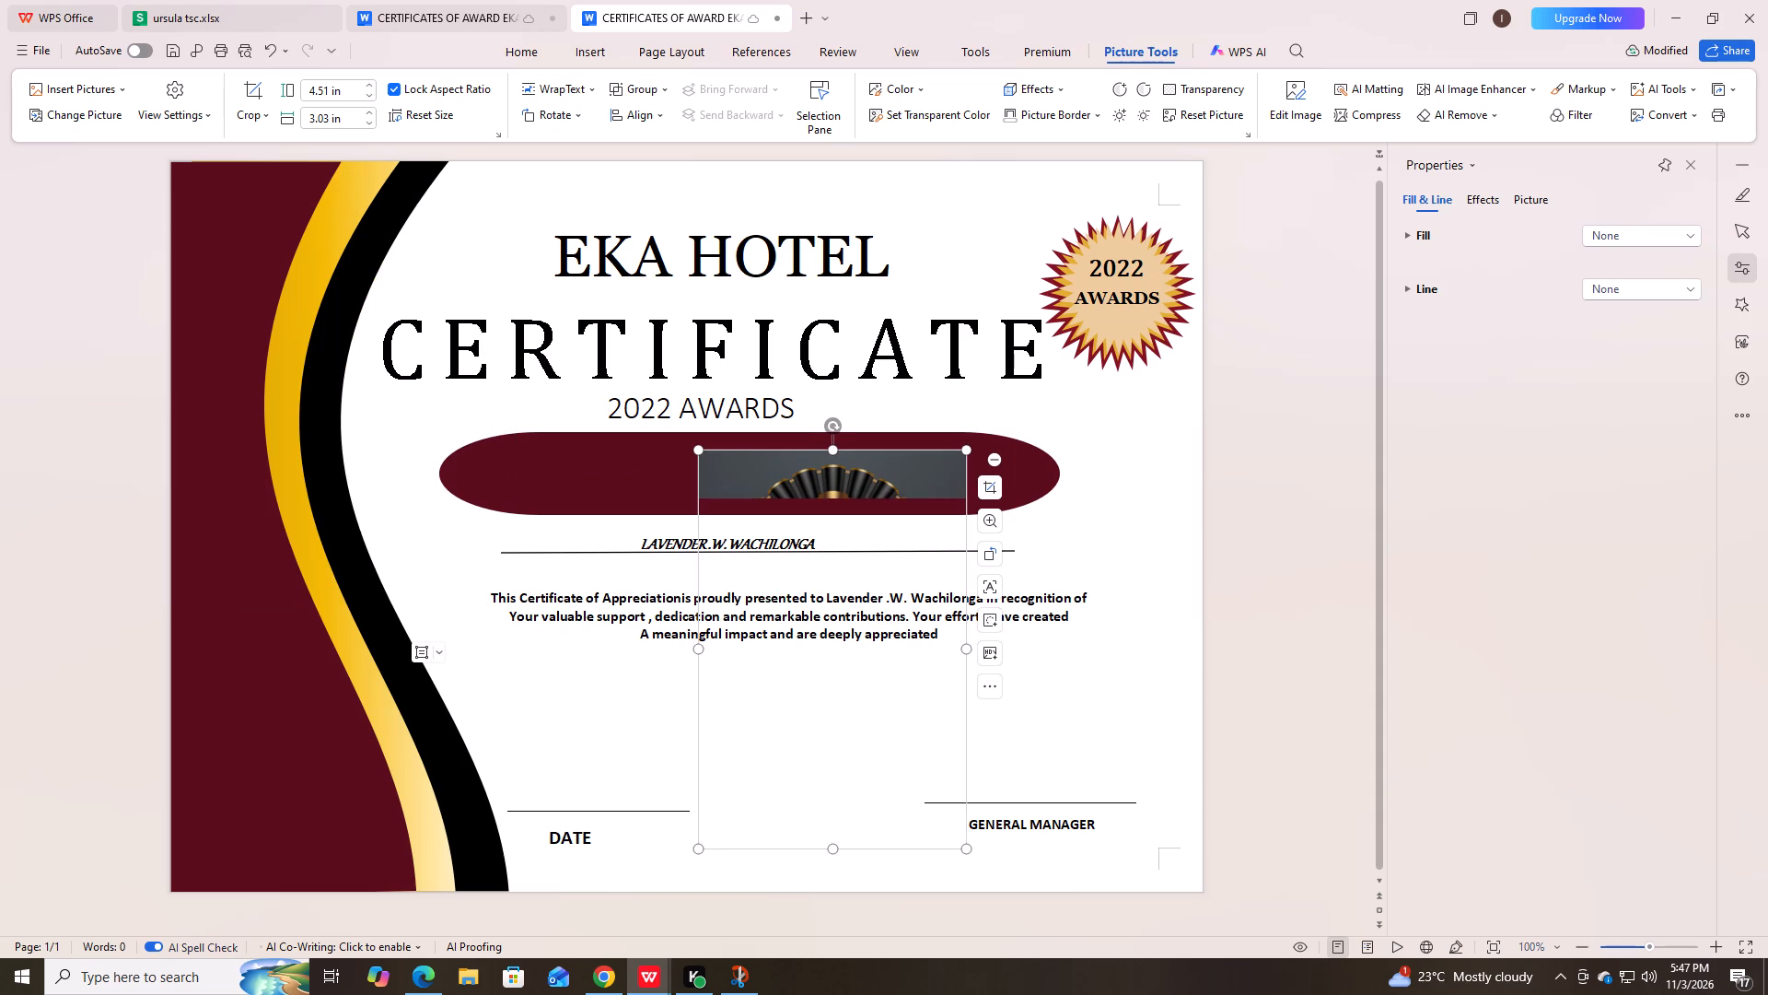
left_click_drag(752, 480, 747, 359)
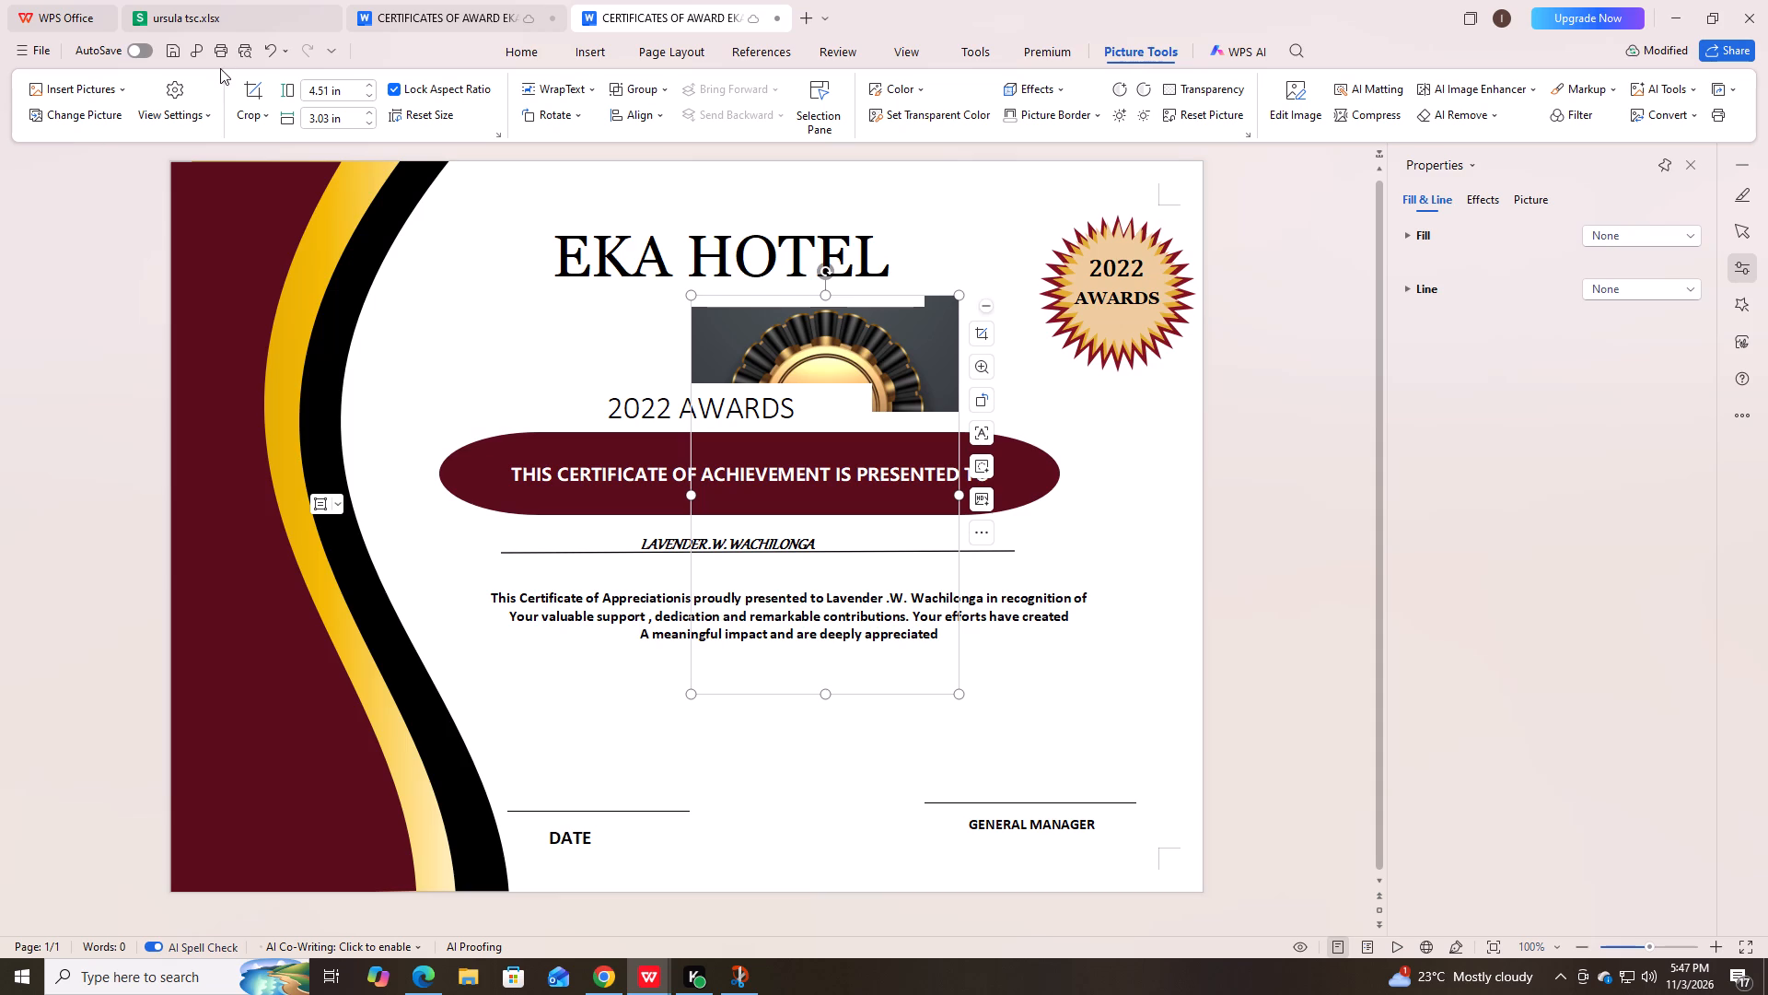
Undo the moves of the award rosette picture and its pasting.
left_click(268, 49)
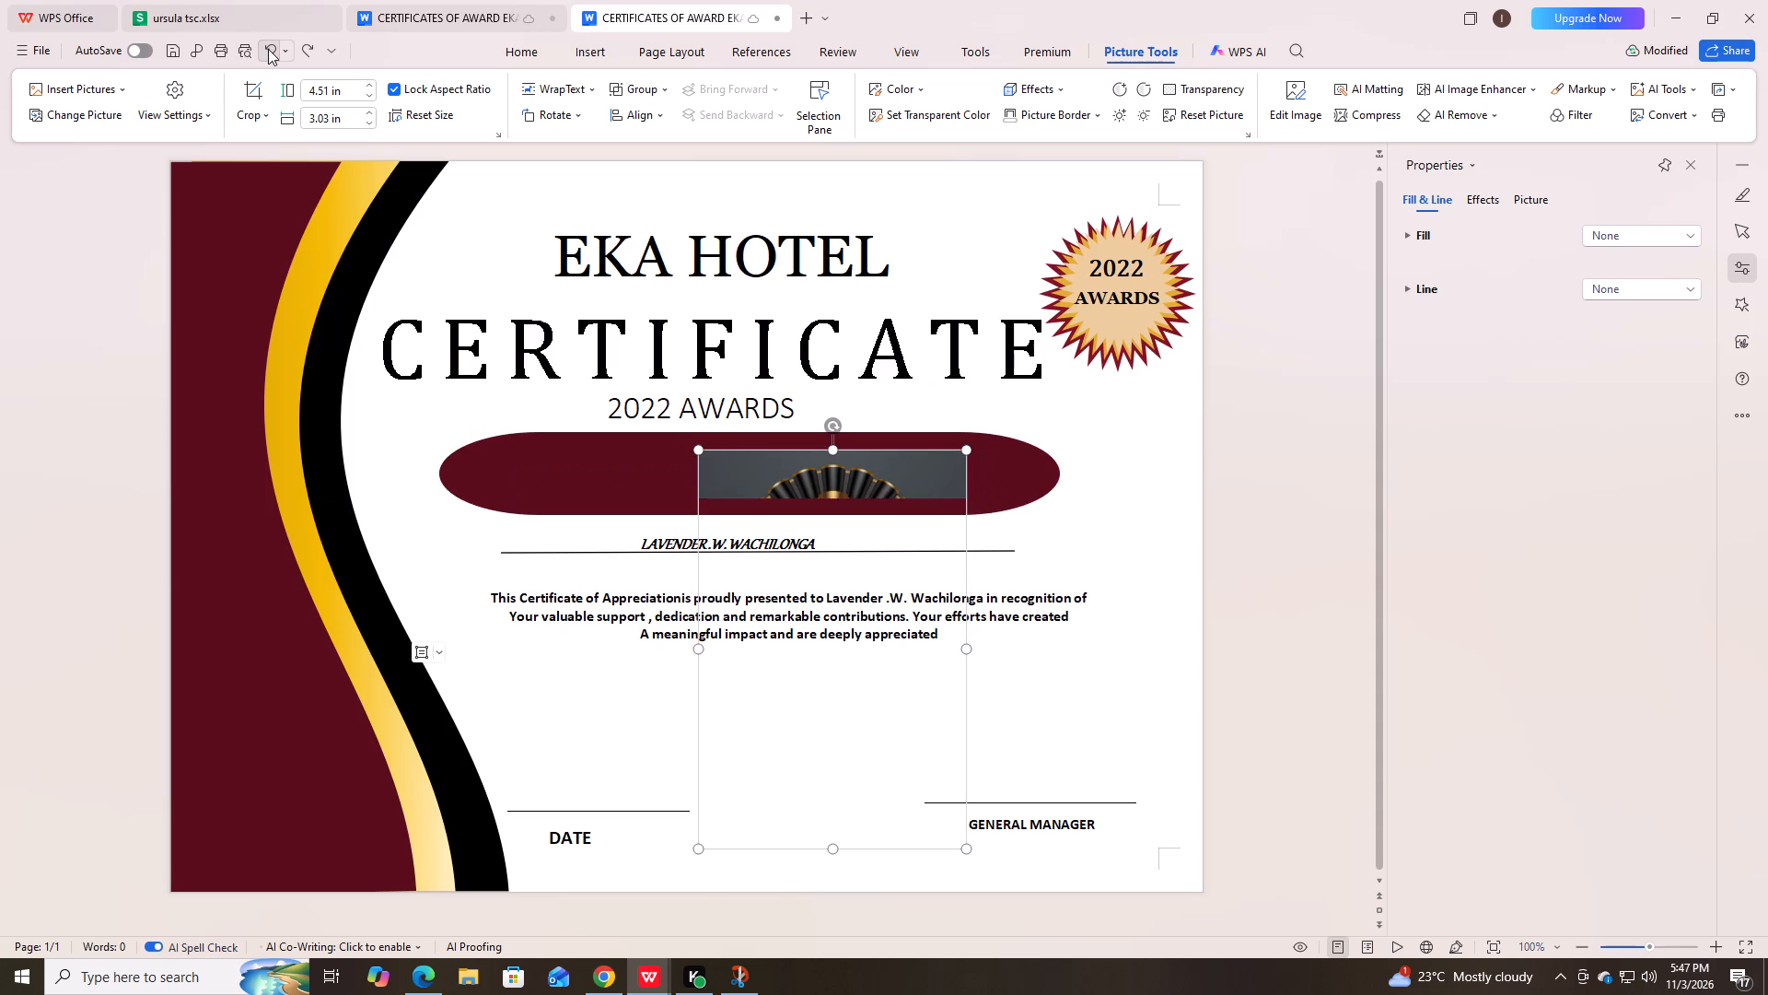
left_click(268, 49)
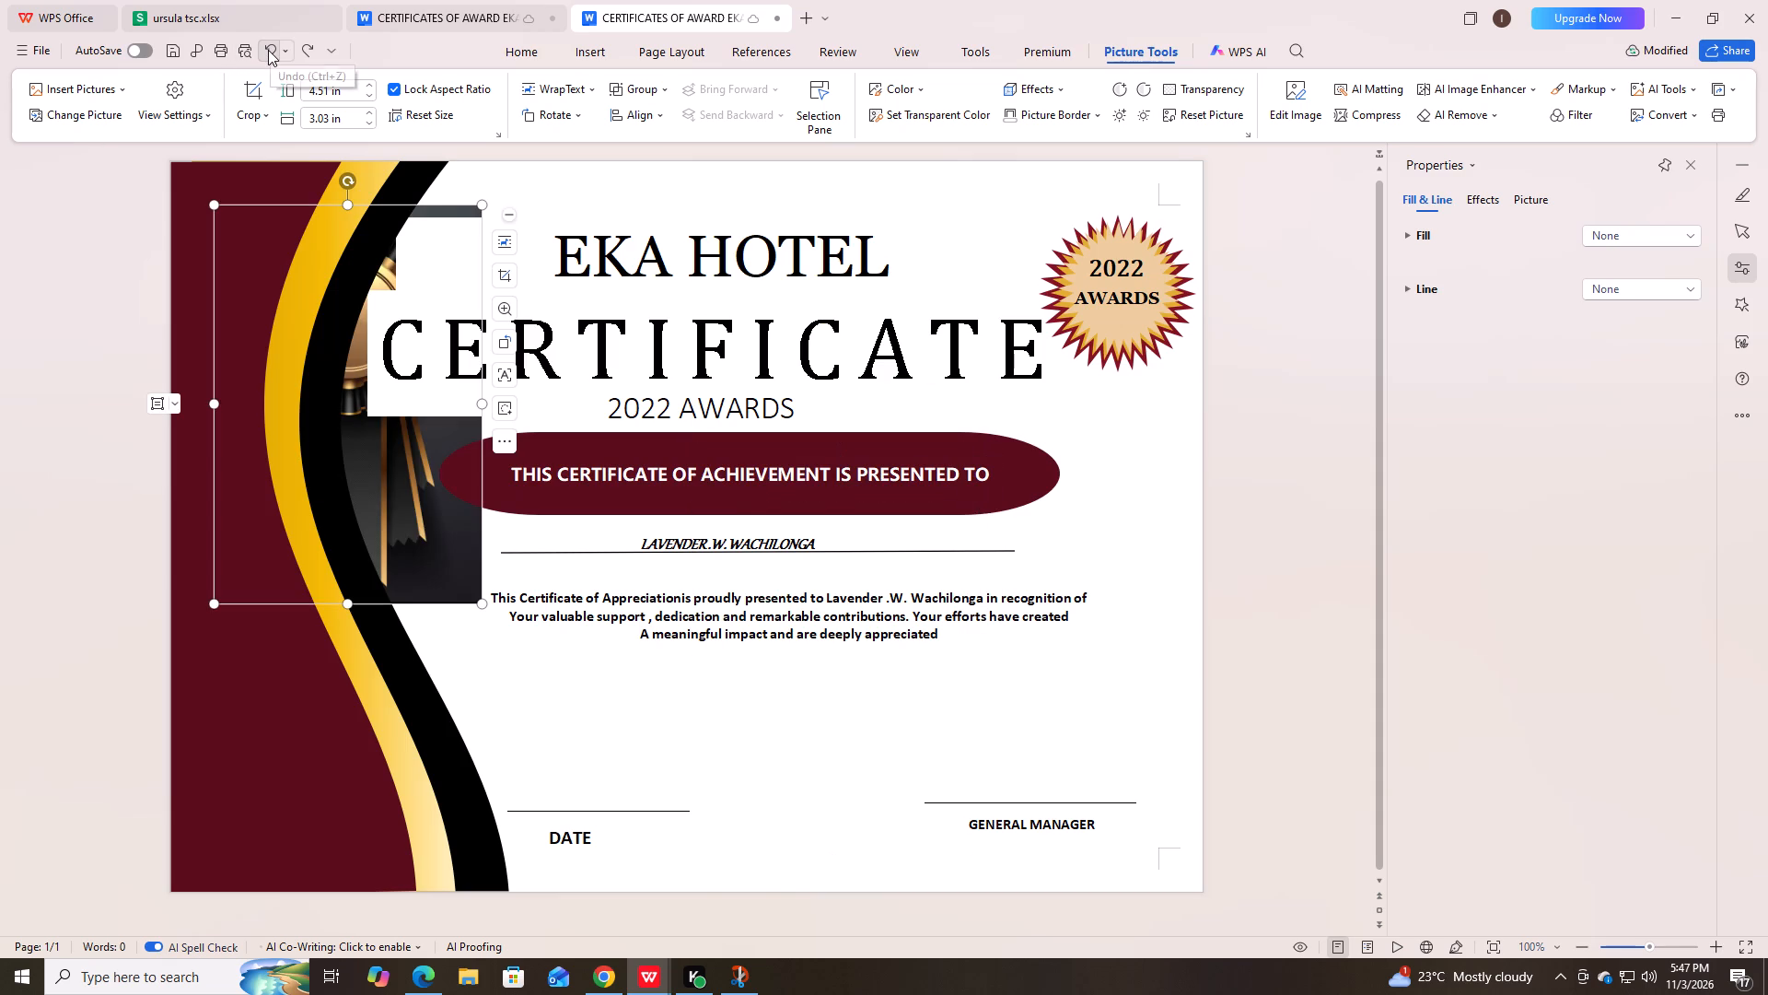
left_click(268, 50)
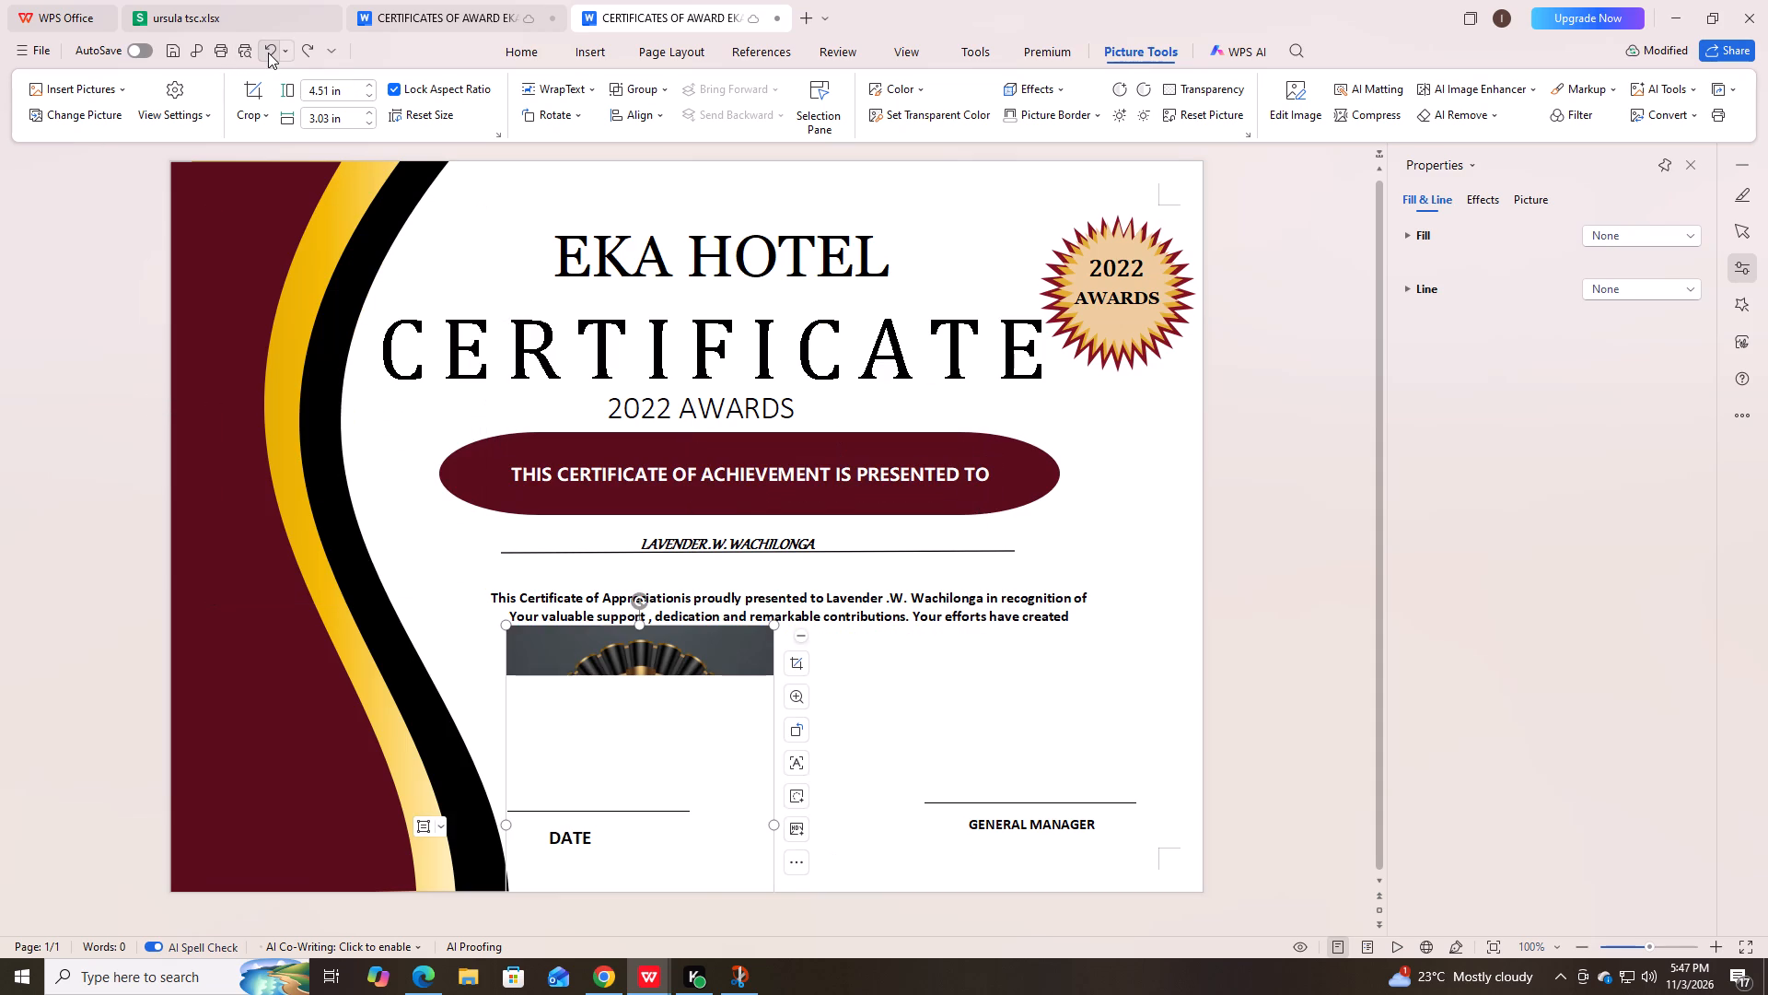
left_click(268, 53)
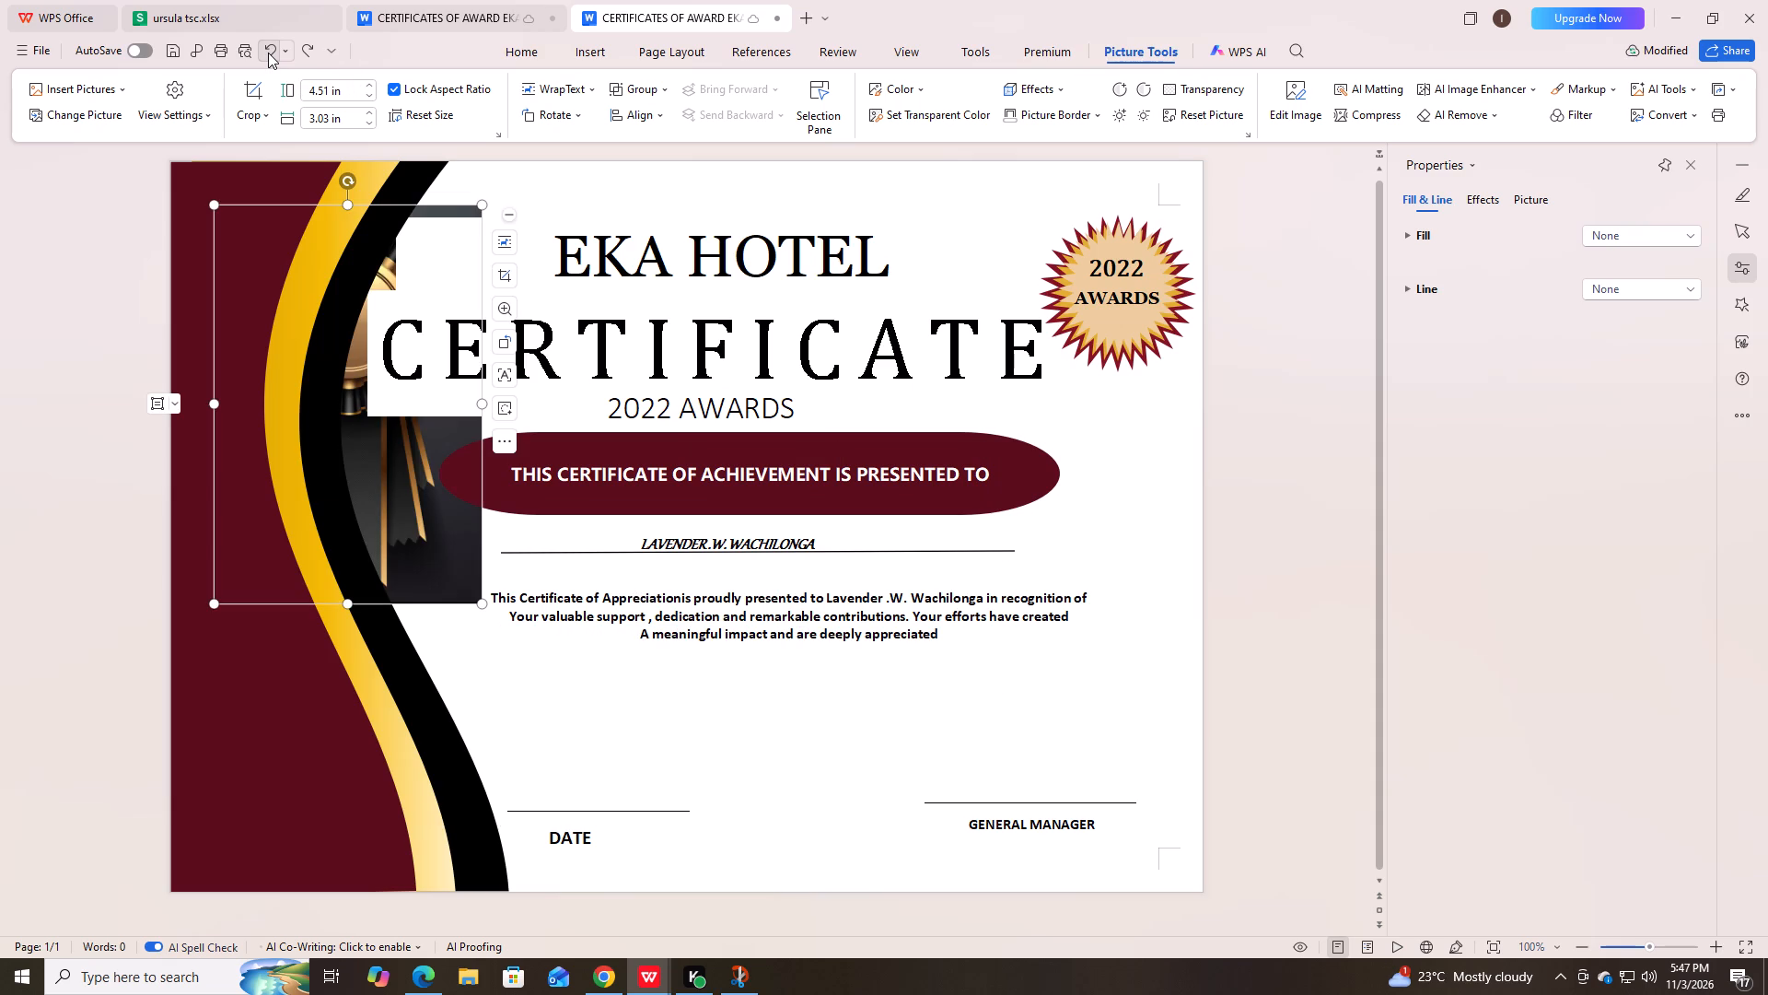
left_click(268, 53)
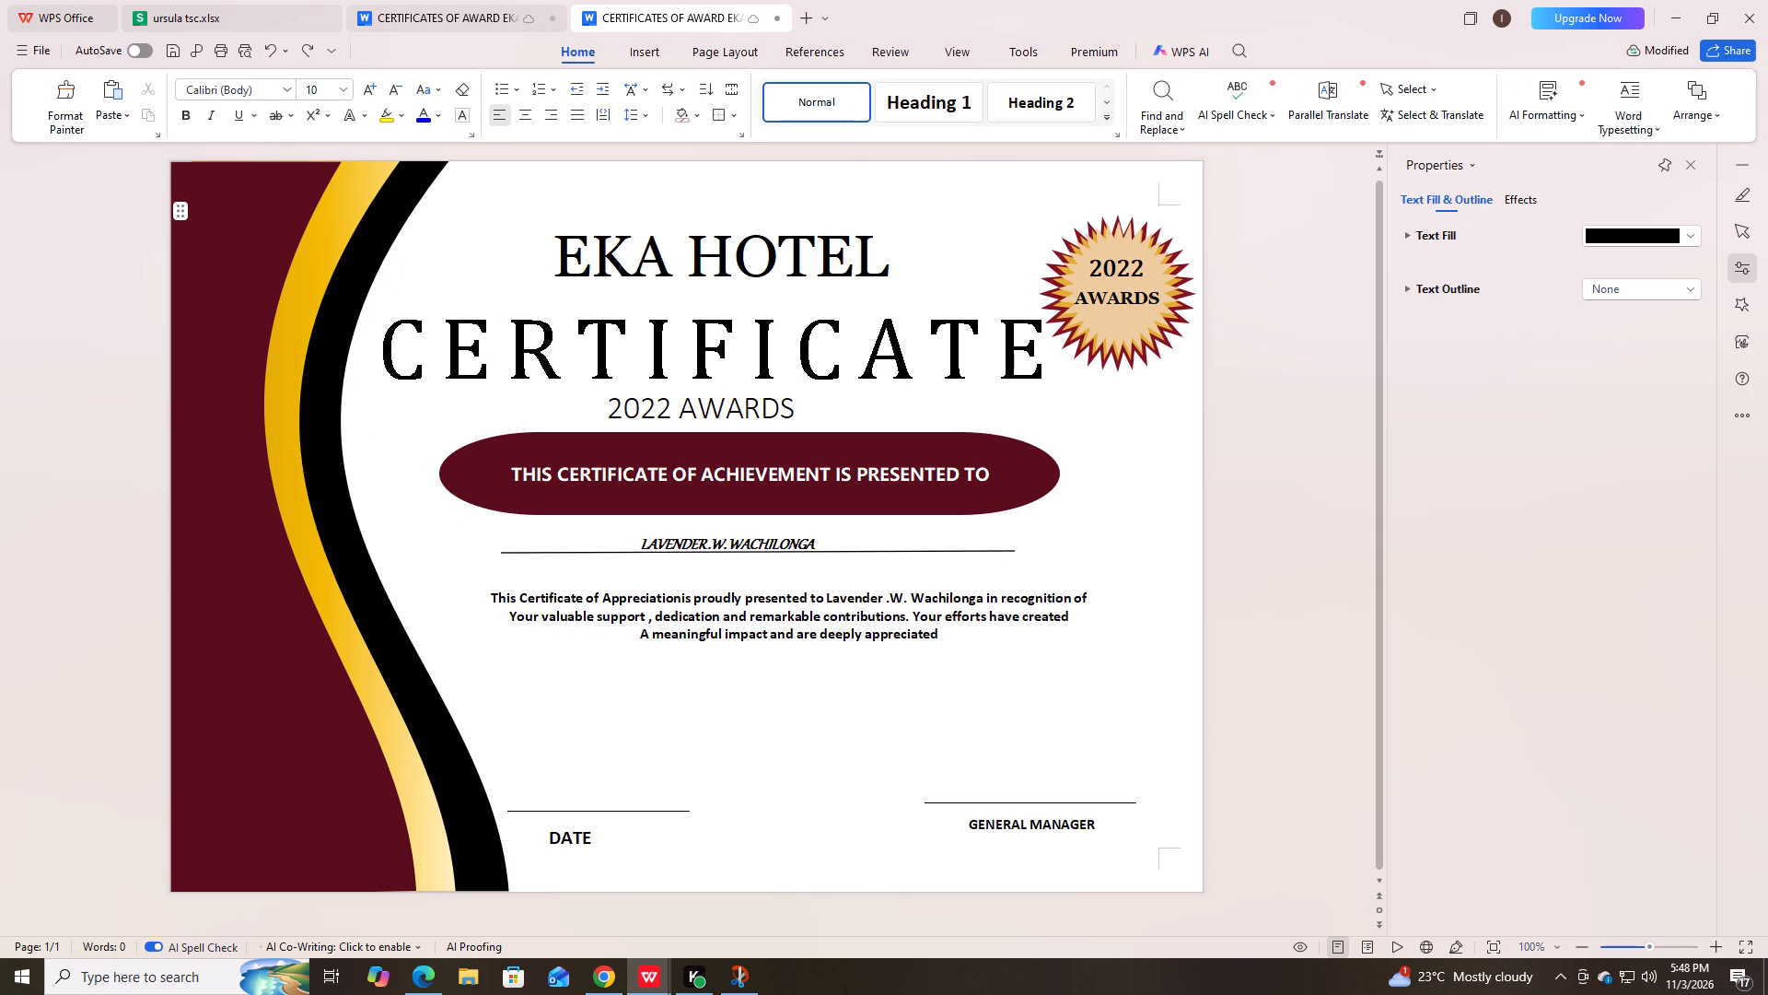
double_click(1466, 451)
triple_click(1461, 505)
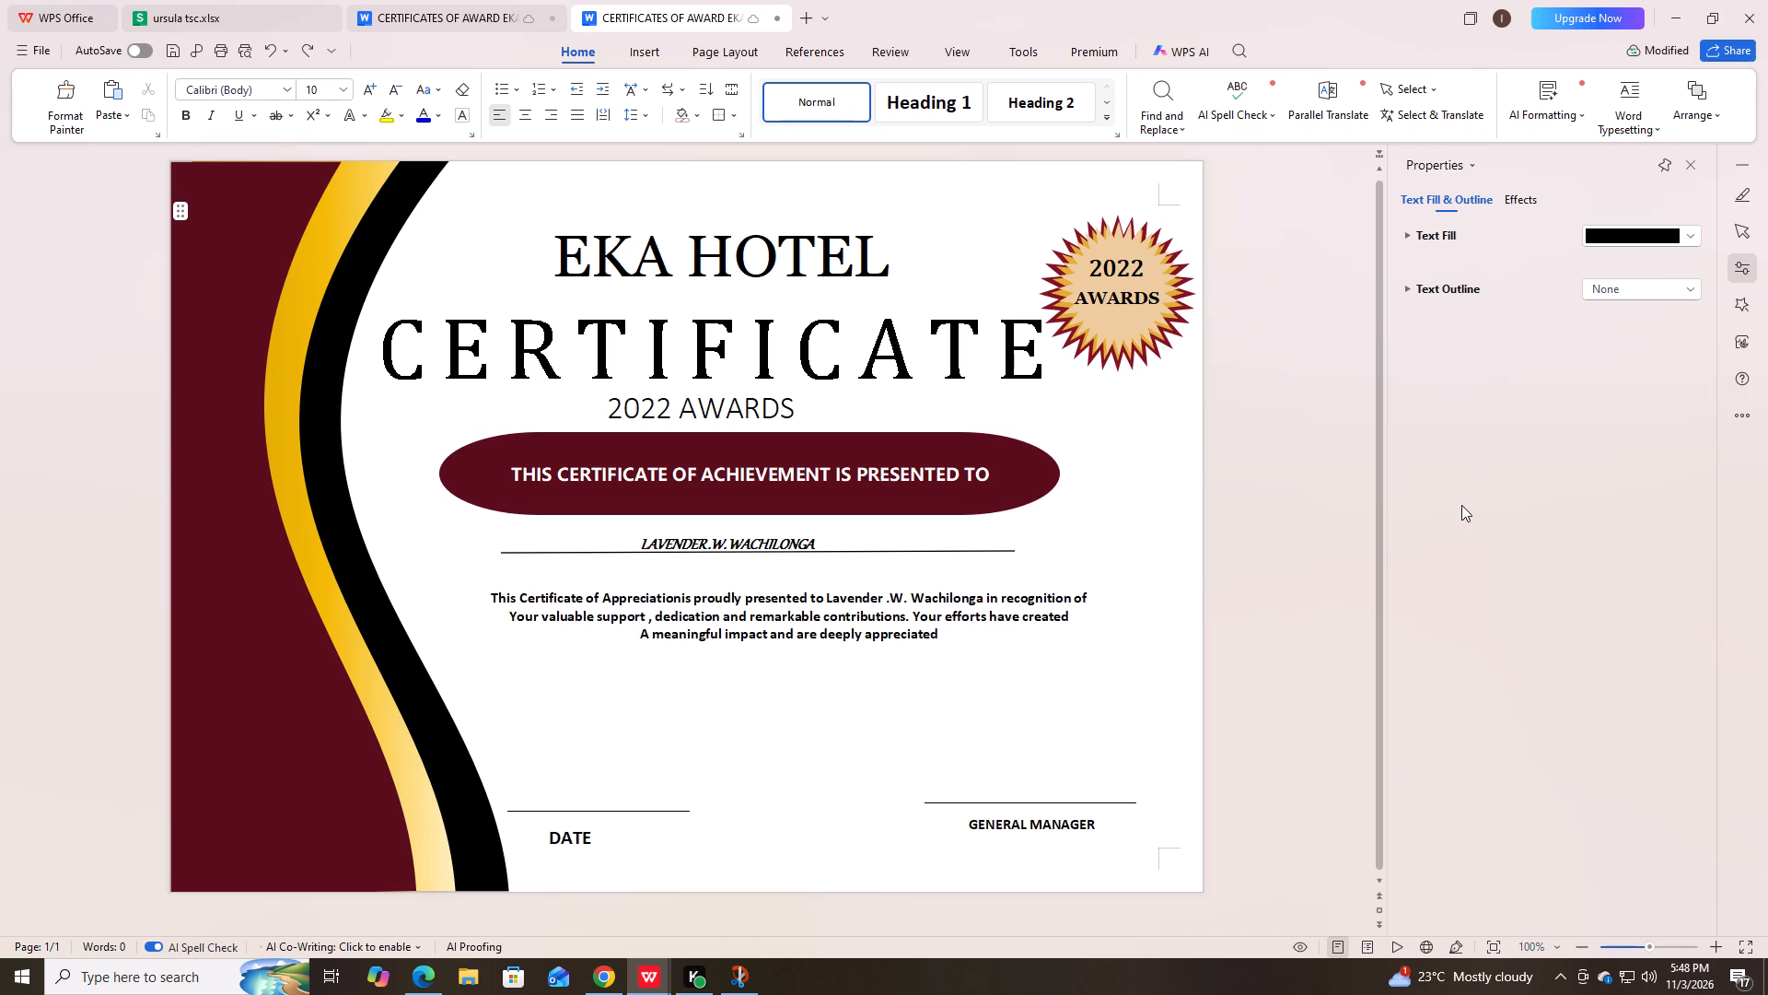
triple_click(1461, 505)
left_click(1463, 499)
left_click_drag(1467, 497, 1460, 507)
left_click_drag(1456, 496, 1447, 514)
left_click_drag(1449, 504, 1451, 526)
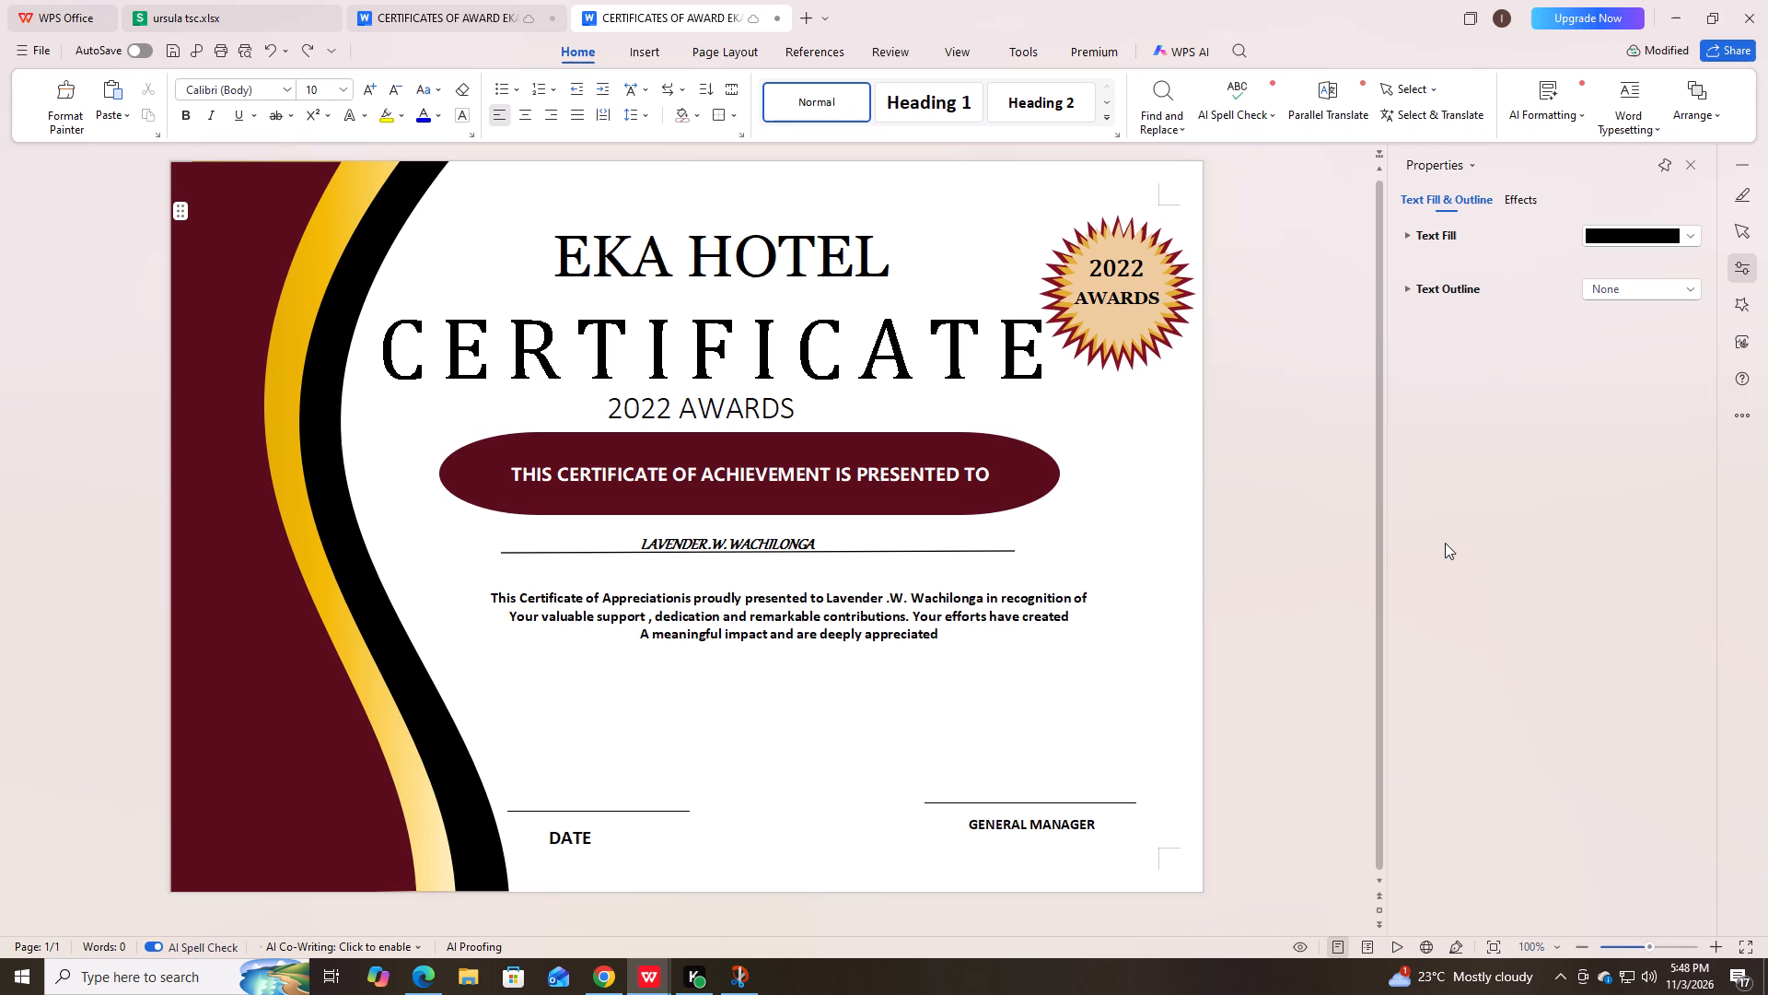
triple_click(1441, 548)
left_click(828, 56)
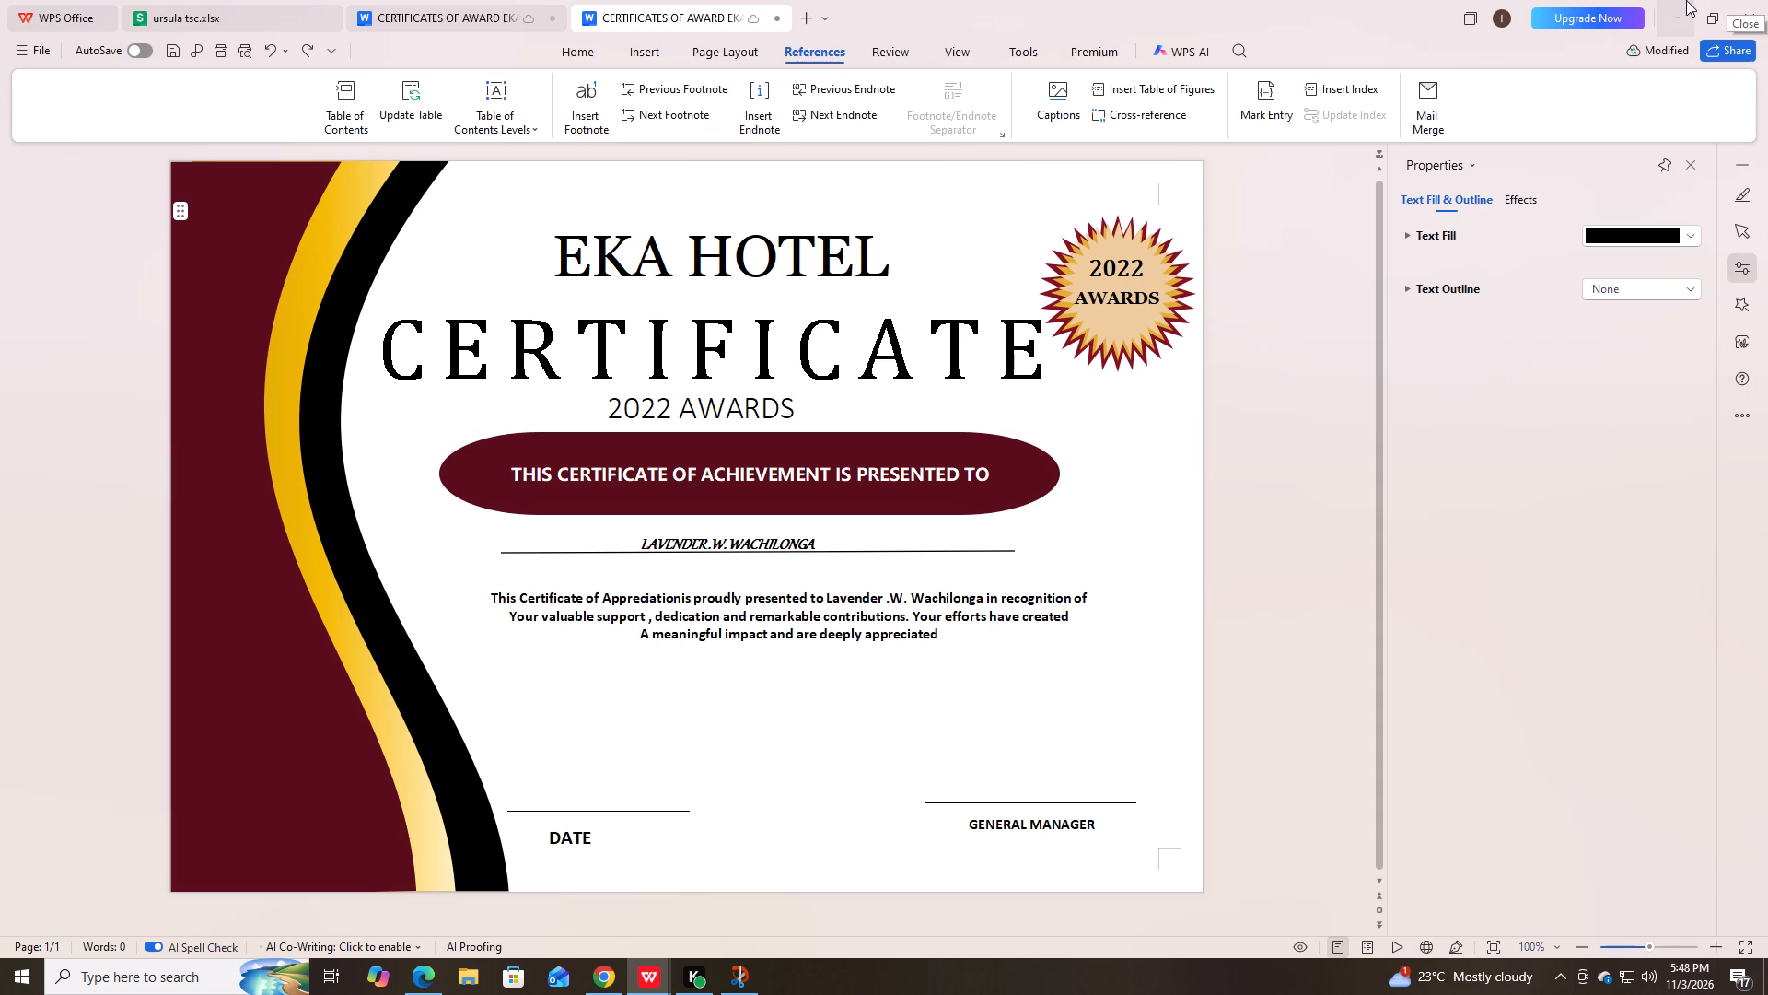
Browse the Docer Gallery line icons from Arrow direction through Culture and Education for an award symbol.
left_click(640, 55)
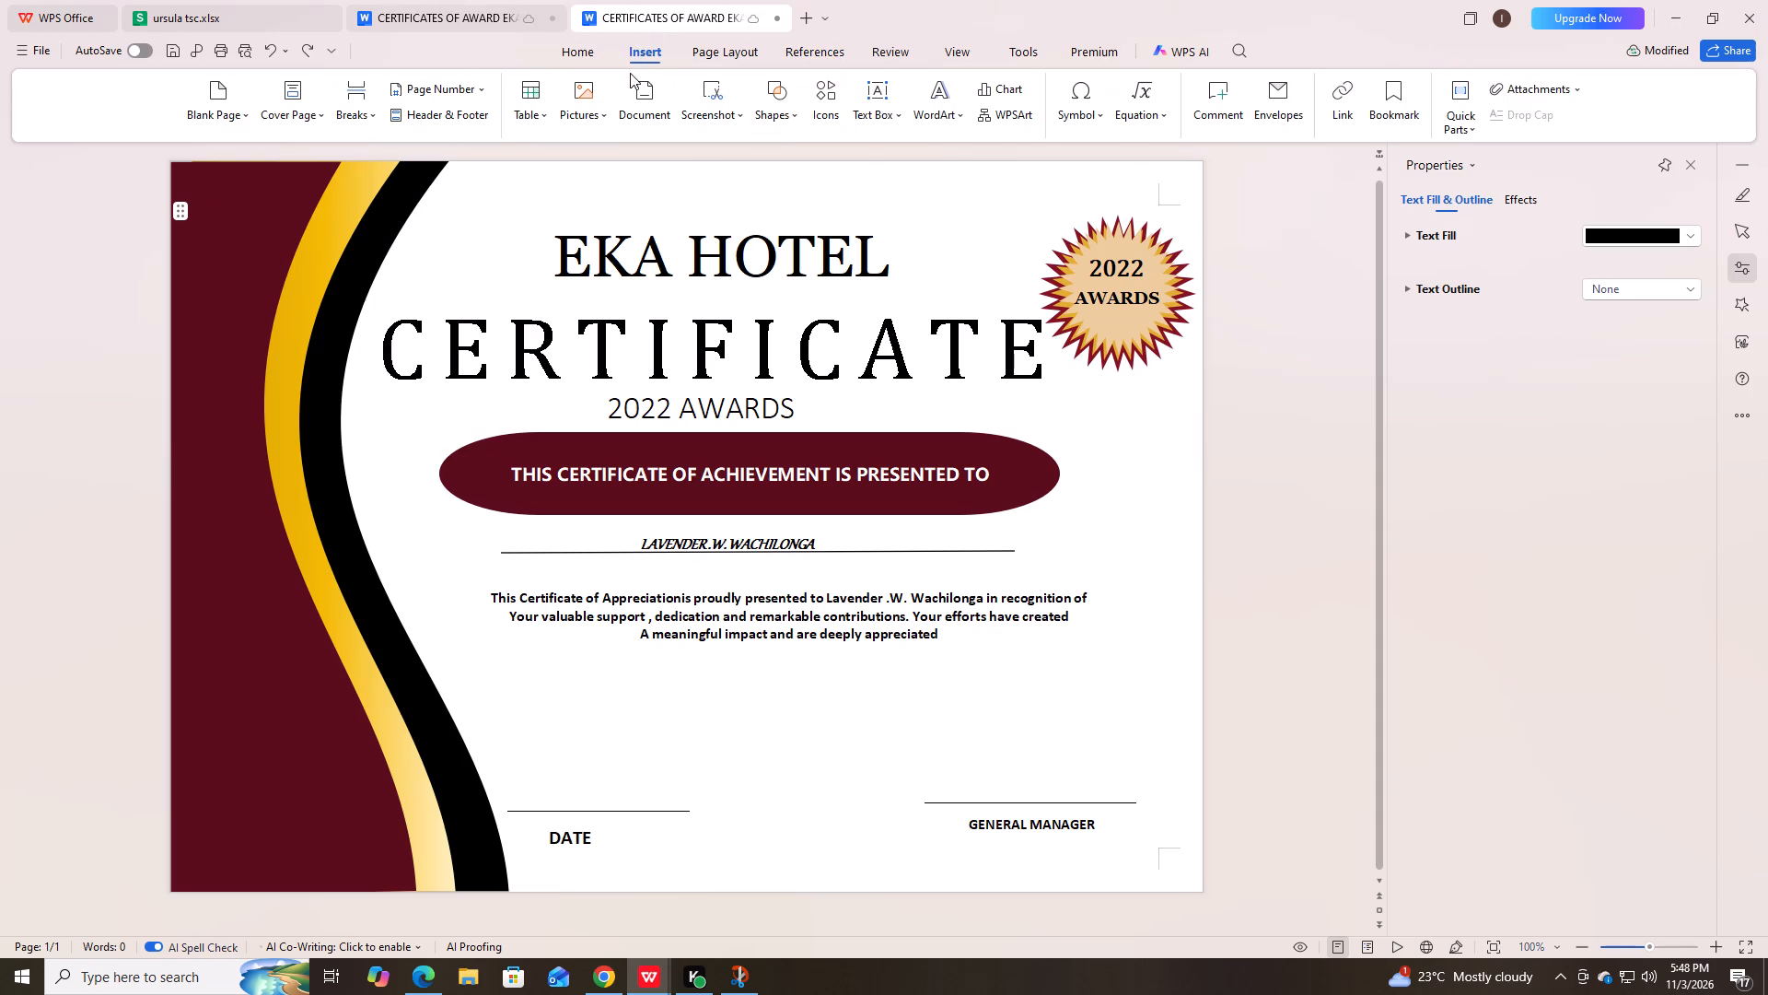
left_click(820, 105)
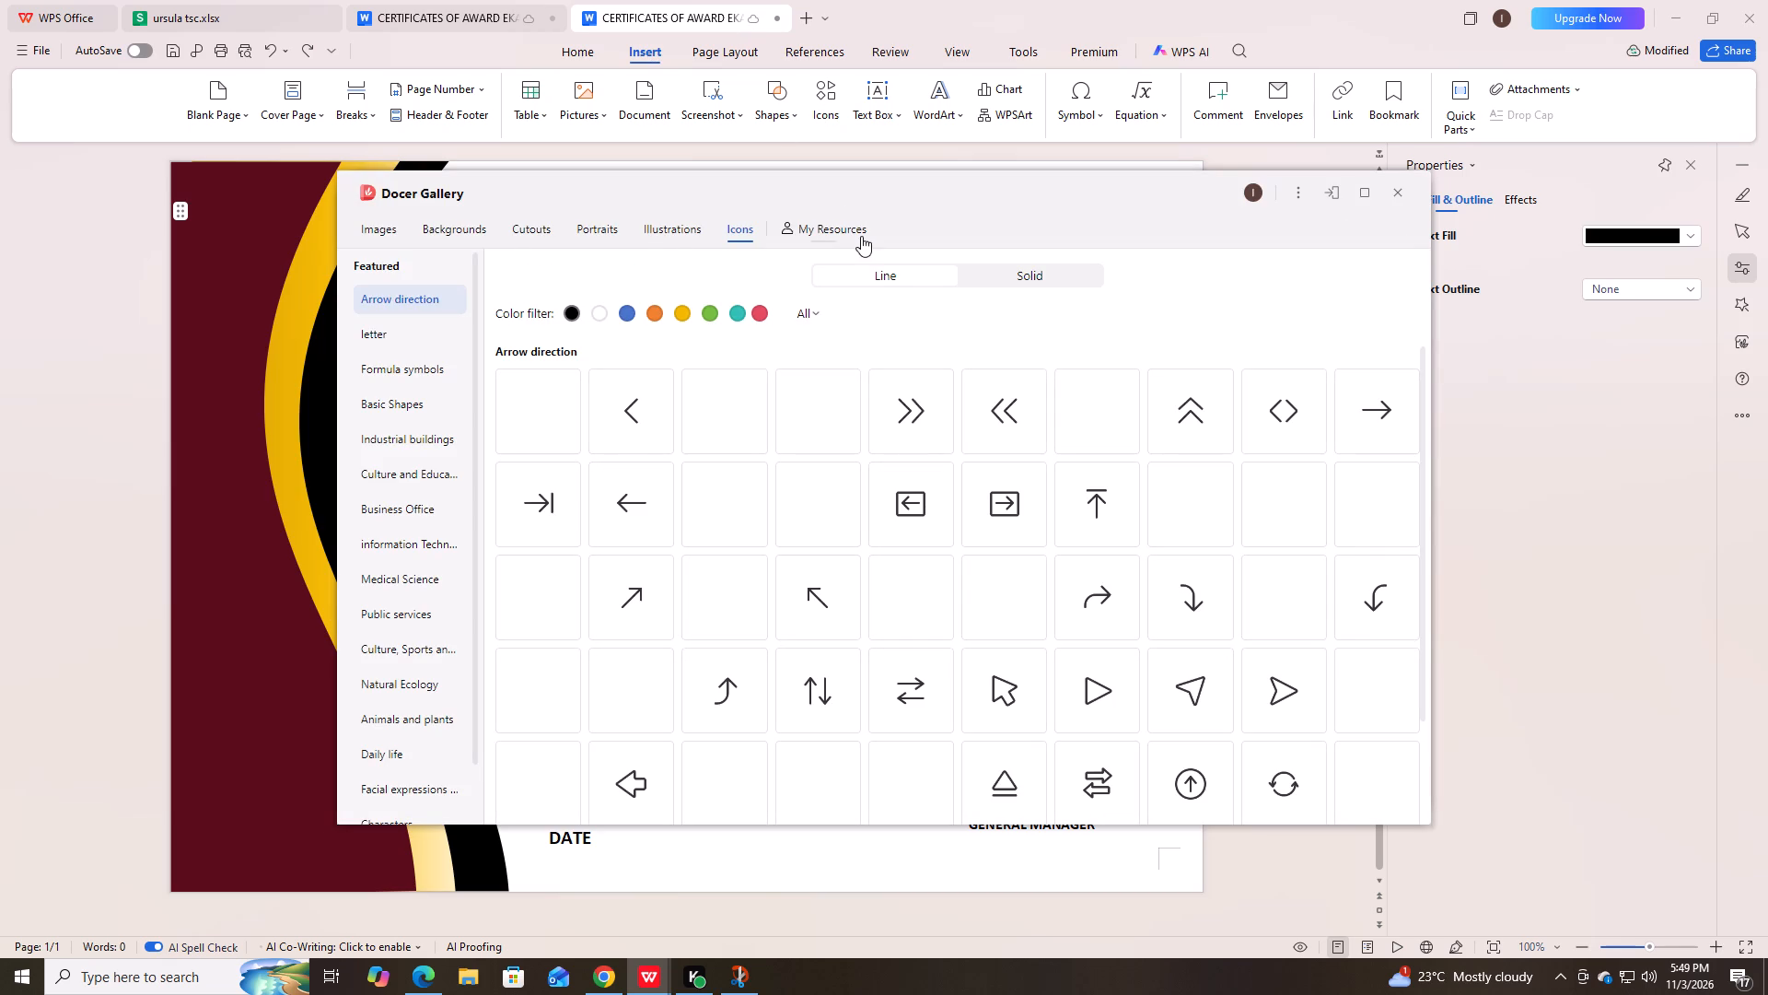
scroll(951, 534, "down", 3)
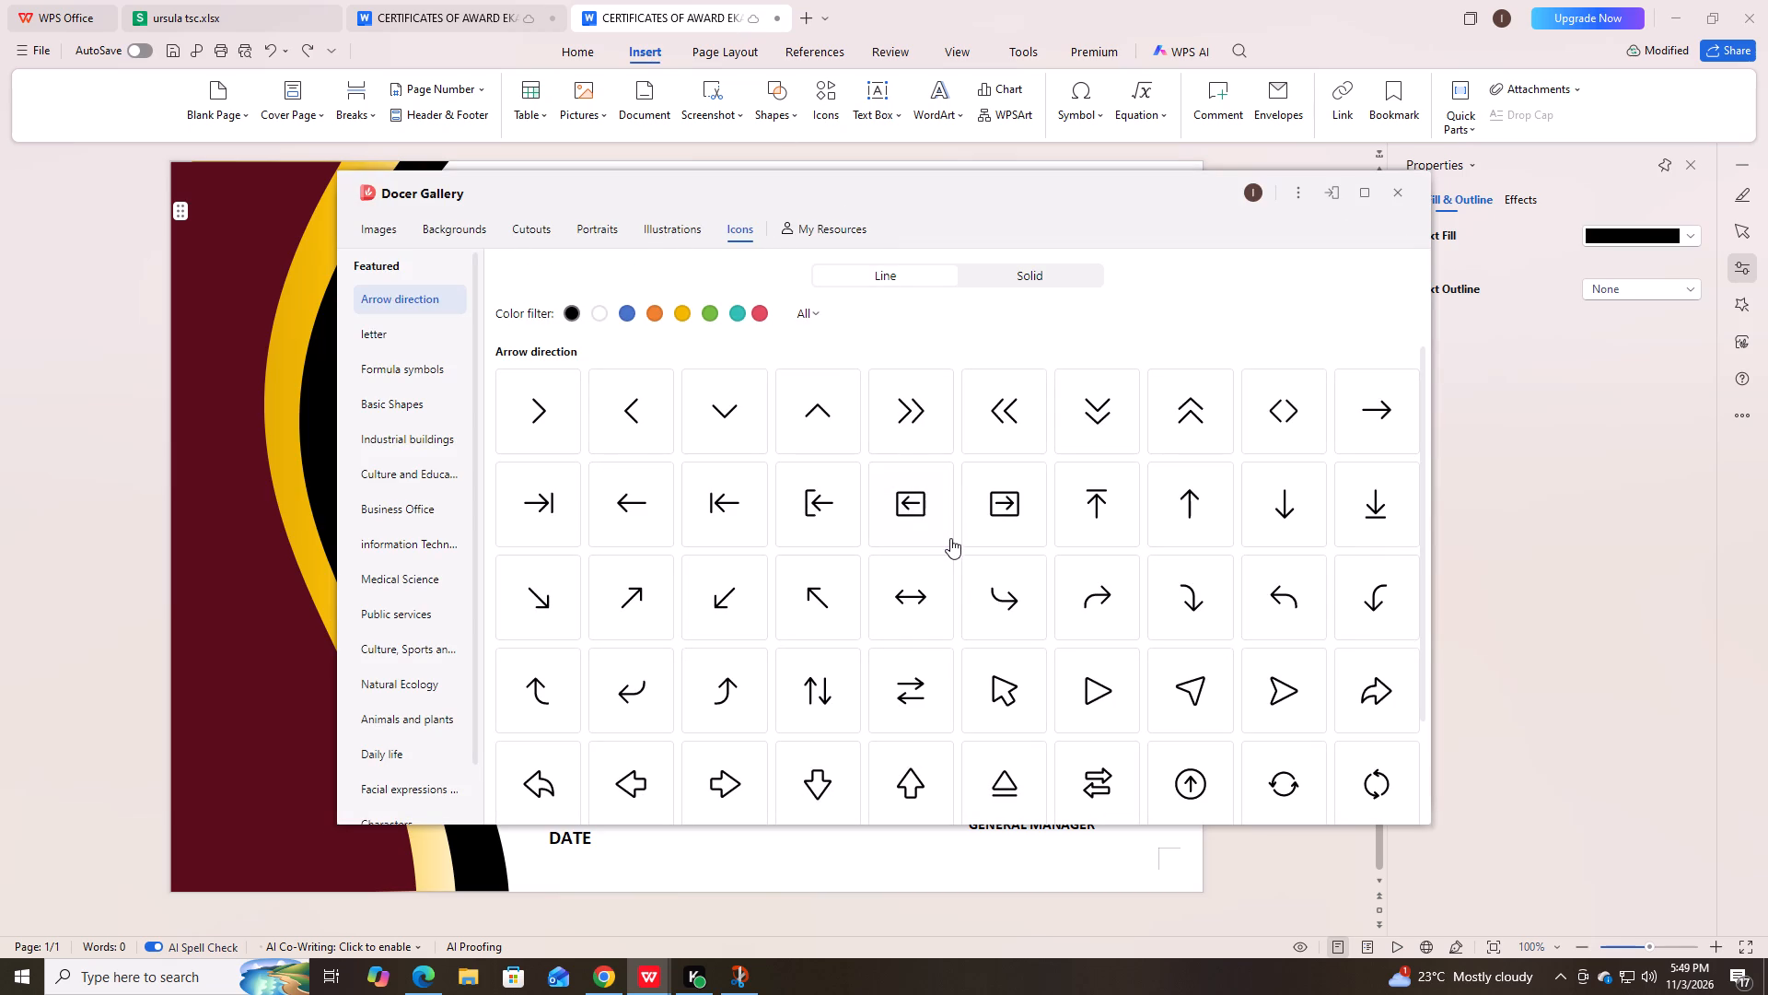
scroll(950, 538, "down", 8)
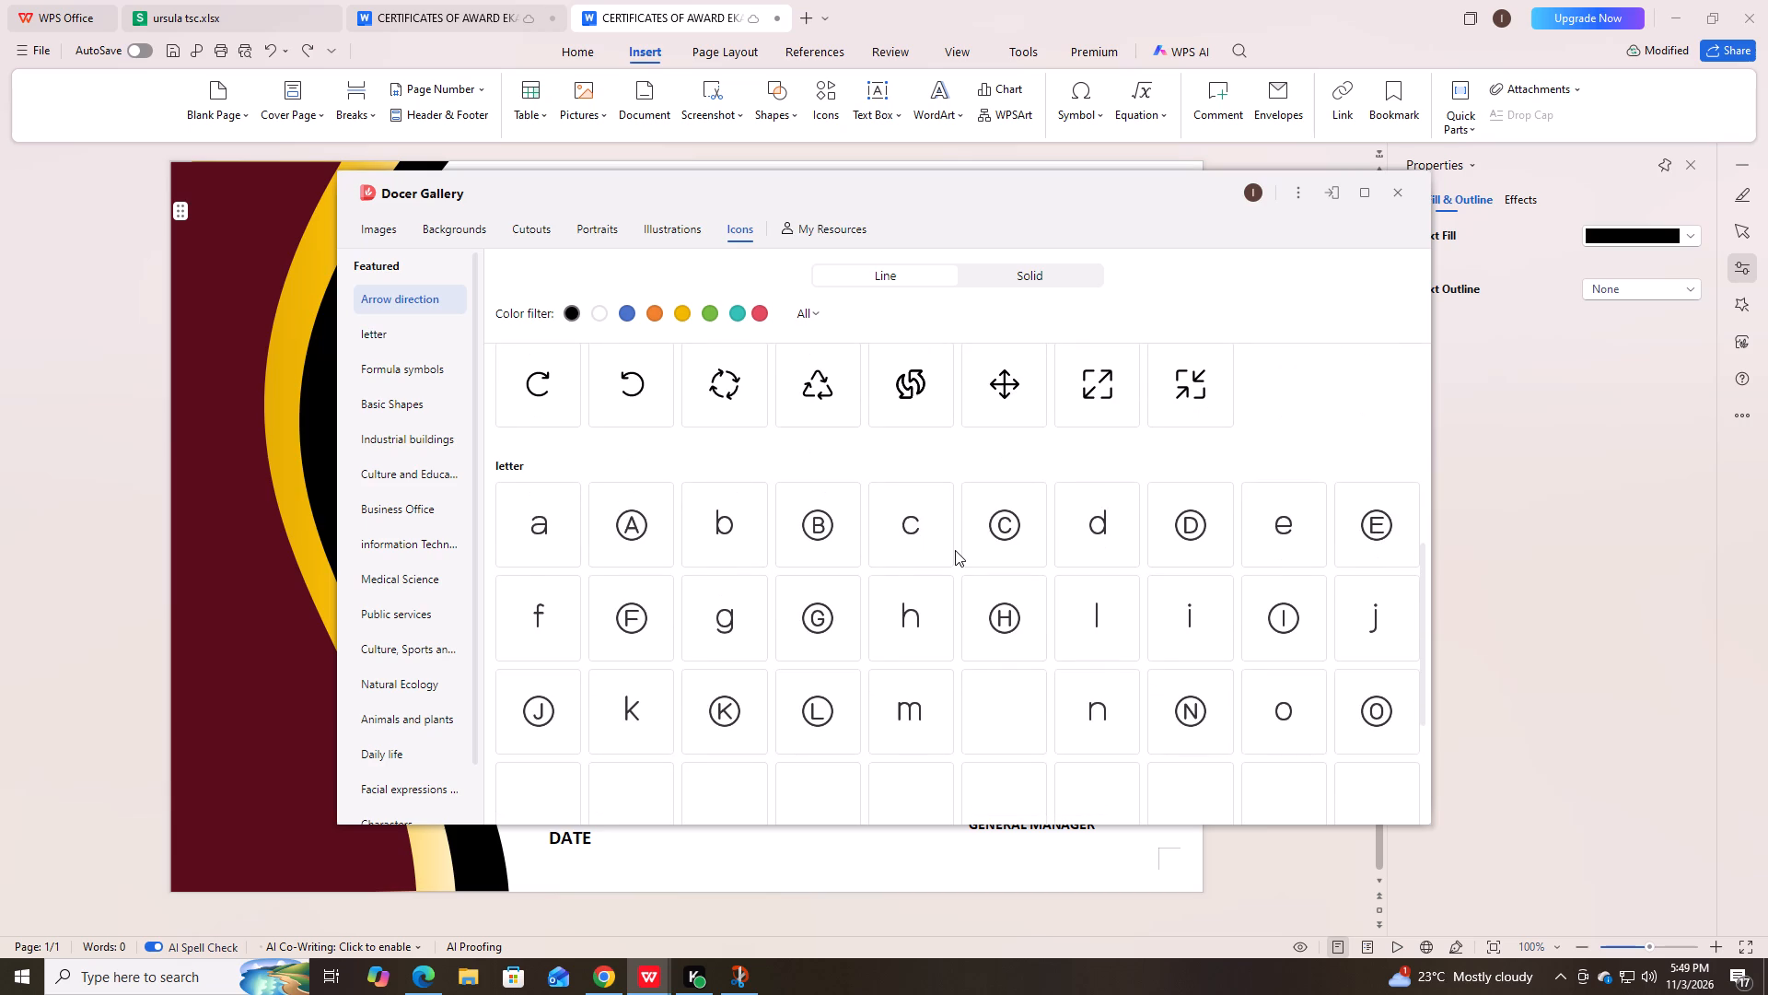
scroll(954, 550, "down", 5)
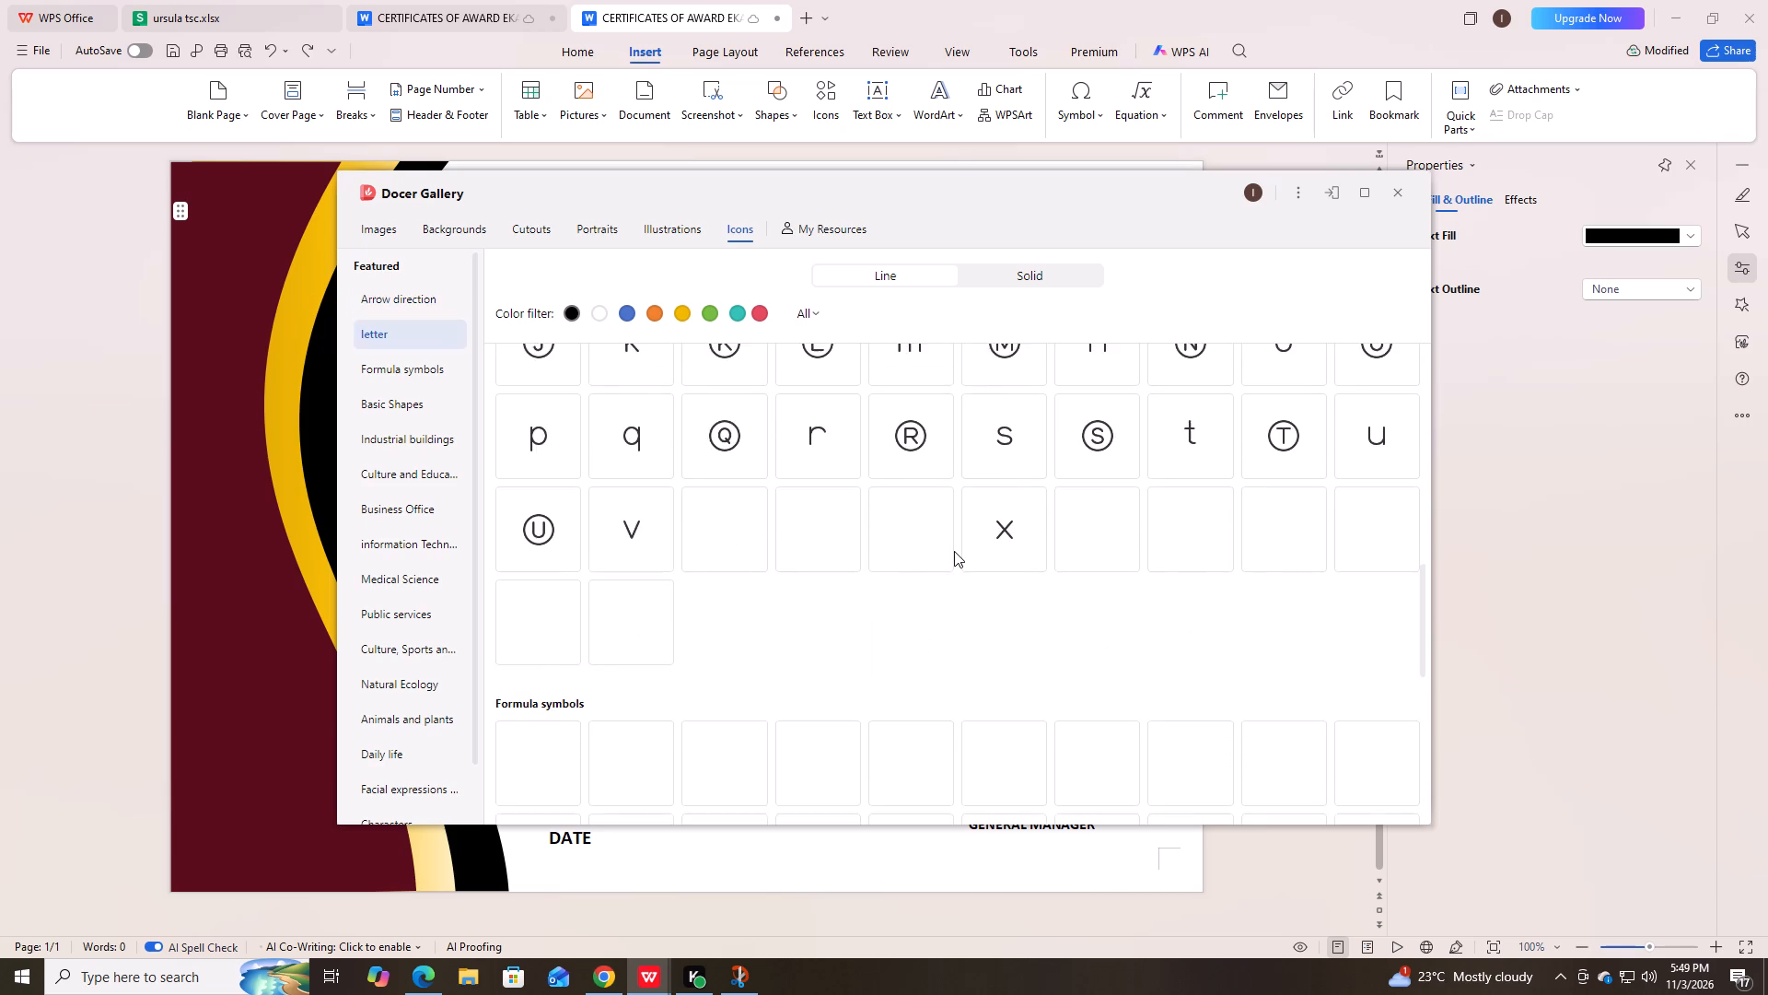
scroll(954, 551, "down", 2)
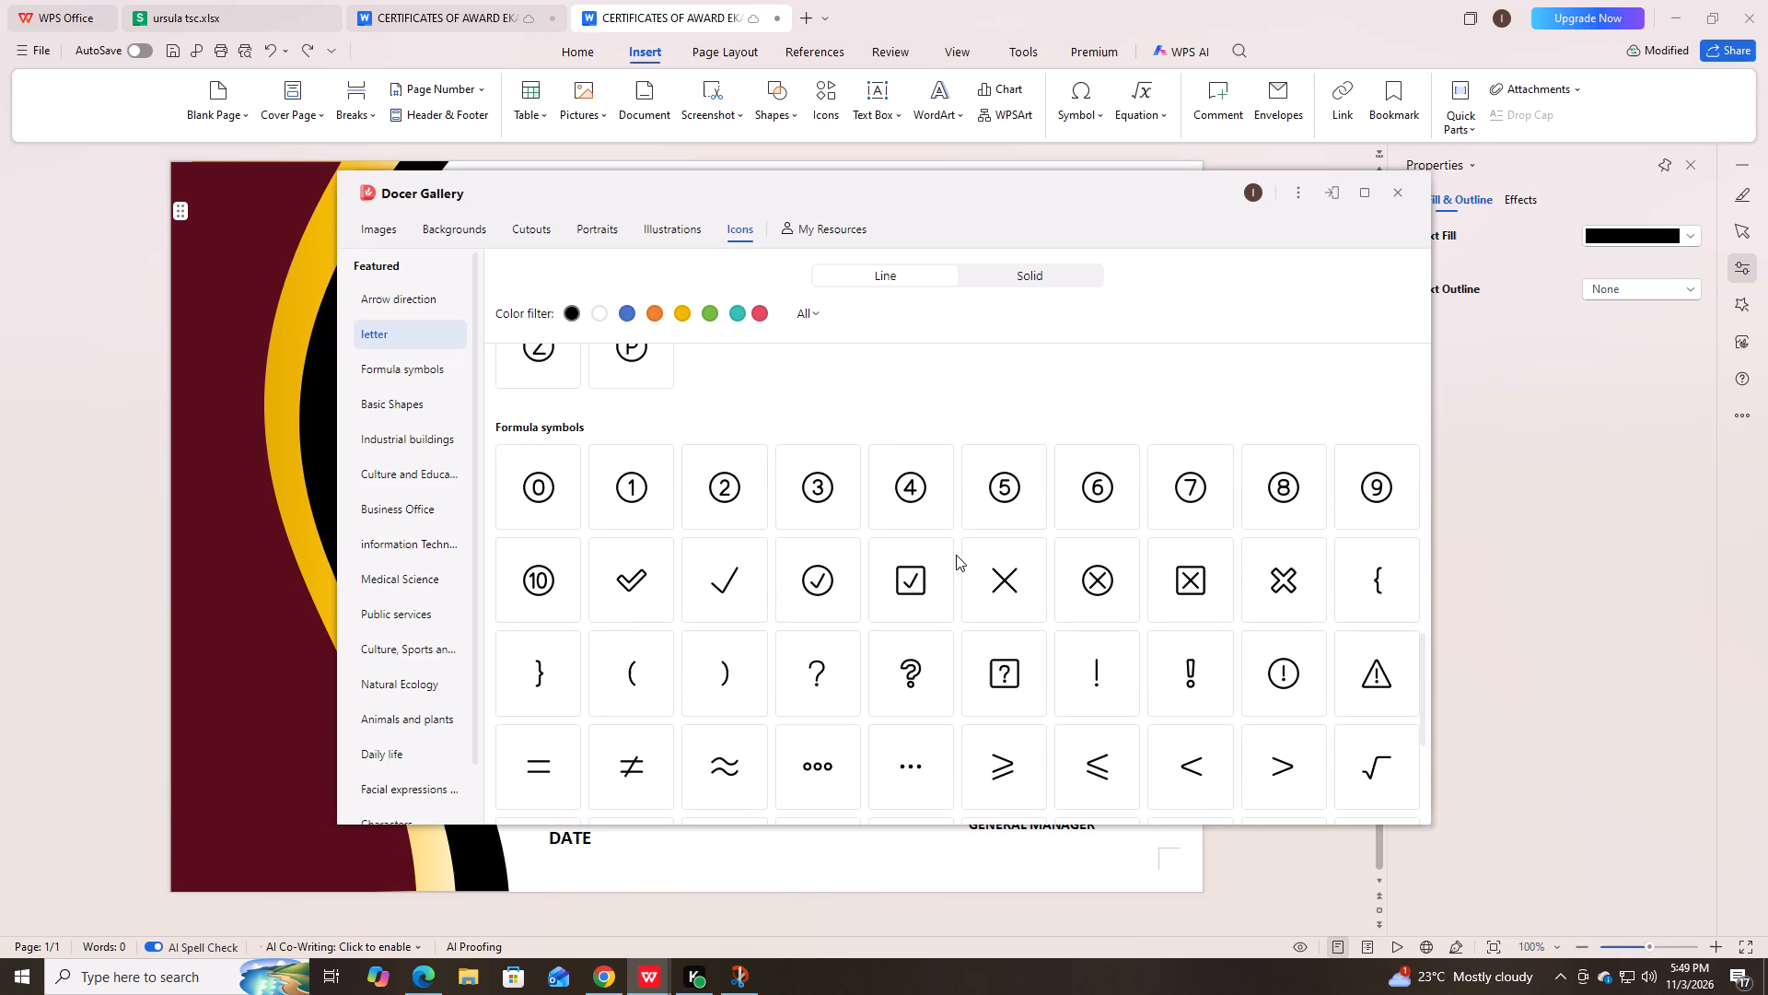
scroll(956, 555, "down", 3)
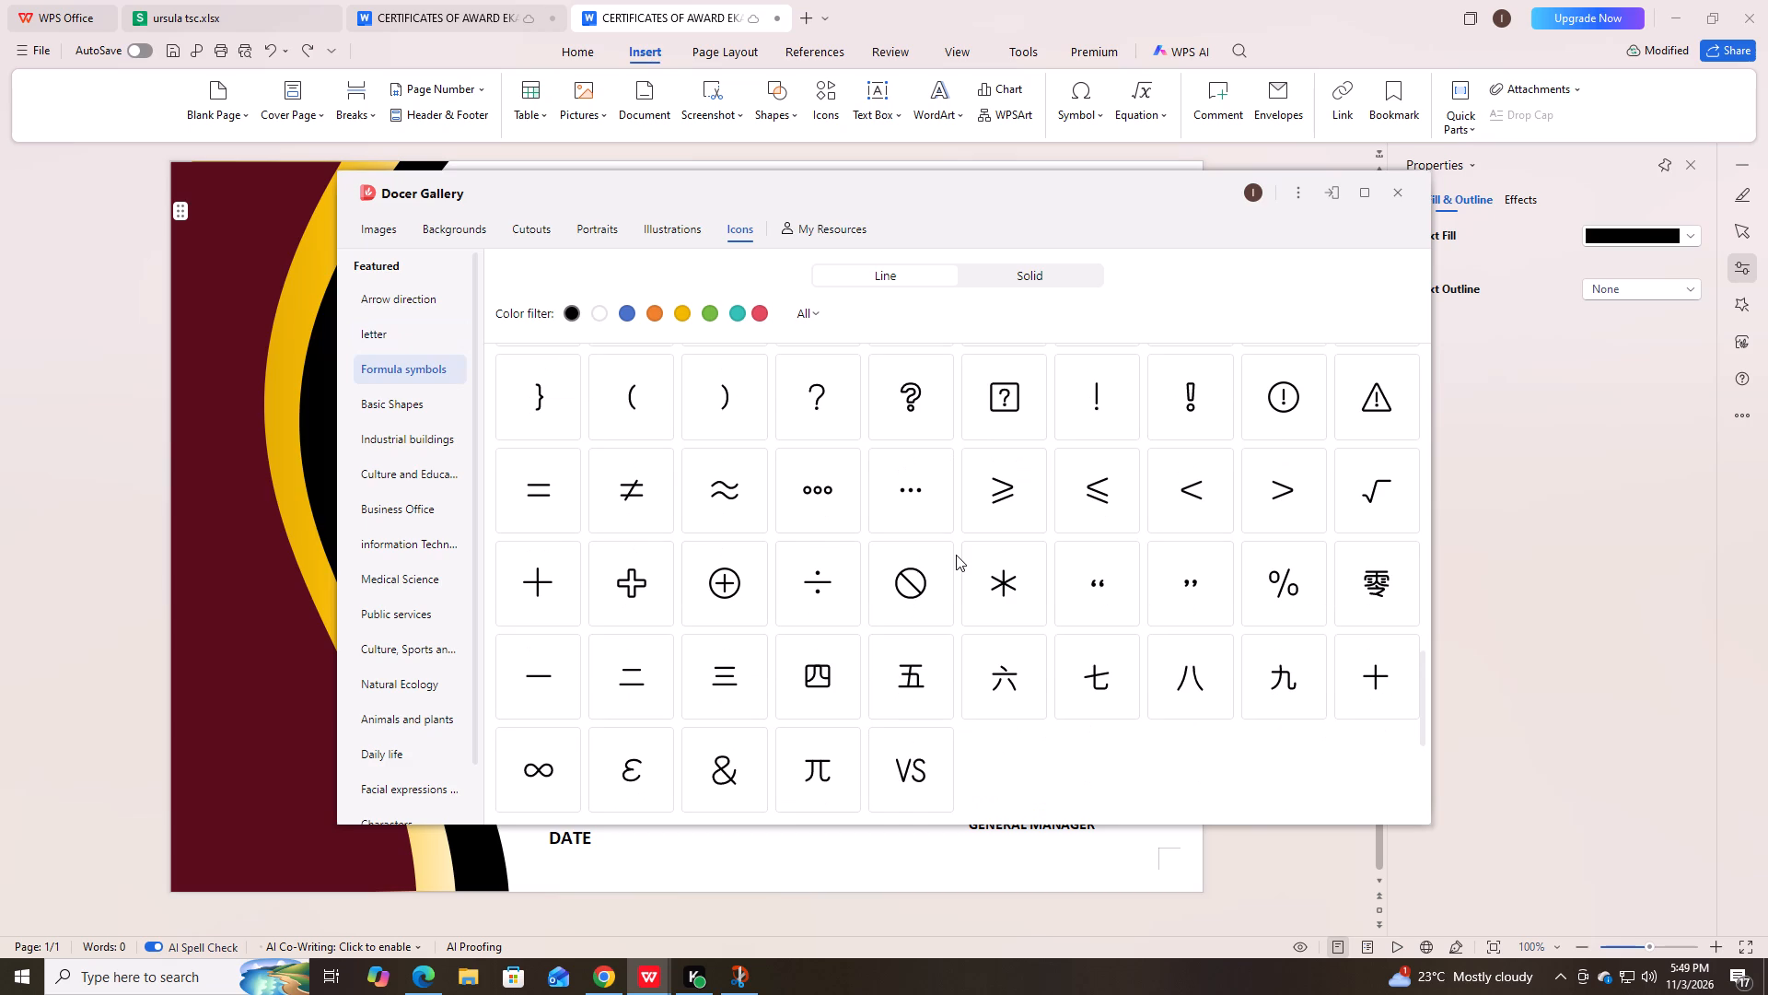
scroll(958, 553, "down", 4)
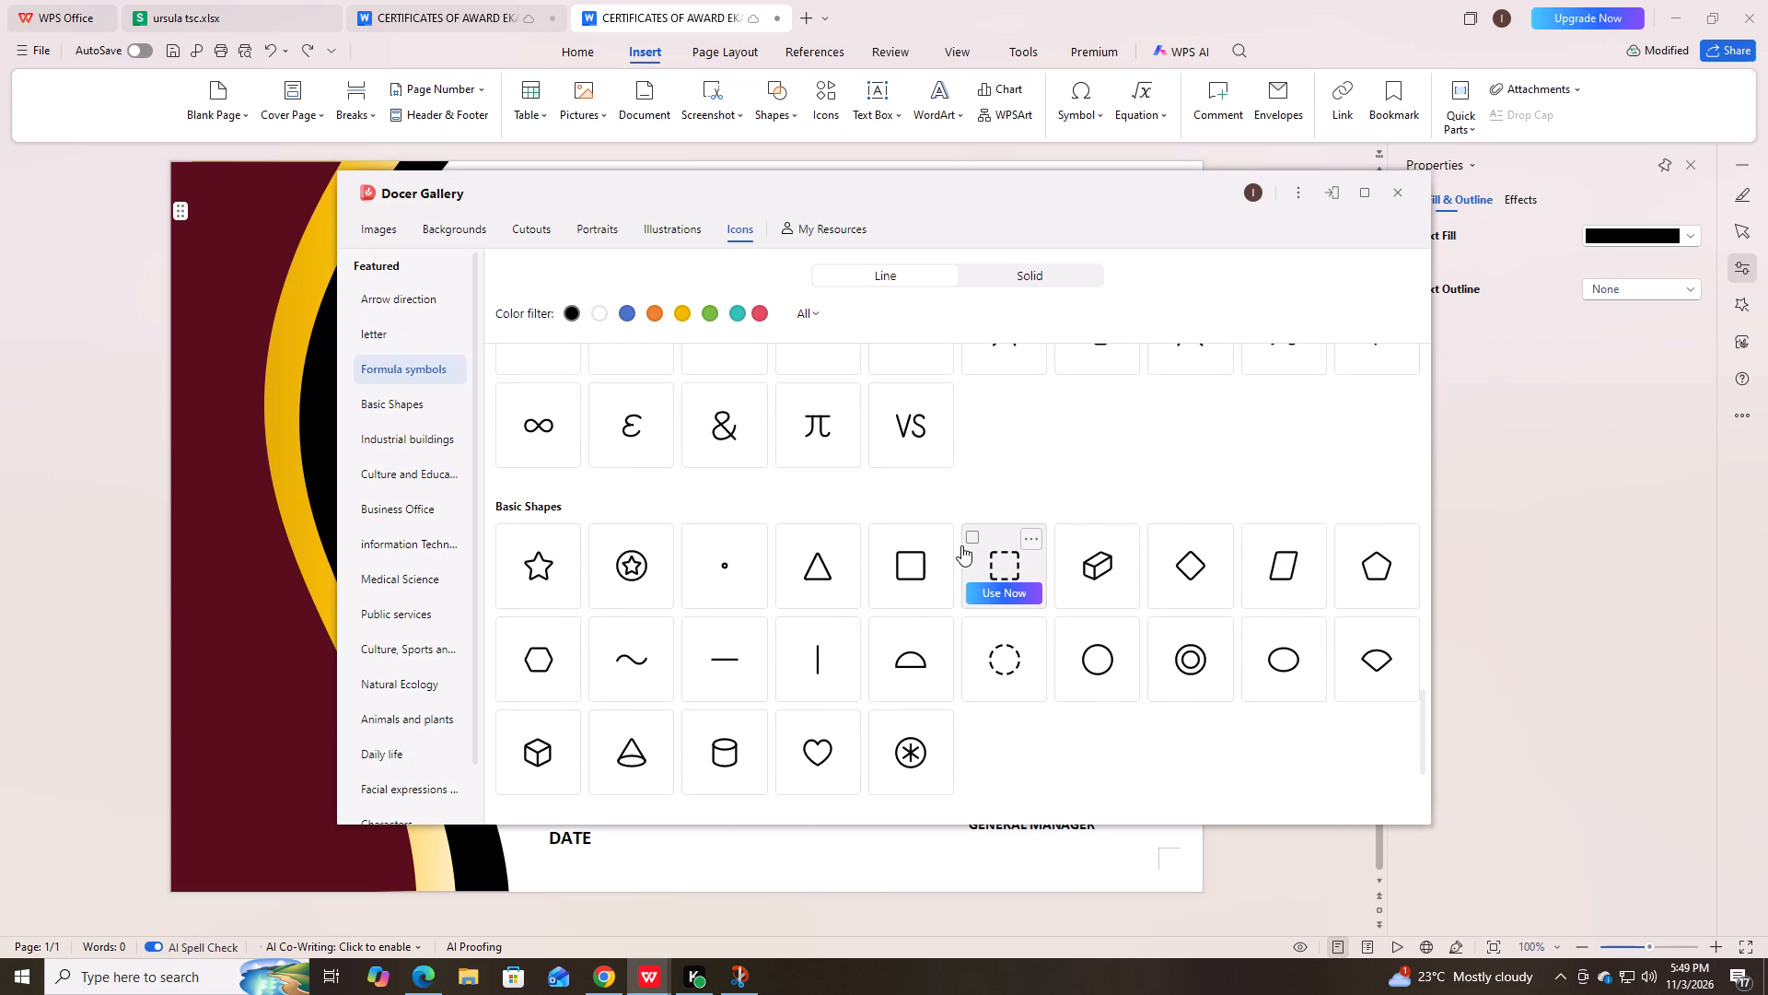
scroll(961, 545, "down", 2)
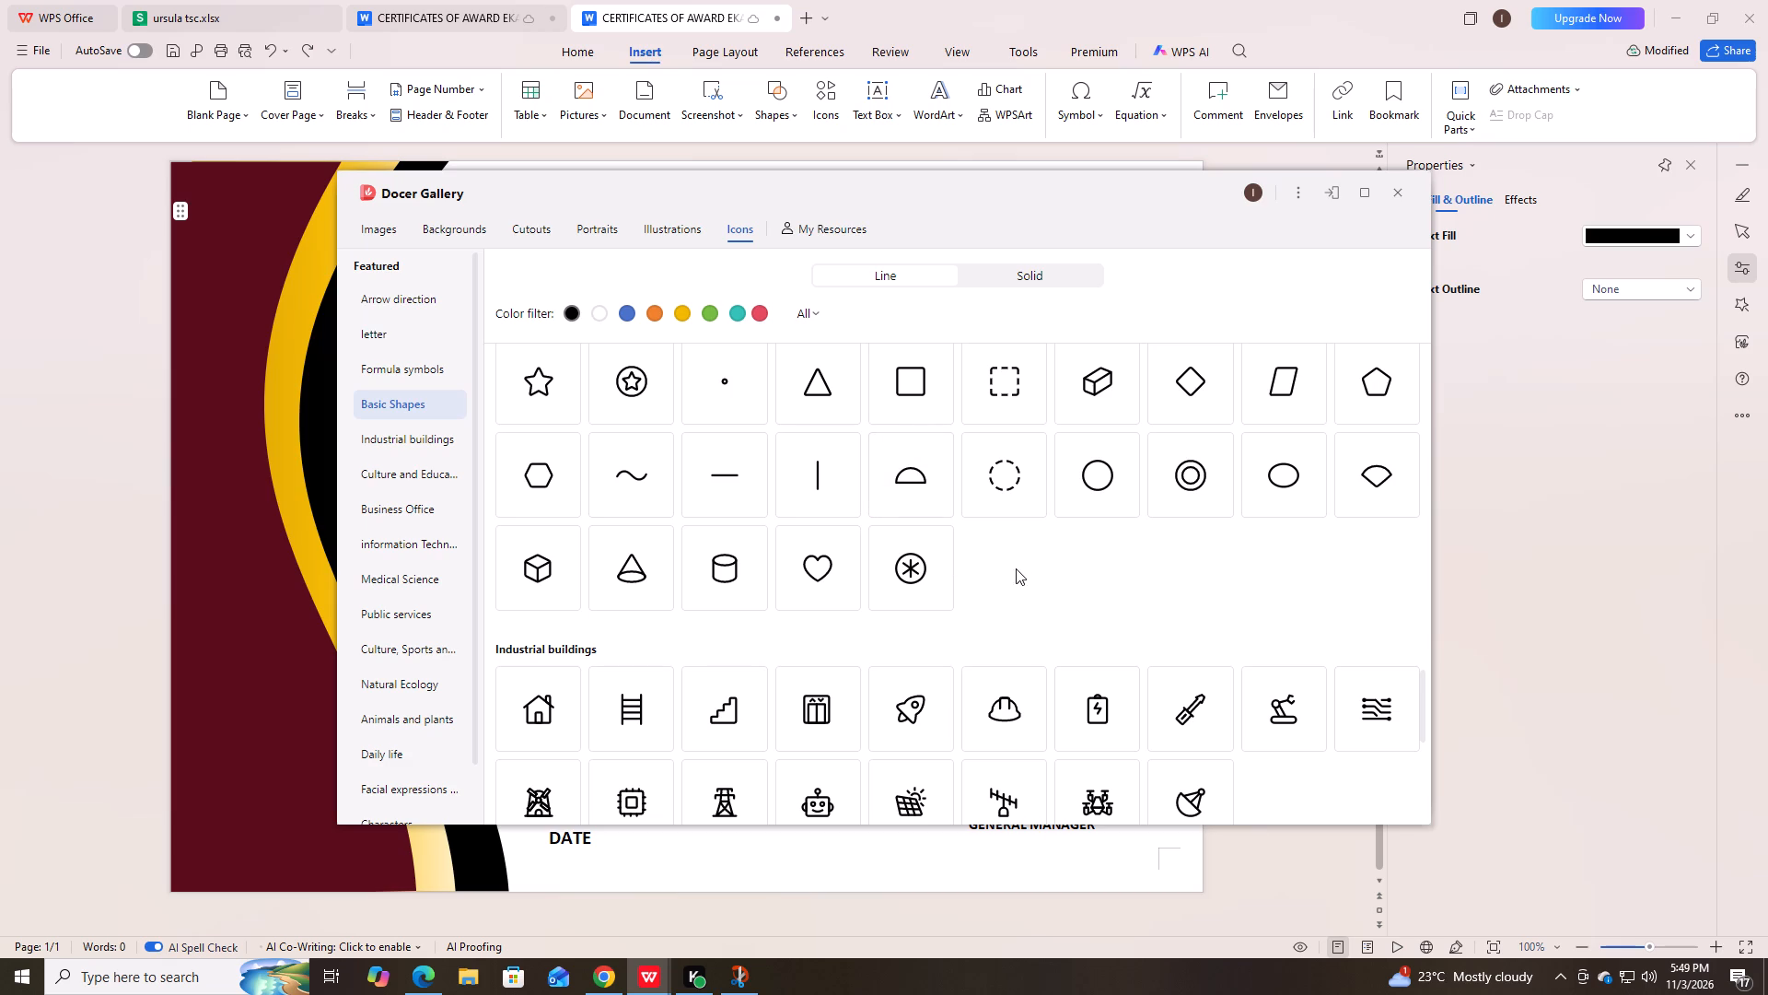
scroll(1027, 590, "down", 2)
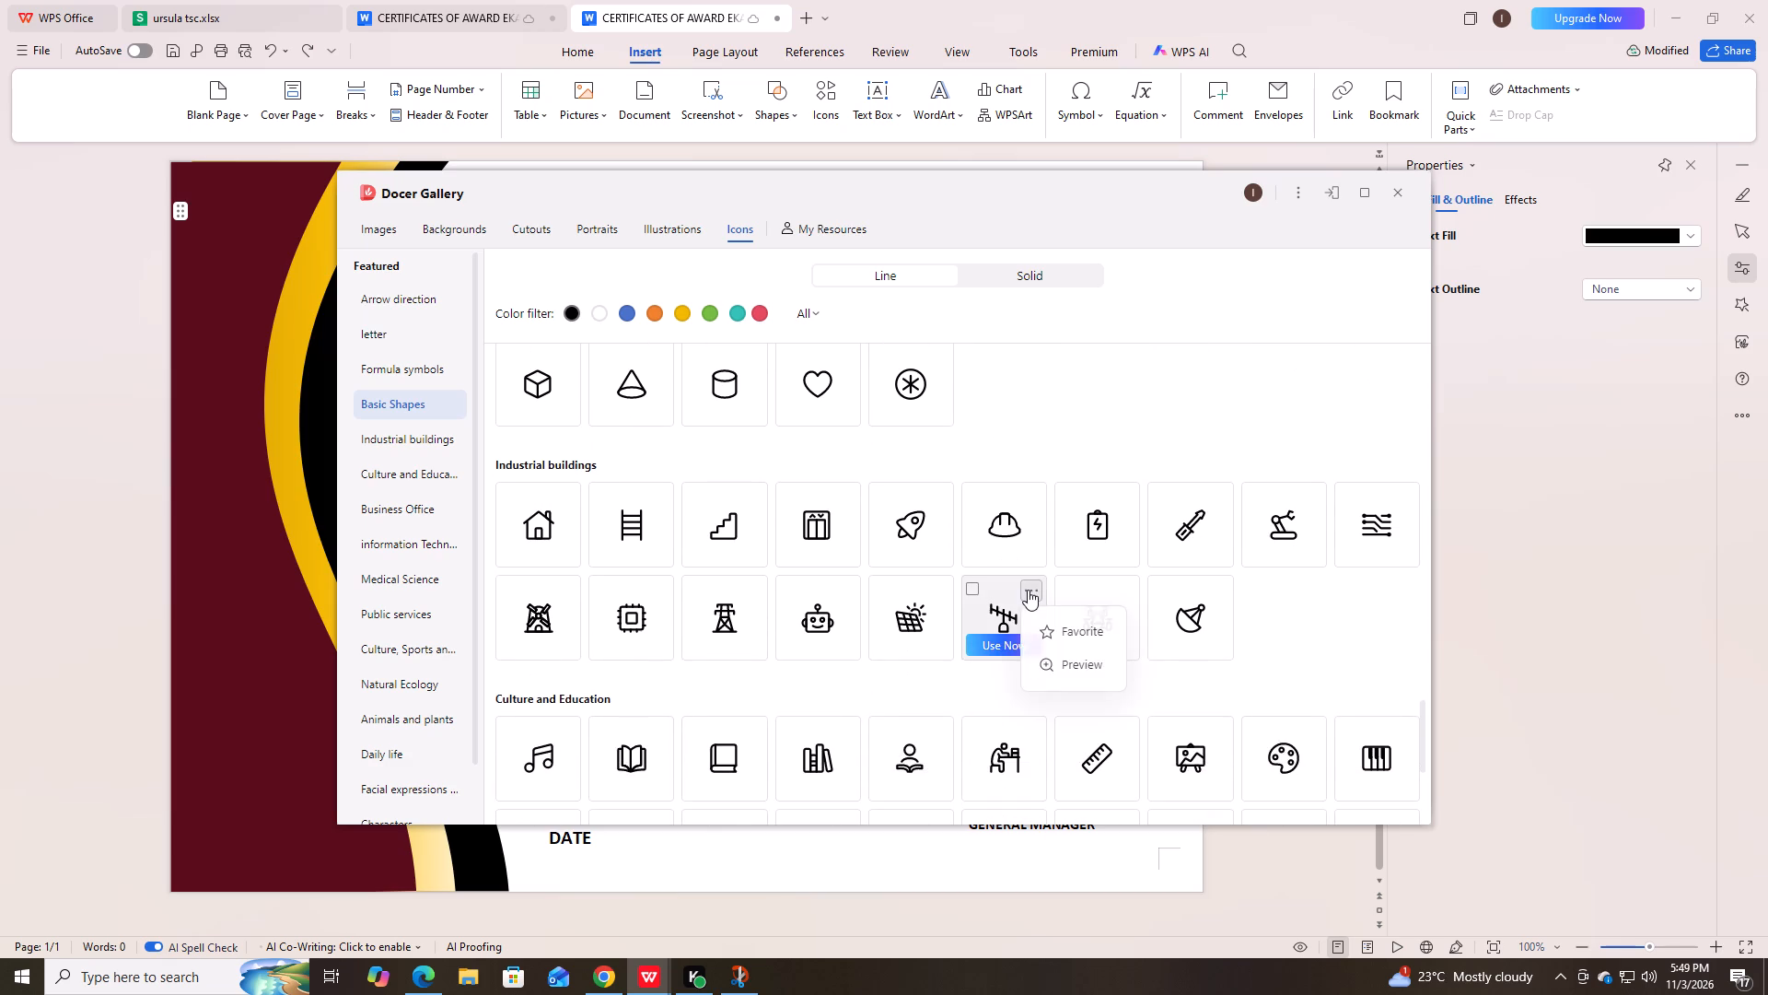
scroll(1028, 590, "down", 5)
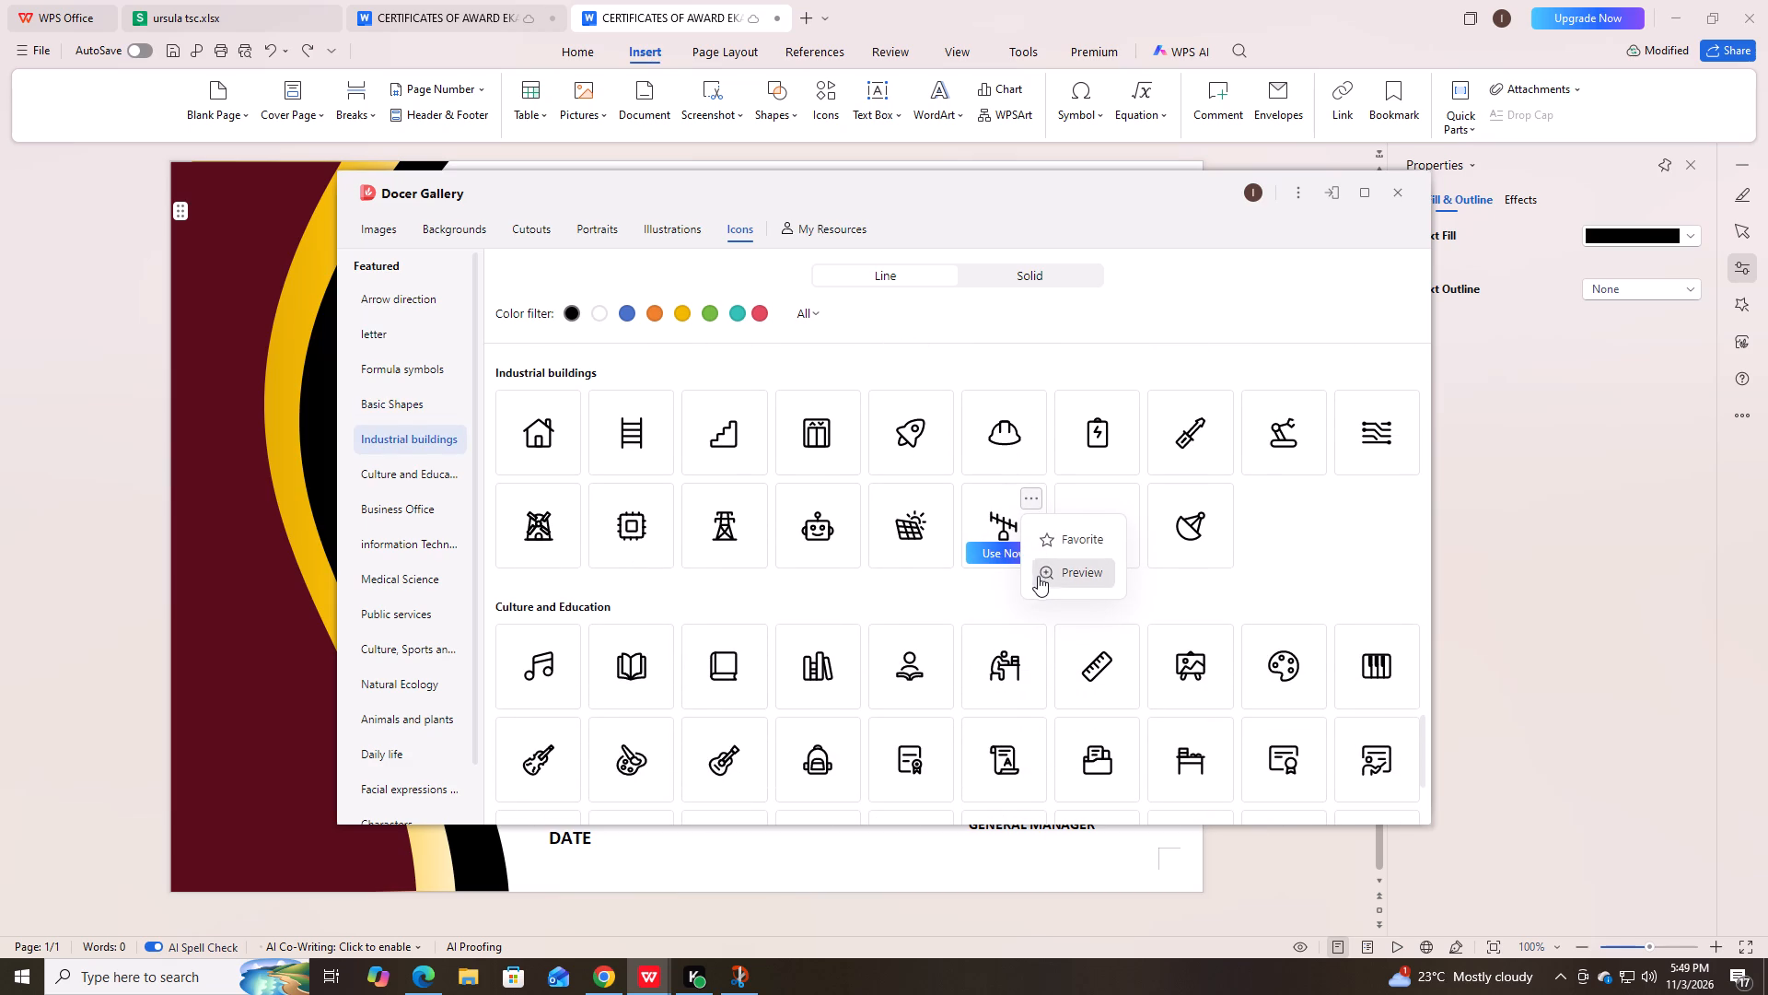
scroll(1038, 575, "down", 4)
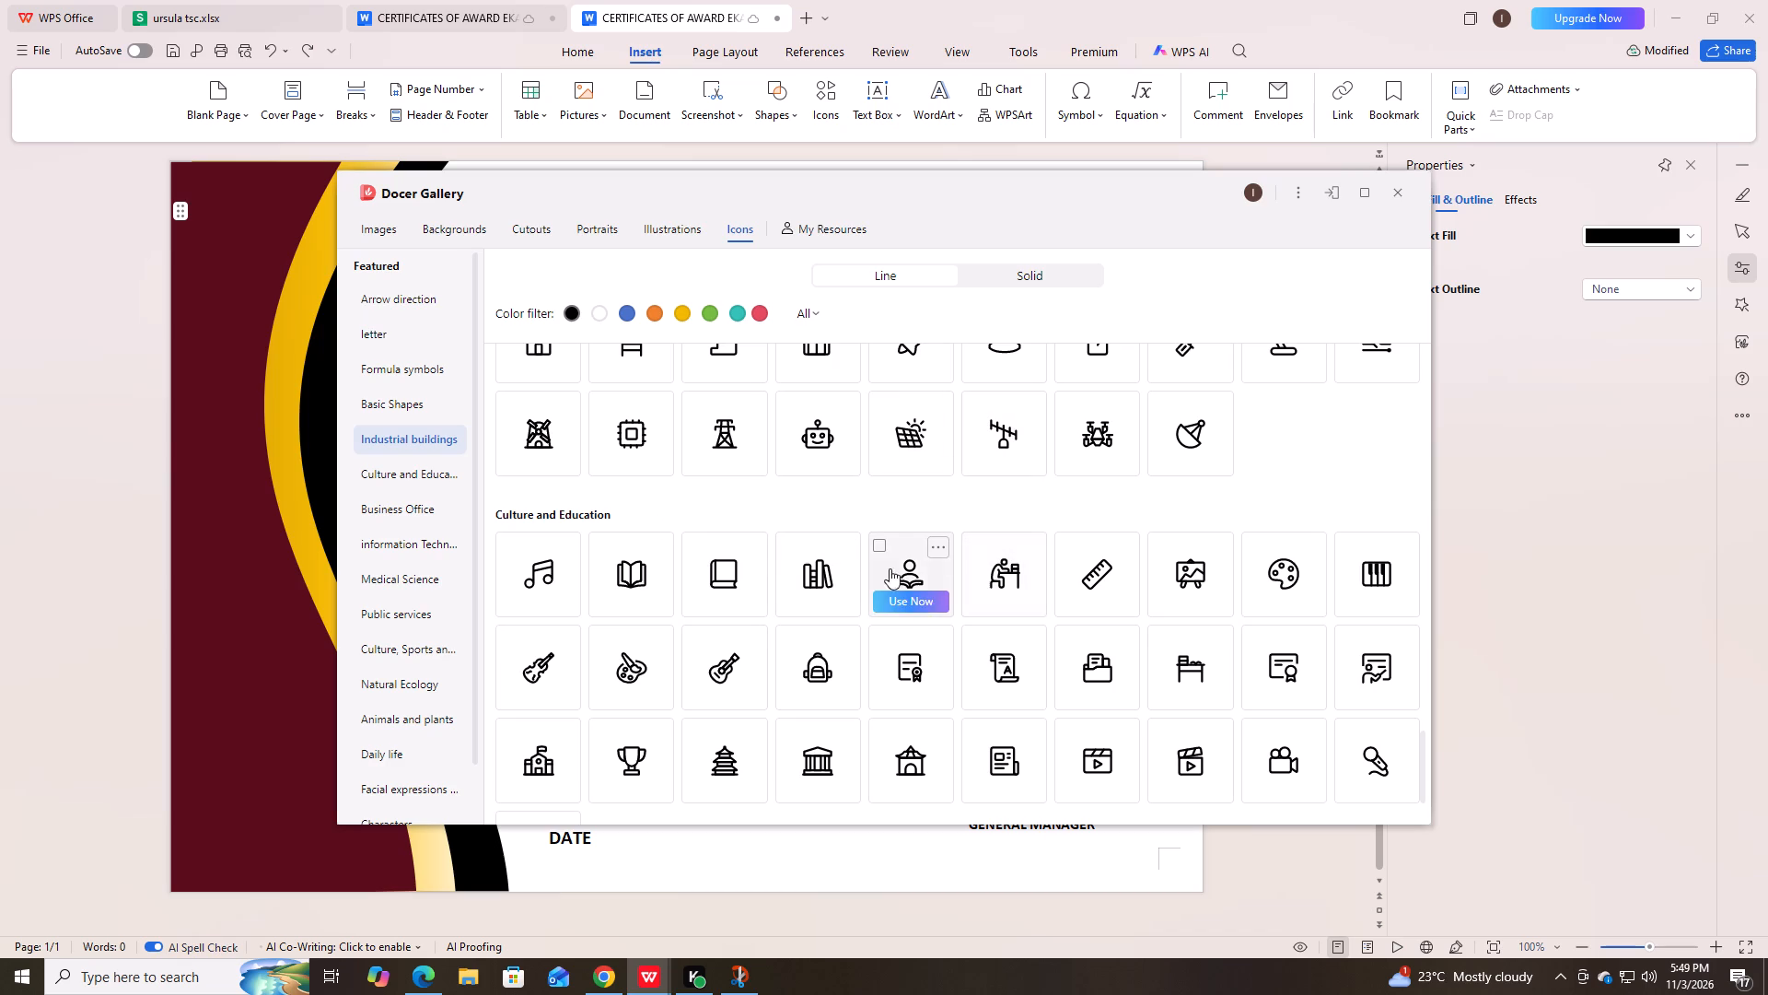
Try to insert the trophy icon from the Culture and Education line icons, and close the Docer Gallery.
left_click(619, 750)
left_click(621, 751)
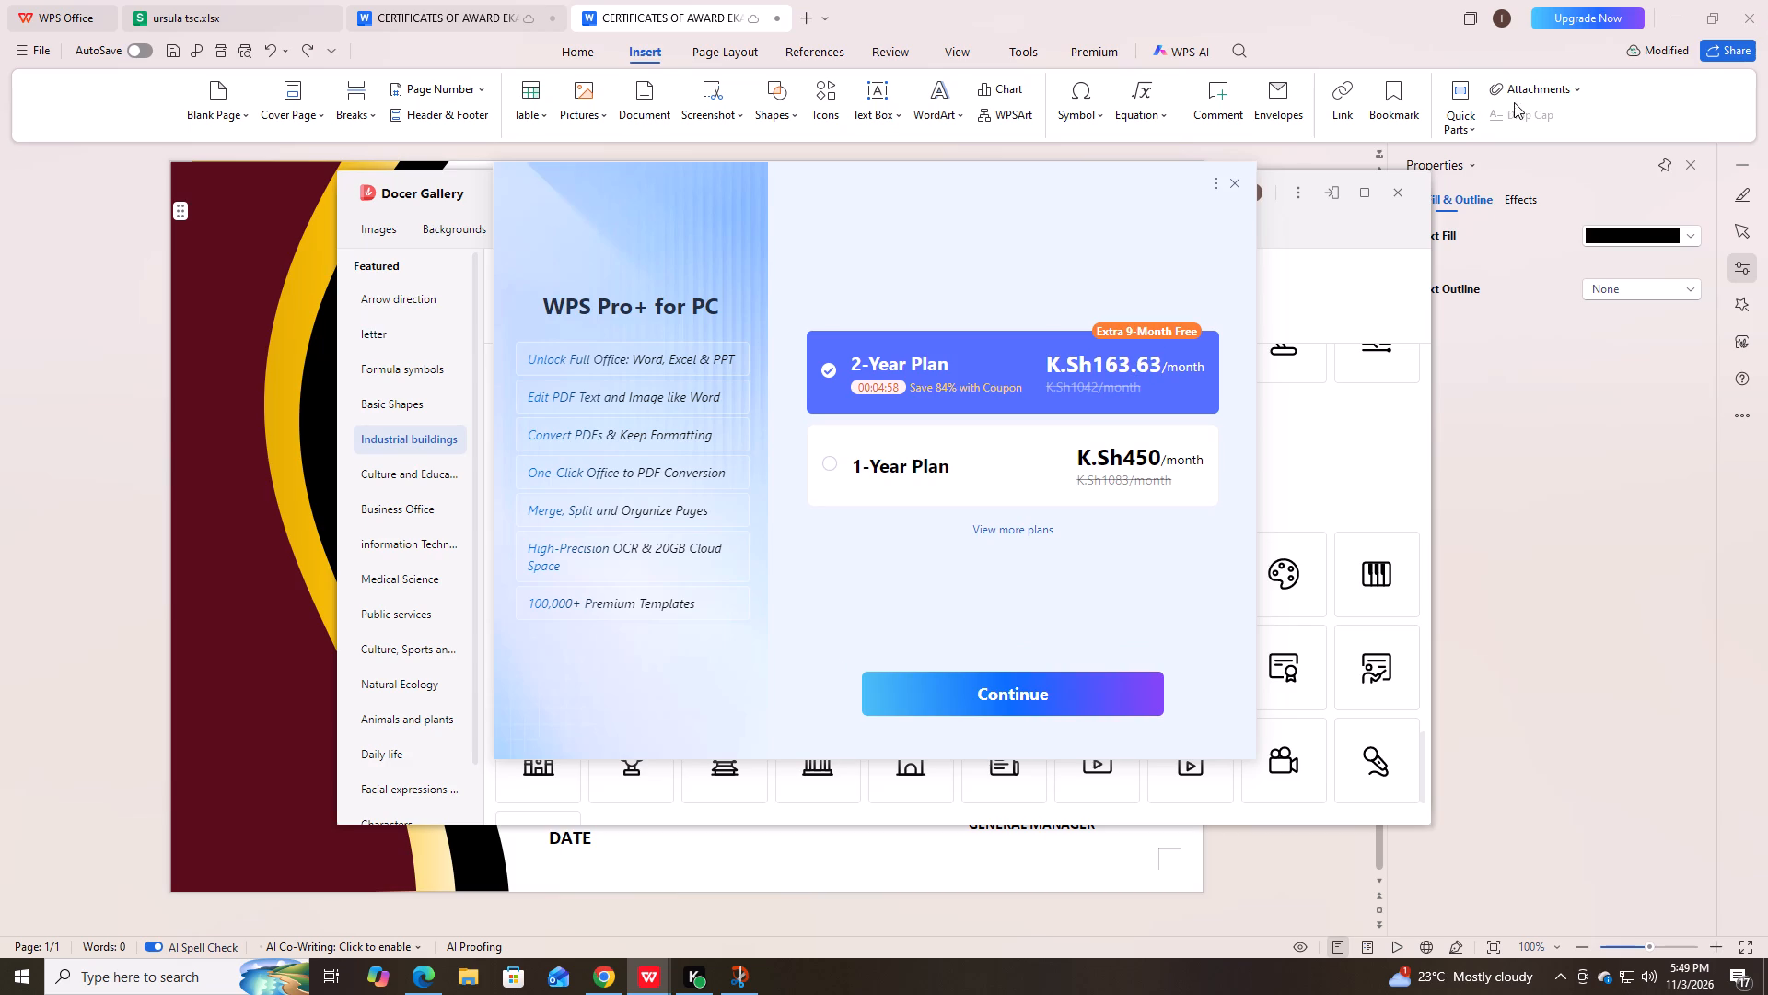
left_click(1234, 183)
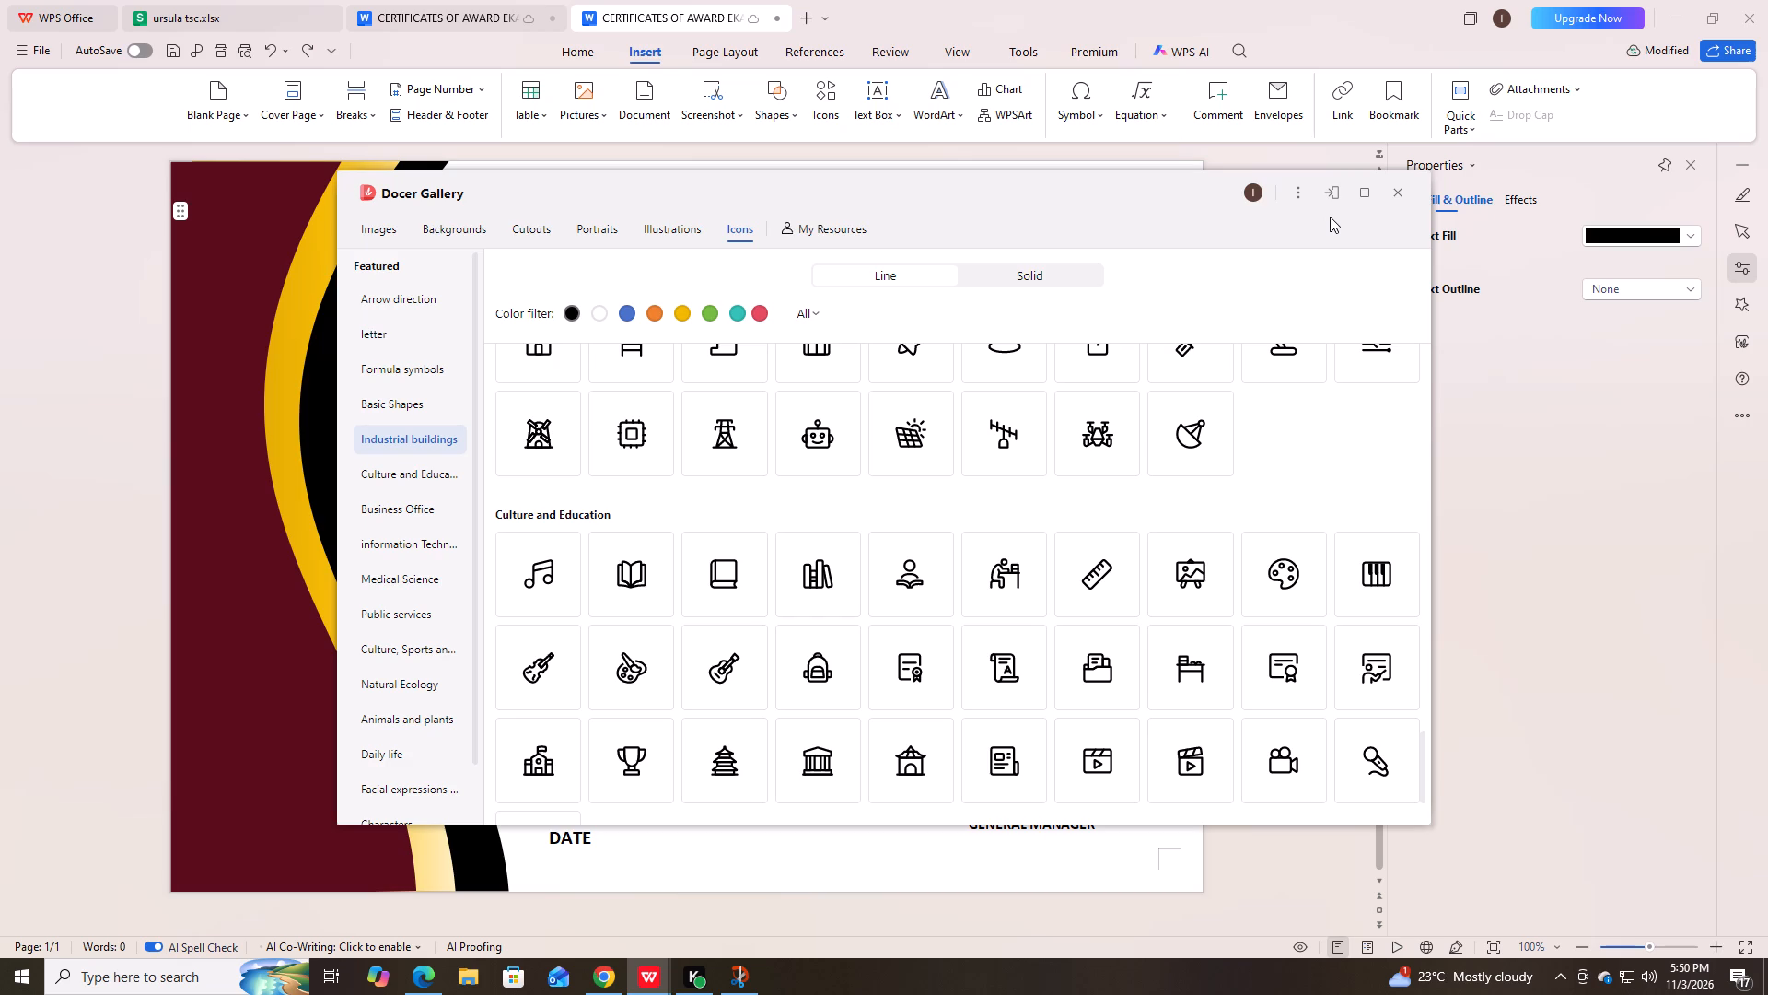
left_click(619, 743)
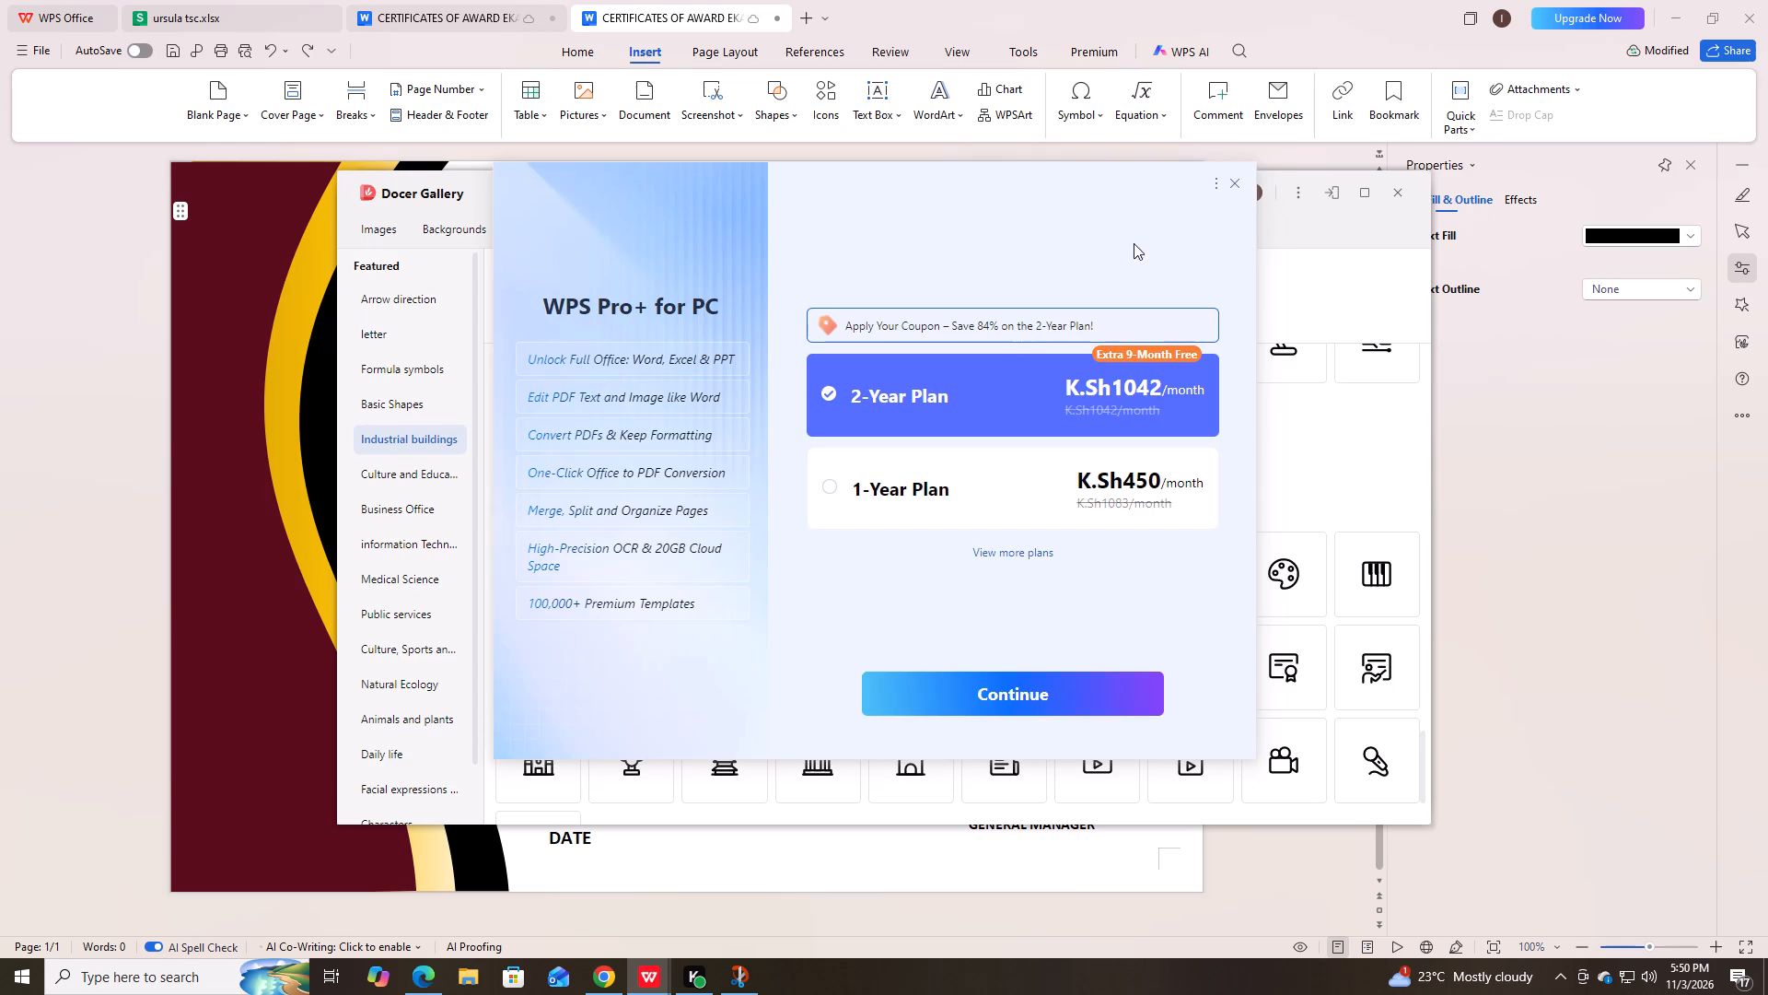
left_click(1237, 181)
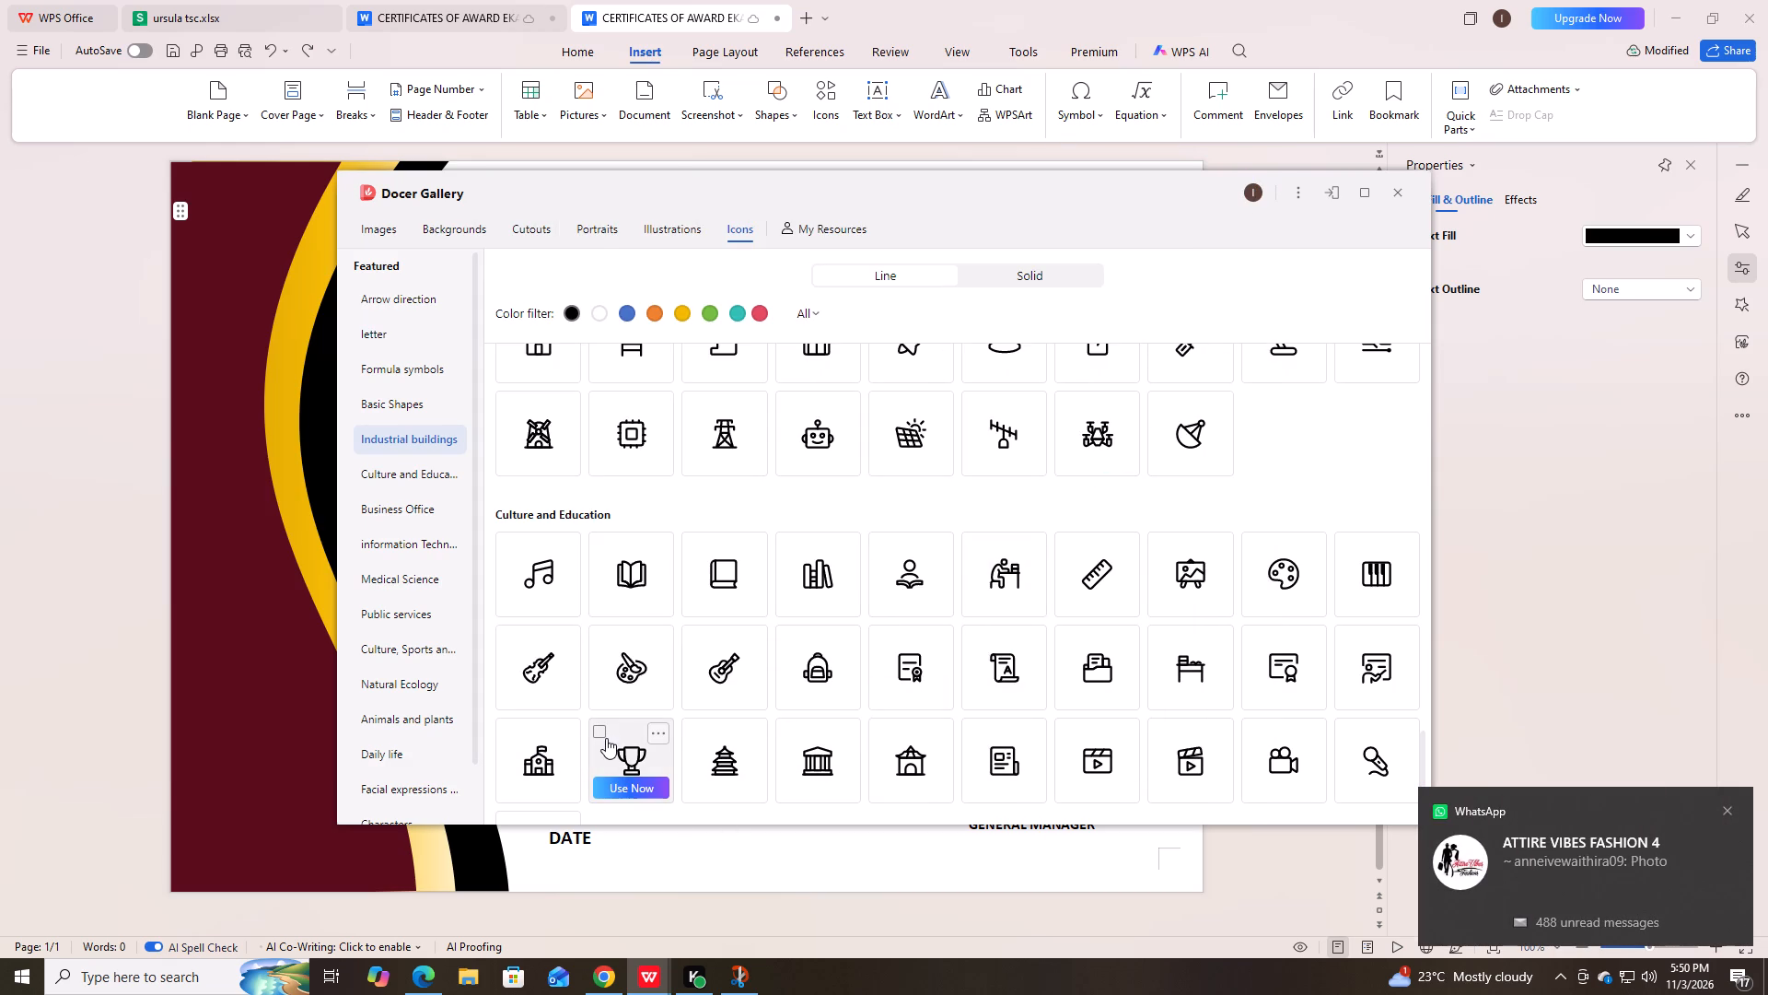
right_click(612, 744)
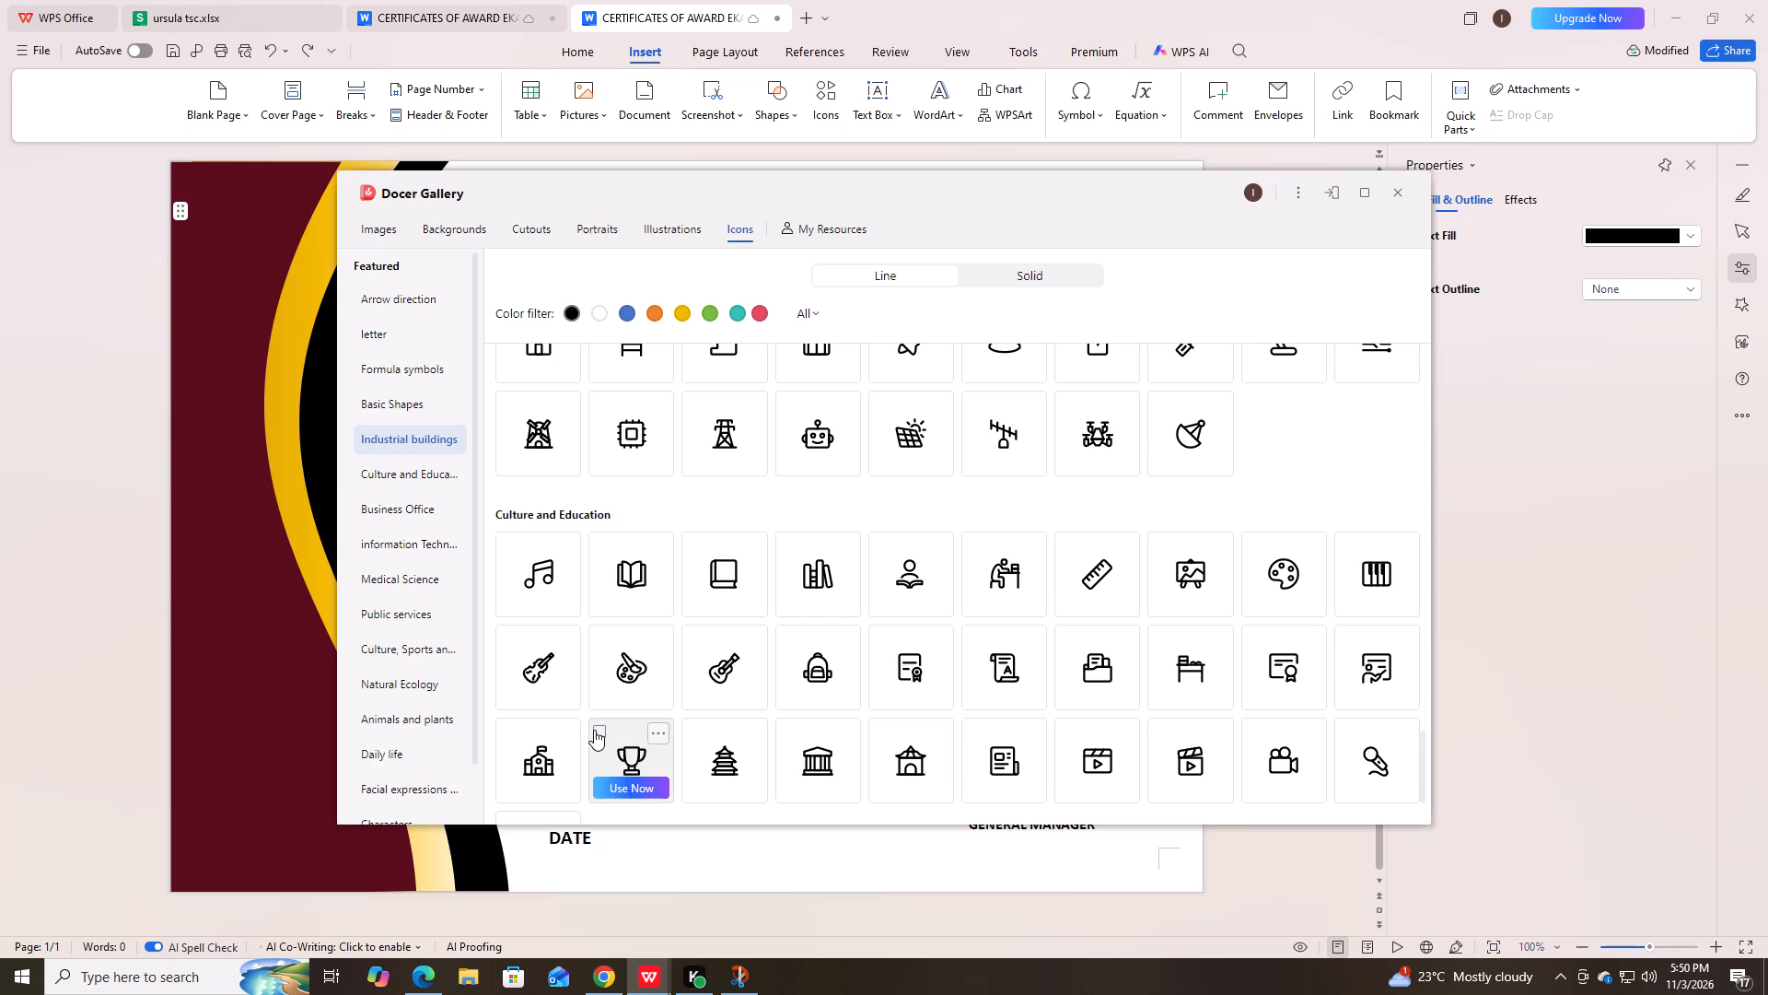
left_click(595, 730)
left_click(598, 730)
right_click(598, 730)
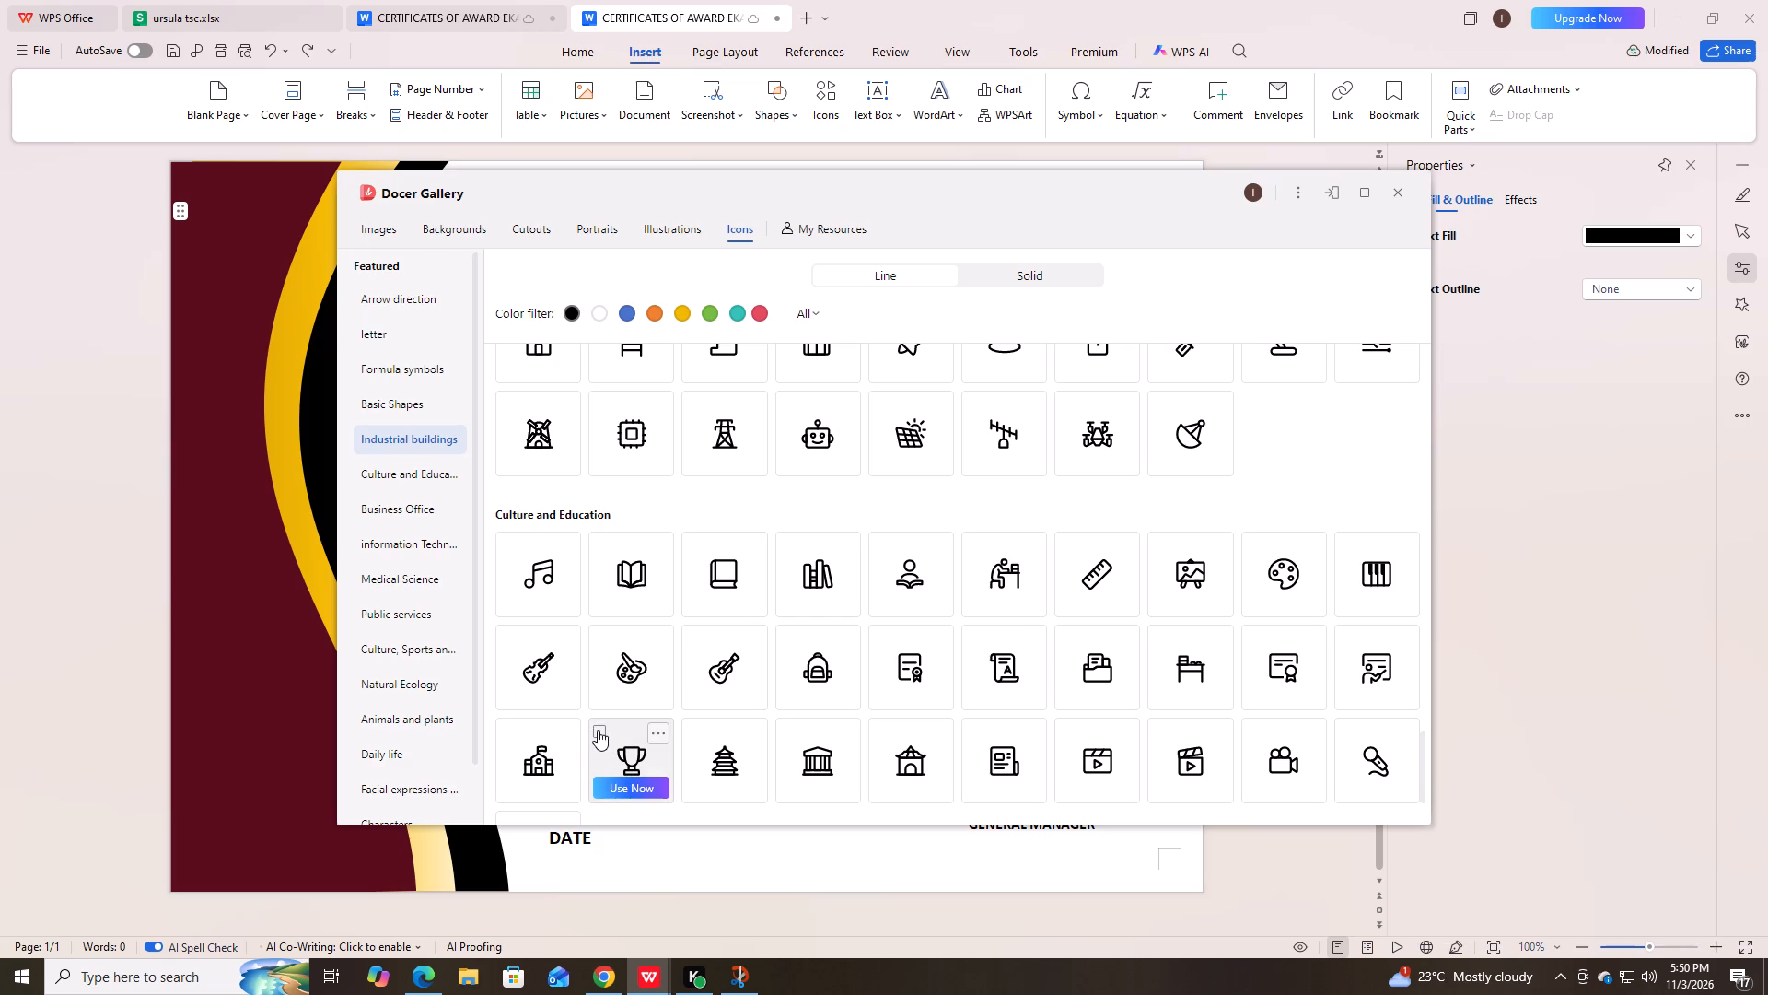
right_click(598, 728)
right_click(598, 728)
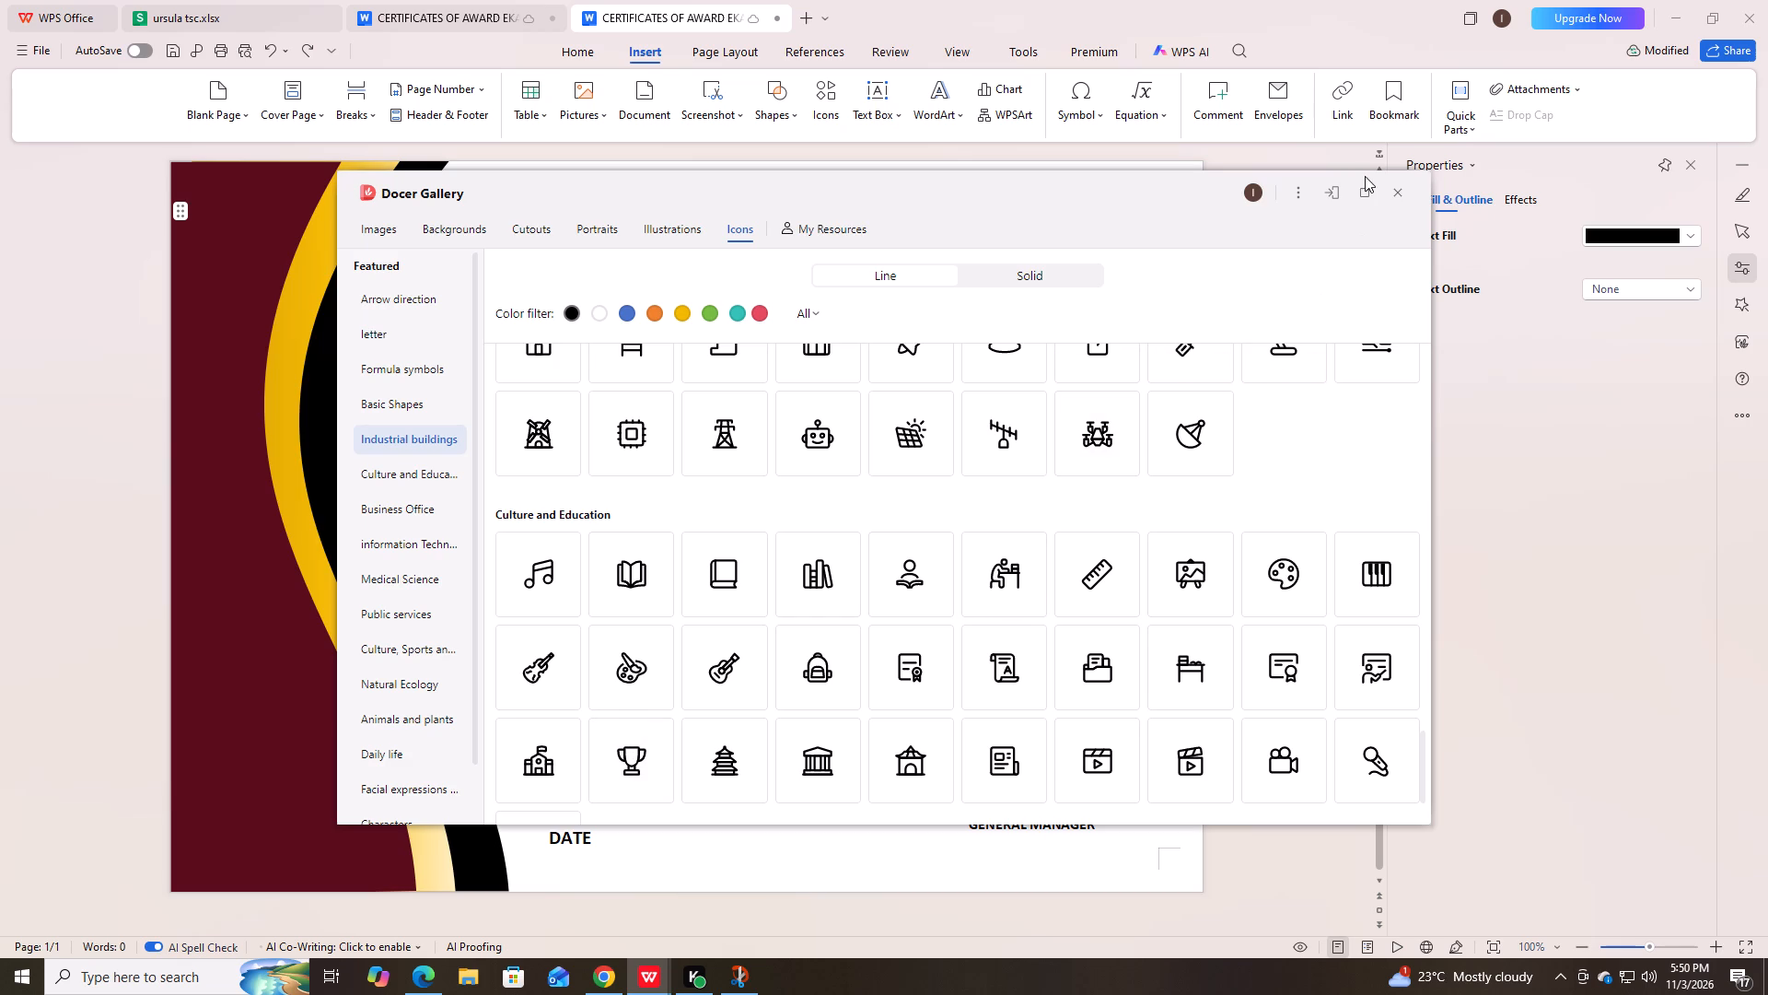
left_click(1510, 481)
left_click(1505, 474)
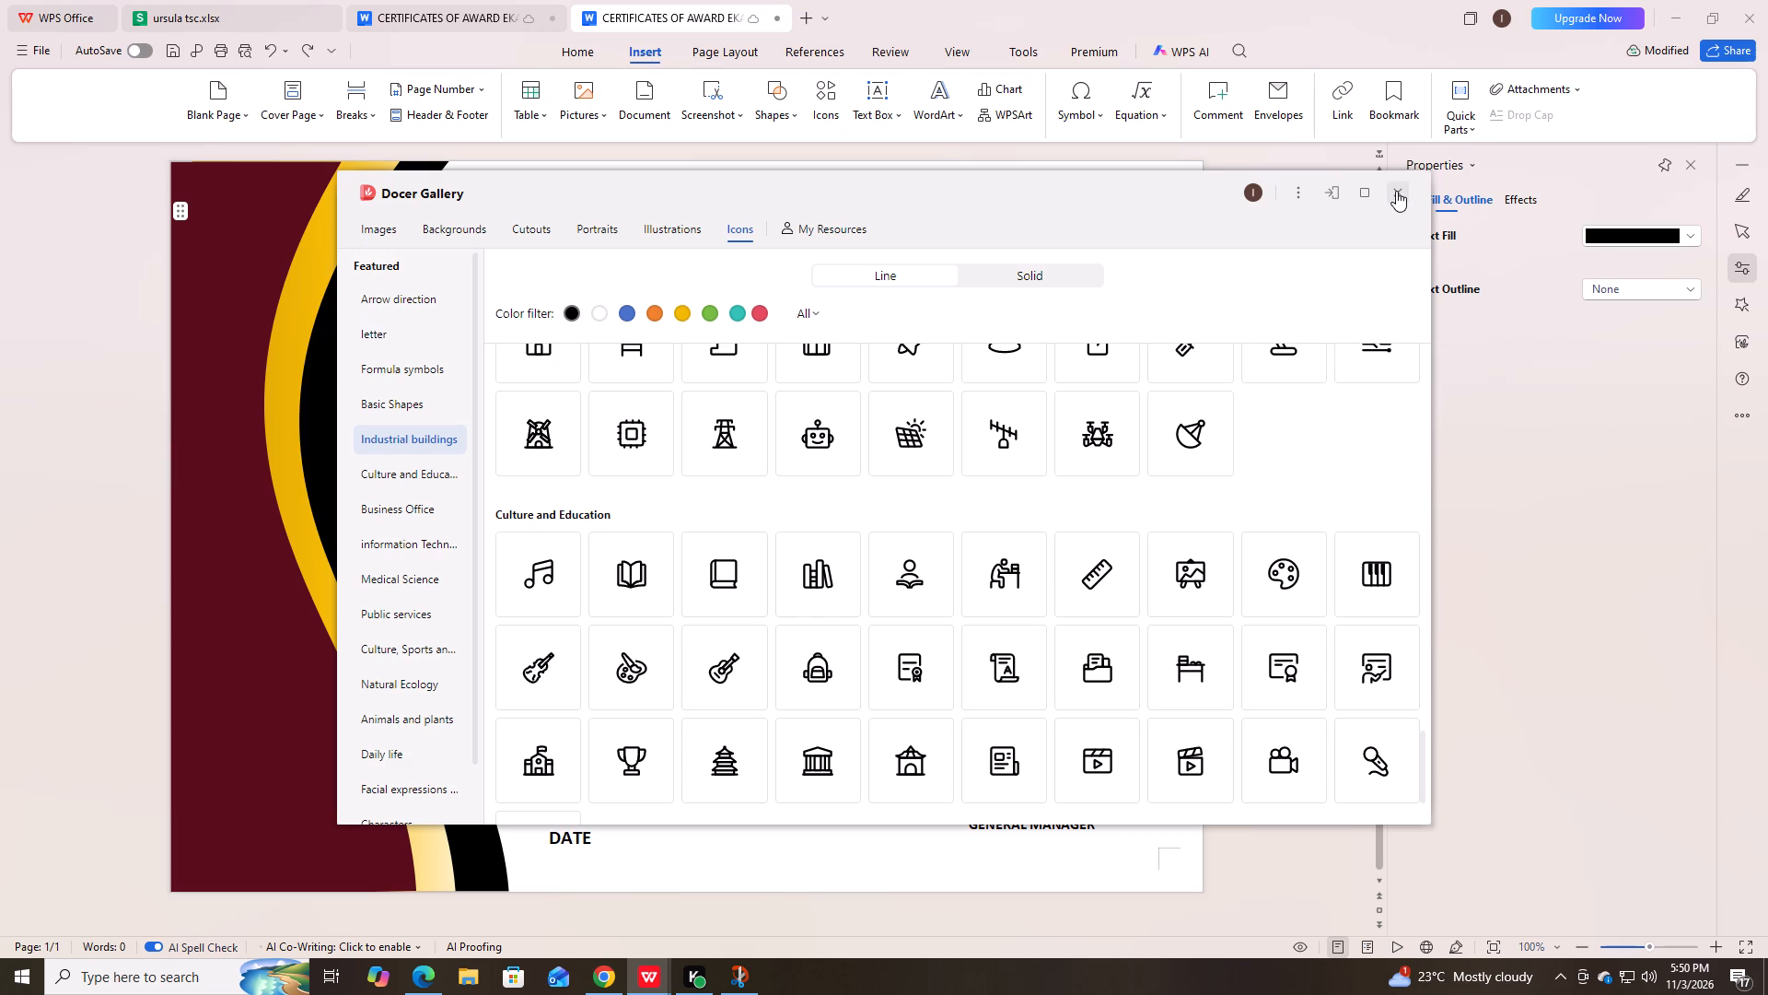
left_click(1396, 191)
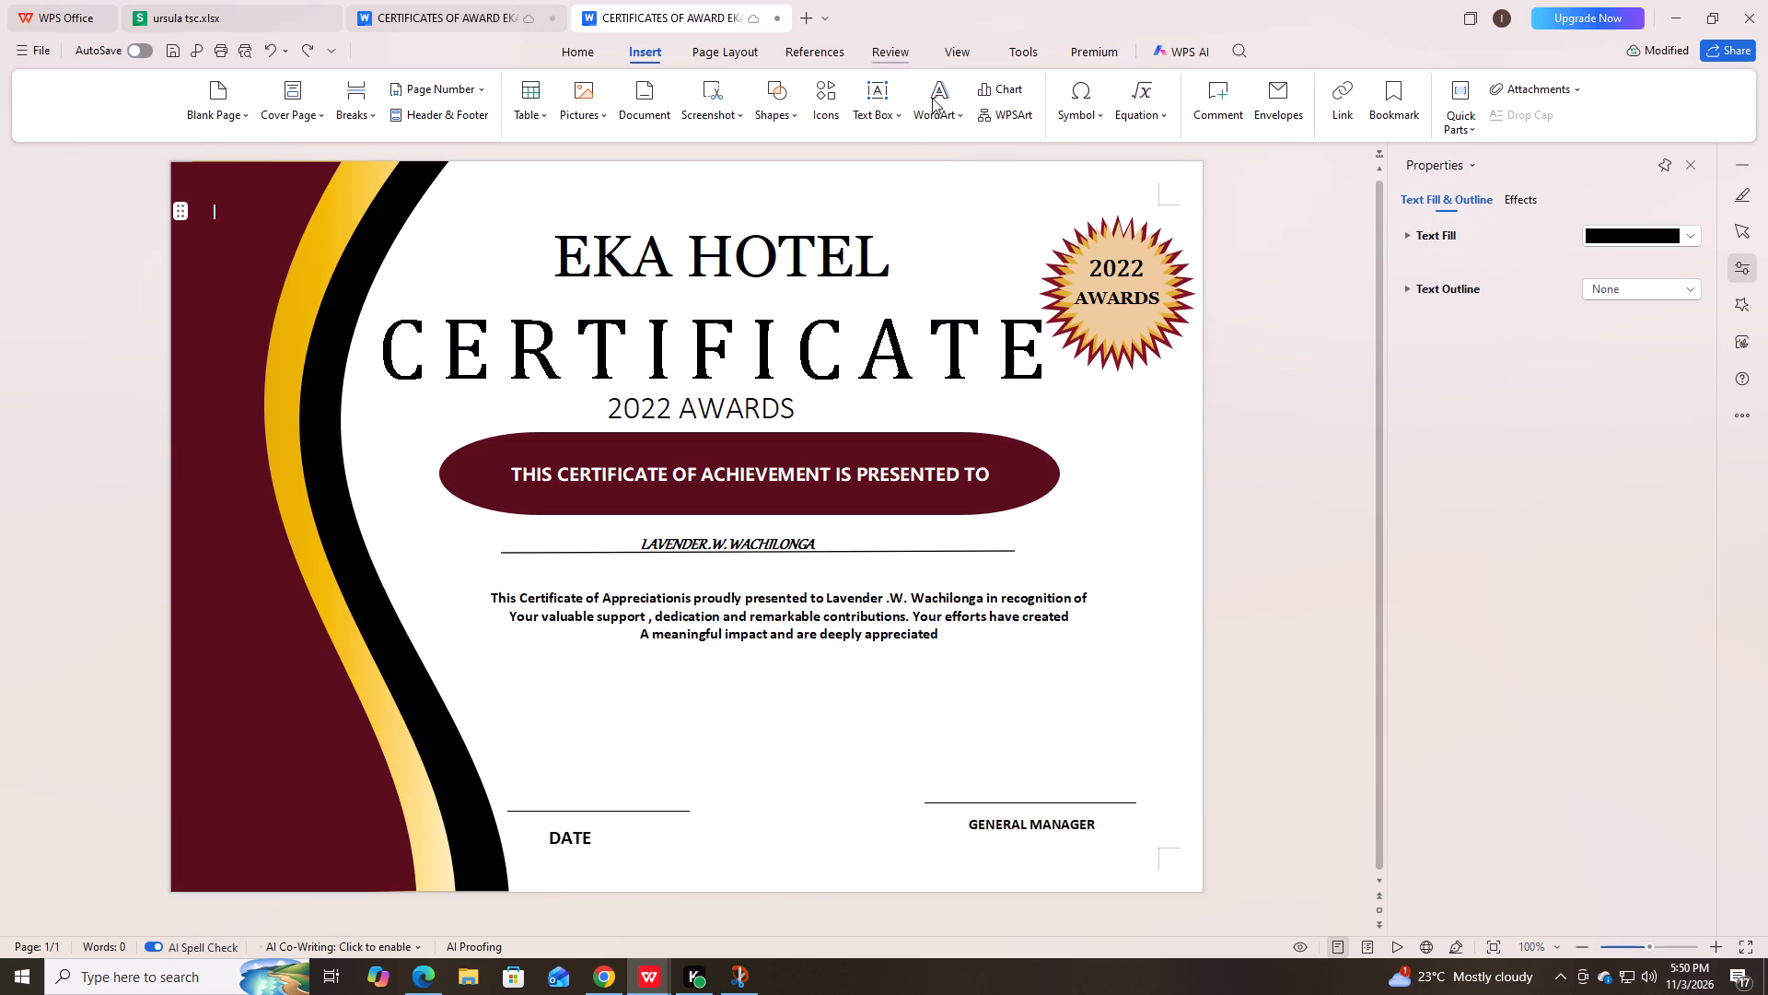
Draw a Down Ribbon banner about 2.48 in wide and 1.06 in high between the DATE and GENERAL MANAGER signature lines.
left_click(790, 115)
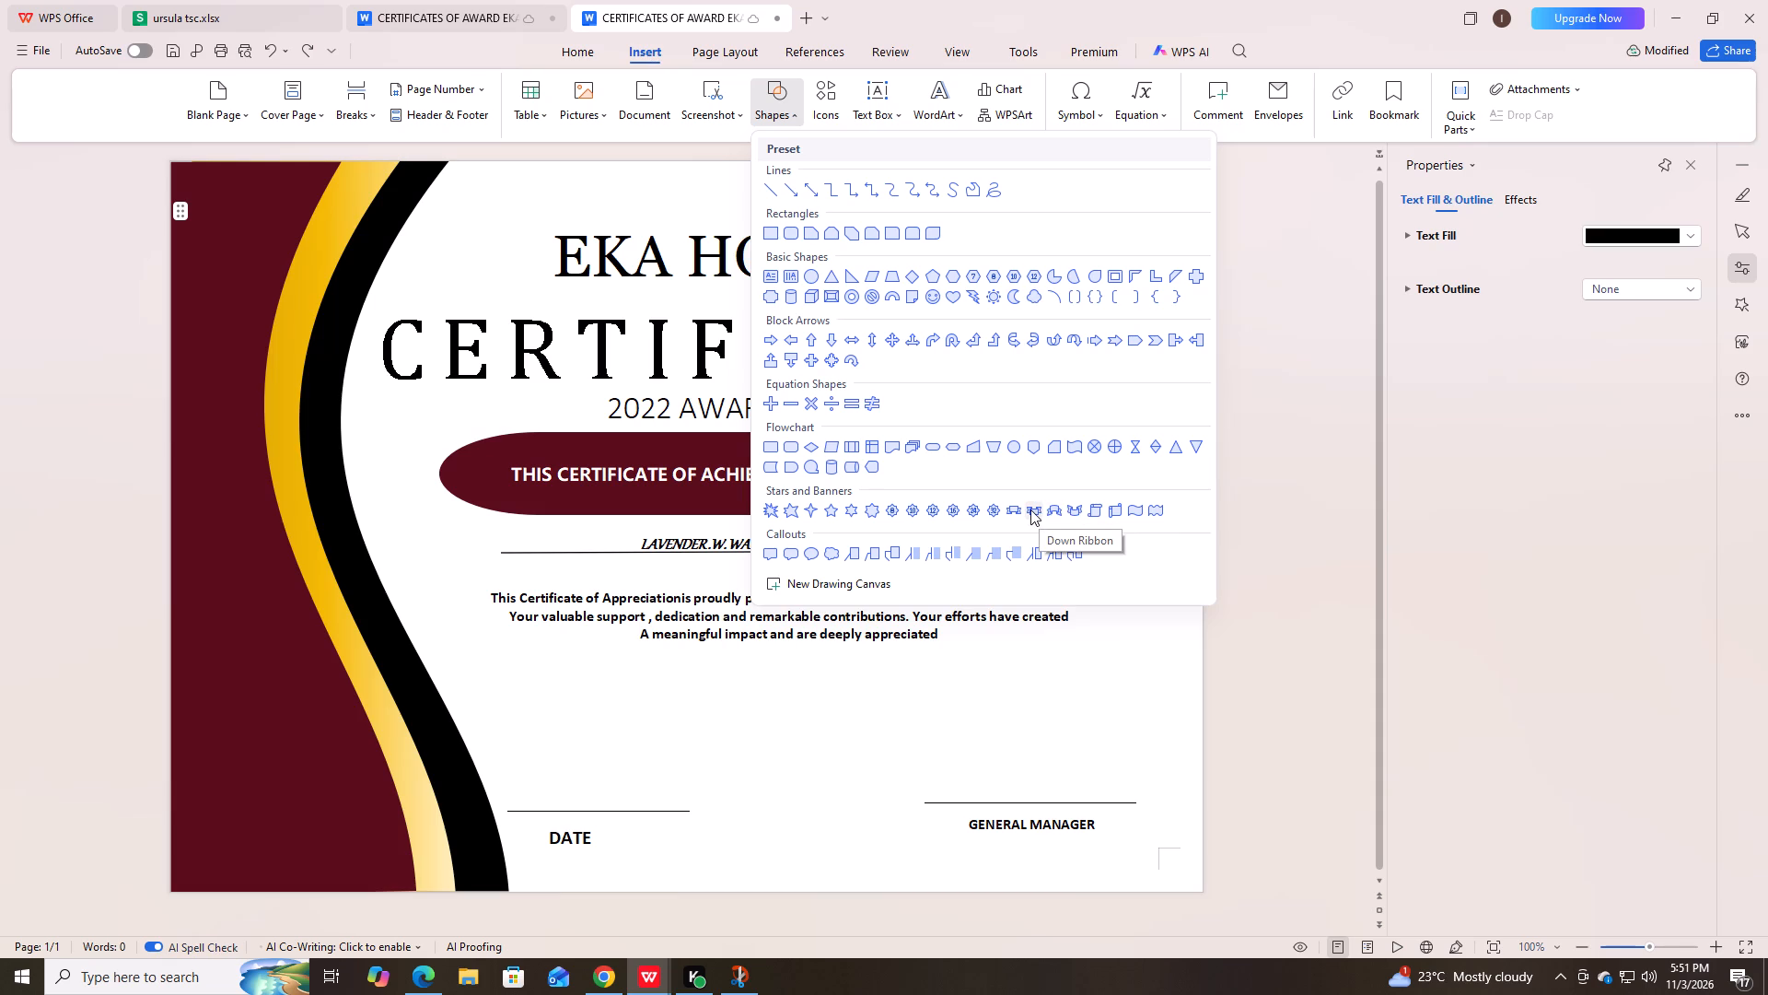
left_click(1030, 509)
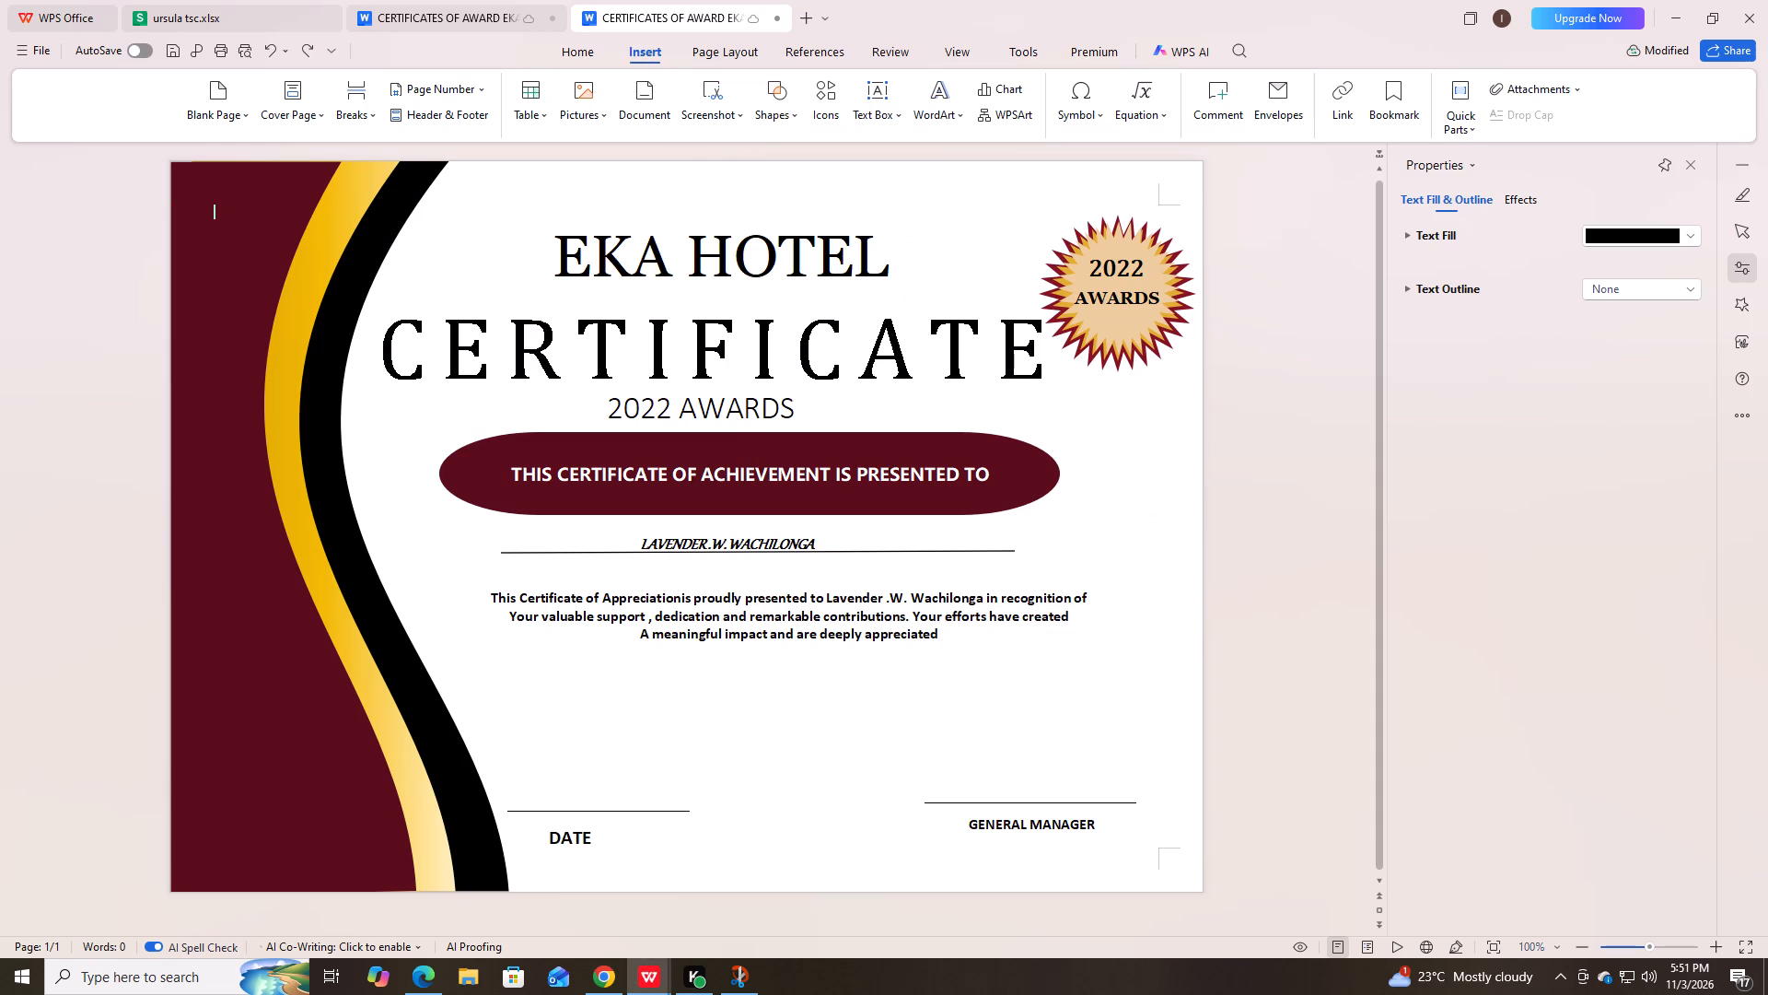
left_click_drag(700, 771, 733, 823)
left_click_drag(733, 823, 919, 865)
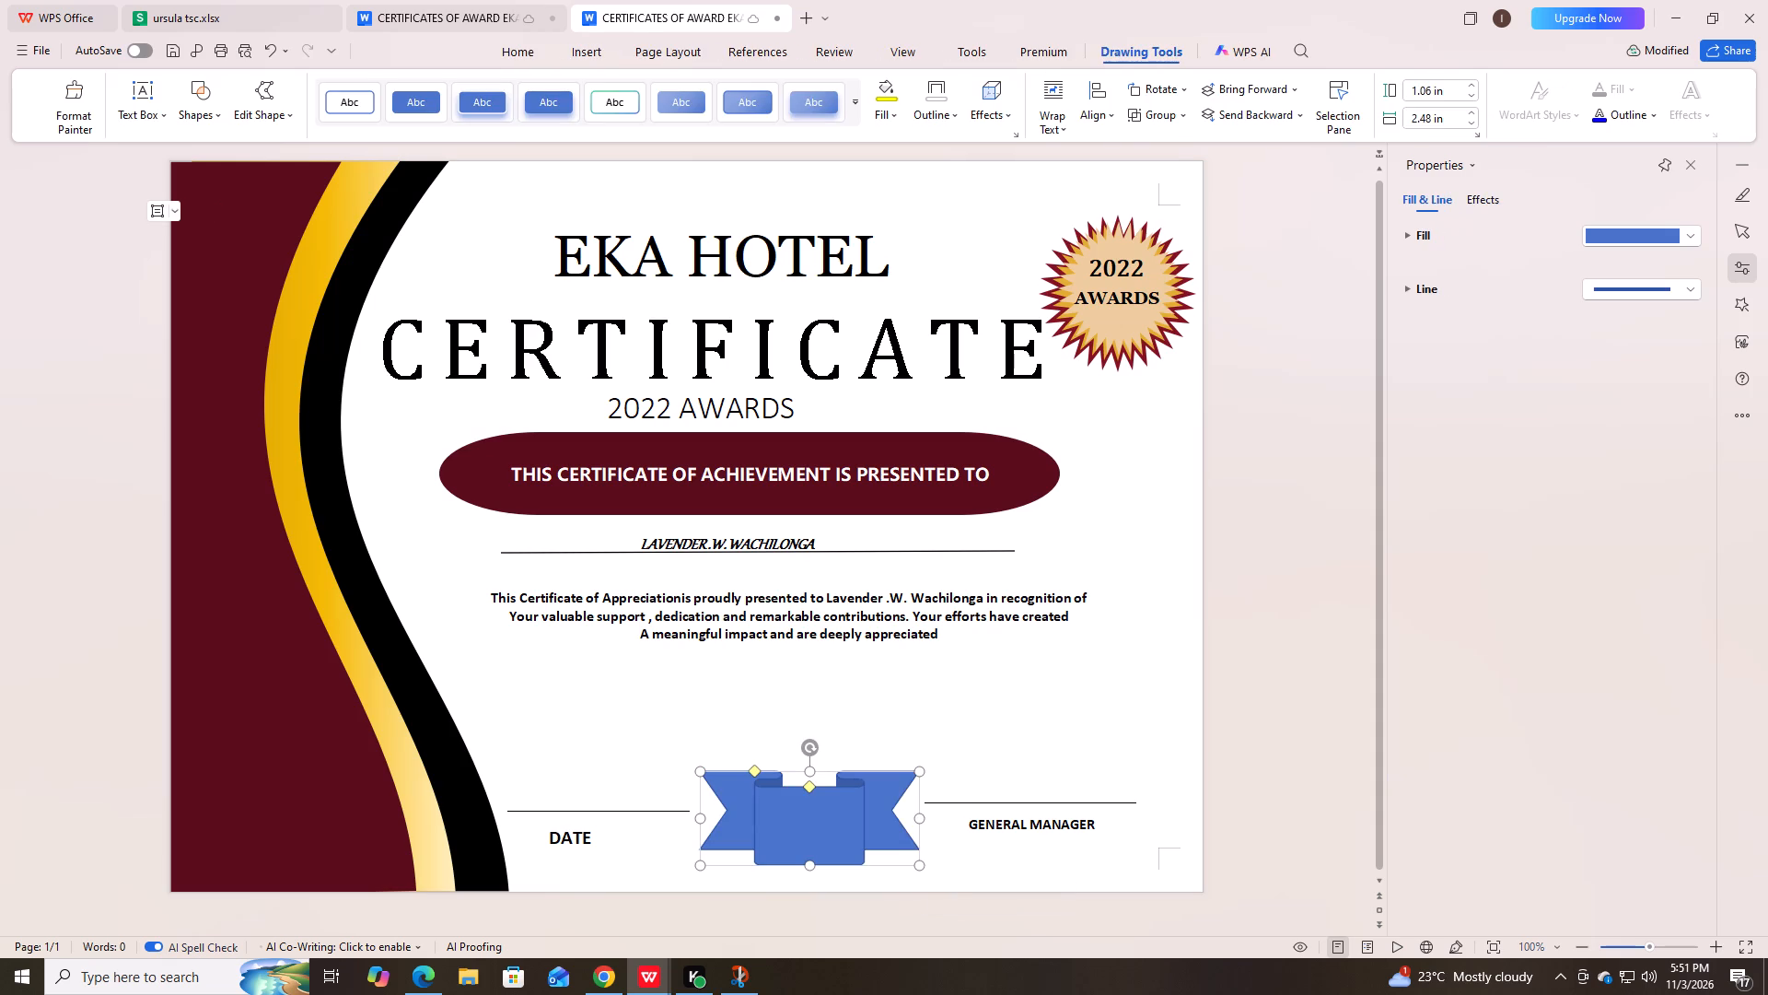
Nudge the ribbon banner slightly upward and widen it on both sides to about 2.79 in, spanning the gap between the signature lines.
left_click_drag(813, 825, 813, 823)
left_click_drag(813, 823, 815, 816)
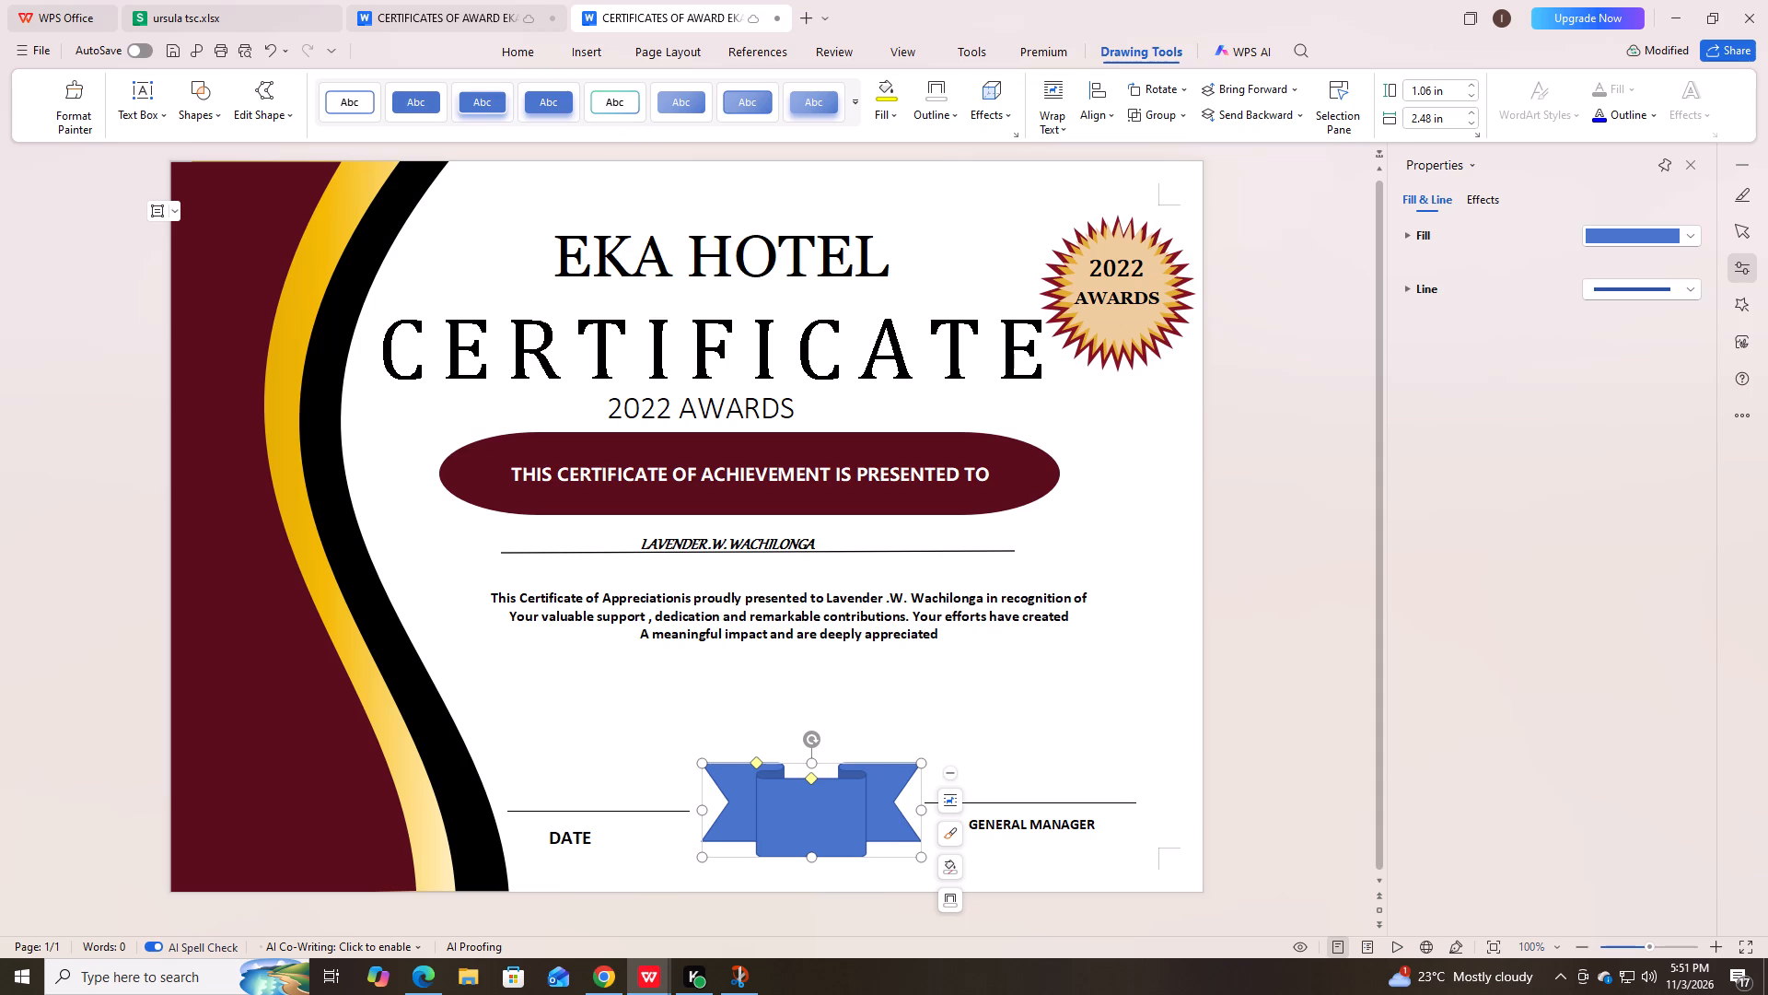
left_click_drag(700, 810, 700, 811)
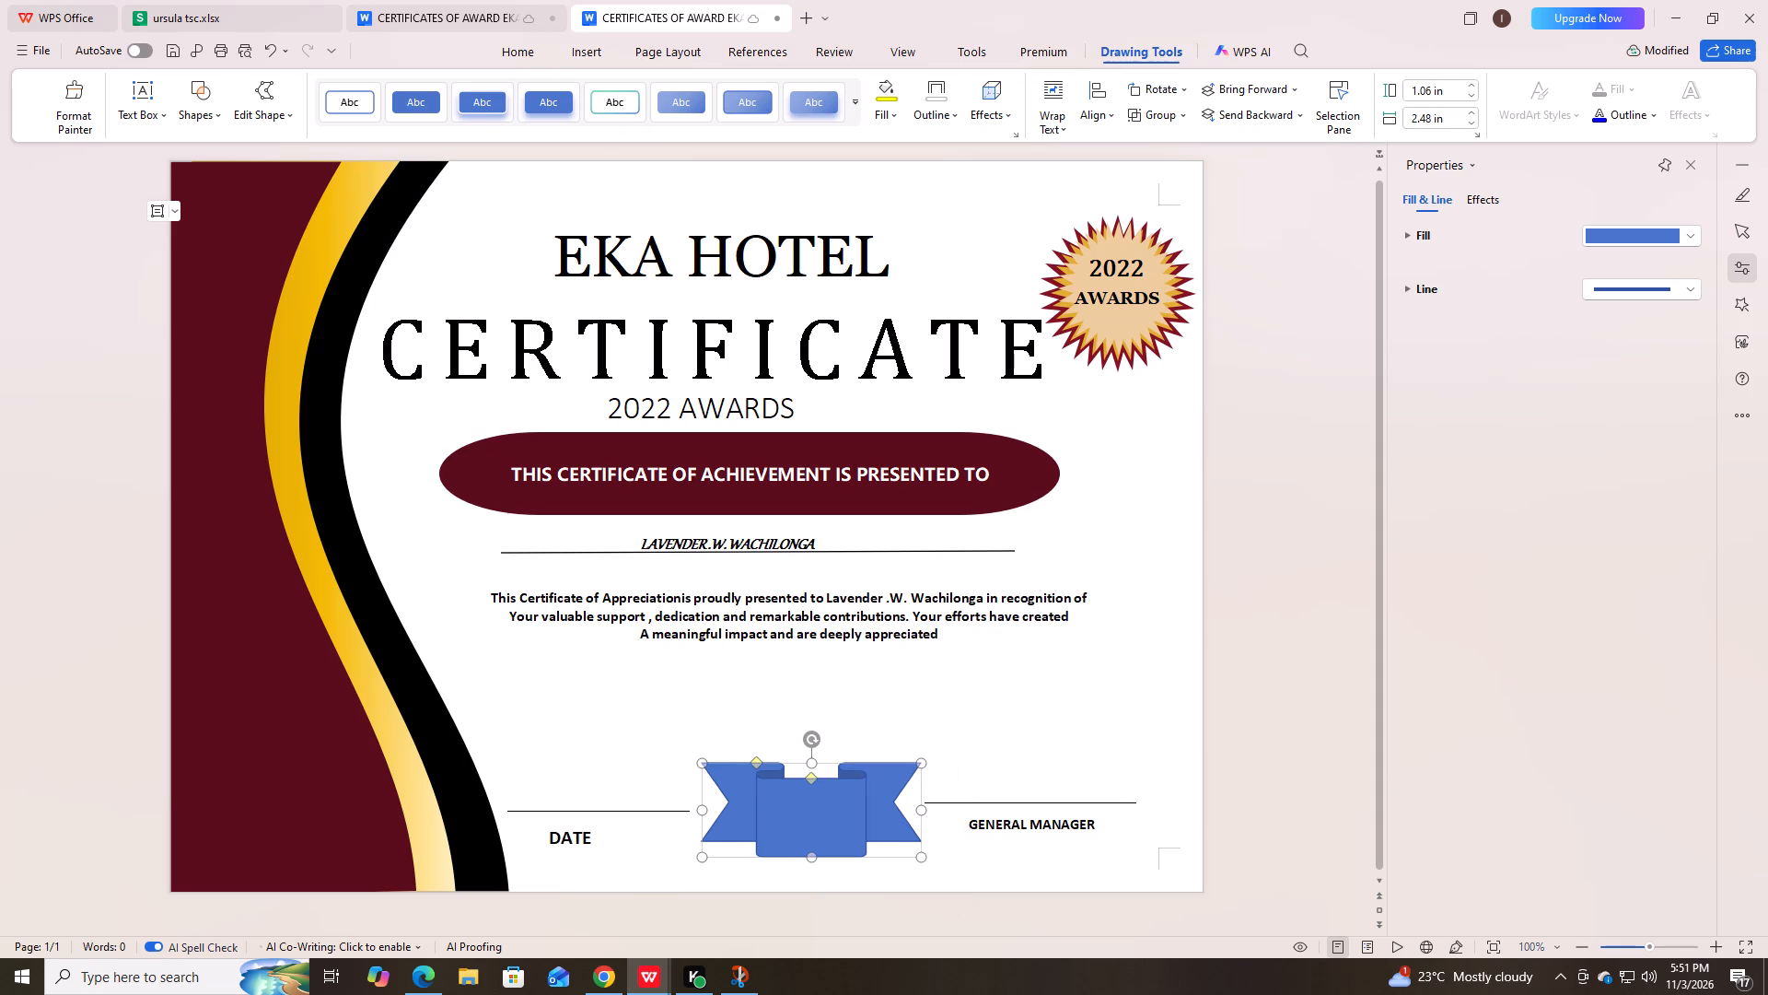
left_click_drag(700, 811, 689, 810)
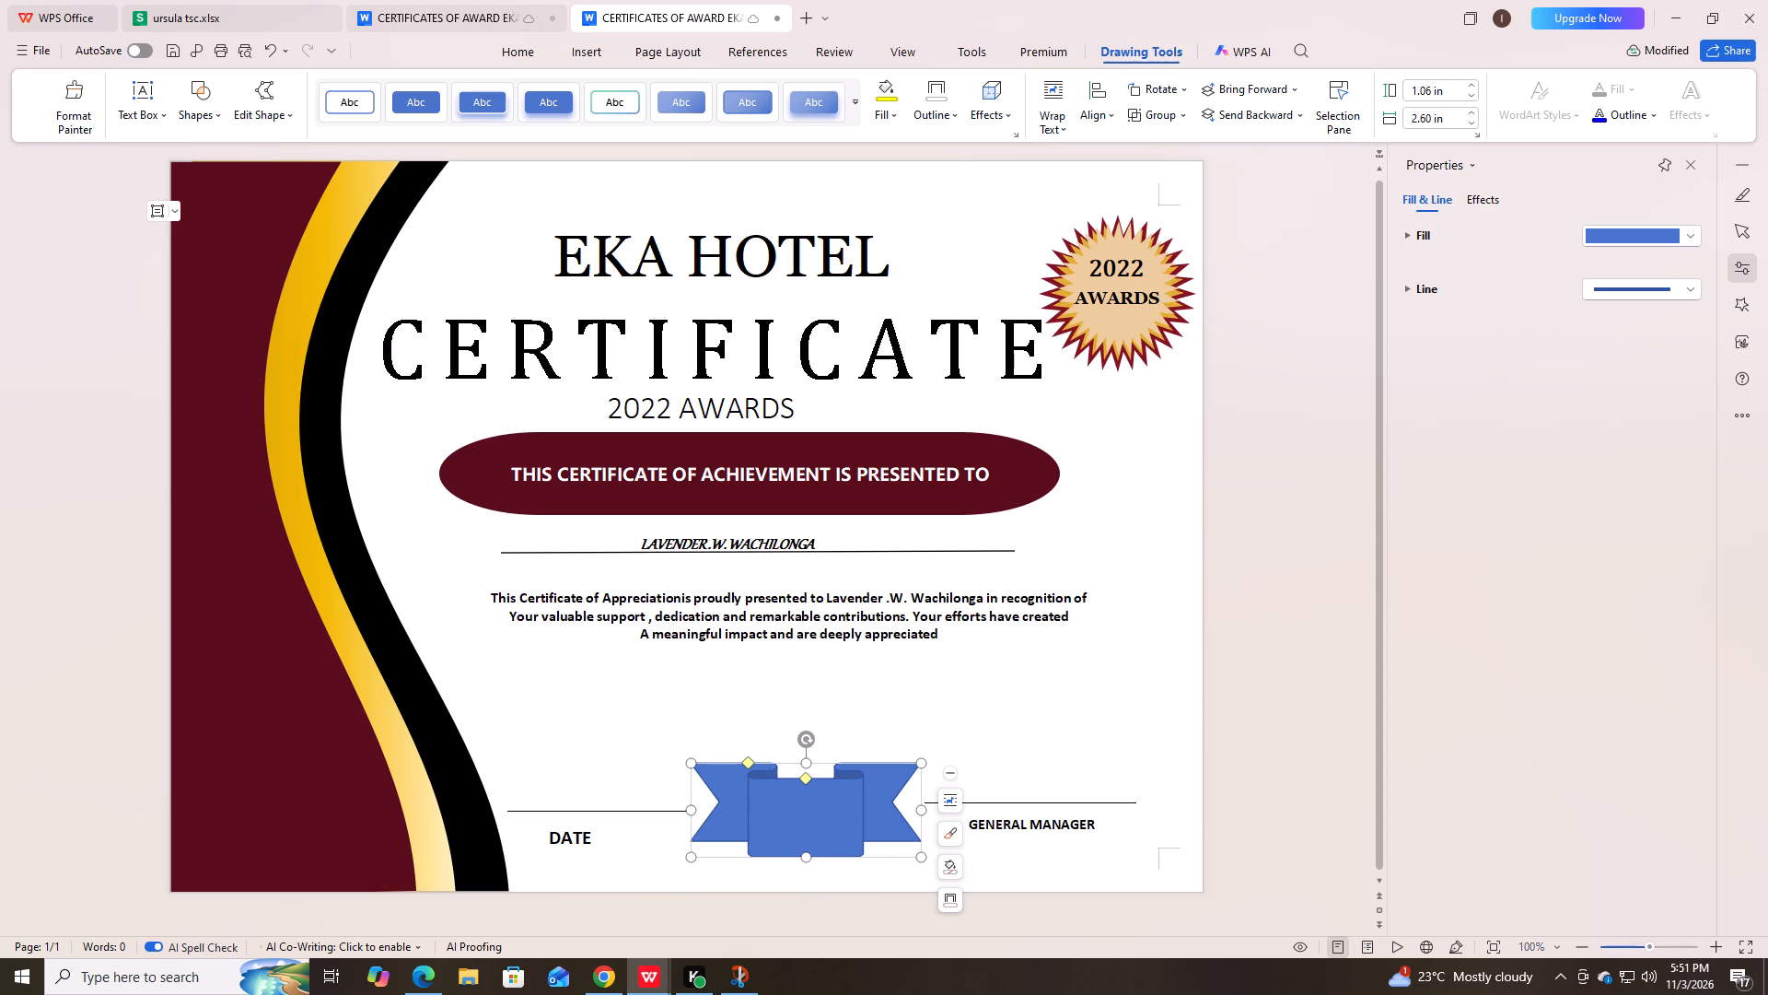
left_click(922, 814)
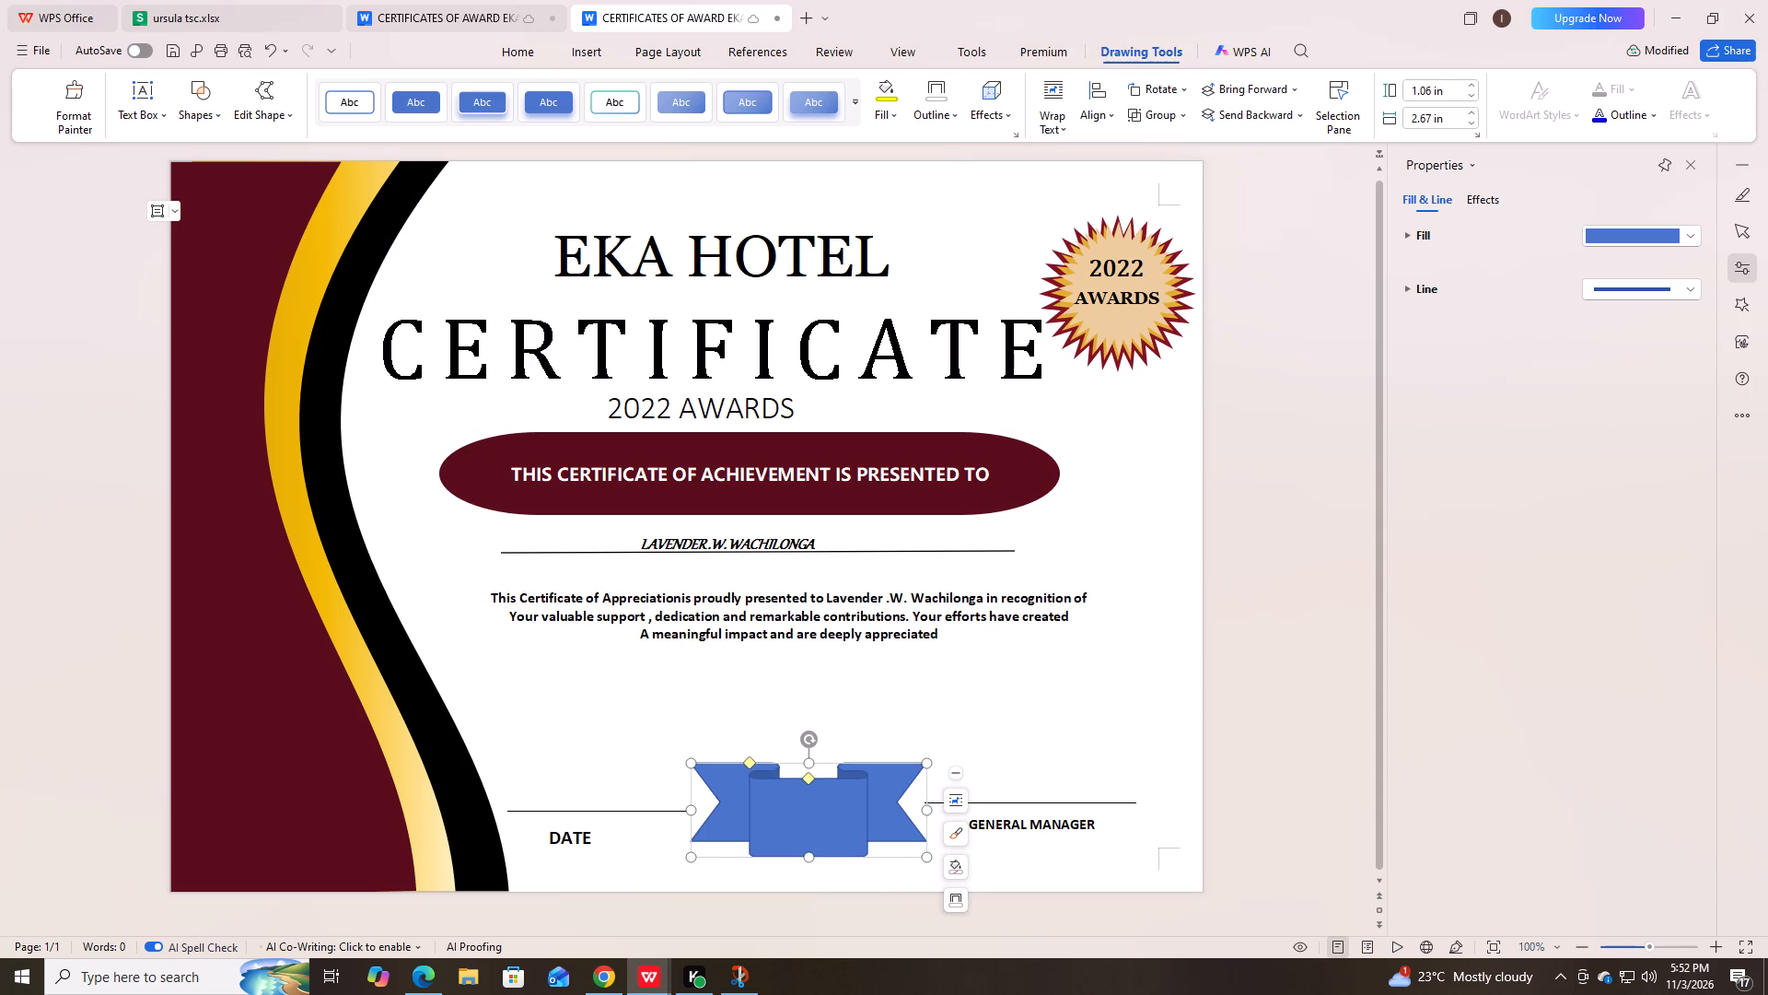
left_click_drag(691, 809, 680, 818)
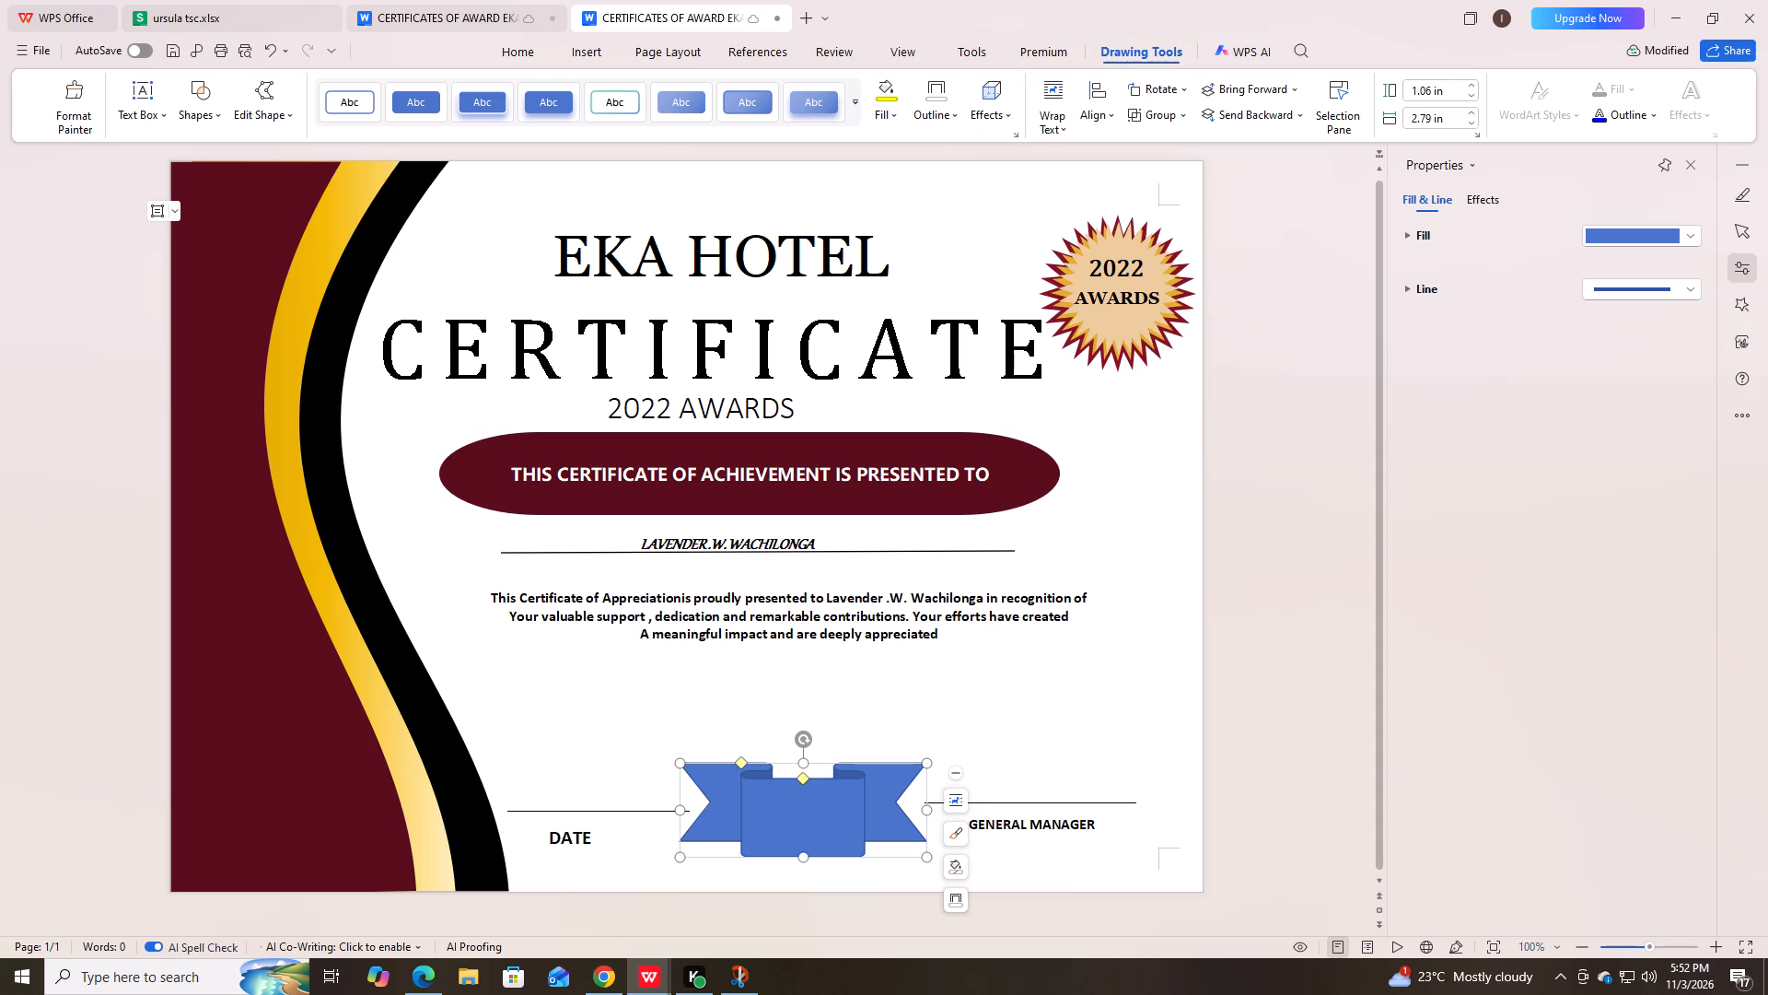
Fill the ribbon banner with the recently used dark maroon that matches the certificate's presentation banner.
left_click(959, 863)
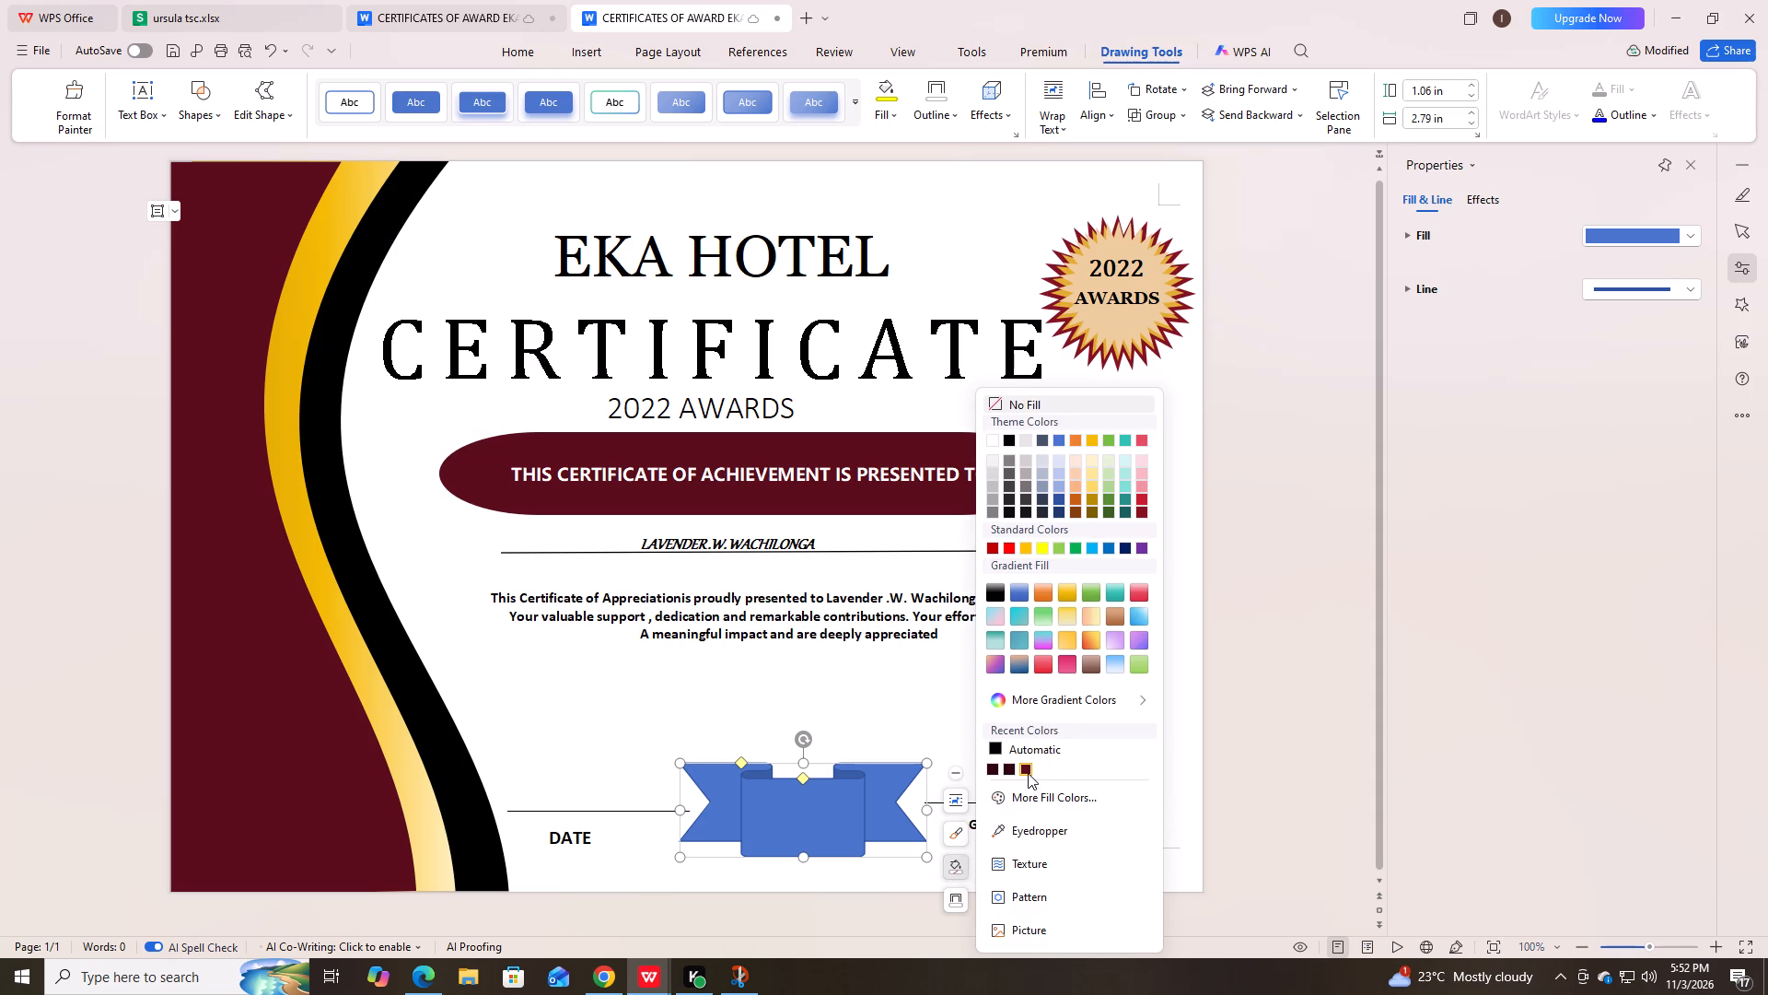
left_click(1026, 769)
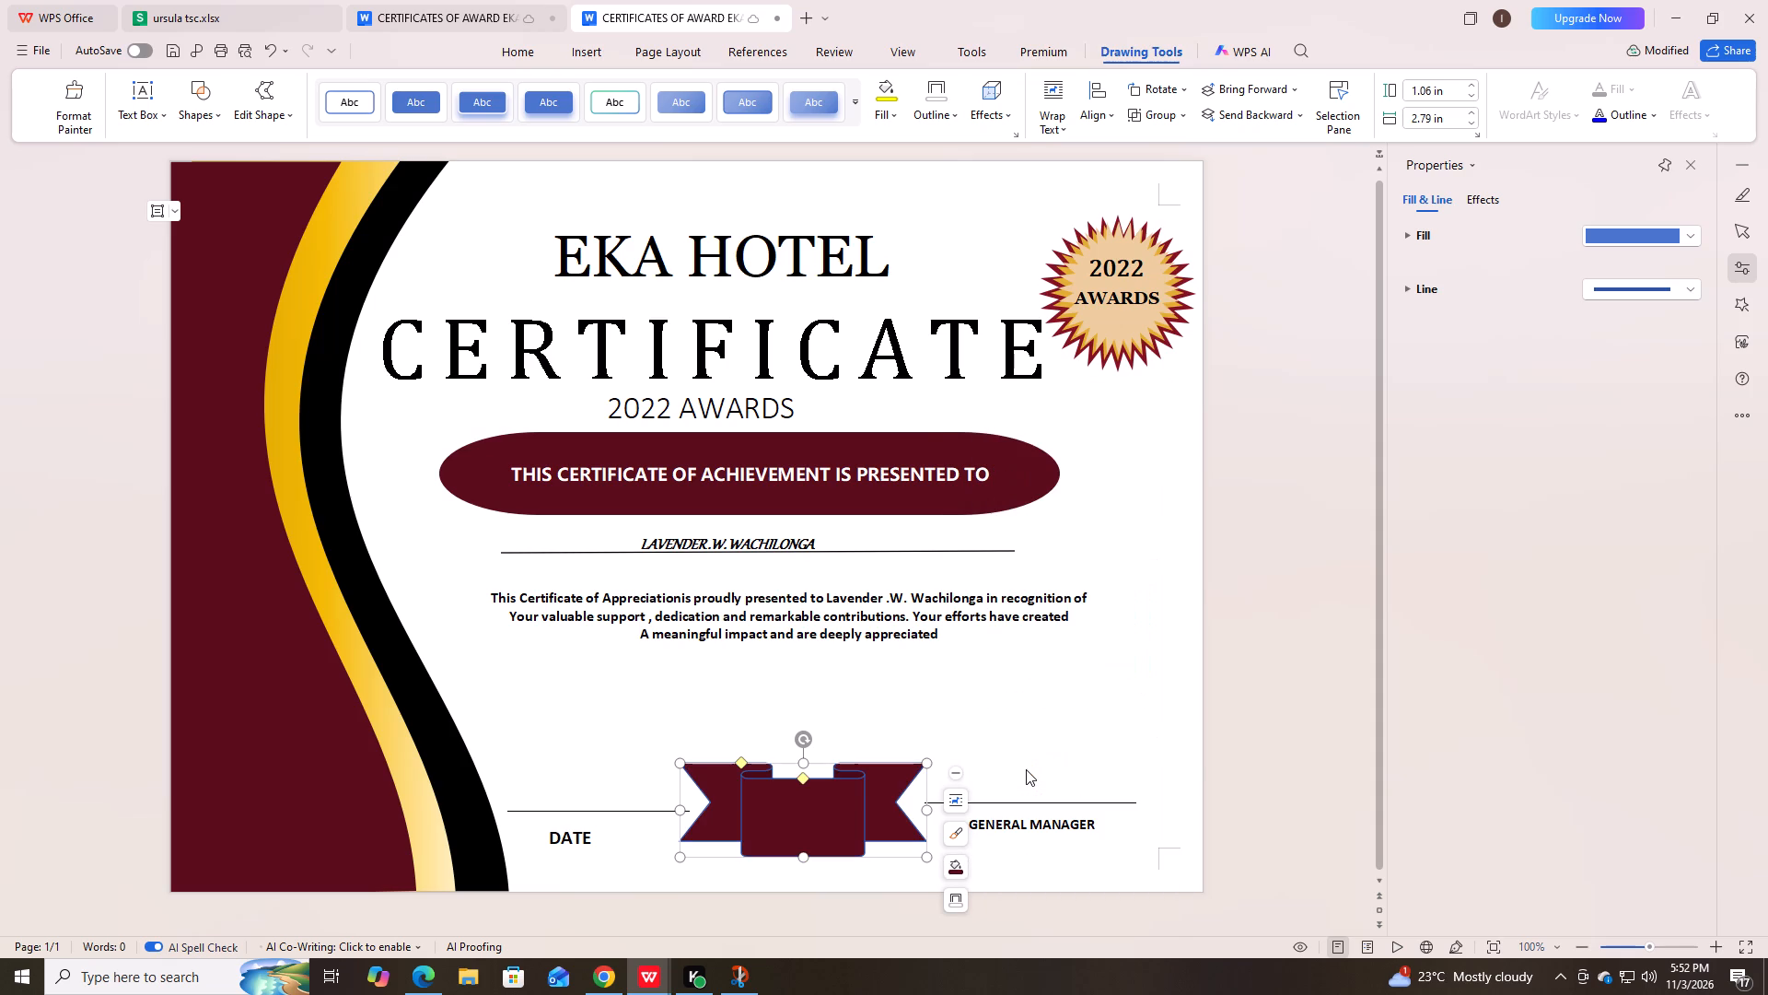
Open the outline colour options for the ribbon banner.
left_click(958, 905)
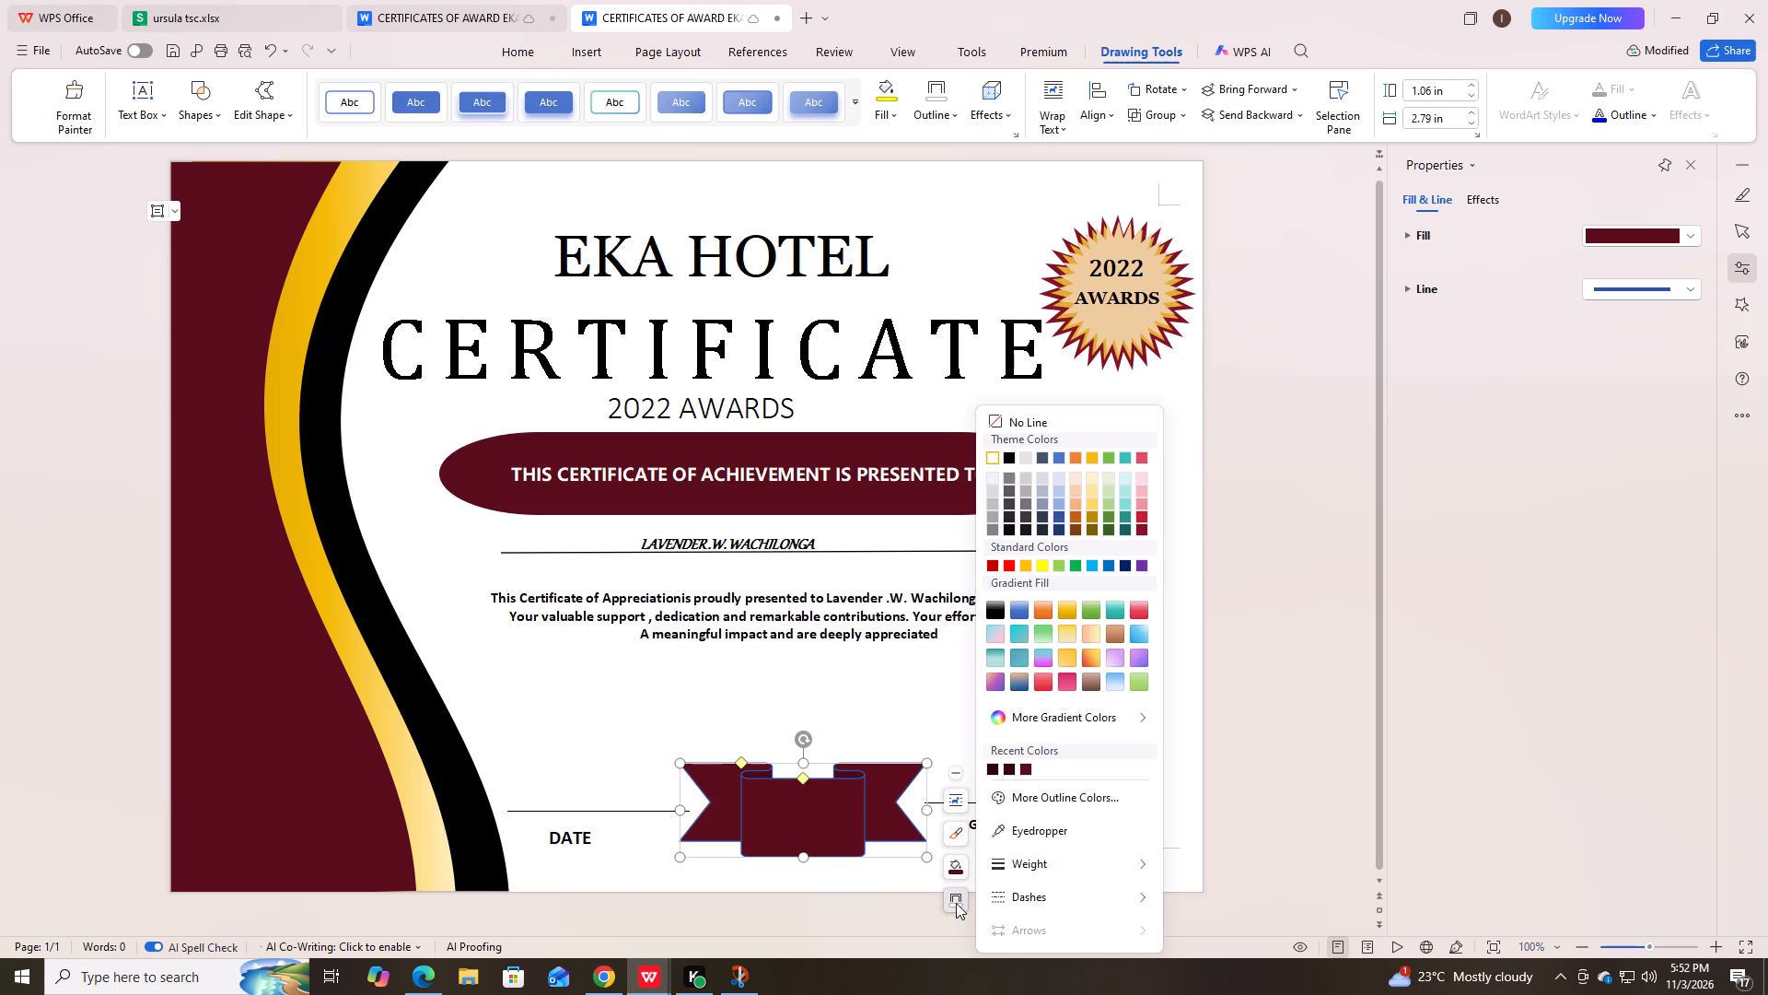
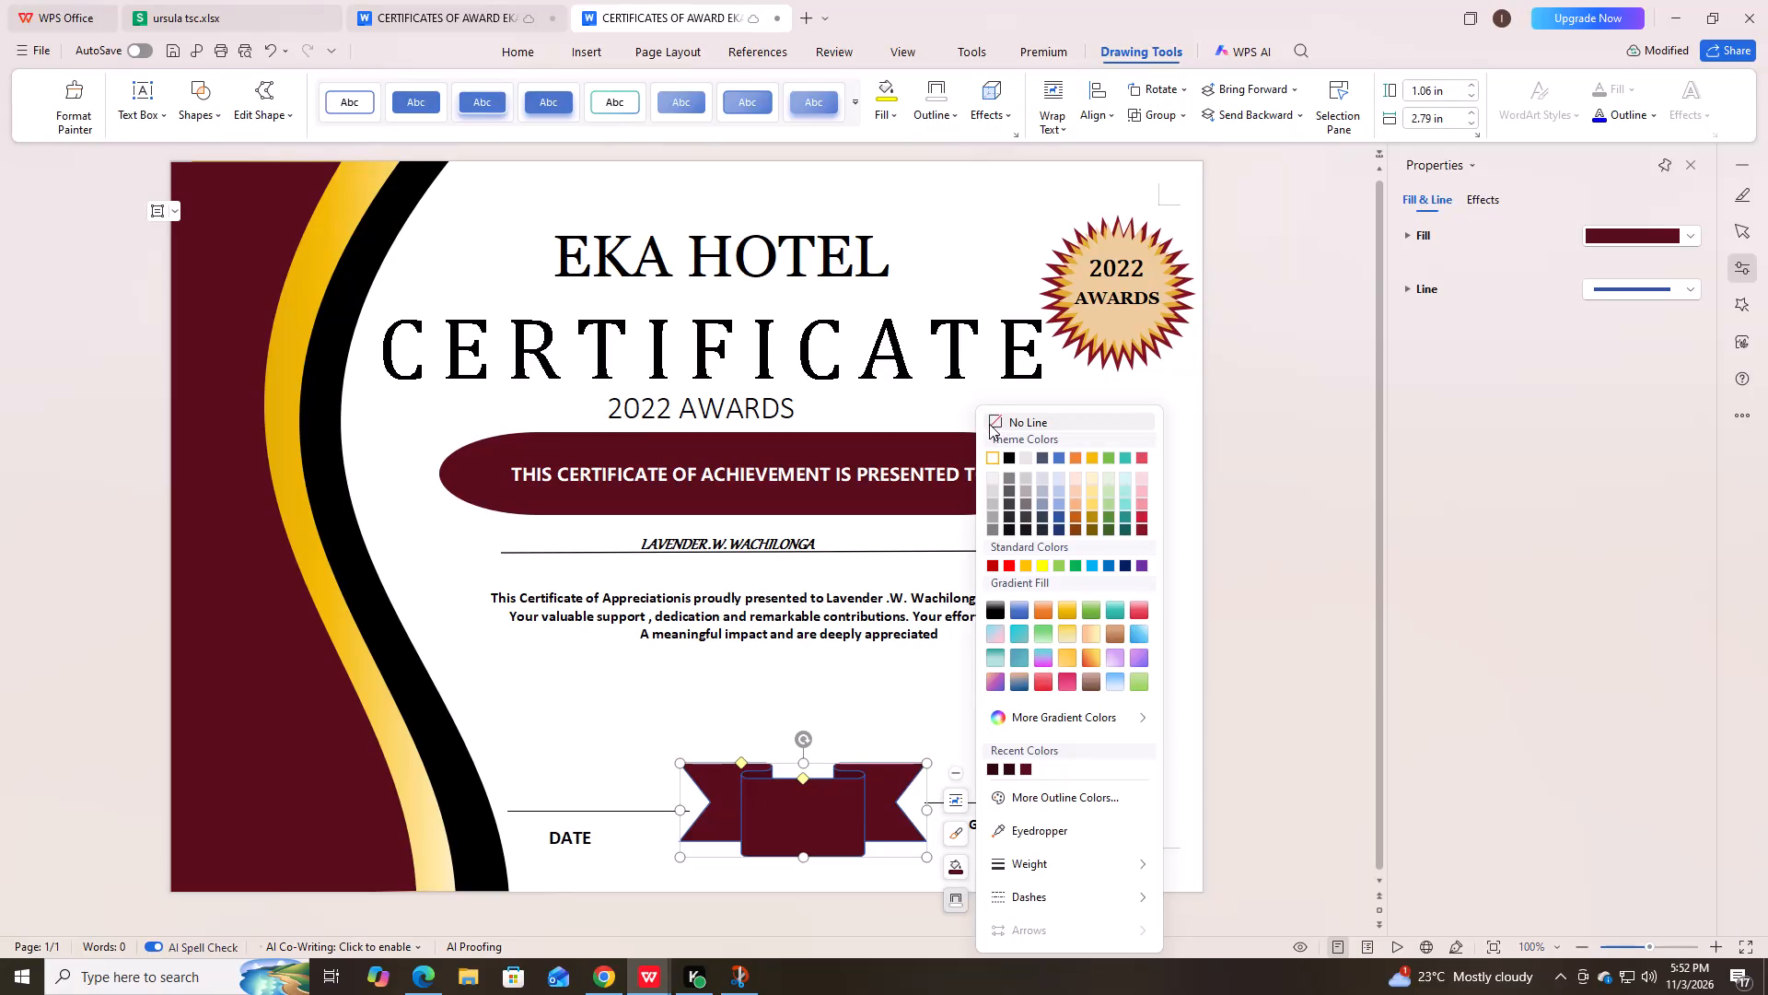
Remove the outline from the maroon ribbon banner and deselect it.
left_click(998, 422)
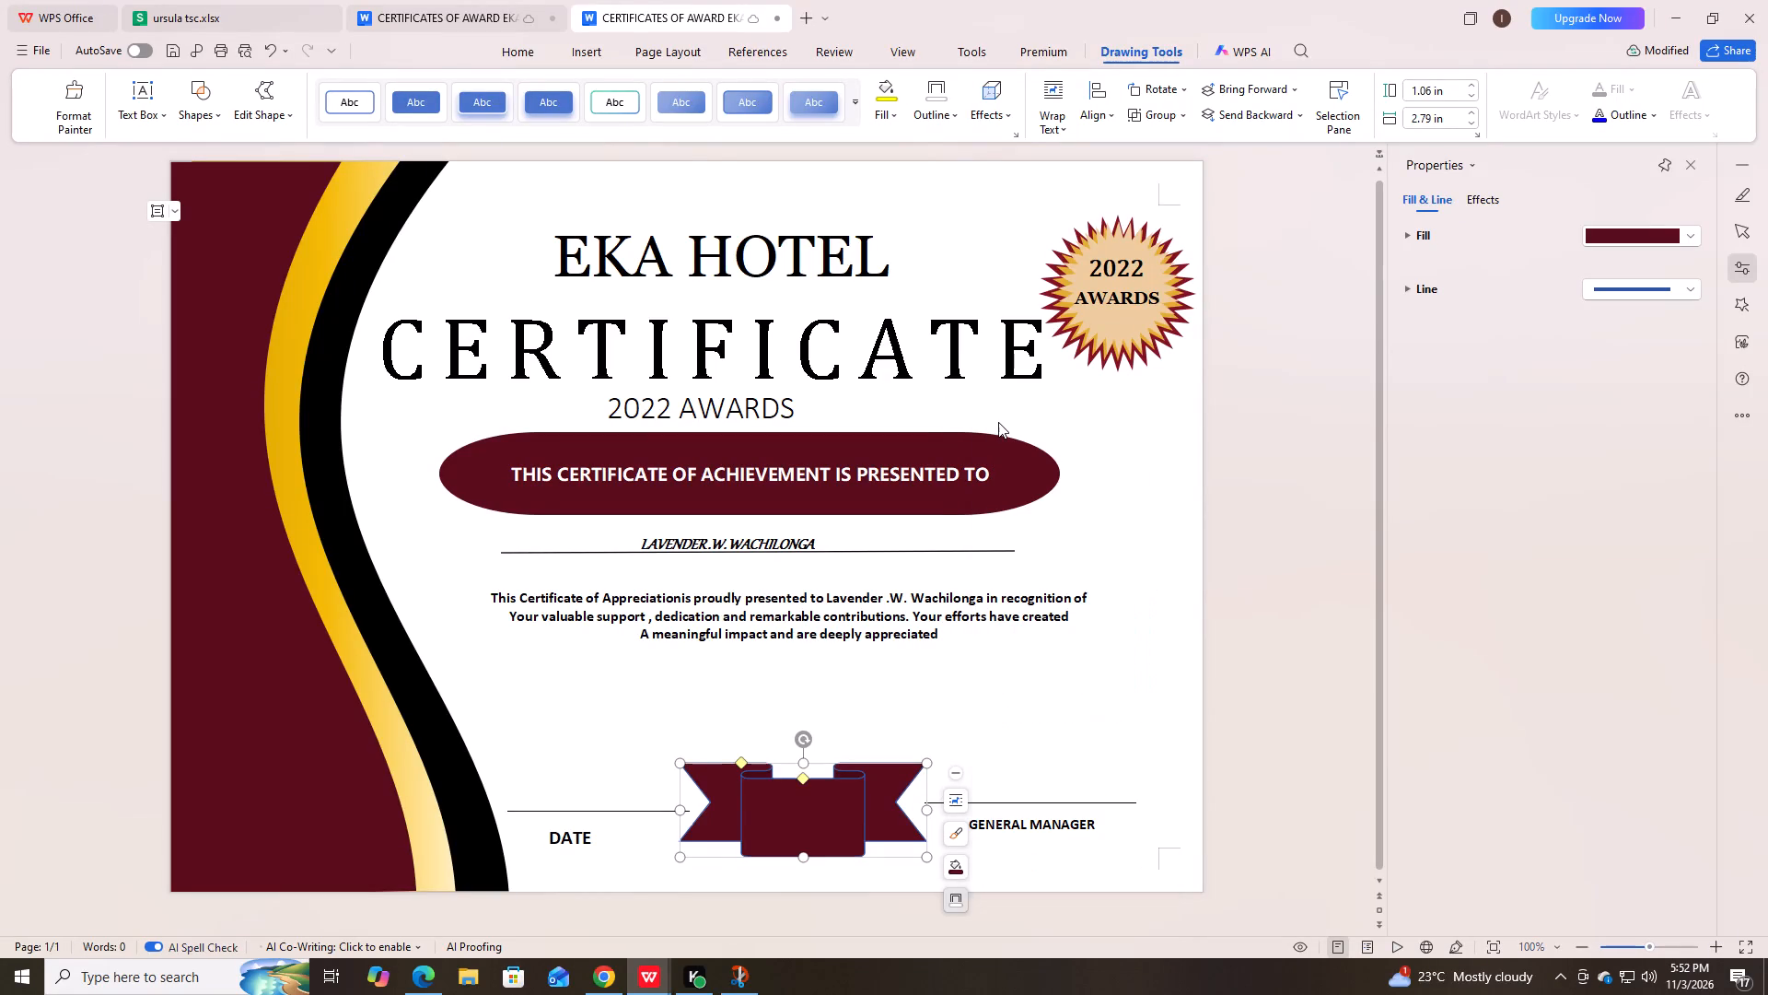
left_click(994, 704)
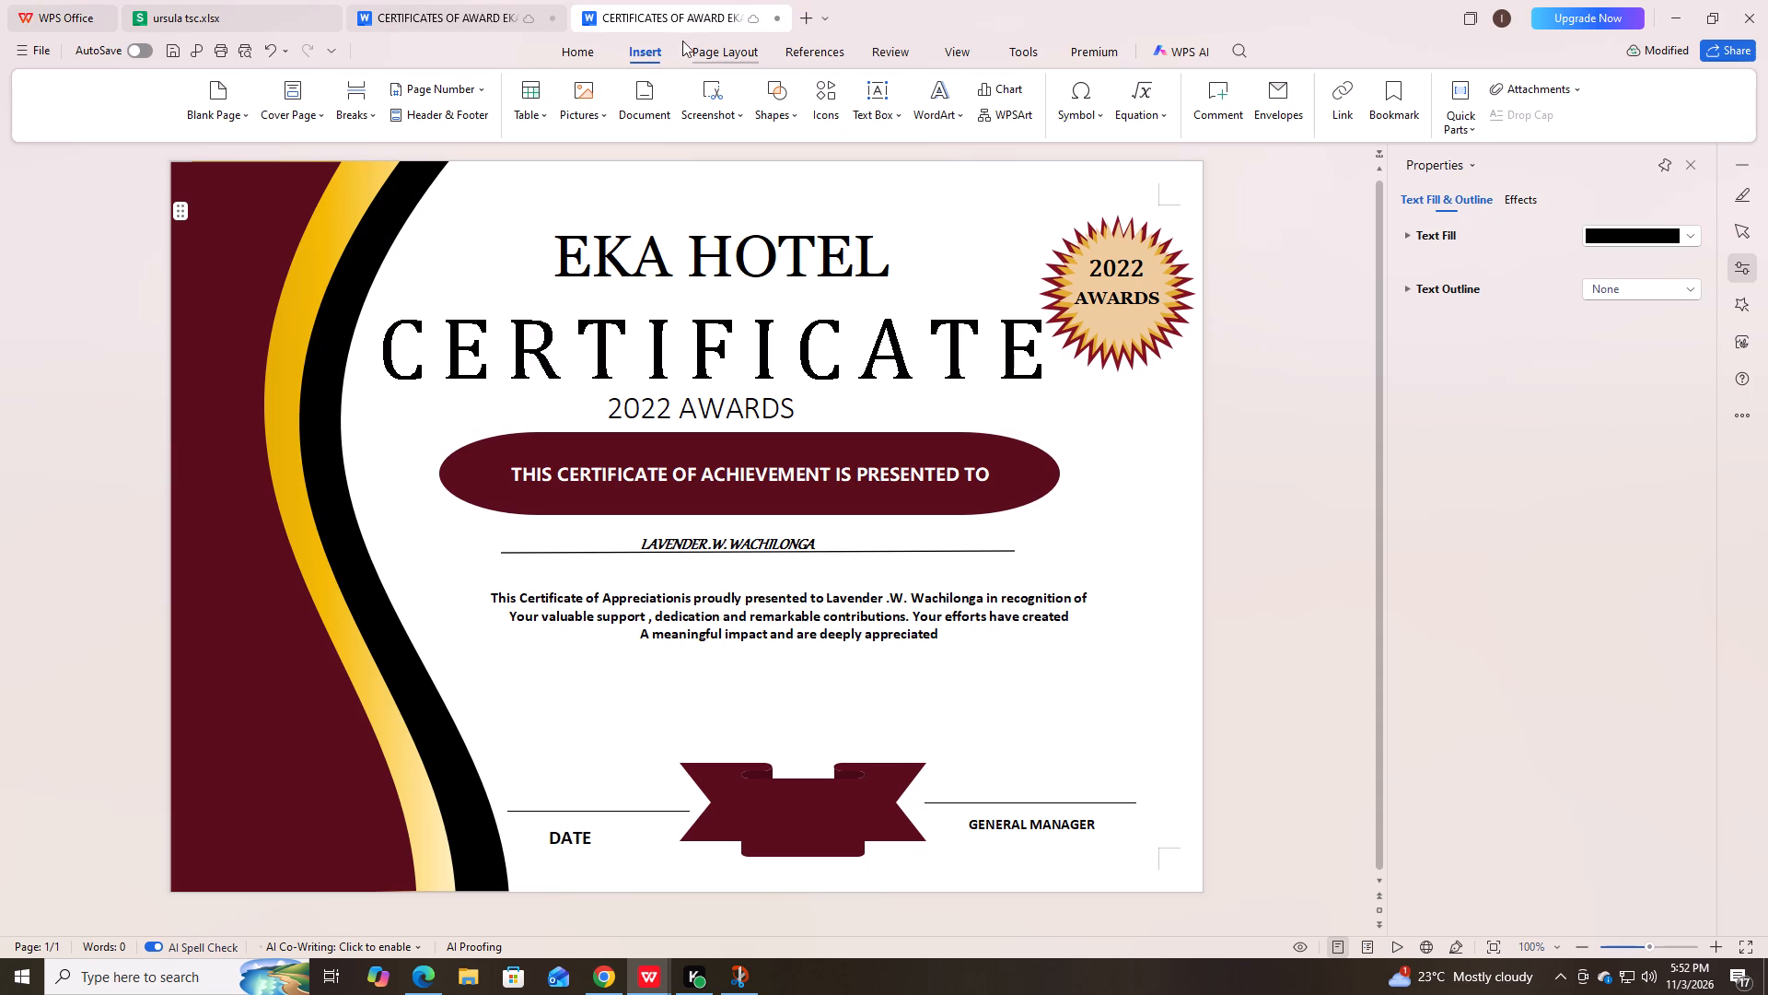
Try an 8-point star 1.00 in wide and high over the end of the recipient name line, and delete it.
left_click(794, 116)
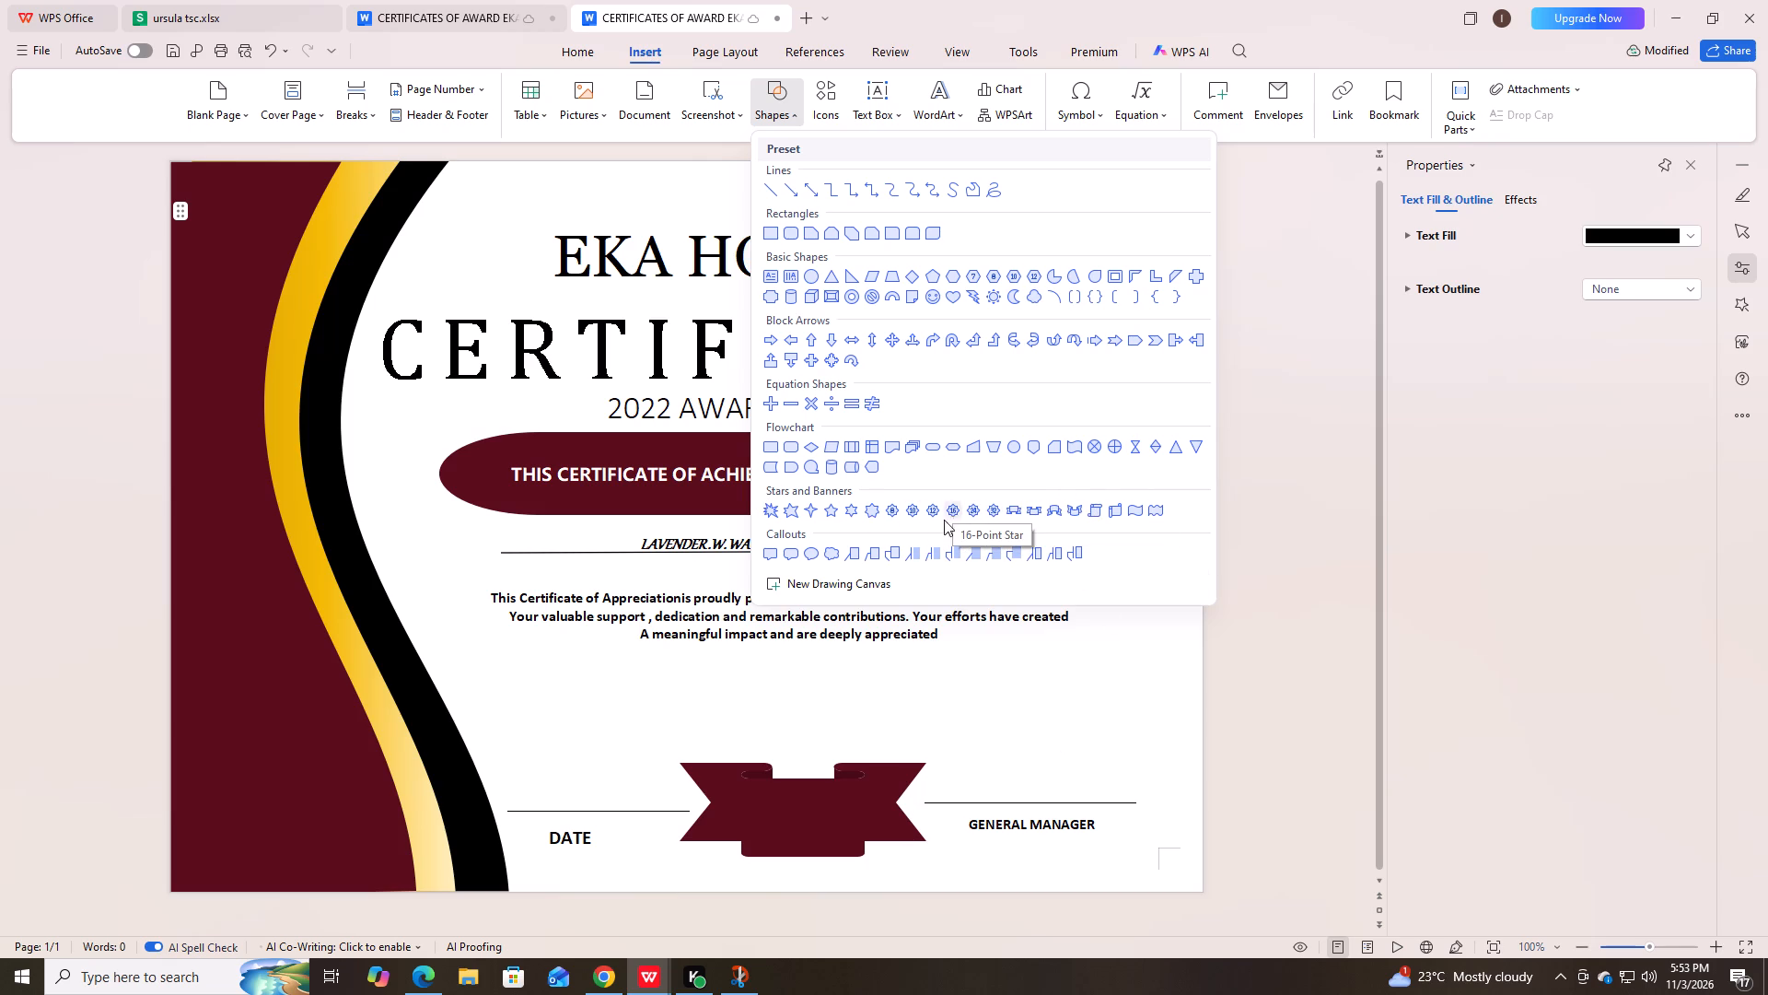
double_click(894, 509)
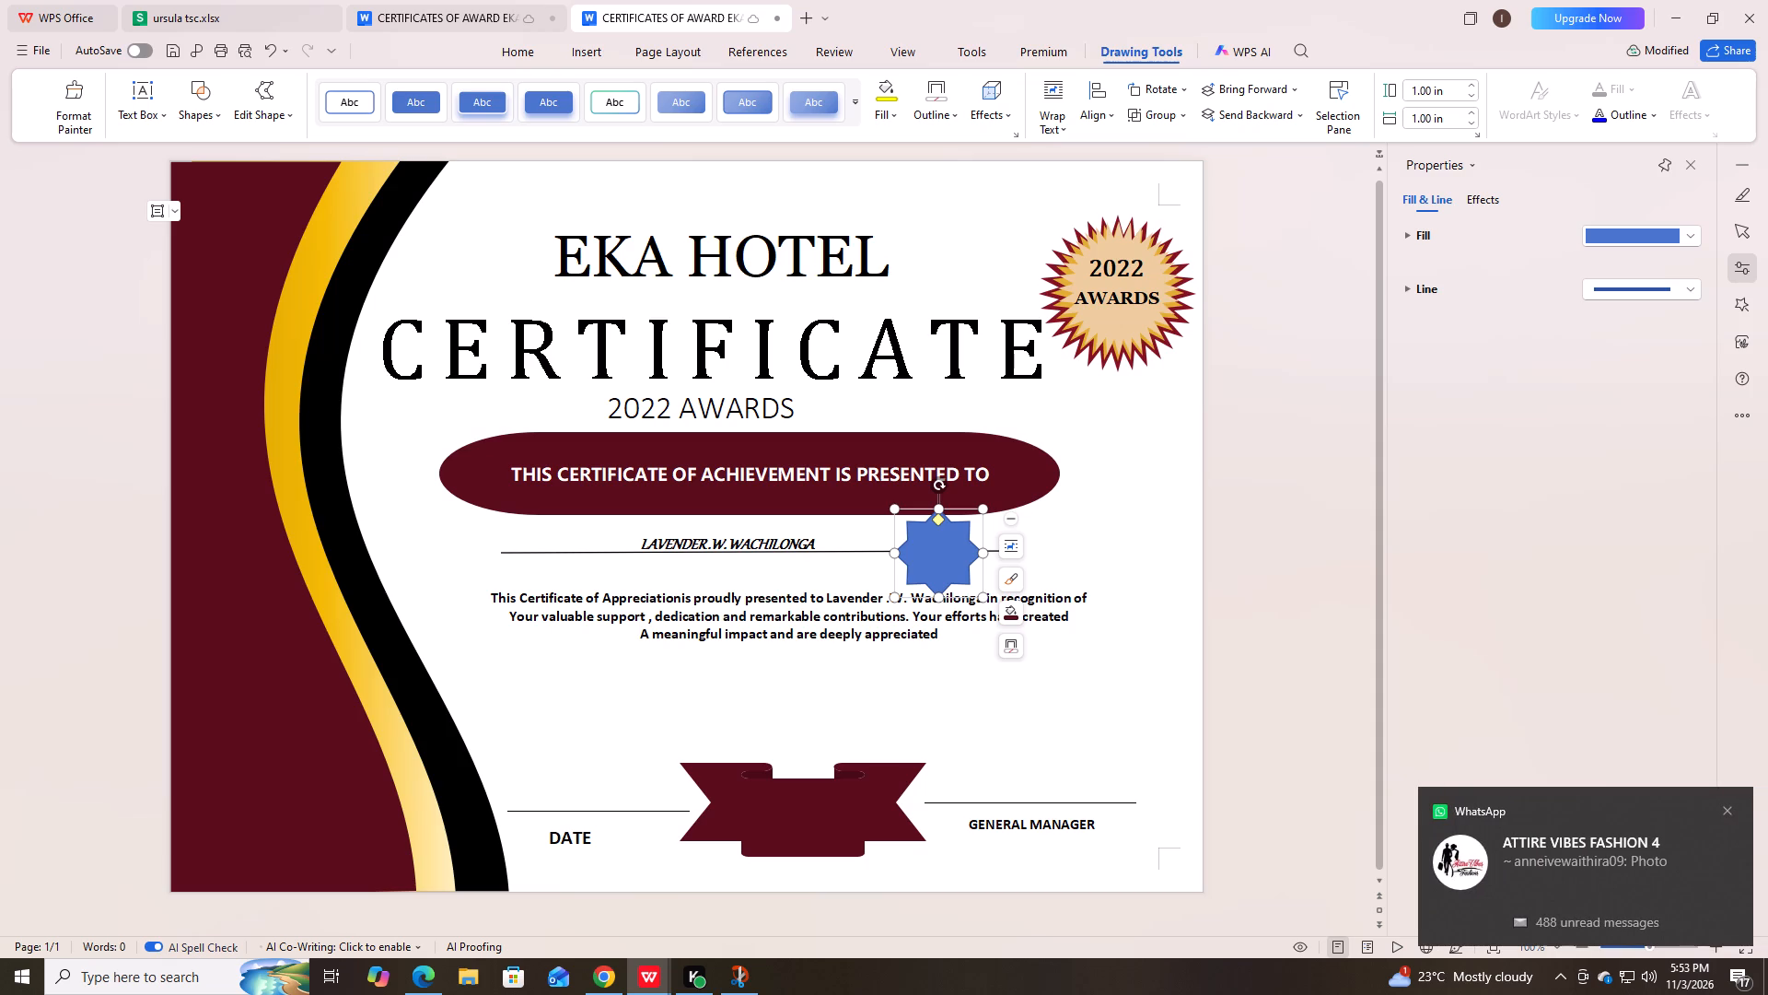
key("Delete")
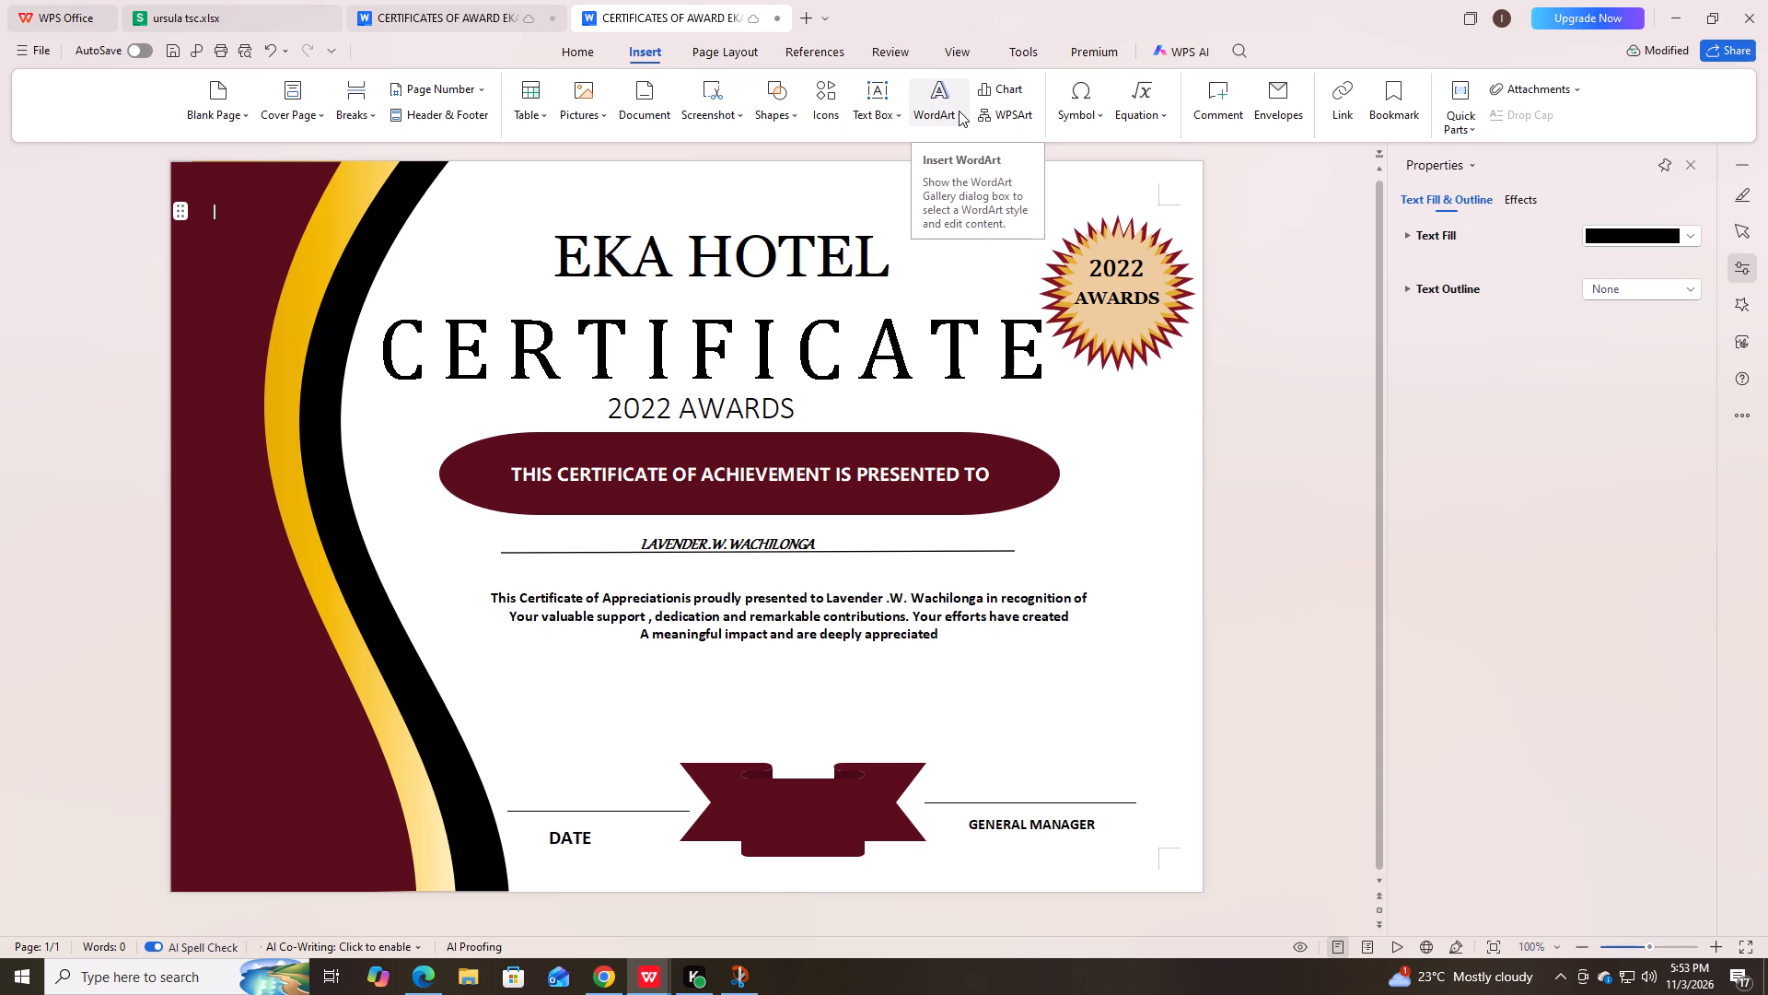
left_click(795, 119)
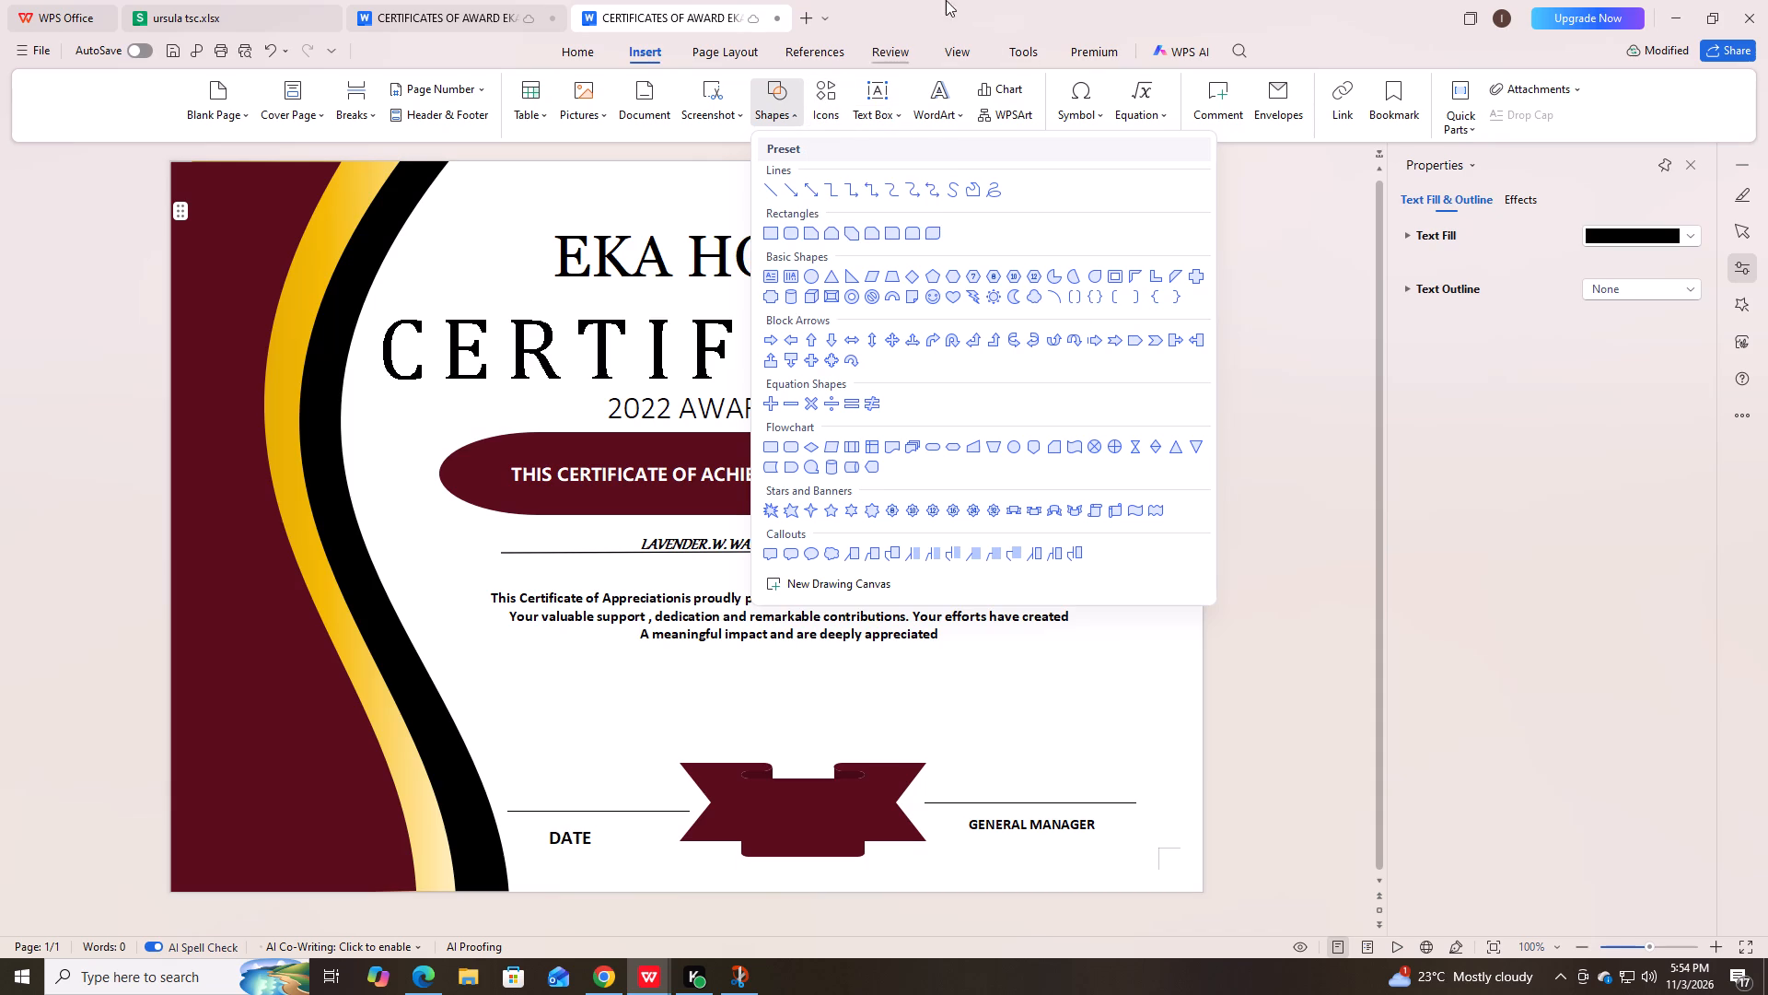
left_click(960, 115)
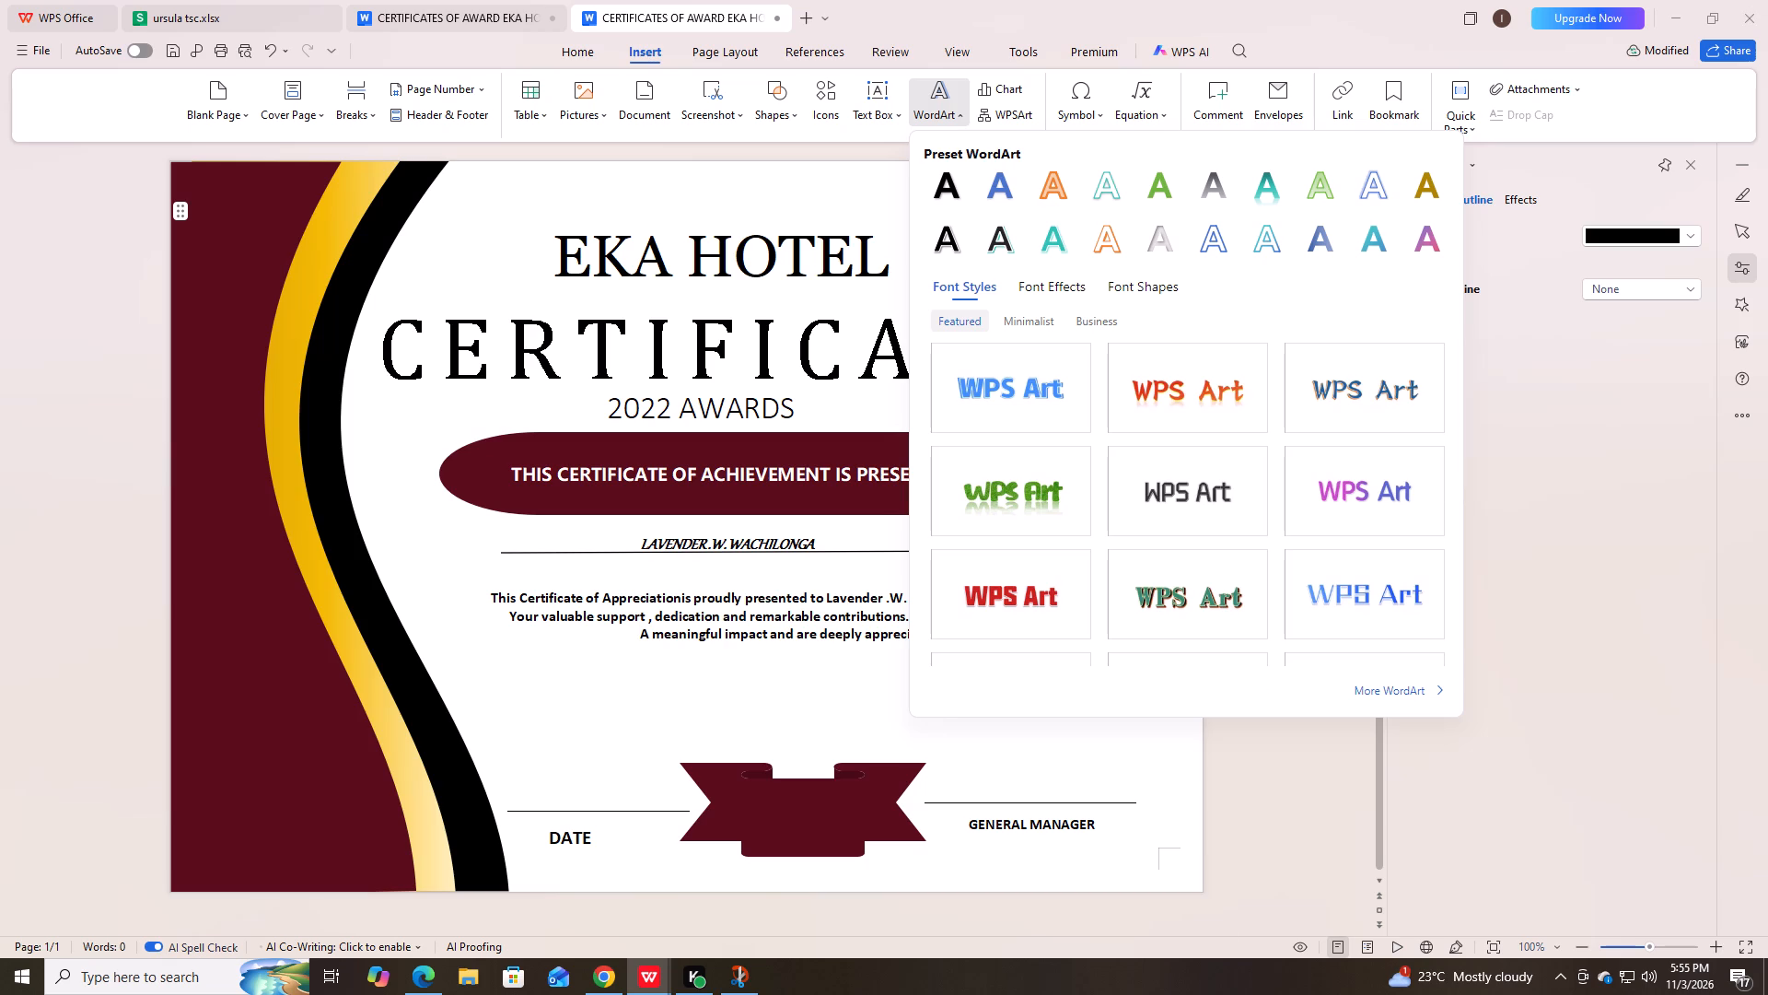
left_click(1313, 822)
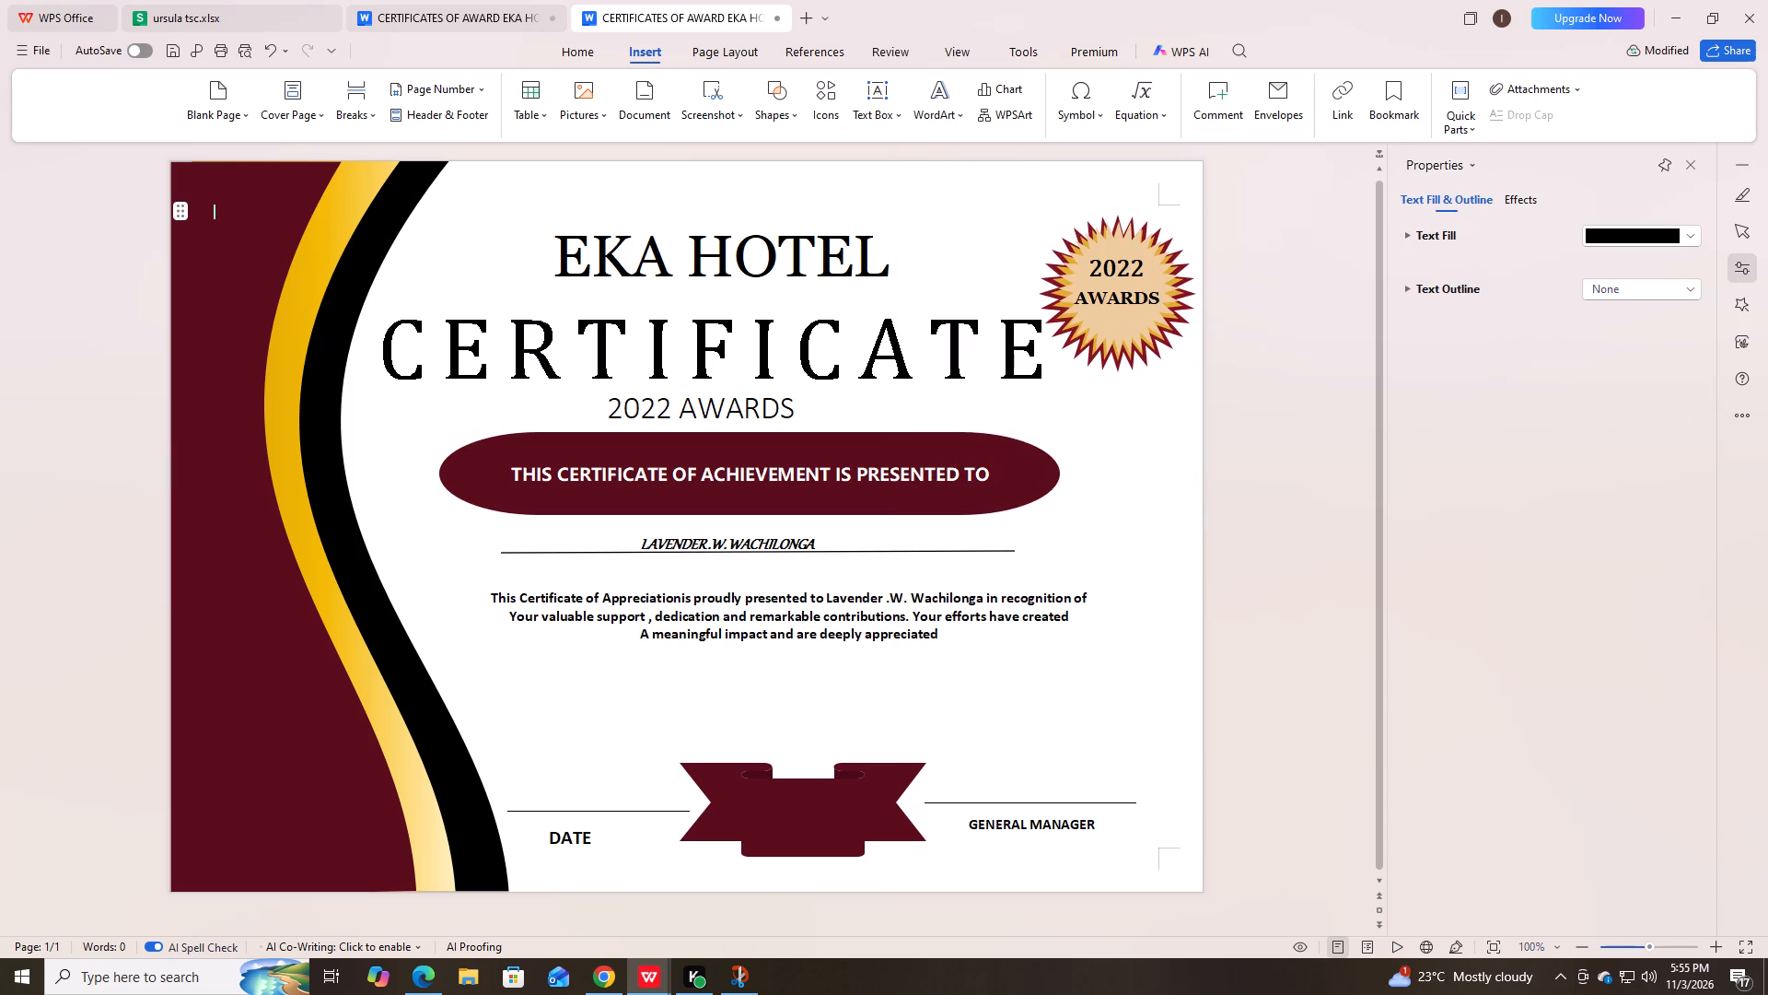
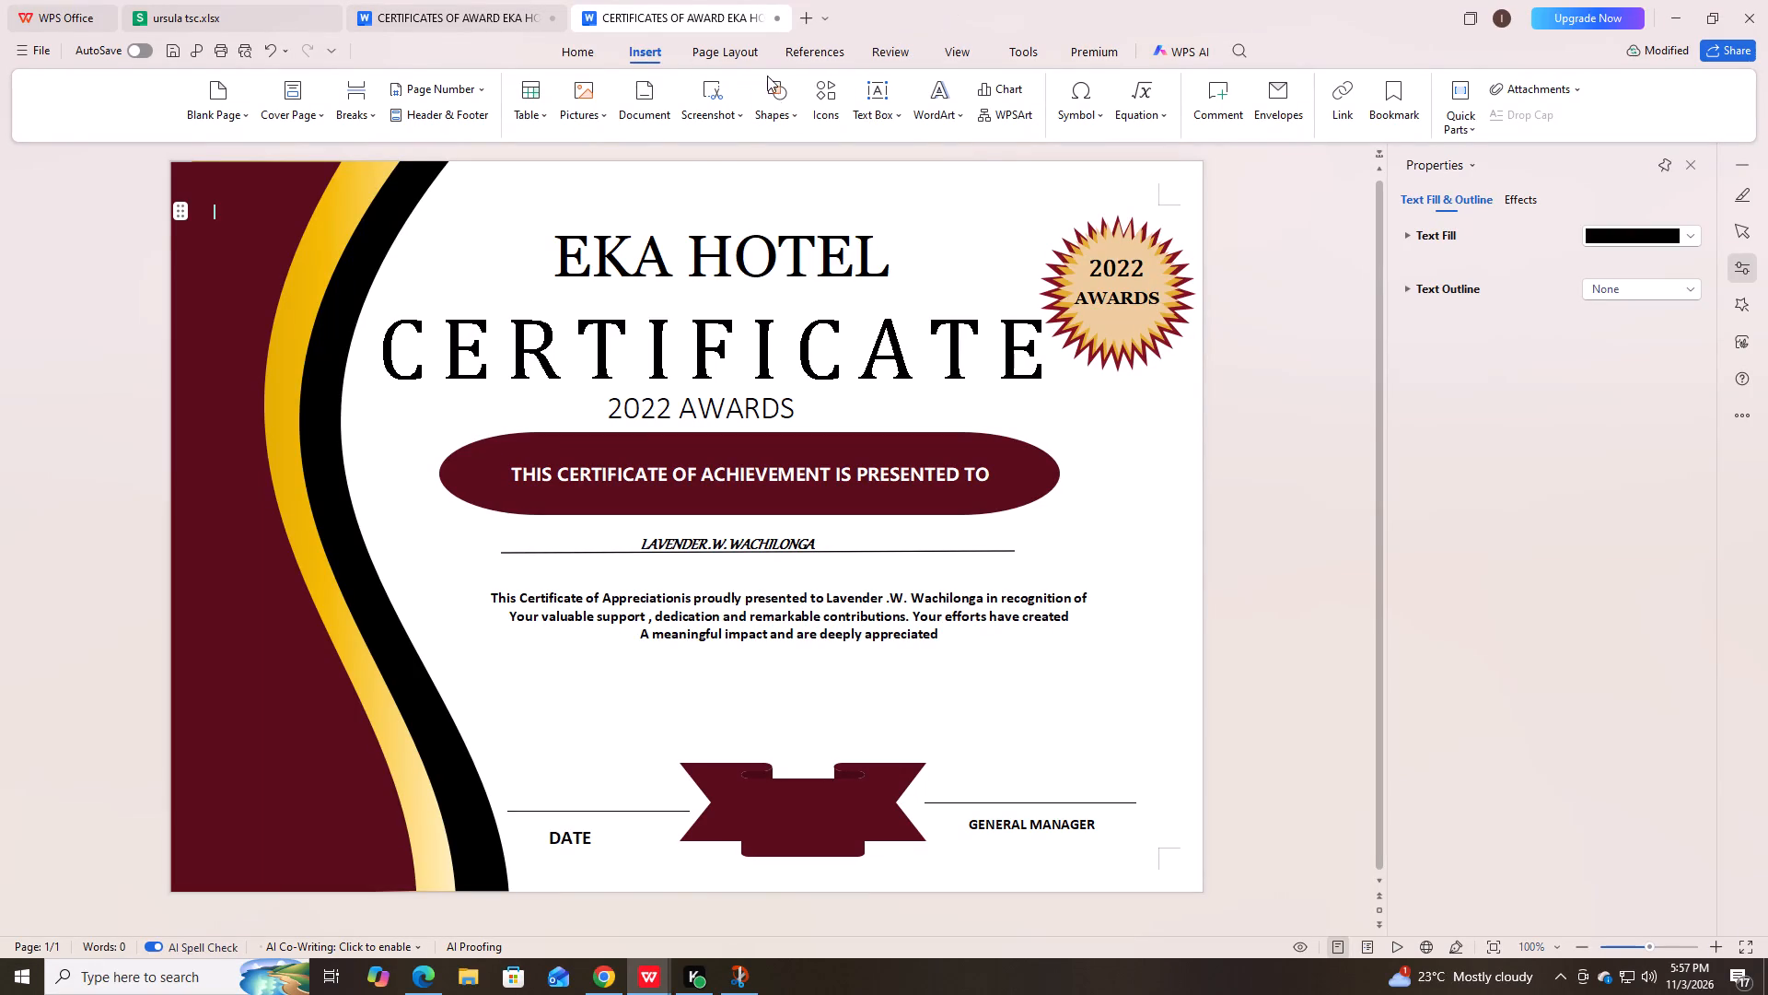
Draw a freehand scribble signature about 1.55 in wide and 0.80 in high above the GENERAL MANAGER line.
left_click(794, 113)
left_click(994, 190)
left_click_drag(985, 759, 985, 785)
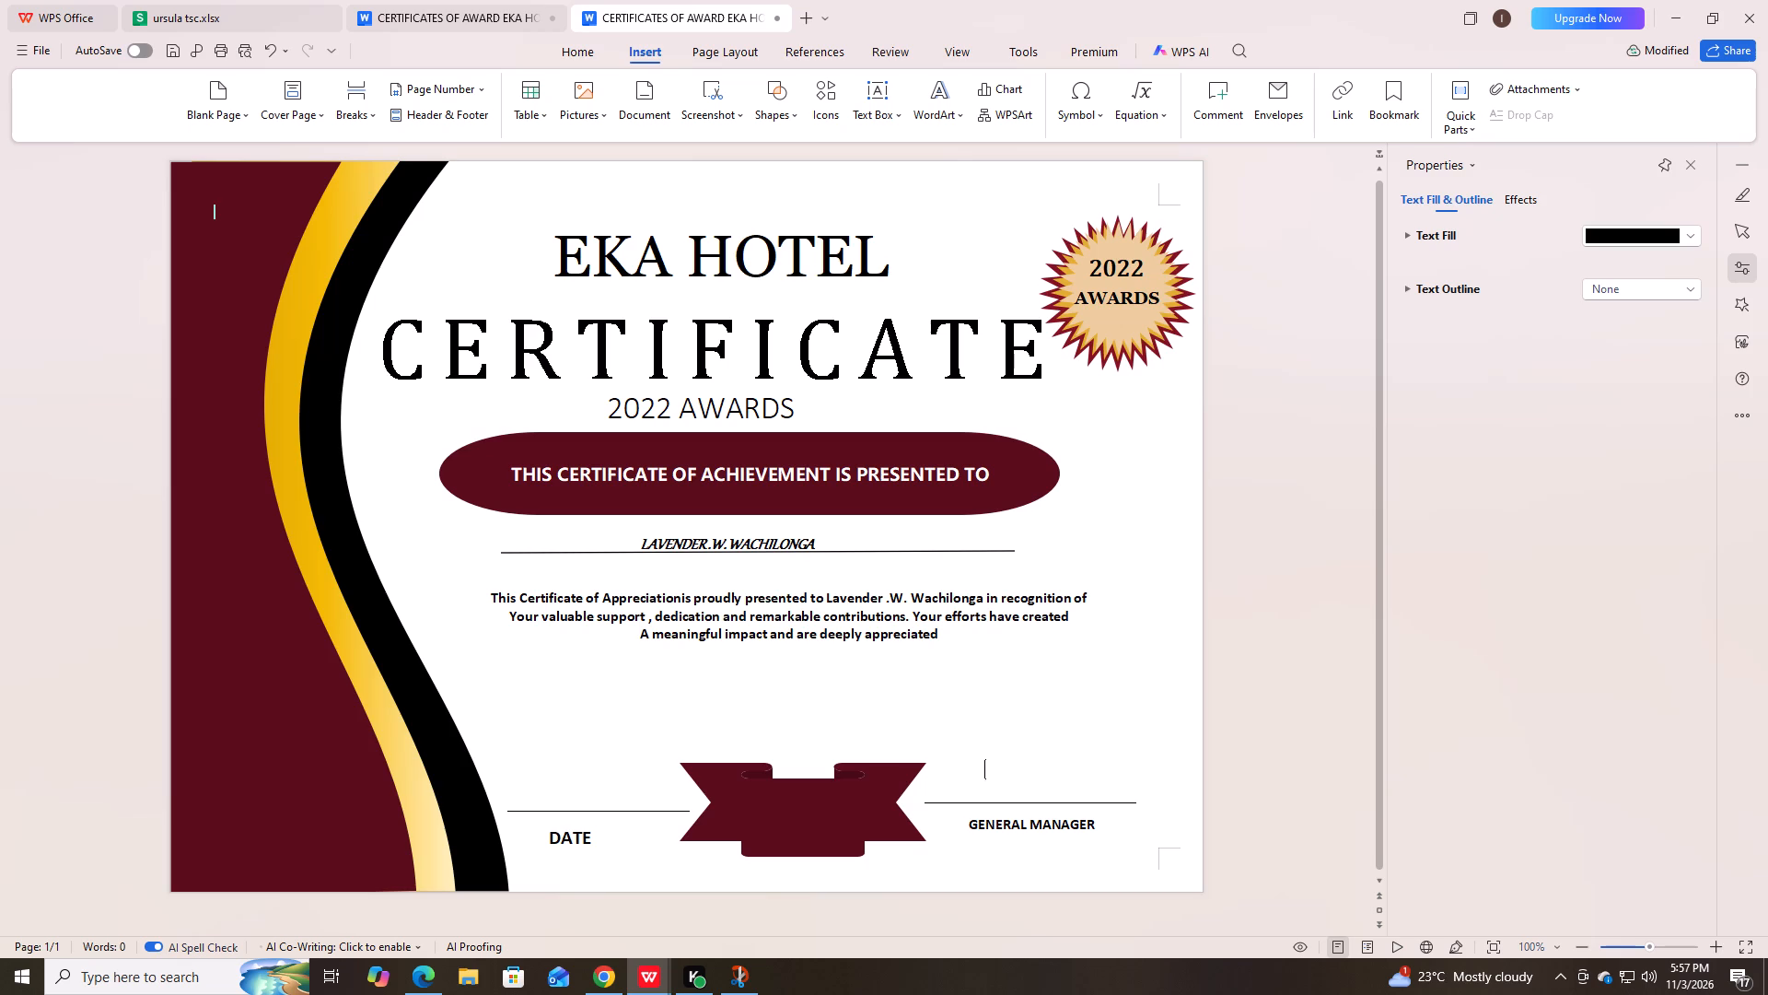
left_click_drag(985, 785, 1009, 765)
left_click_drag(1009, 765, 1015, 769)
left_click_drag(1015, 769, 1068, 772)
left_click_drag(1068, 772, 1067, 775)
left_click_drag(1067, 775, 1049, 776)
left_click_drag(1049, 776, 1034, 767)
left_click_drag(1034, 767, 1123, 774)
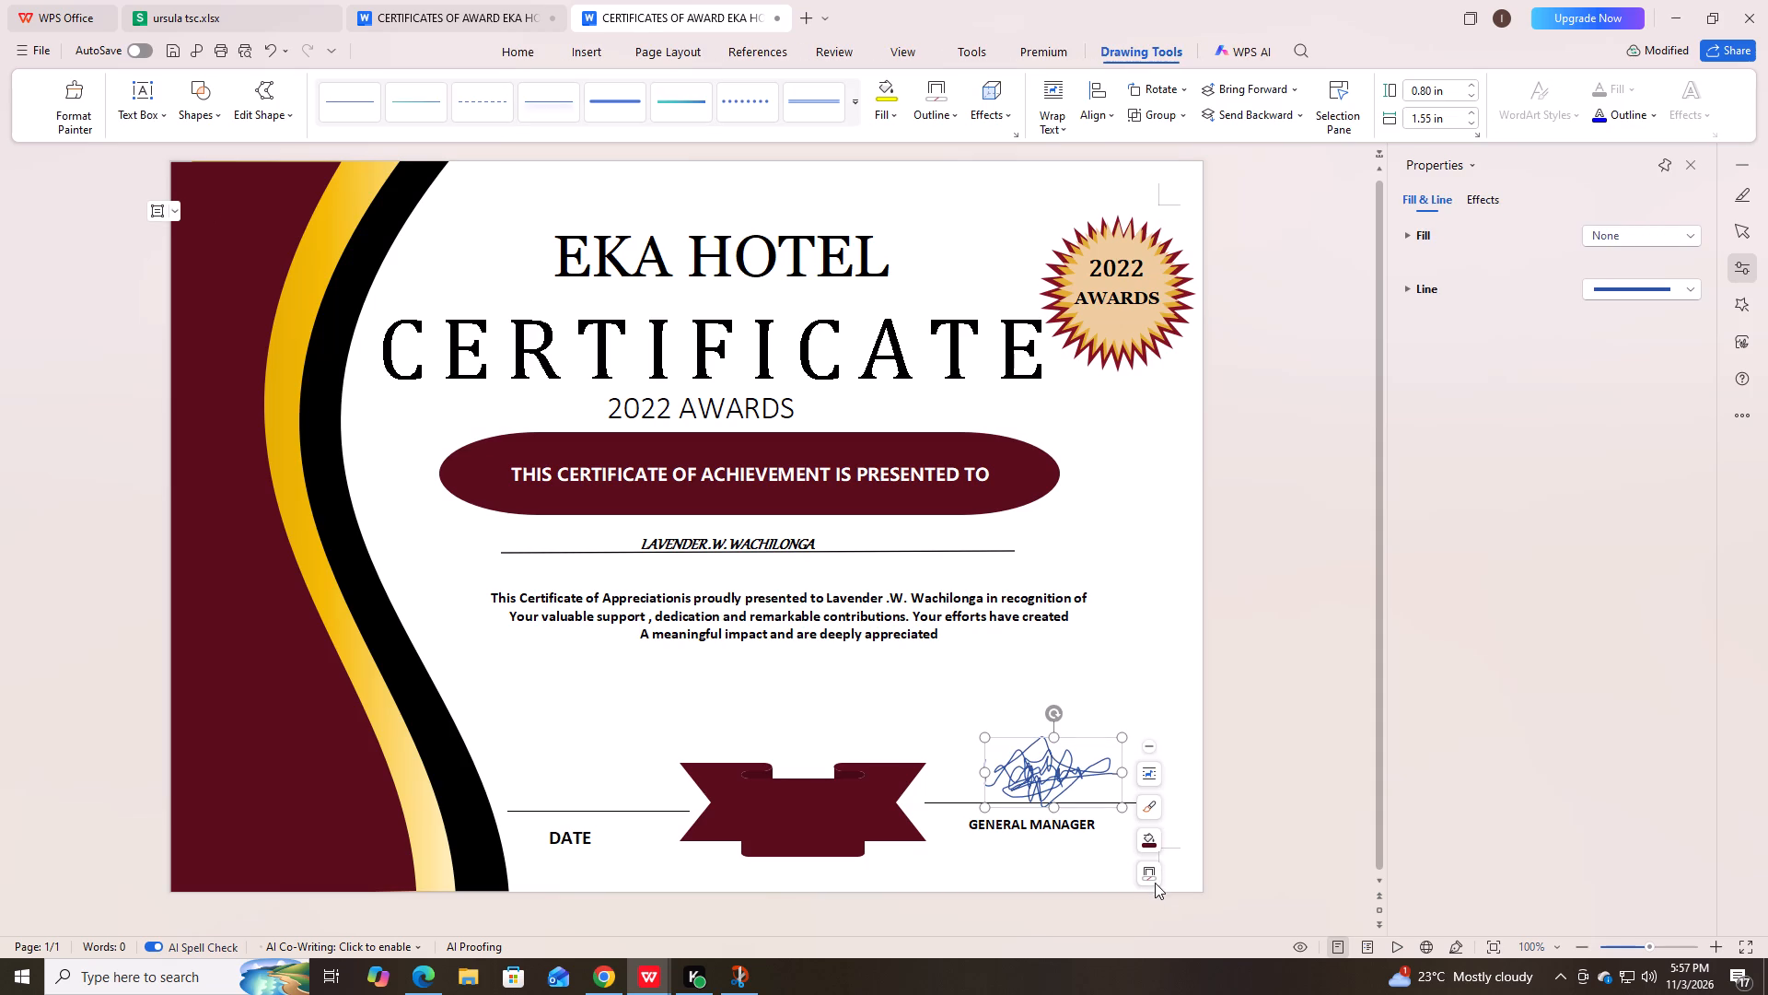
Set the signature scribble's line colour to black and deselect it.
left_click(1151, 878)
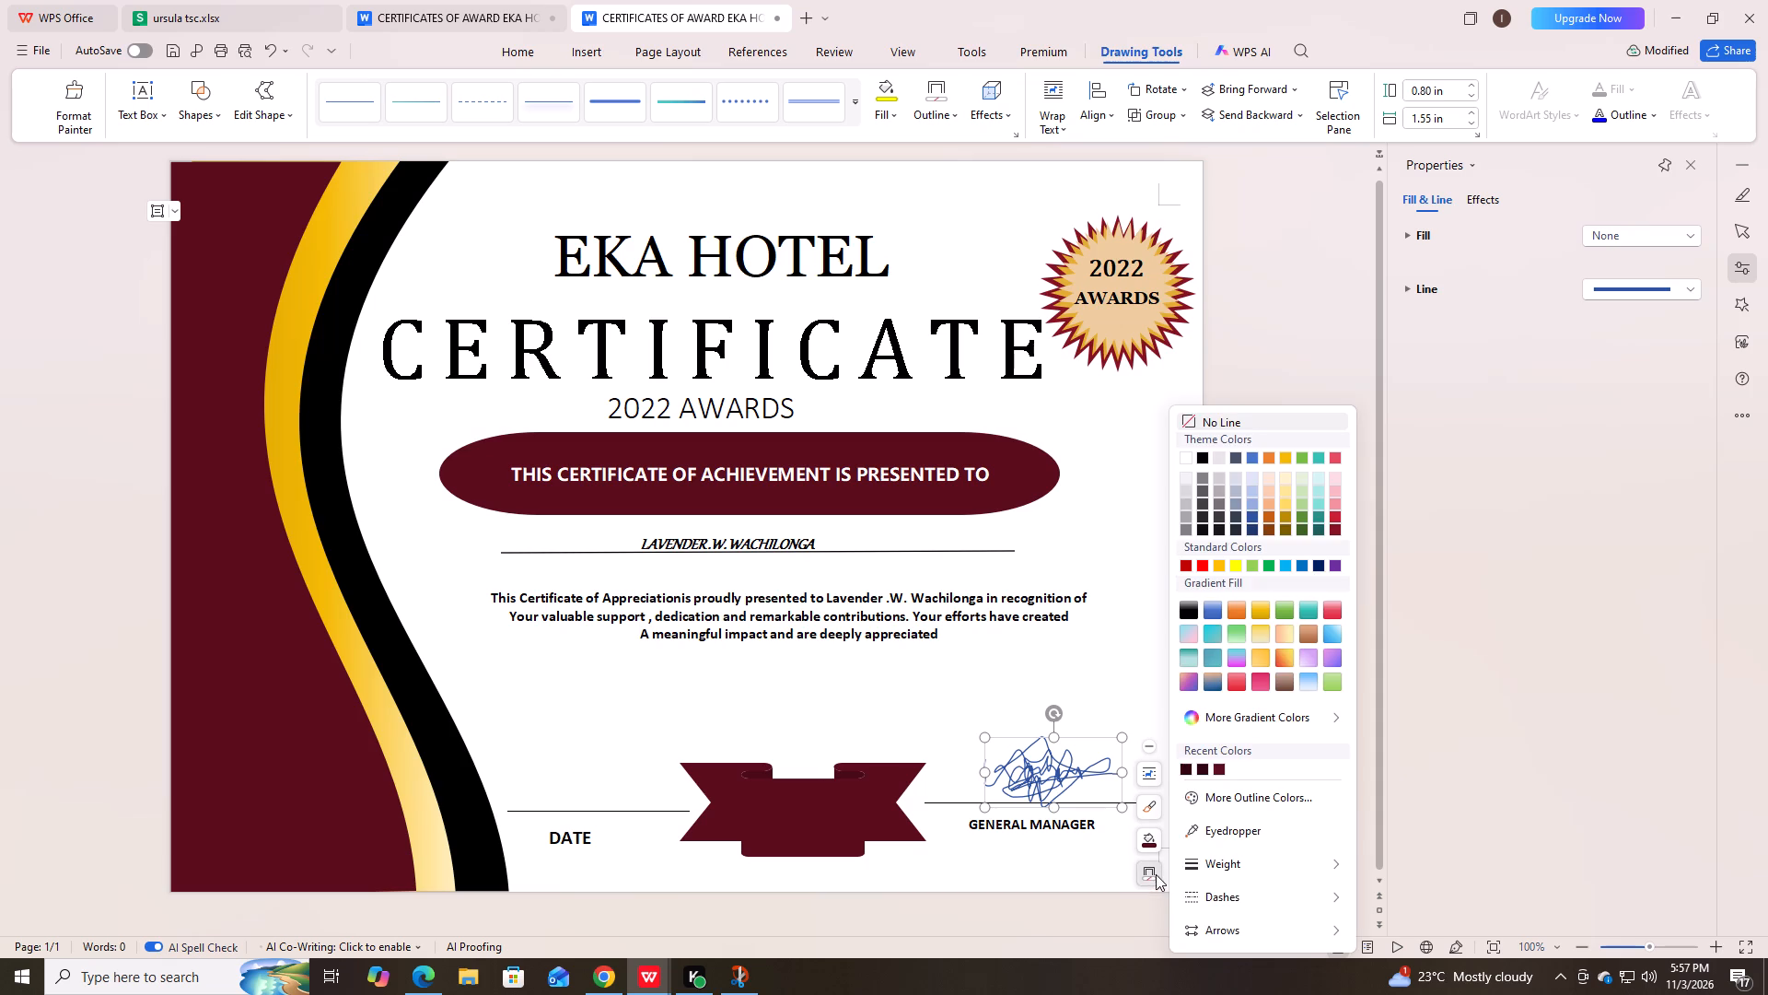
left_click(1204, 460)
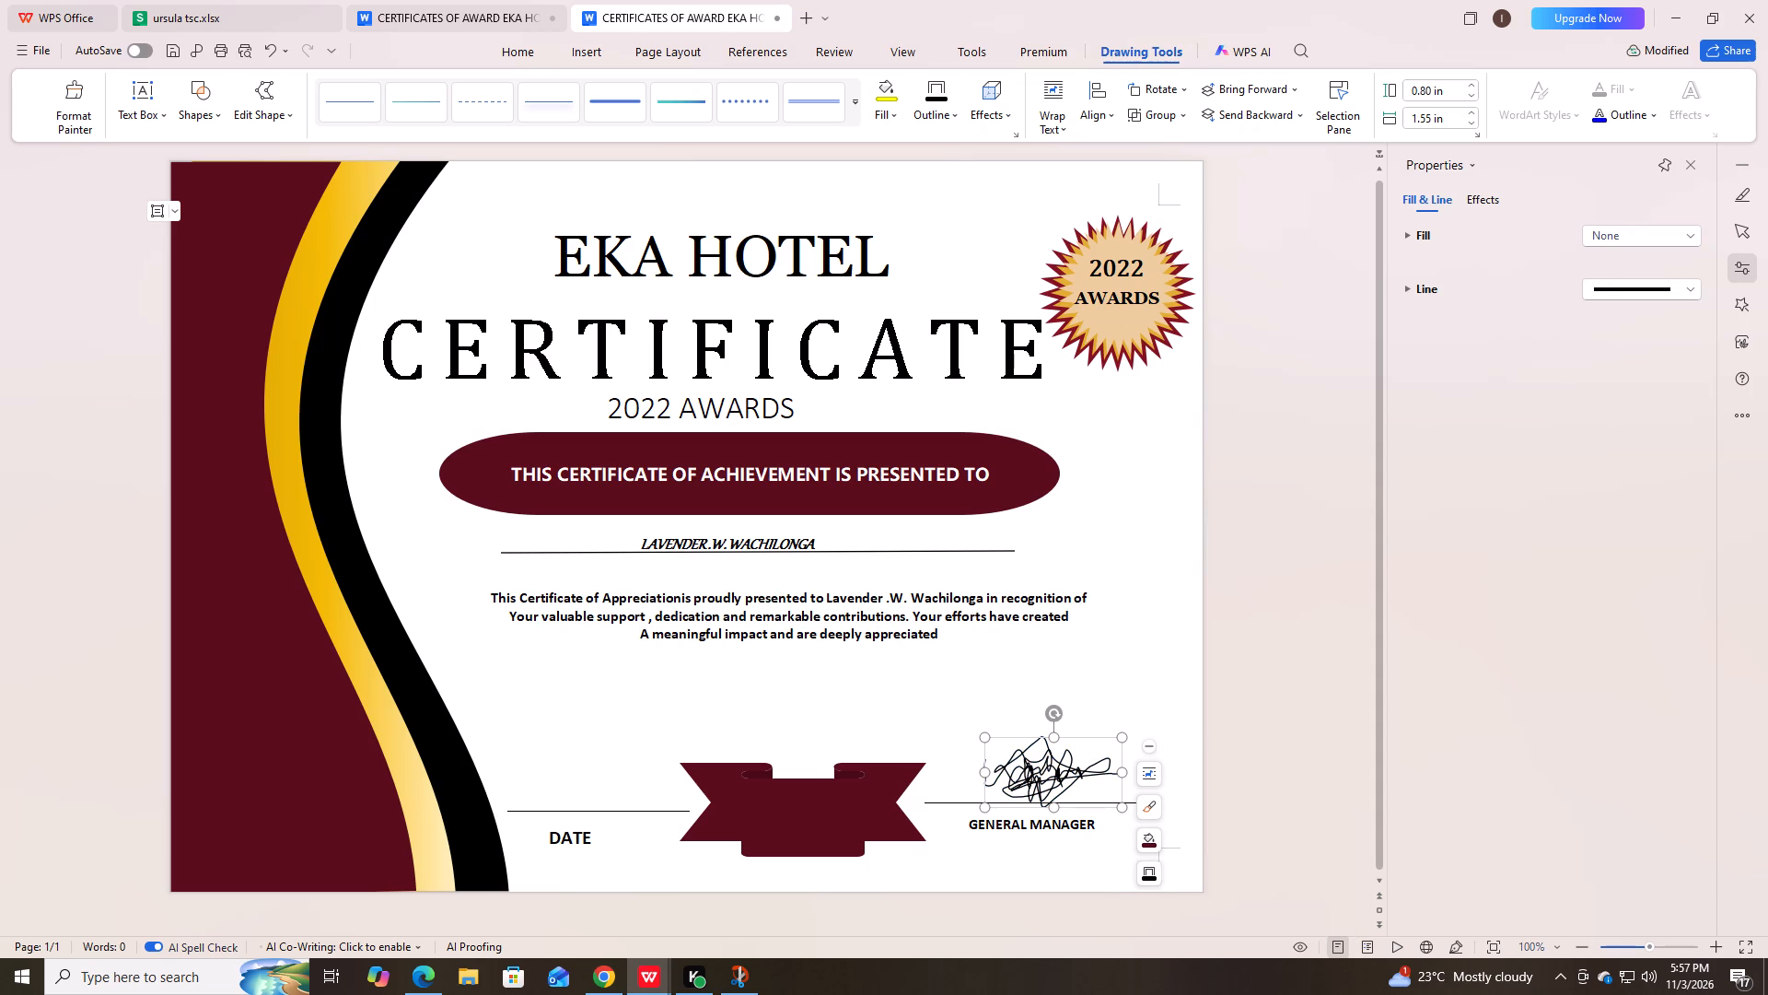
left_click(1131, 663)
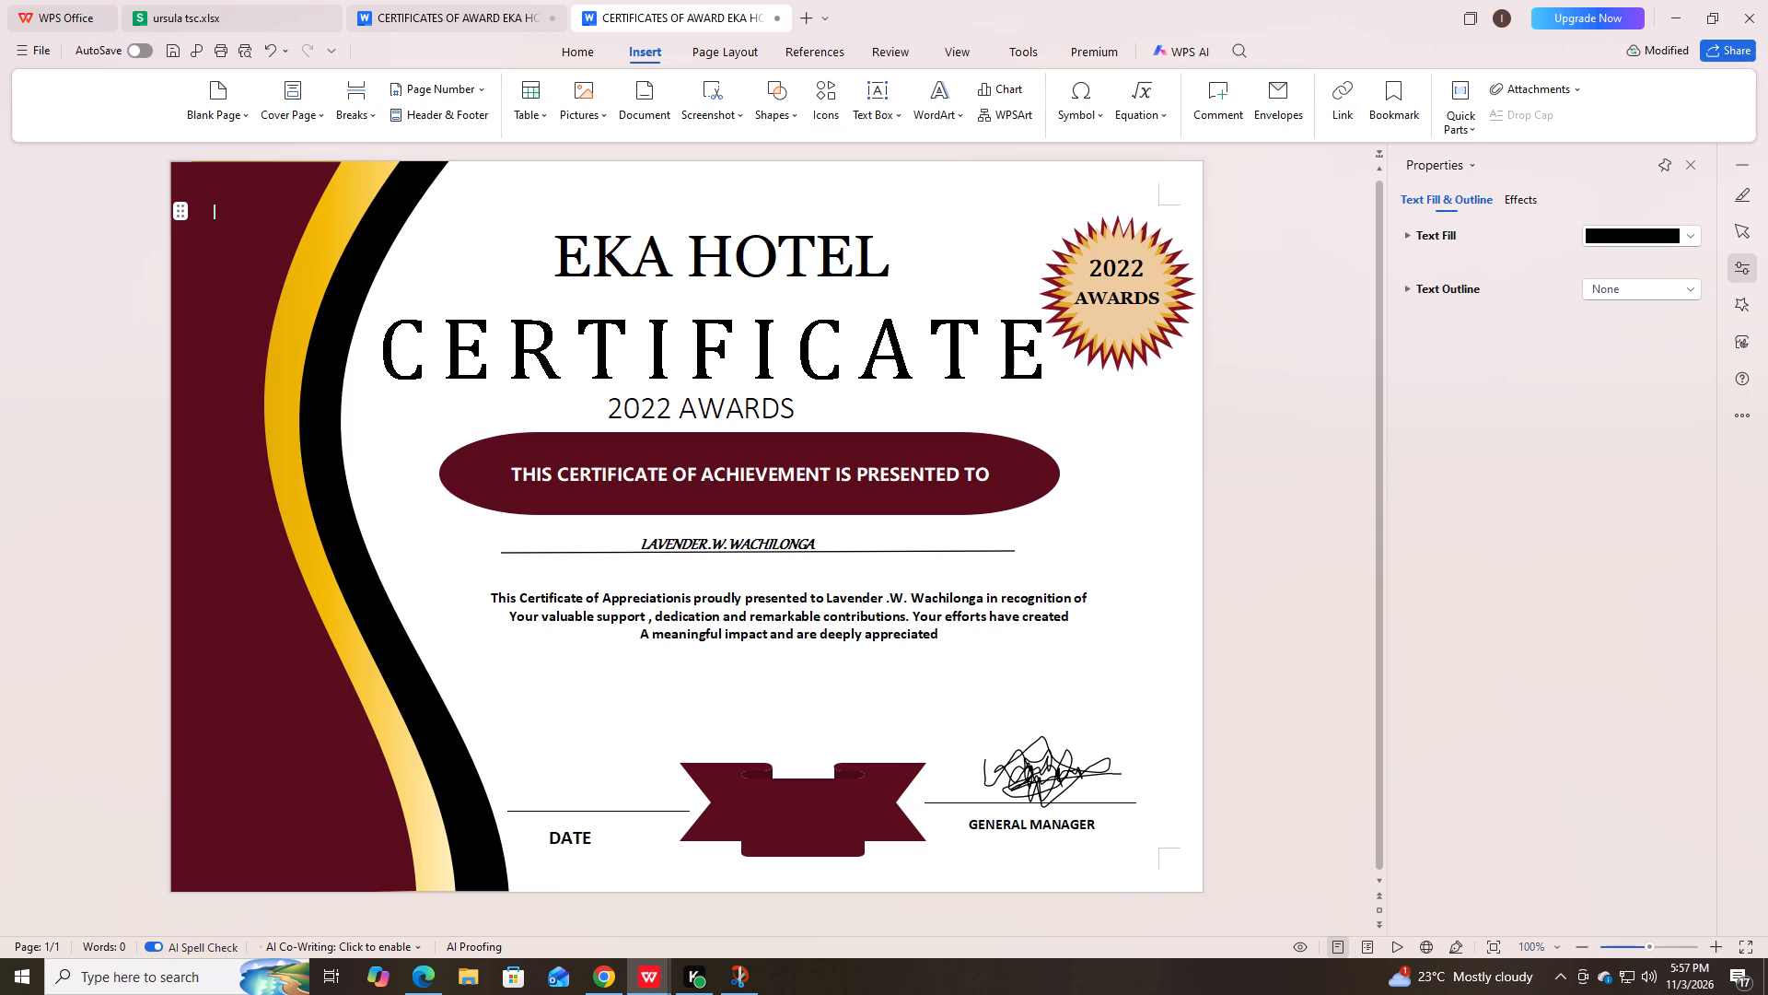
Save the certificate document.
key("ctrl+s")
key("ctrl+s")
key("ctrl+s")
key("ctrl+s")
key("ctrl+s")
key("ctrl+s")
key("ctrl+s")
key("ctrl+s")
key("ctrl+s")
key("ctrl+s")
key("ctrl+s")
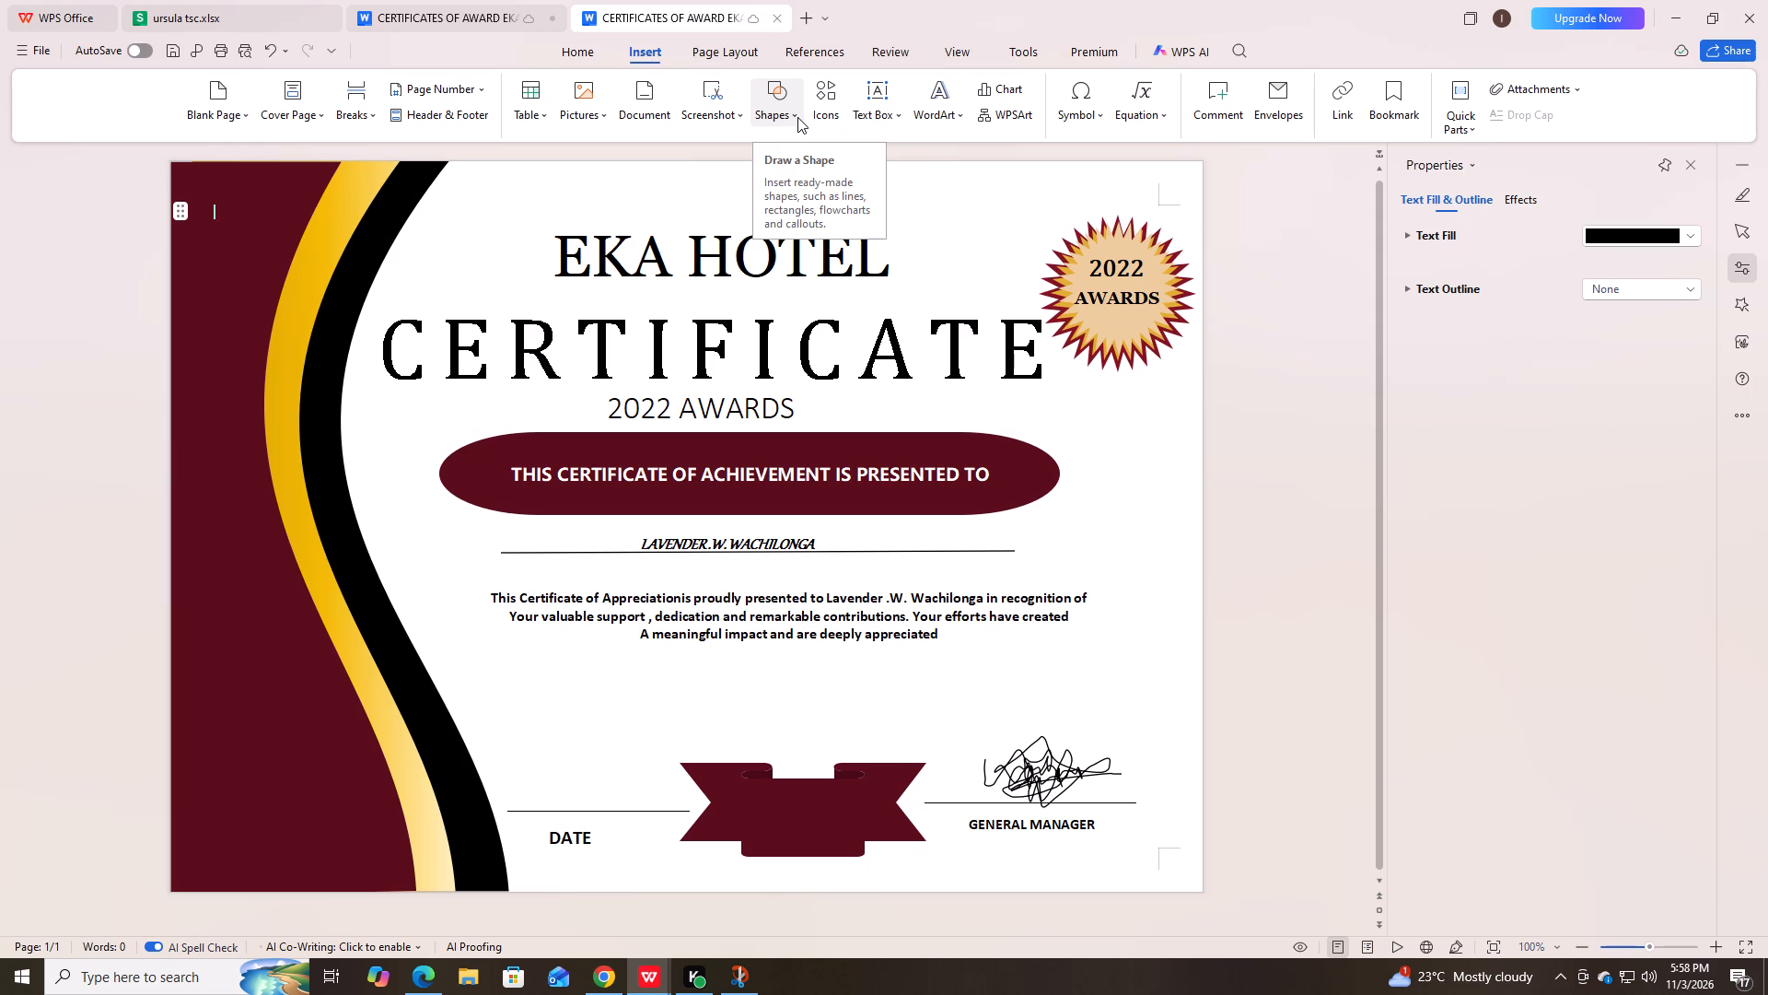
Add a small text box just above the DATE line containing 10/11/2022.
left_click(866, 91)
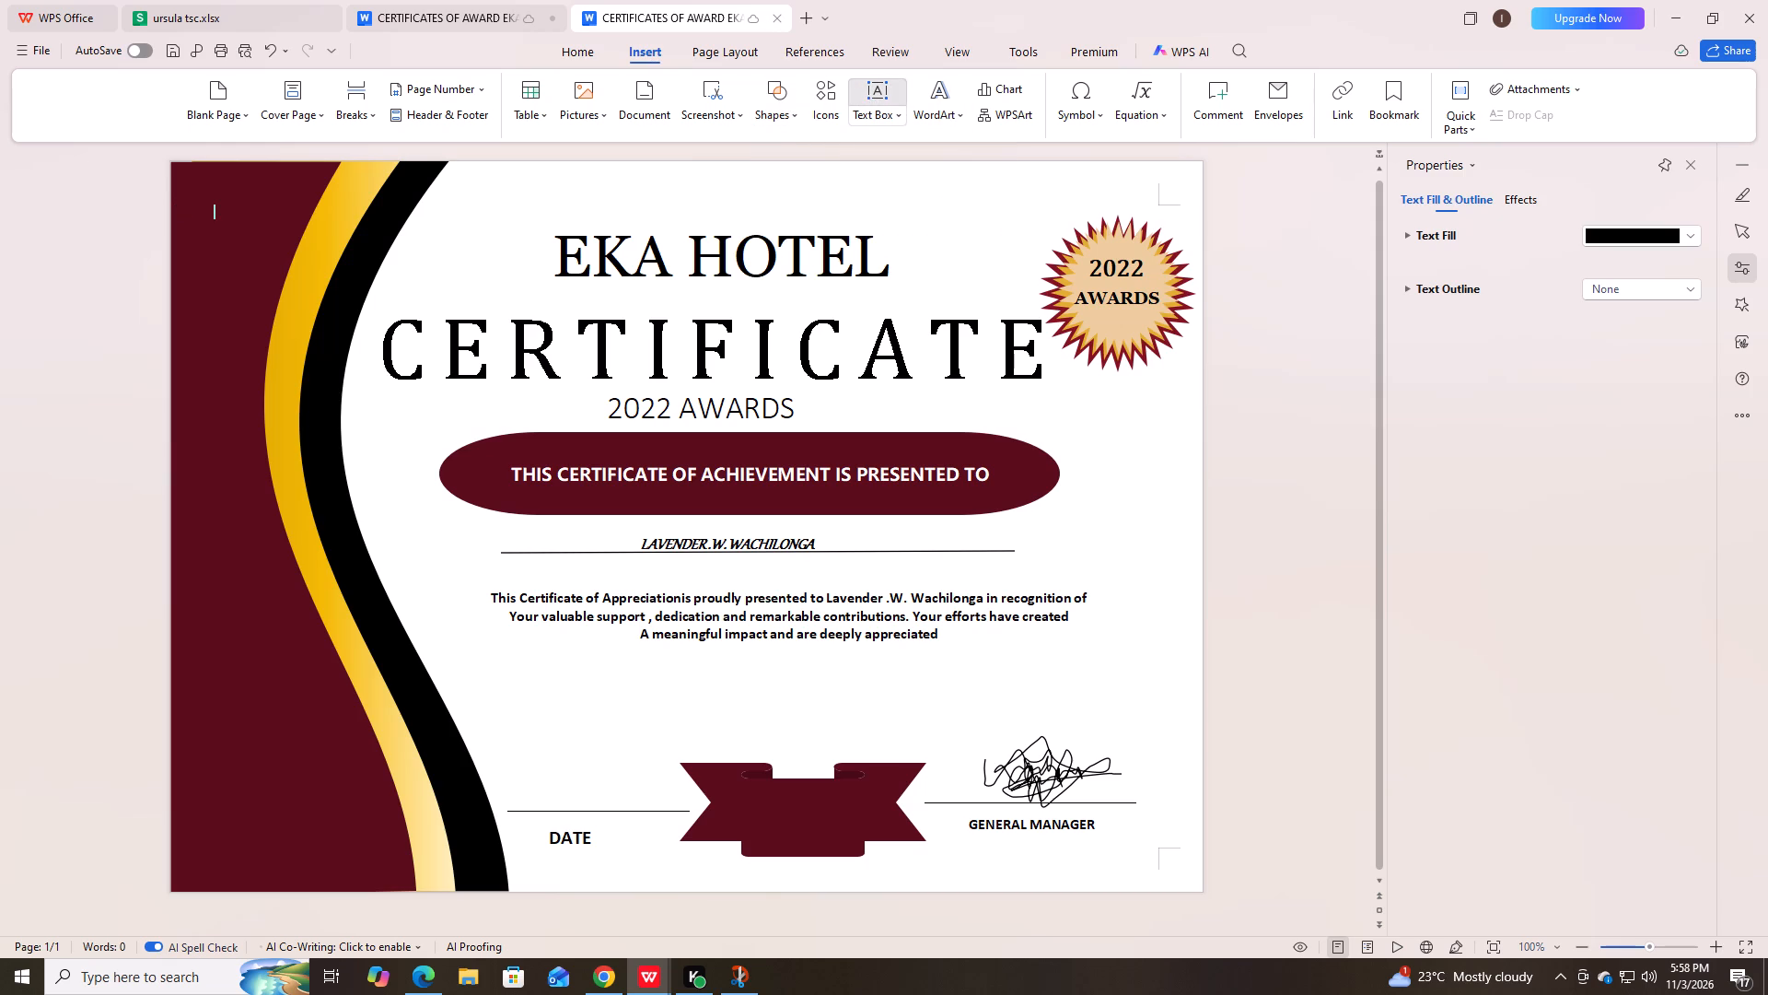
left_click_drag(545, 774, 605, 786)
left_click_drag(605, 786, 646, 808)
left_click_drag(646, 808, 651, 804)
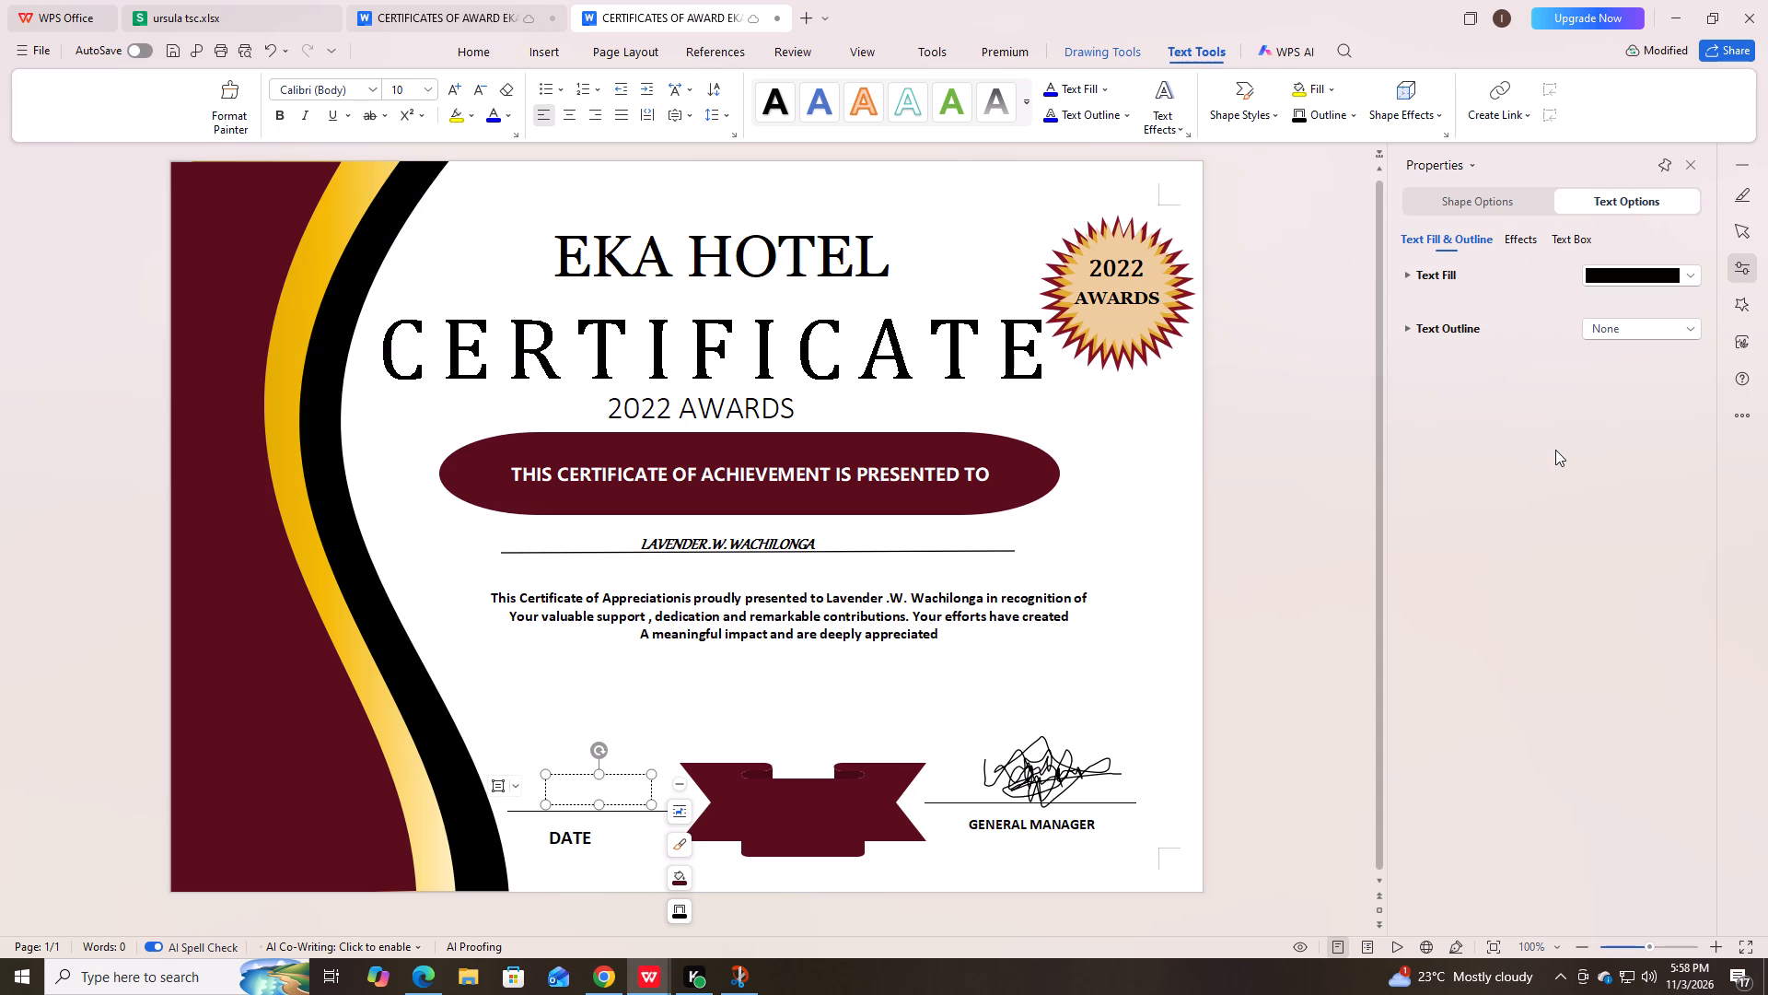
key("1")
key("0")
key("slash")
type("11")
key("slash")
key("2")
key("0")
type("22")
Format the 10/11/2022 date text as bold Cambria Math, size 11.
left_click_drag(616, 785, 564, 783)
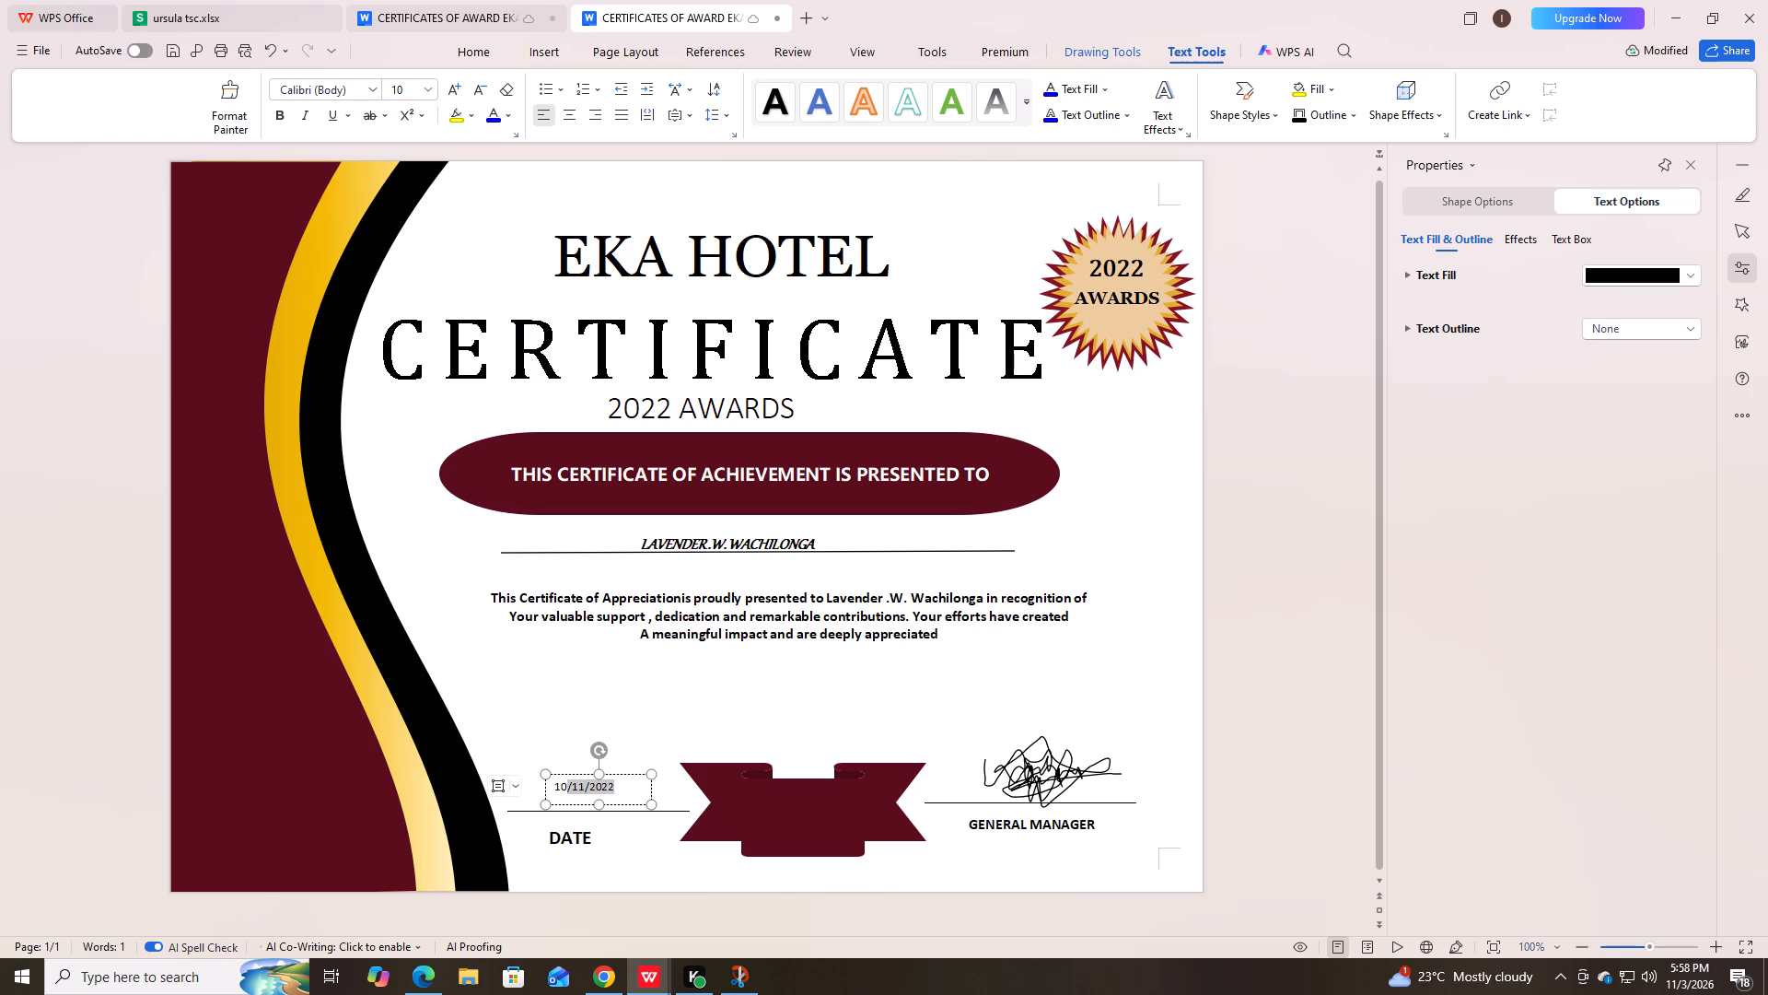
left_click_drag(564, 783, 550, 794)
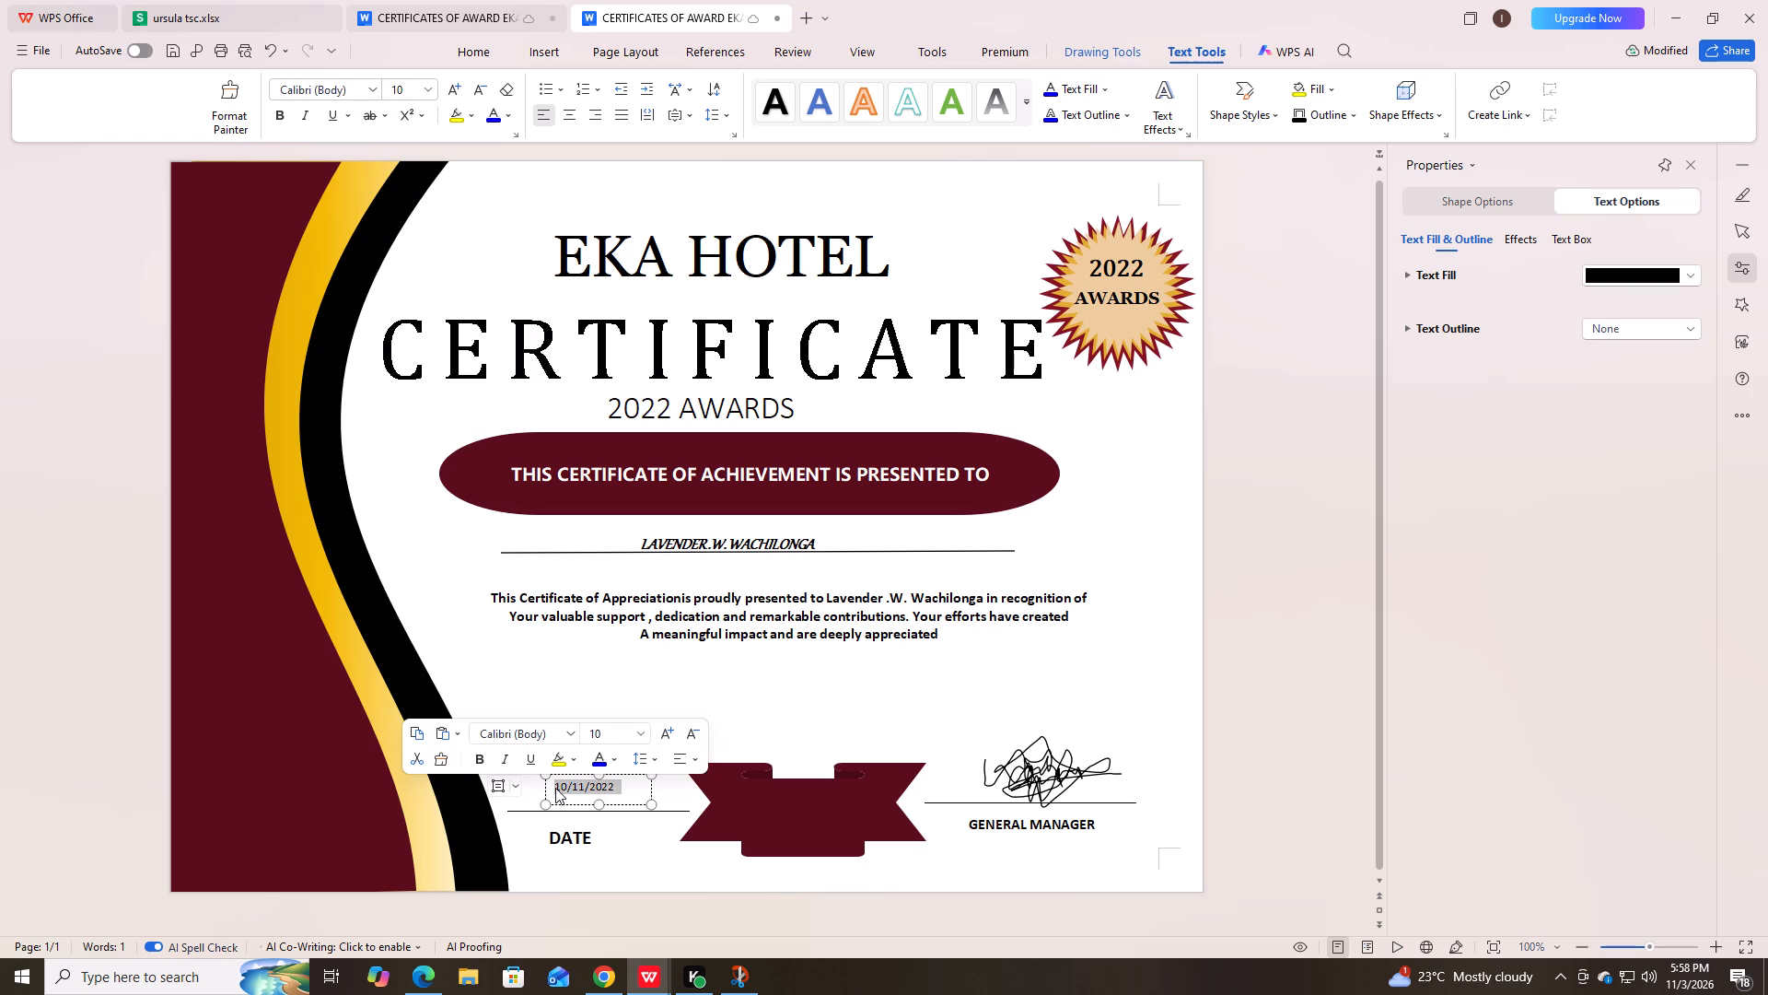
left_click(479, 758)
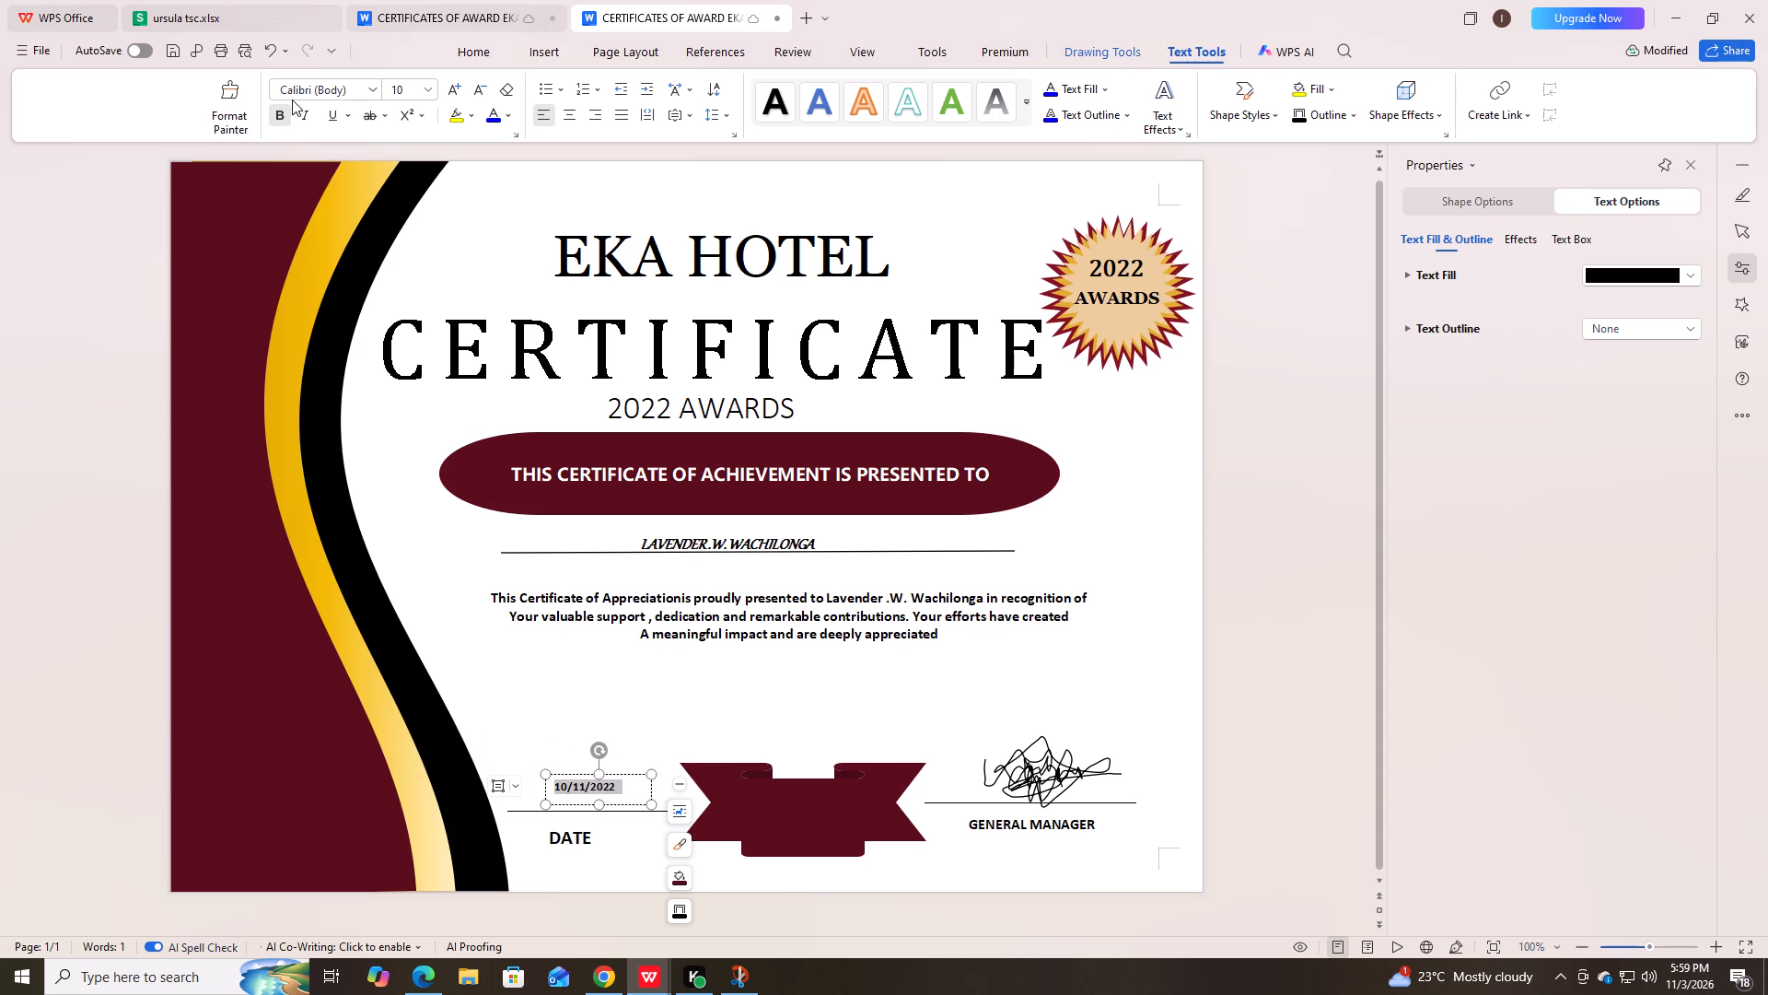
left_click(372, 88)
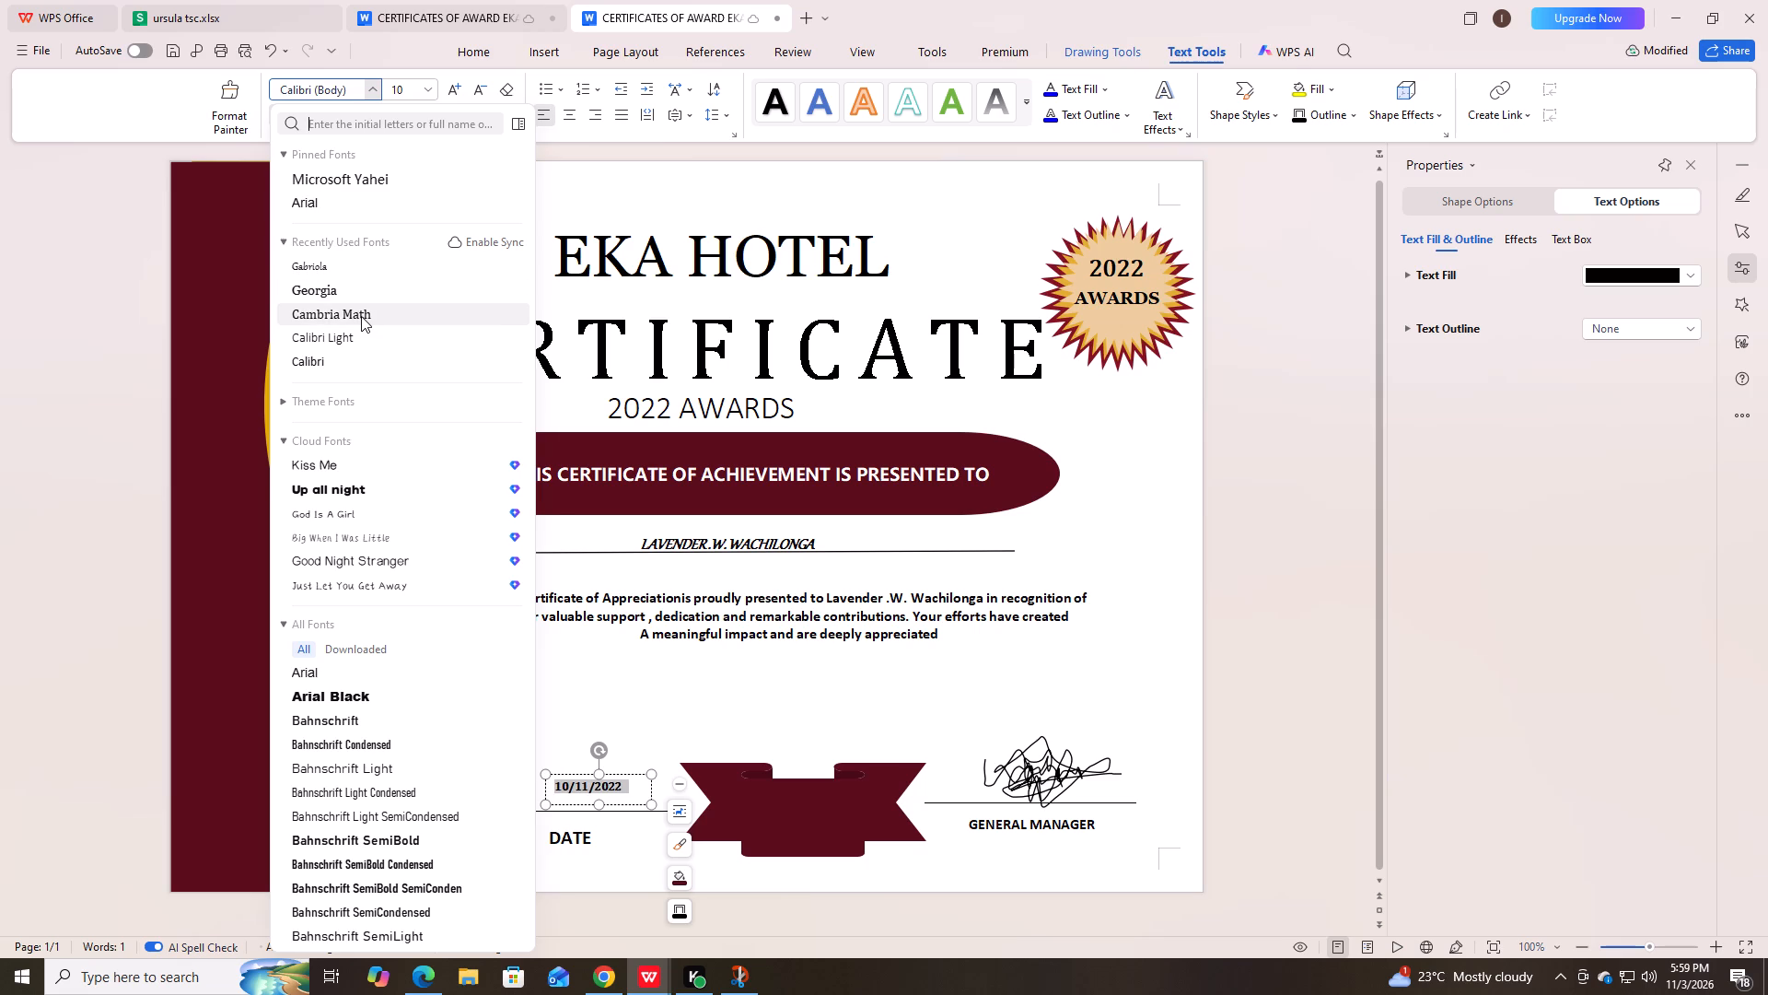
left_click(361, 316)
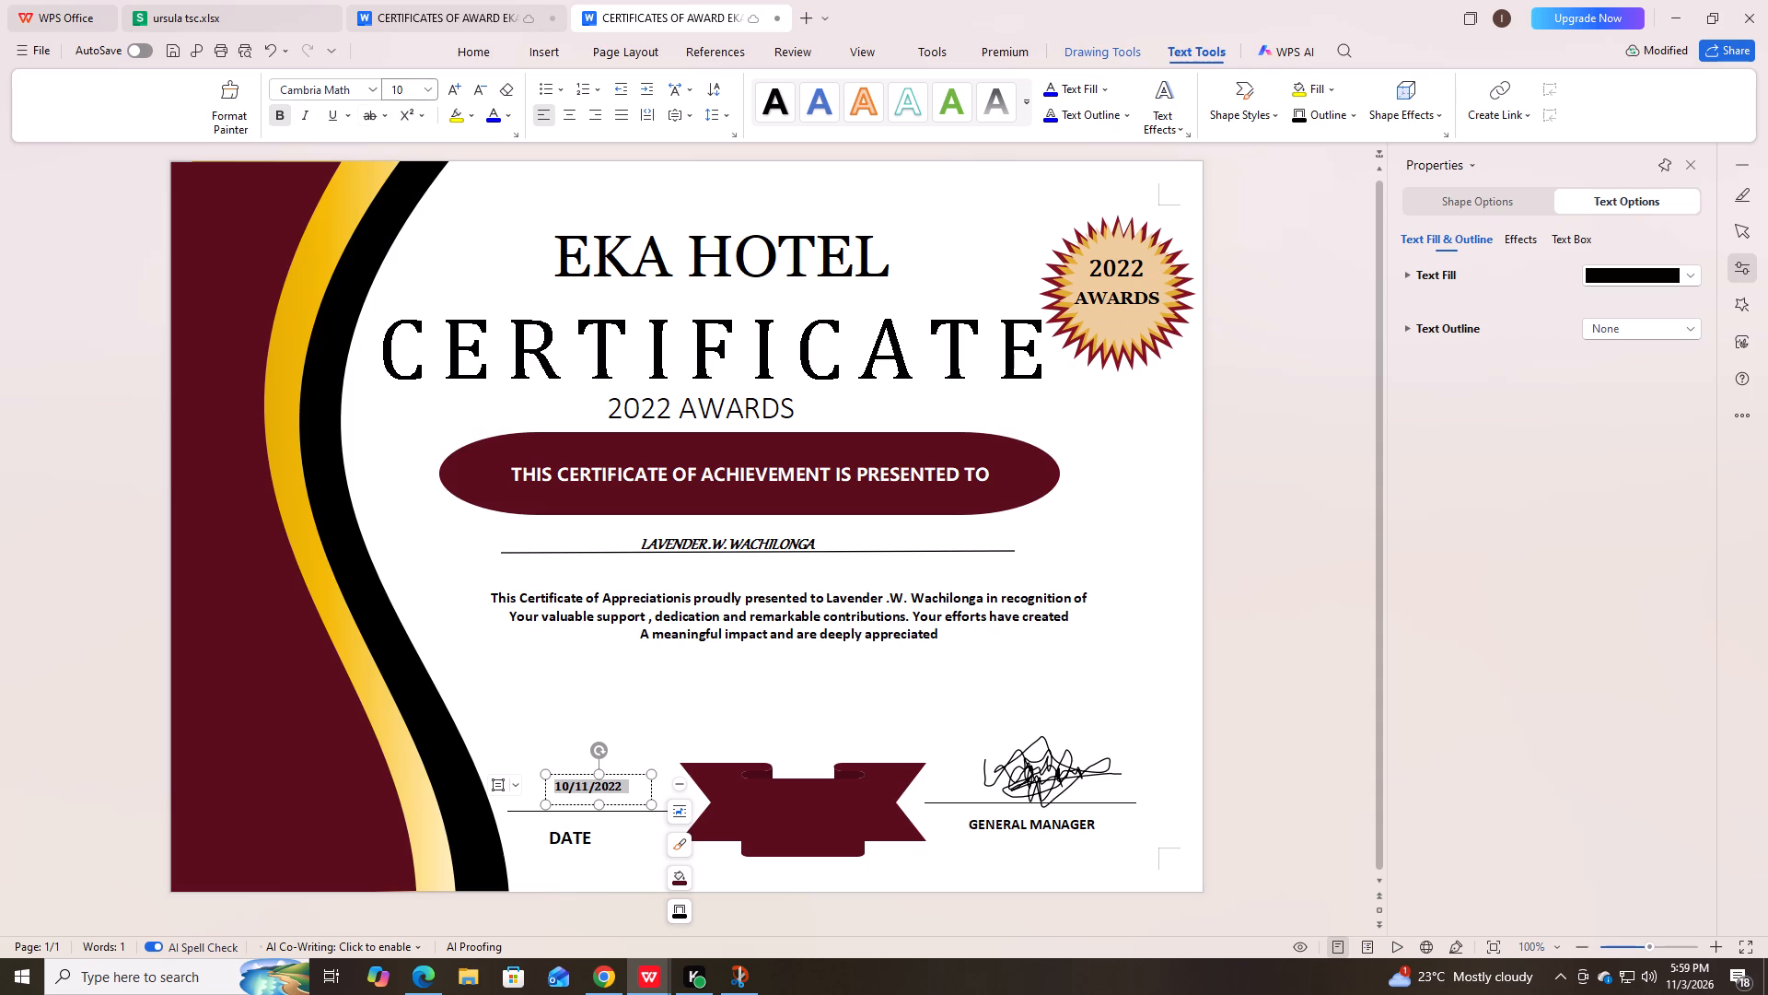
left_click(433, 88)
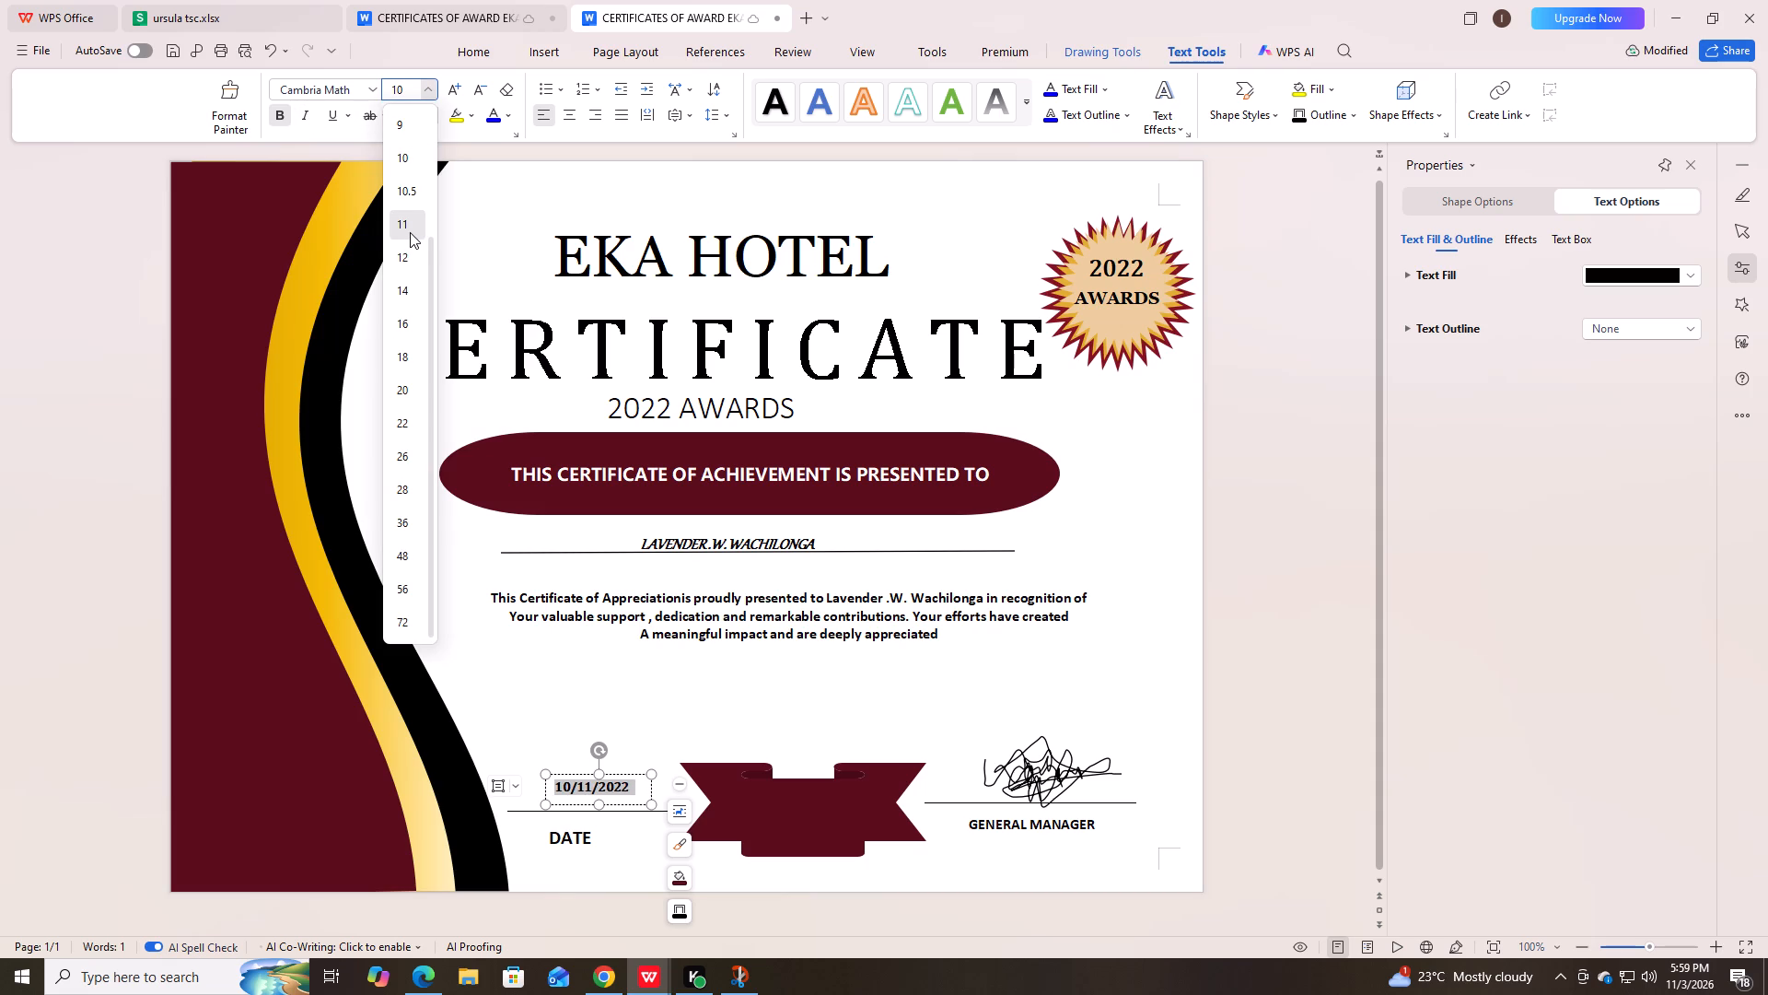
left_click(410, 232)
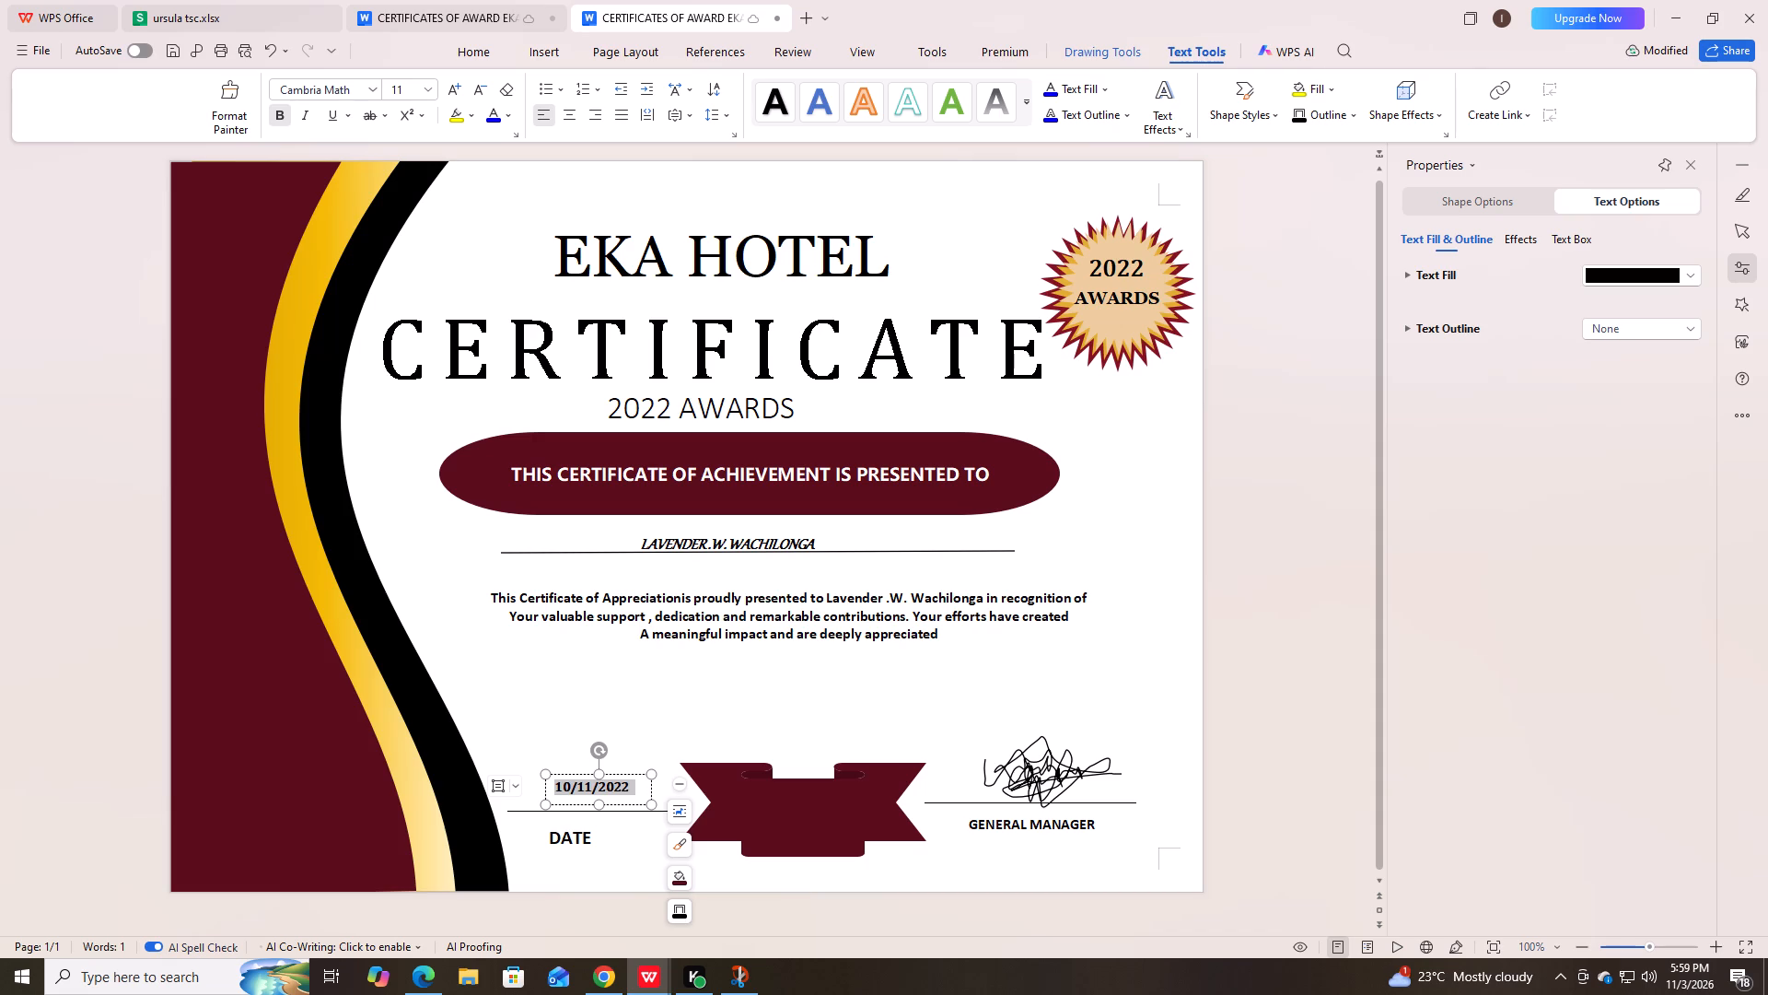
Remove both the outline and the fill from the 10/11/2022 date text box.
left_click(575, 674)
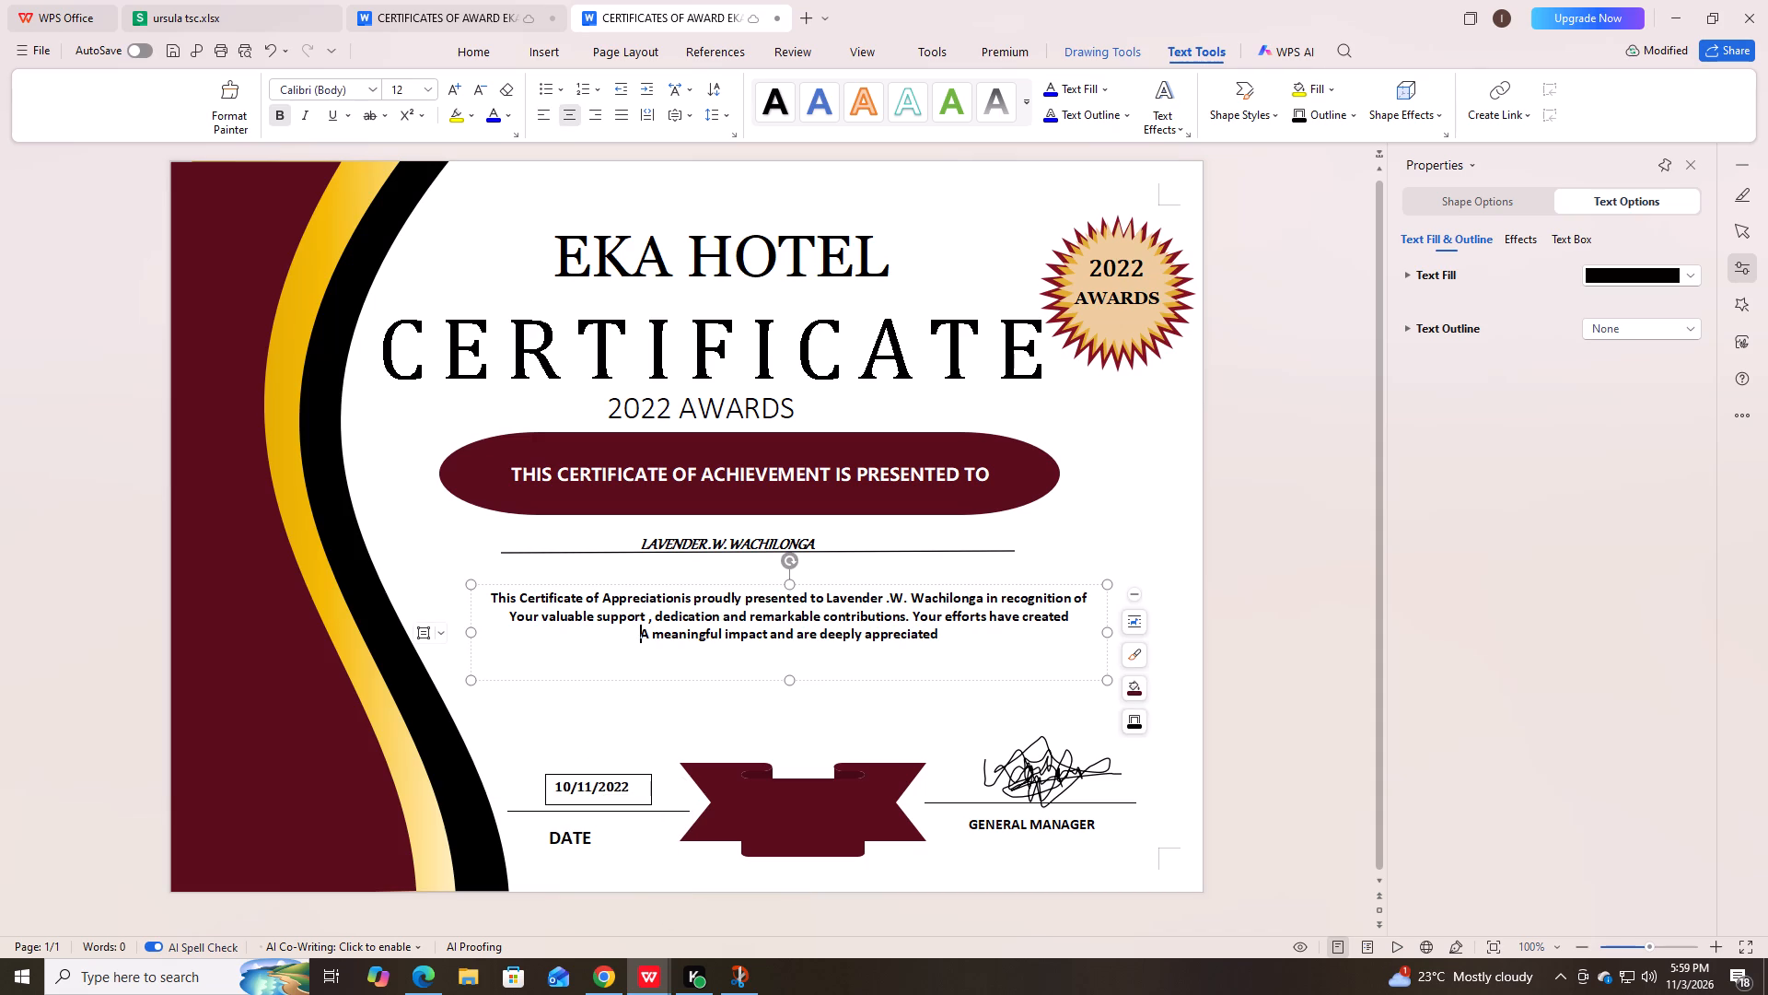
left_click(621, 771)
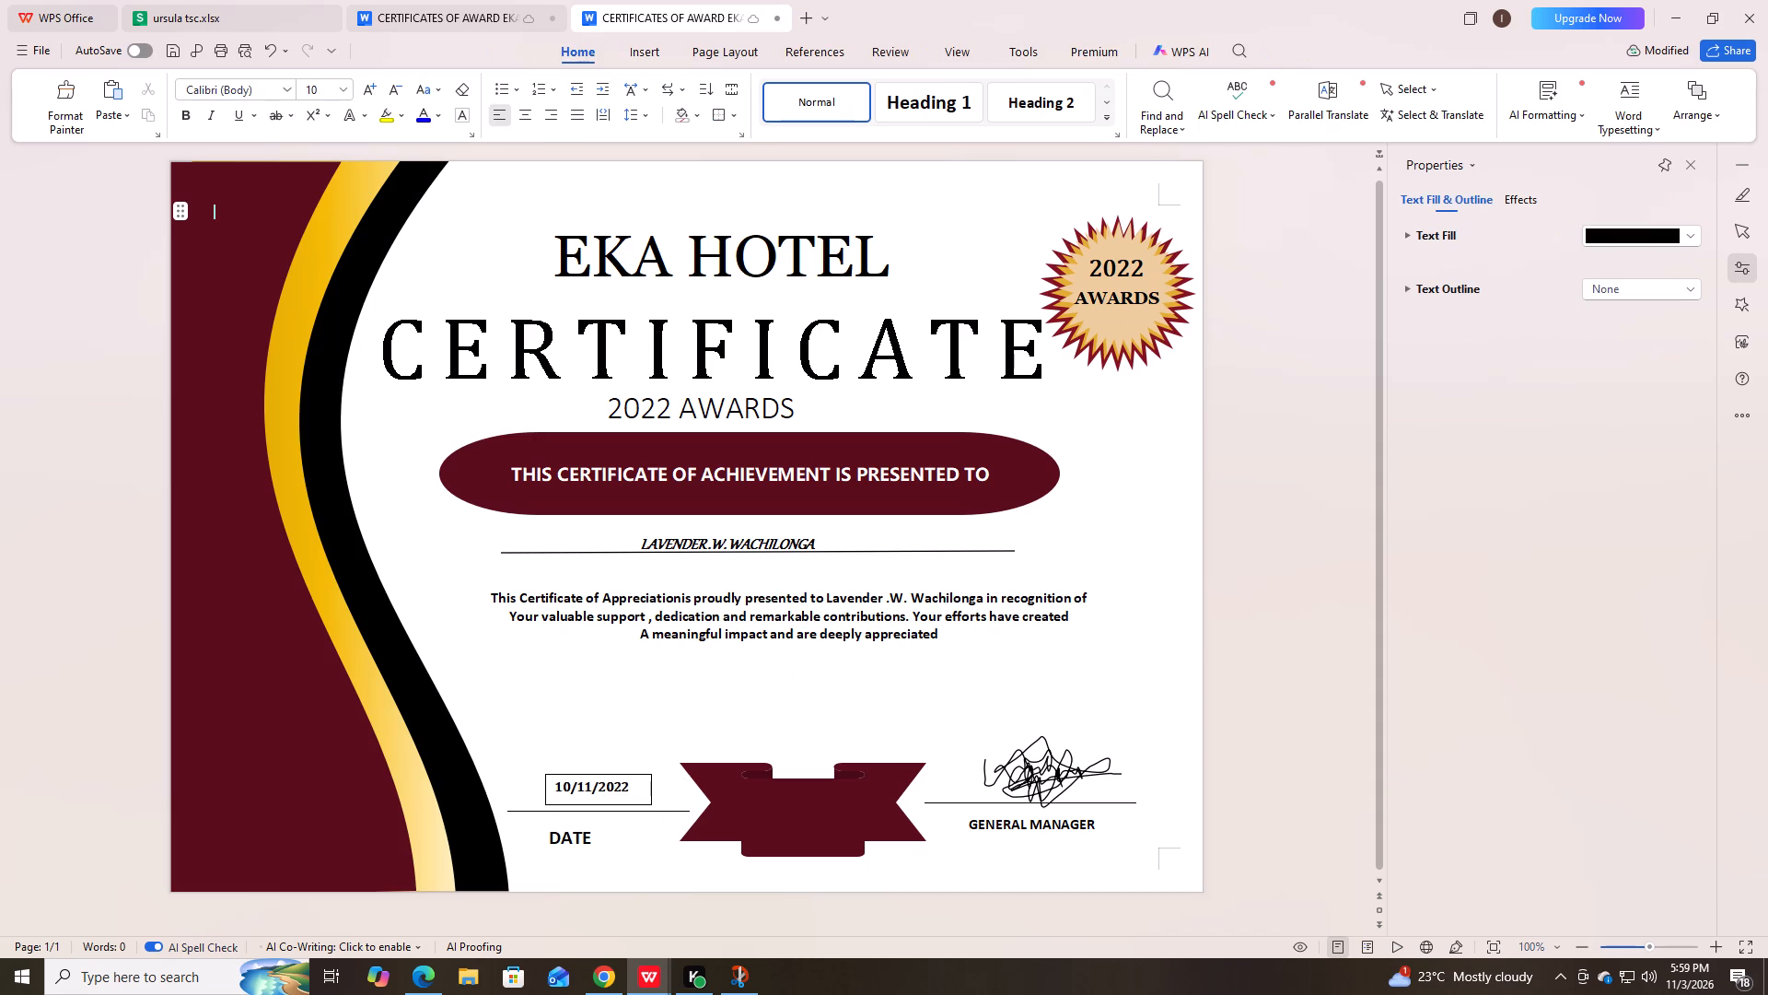
left_click(636, 772)
left_click(634, 800)
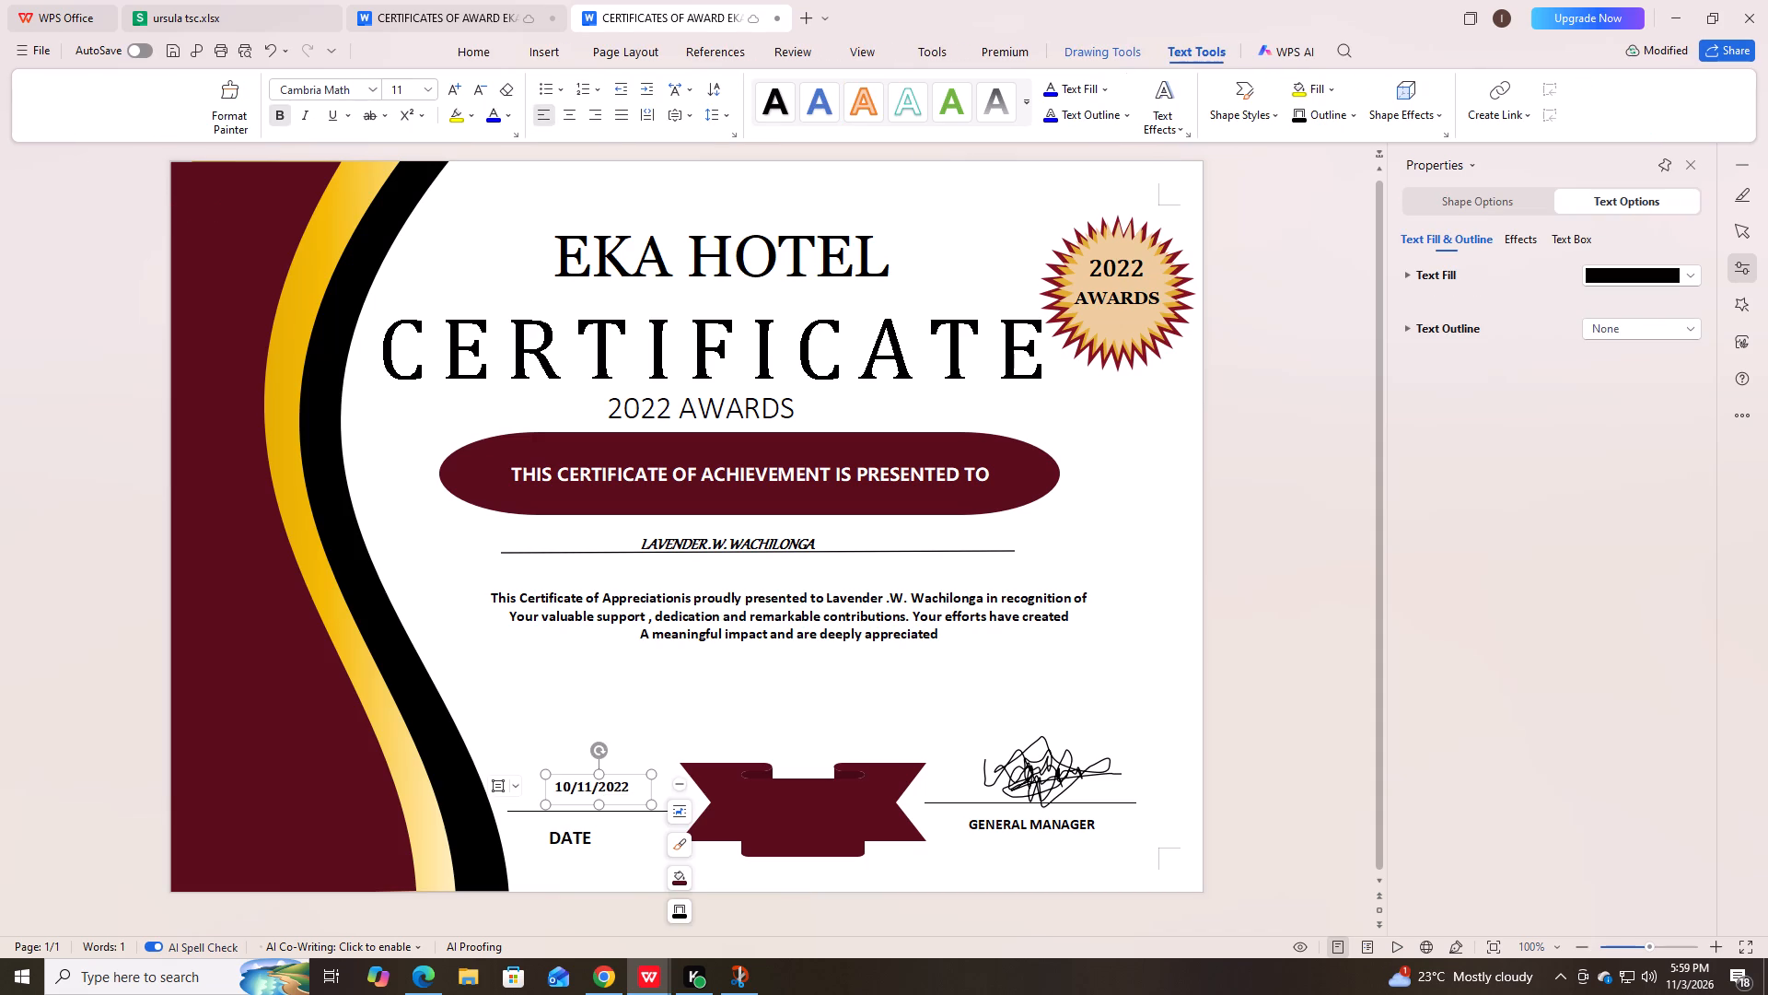
left_click(675, 917)
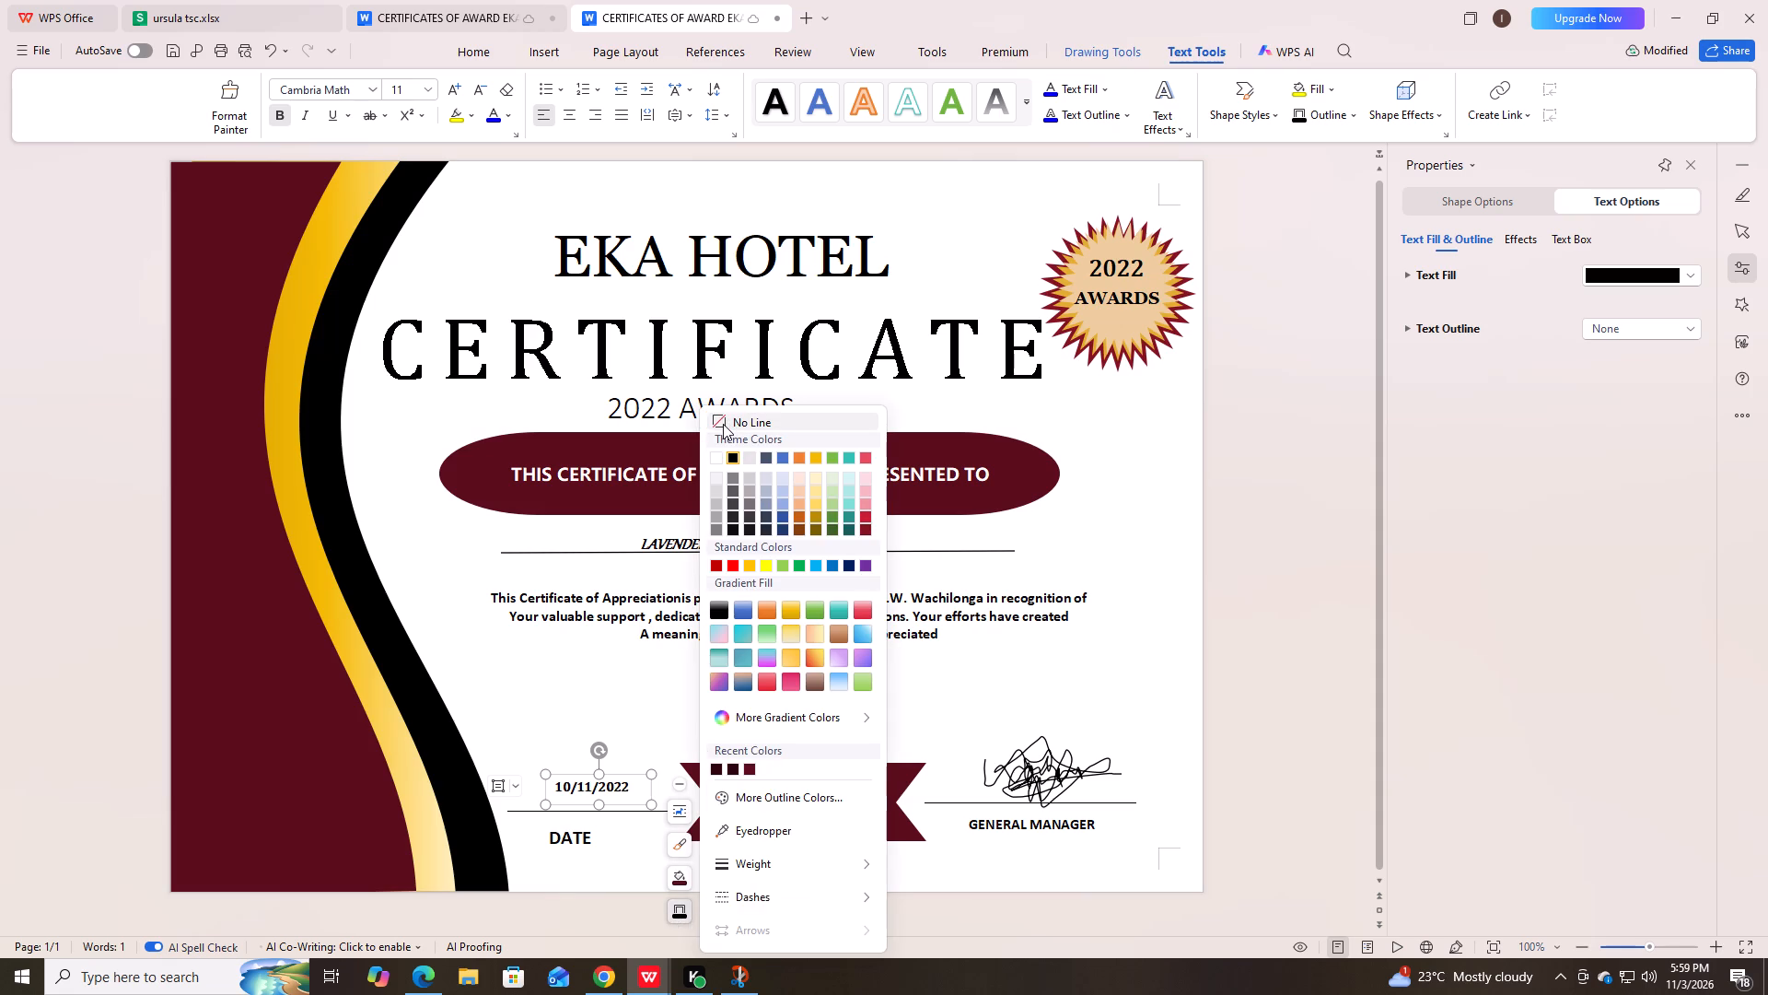
left_click(719, 423)
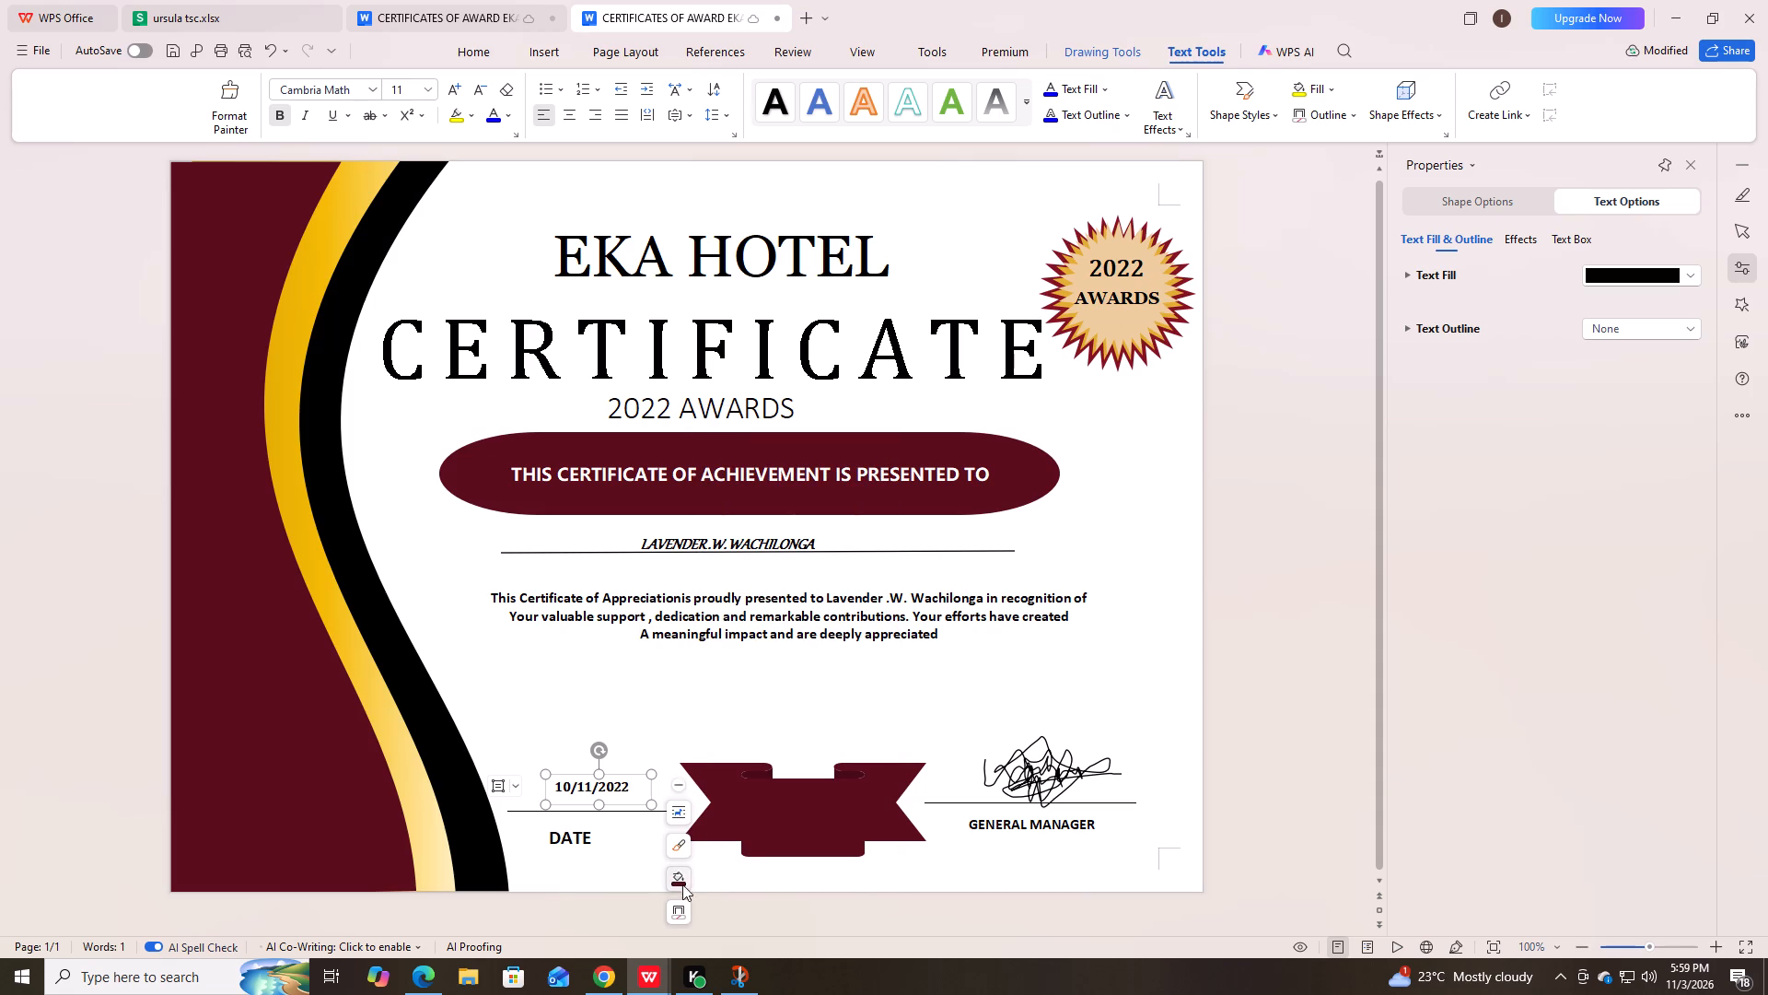
left_click(680, 873)
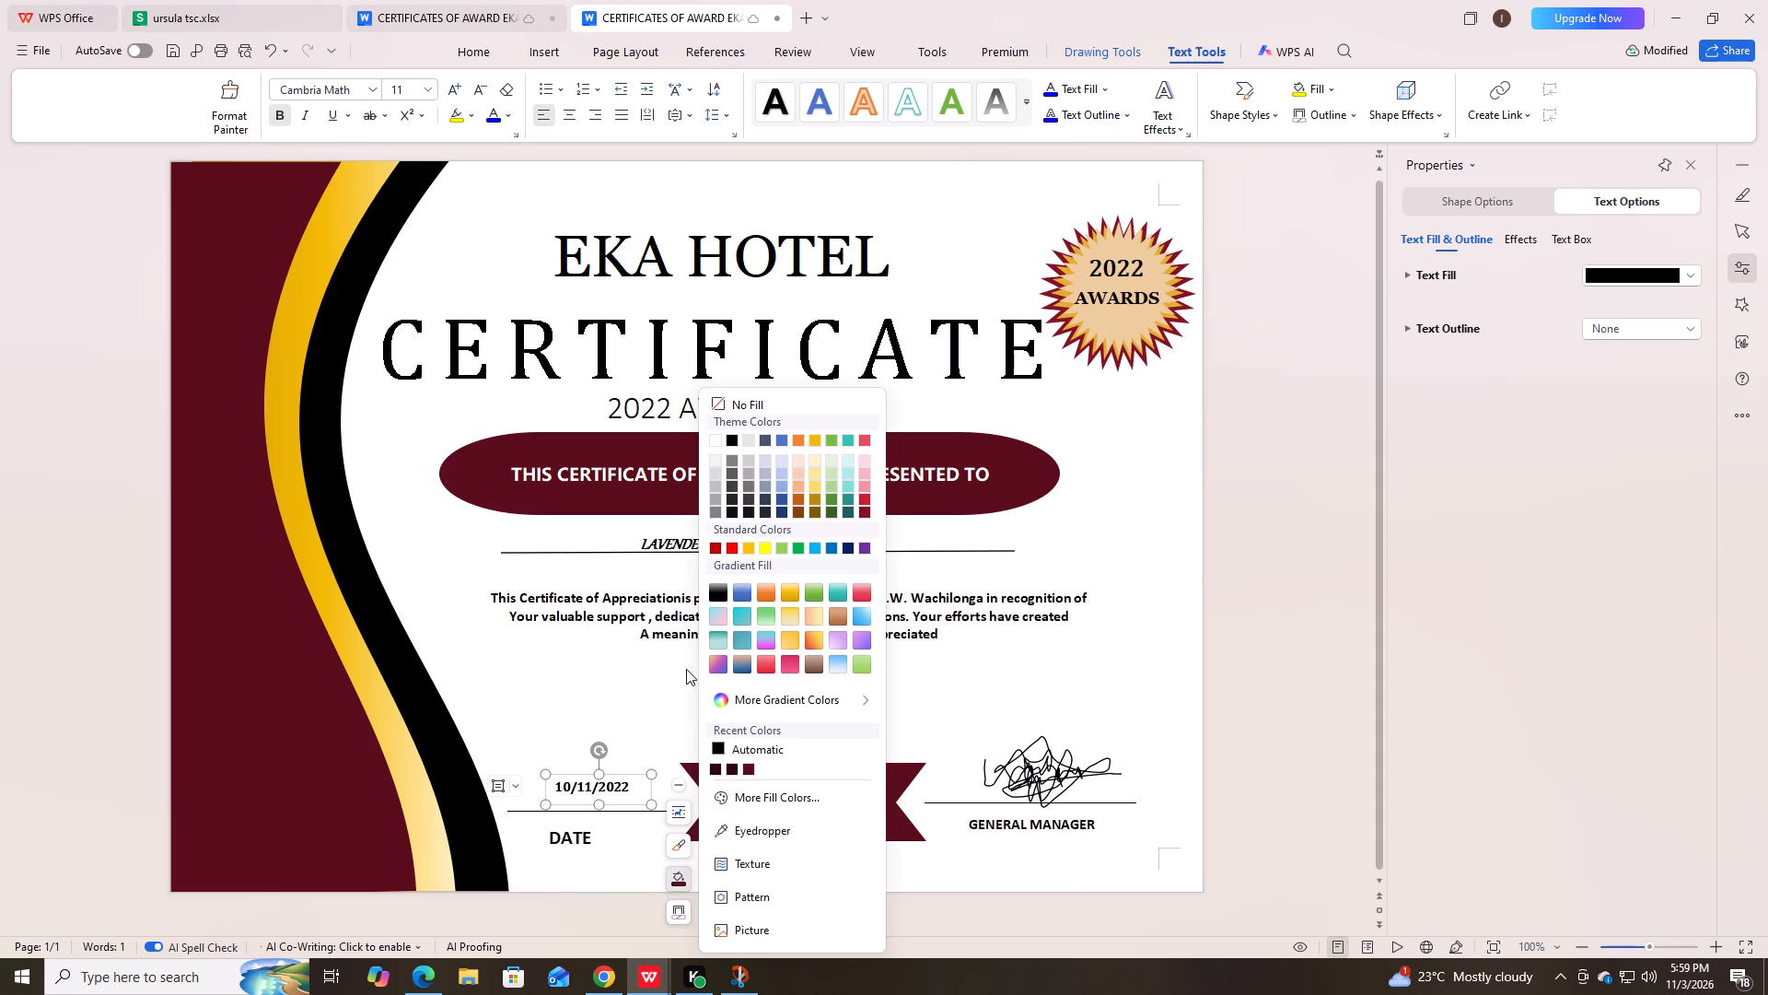
left_click(715, 398)
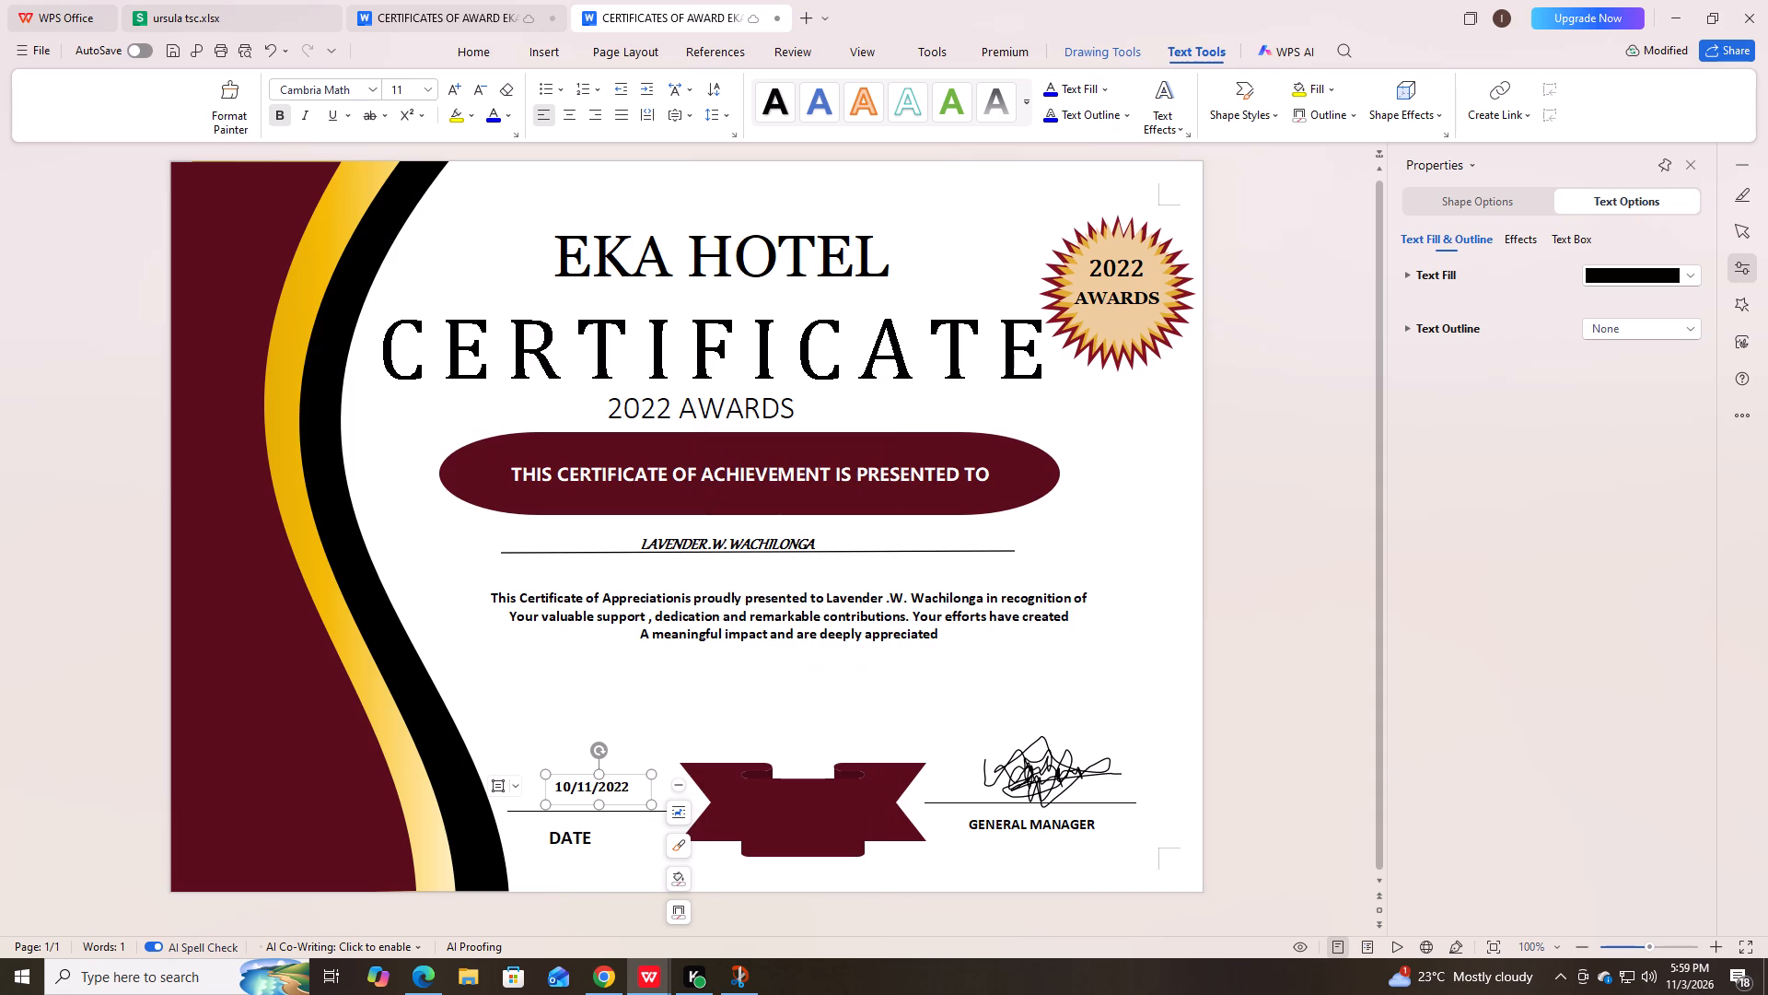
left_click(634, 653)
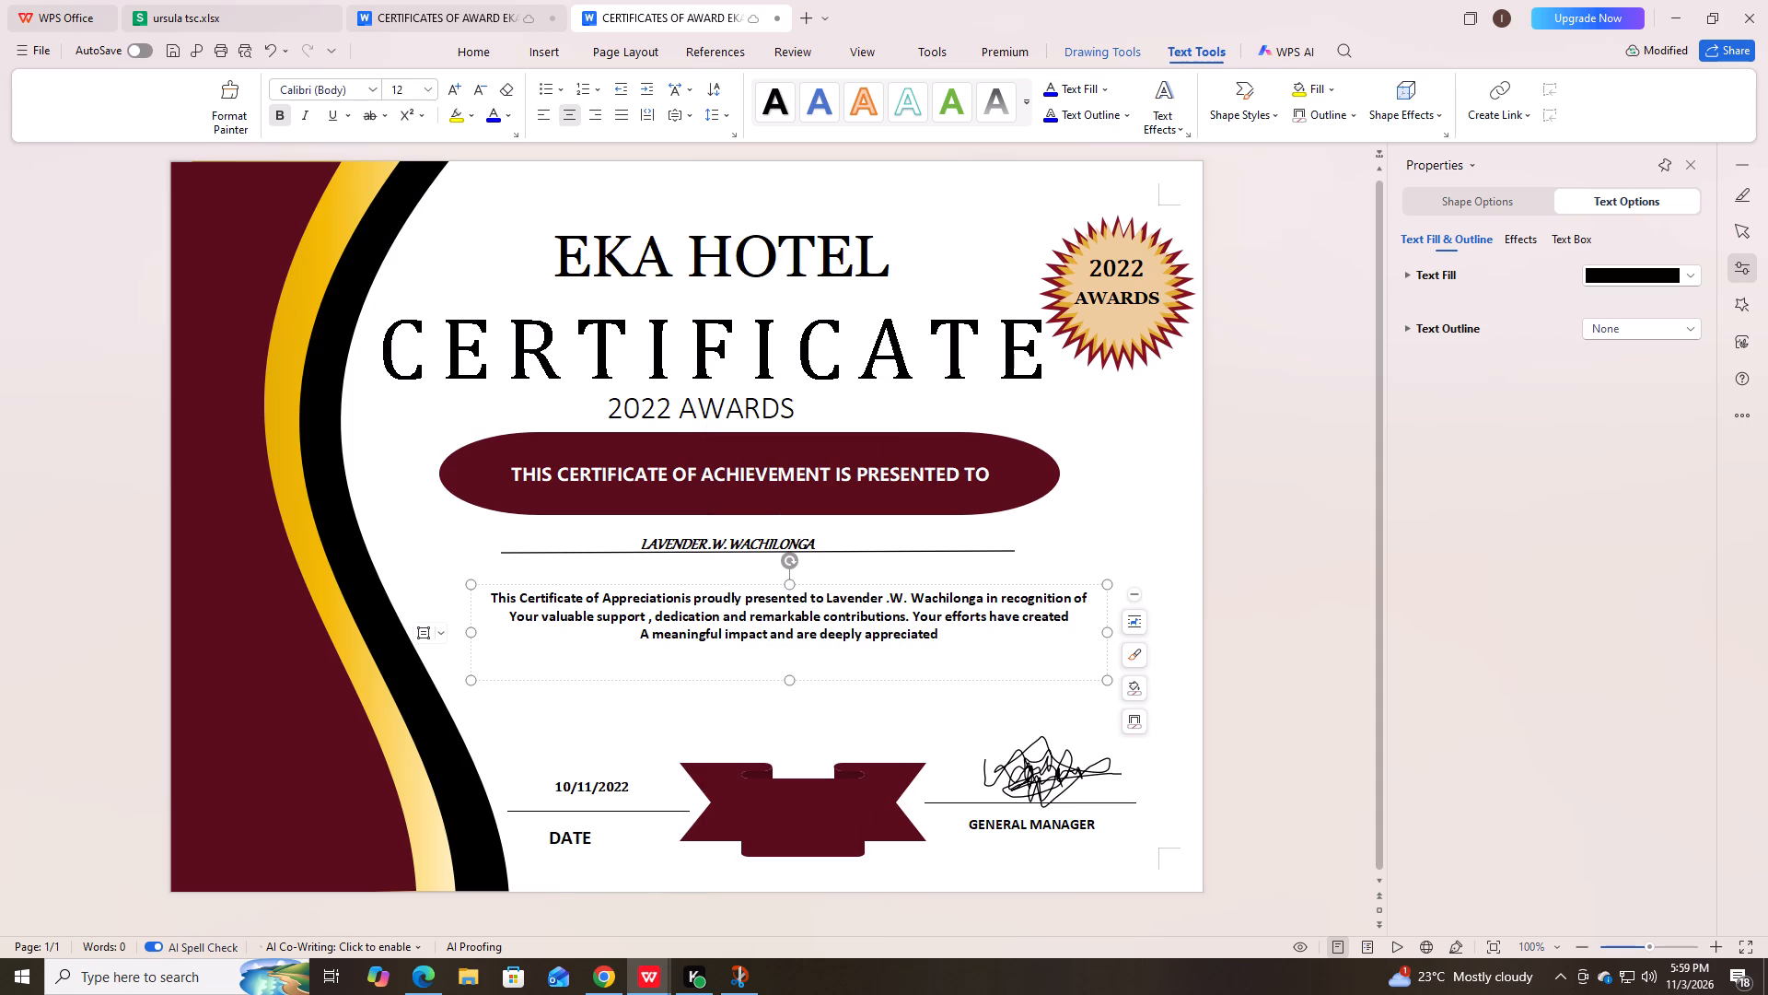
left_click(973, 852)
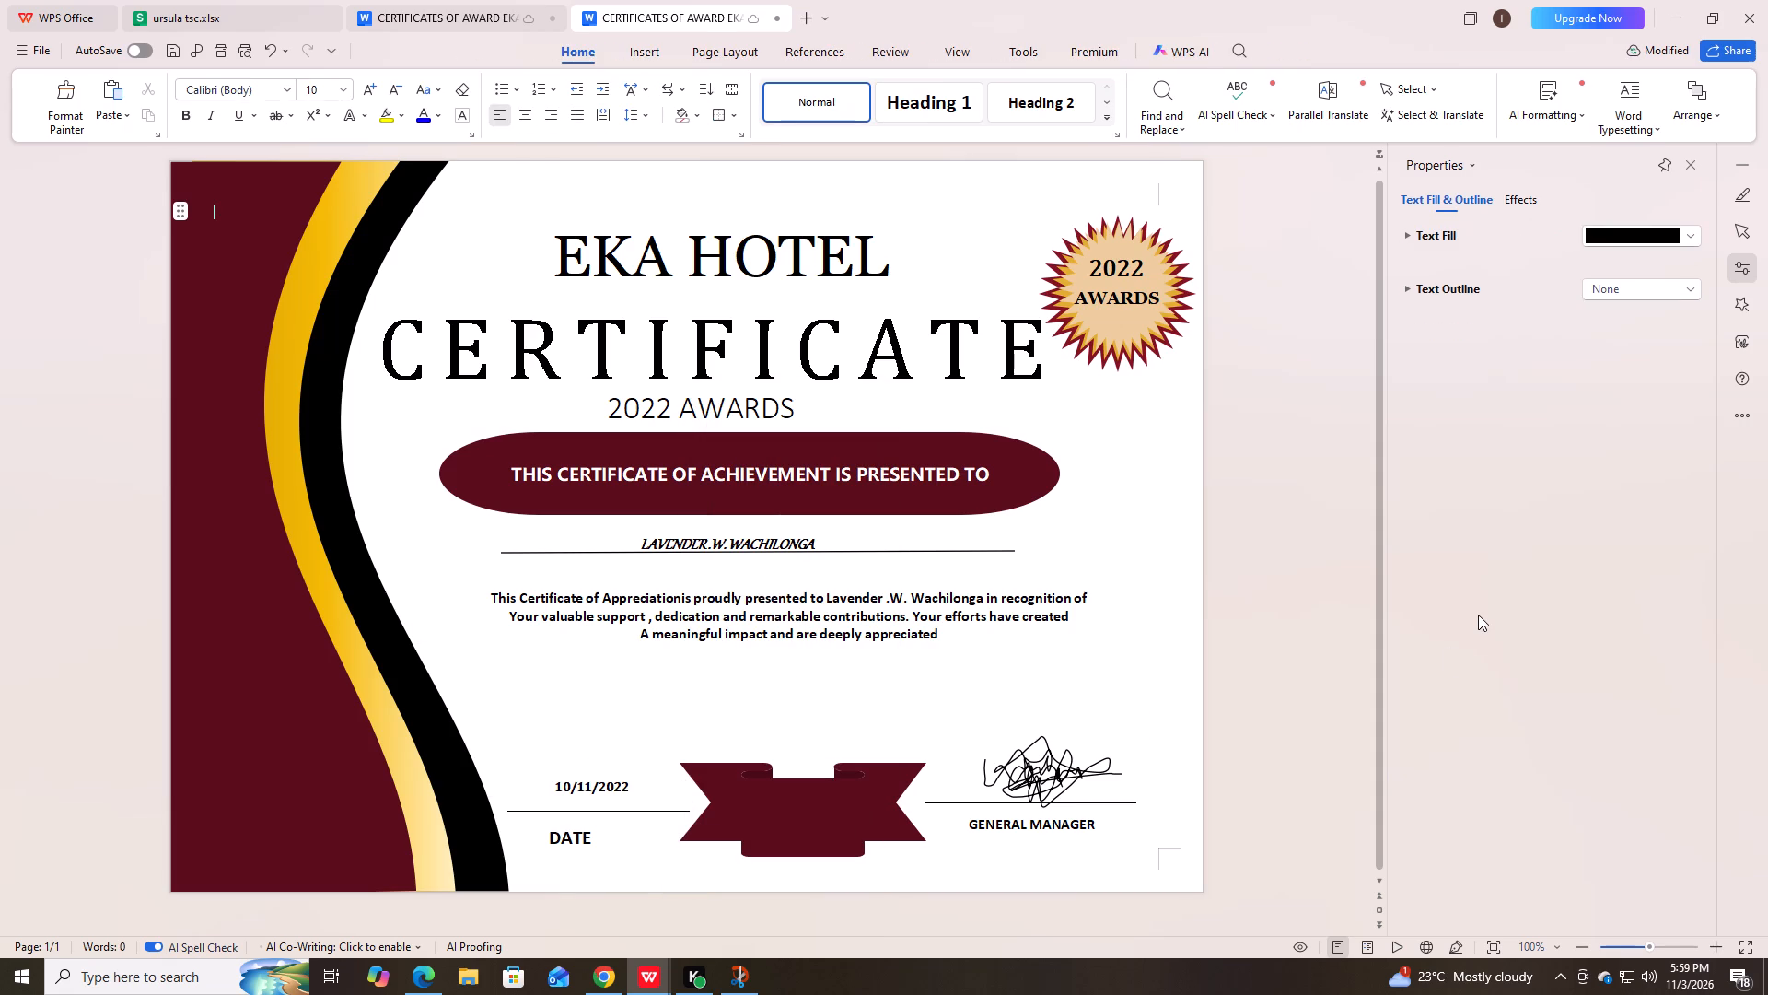
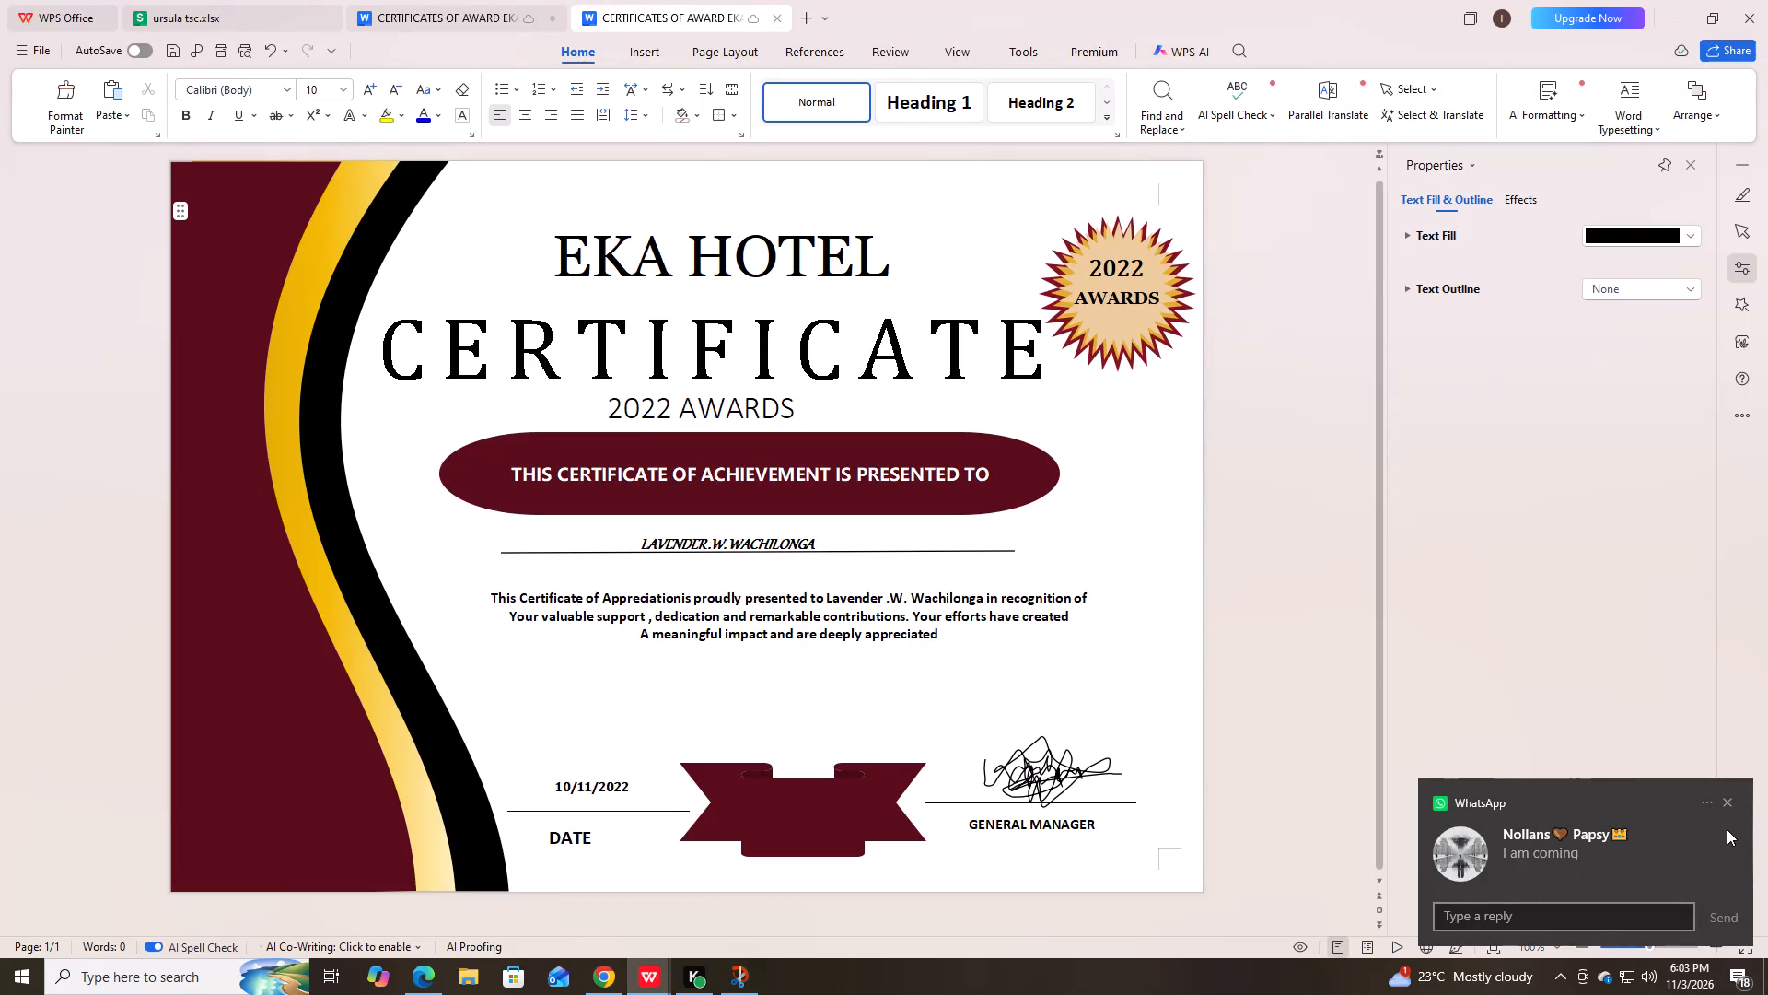
Dismiss the incoming WhatsApp message notification covering the corner of the certificate document.
left_click(1726, 800)
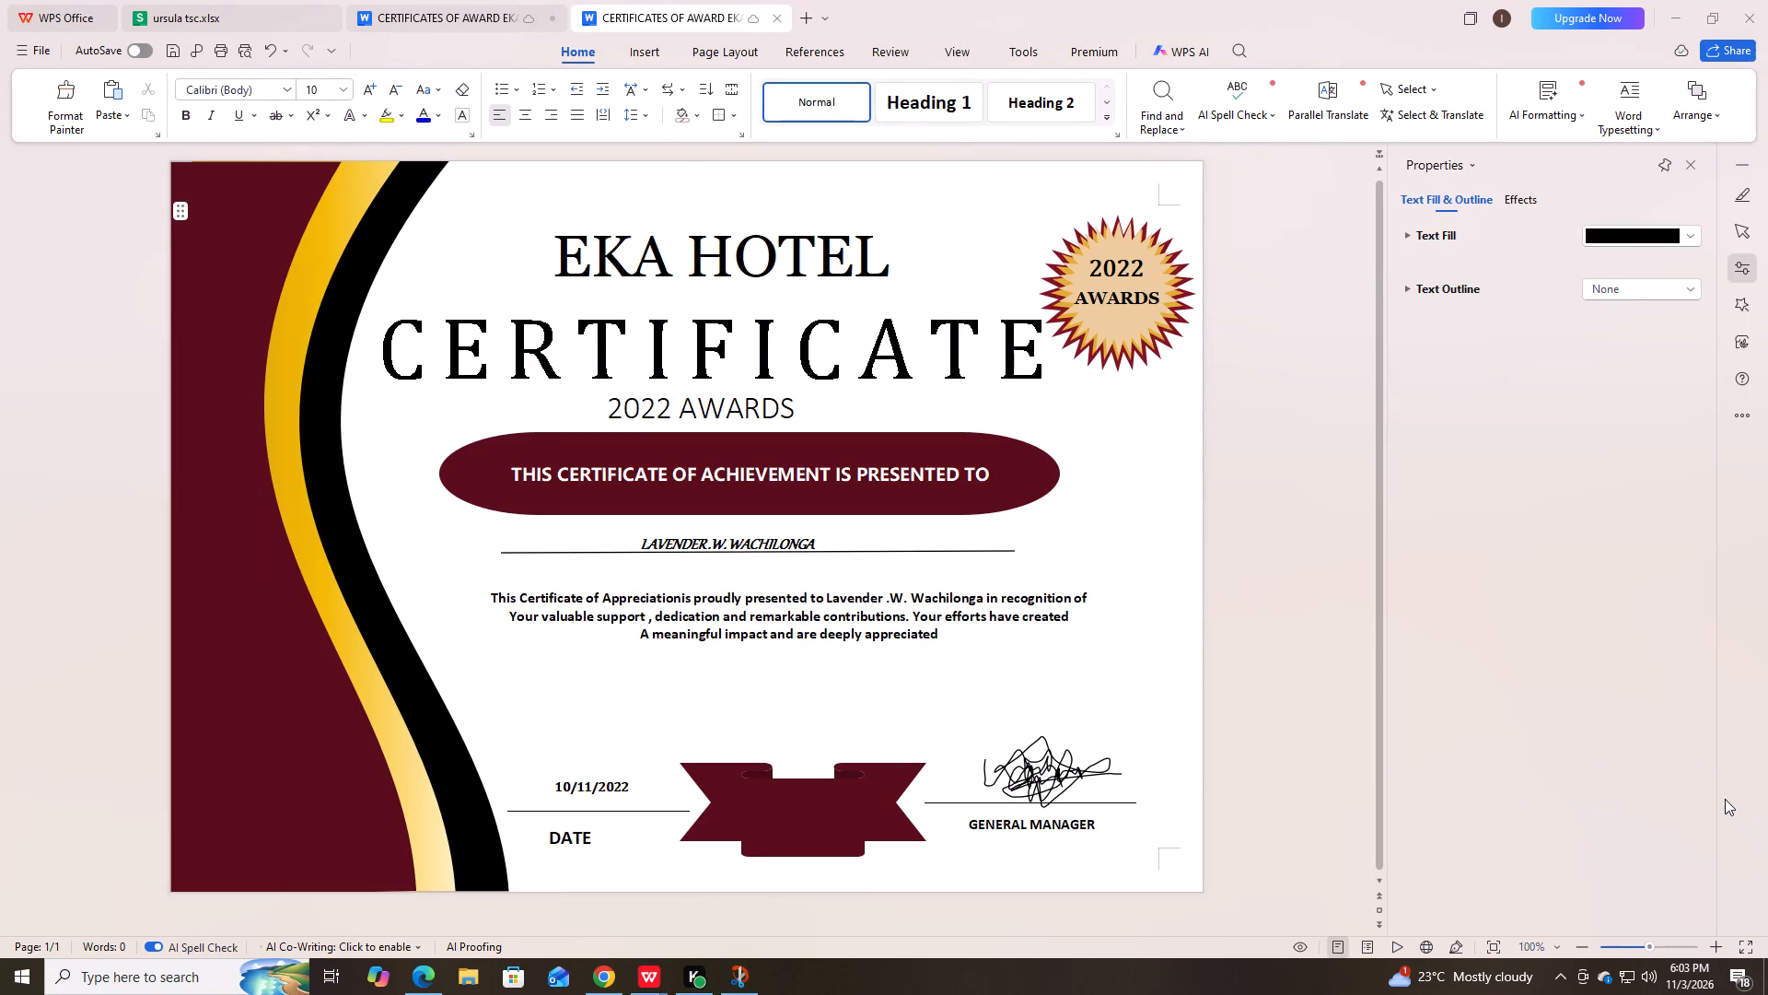
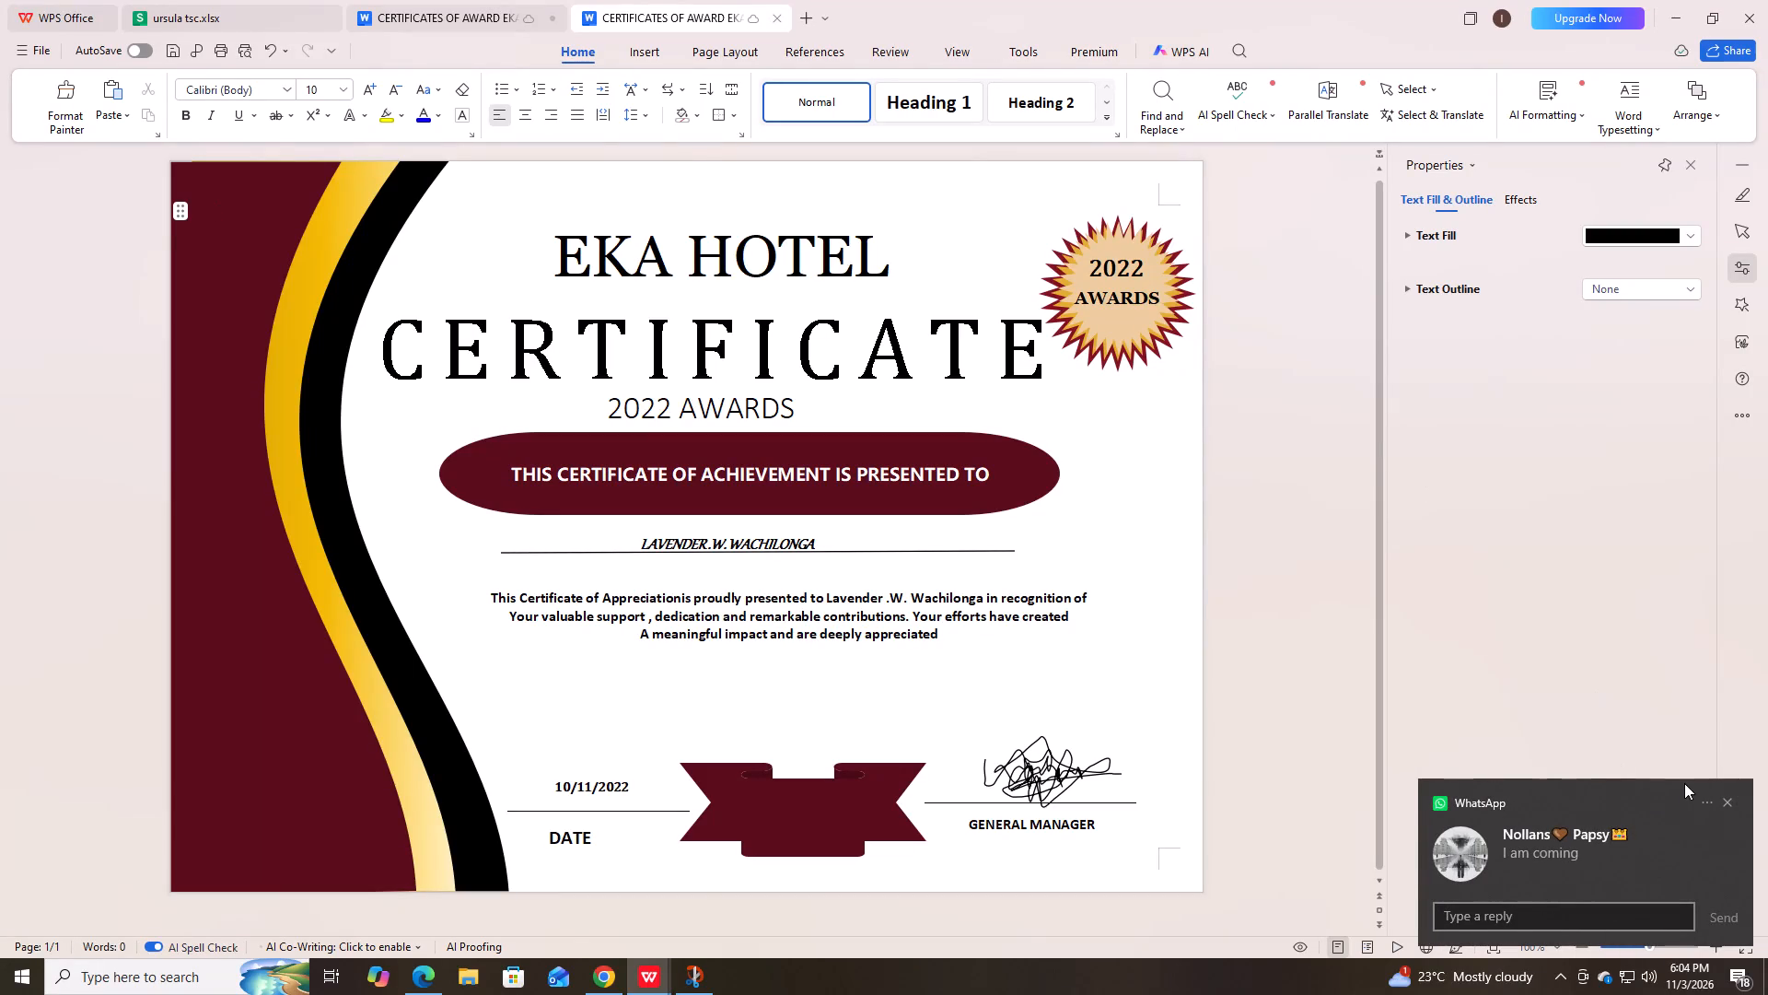
Dismiss the incoming WhatsApp message notification that overlaps the document window.
left_click(1724, 800)
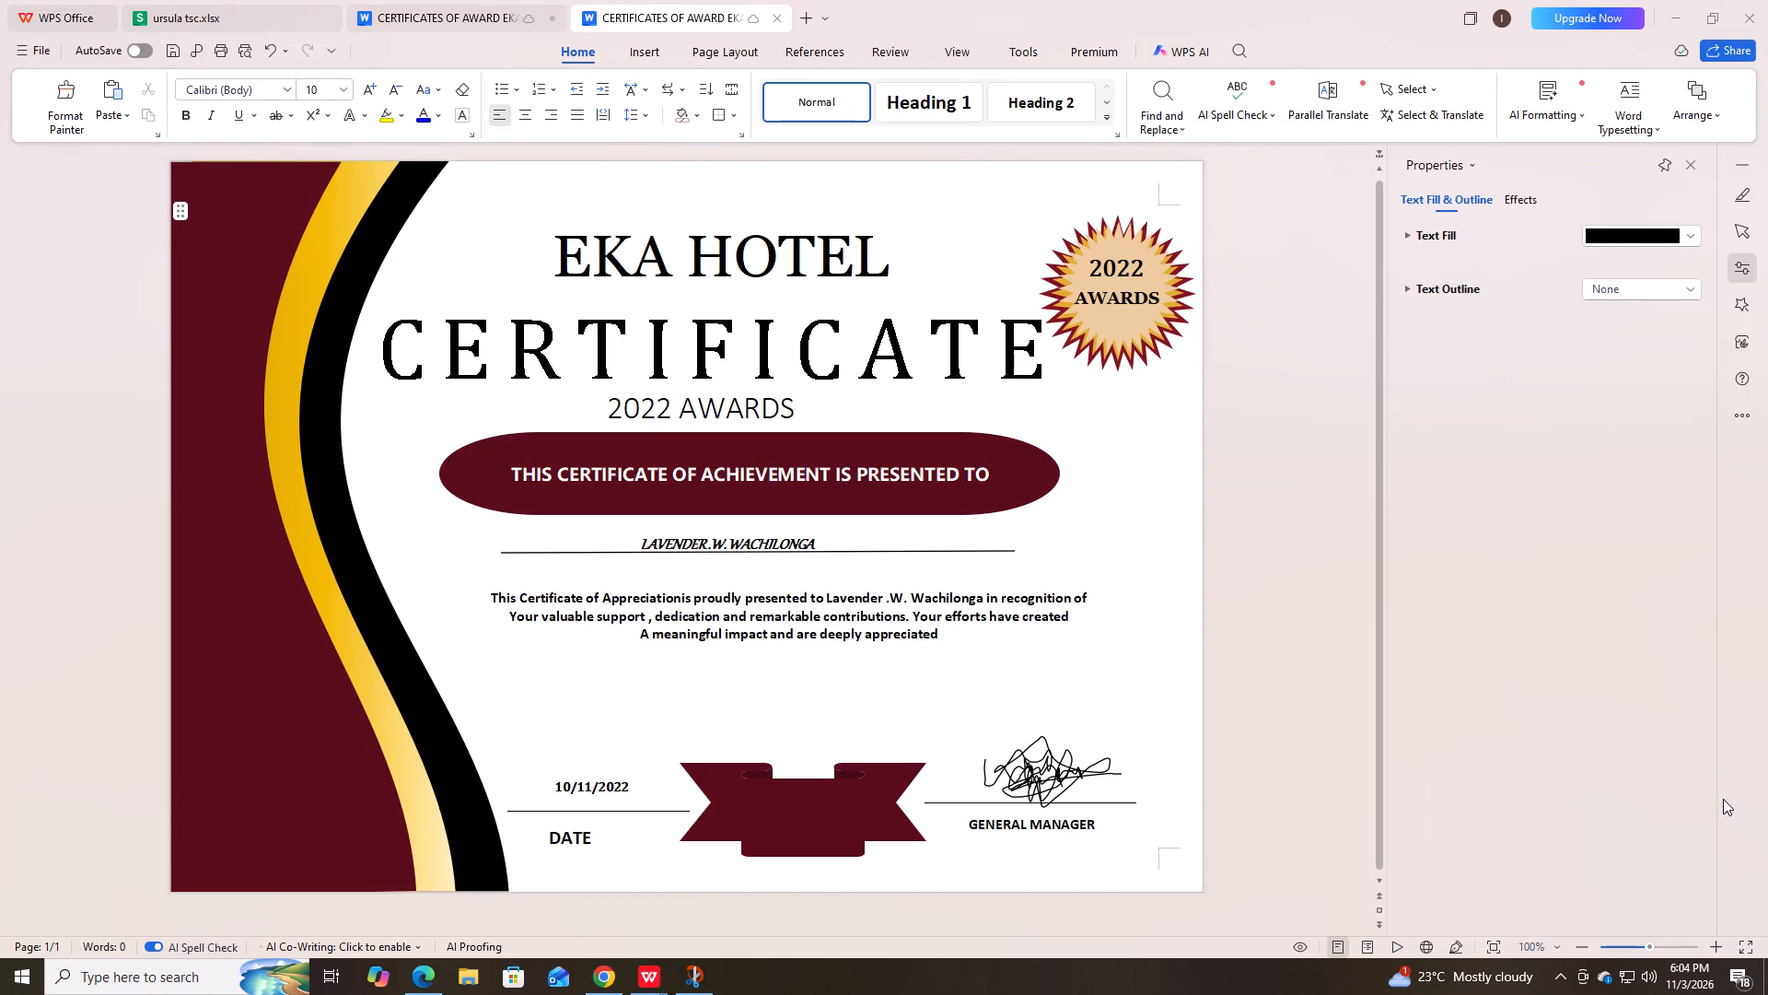
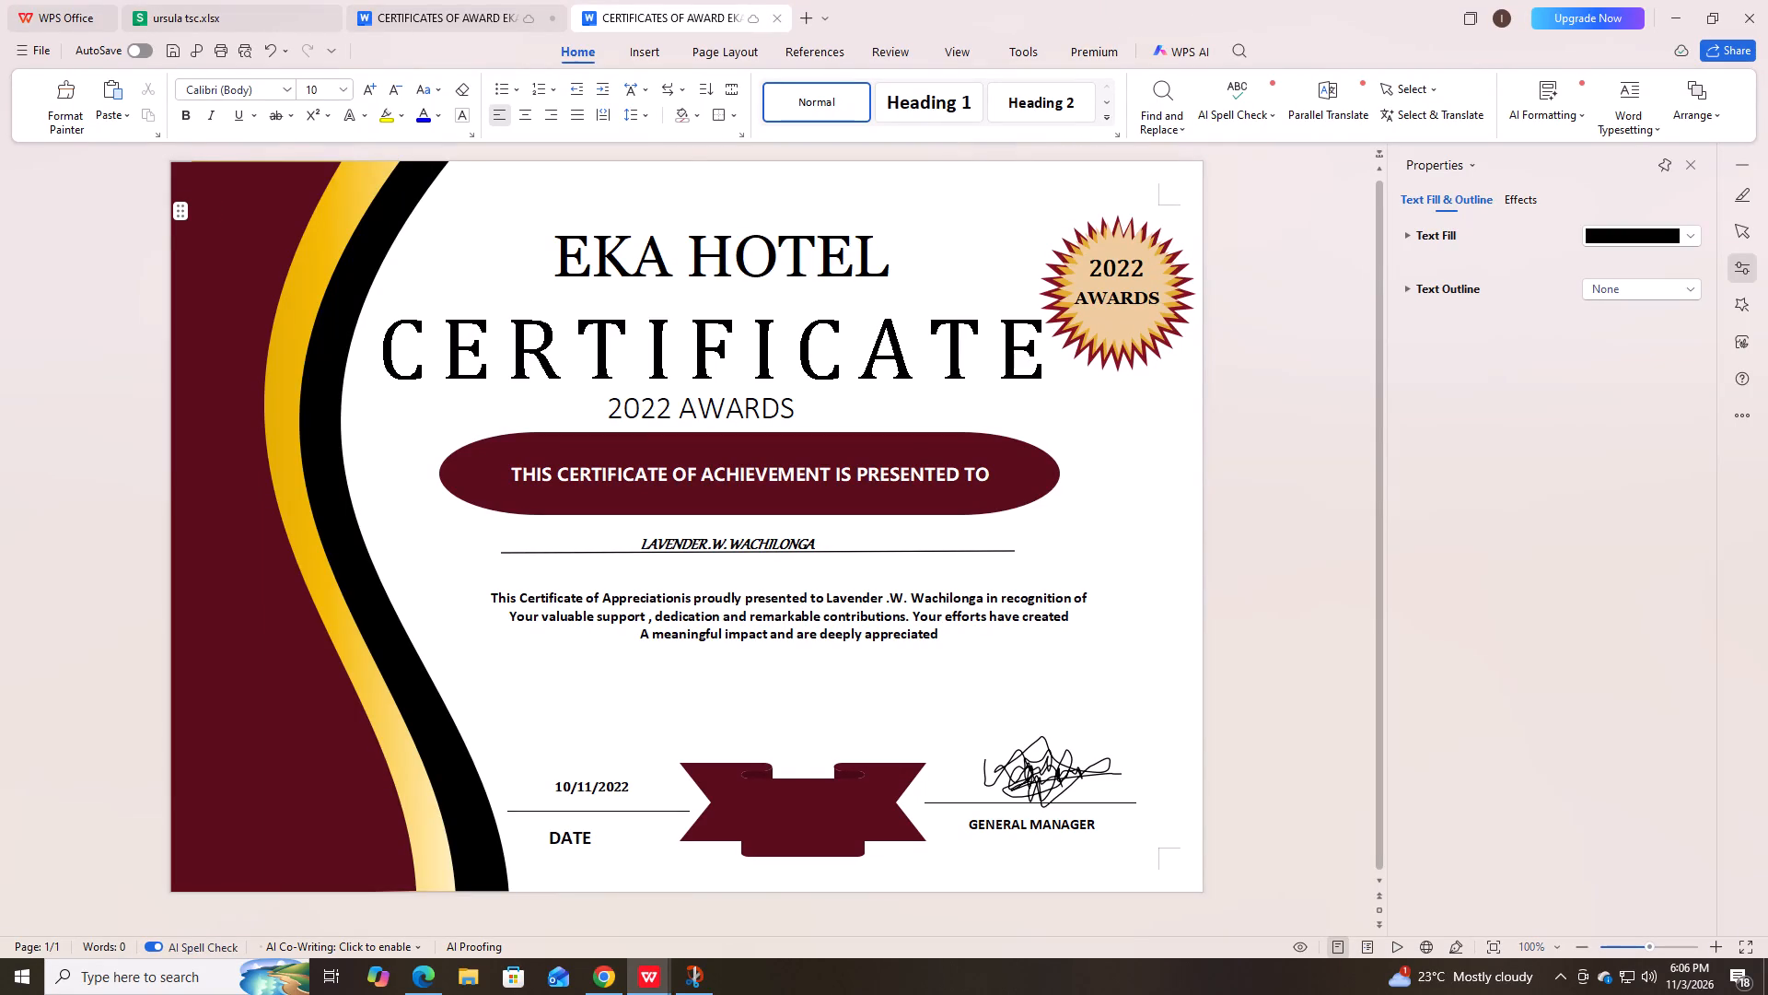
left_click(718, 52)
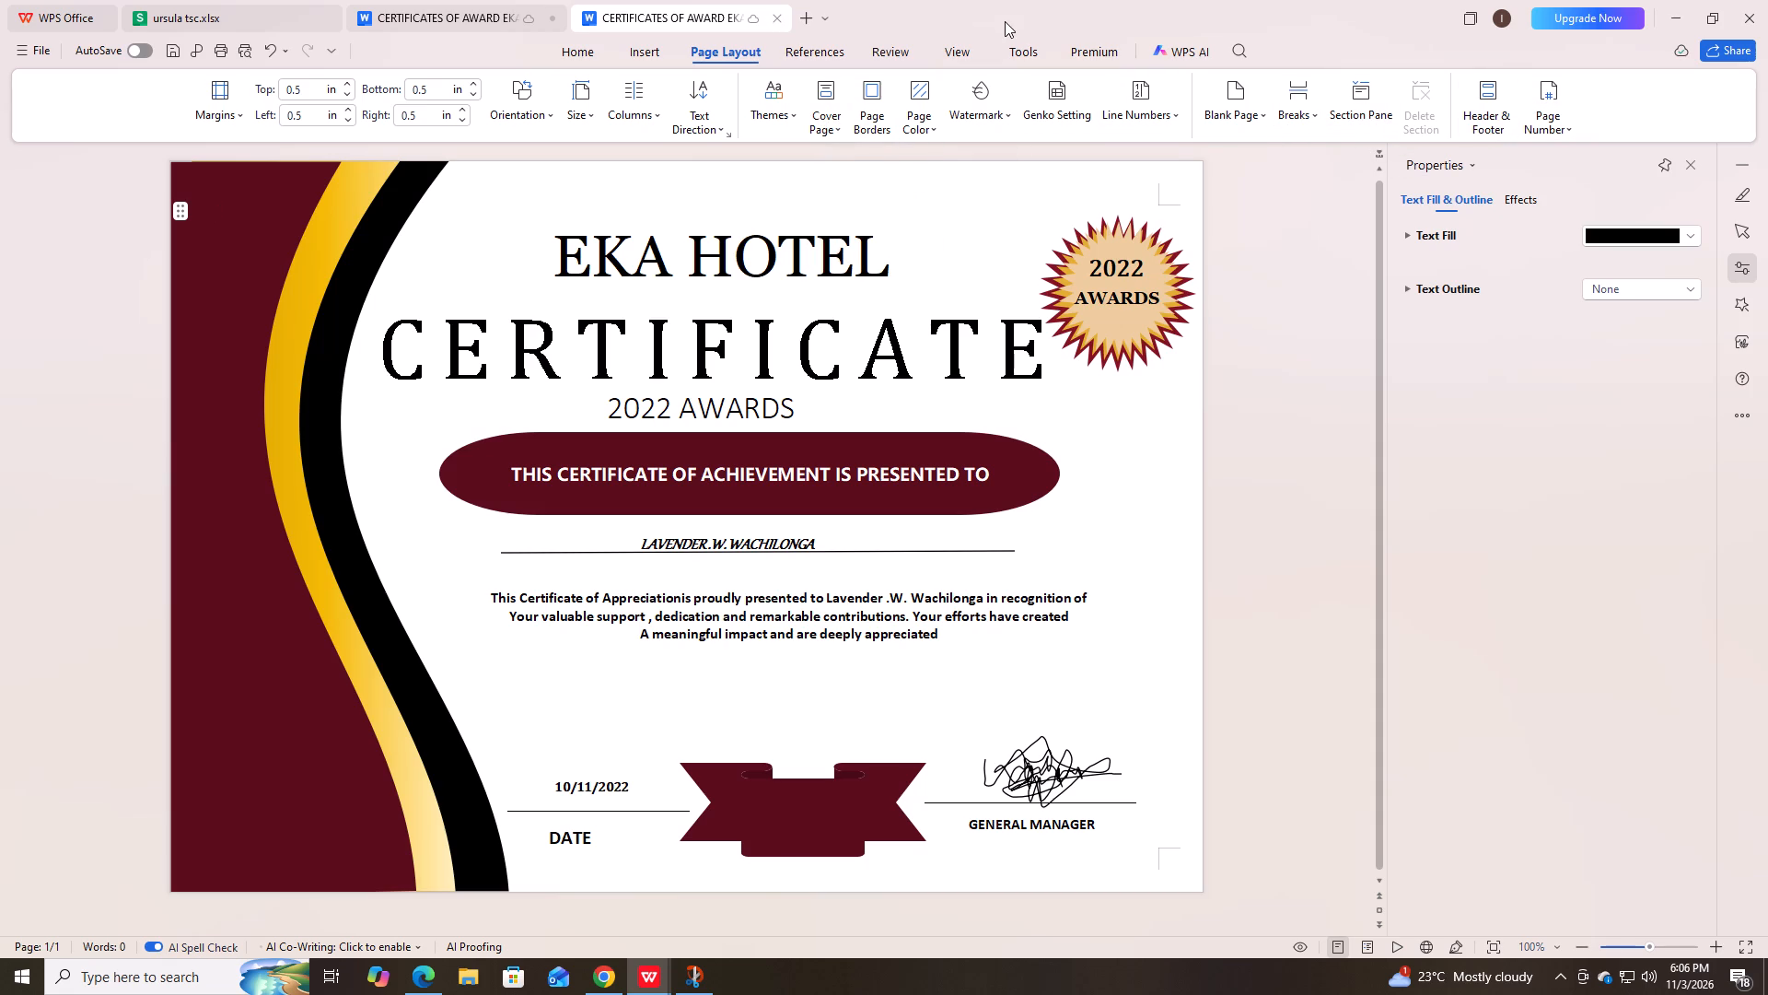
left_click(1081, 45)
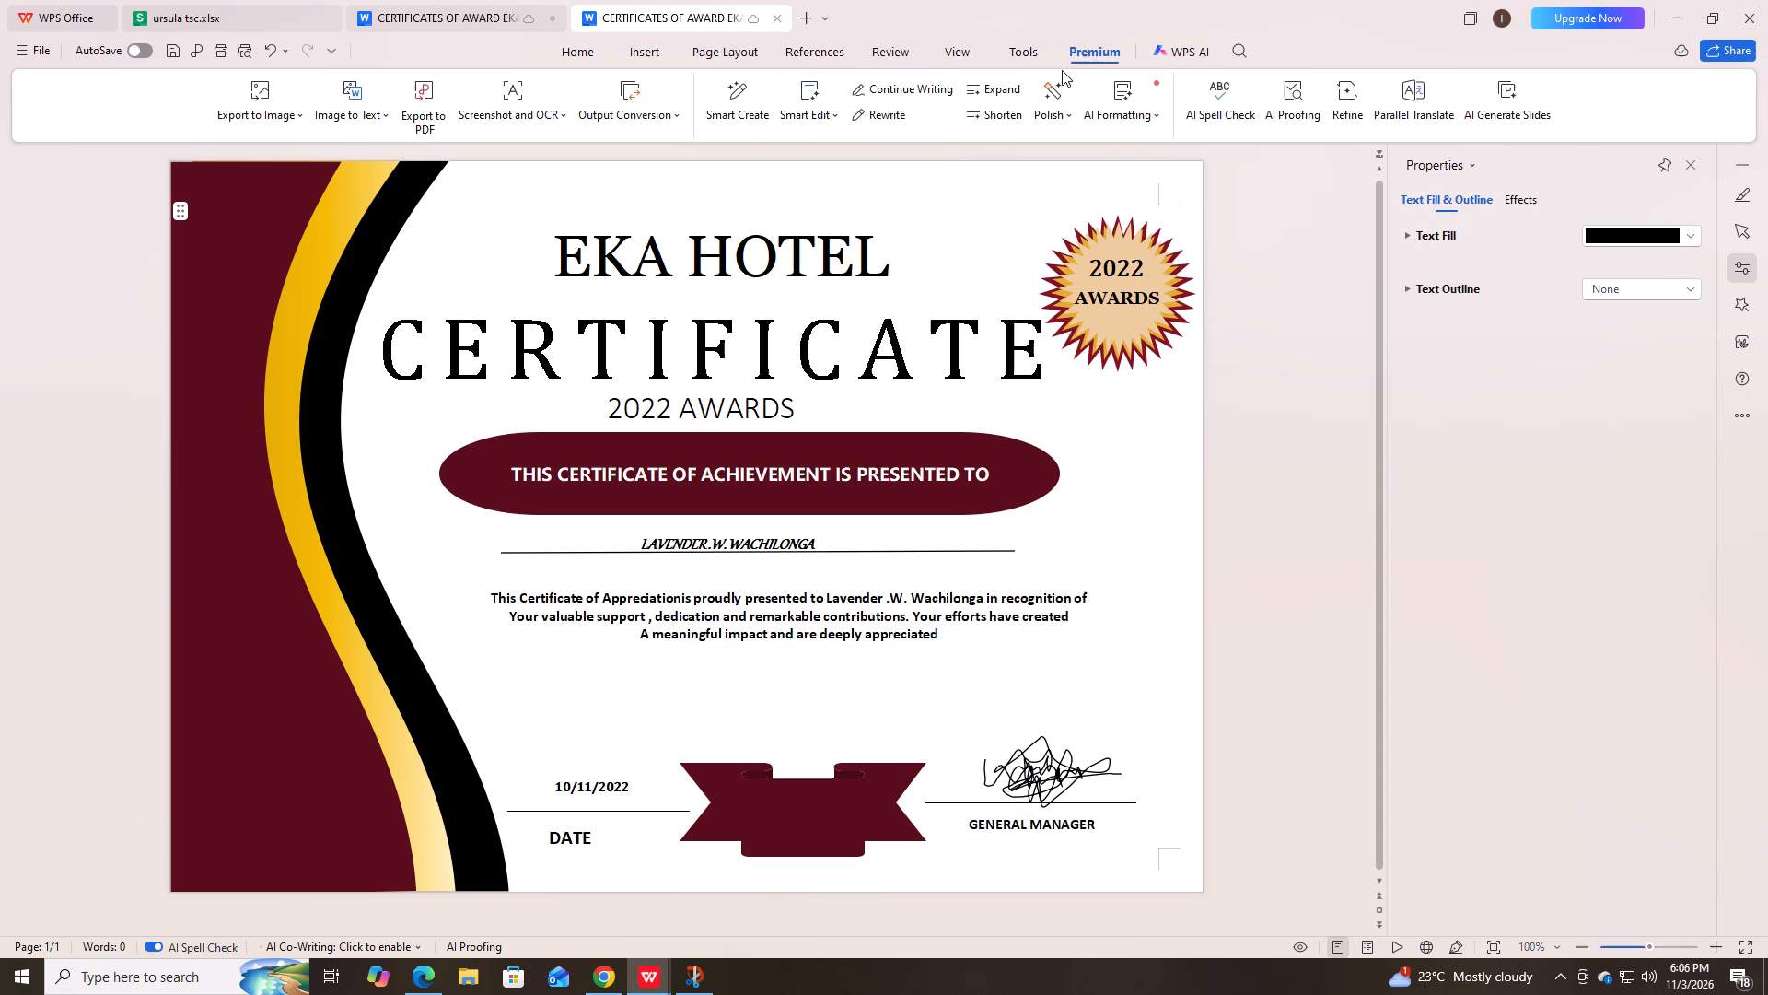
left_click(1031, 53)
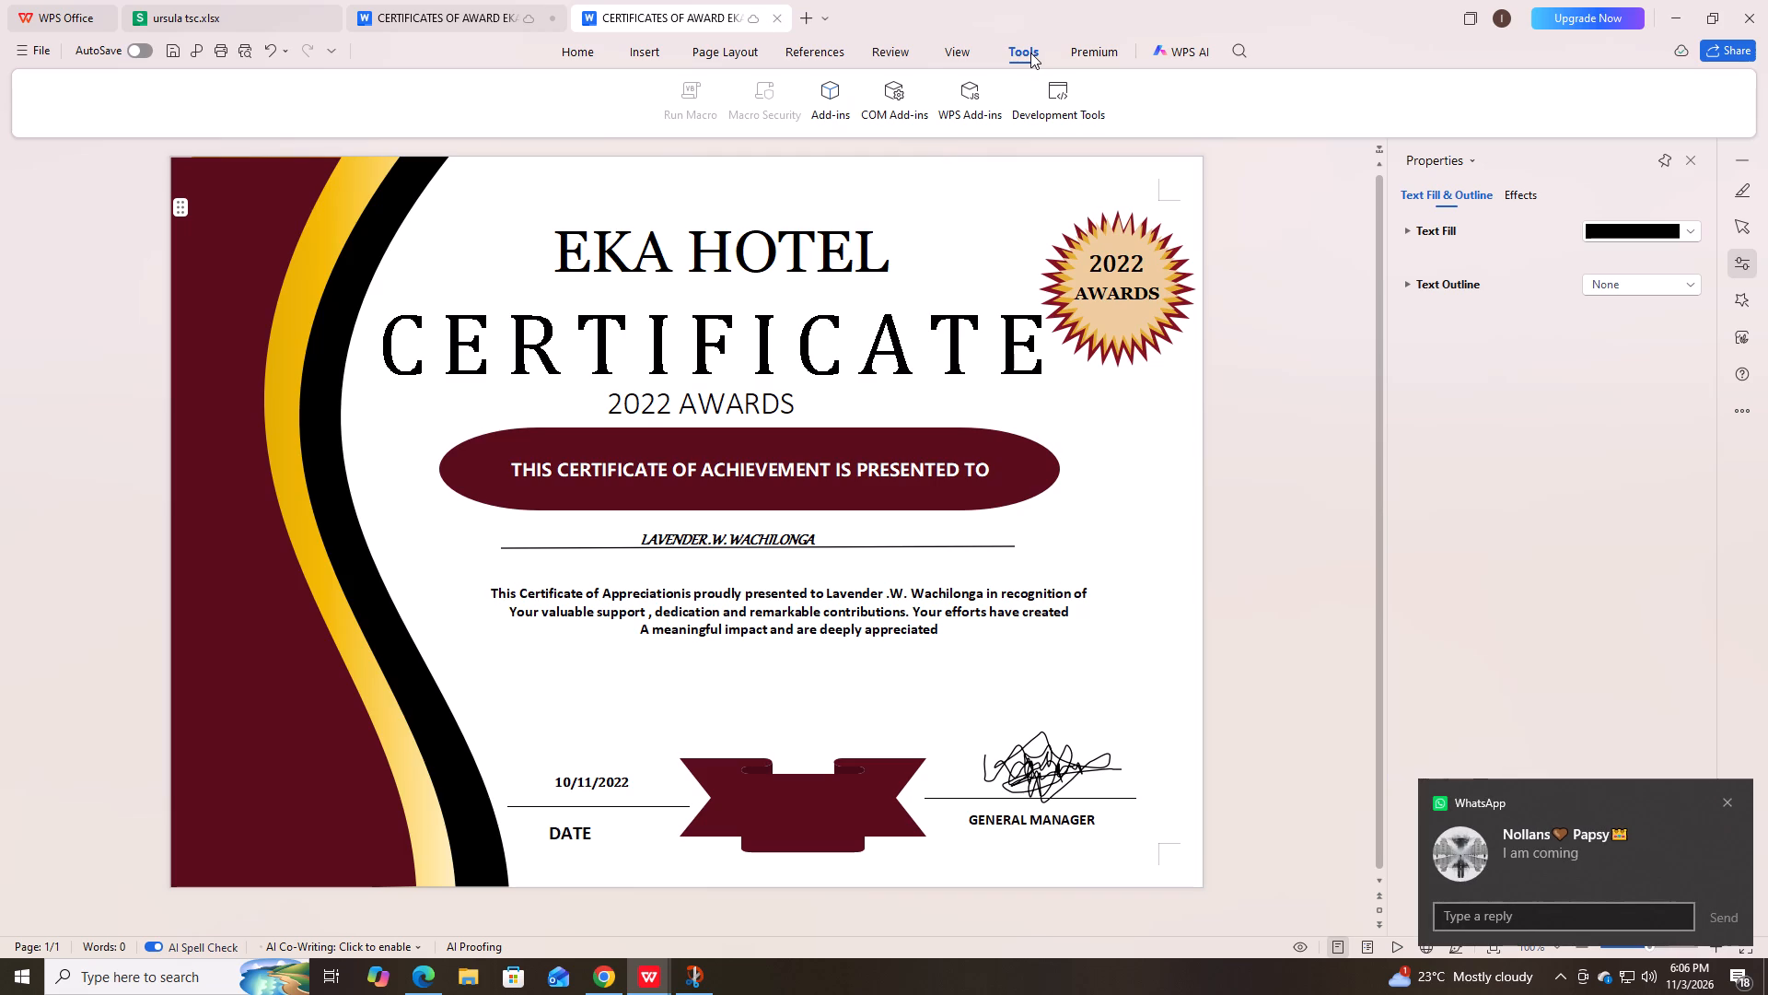
Dismiss the incoming WhatsApp message notification covering the corner of the document window.
left_click(1722, 804)
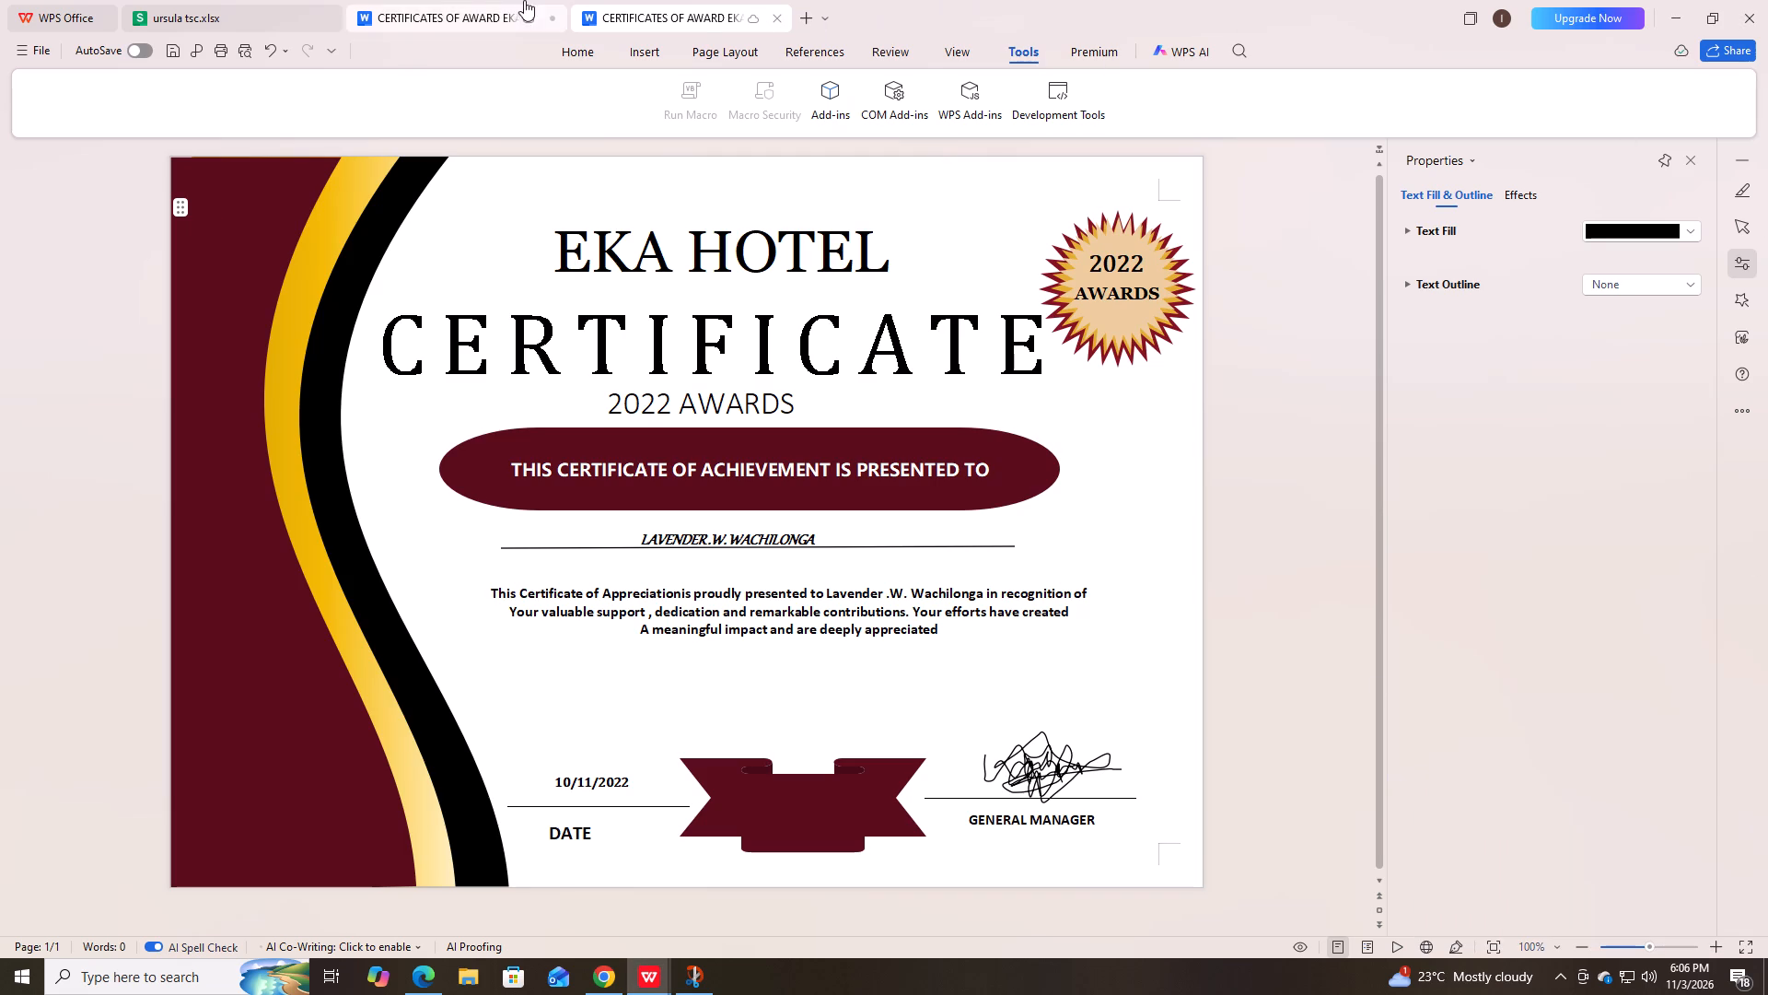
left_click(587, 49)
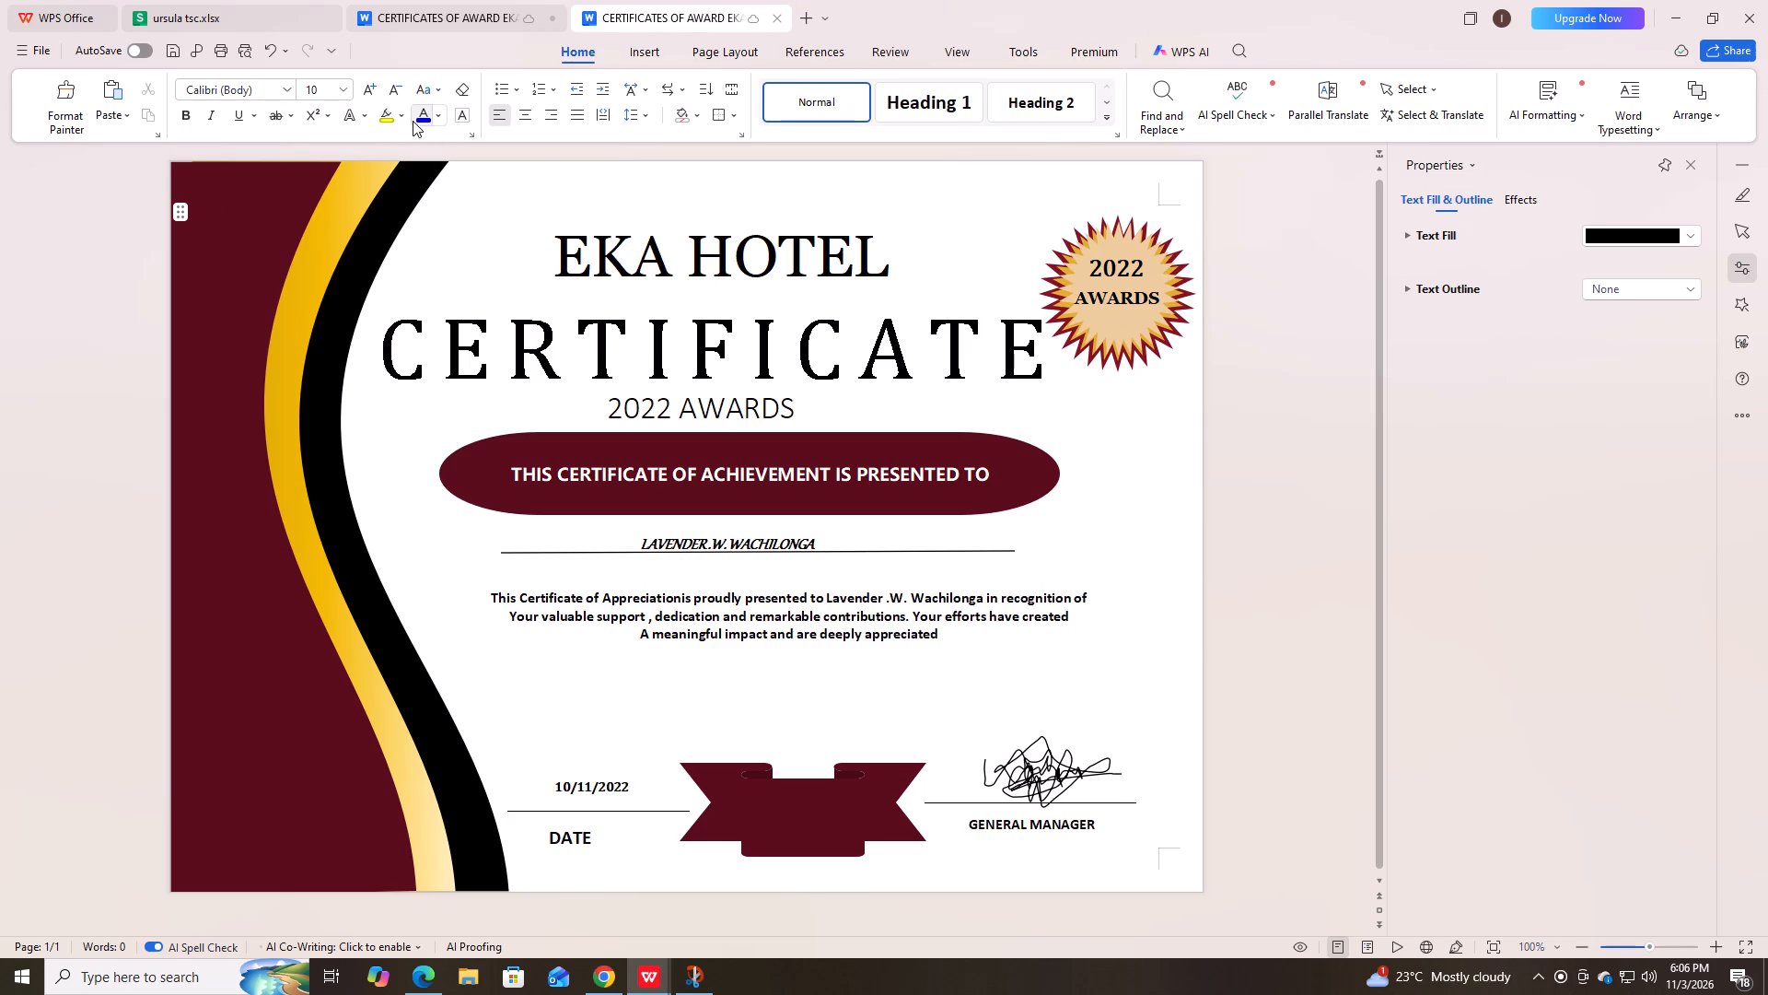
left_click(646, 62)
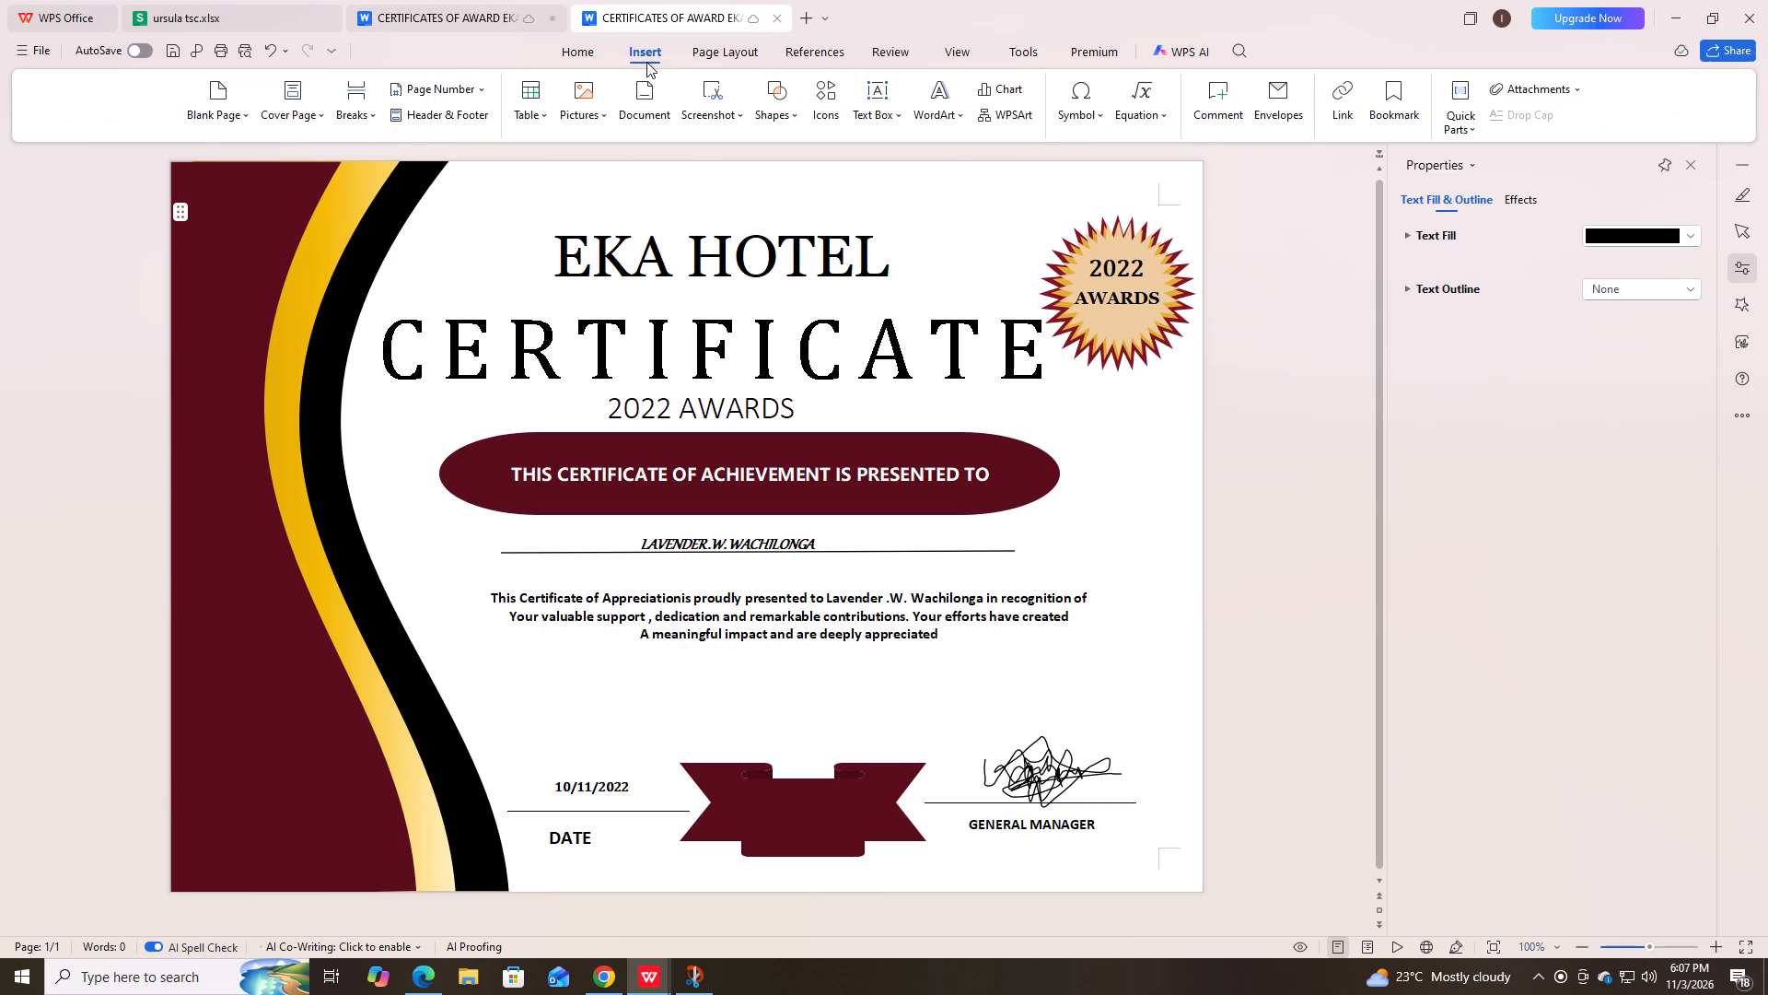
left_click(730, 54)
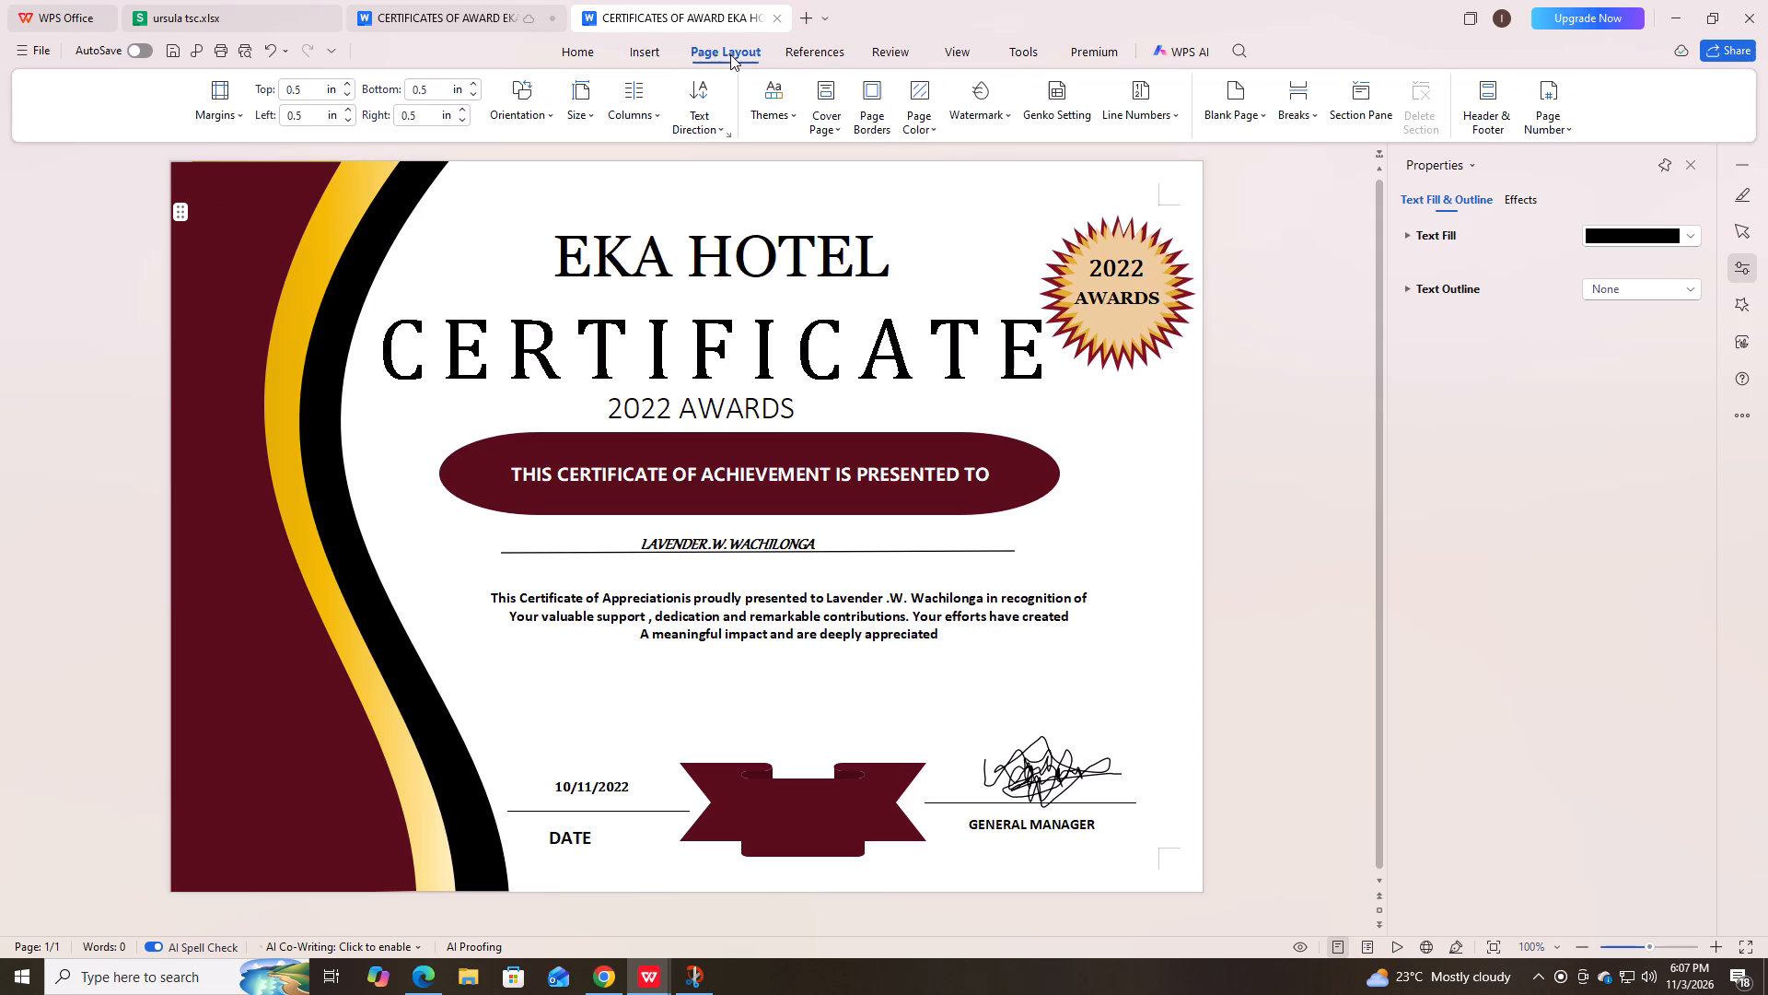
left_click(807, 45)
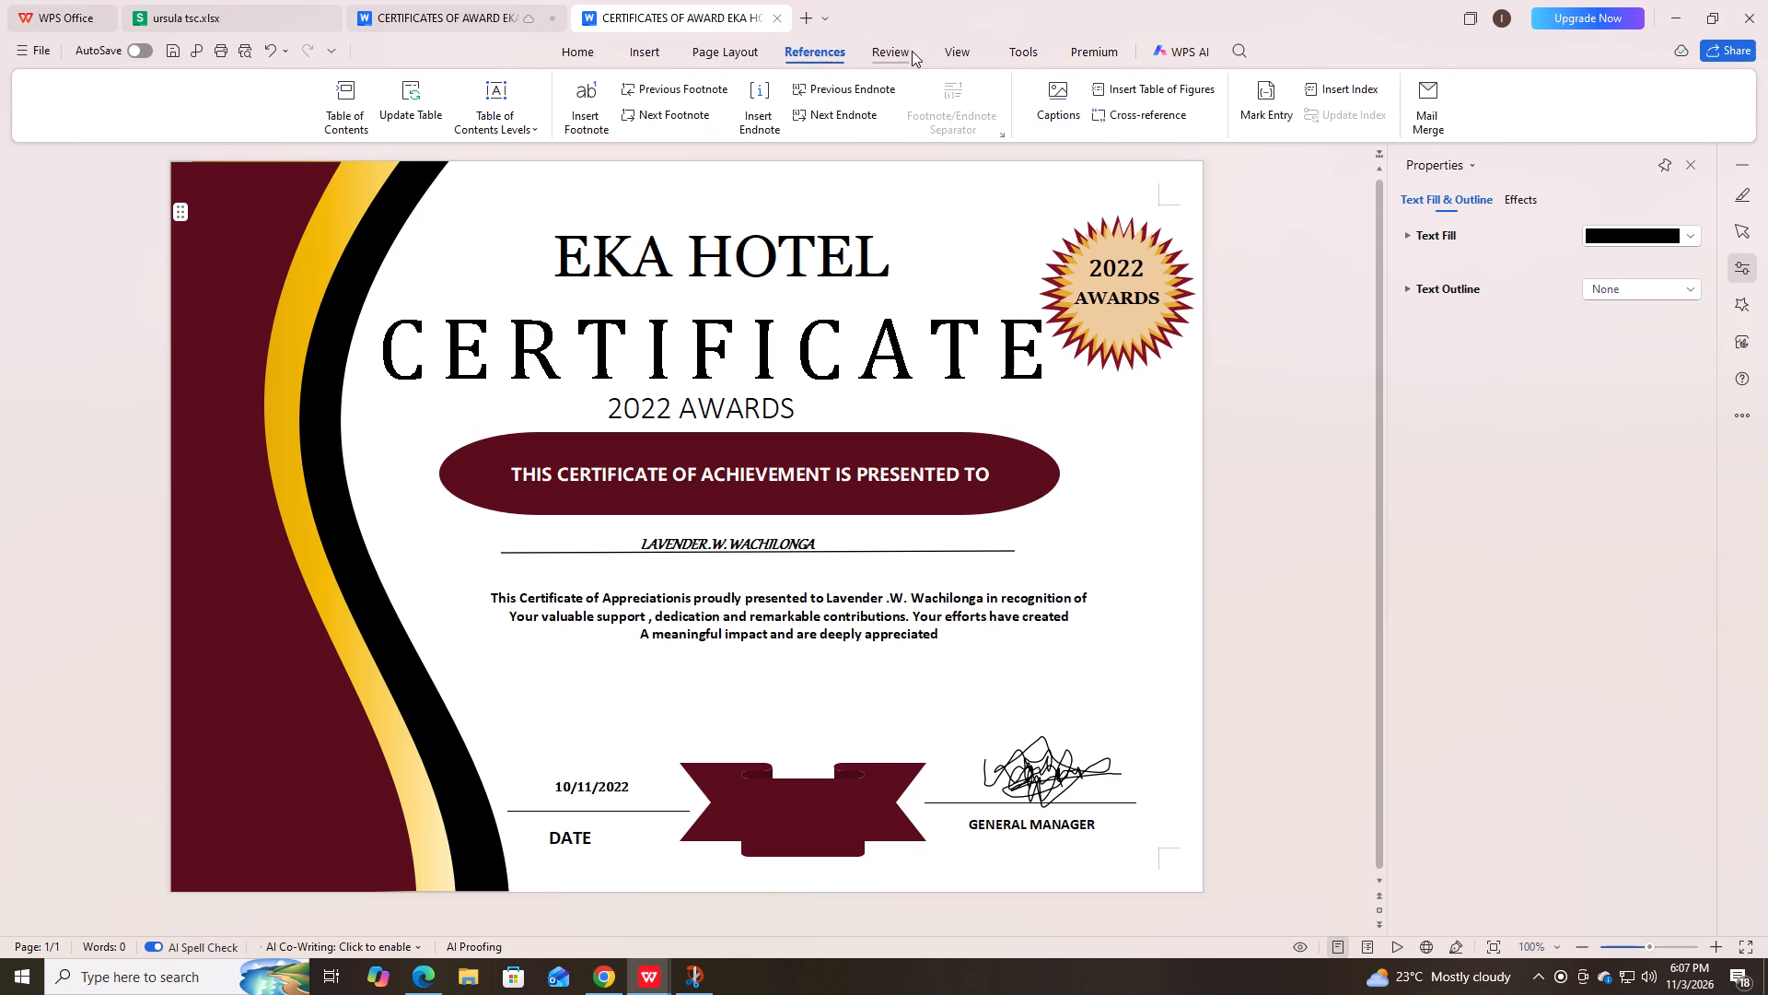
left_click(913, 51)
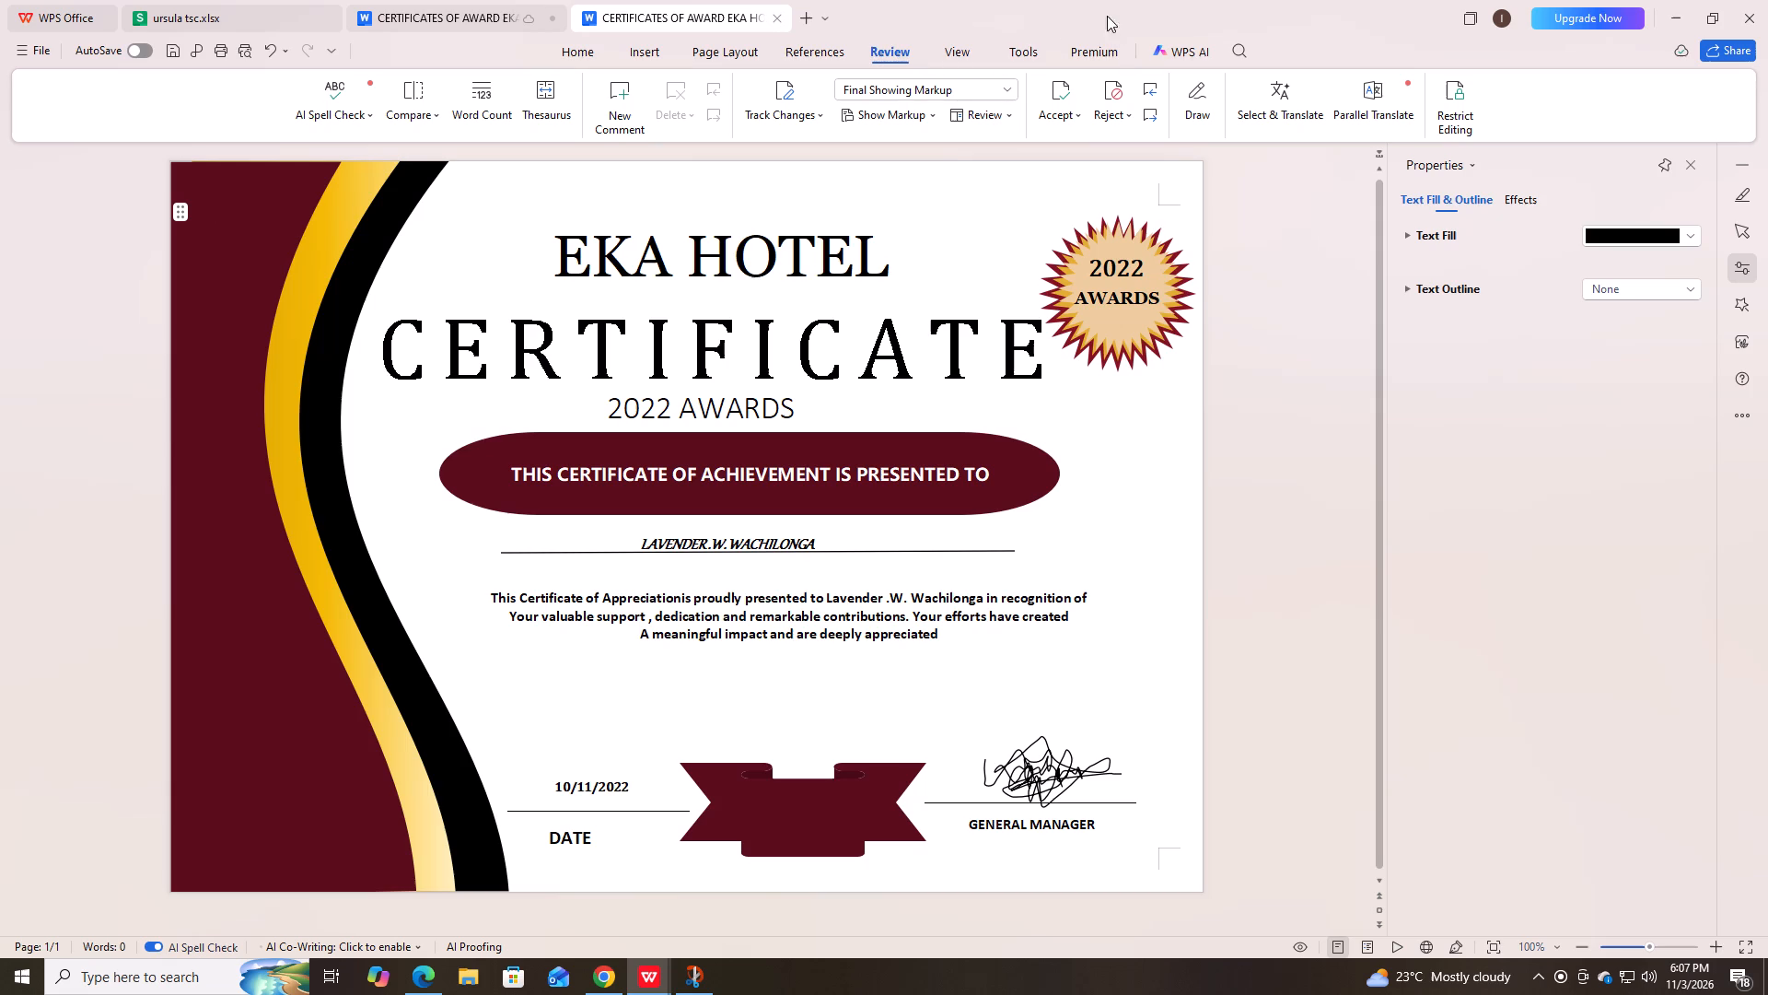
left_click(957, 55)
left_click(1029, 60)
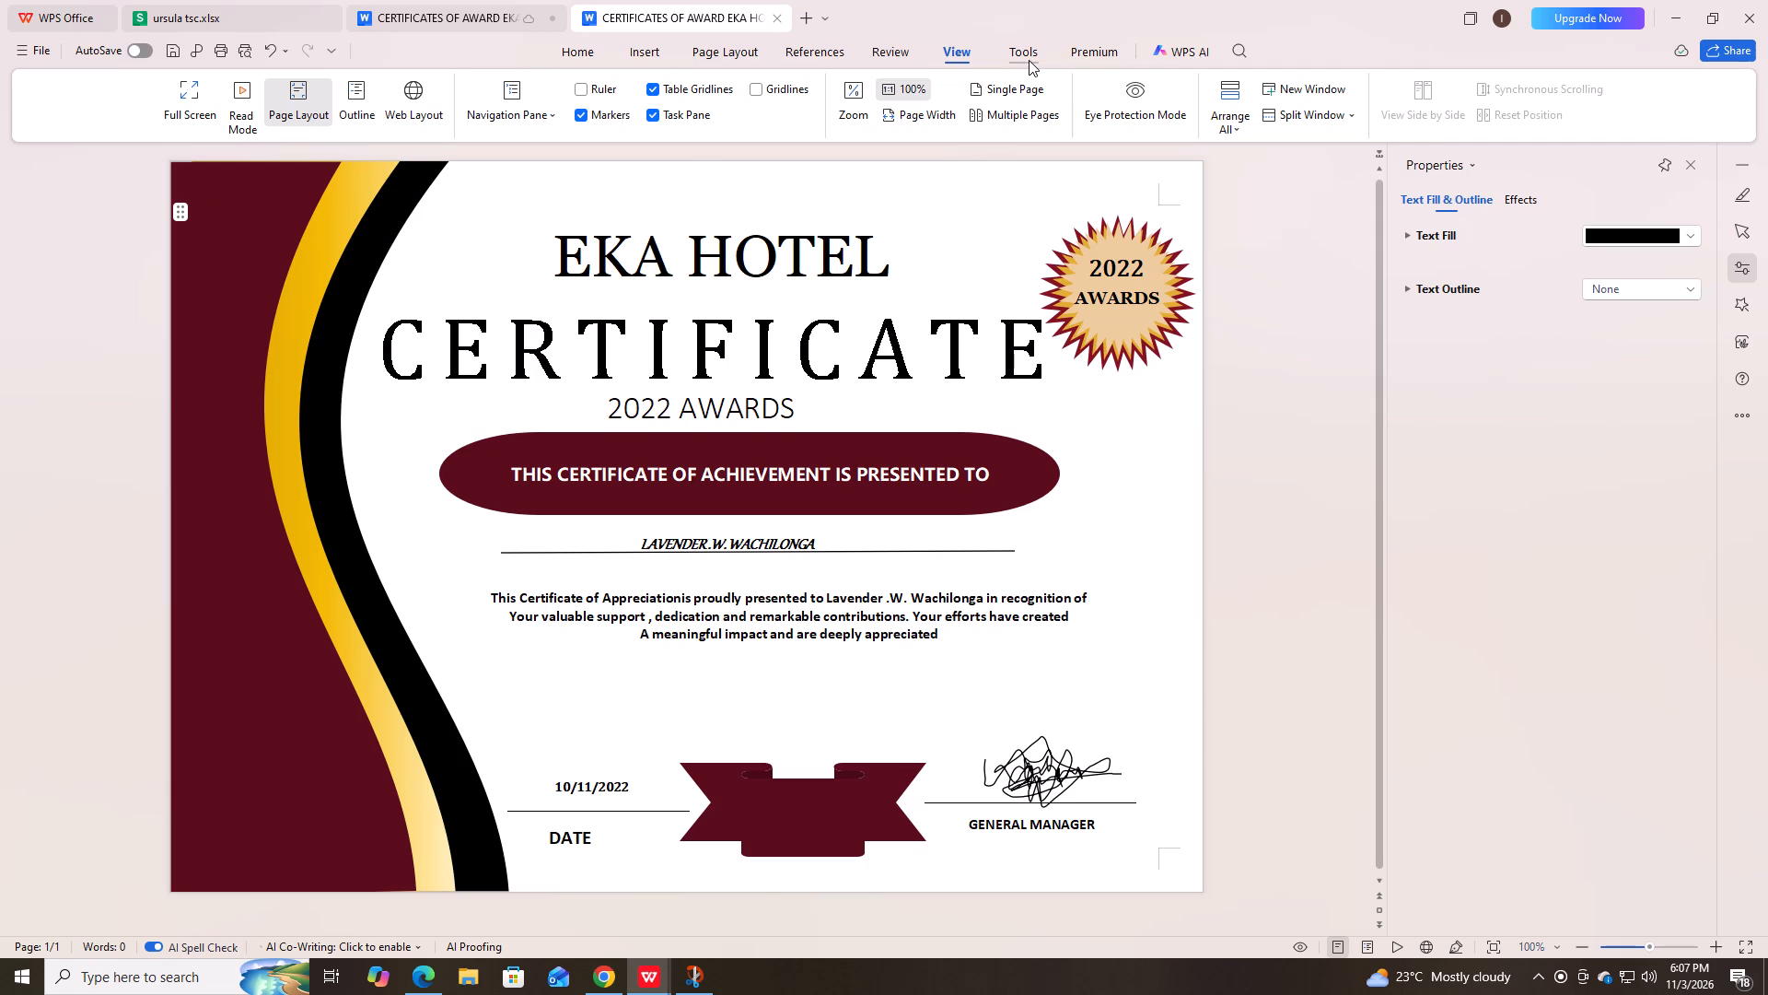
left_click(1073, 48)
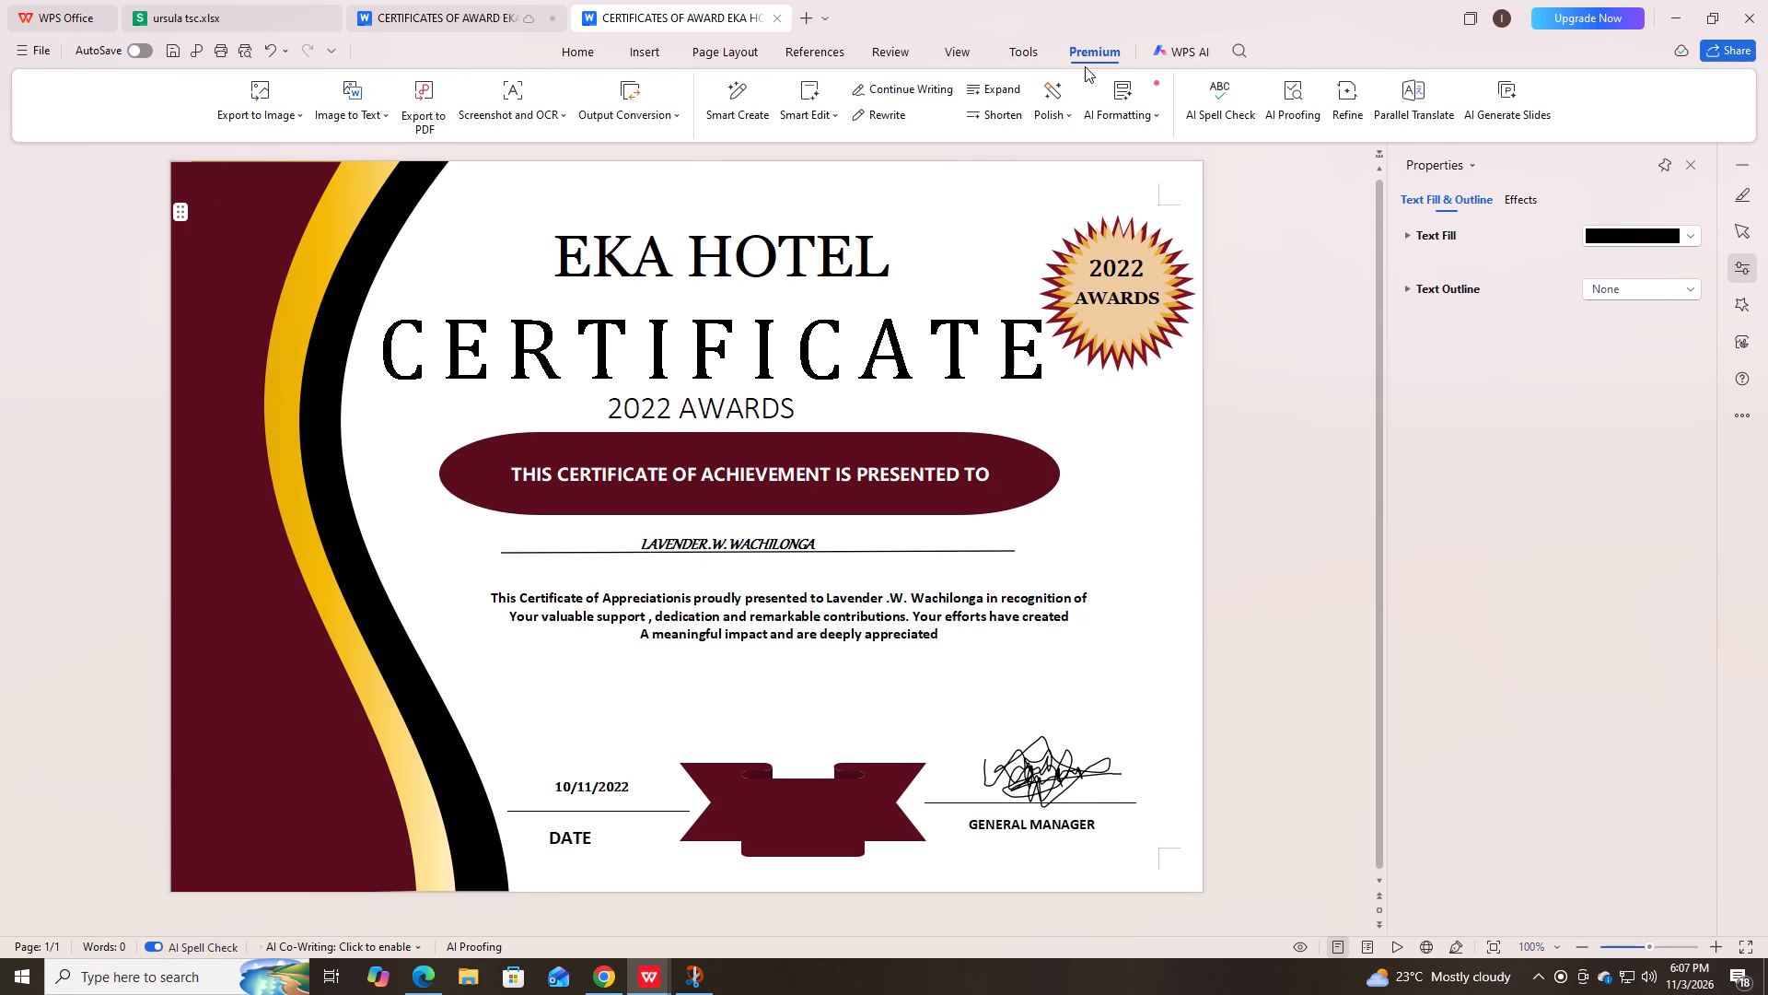
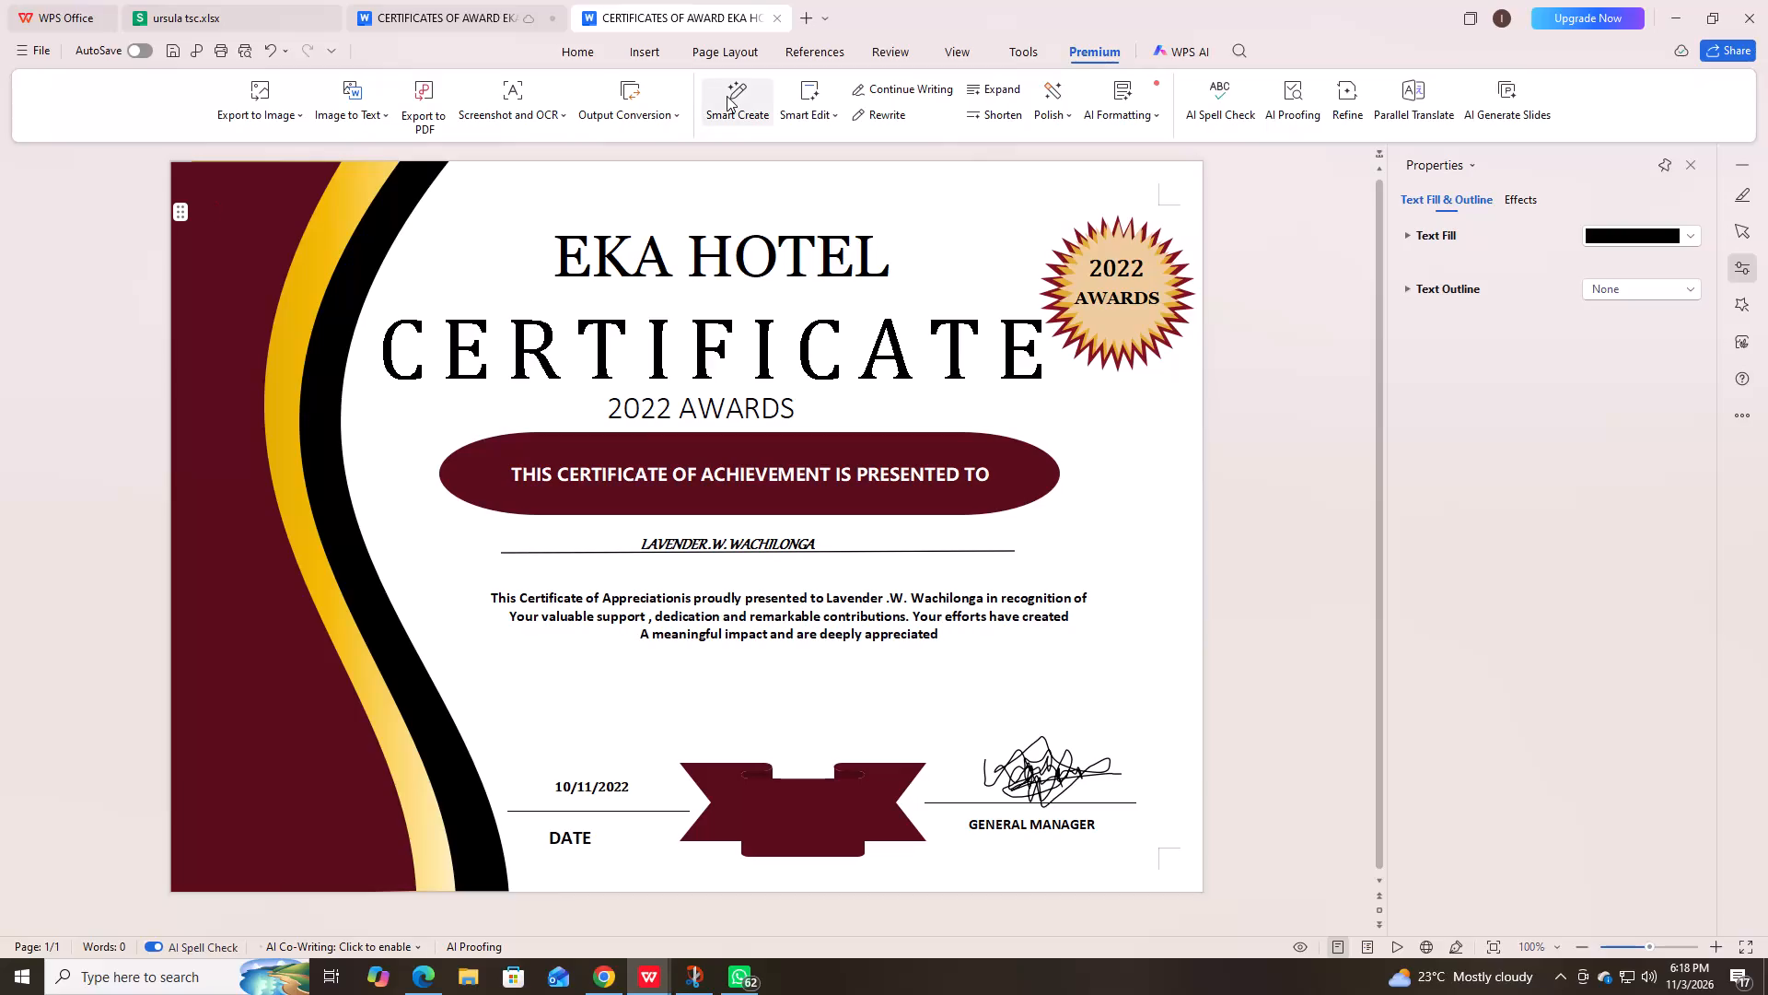
Save the finished EKA Hotel award certificate document.
key("ctrl+s")
key("ctrl+s")
key("ctrl+s")
key("ctrl+s")
key("ctrl+s")
key("ctrl+s")
key("ctrl+s")
key("ctrl+s")
key("ctrl+s")
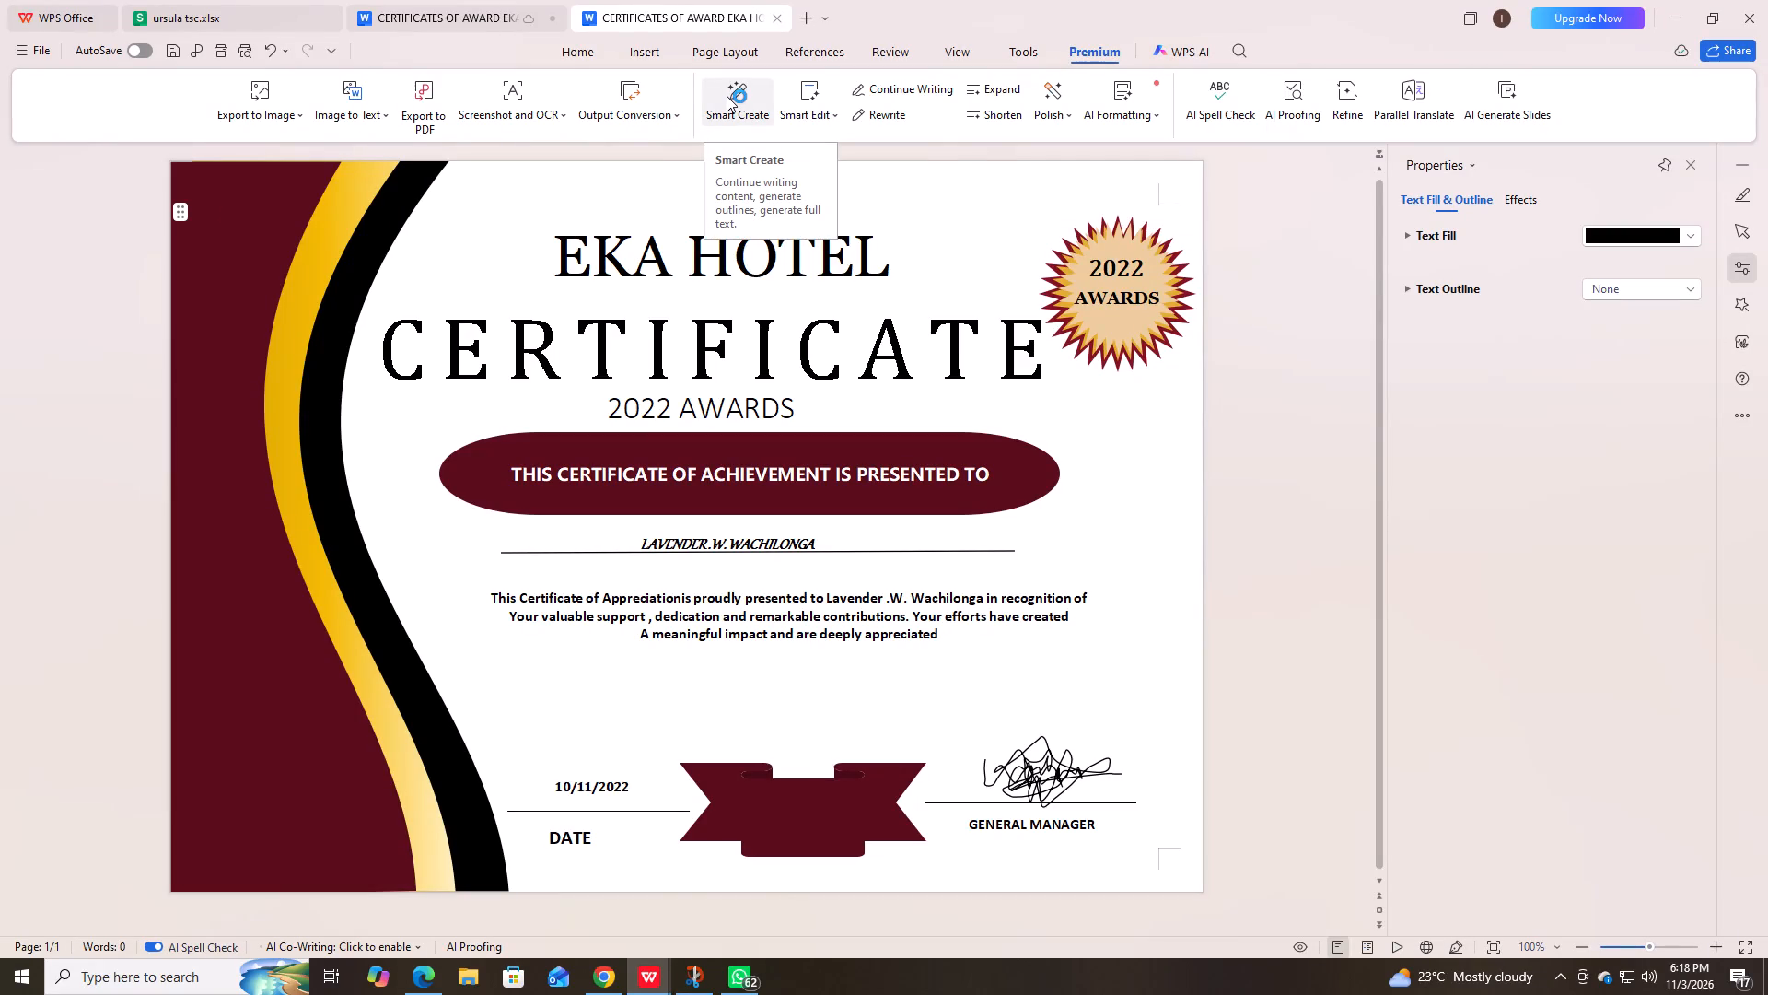
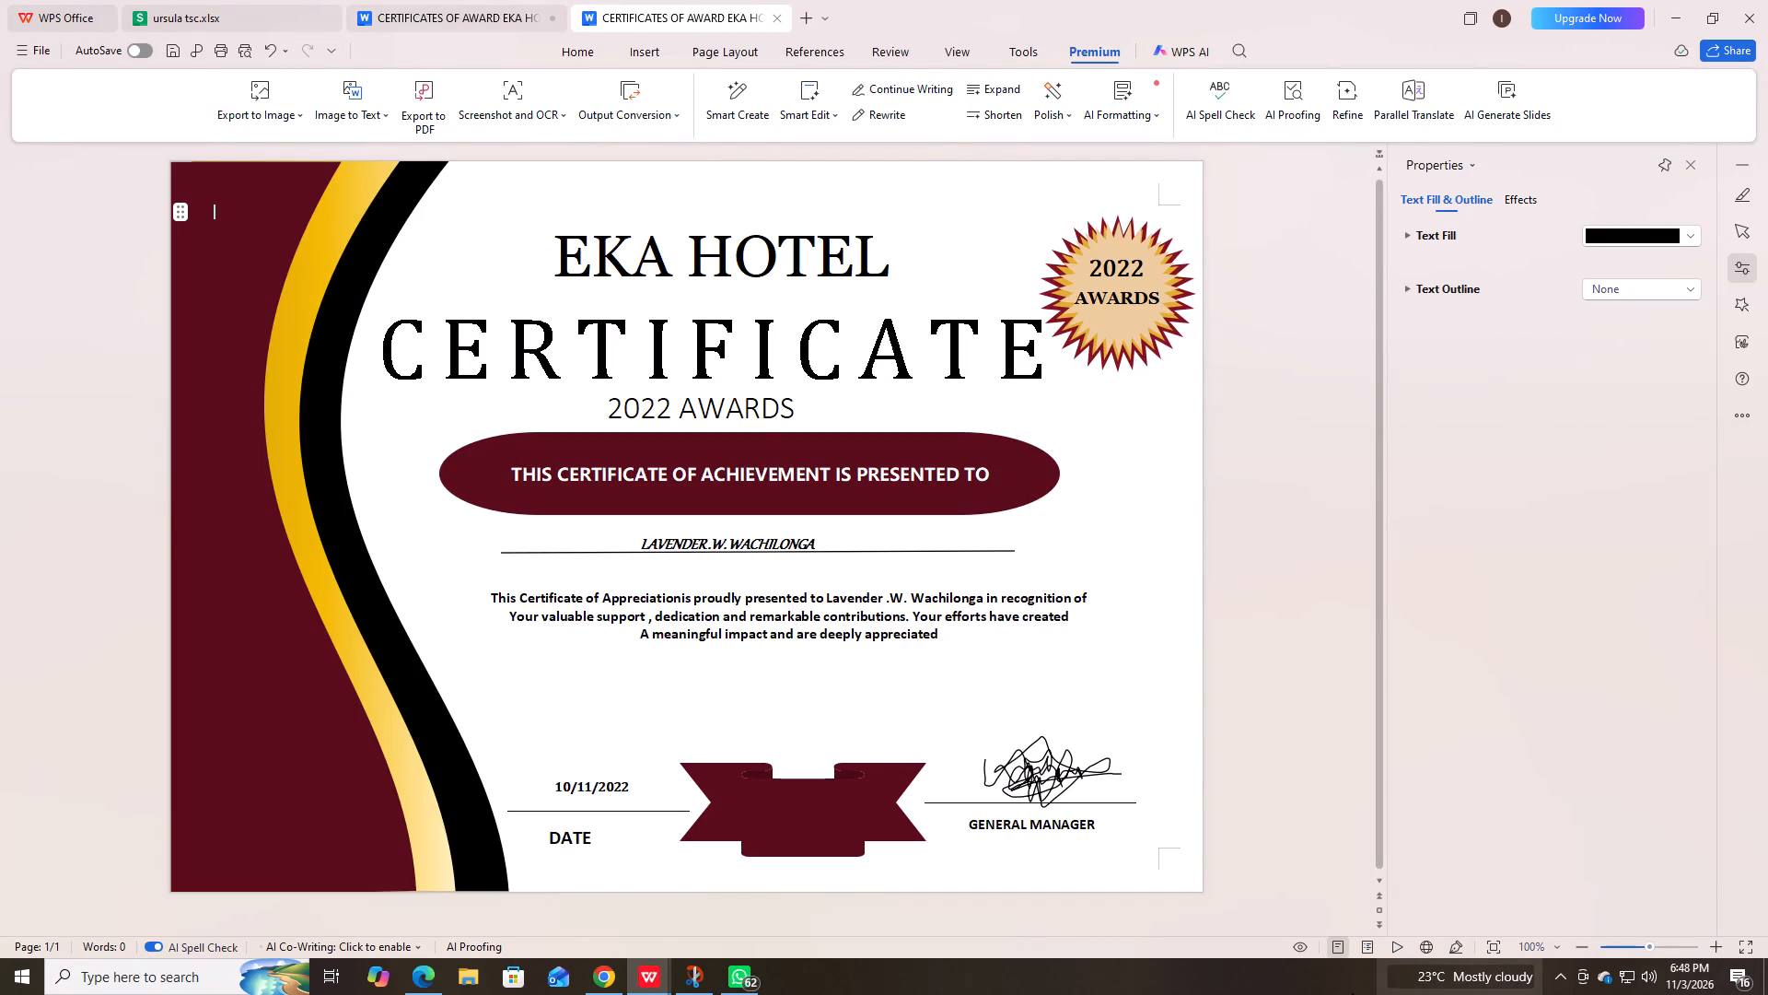
Show the hidden system tray icons on the Windows taskbar.
left_click(1559, 977)
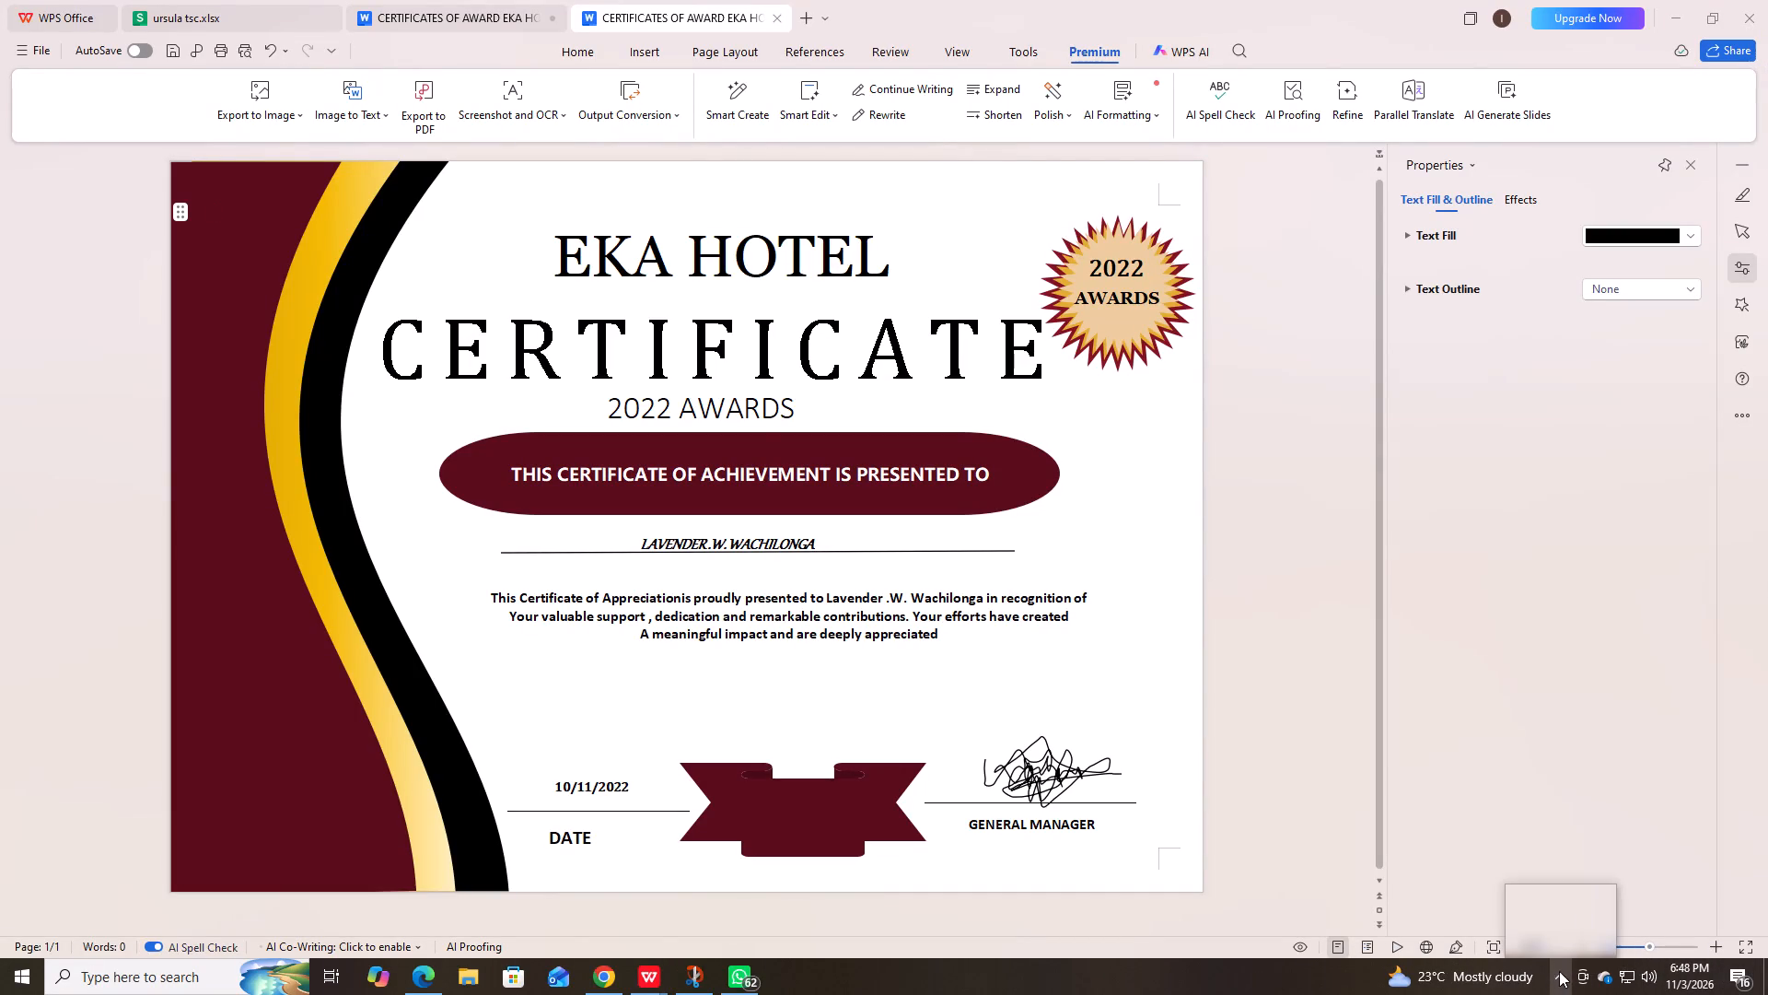
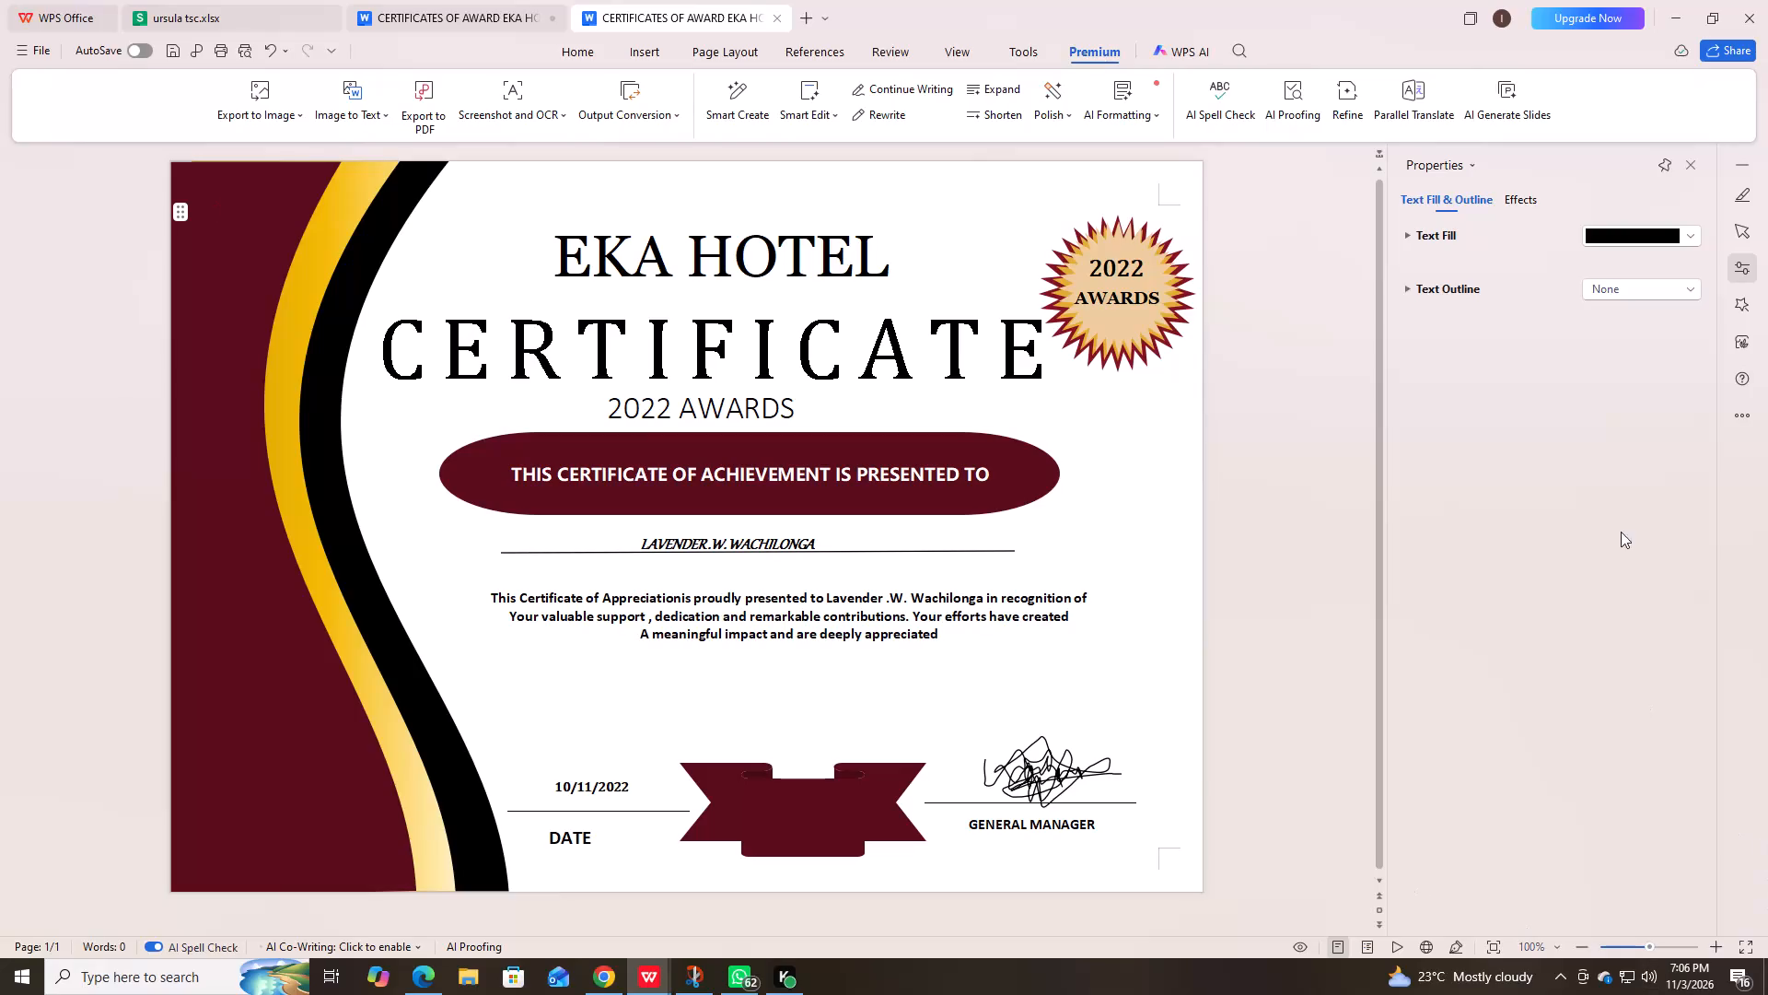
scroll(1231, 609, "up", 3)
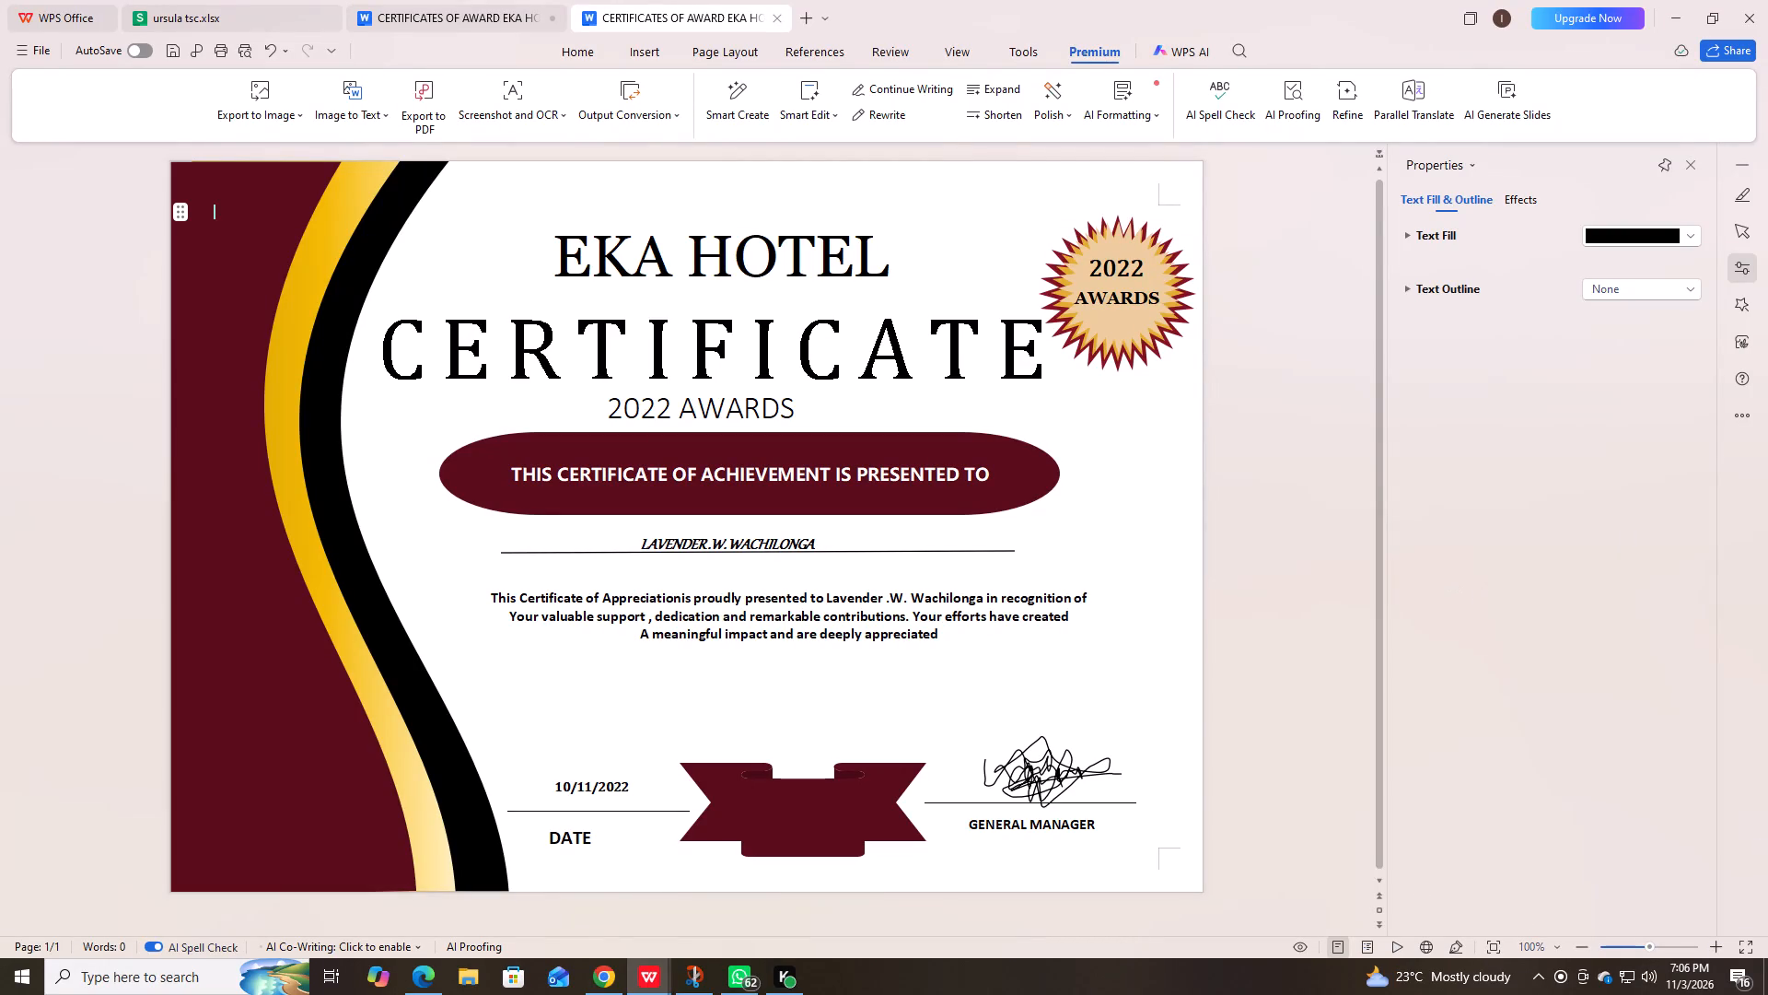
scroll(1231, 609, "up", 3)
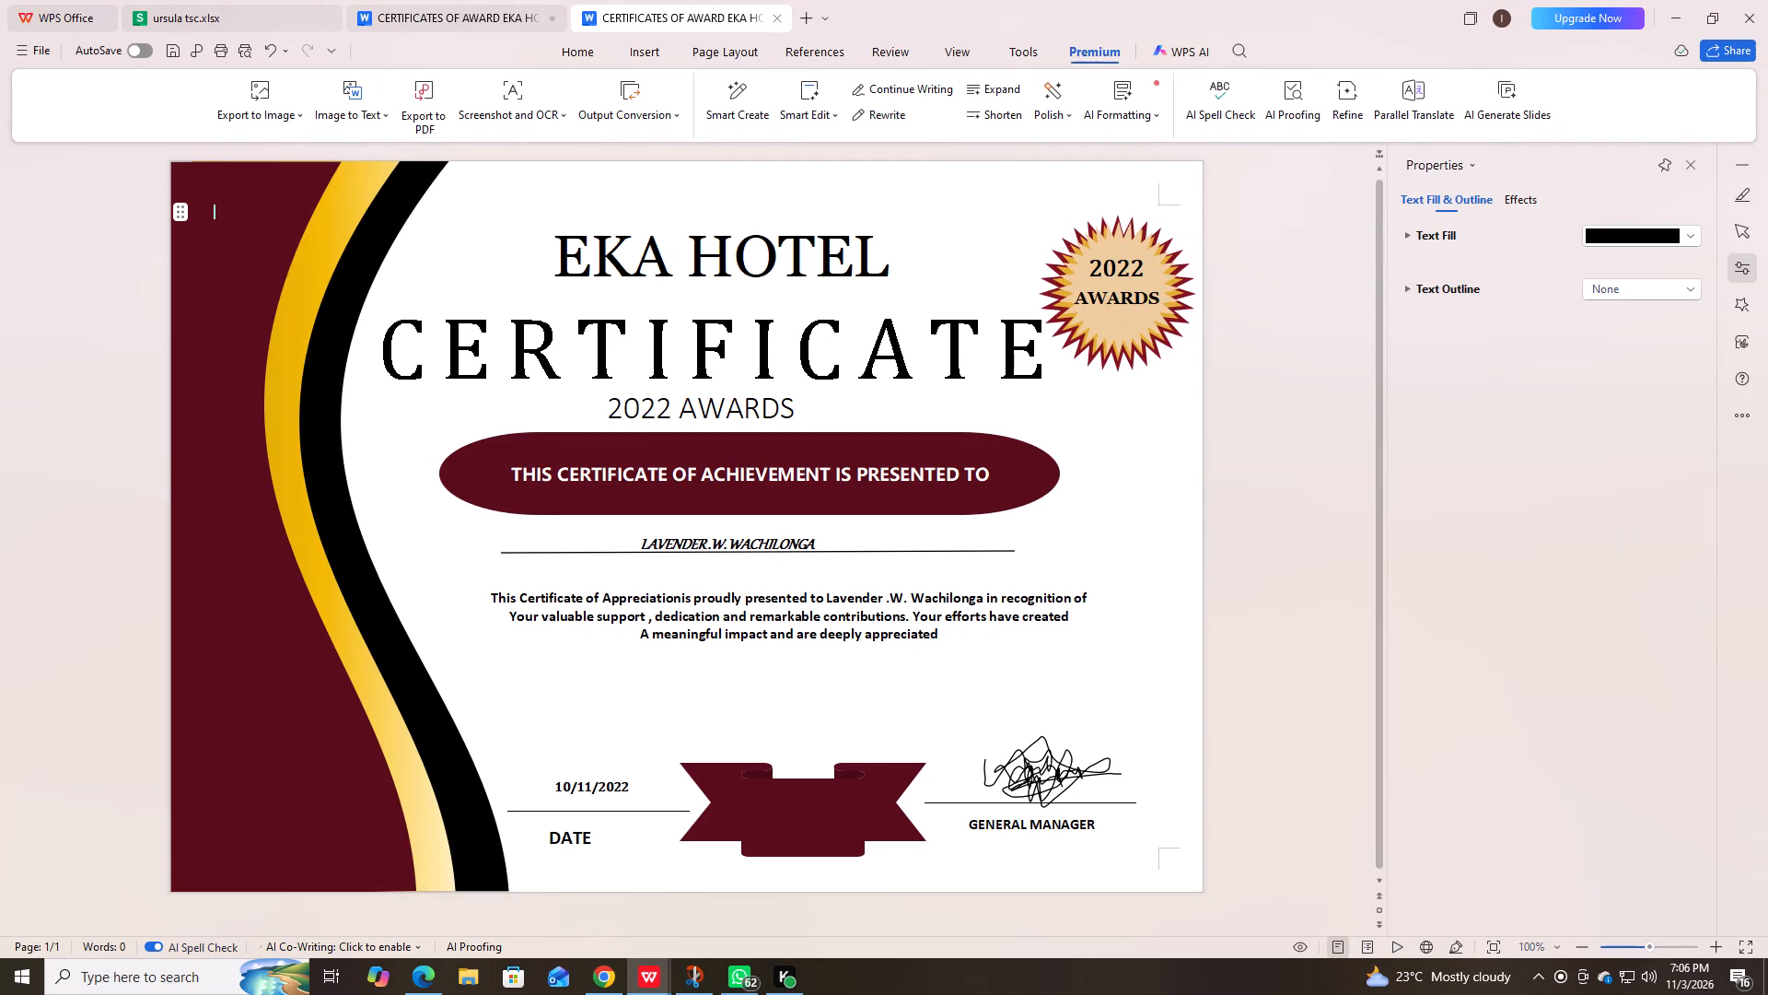
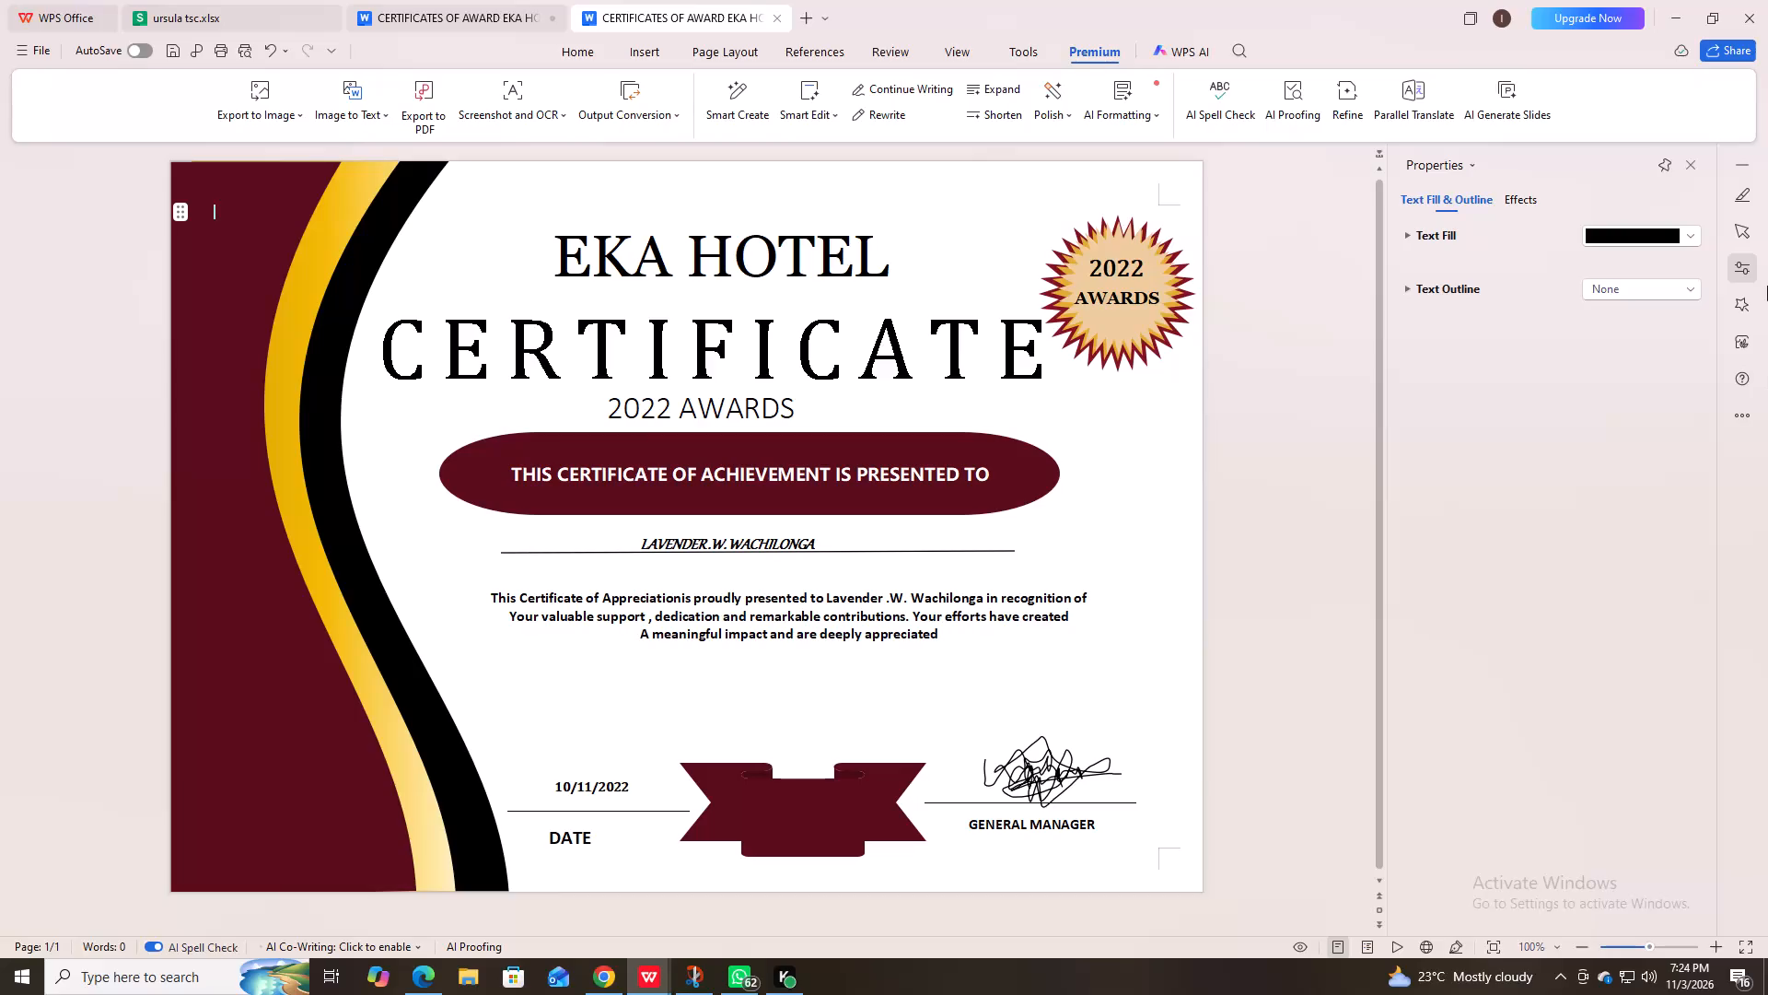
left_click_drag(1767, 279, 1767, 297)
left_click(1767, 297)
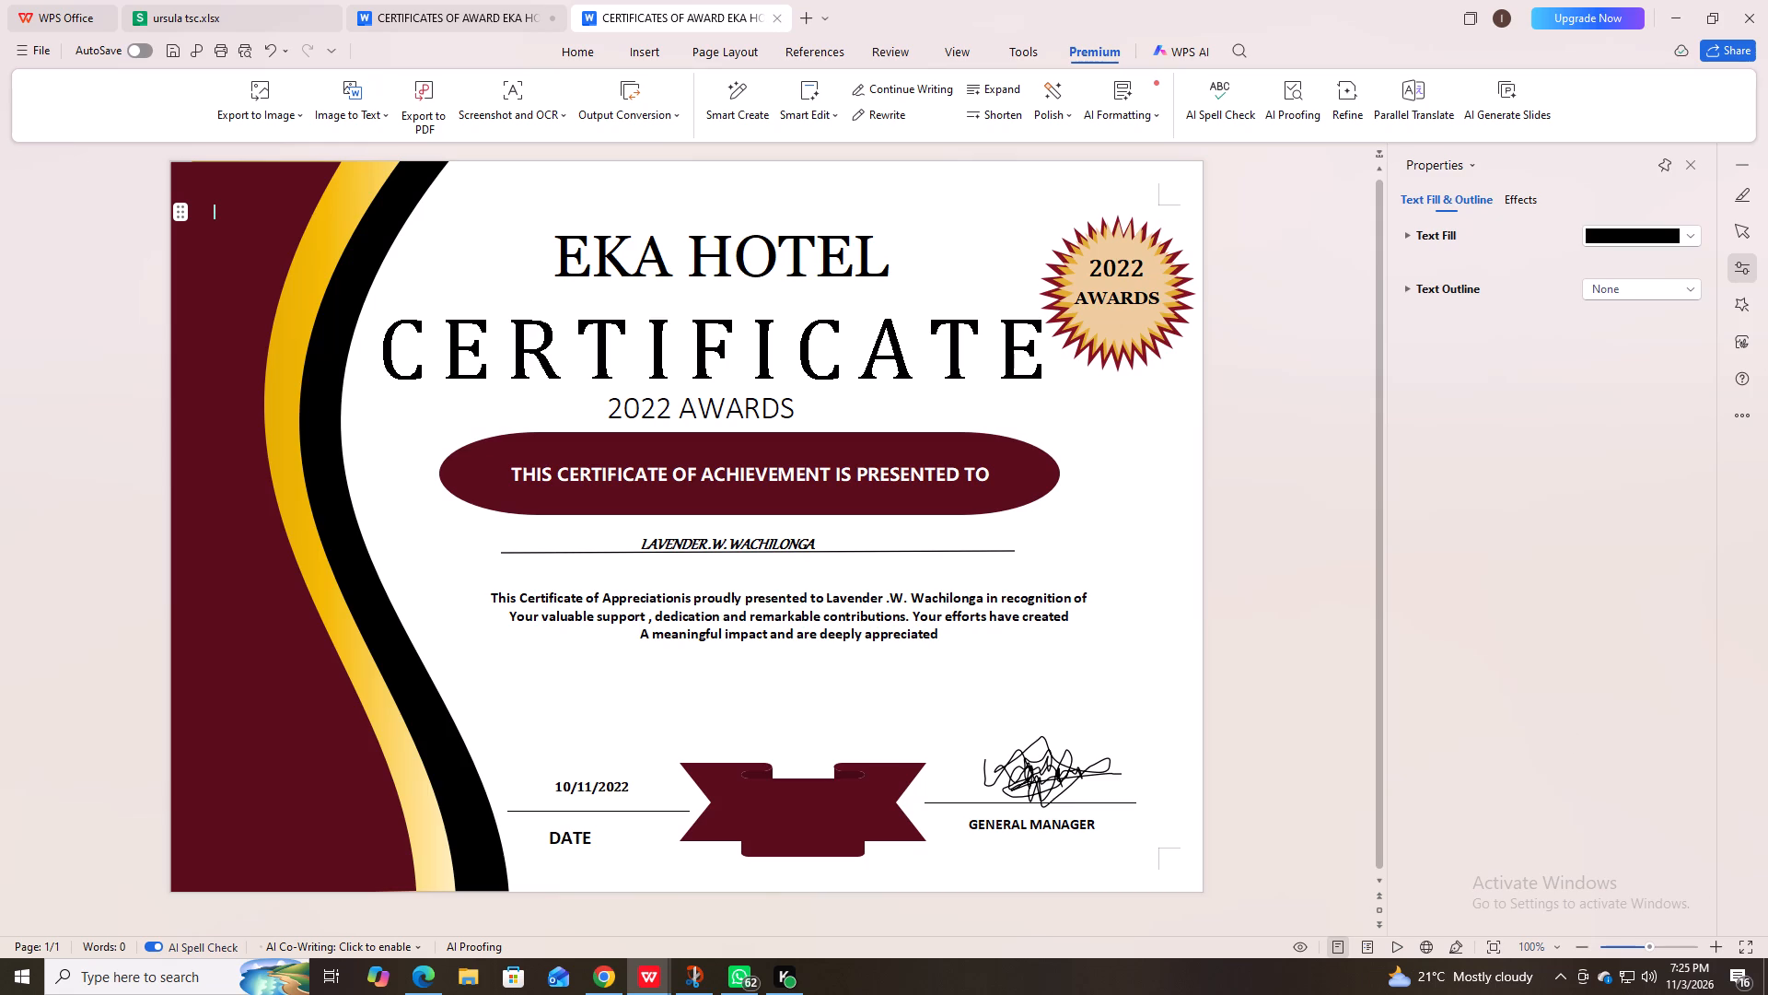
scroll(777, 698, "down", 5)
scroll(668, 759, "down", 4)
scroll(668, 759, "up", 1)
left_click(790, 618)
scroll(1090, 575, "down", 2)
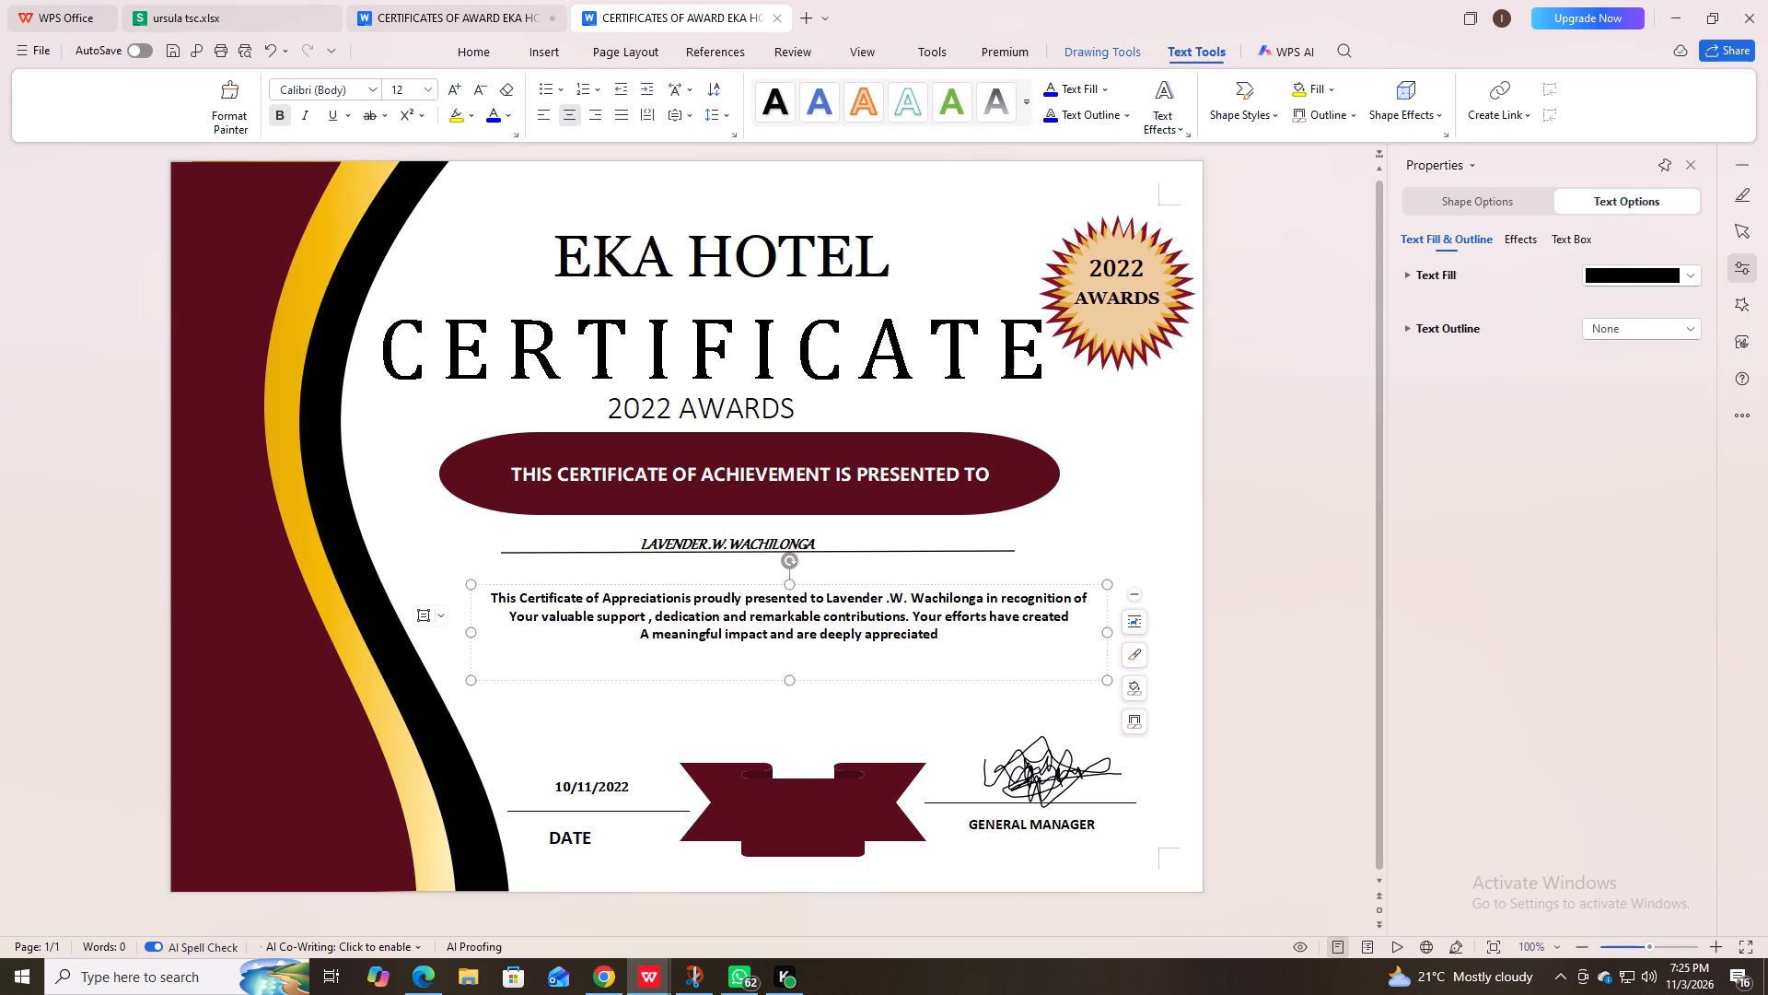
Switch to Google Chrome, maximize its window and dismiss the offer to restore the previous pages.
left_click(598, 990)
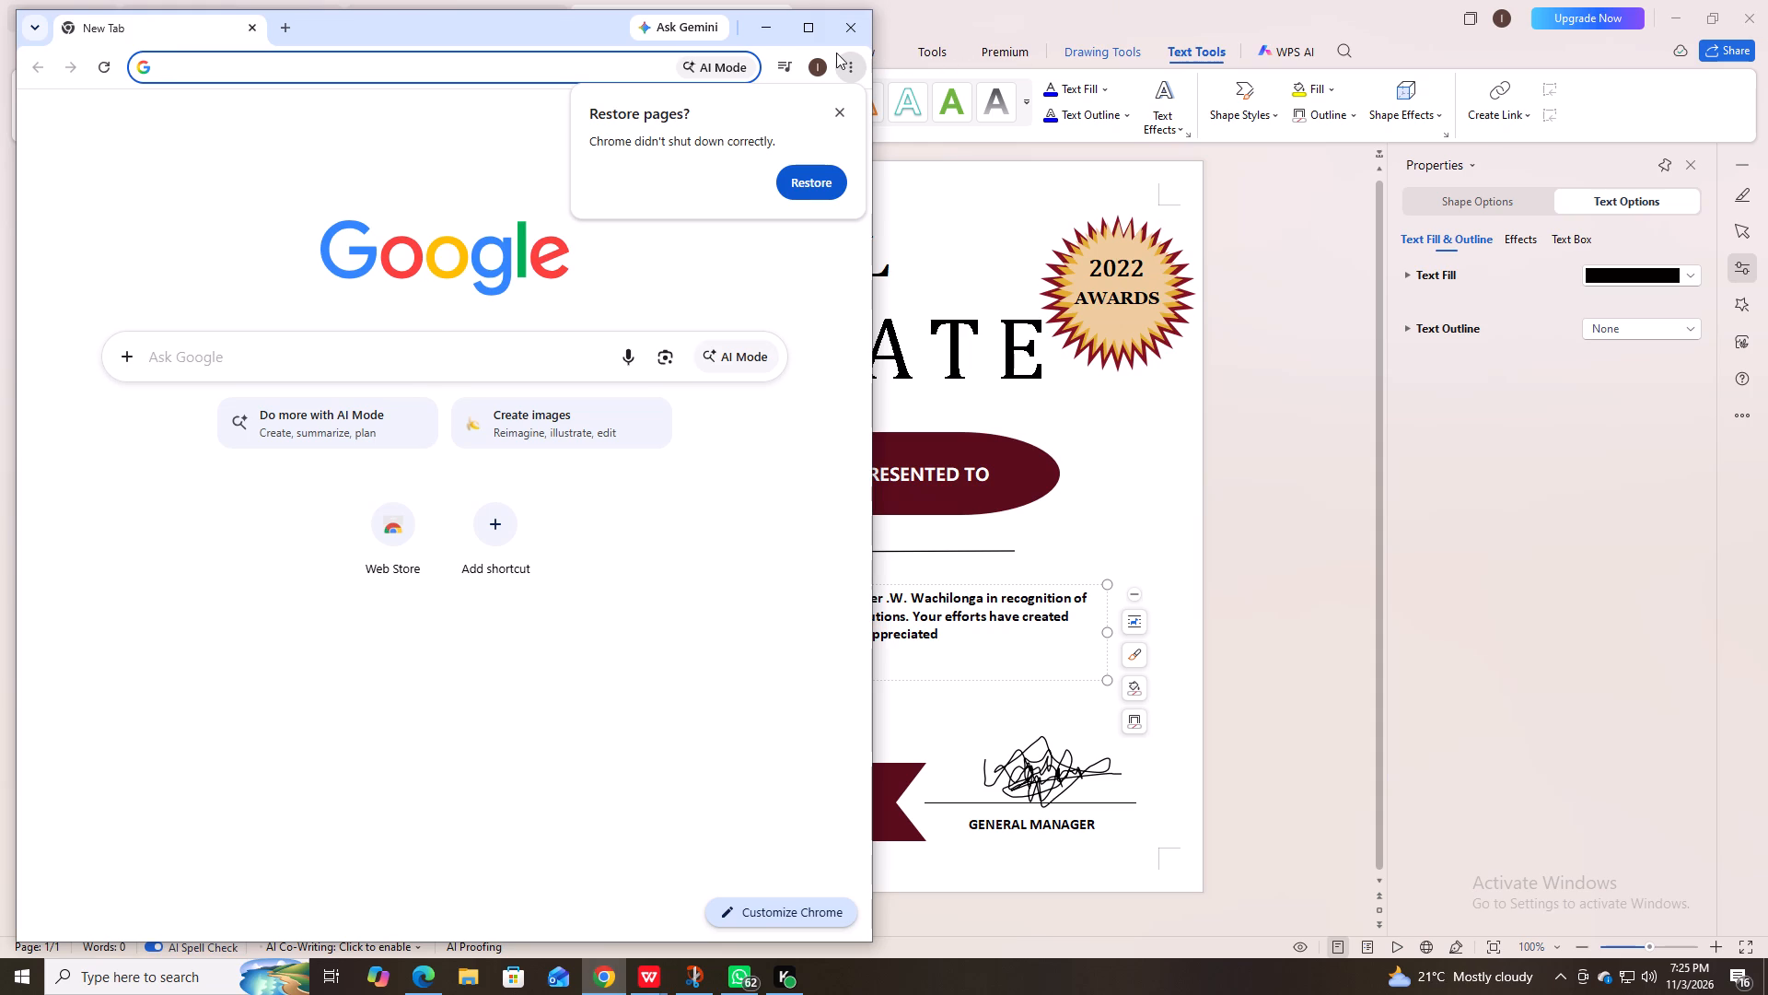
left_click(796, 30)
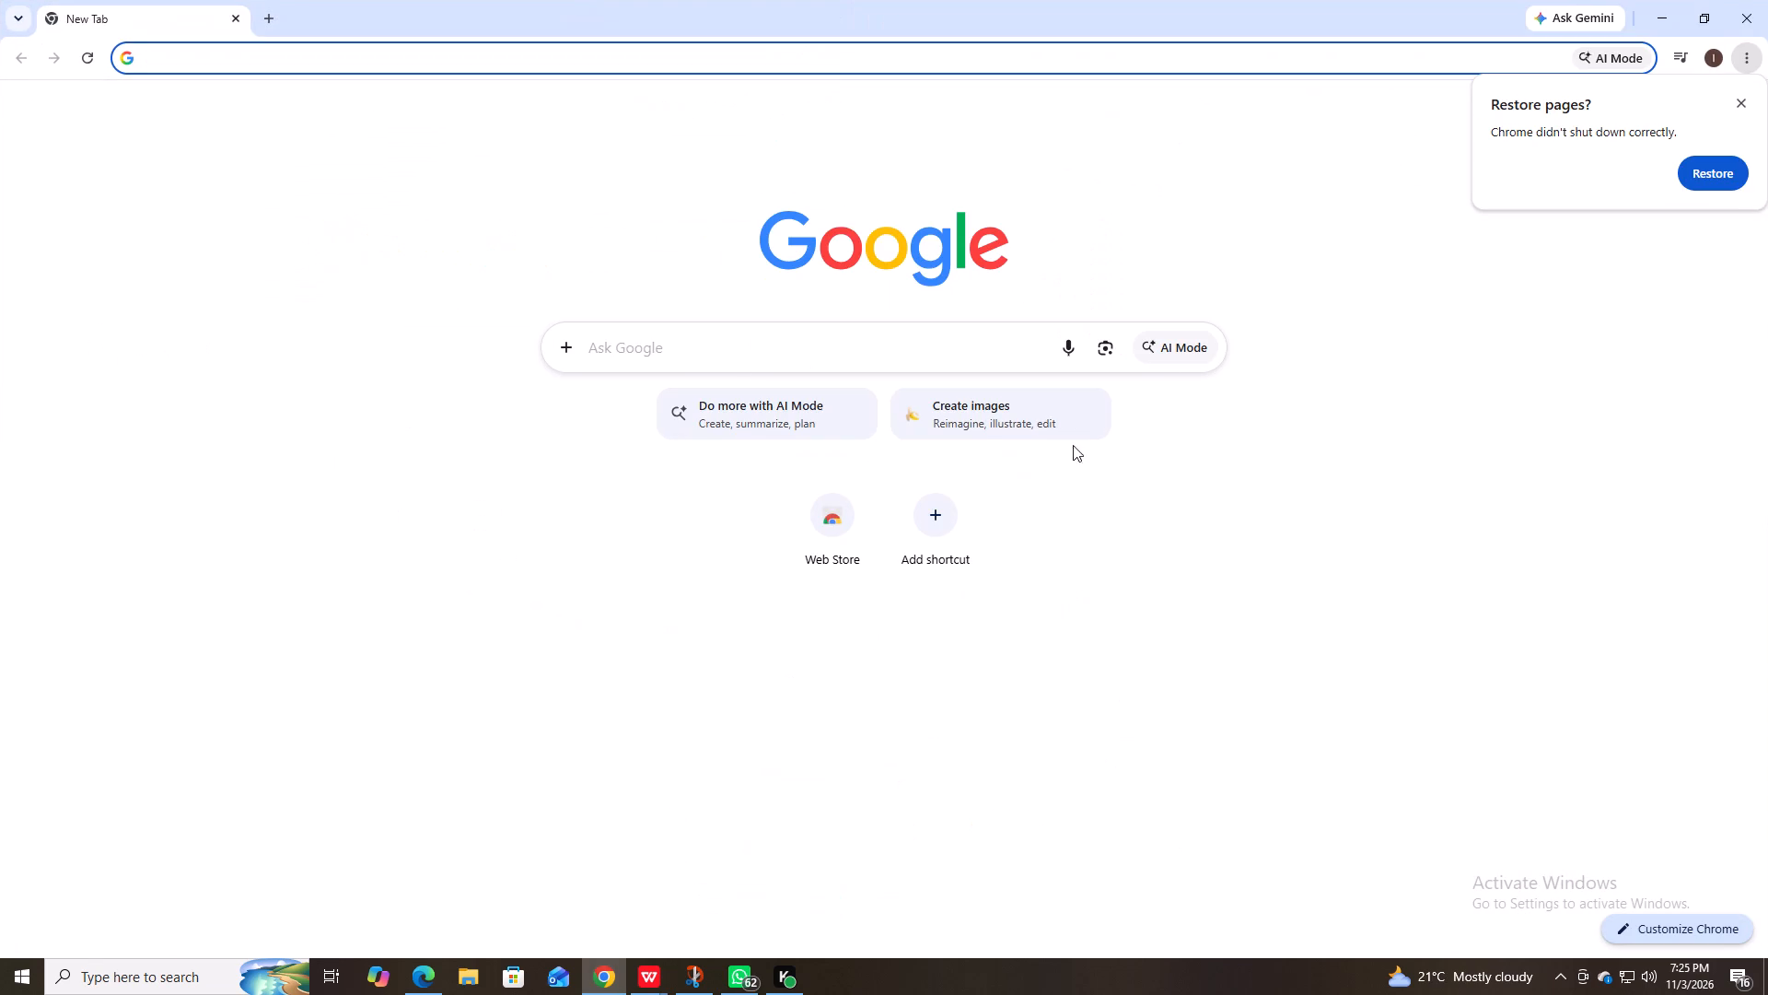
left_click(1739, 98)
left_click(1739, 112)
Switch Google to the other signed-in account in the account list.
left_click(1727, 109)
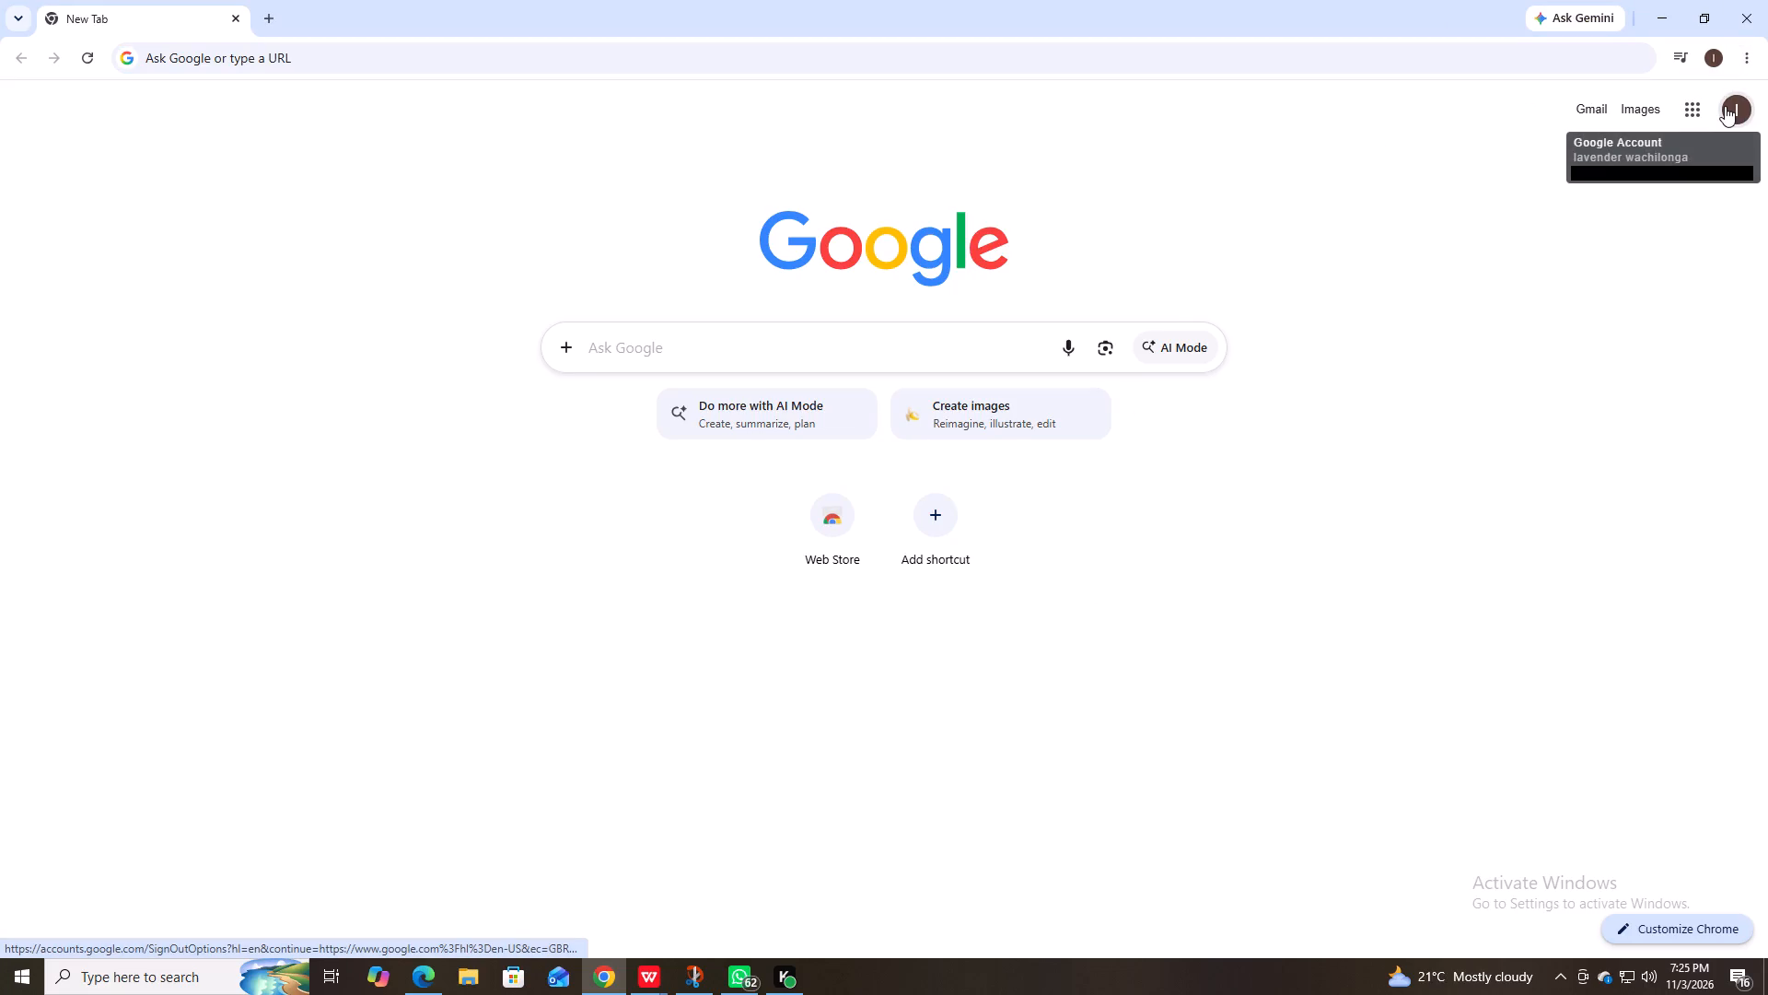
left_click(1725, 106)
left_click(1556, 263)
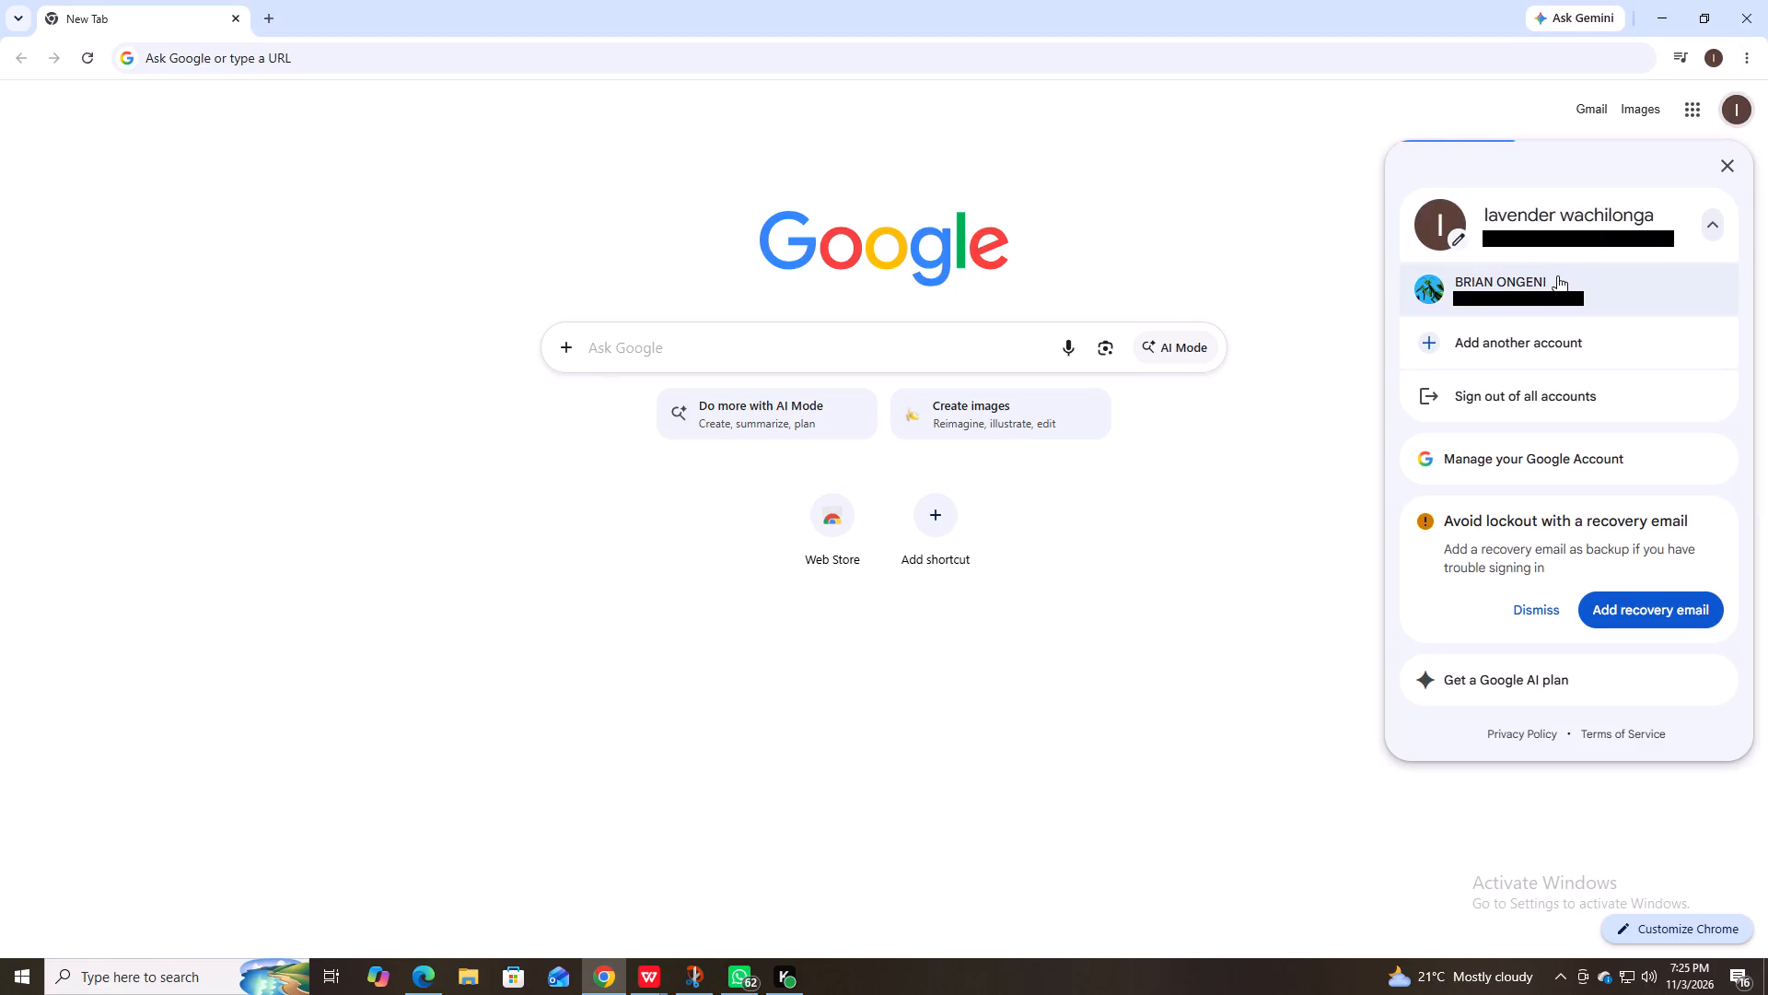
left_click(1557, 275)
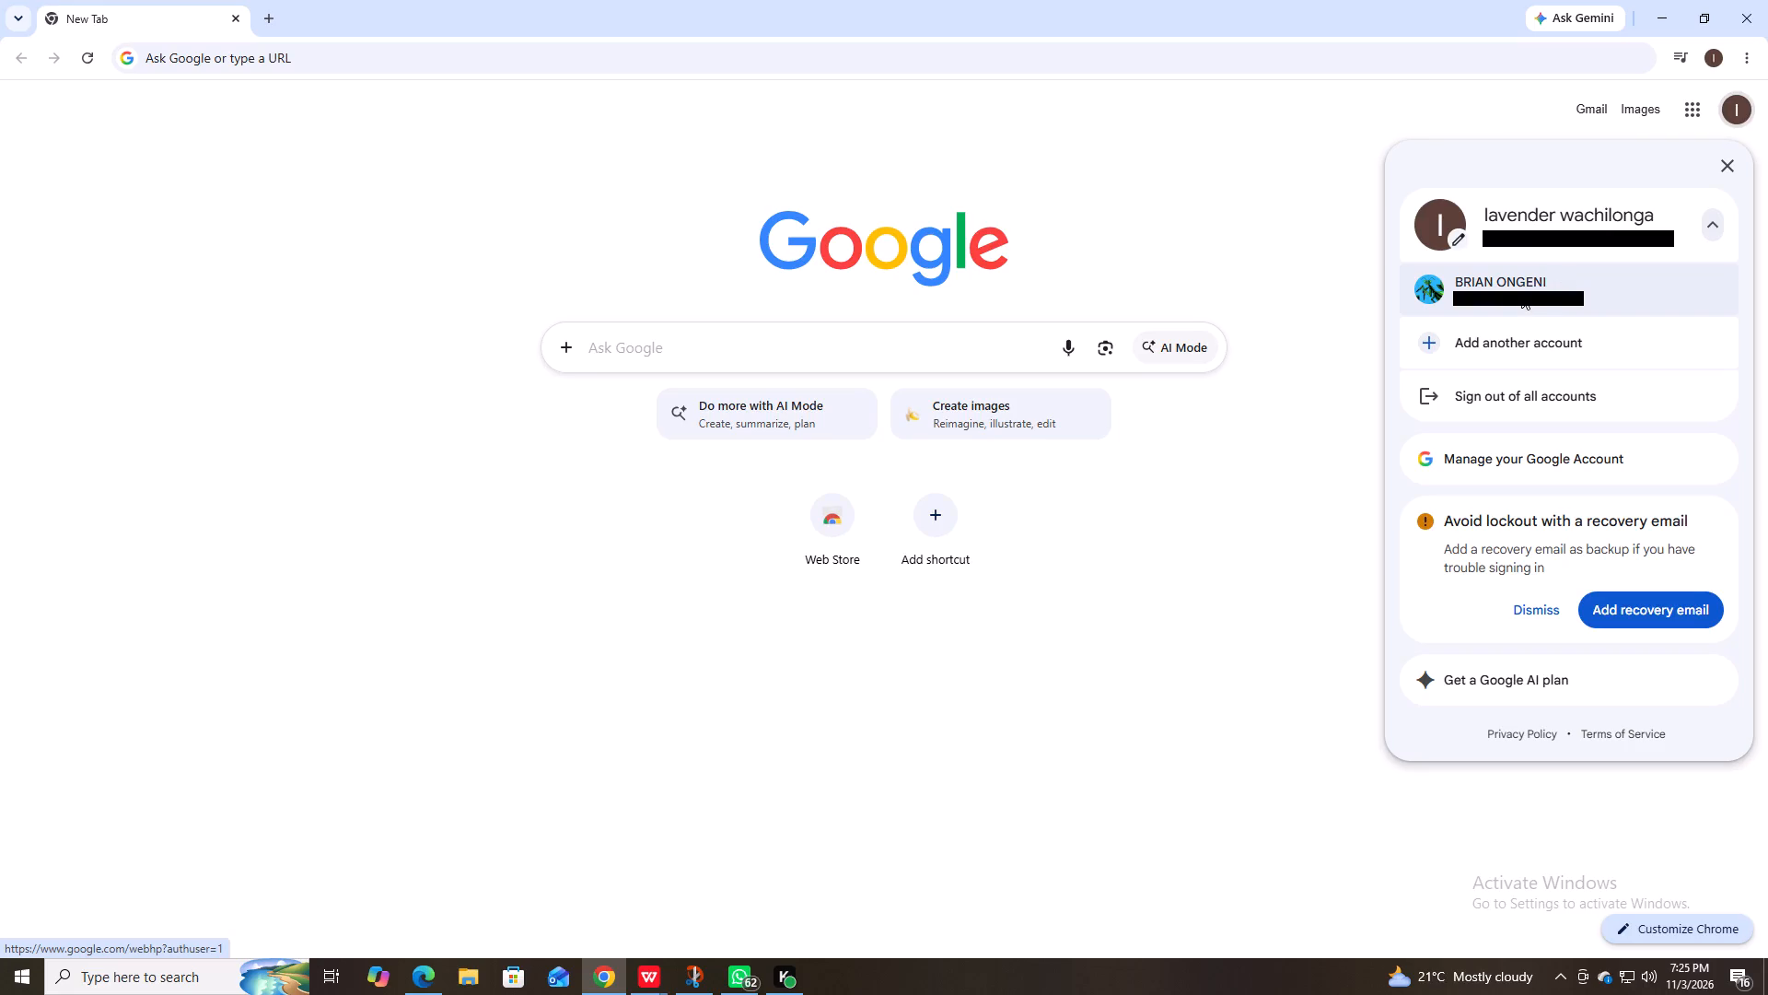
left_click(1522, 292)
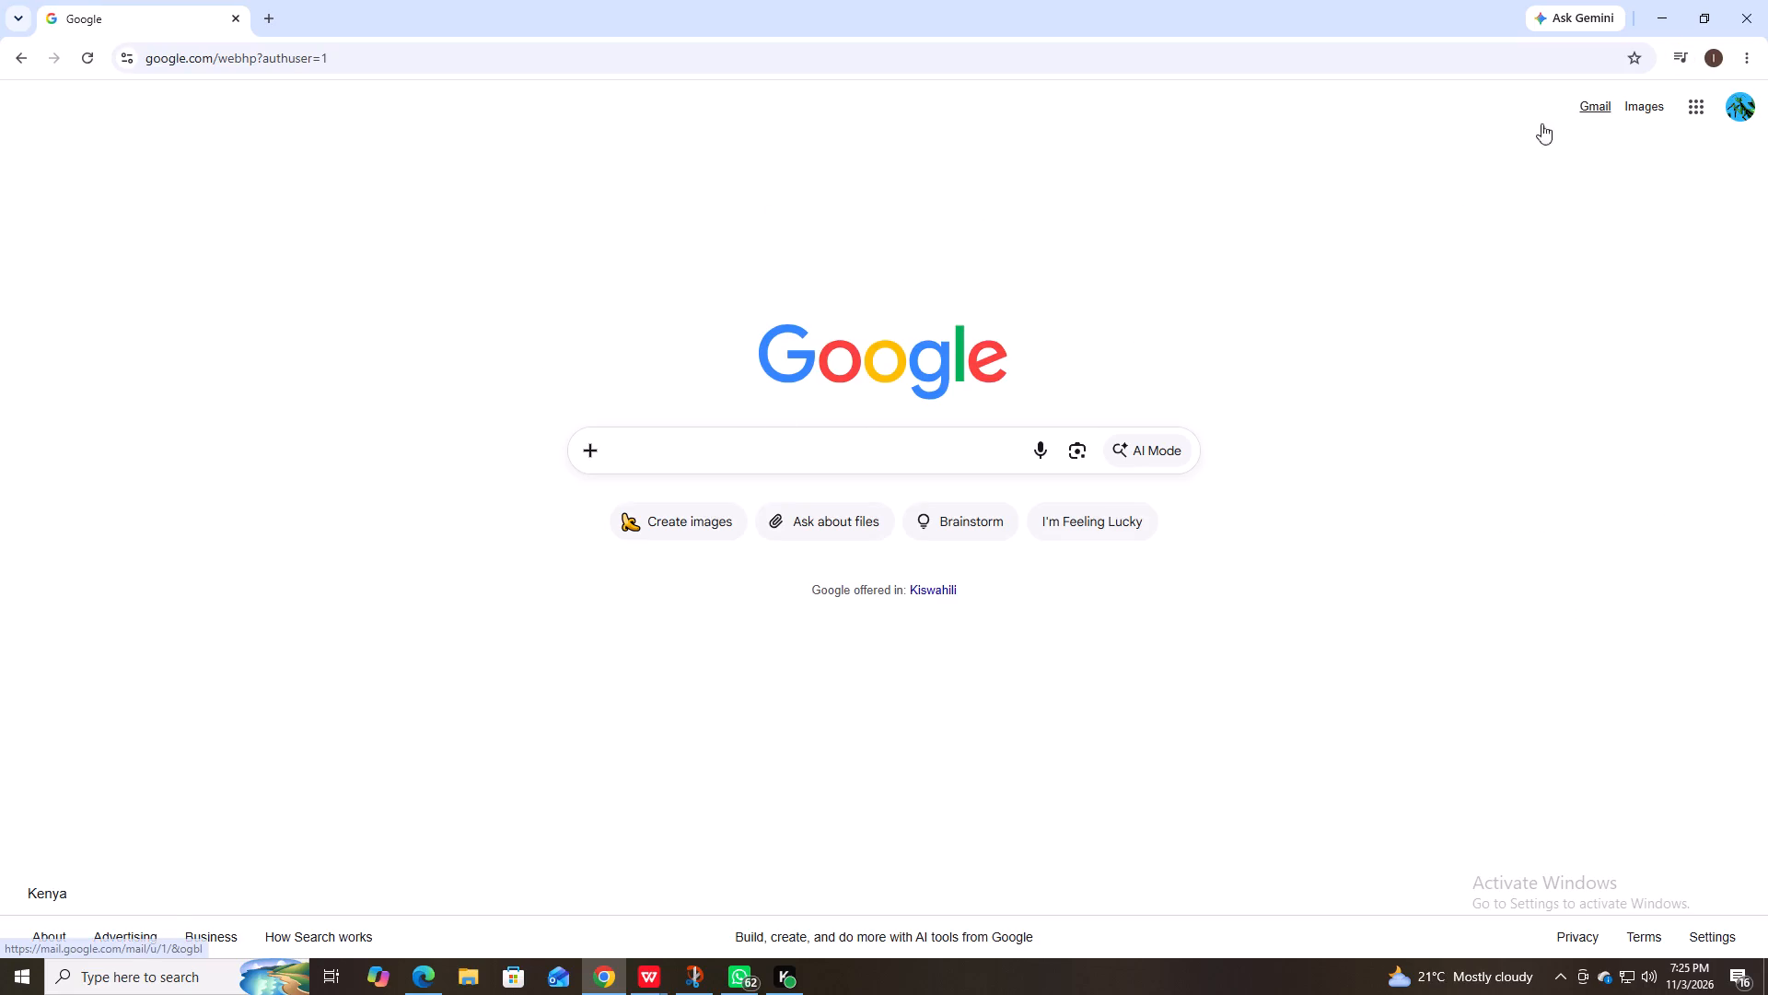
Open the Google search box to view its recent search suggestions.
left_click(798, 451)
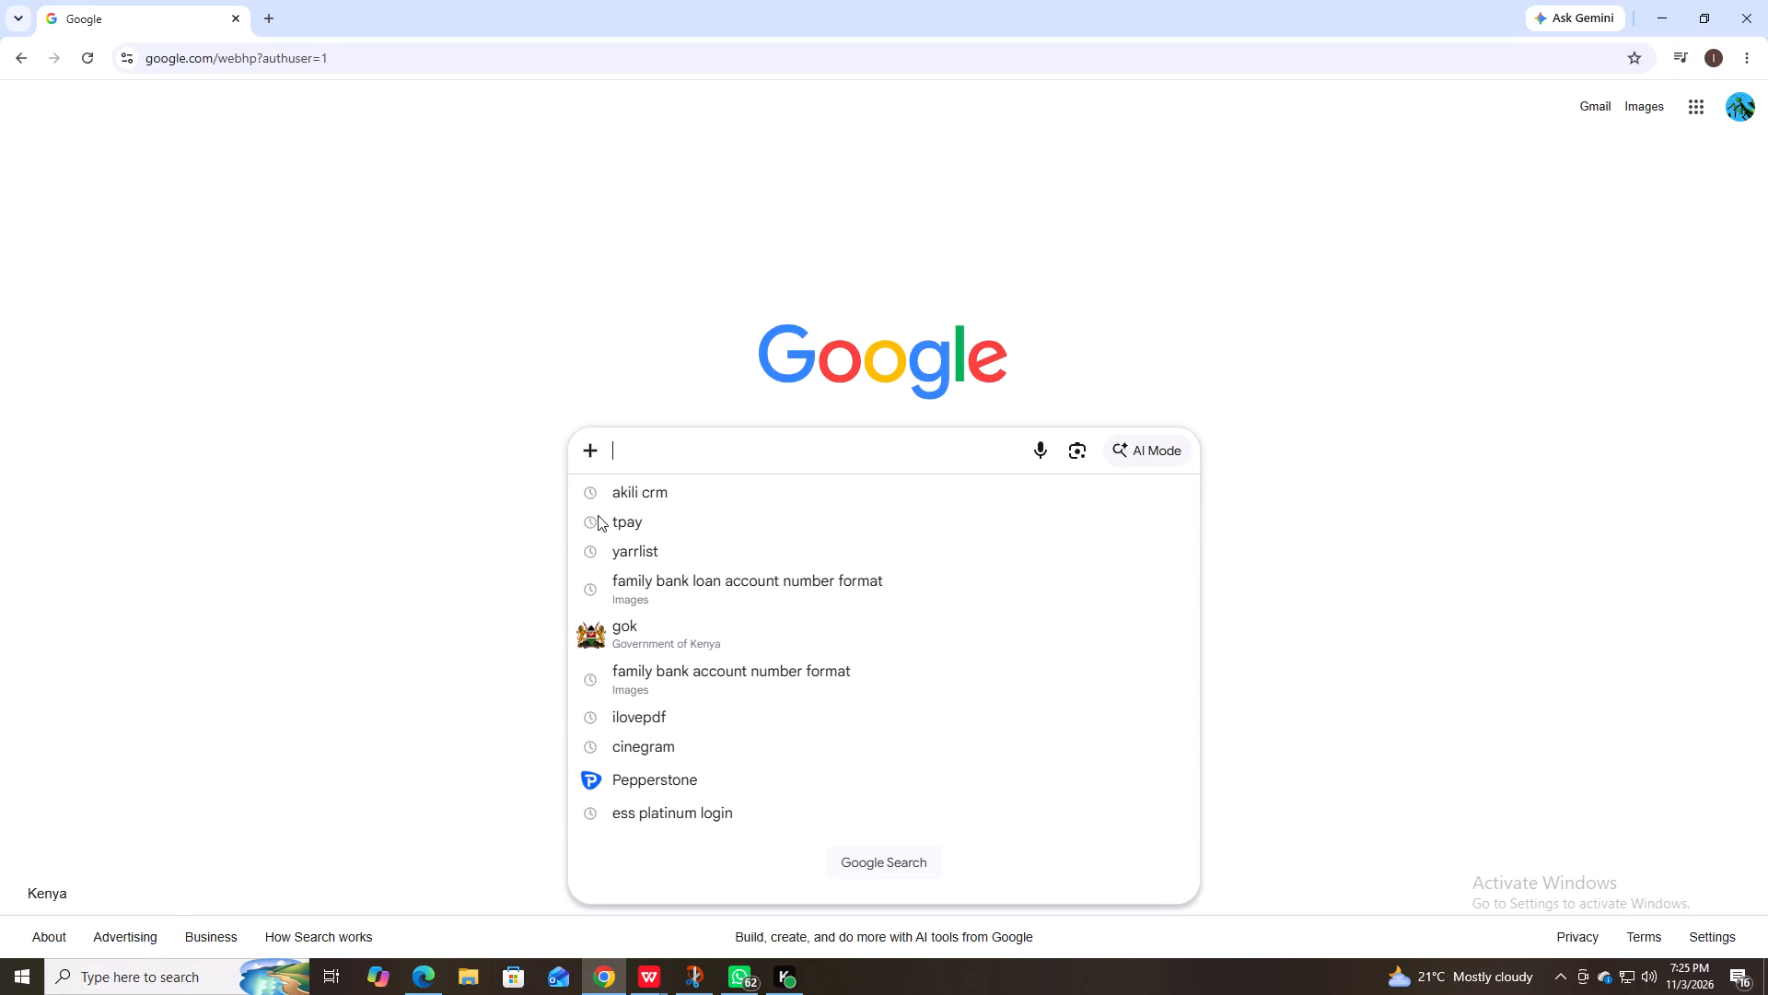
left_click(635, 449)
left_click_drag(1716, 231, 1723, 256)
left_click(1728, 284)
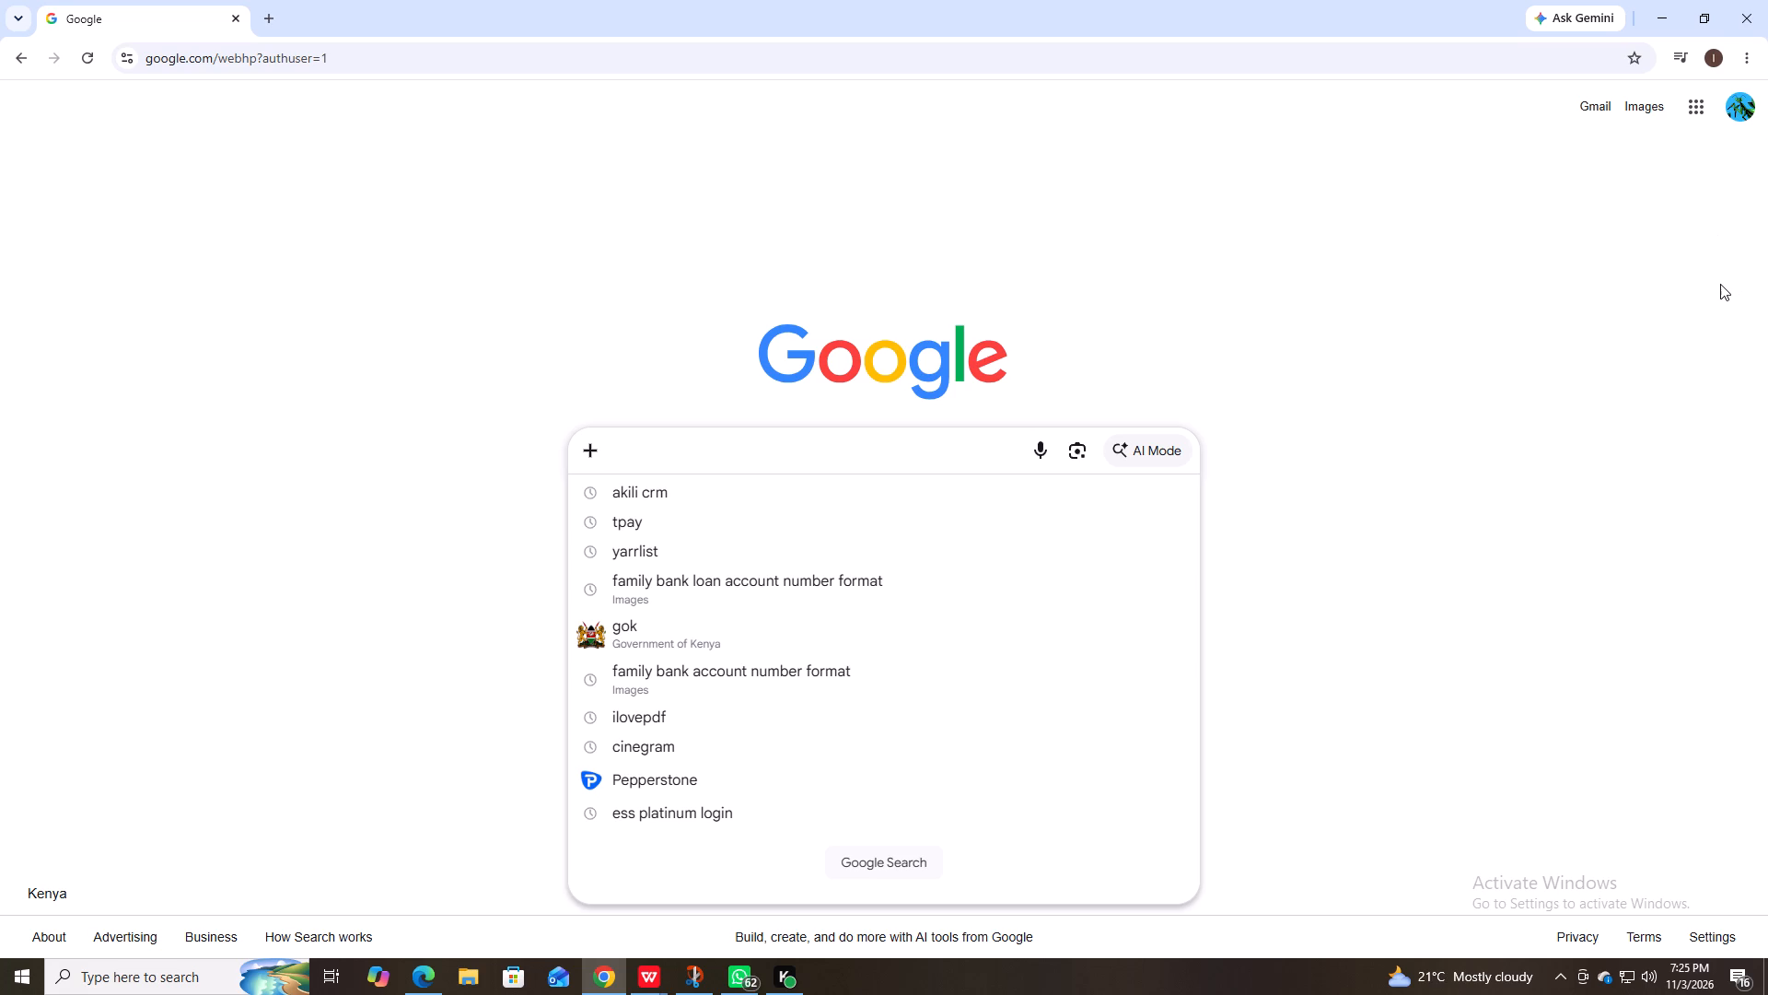